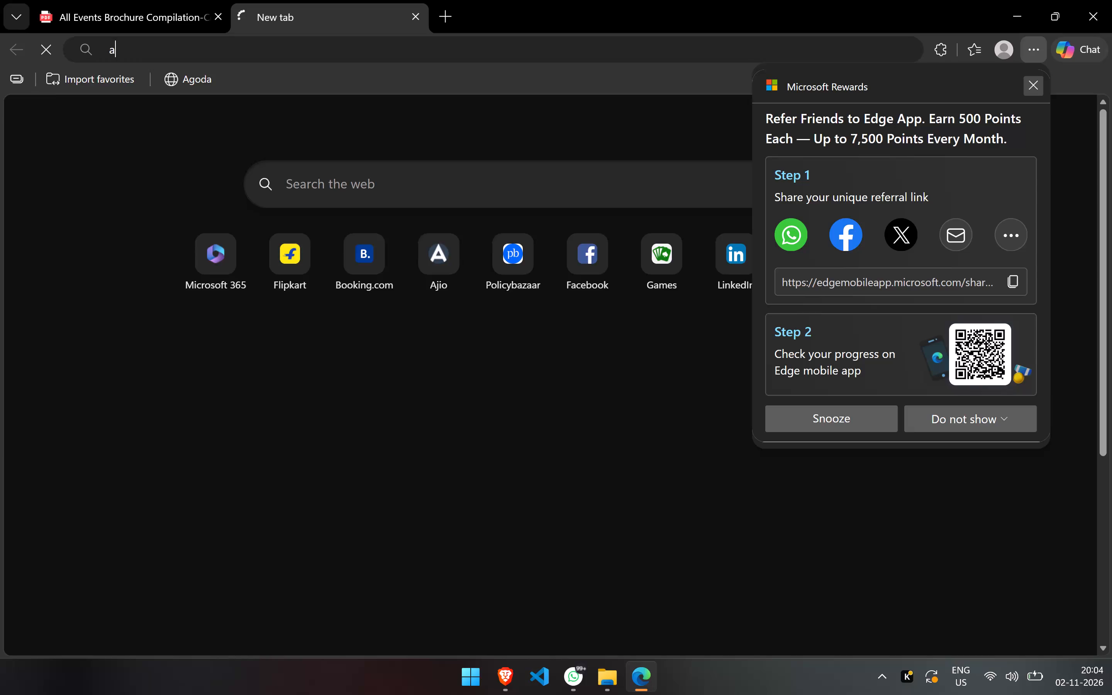
Replace the text in the address bar with canva.com and load the site in the new tab.
key(BackSpace)
key(BackSpace)
text(canva)
text(.com)
key(Return)
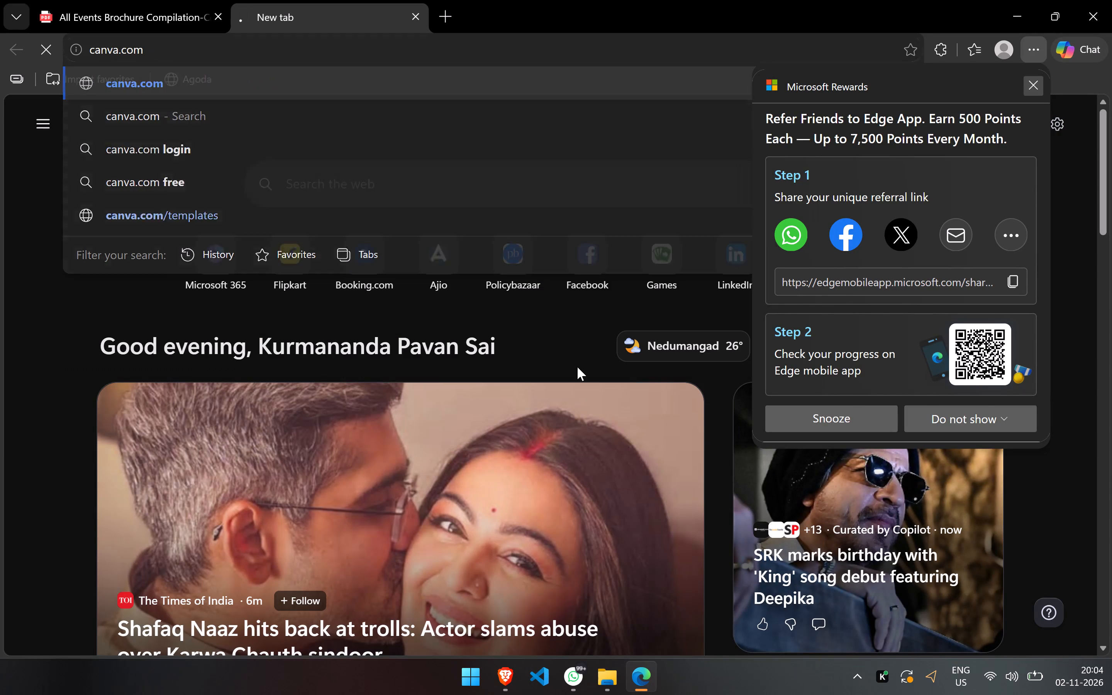
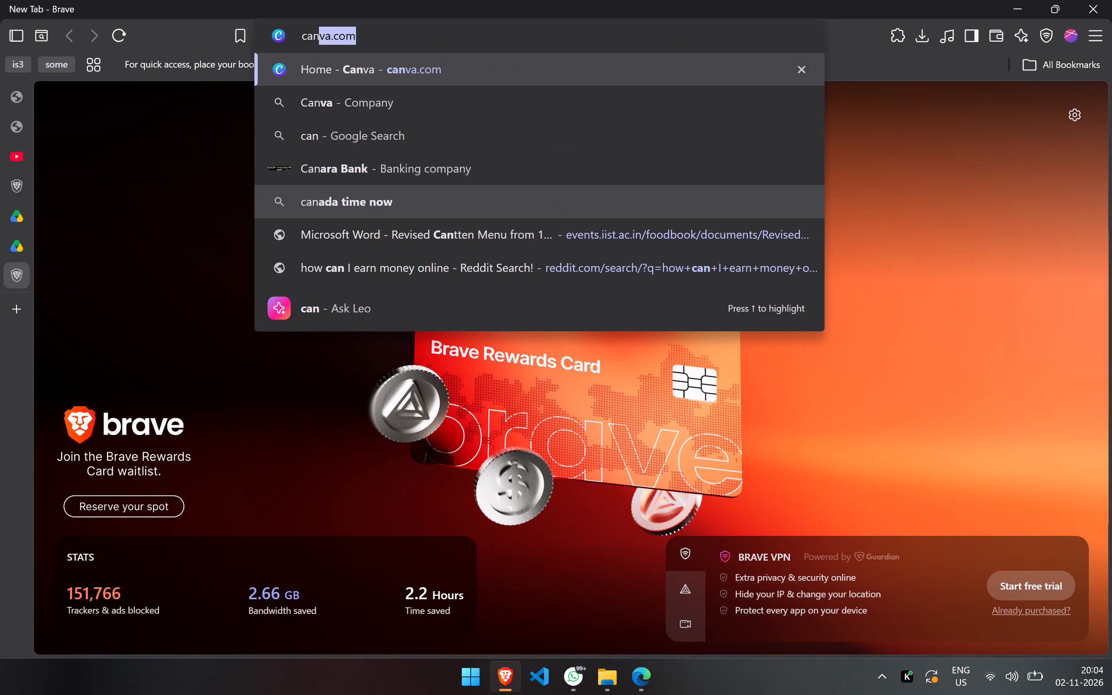
Complete the partly entered address as canva.com and load the Canva home page.
text(a)
key(BackSpace)
text(va)
key(Return)
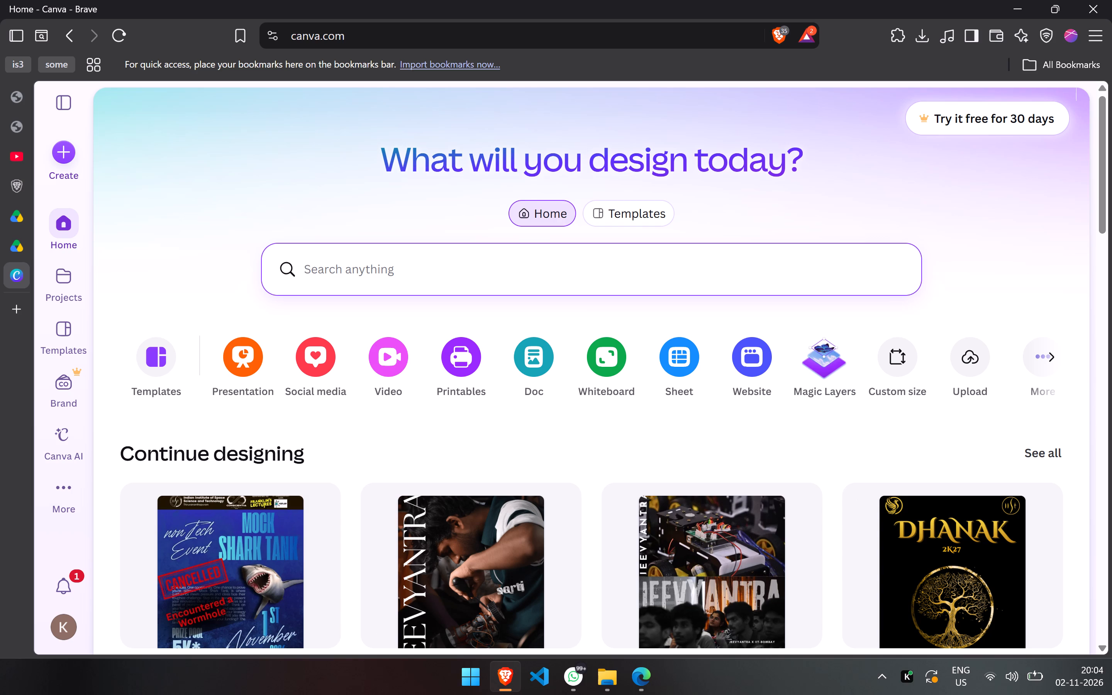
Start a search in the Canva home page's "Search anything" field.
click(466, 268)
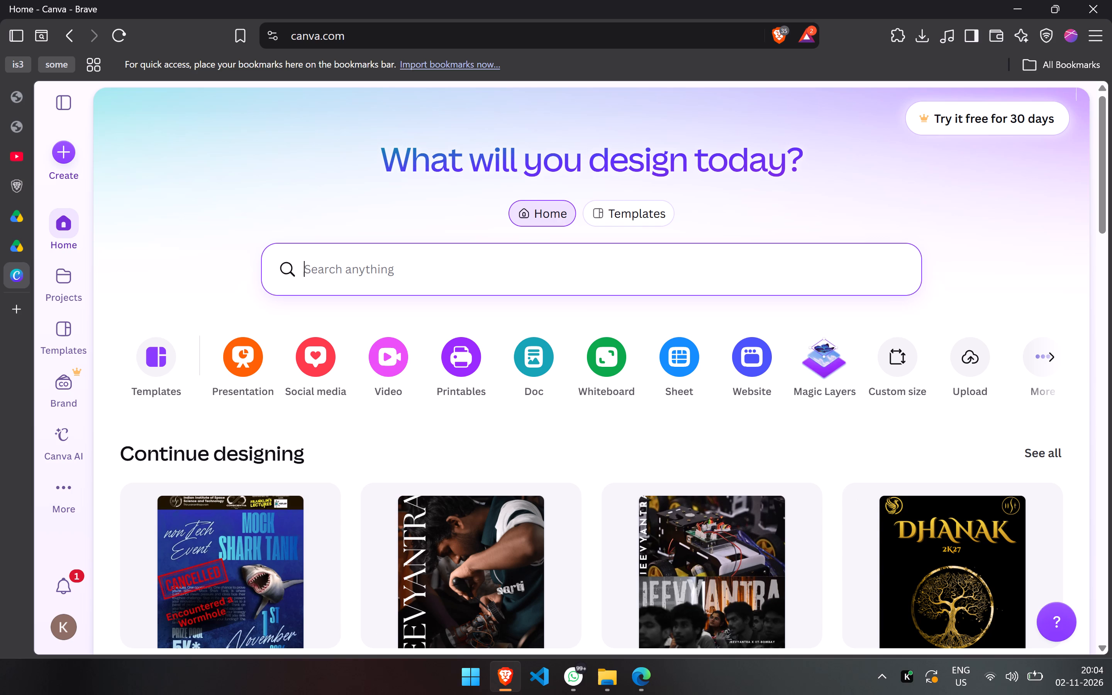
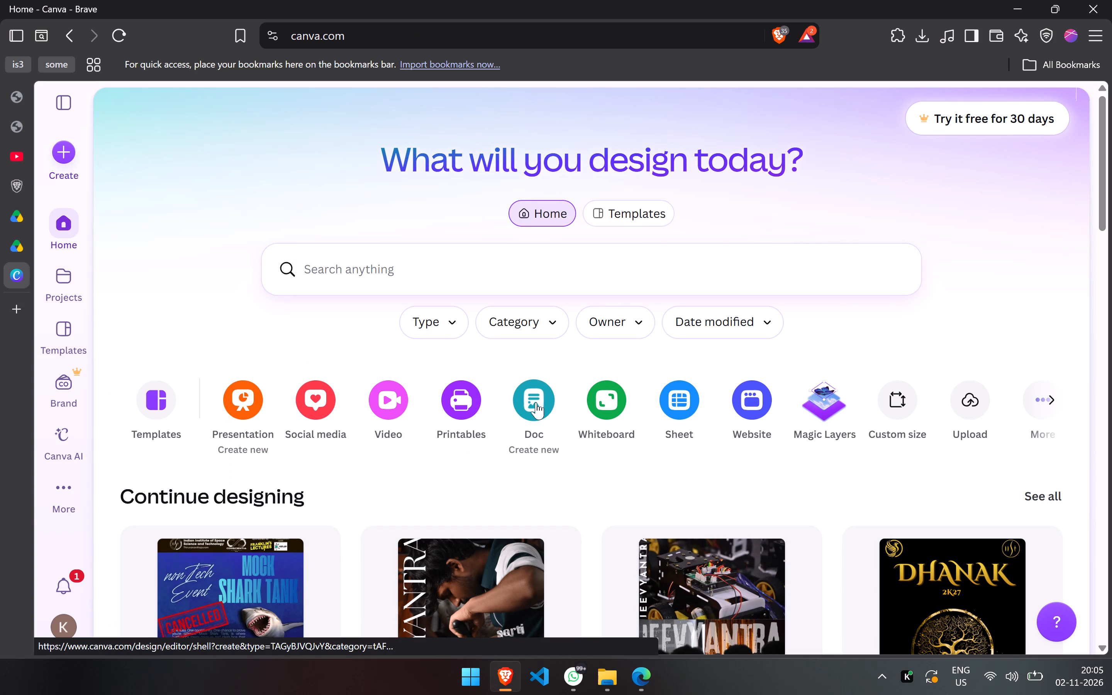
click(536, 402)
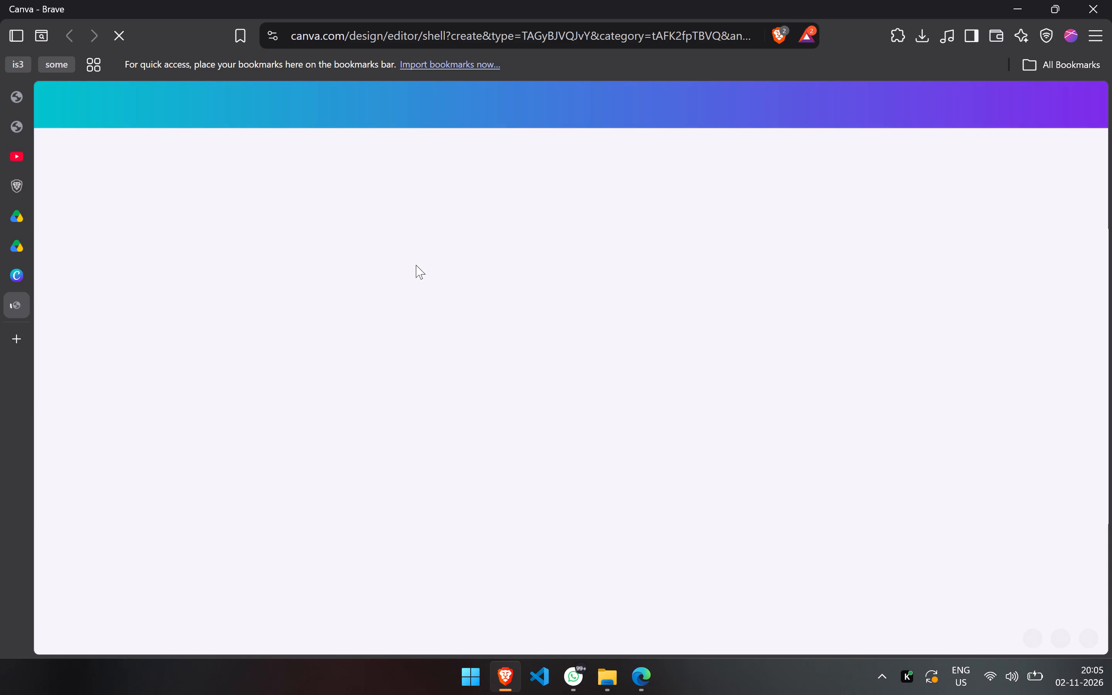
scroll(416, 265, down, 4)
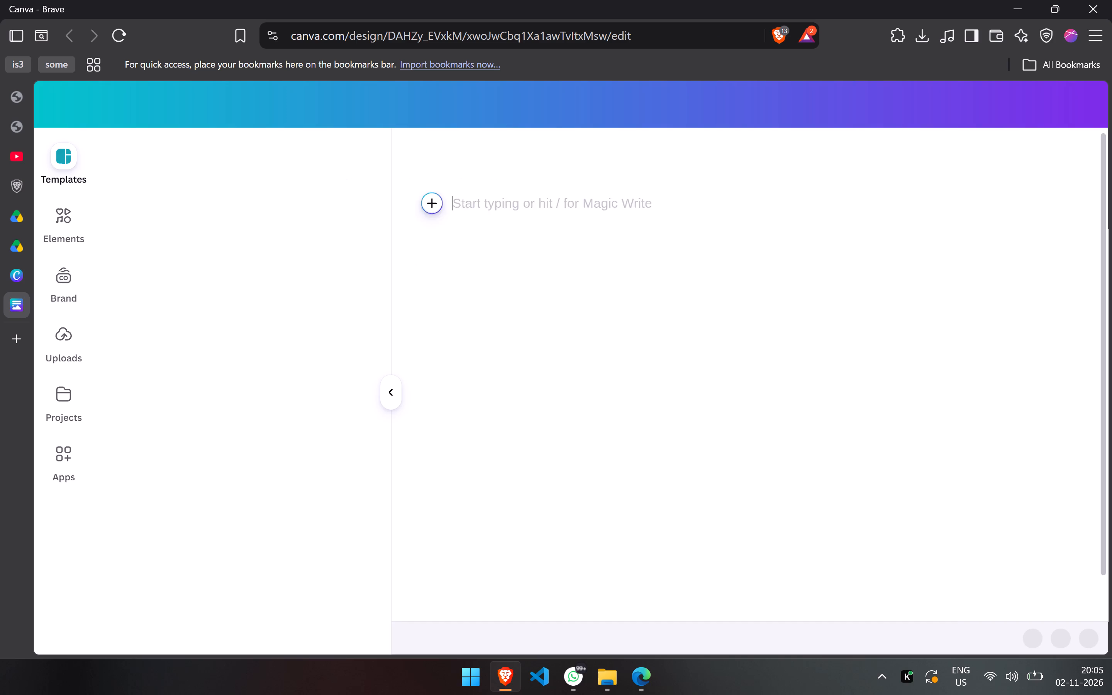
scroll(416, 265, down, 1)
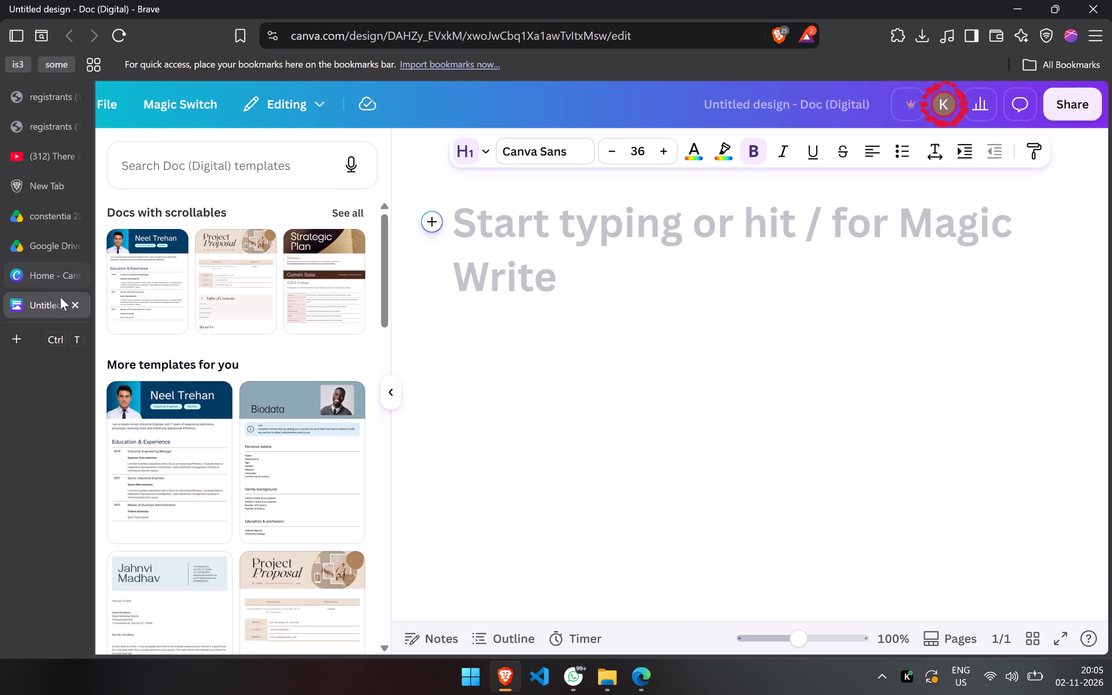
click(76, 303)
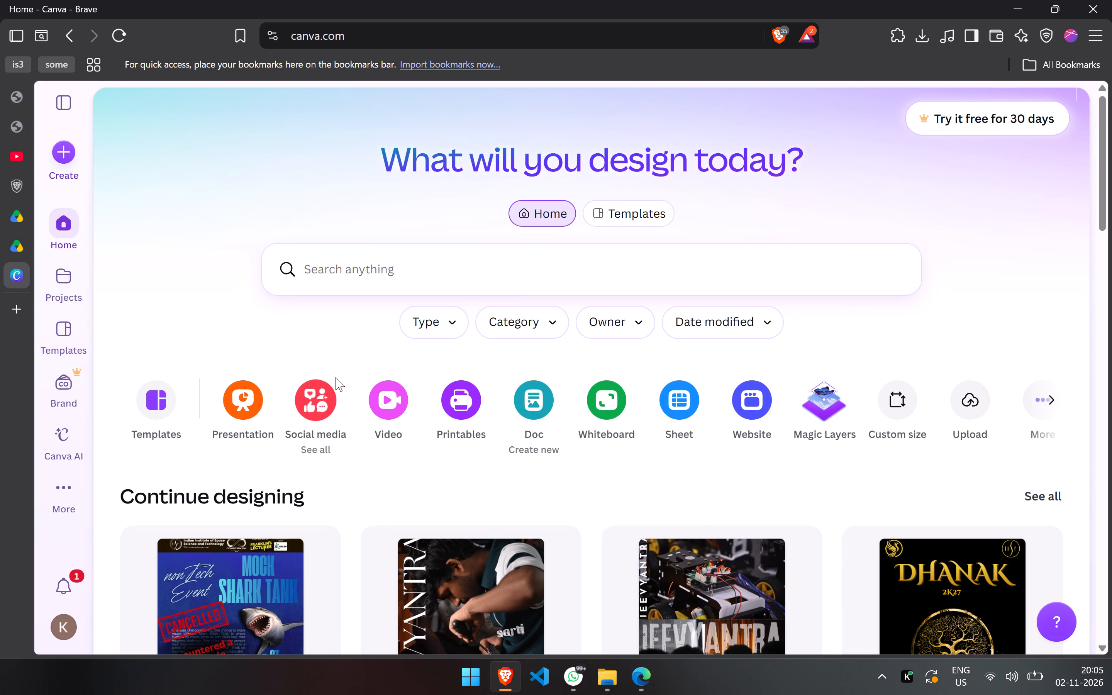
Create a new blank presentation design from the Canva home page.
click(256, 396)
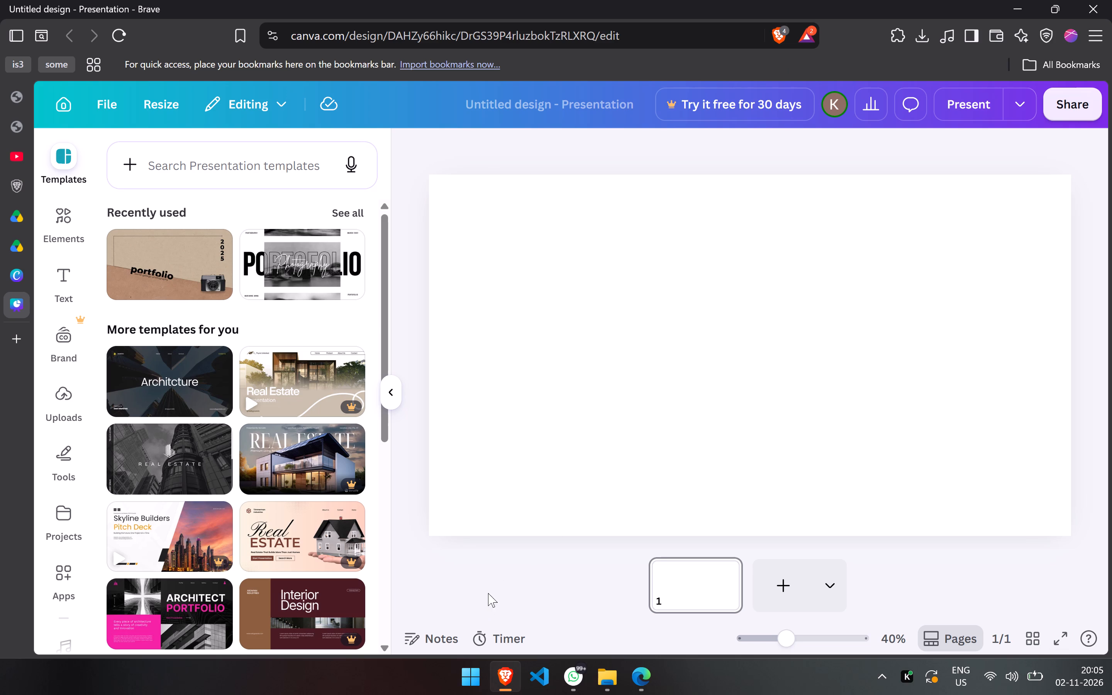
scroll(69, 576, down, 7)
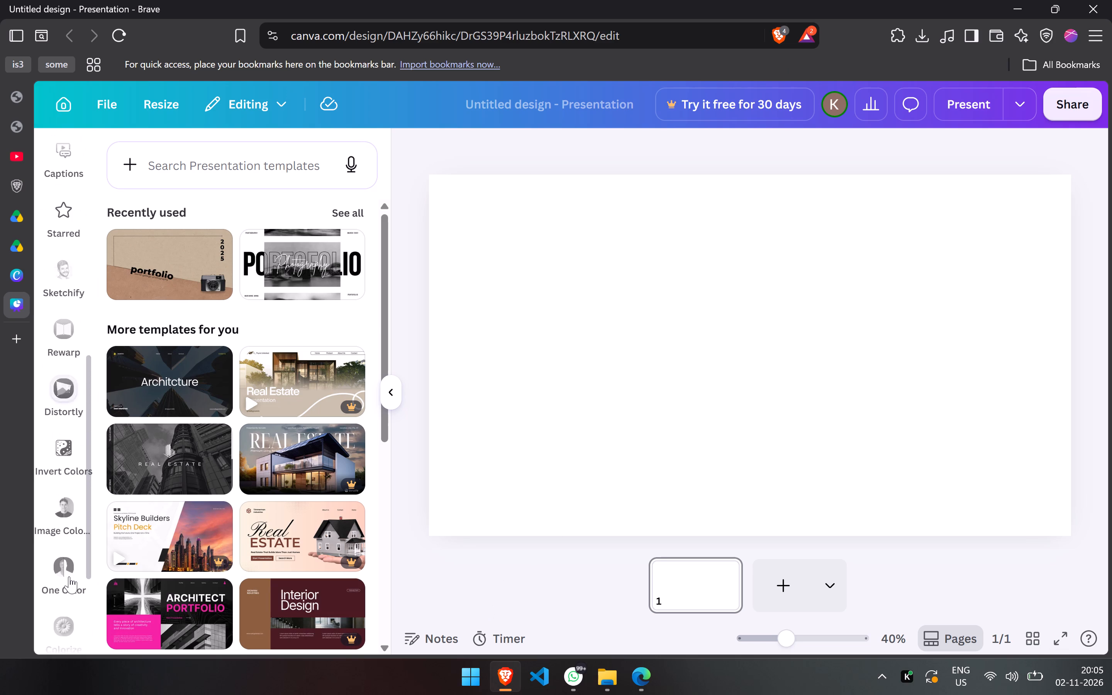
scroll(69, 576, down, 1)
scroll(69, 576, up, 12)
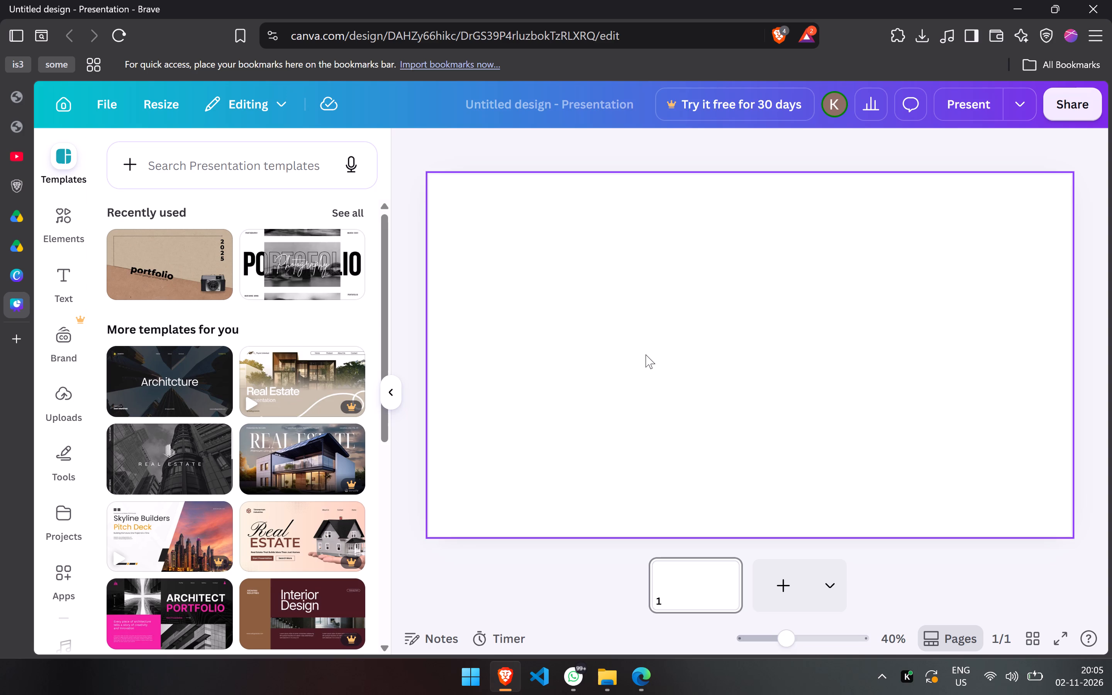
Browse the resize options for the blank presentation page, including the formats in the More category.
click(970, 296)
right_click(970, 296)
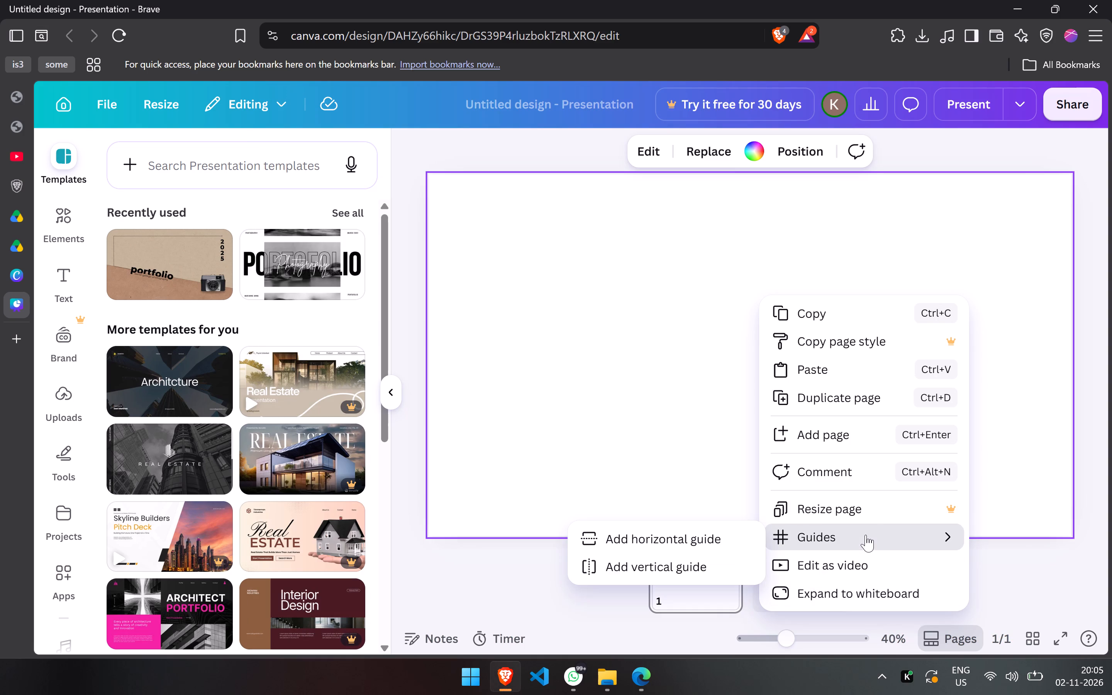
click(884, 513)
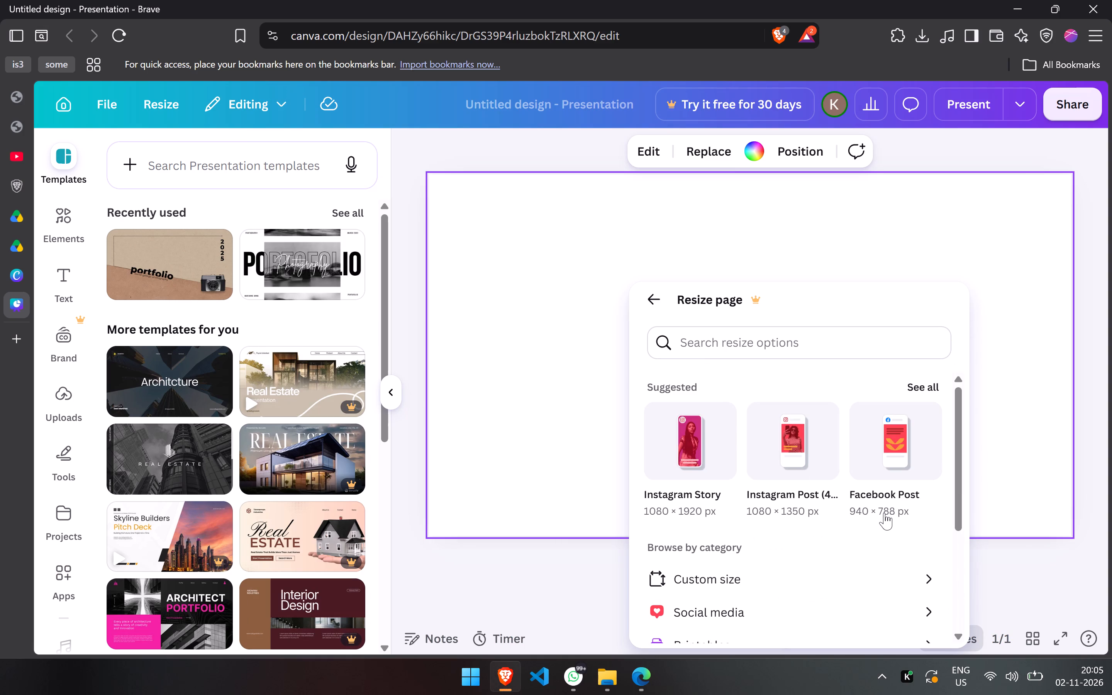
scroll(840, 488, down, 2)
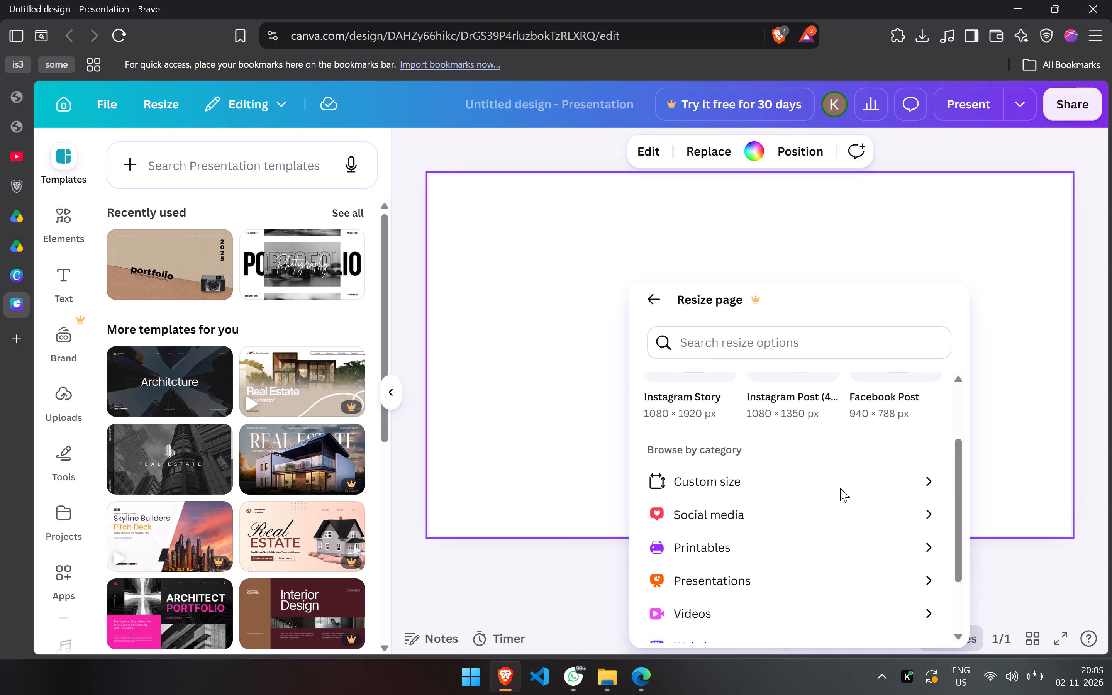
scroll(840, 488, down, 3)
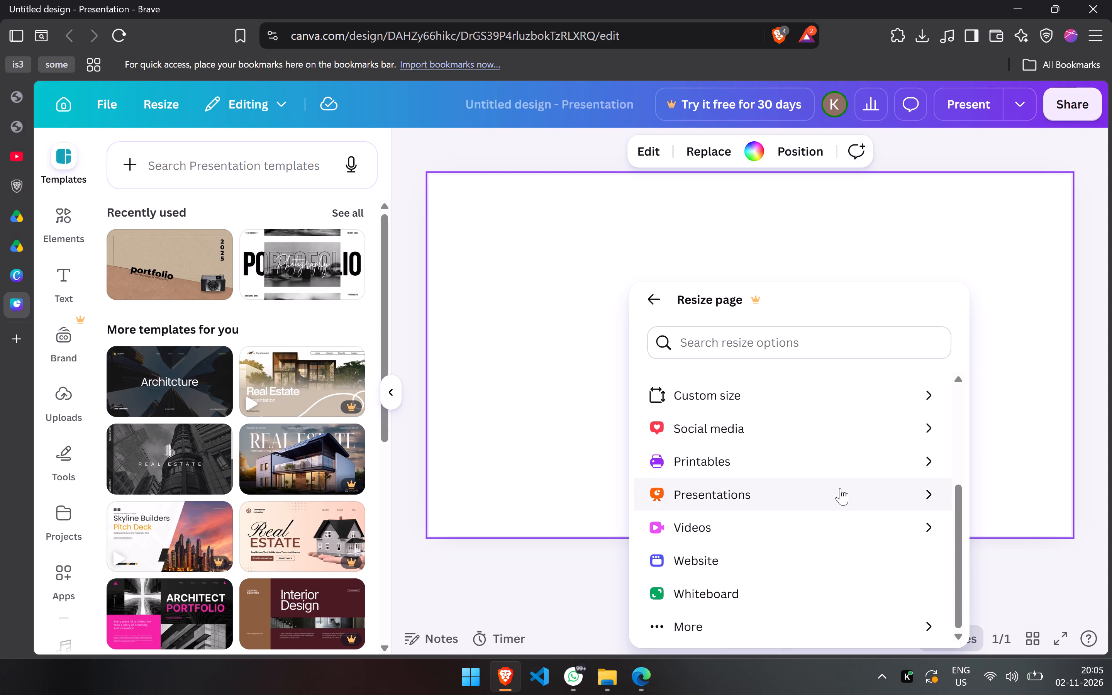
click(770, 638)
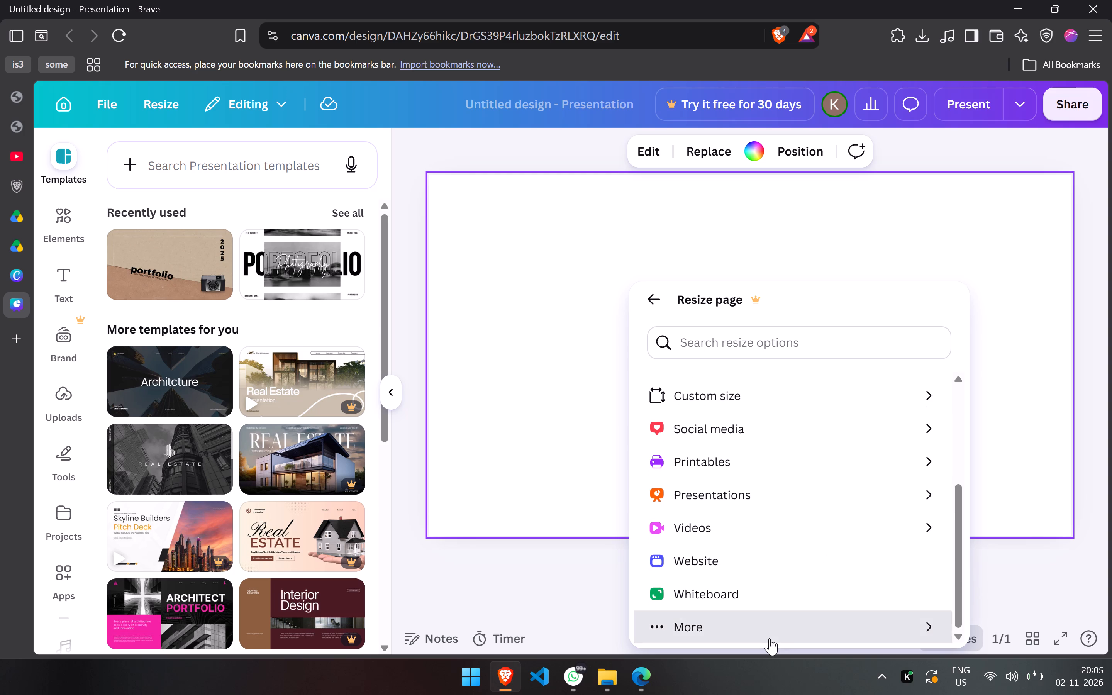
scroll(771, 534, up, 1)
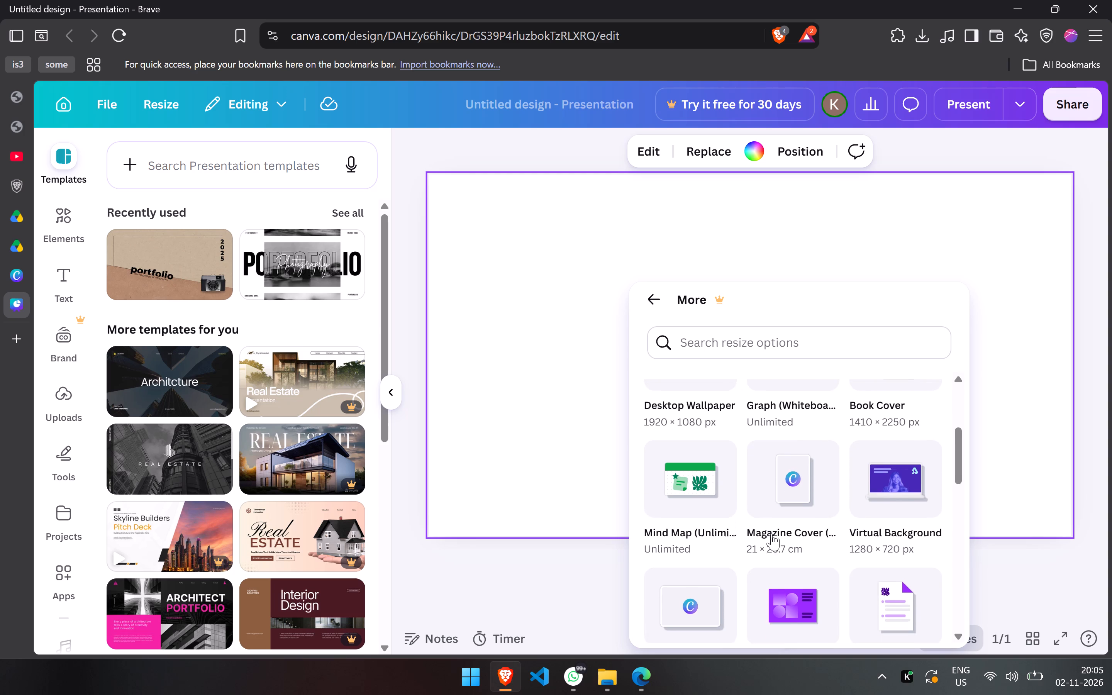
scroll(771, 534, up, 3)
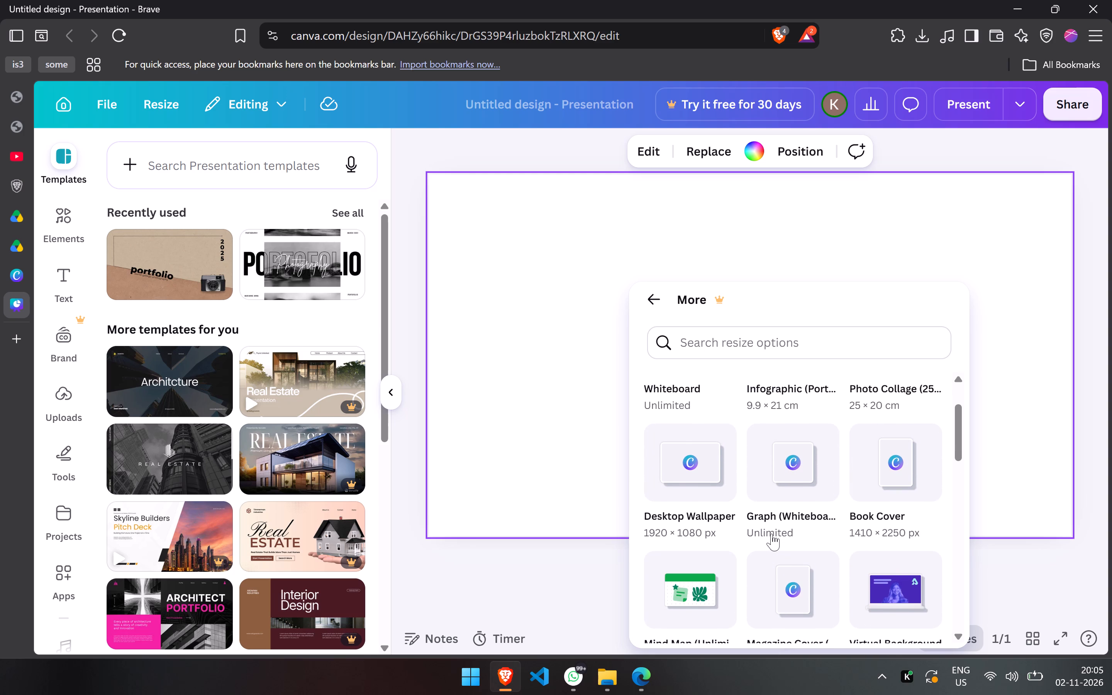
scroll(771, 534, up, 4)
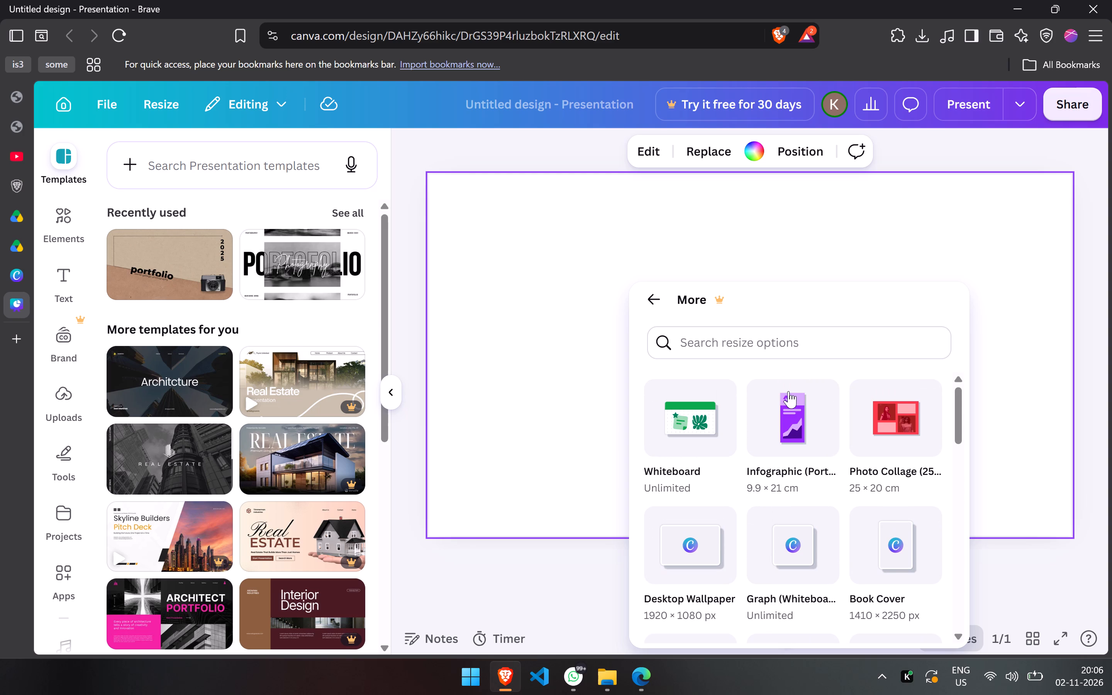
scroll(739, 520, down, 3)
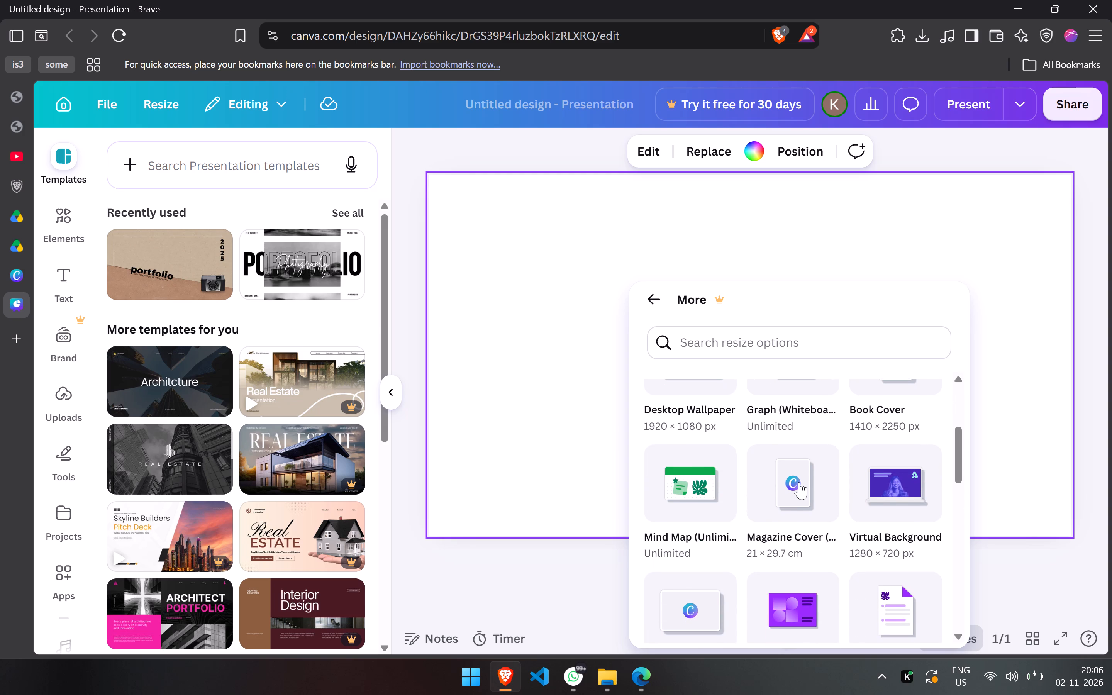
scroll(801, 482, down, 1)
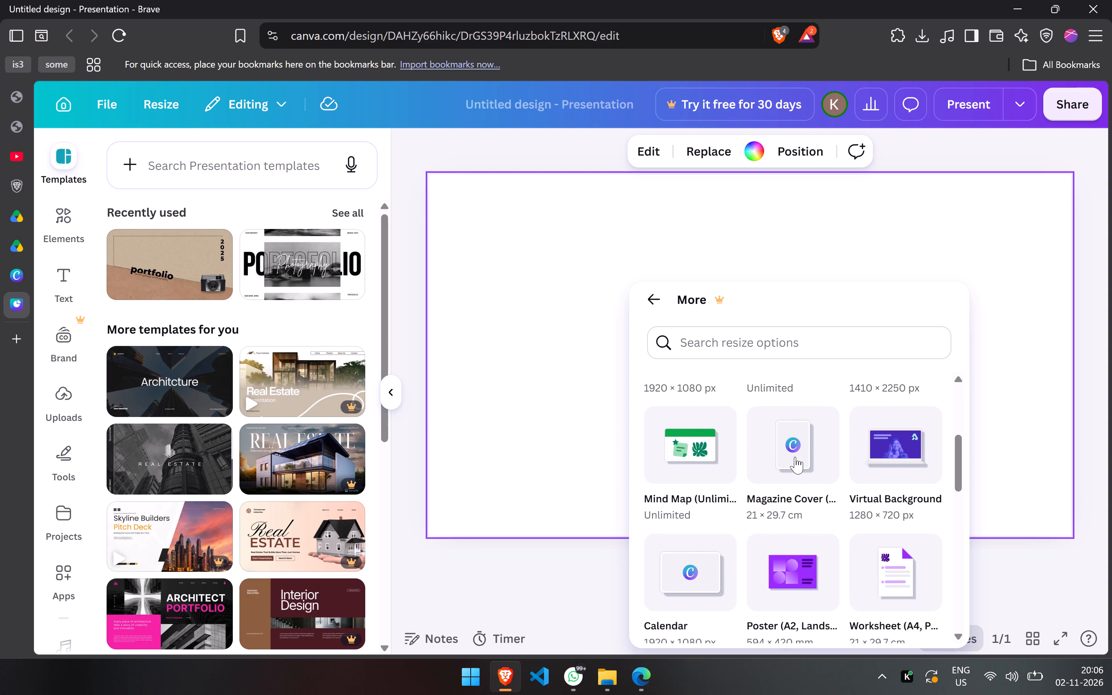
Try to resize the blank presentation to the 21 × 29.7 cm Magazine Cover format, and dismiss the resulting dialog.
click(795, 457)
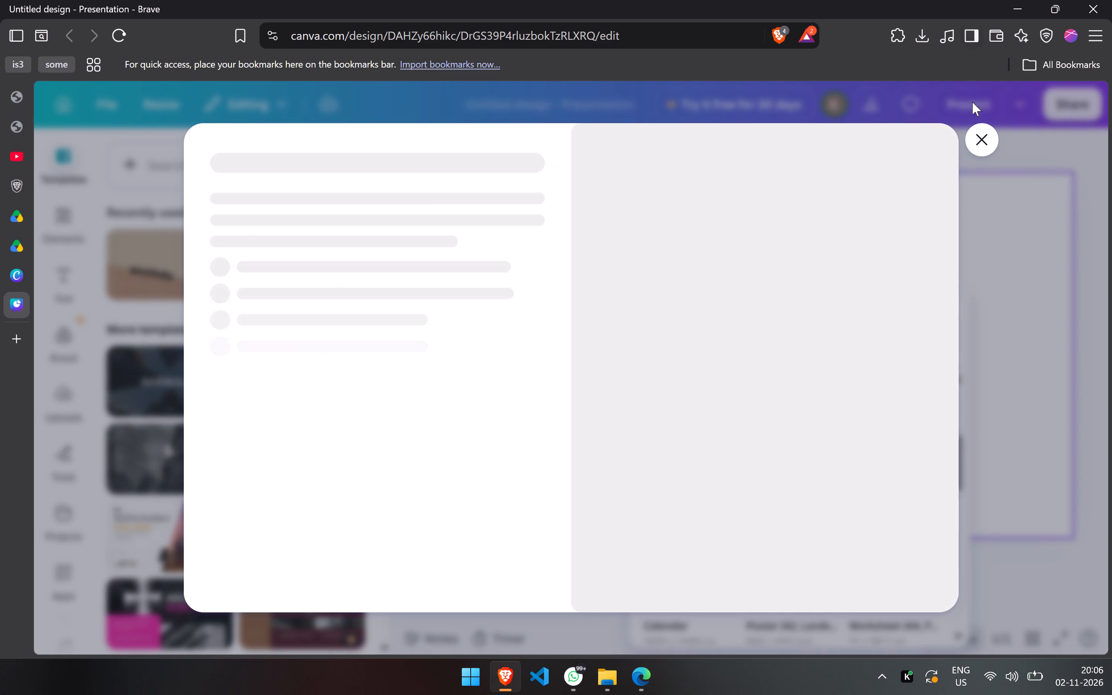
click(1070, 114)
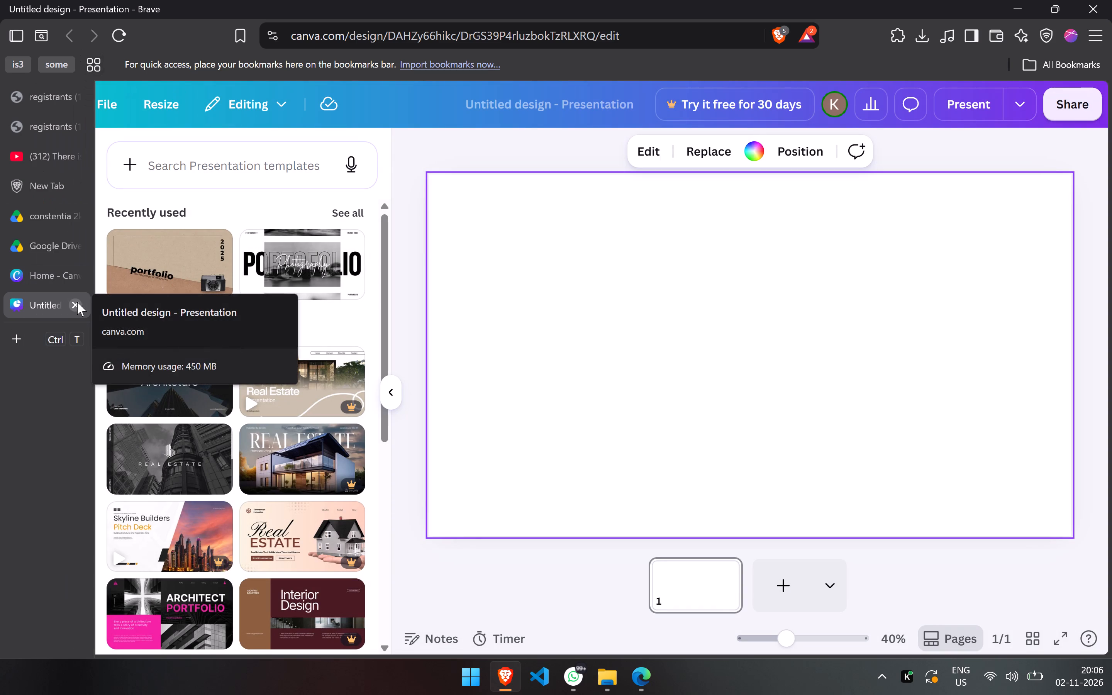
Close the untitled presentation design and return to the Canva home page.
click(77, 302)
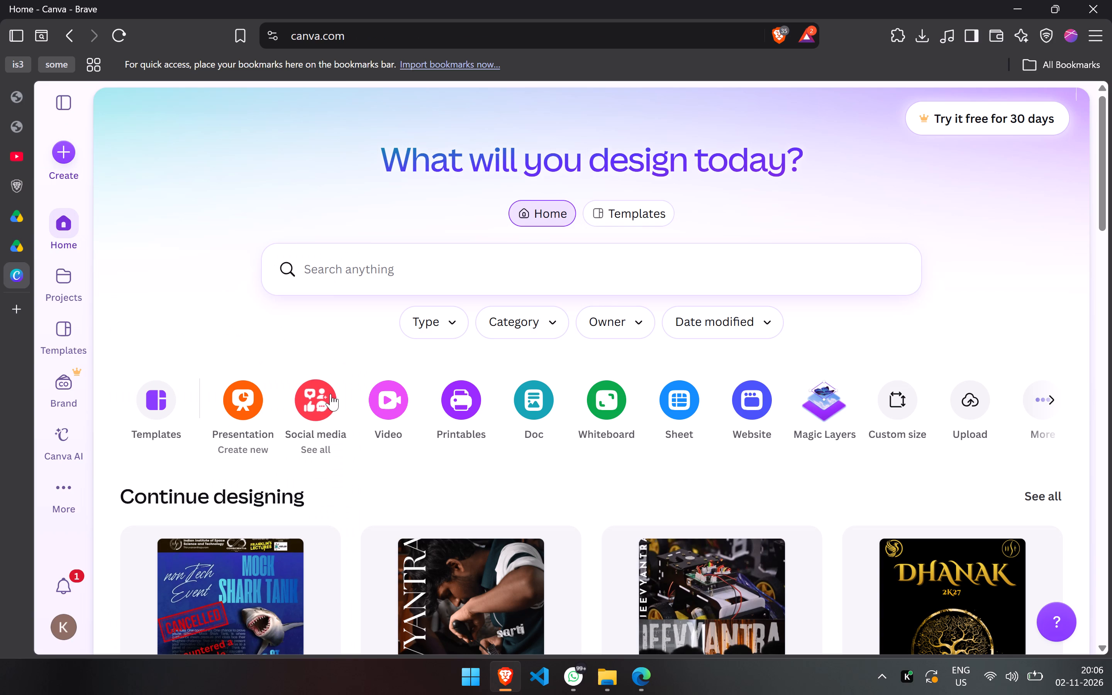
Browse Canva's template categories and open the Poster templates.
click(176, 419)
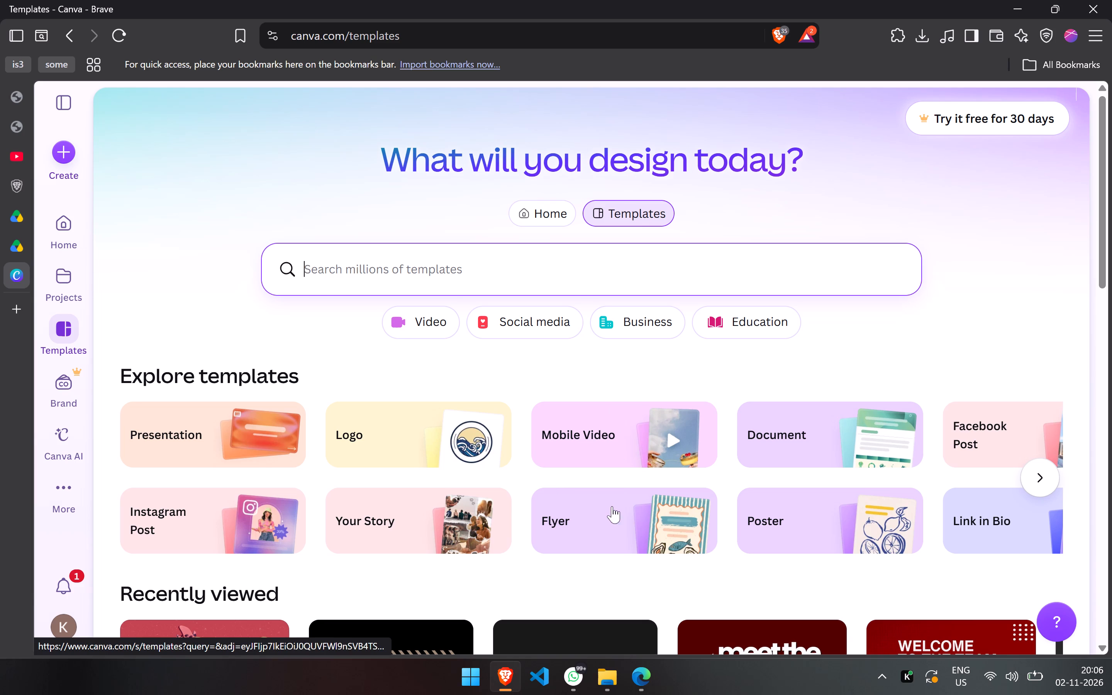
scroll(882, 510, left, 1)
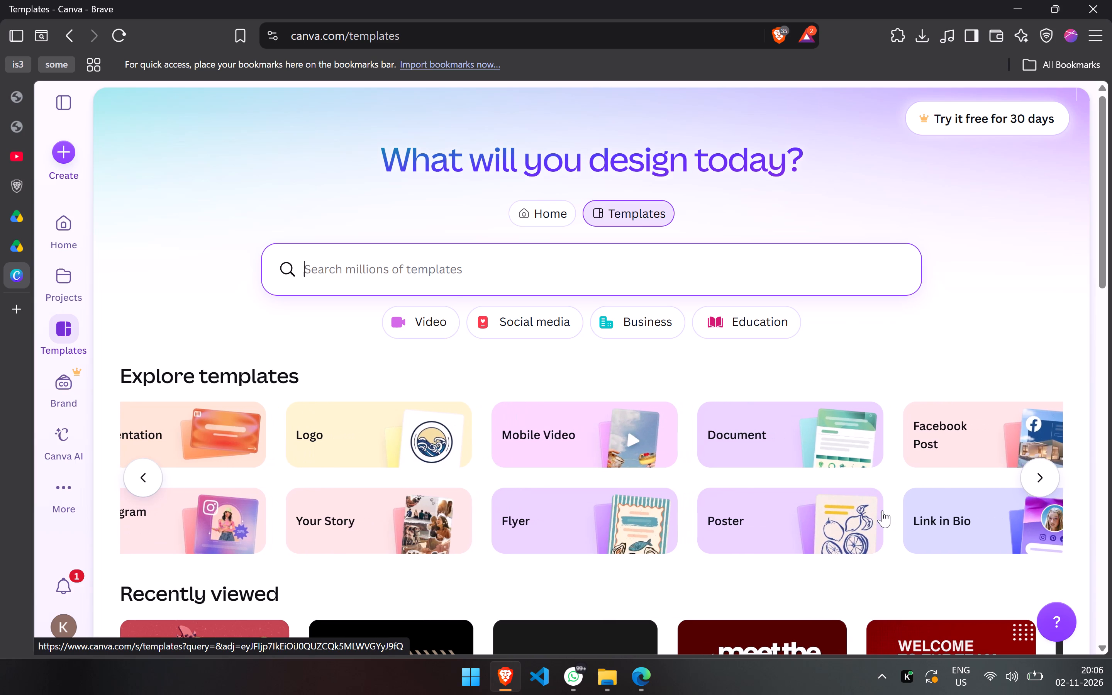
click(850, 514)
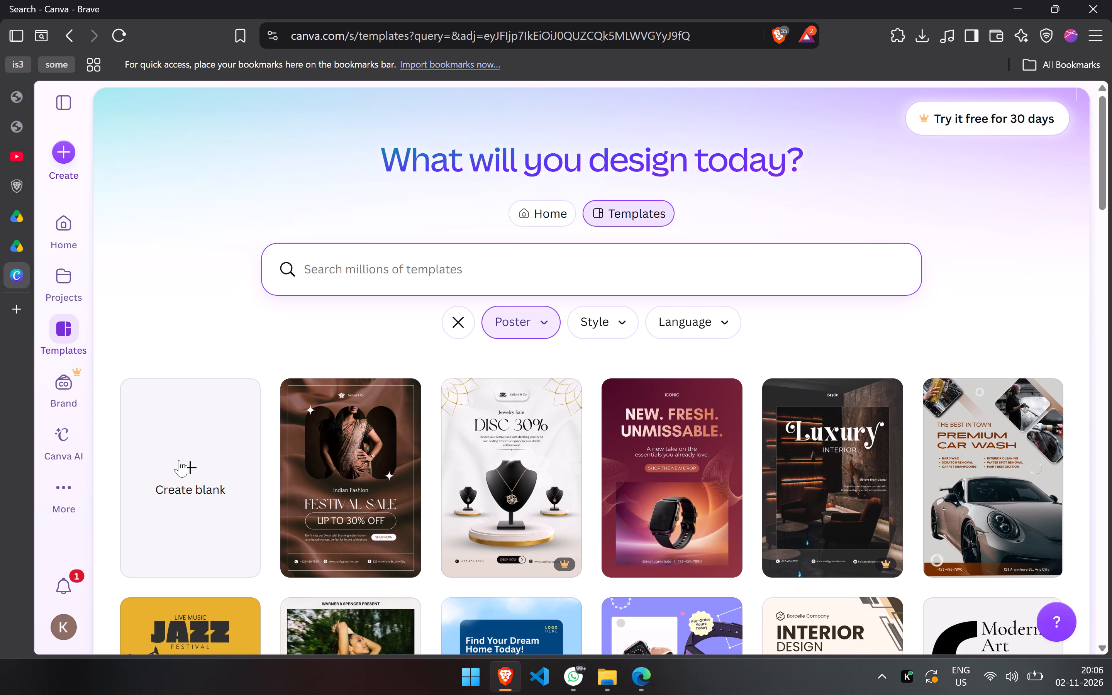
Create a blank poster design from the Poster templates page.
click(179, 460)
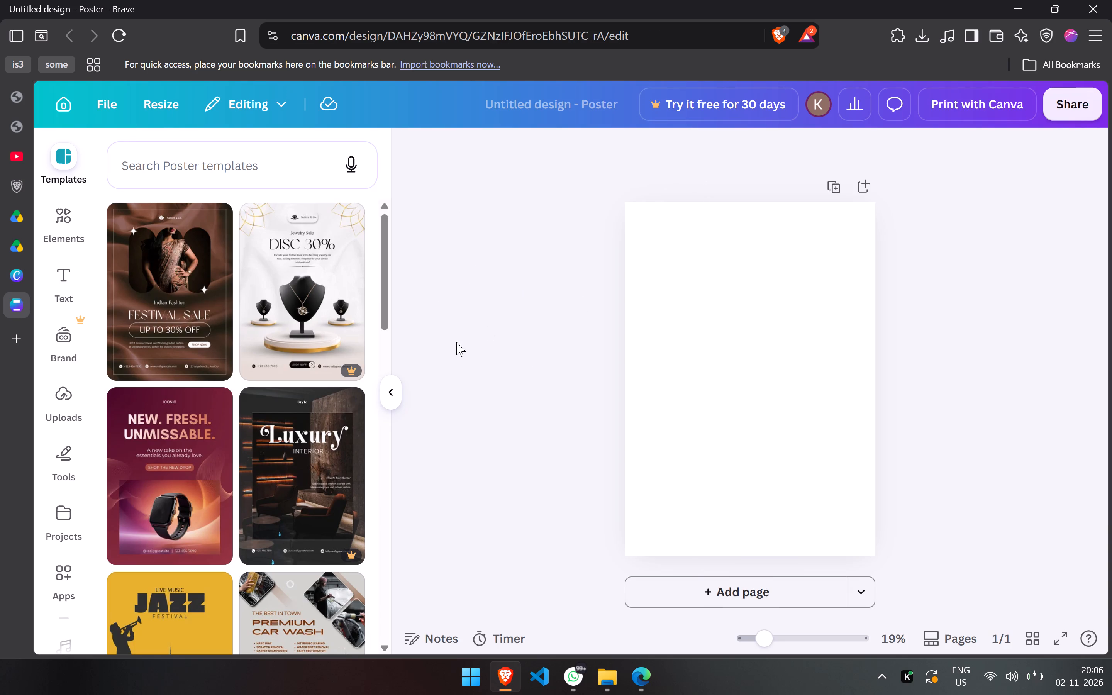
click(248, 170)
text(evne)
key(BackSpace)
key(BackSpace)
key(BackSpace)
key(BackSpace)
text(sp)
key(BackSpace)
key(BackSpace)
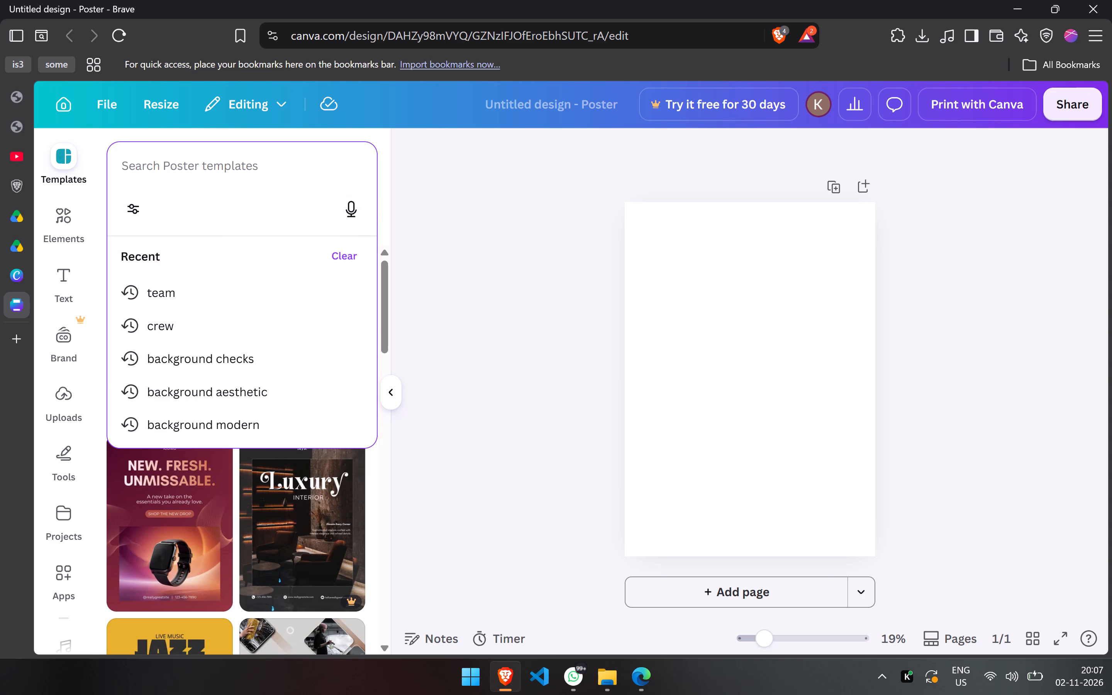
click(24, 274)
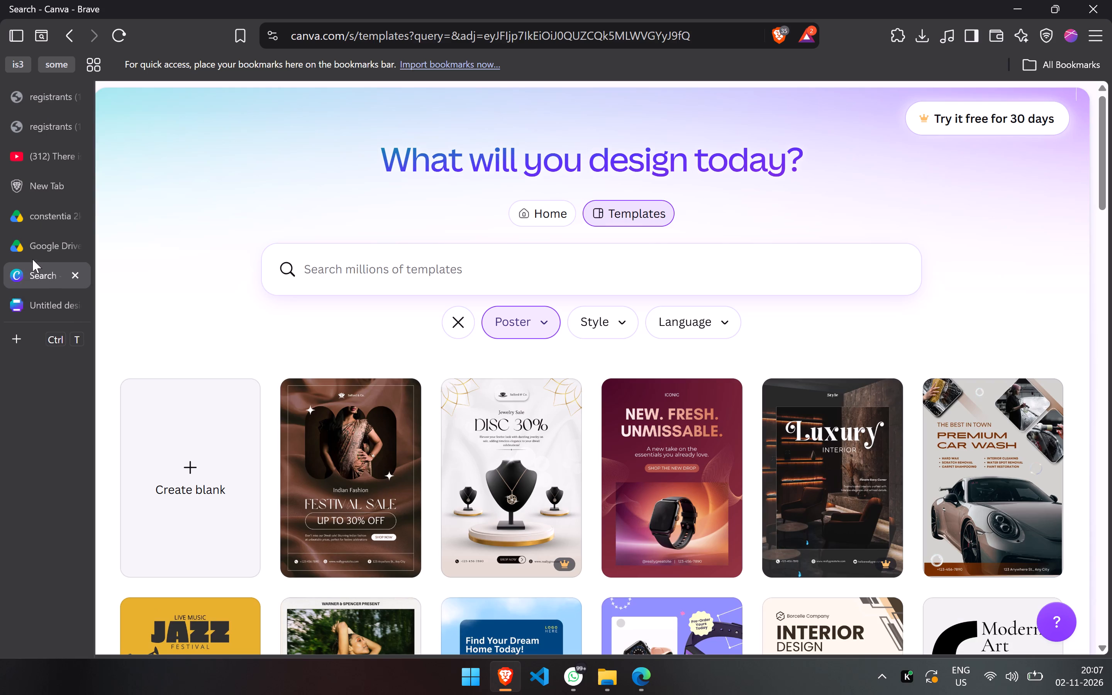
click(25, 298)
Switch to the All Events Brochure Compilation PDF in Microsoft Edge and dismiss the Microsoft Rewards pop-up.
key(alt+Tab)
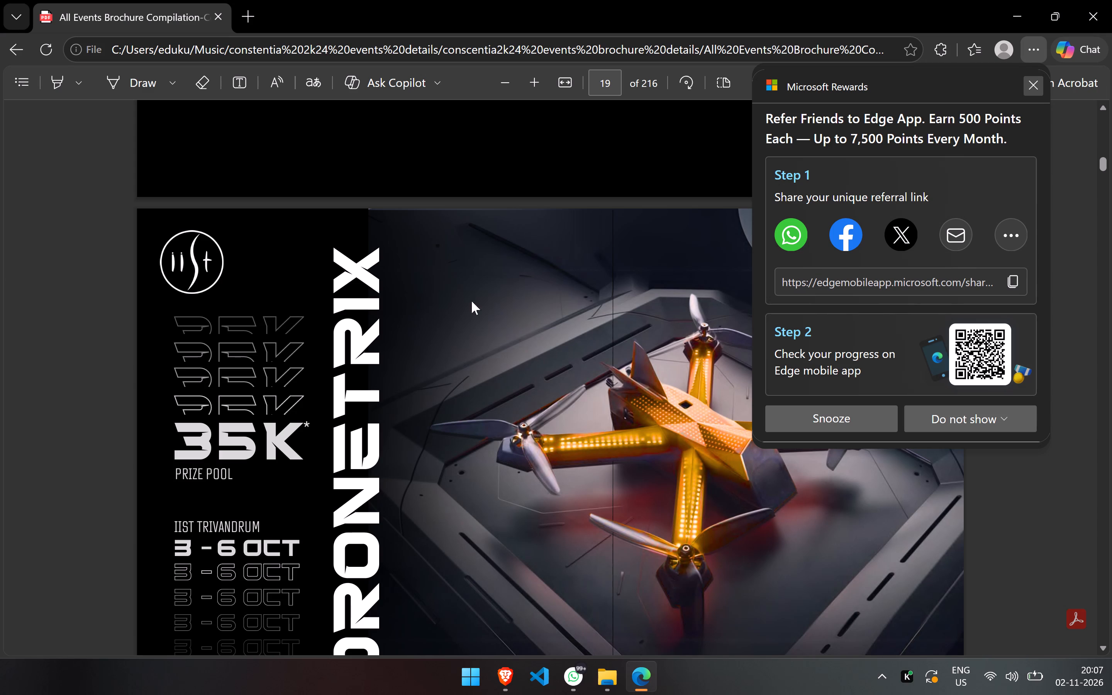
click(532, 417)
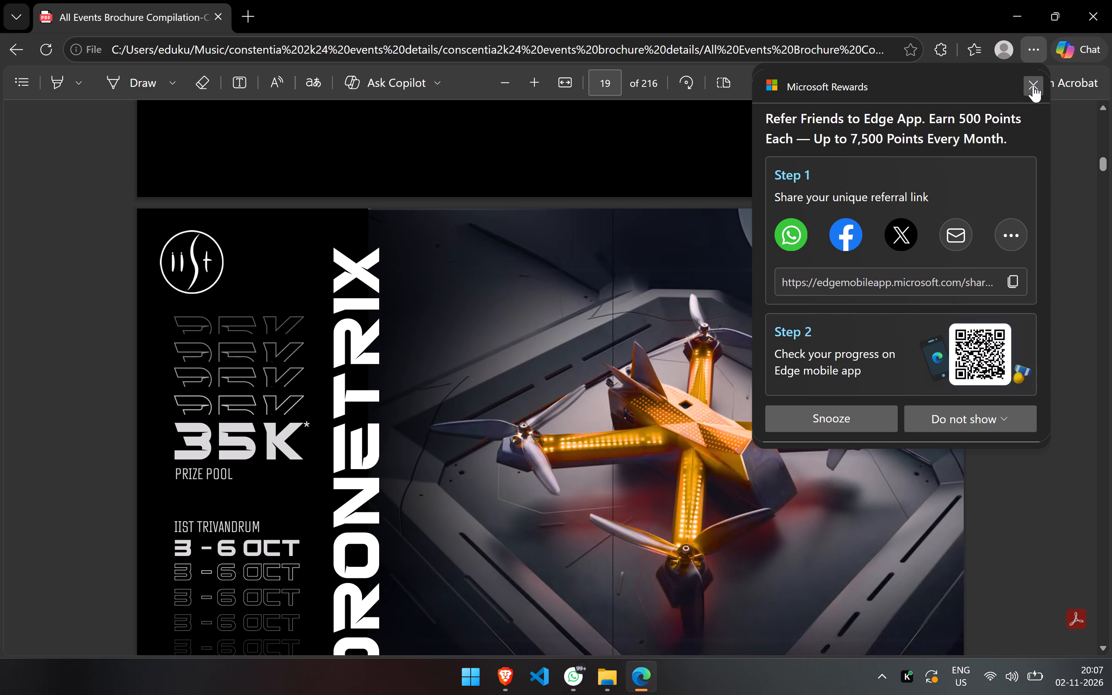
click(1033, 85)
Read through the Dronetrix brochure pages, examining their layout, rules, event structure, evaluation tables and organizer page.
scroll(746, 432, down, 5)
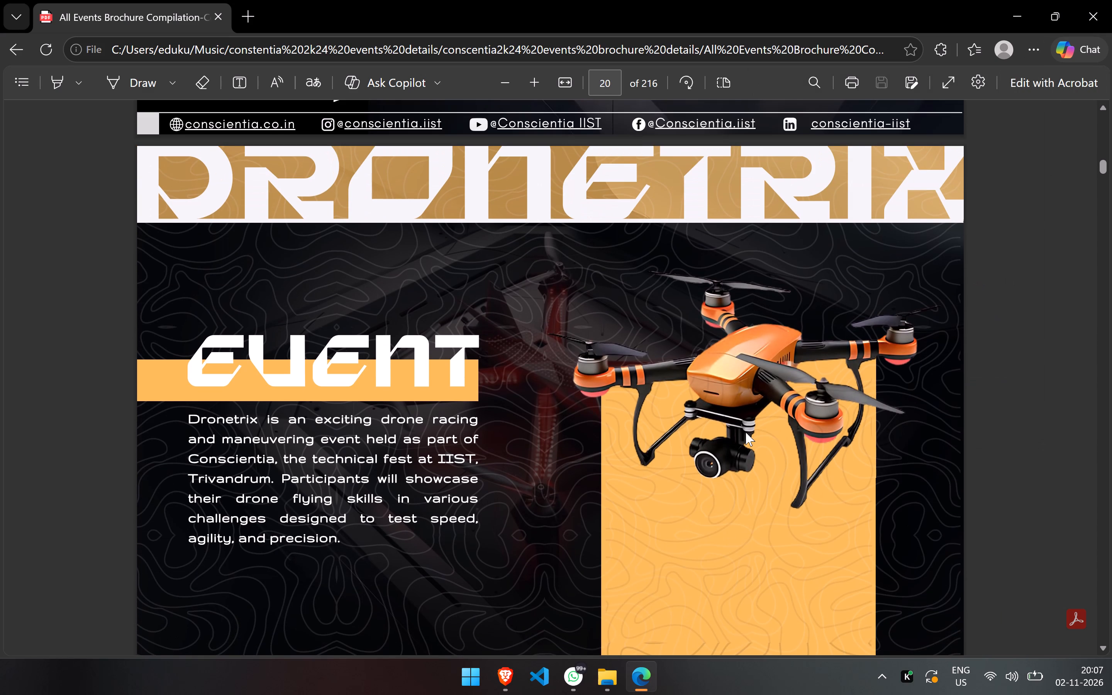
scroll(746, 432, down, 7)
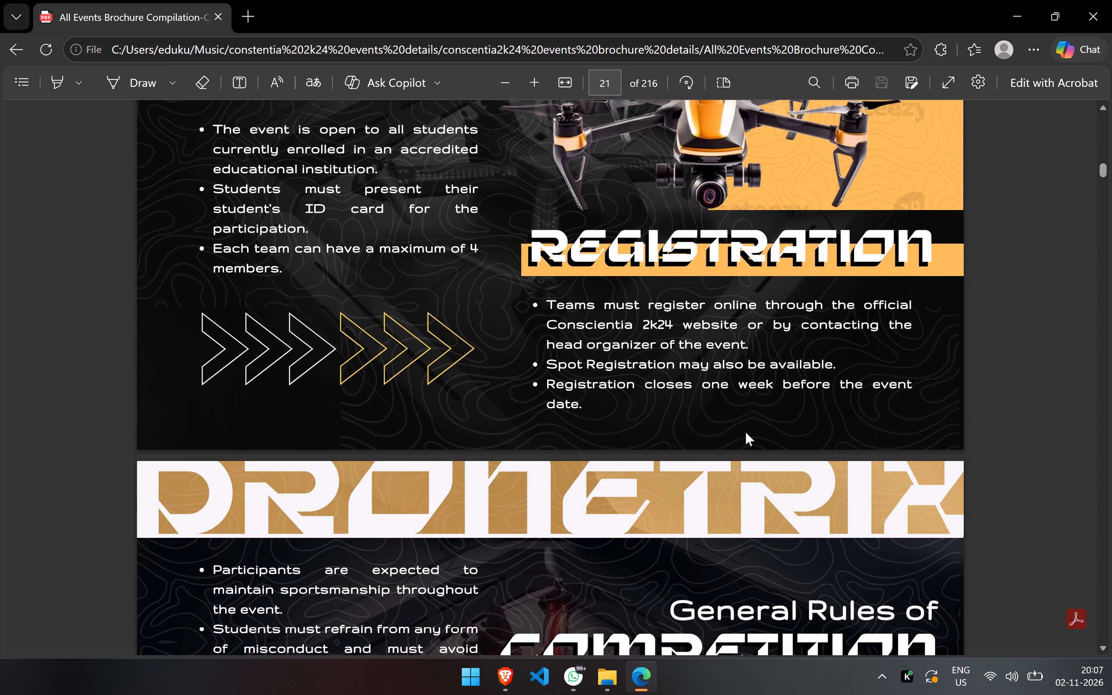
scroll(746, 432, down, 4)
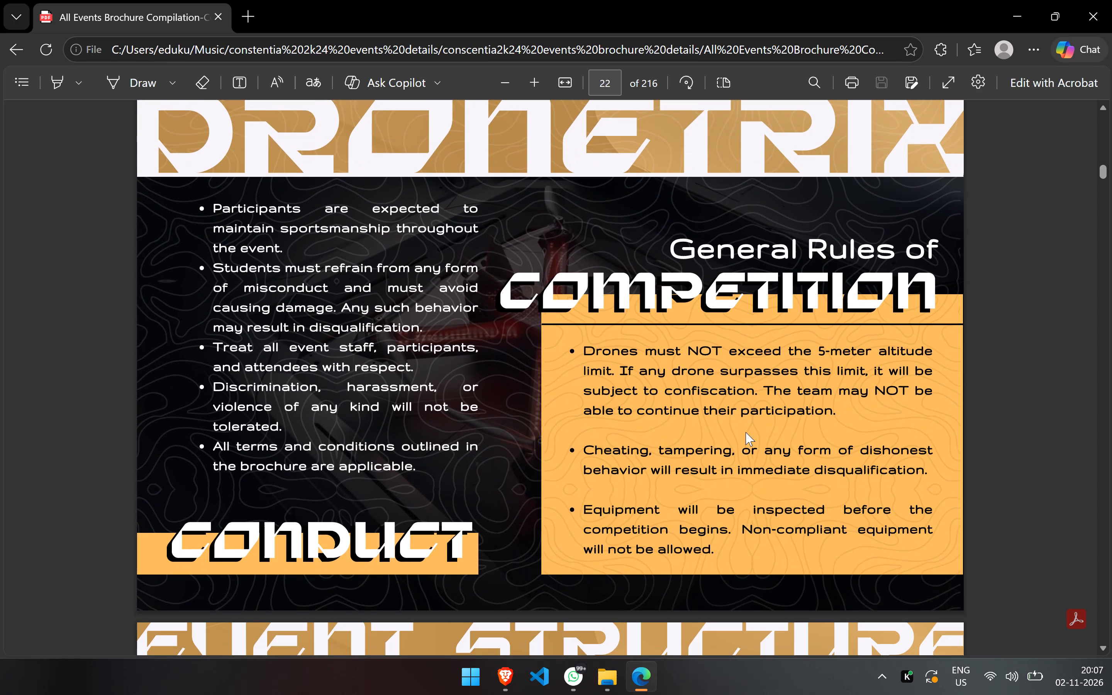
scroll(746, 432, down, 4)
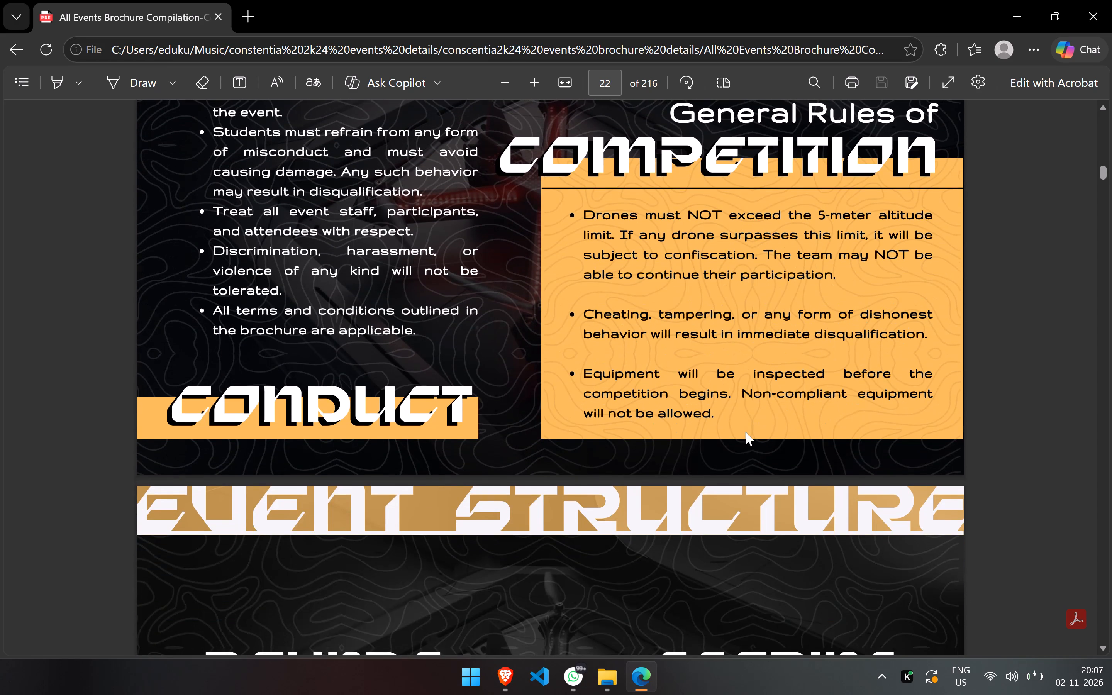
scroll(746, 432, down, 5)
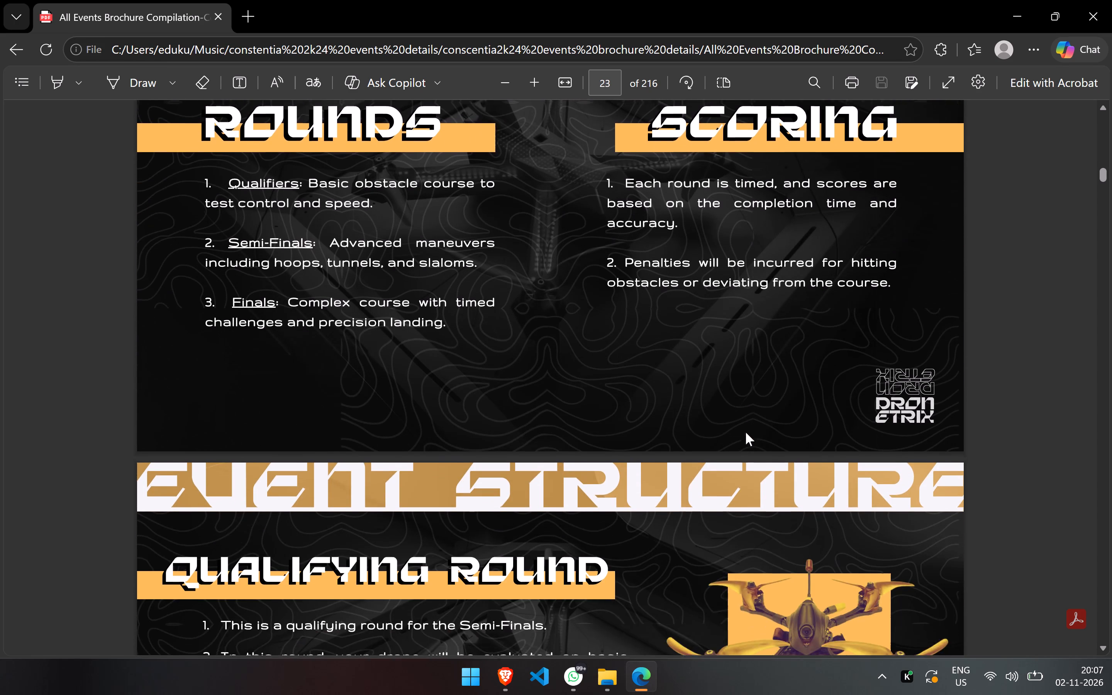
scroll(746, 432, down, 5)
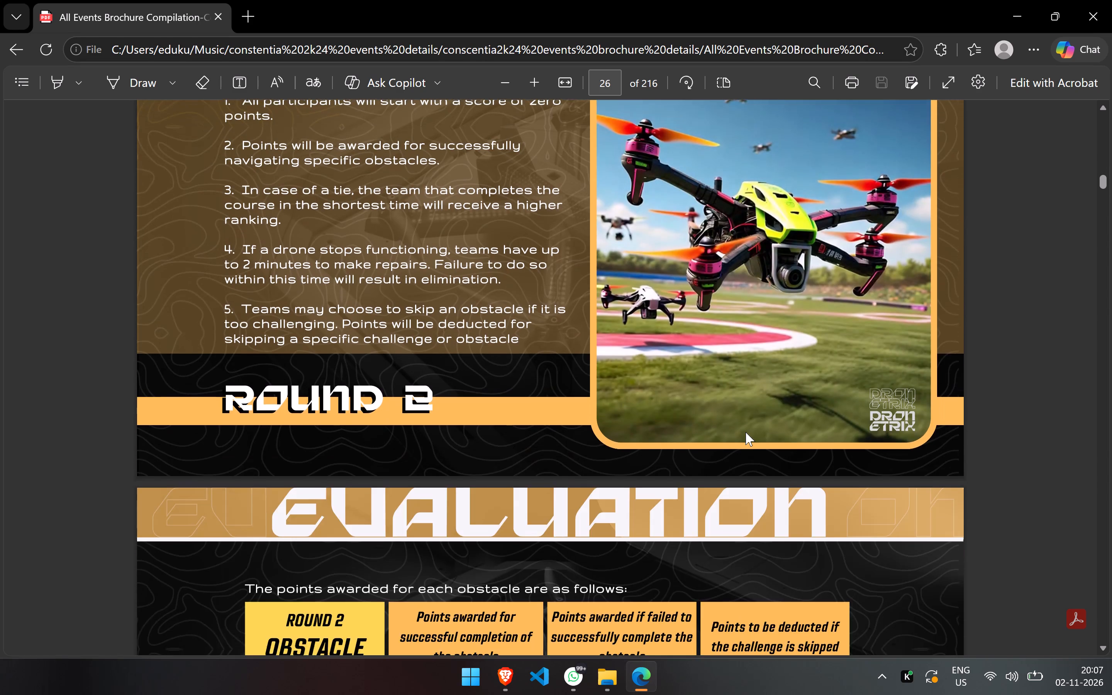
scroll(746, 432, down, 1)
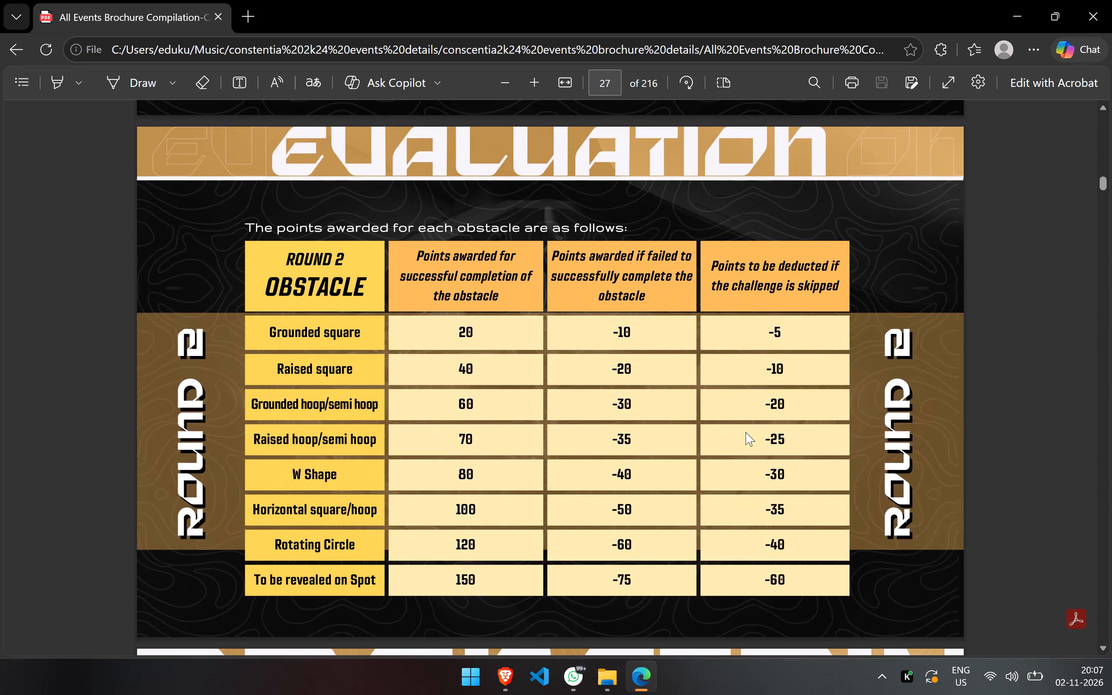
scroll(746, 432, down, 4)
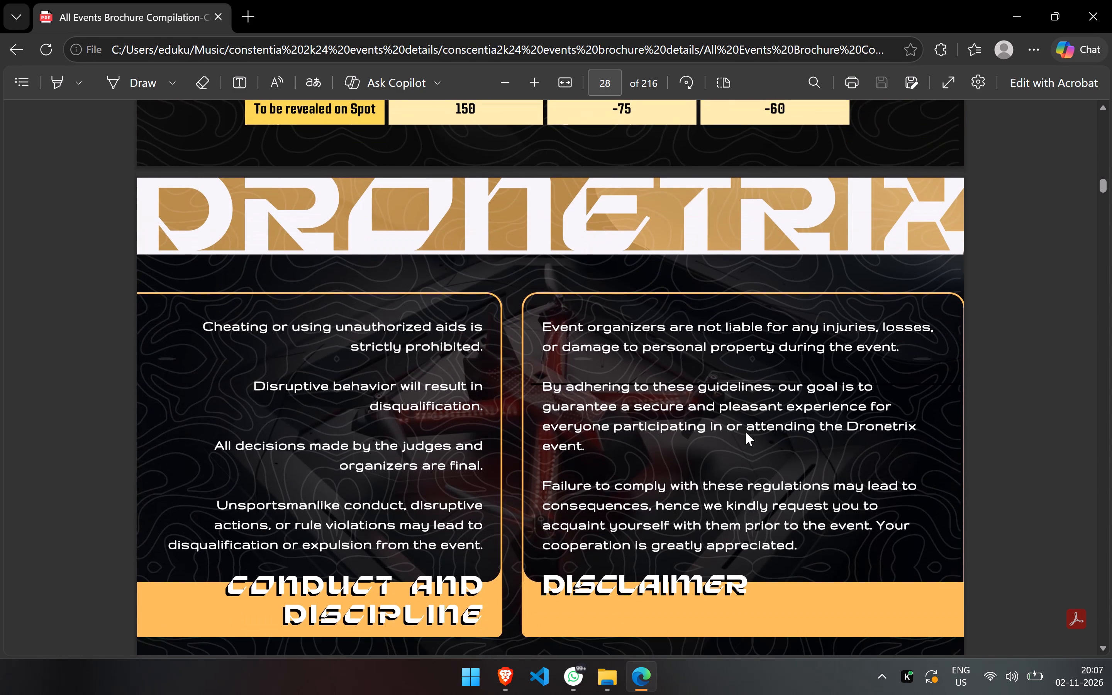
scroll(746, 432, down, 3)
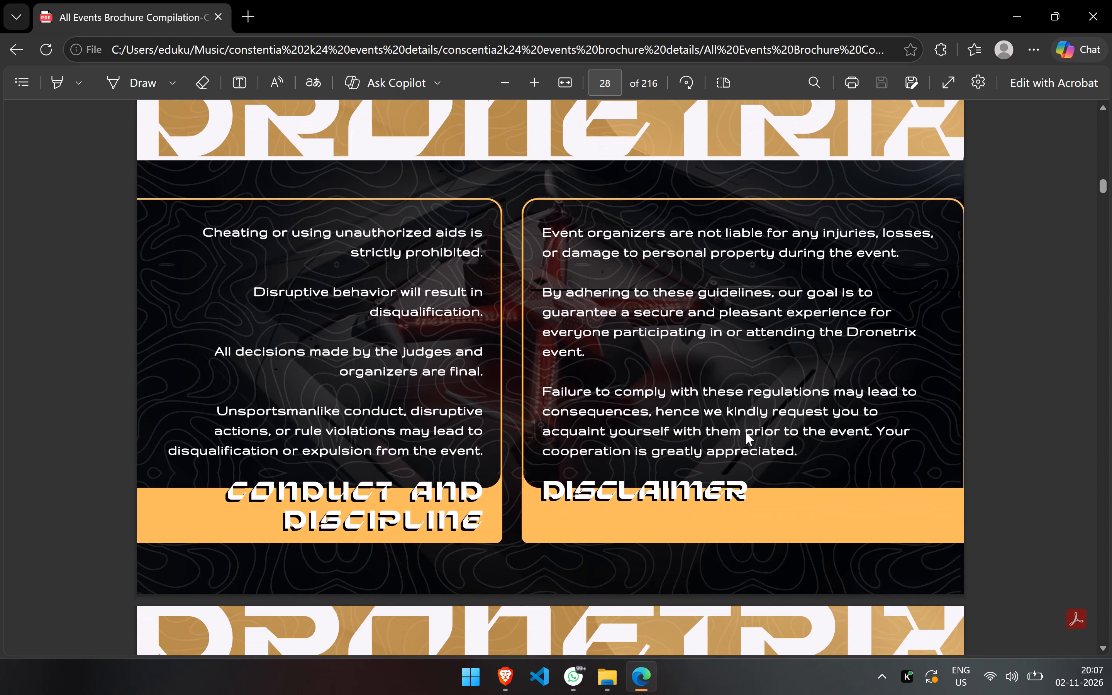
scroll(746, 432, down, 4)
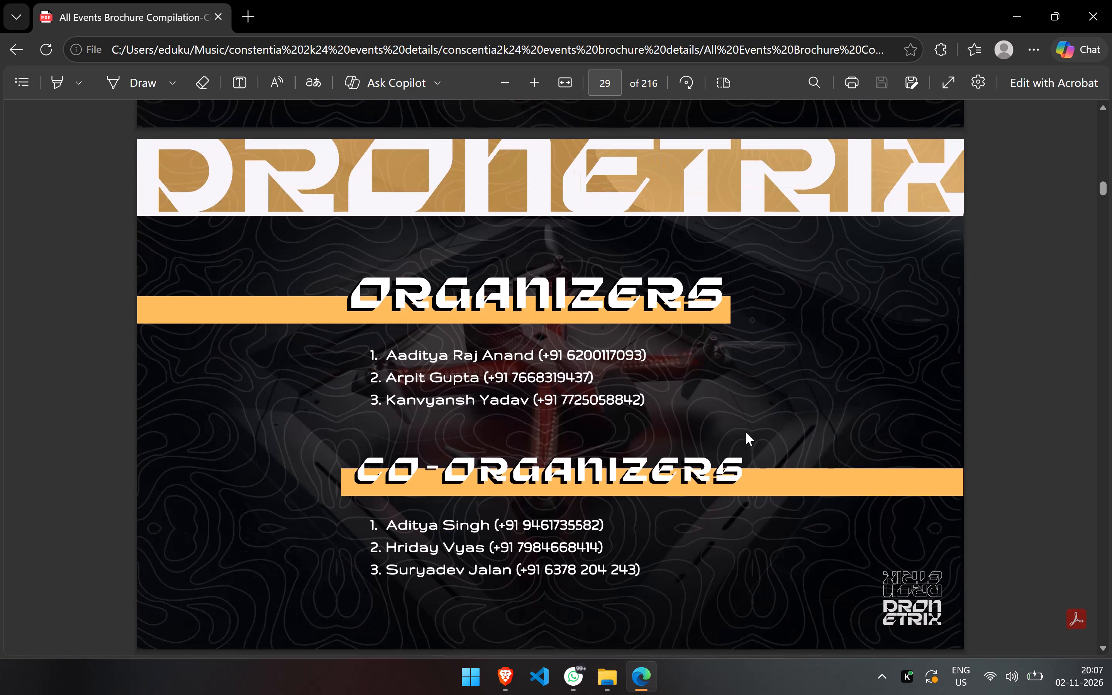
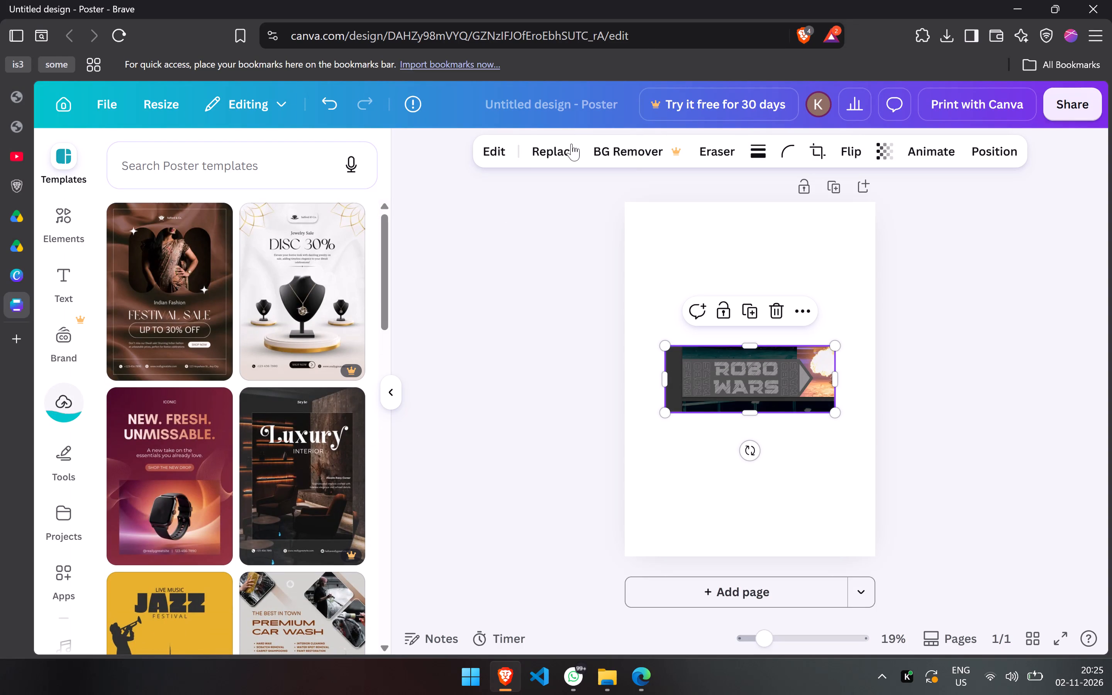
Split the Robo Wars image into editable layers with Magic Layers.
click(481, 152)
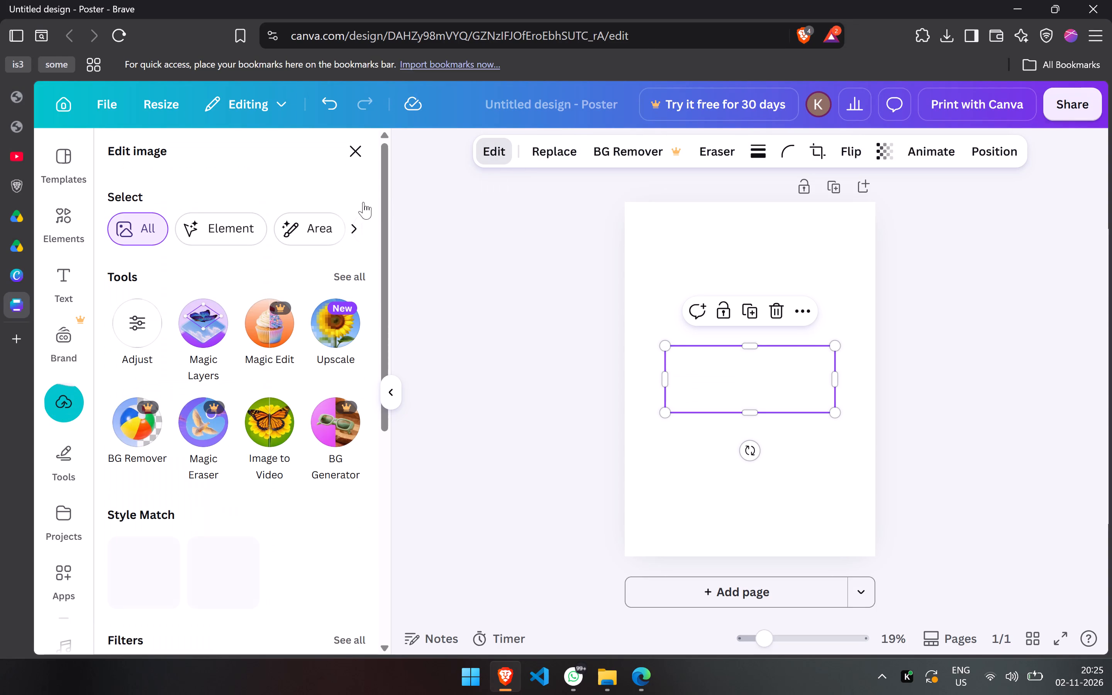
click(203, 319)
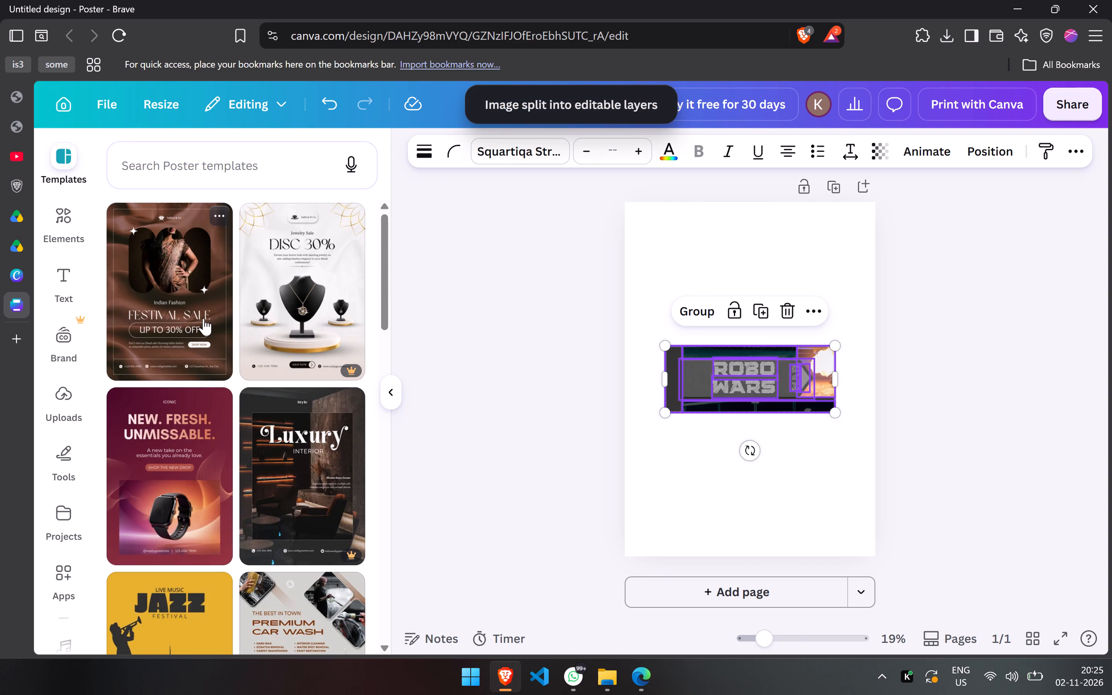
Delete the background pieces around the Robo Wars arrow banner: the bottom strips, explosion picture, teal strip and dark vertical bar.
click(802, 401)
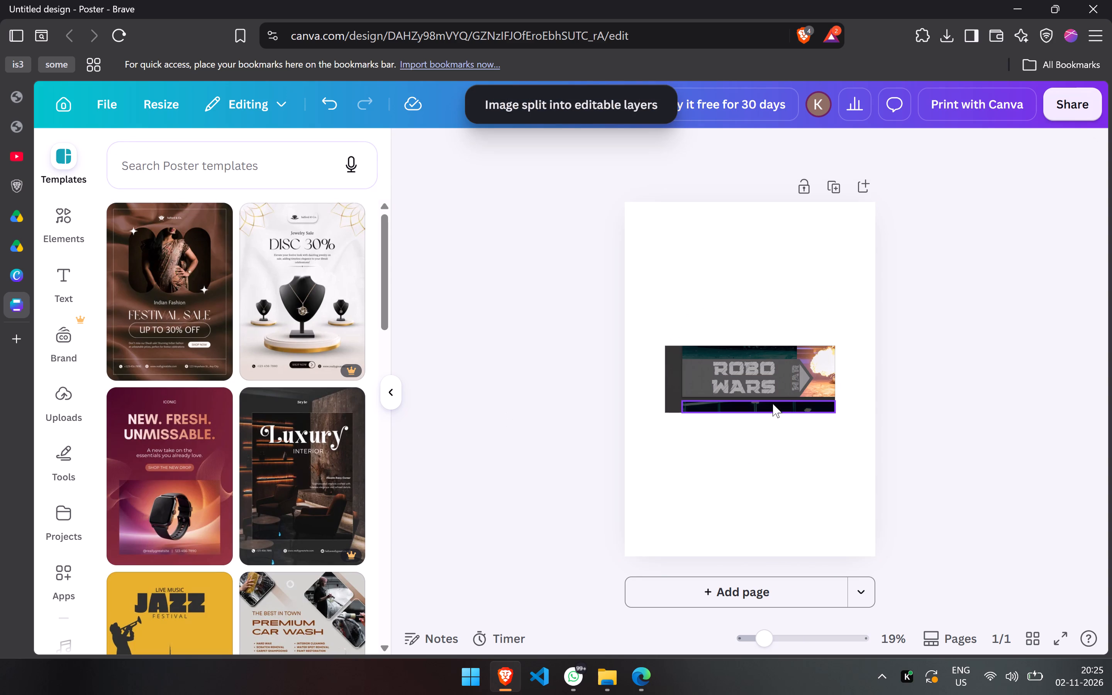
key(BackSpace)
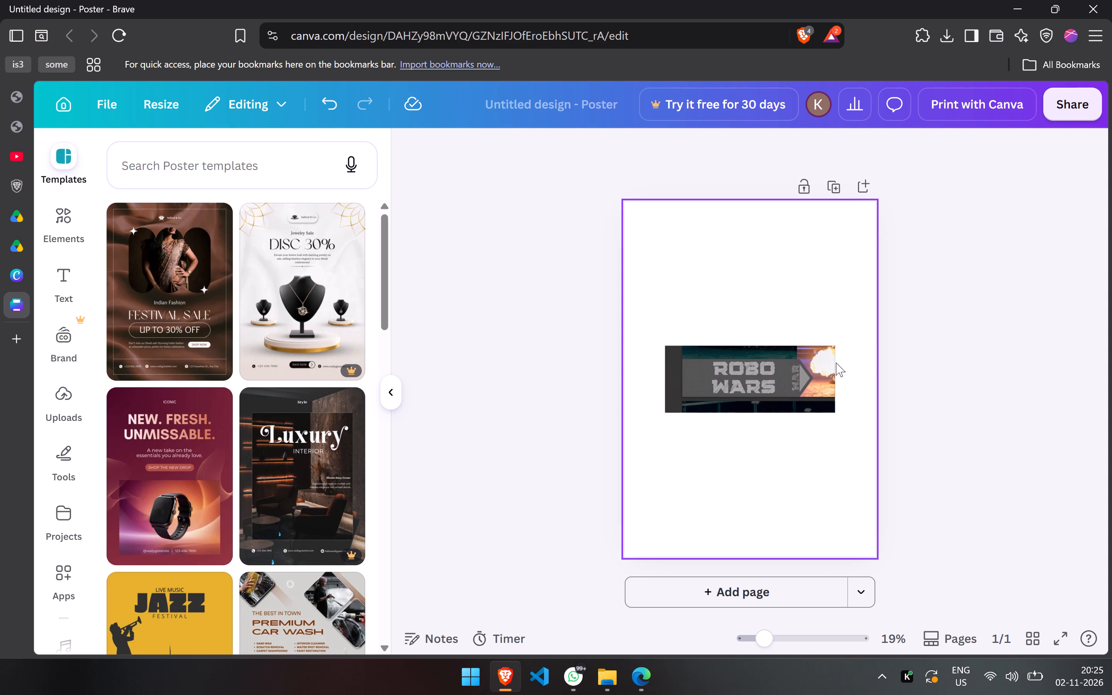
click(815, 401)
key(Delete)
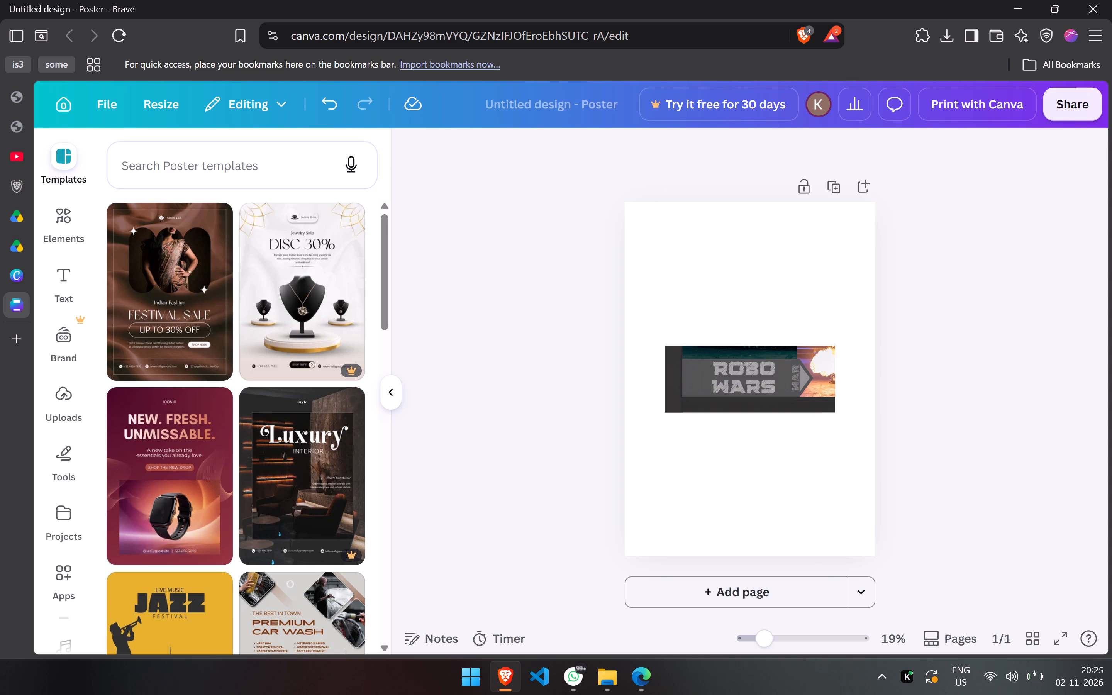
click(807, 402)
key(BackSpace)
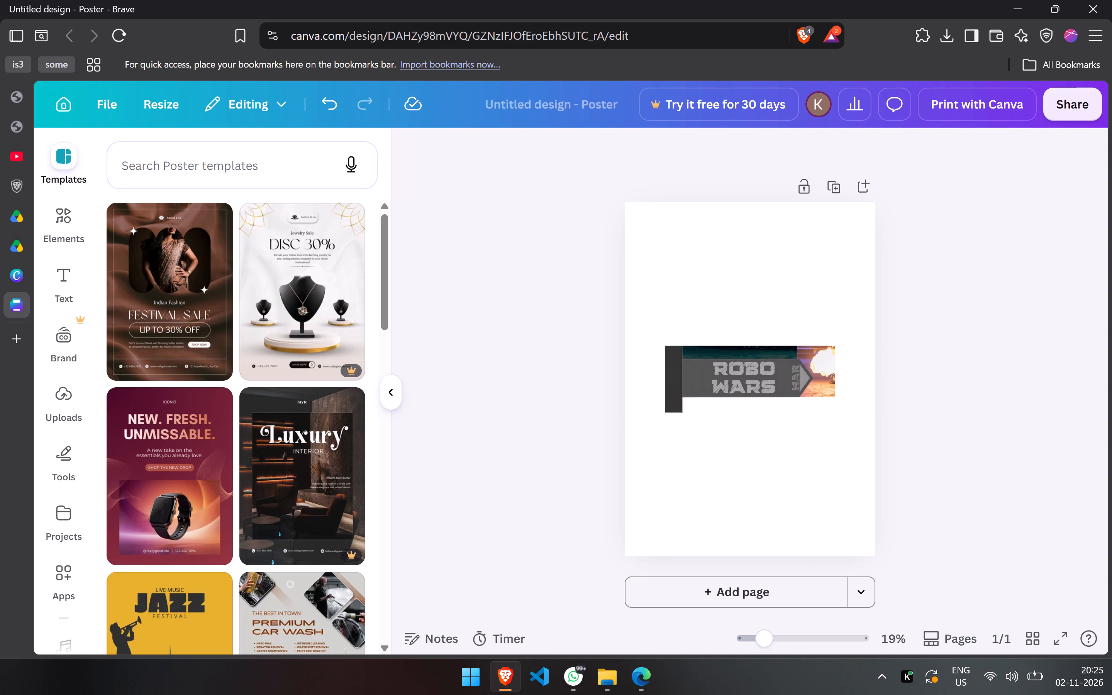
click(832, 389)
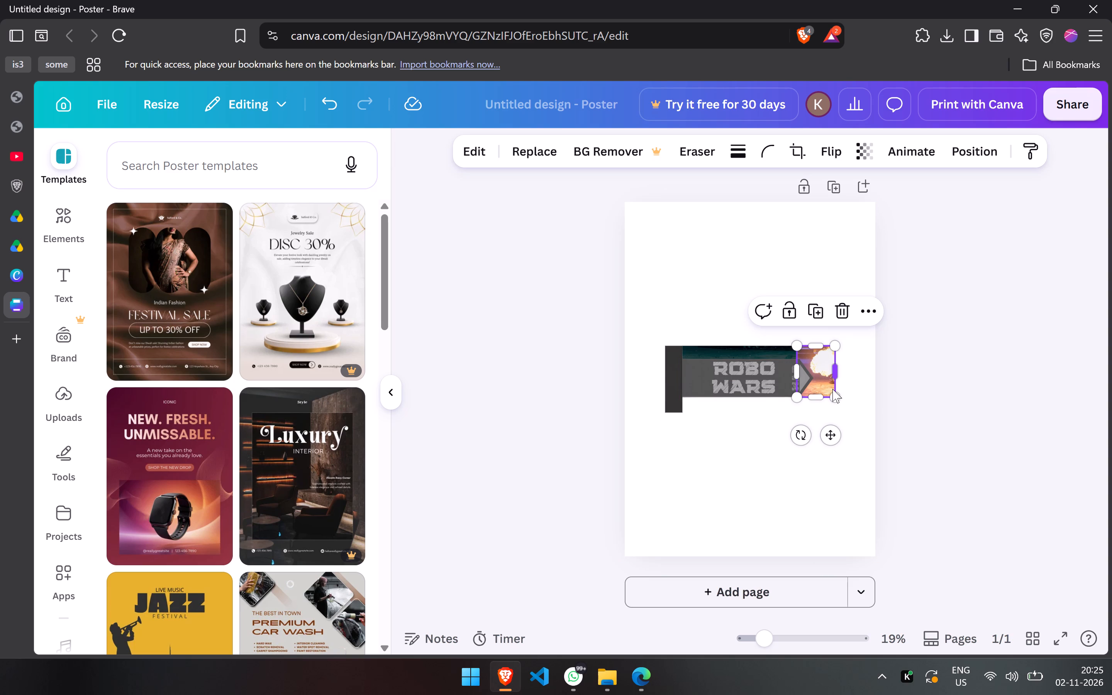
key(BackSpace)
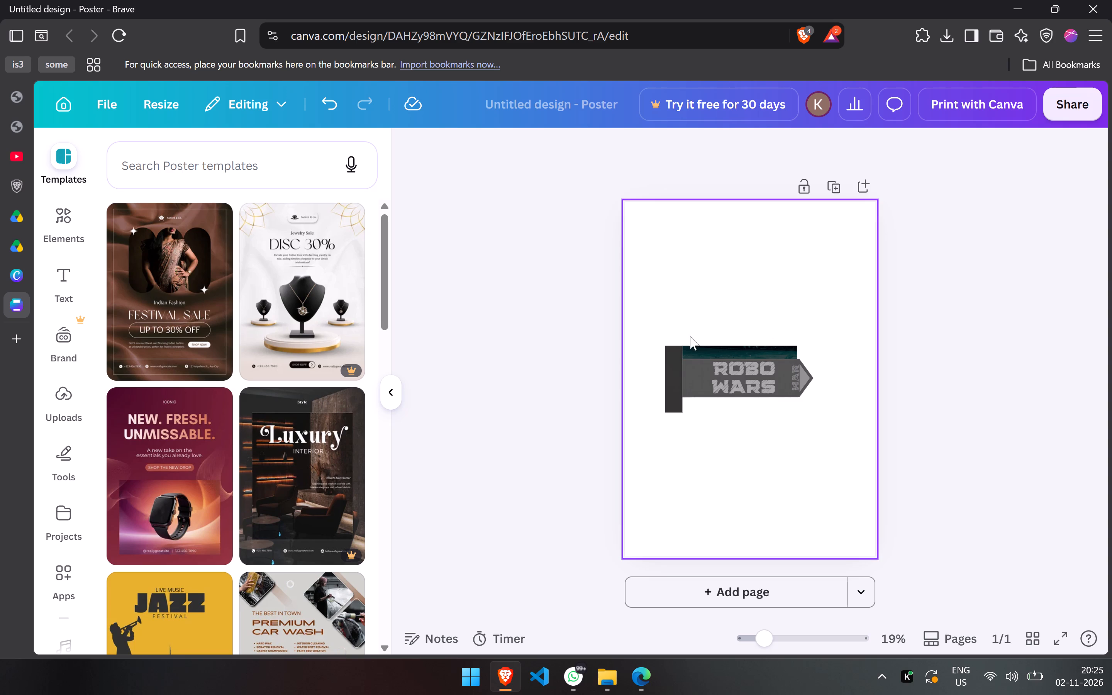
click(688, 349)
key(BackSpace)
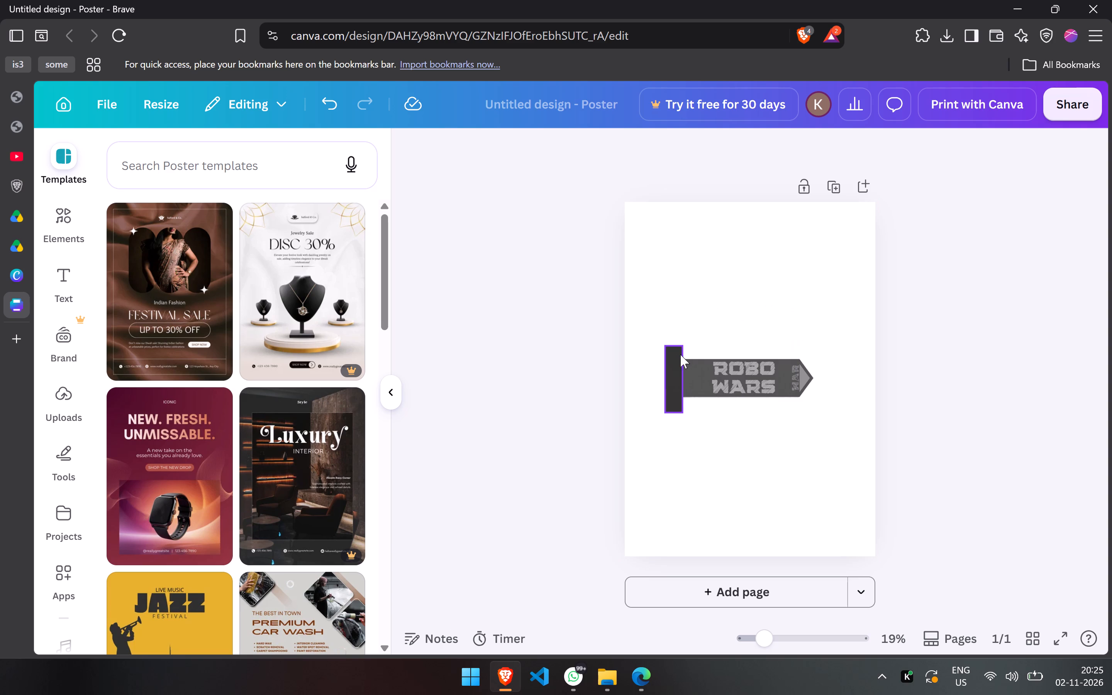
click(672, 359)
key(BackSpace)
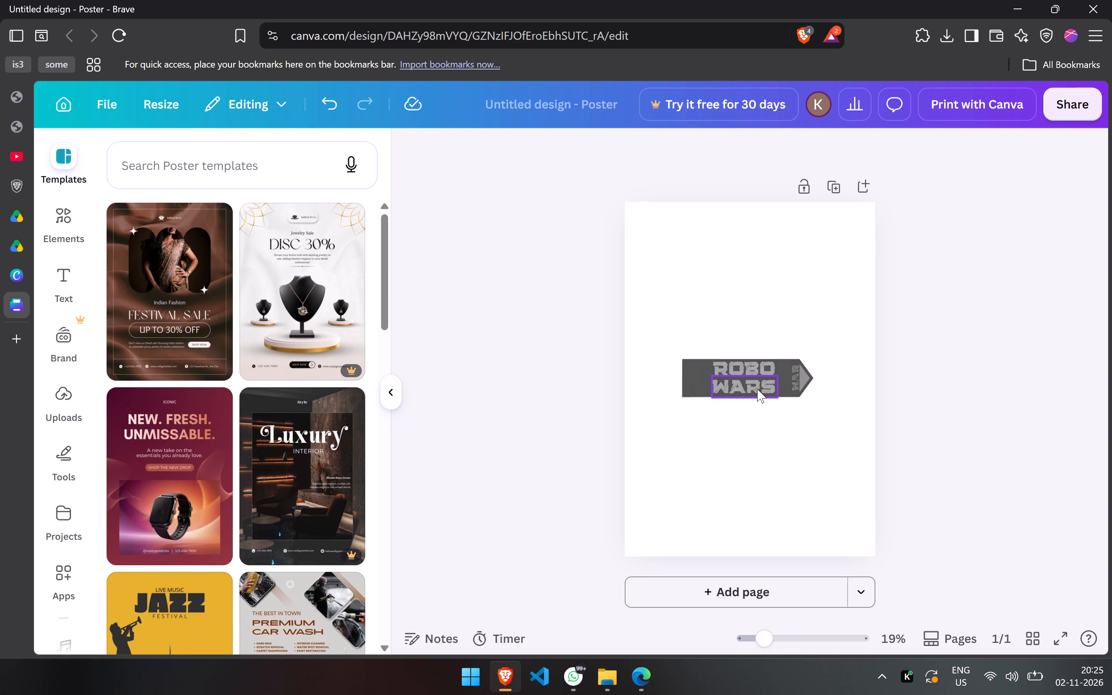
Replace the ROBO text on the banner with "table" and widen its text box so the word fits on one line.
ctrl+scroll(757, 389, up, 2)
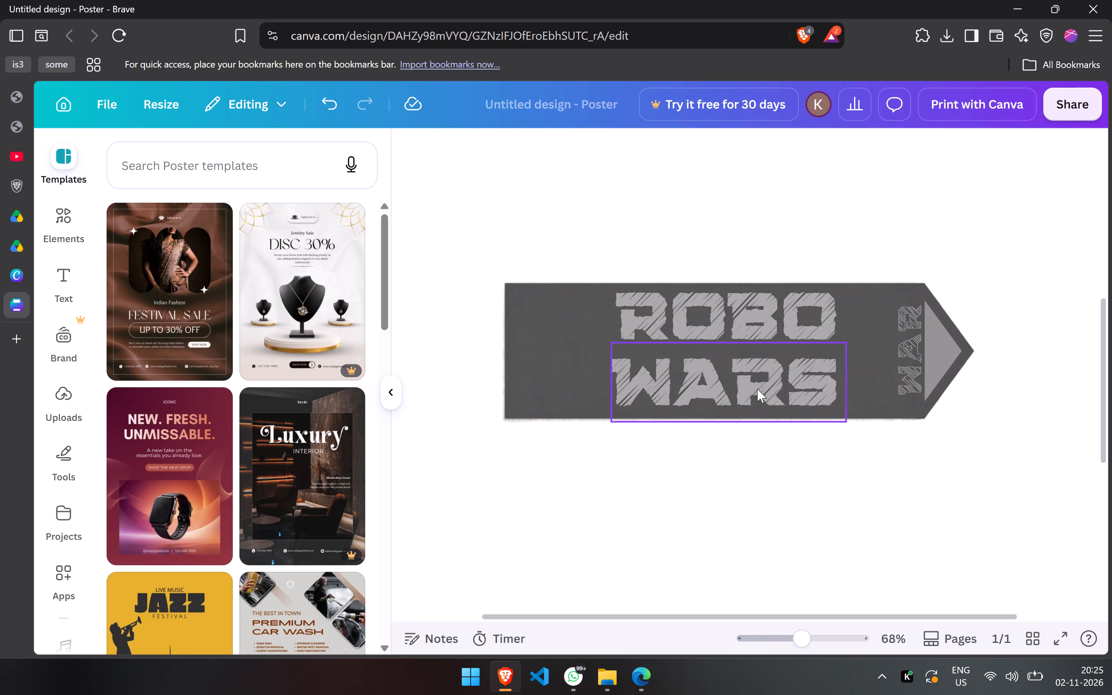
double_click(757, 338)
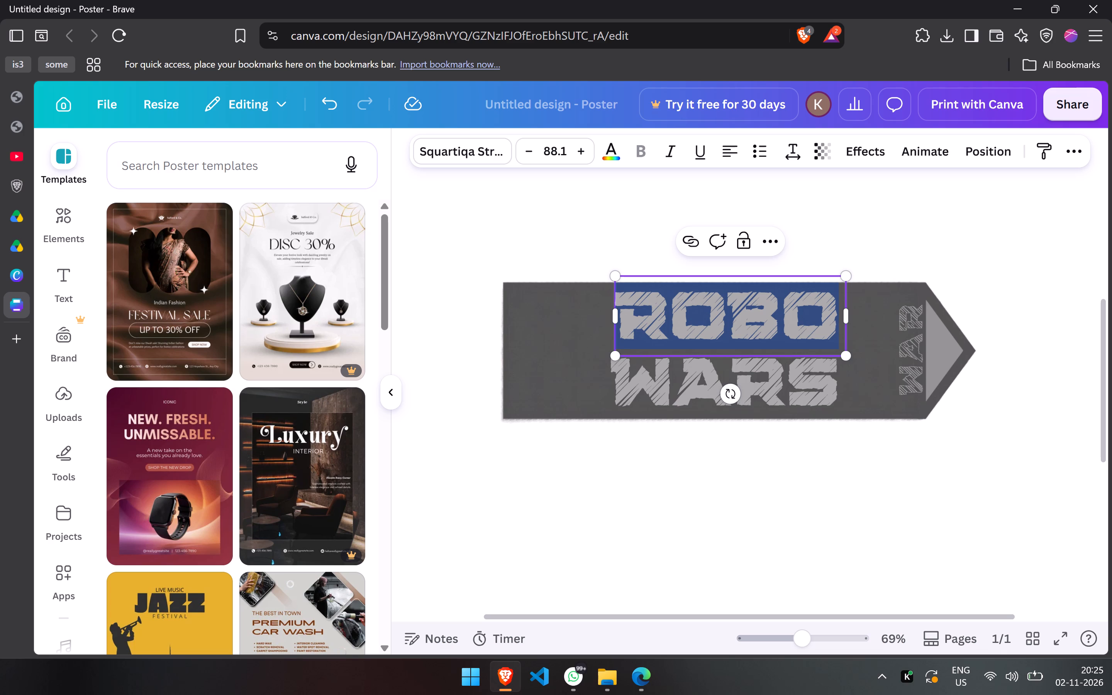
text(table)
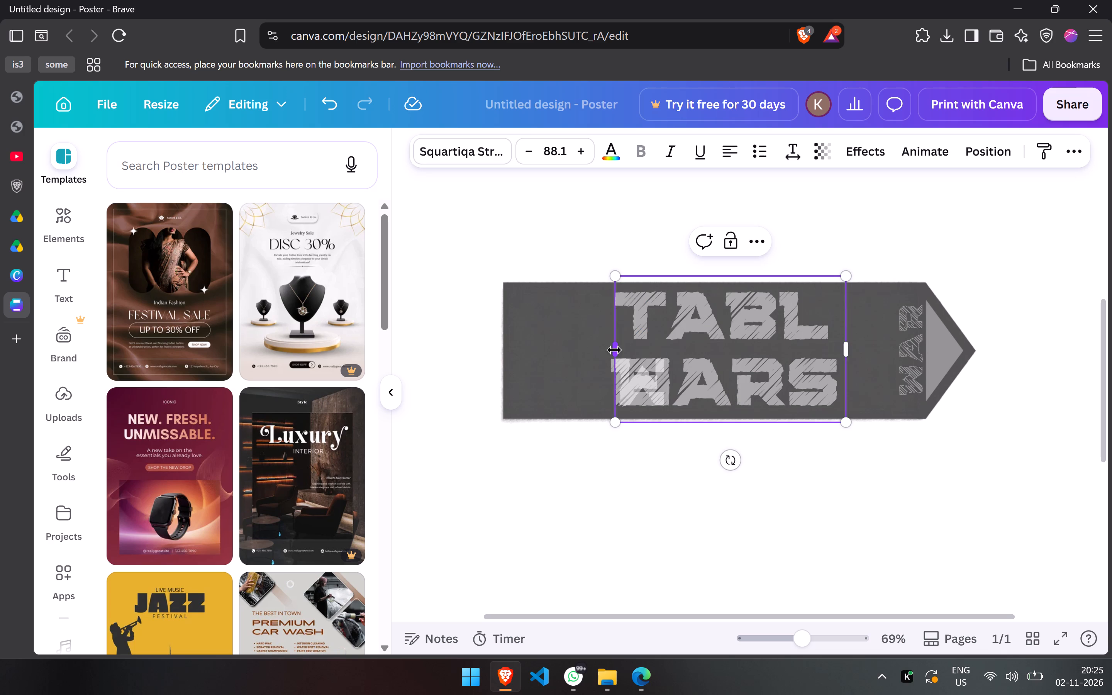
drag(614, 350, 562, 351)
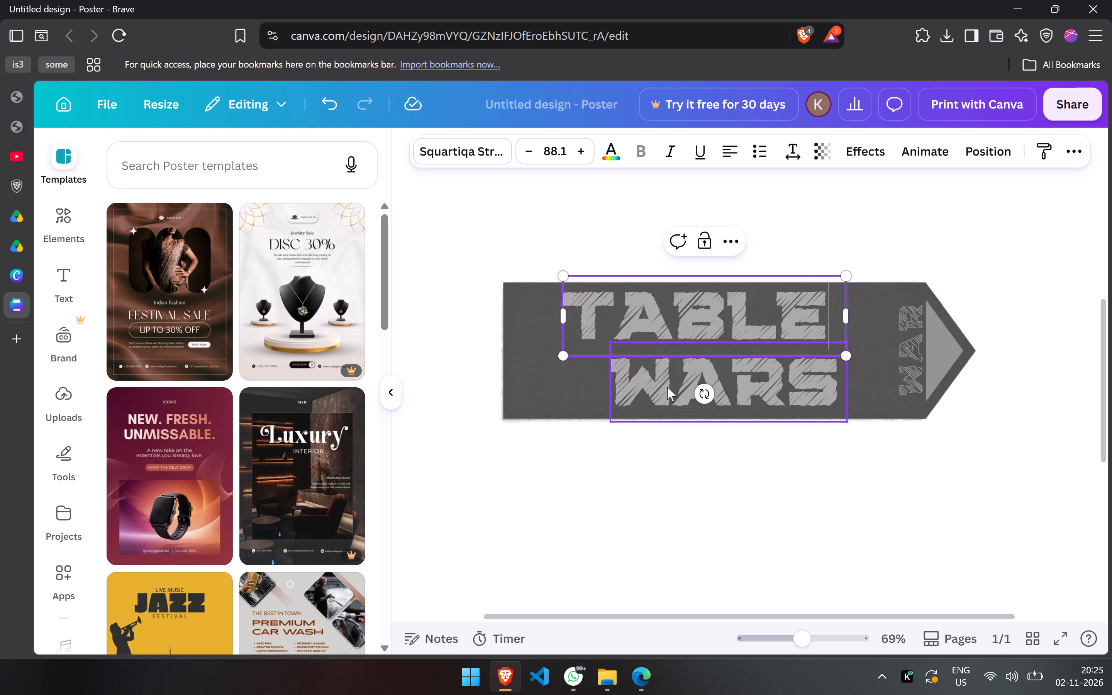
Replace the WARS text with "tennis" and widen its text box to about 13.9 so the word fits on one line.
double_click(667, 387)
text(tennis)
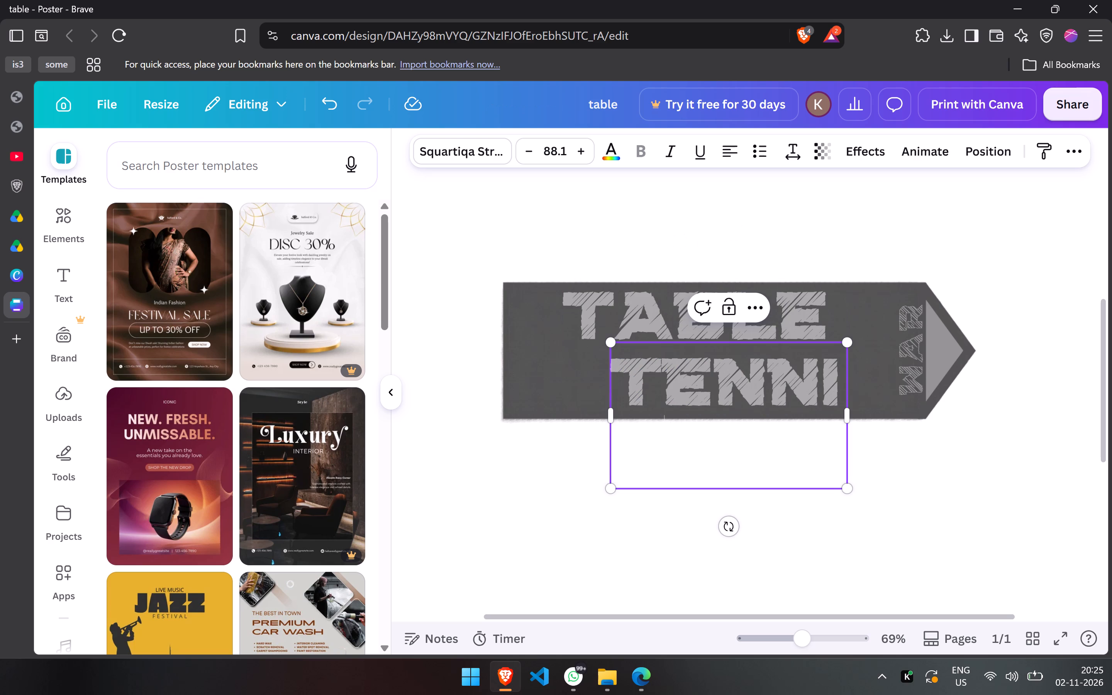
drag(608, 415, 545, 403)
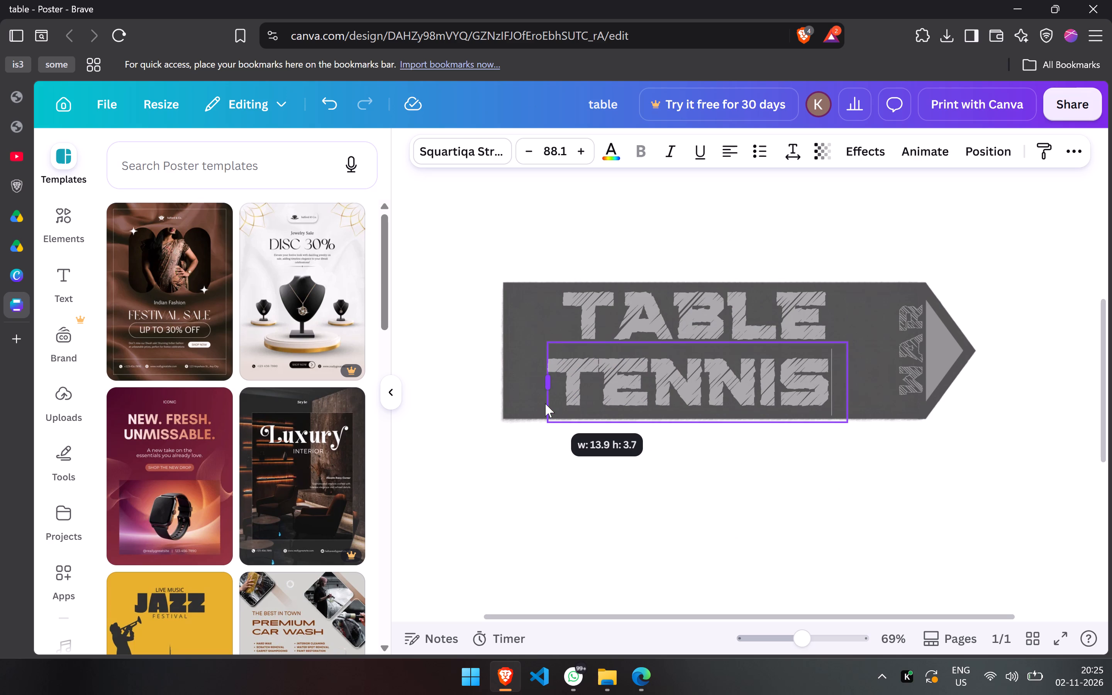
drag(545, 403, 547, 403)
click(834, 485)
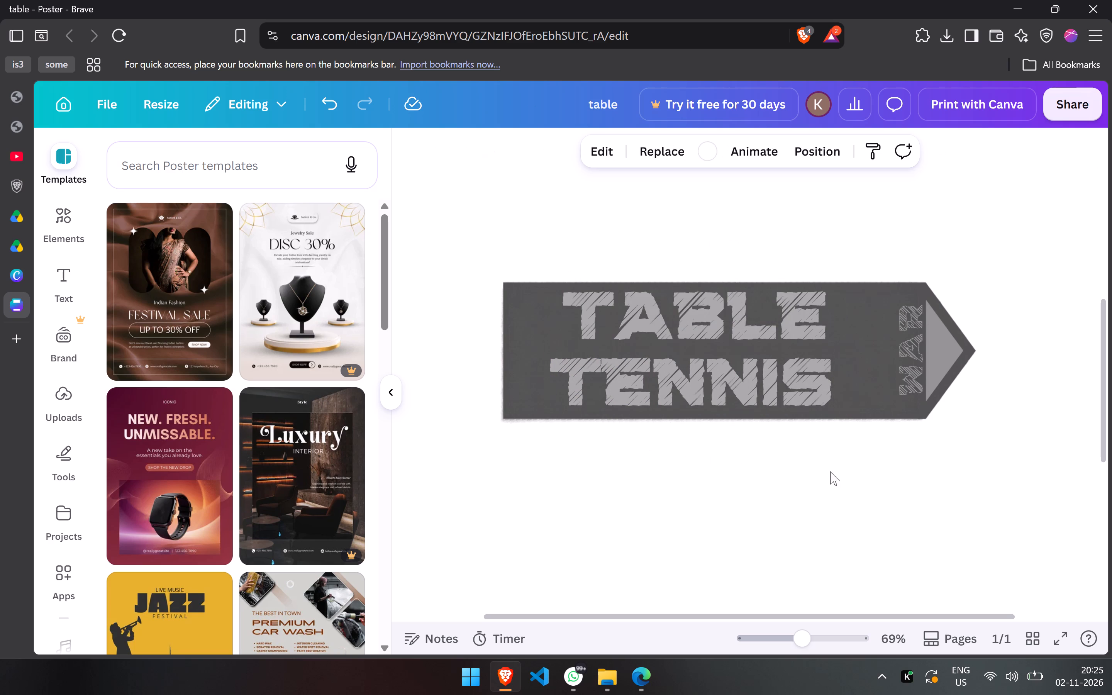
Align the TABLE and TENNIS text boxes on a shared vertical centre line within the banner.
drag(780, 312, 768, 310)
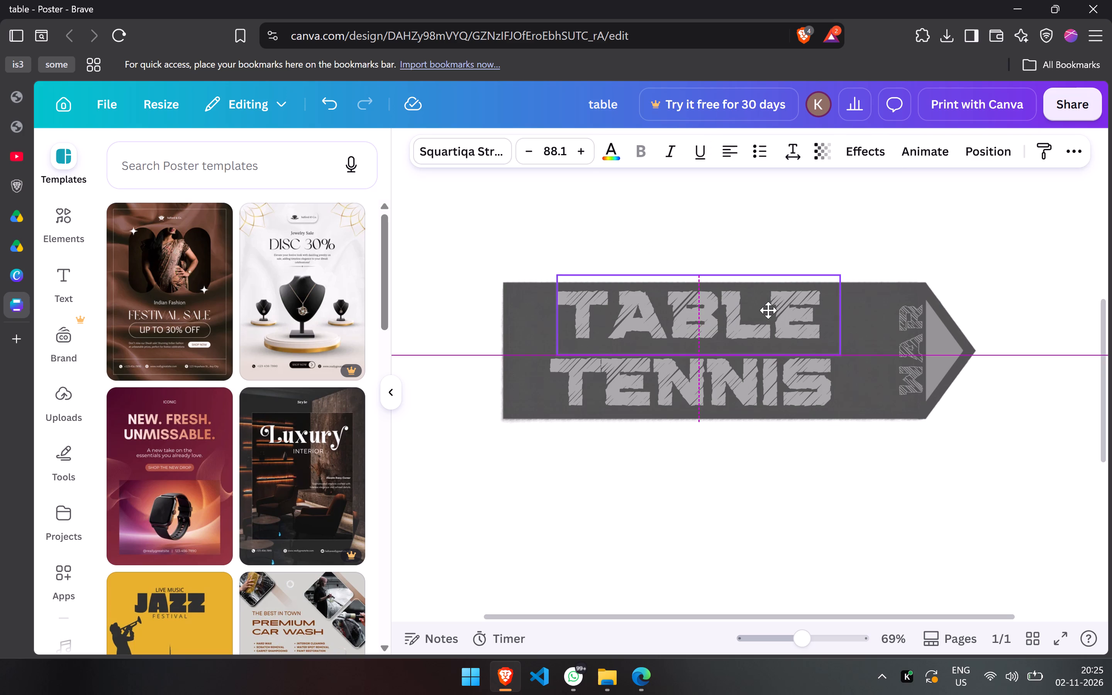
drag(768, 310, 776, 312)
drag(776, 312, 775, 312)
click(754, 364)
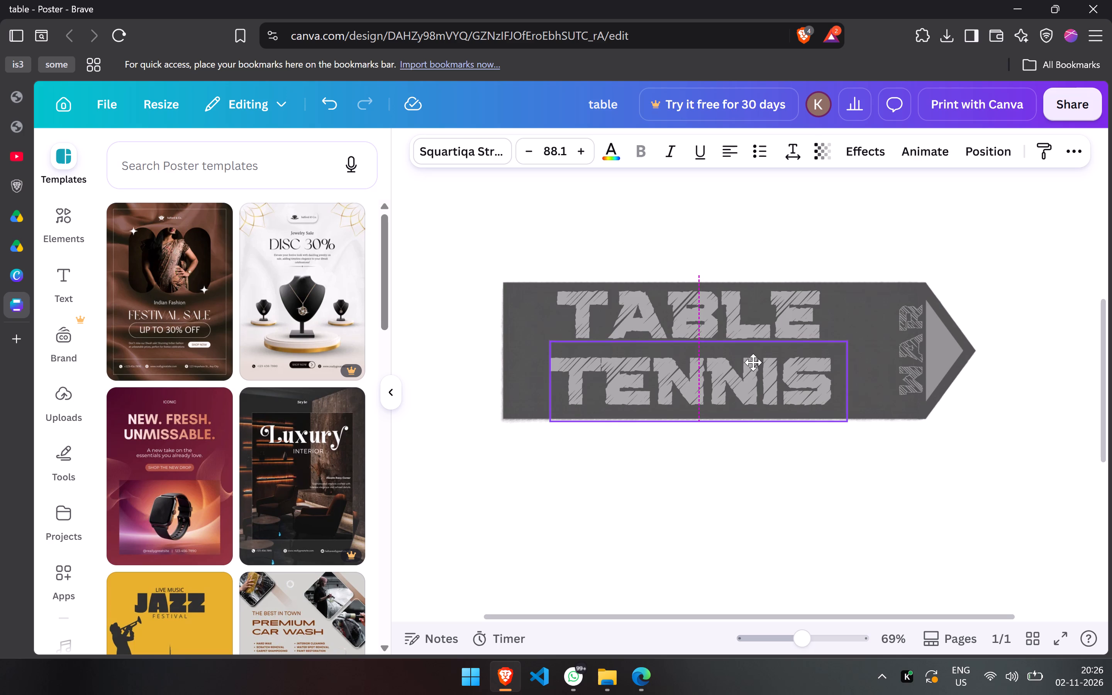
Replace the vertical WAR text with "here" and lengthen its text box to about 5.4 so the word fits on one line.
double_click(904, 359)
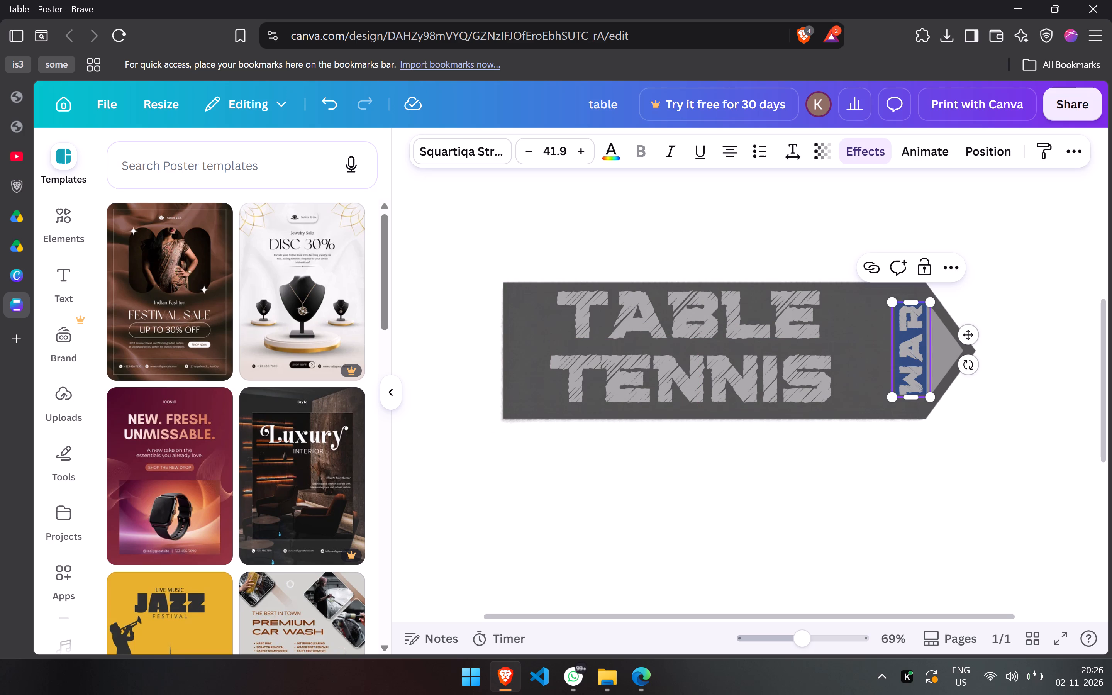
text(here)
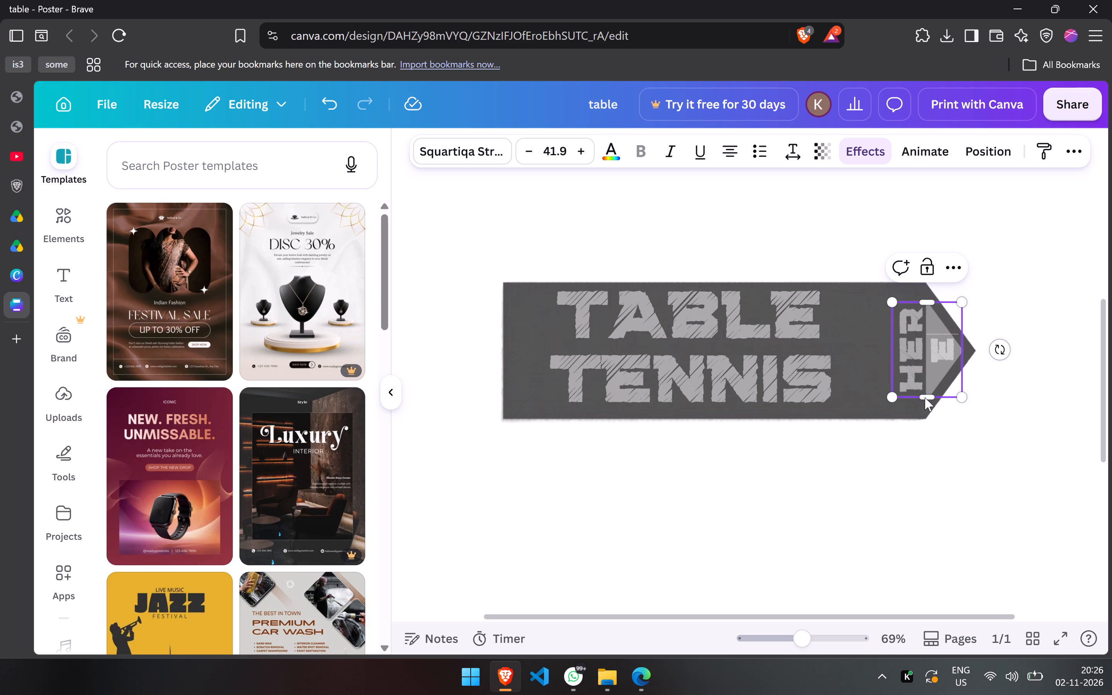
drag(927, 398, 924, 420)
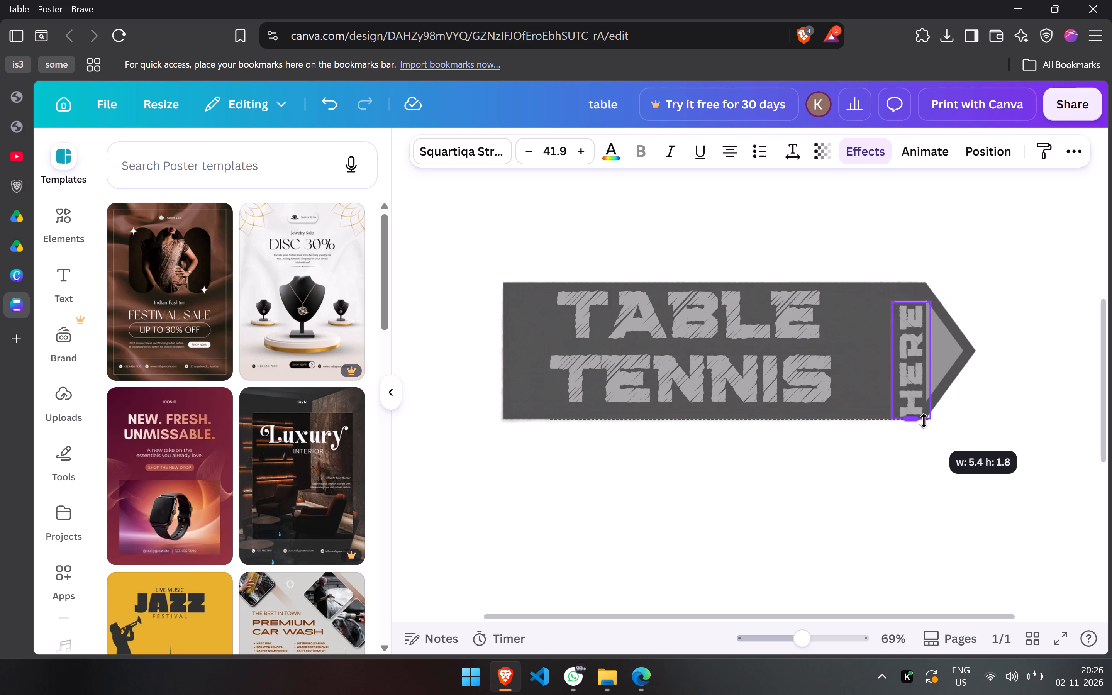
Move the vertical HERE text slightly up and away from the arrow tip, centring it along the banner's height.
click(911, 363)
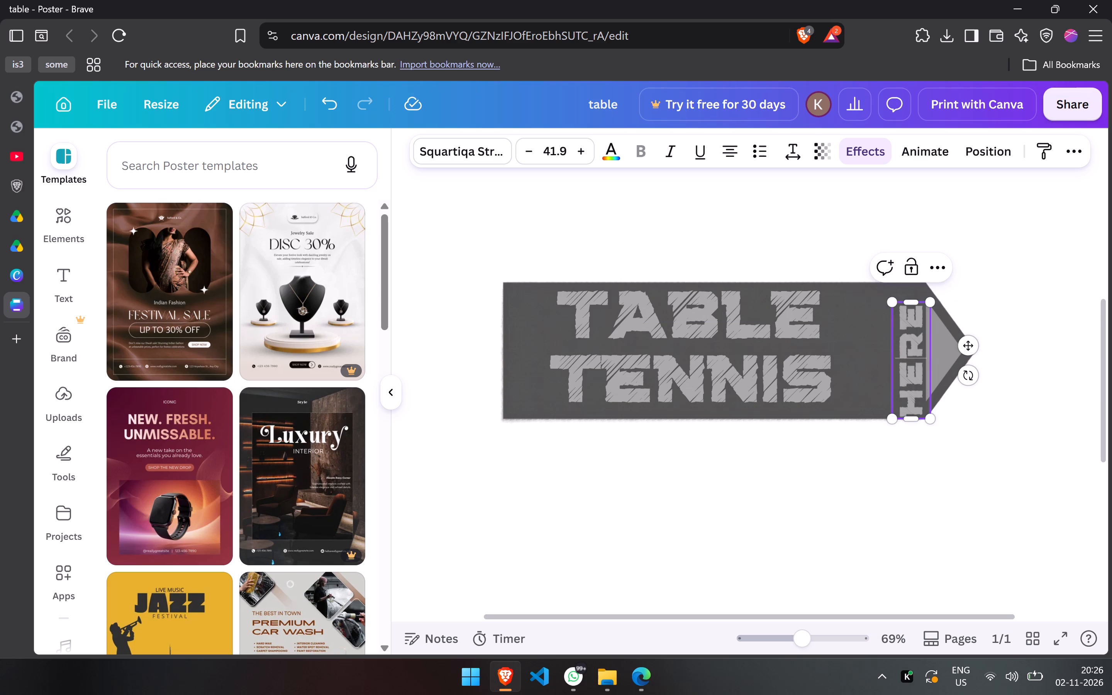
drag(975, 342, 976, 337)
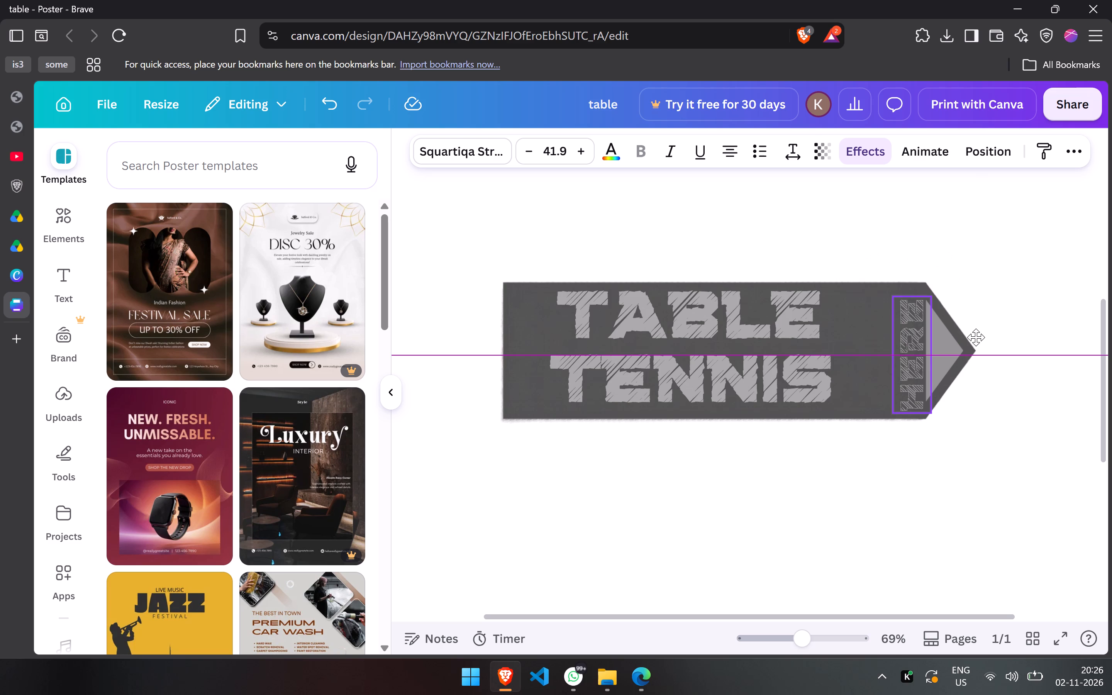
drag(976, 337, 973, 333)
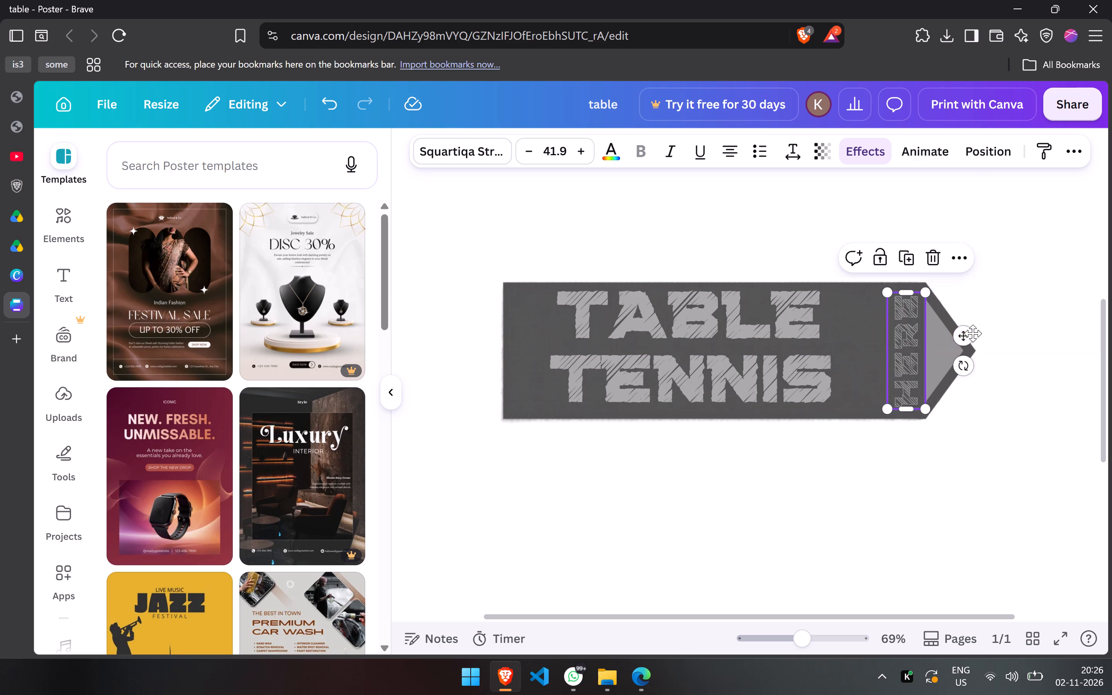
click(993, 281)
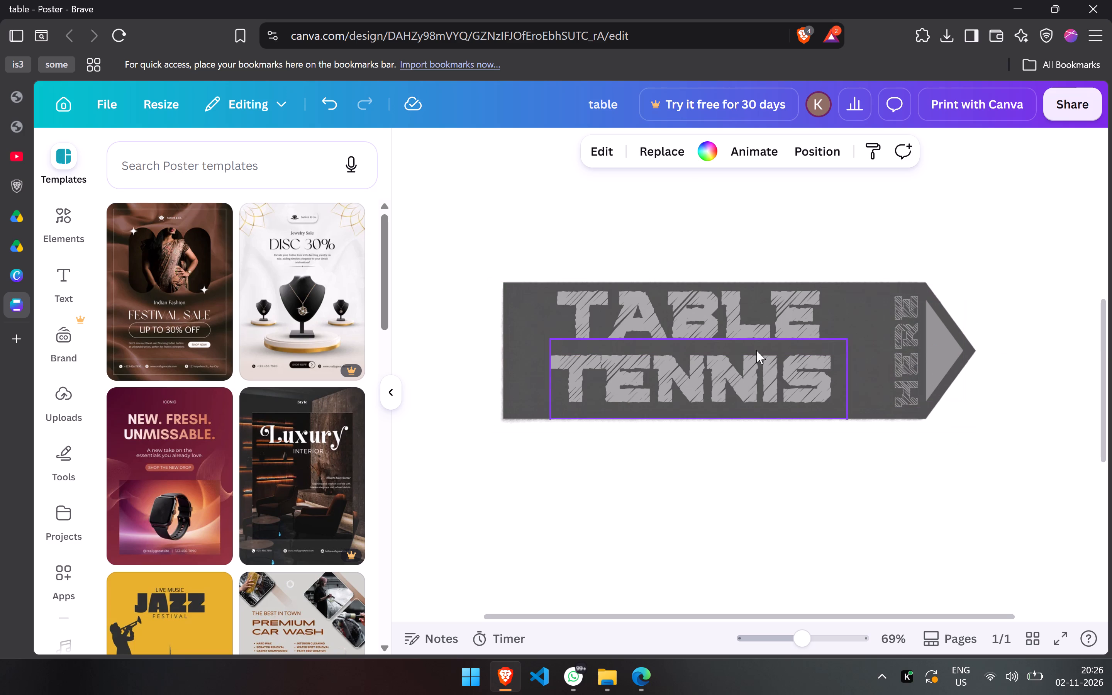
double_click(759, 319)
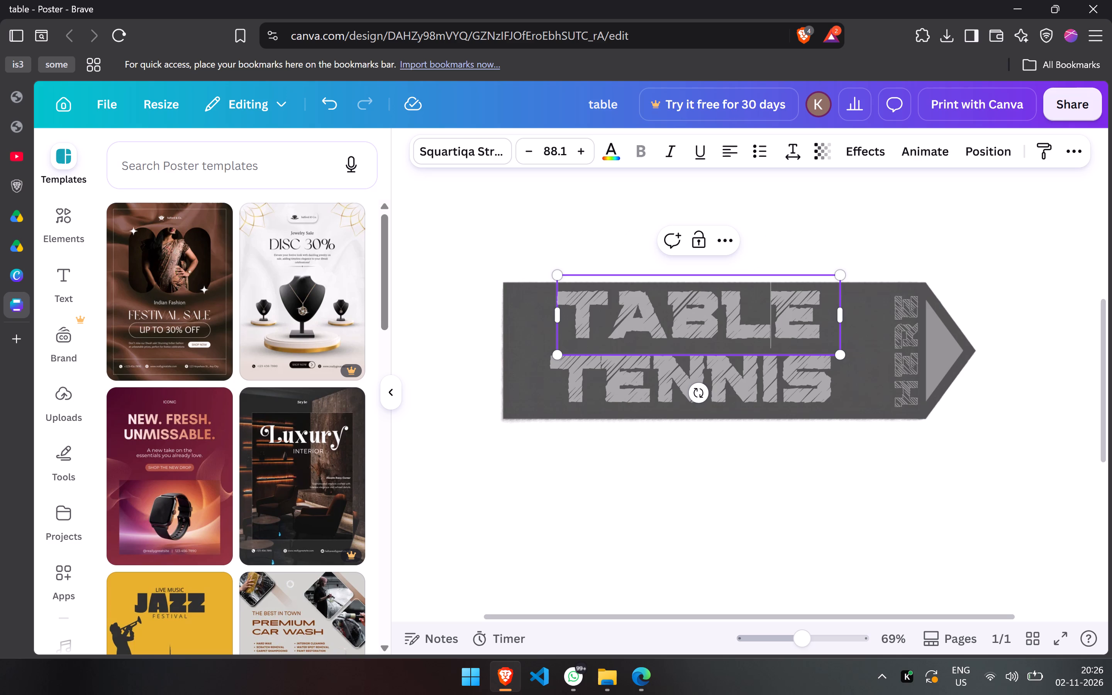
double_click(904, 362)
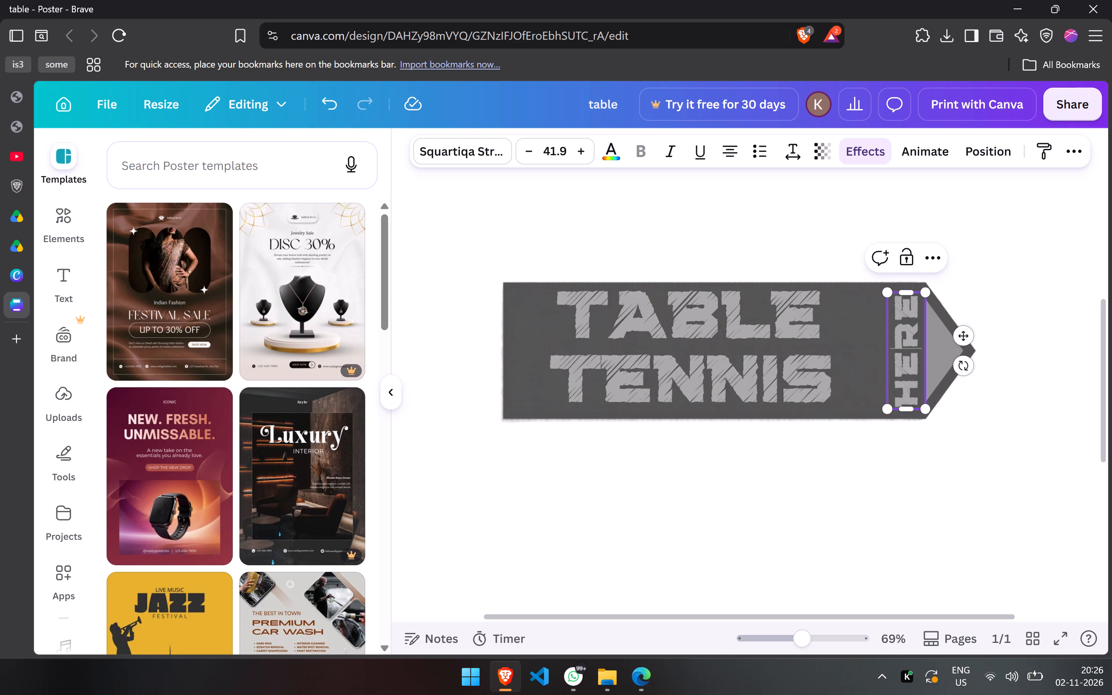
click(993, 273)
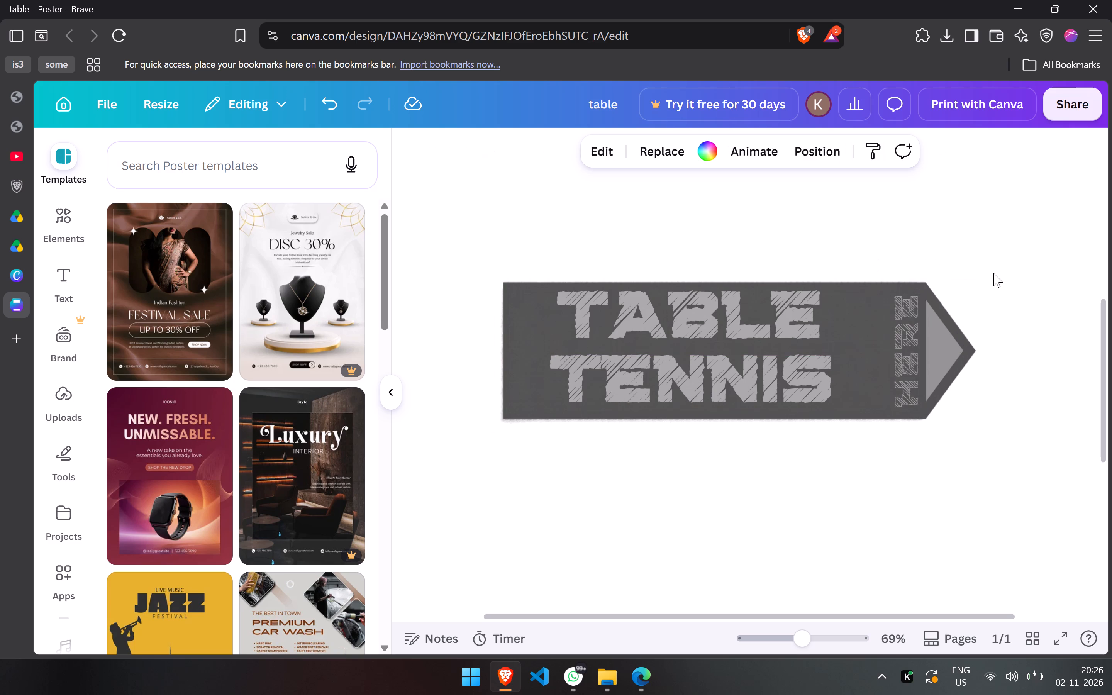
Select the light grey triangle at the banner's arrow tip.
double_click(949, 366)
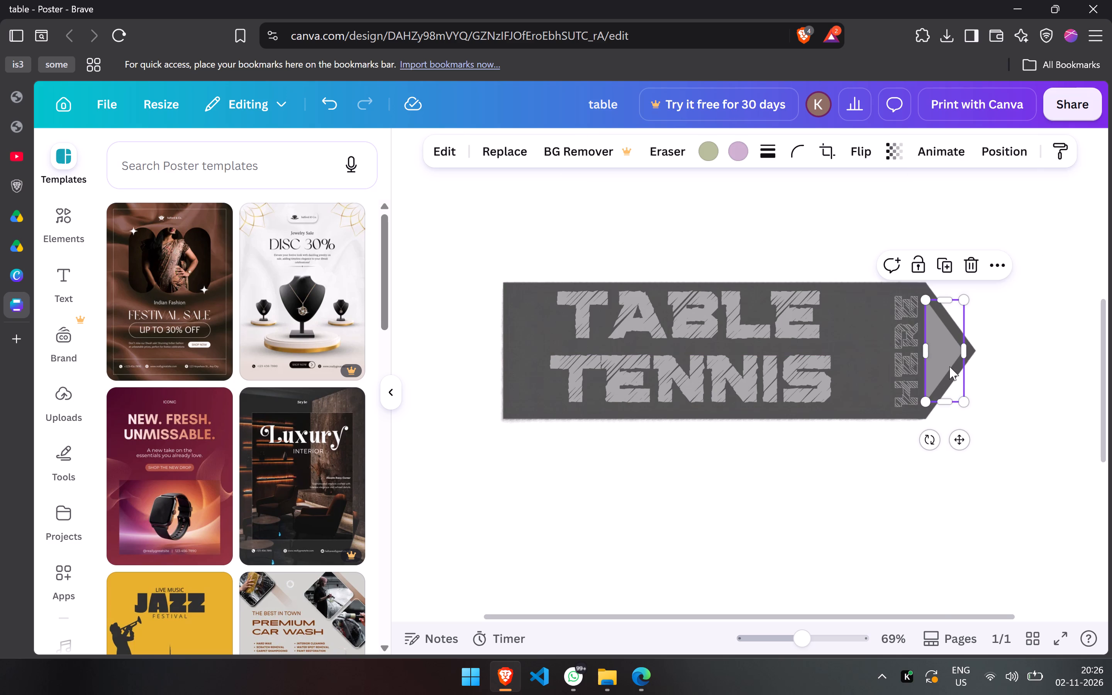
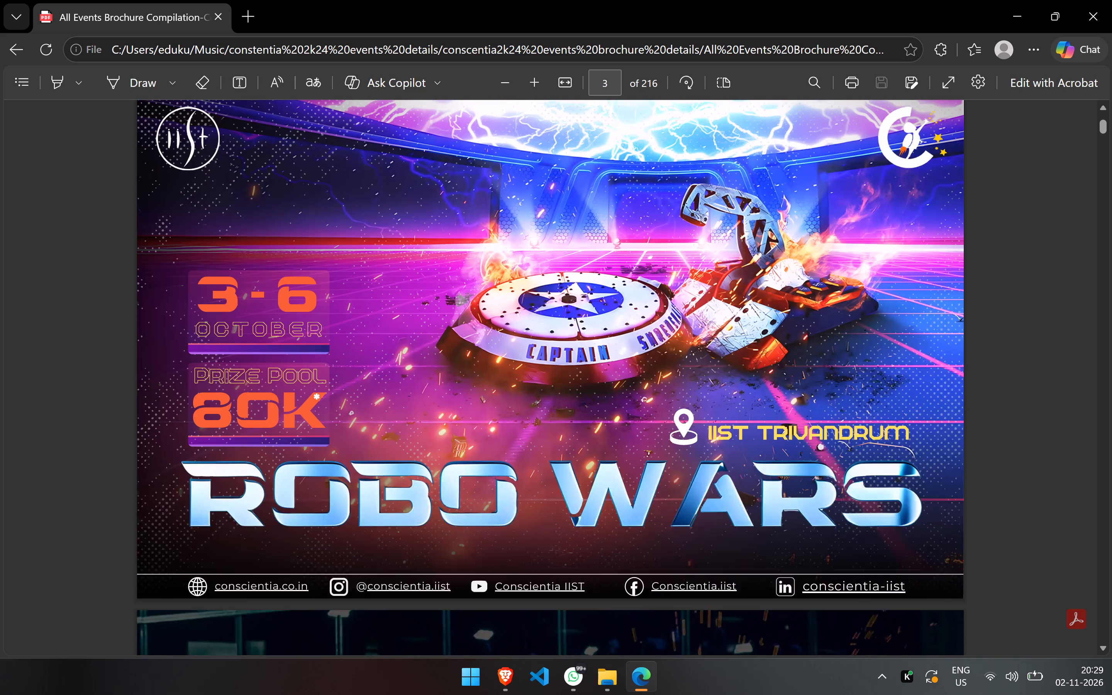
Examine the Robo Wars cover page and the event description page below it in the brochure PDF as design reference.
scroll(459, 450, up, 1)
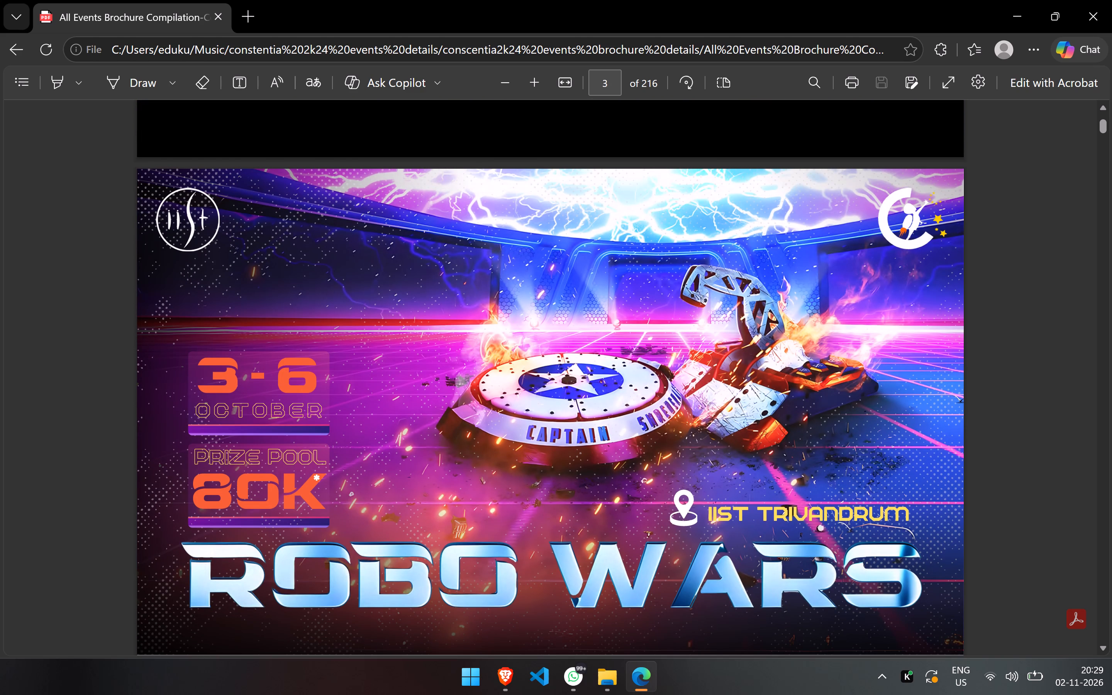
scroll(459, 450, down, 1)
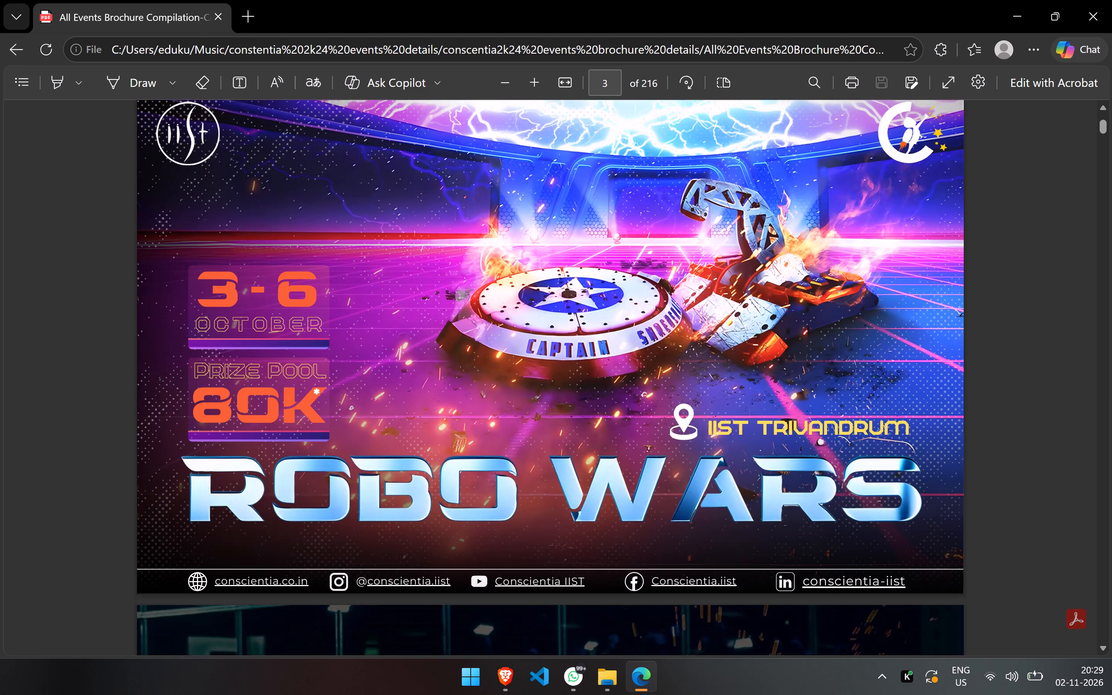
key(alt+Tab)
key(alt+Tab)
key(alt+Tab)
key(alt+Tab)
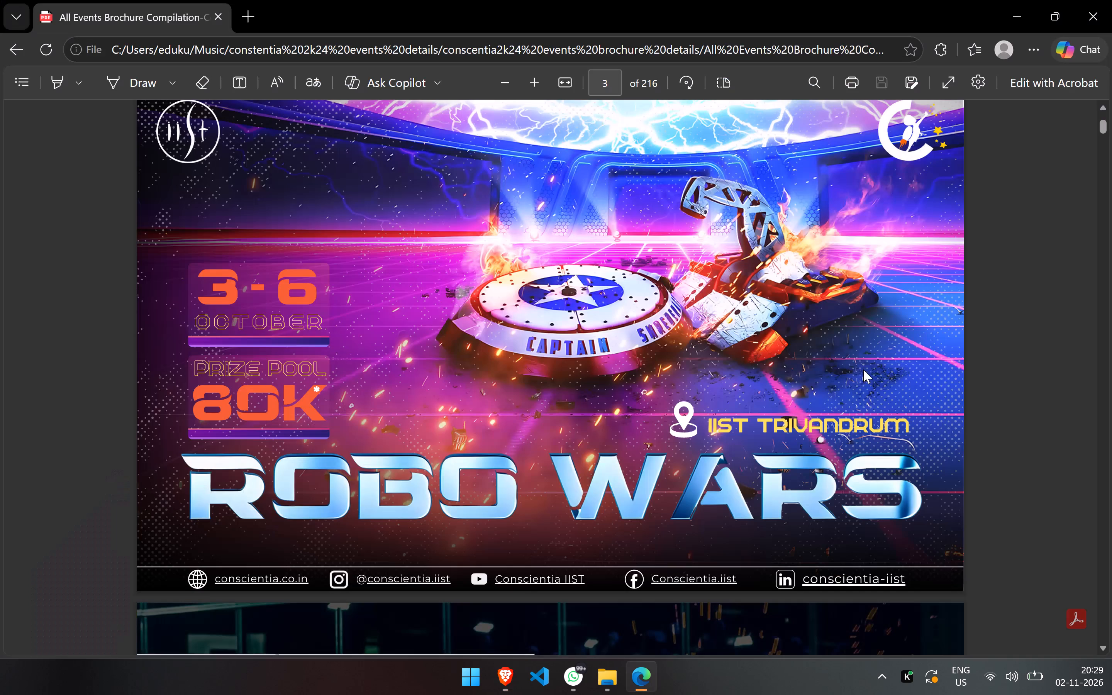
scroll(758, 507, down, 4)
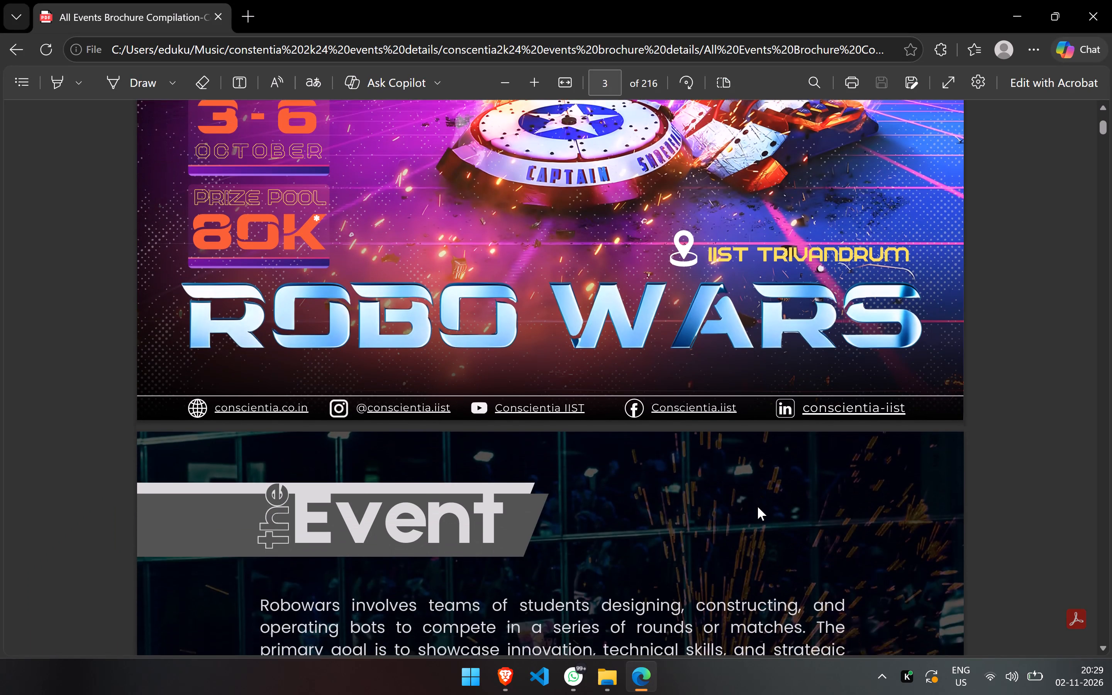
scroll(758, 507, down, 1)
key(alt+Tab)
key(alt+Tab)
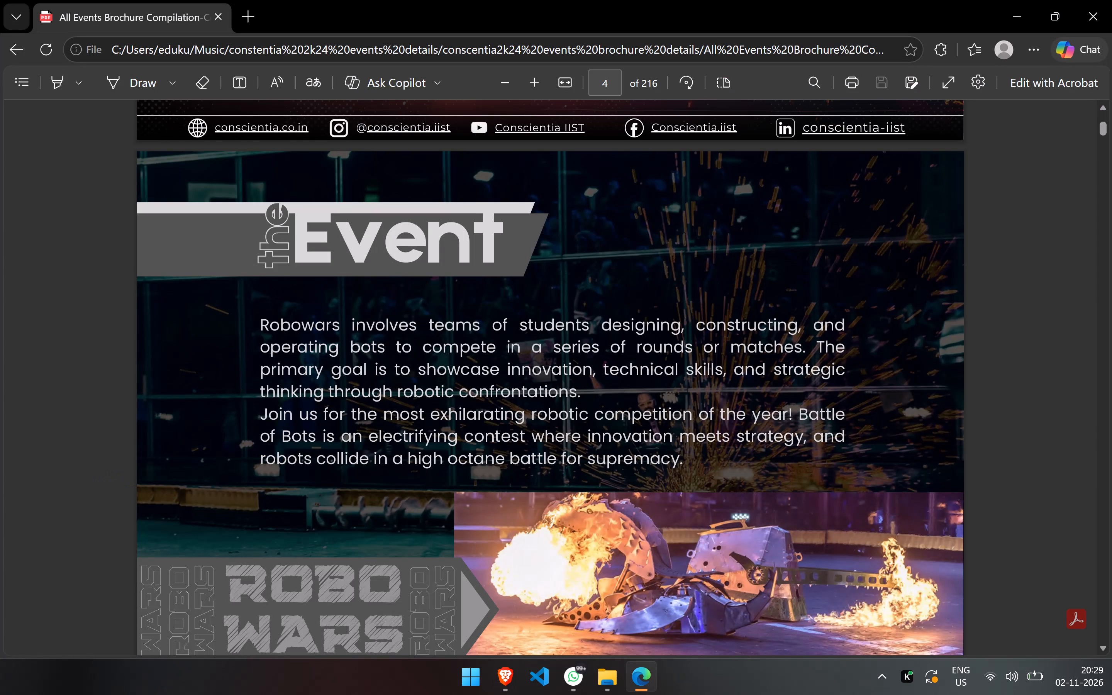
scroll(264, 212, up, 5)
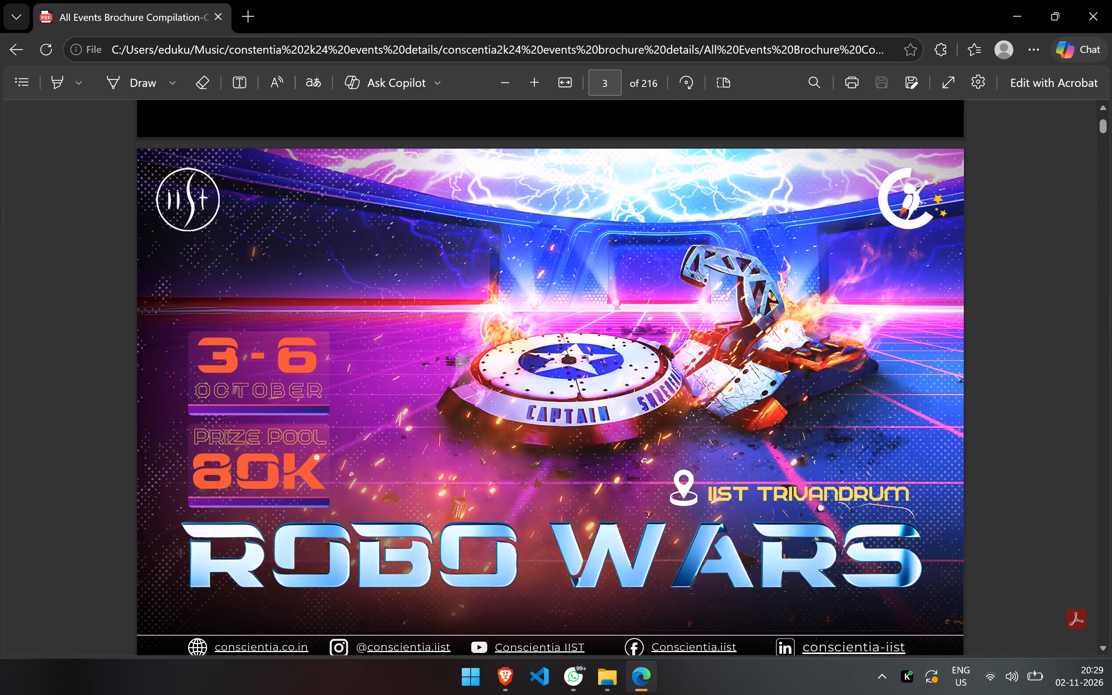
Switch to the Canva poster and search the text fonts and combinations for "events", checking the brochure PDF's pages for reference.
key(alt+Tab)
key(alt+Tab)
key(alt+Tab)
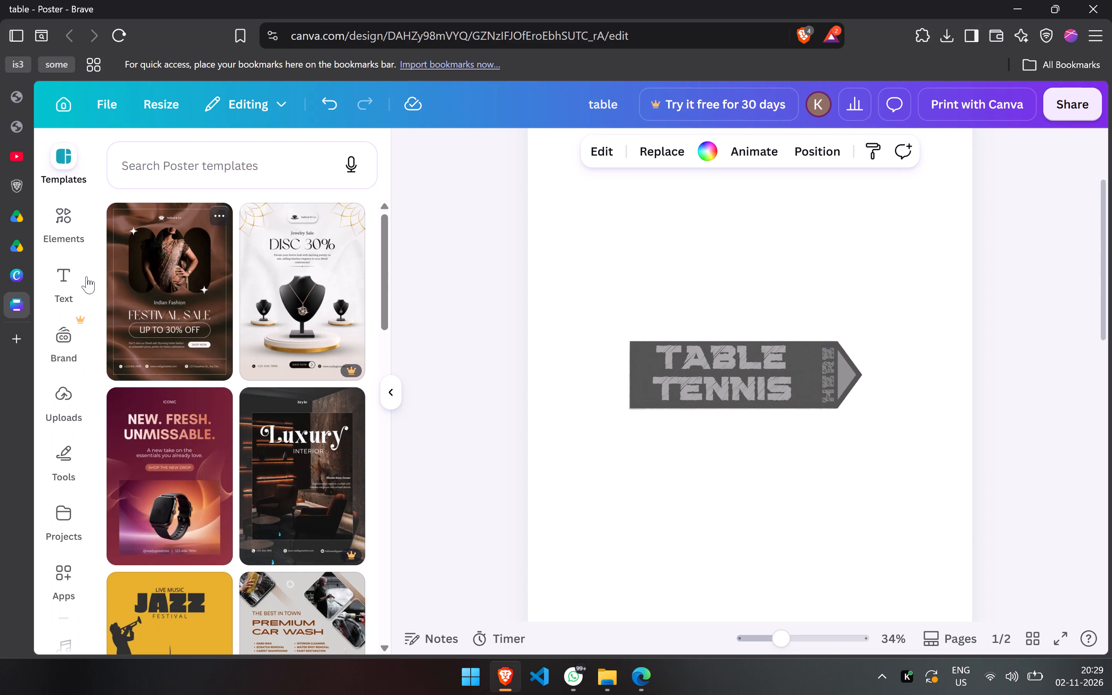
click(68, 271)
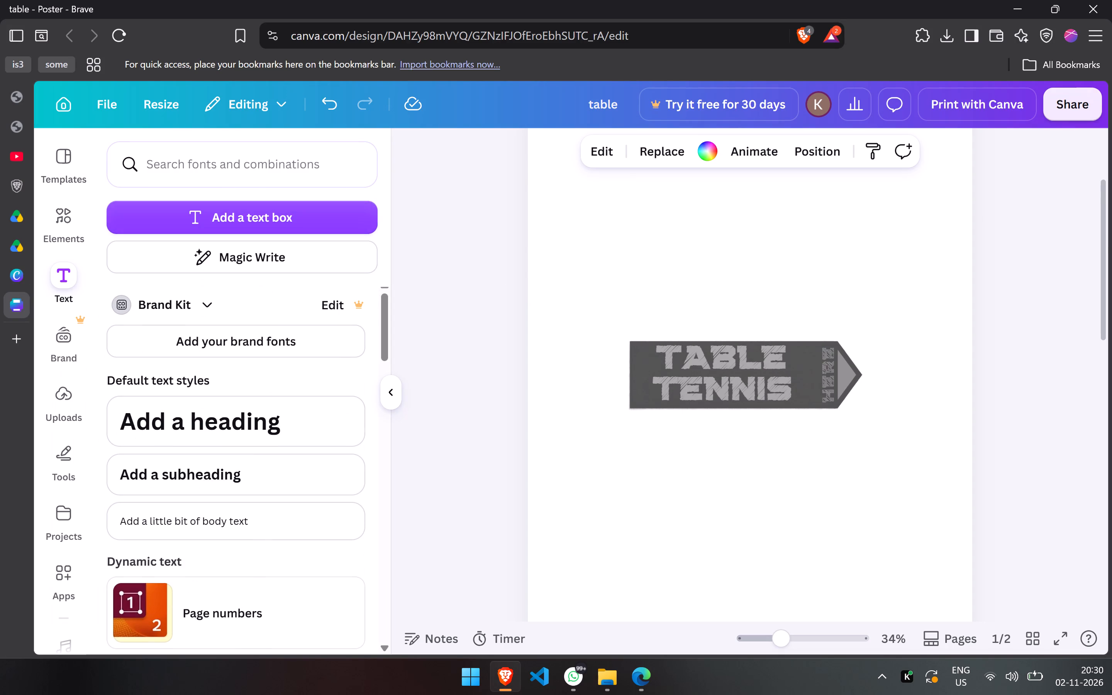
click(182, 170)
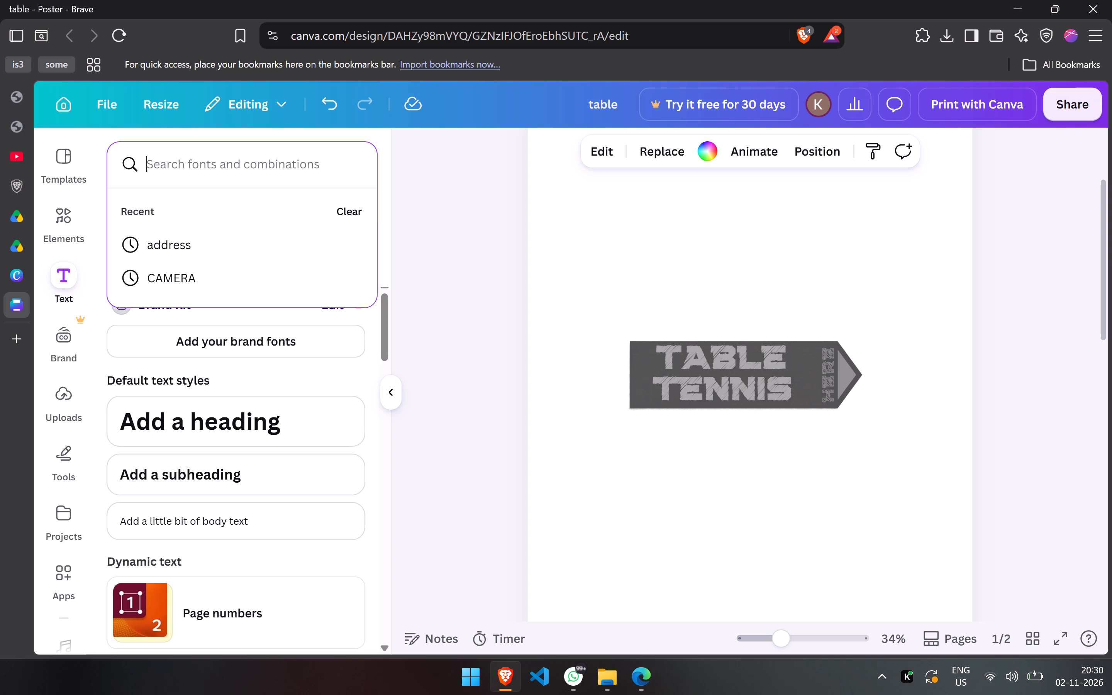
key(alt+Tab)
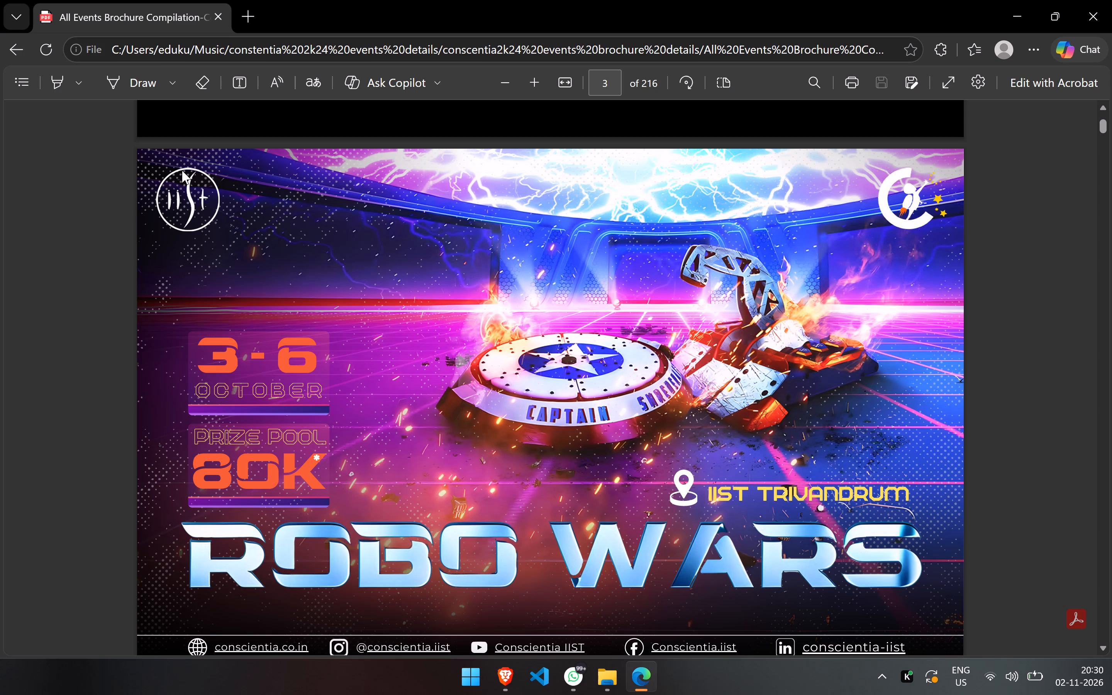
scroll(182, 170, down, 5)
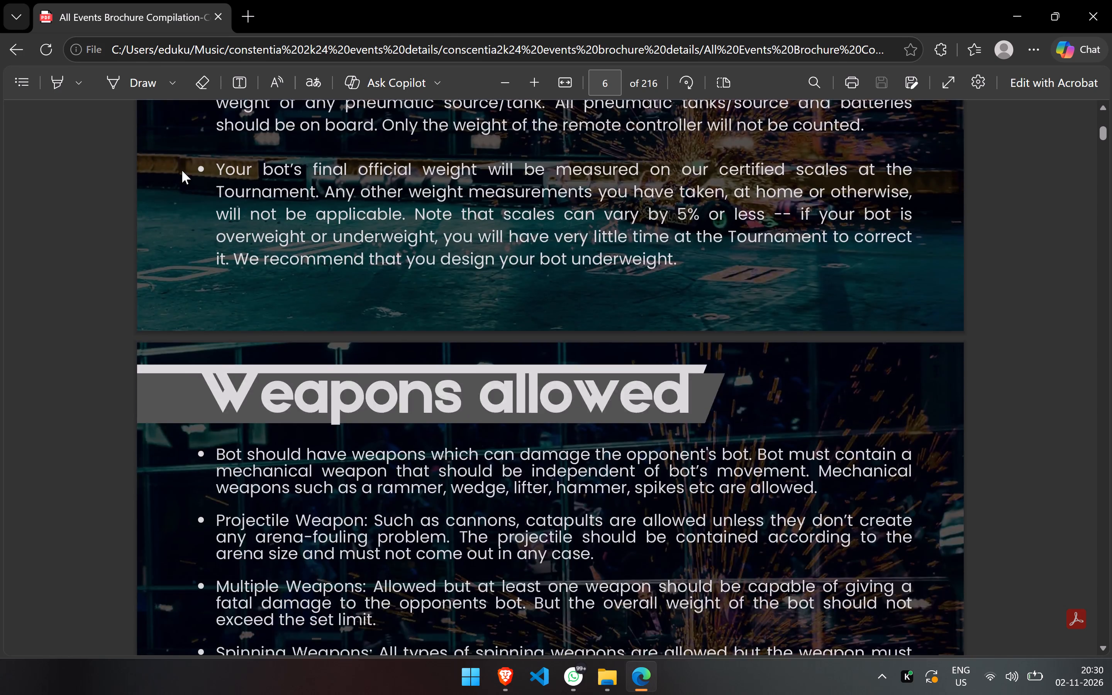
scroll(182, 170, down, 1)
key(alt+Tab)
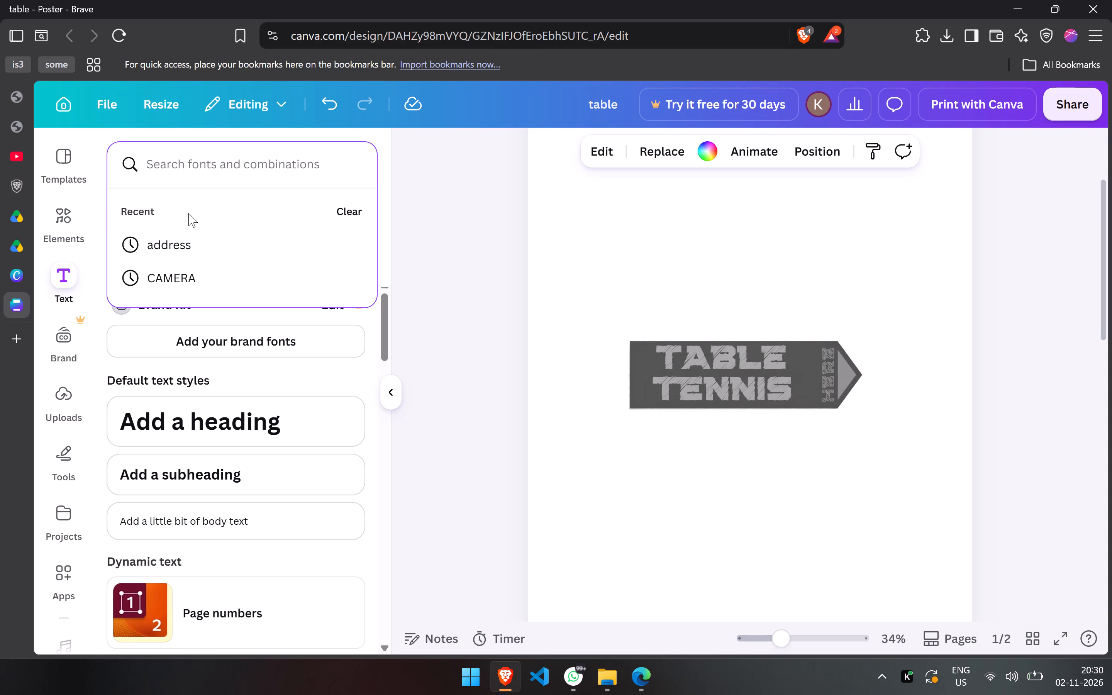
text(events)
key(Return)
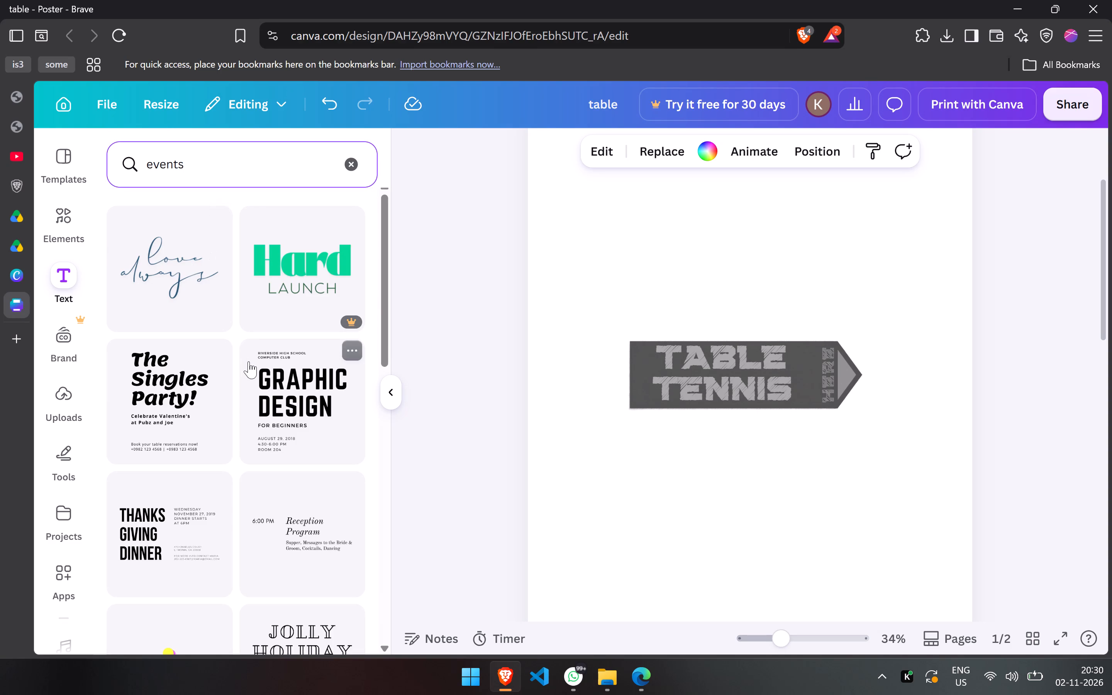
click(247, 174)
key(ctrl+BackSpace)
key(ctrl+BackSpace)
key(Escape)
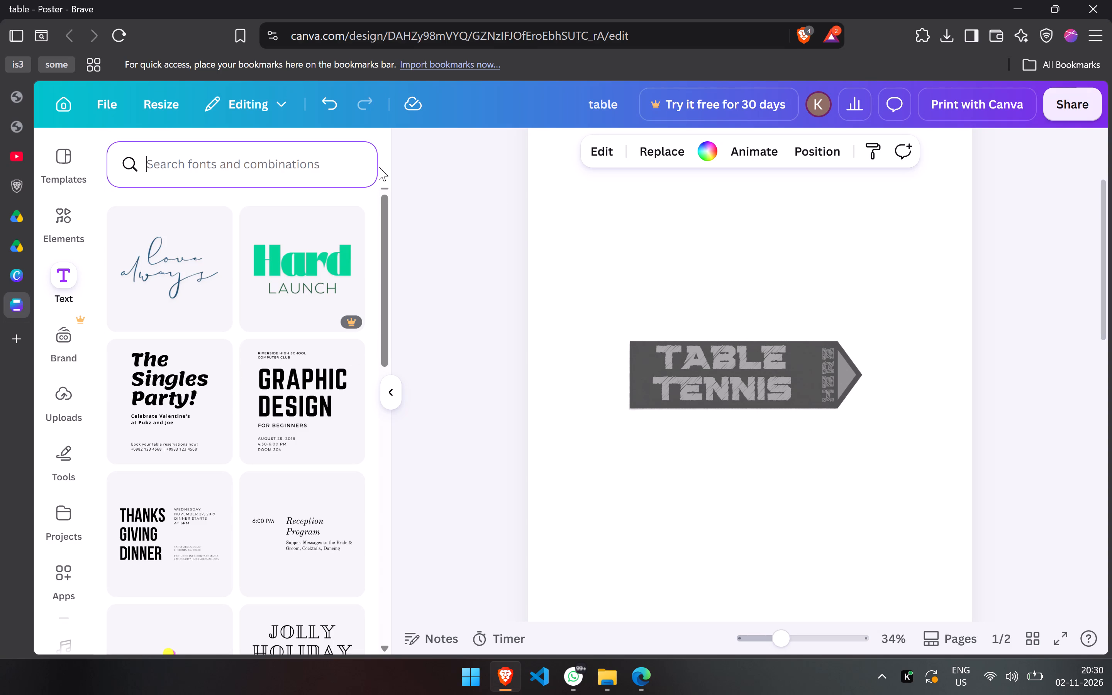
click(519, 234)
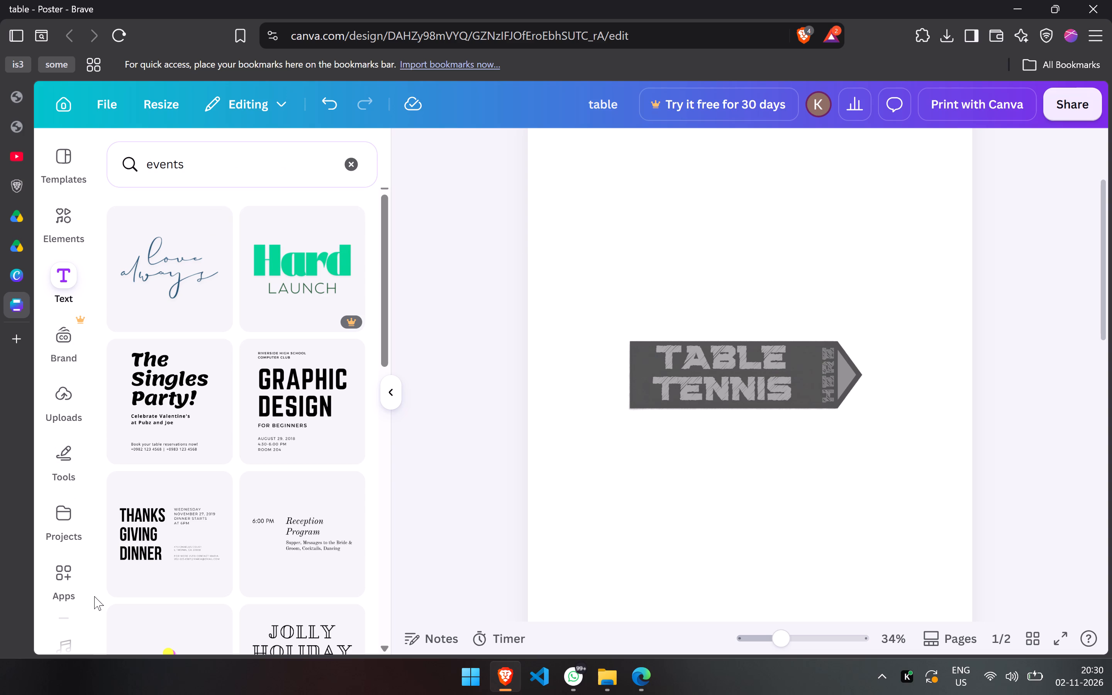
scroll(77, 547, down, 3)
scroll(77, 547, up, 7)
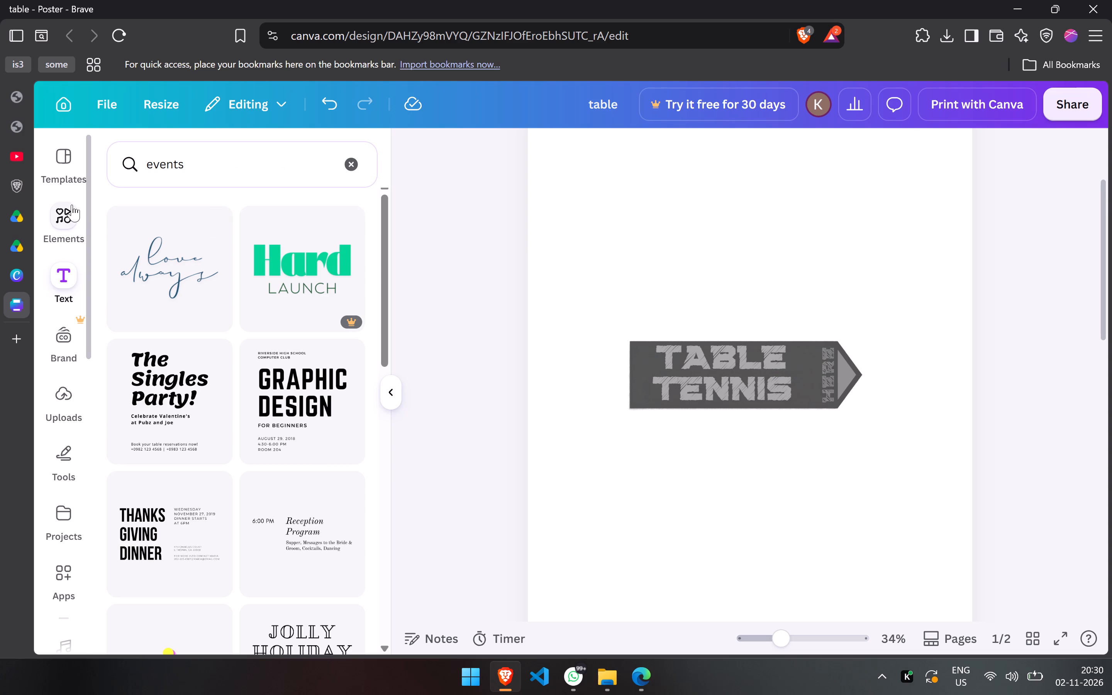
Search the poster templates for "events" and look through the results for a suitable layout.
click(71, 170)
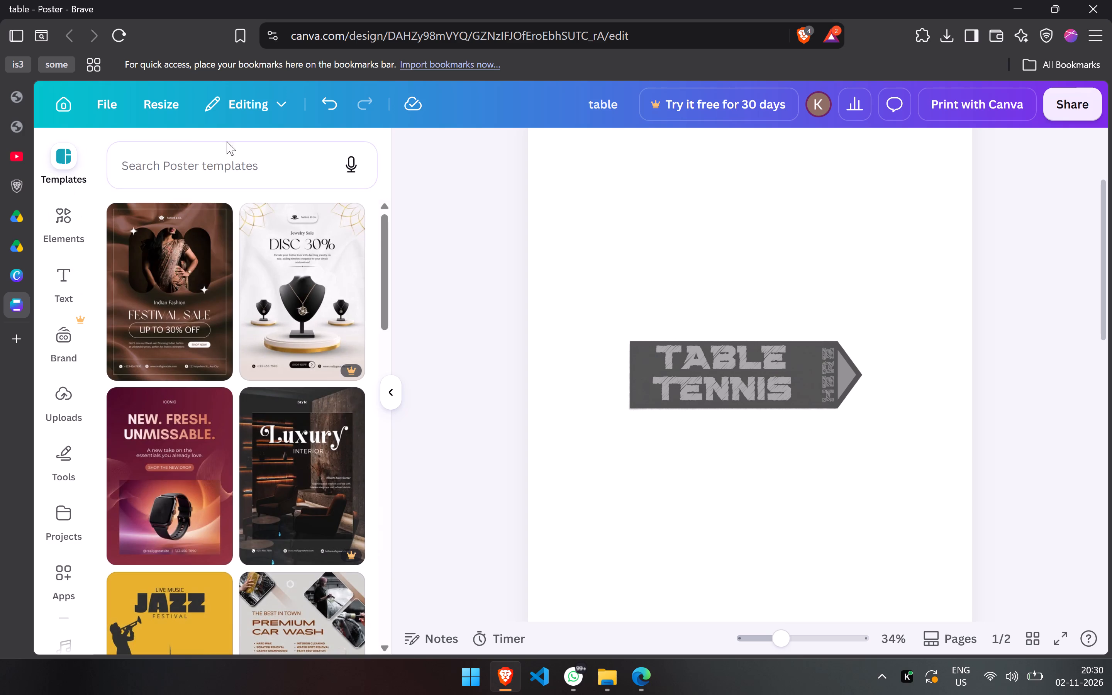
click(229, 159)
text(events)
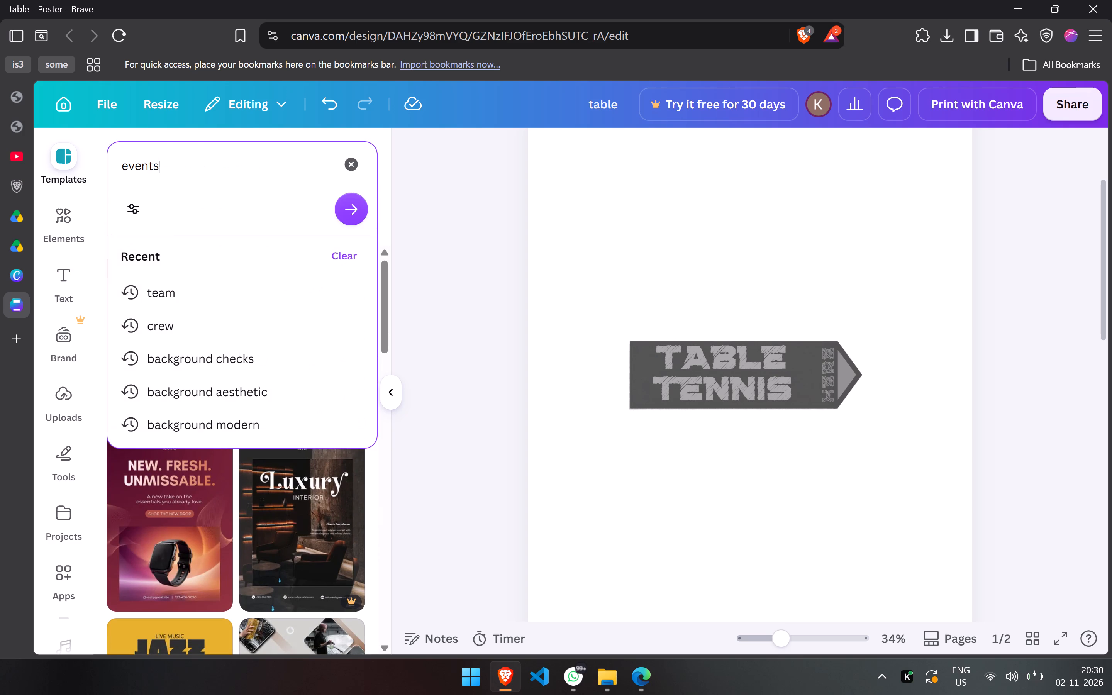
key(Return)
scroll(299, 443, down, 2)
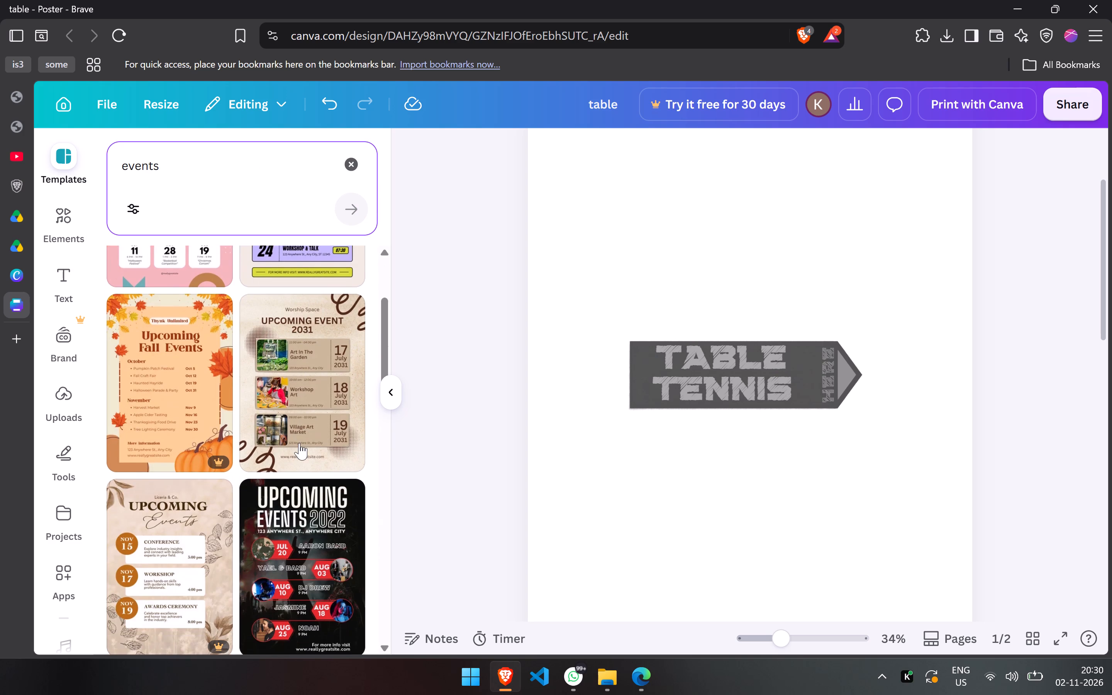
scroll(299, 443, down, 6)
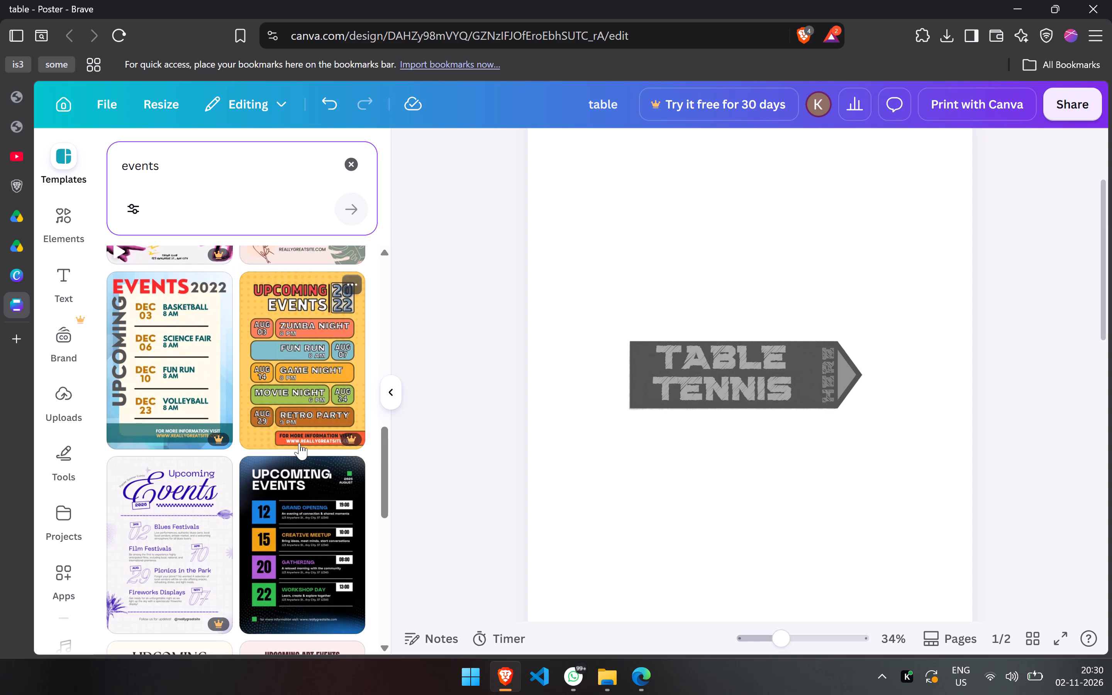
scroll(299, 443, down, 5)
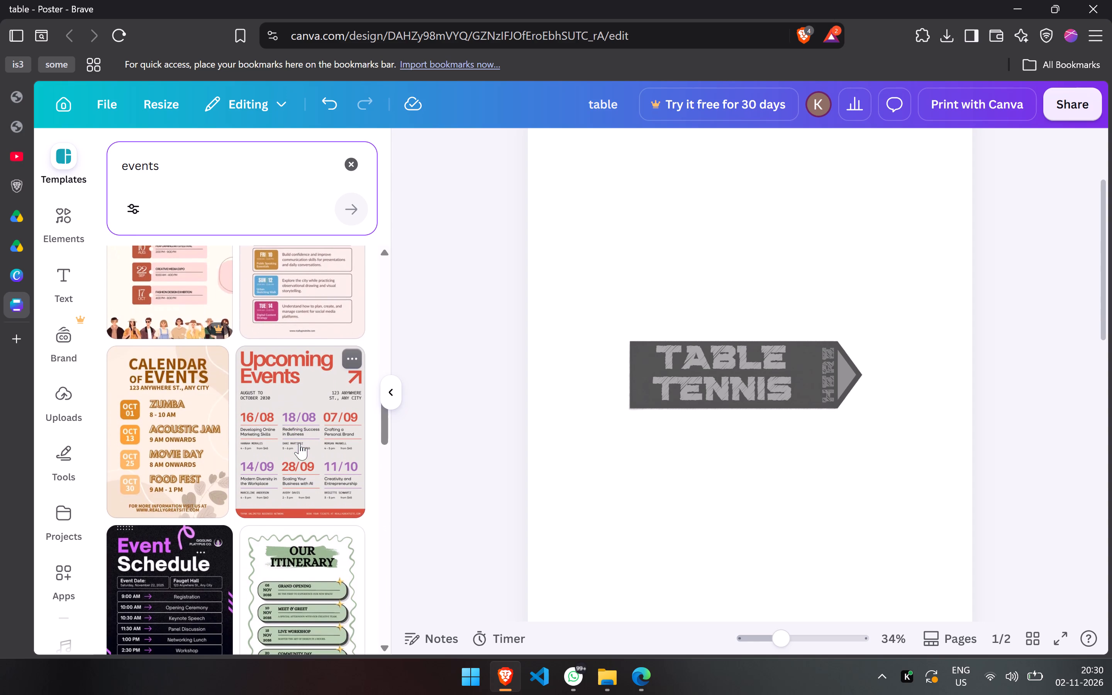
scroll(299, 443, down, 2)
scroll(299, 443, up, 1)
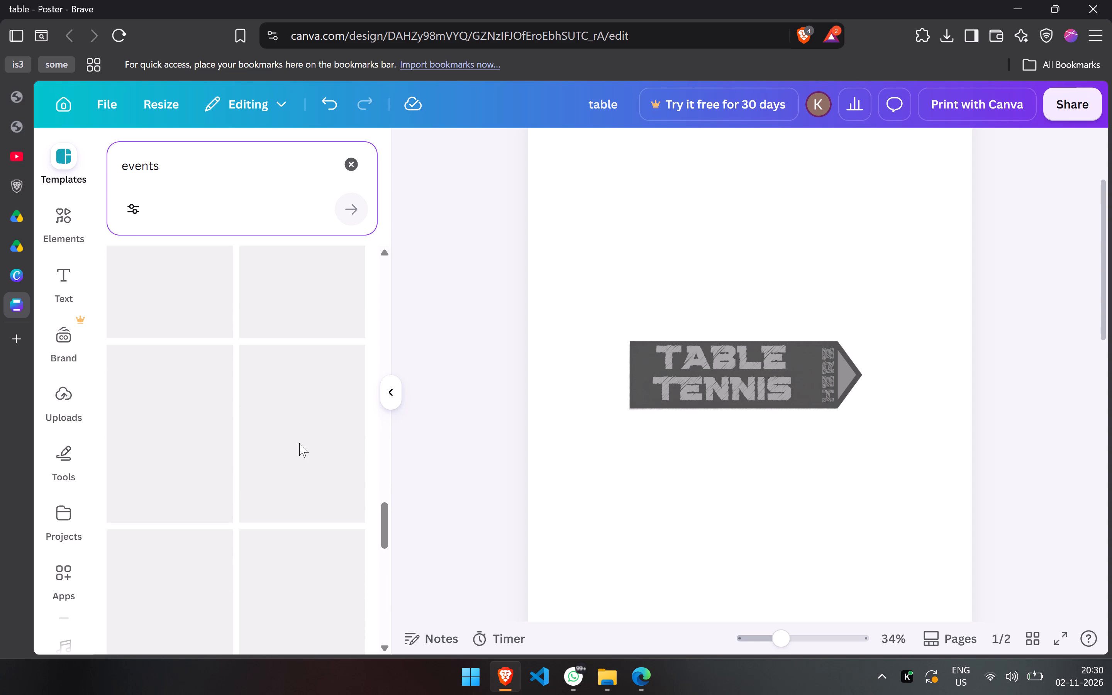
scroll(299, 443, up, 4)
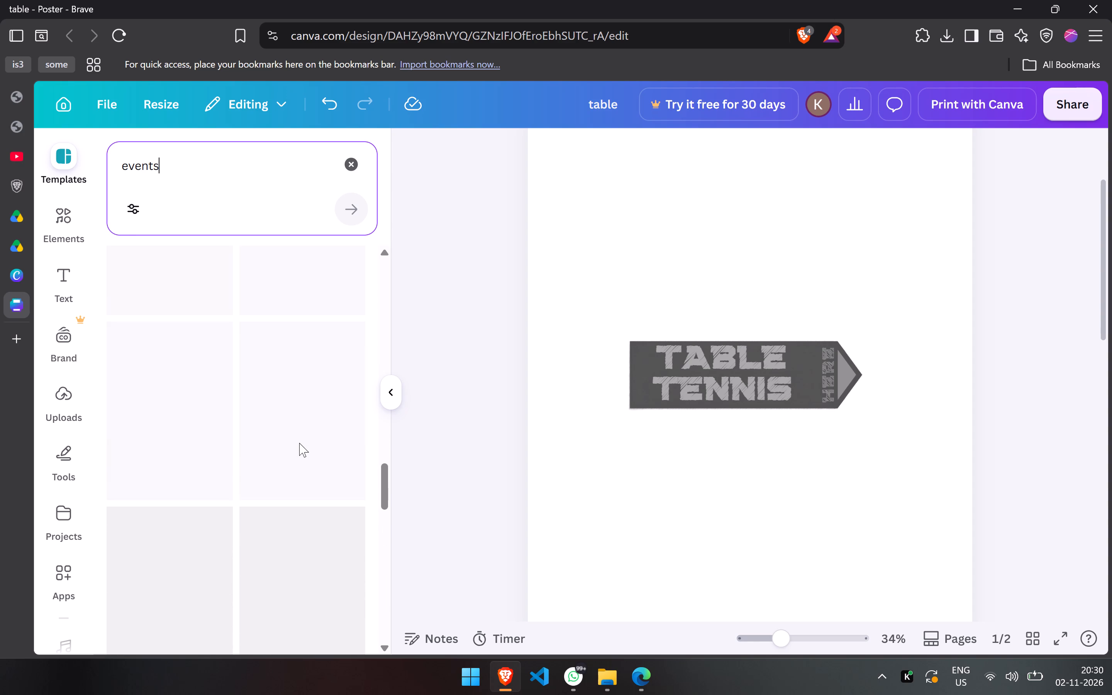
scroll(299, 443, up, 1)
scroll(299, 443, down, 1)
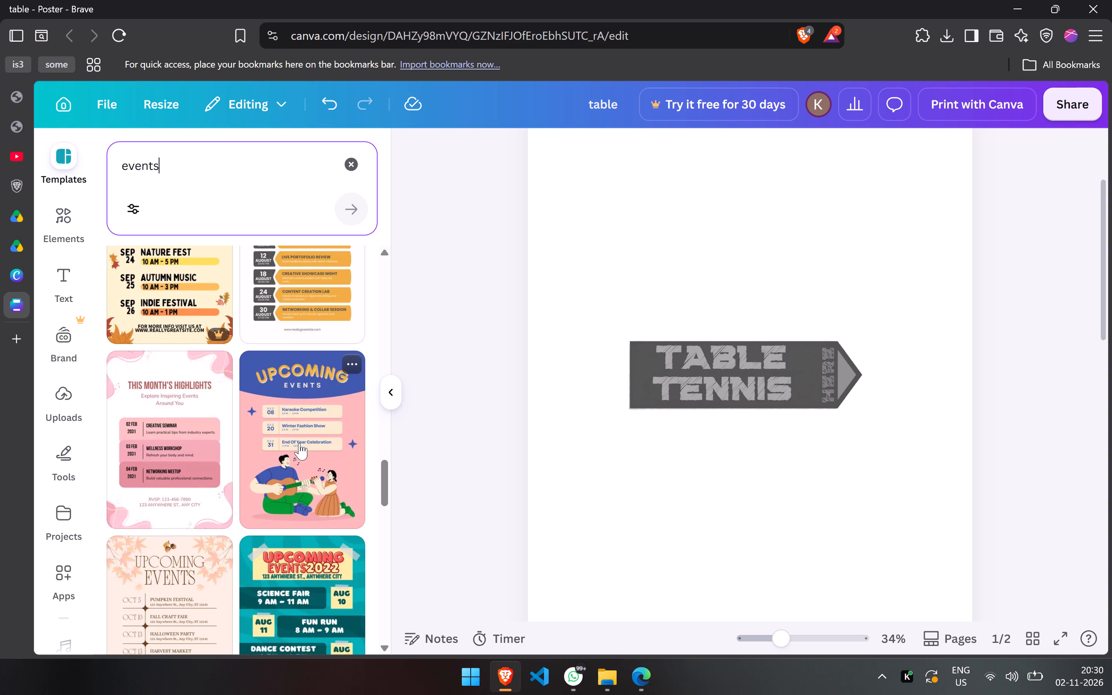
scroll(299, 443, down, 3)
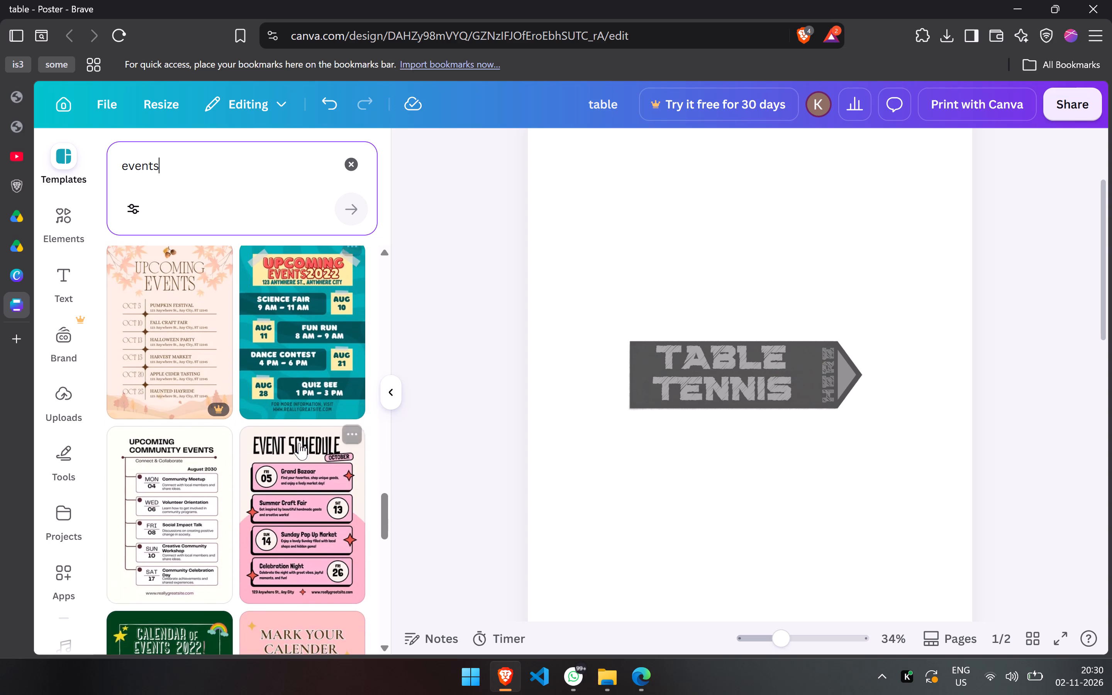
scroll(299, 443, down, 3)
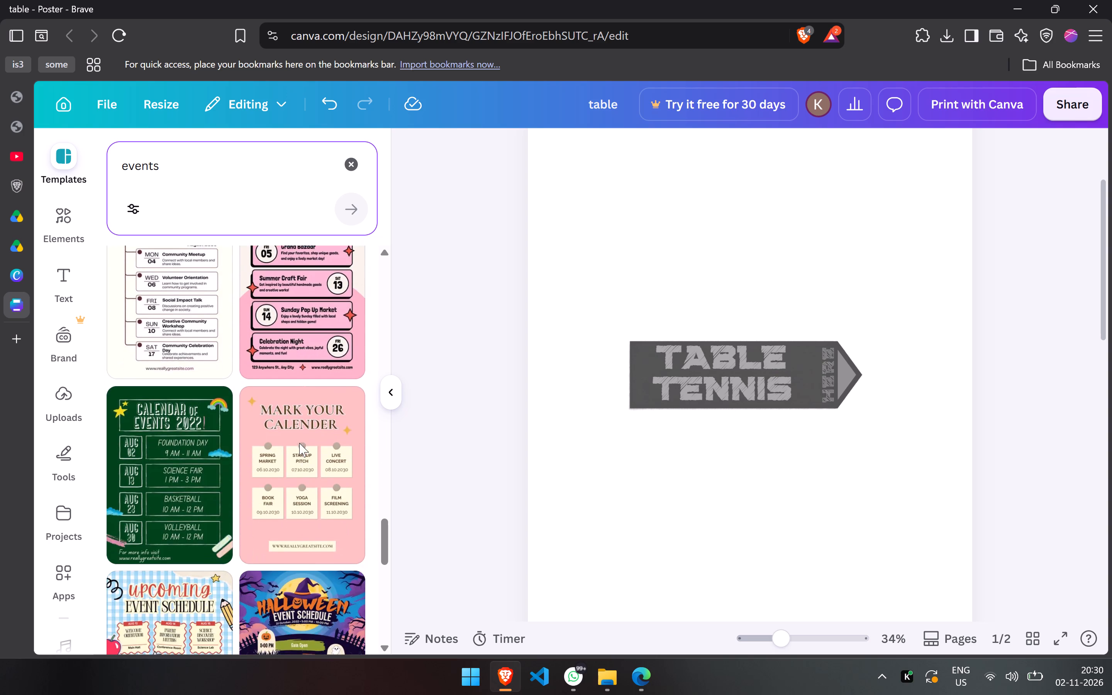
scroll(299, 443, down, 1)
Search the poster templates for "events sports" and look through the results for a layout suited to the table tennis poster.
key(space)
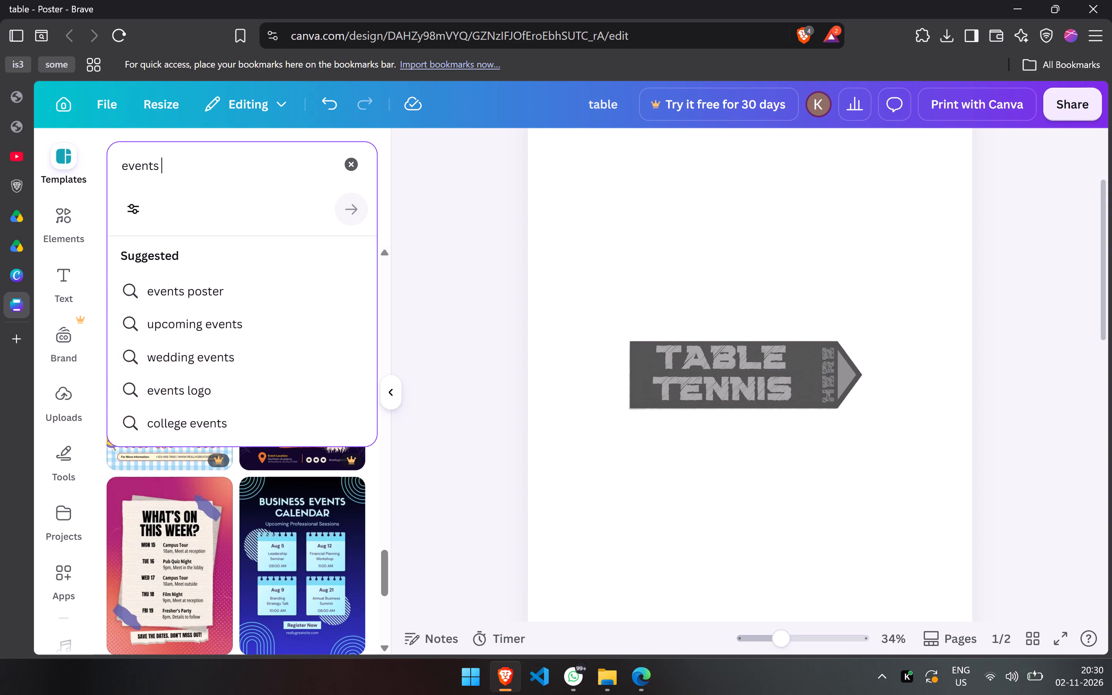
text(sports)
key(Return)
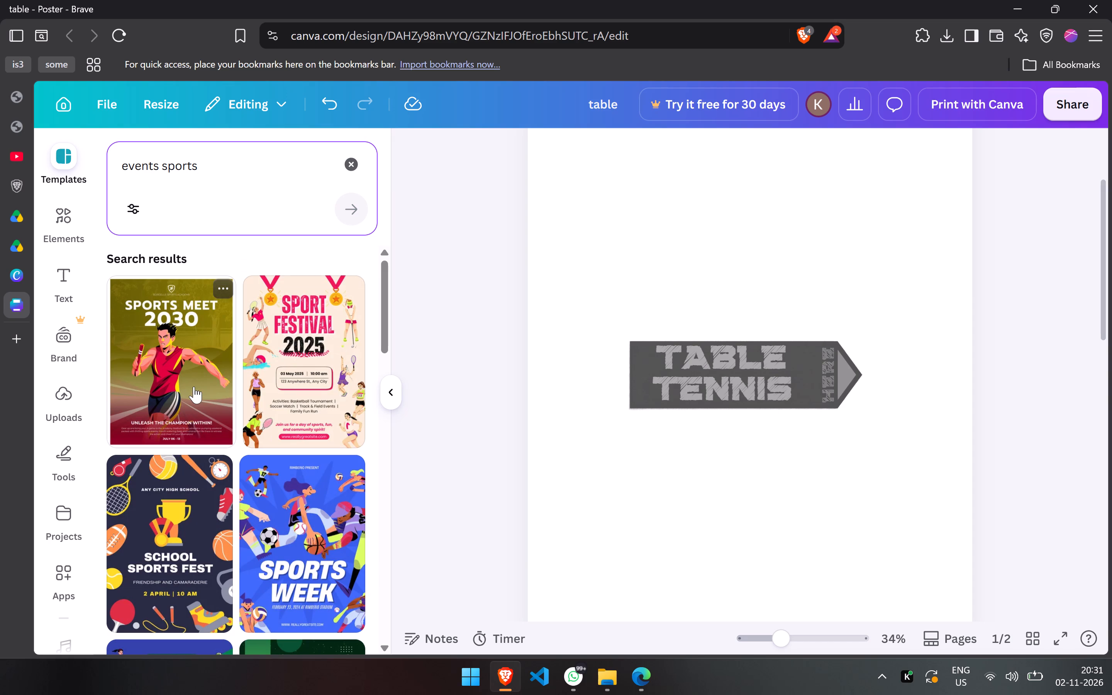
scroll(194, 386, down, 3)
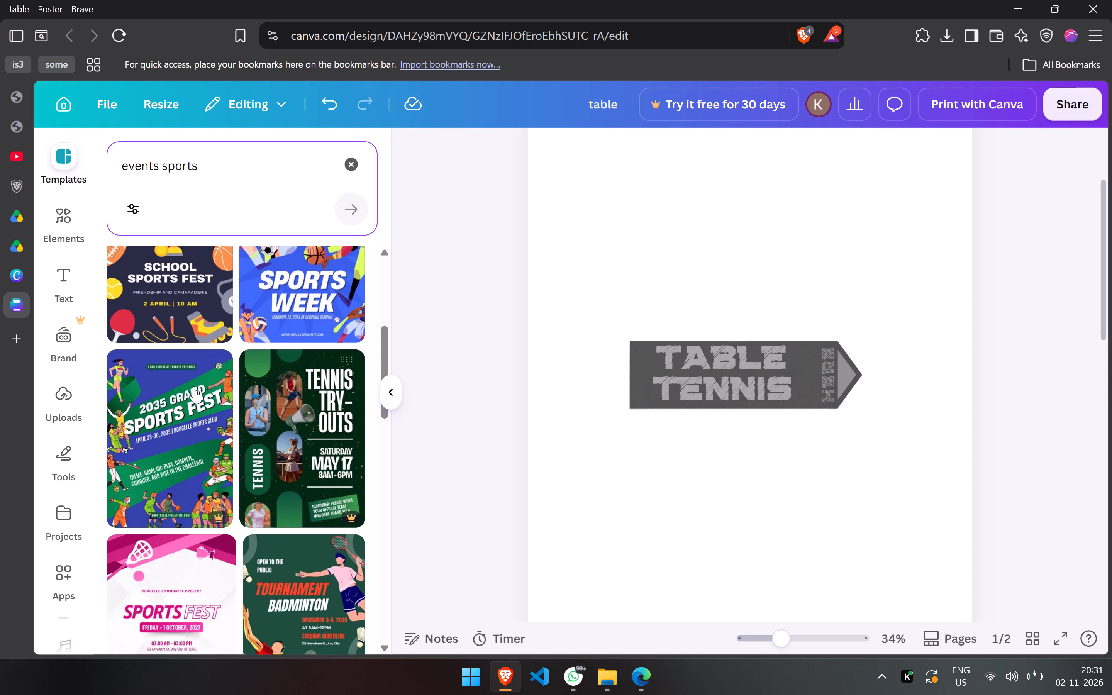
scroll(194, 386, down, 3)
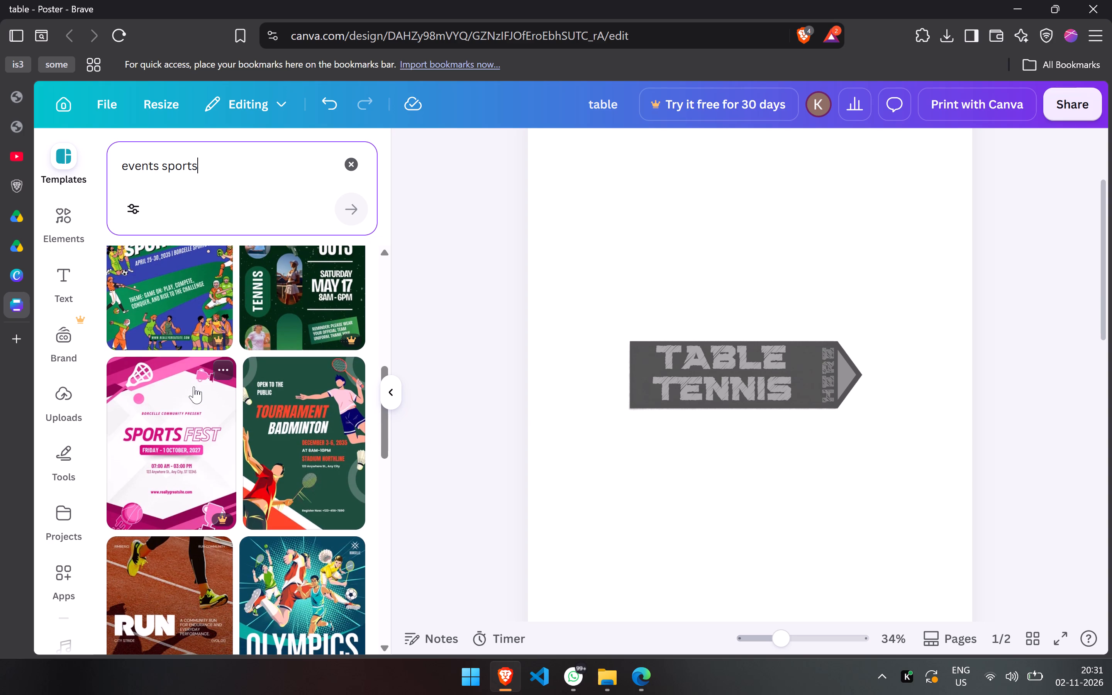
scroll(194, 386, down, 1)
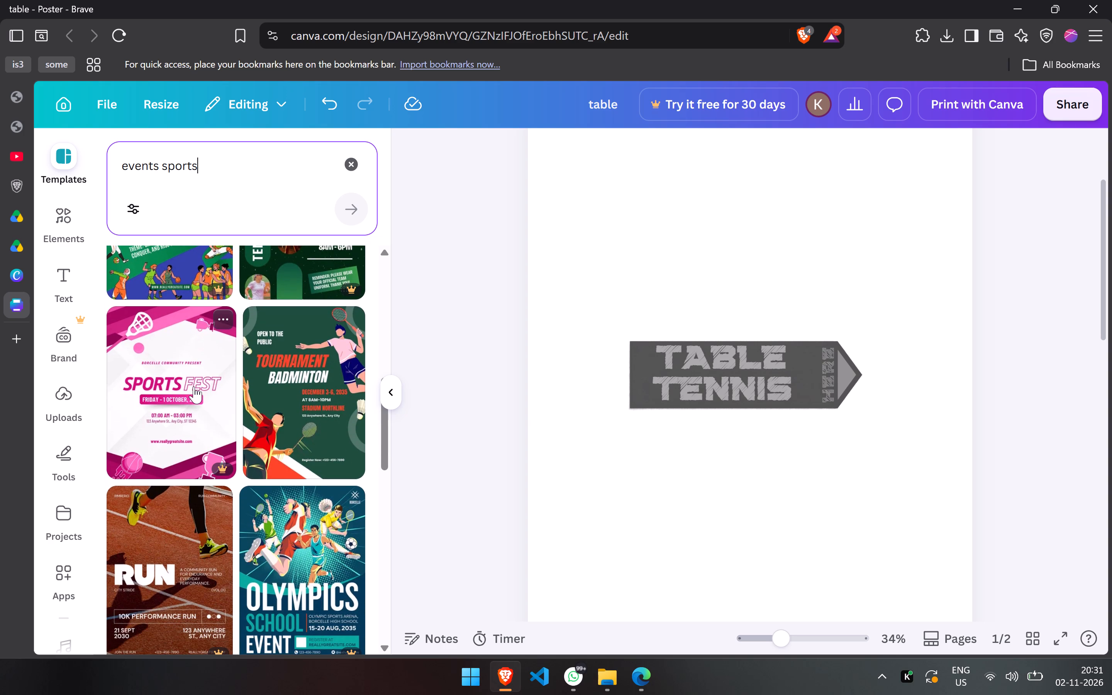
scroll(194, 386, down, 3)
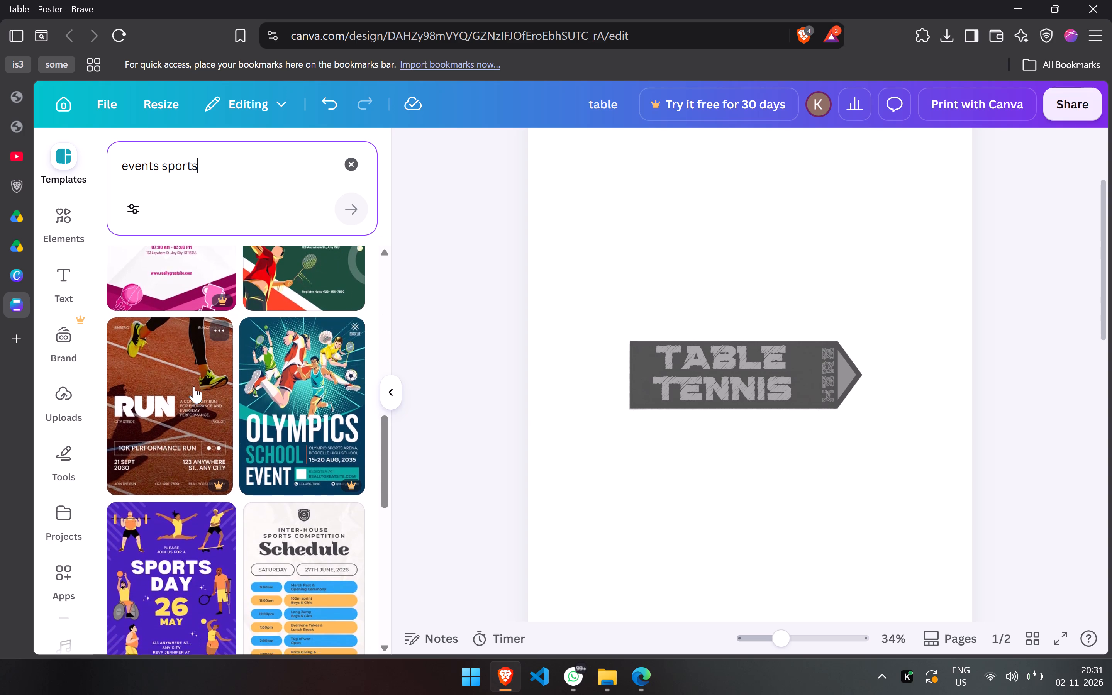
scroll(194, 386, down, 1)
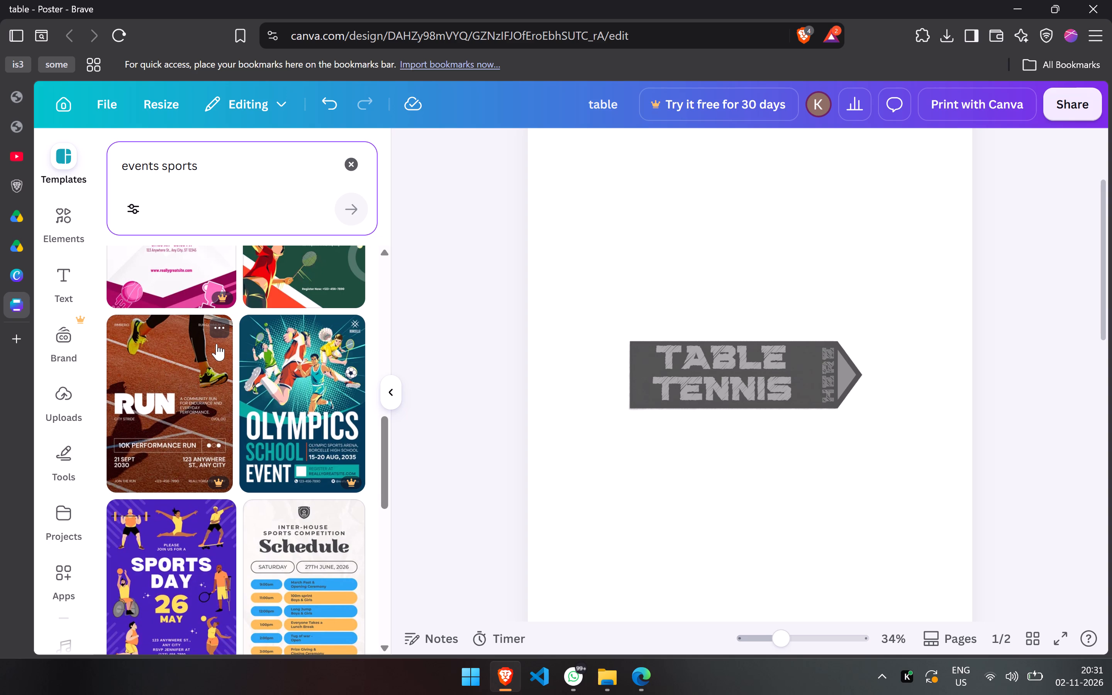
scroll(217, 344, down, 2)
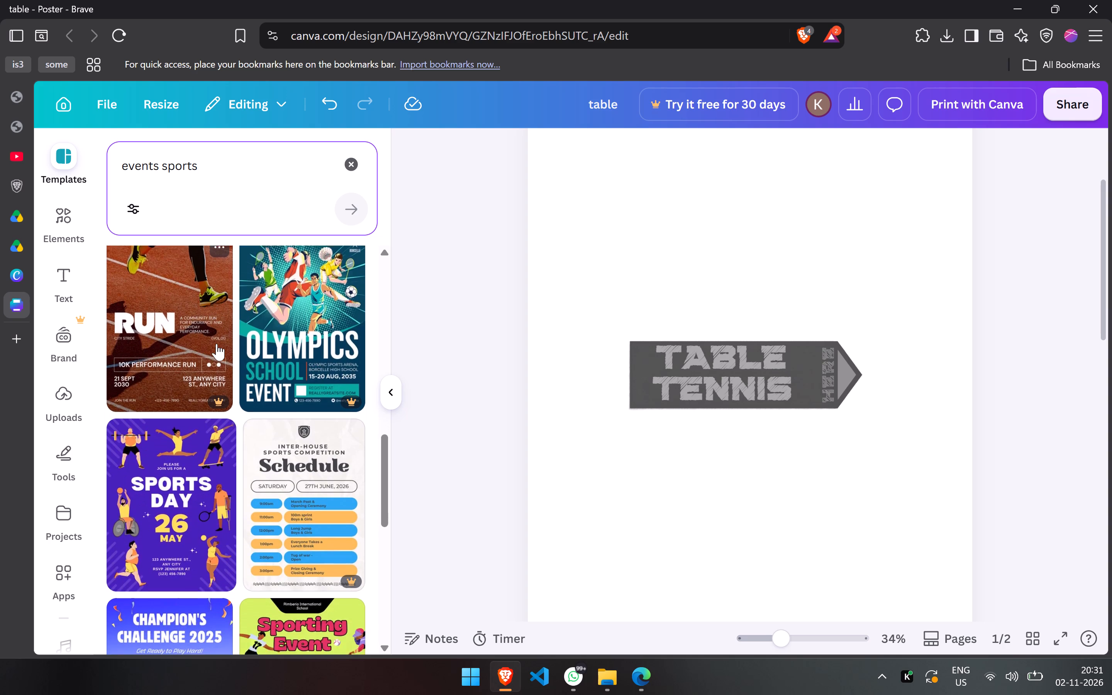
scroll(217, 344, down, 5)
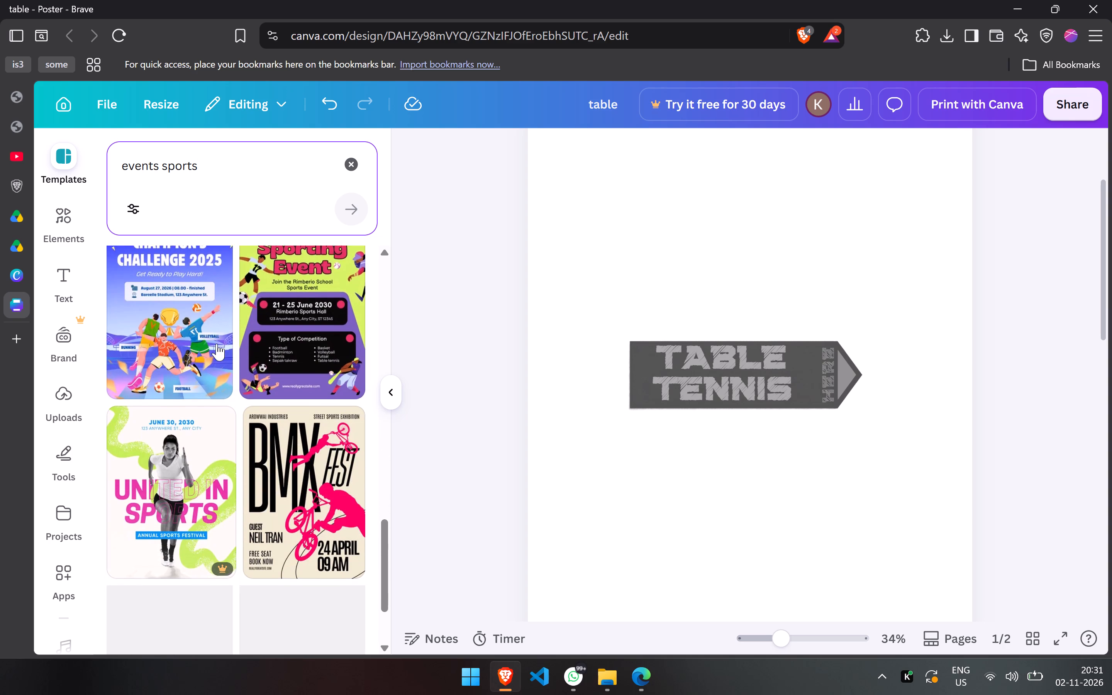
scroll(217, 344, down, 2)
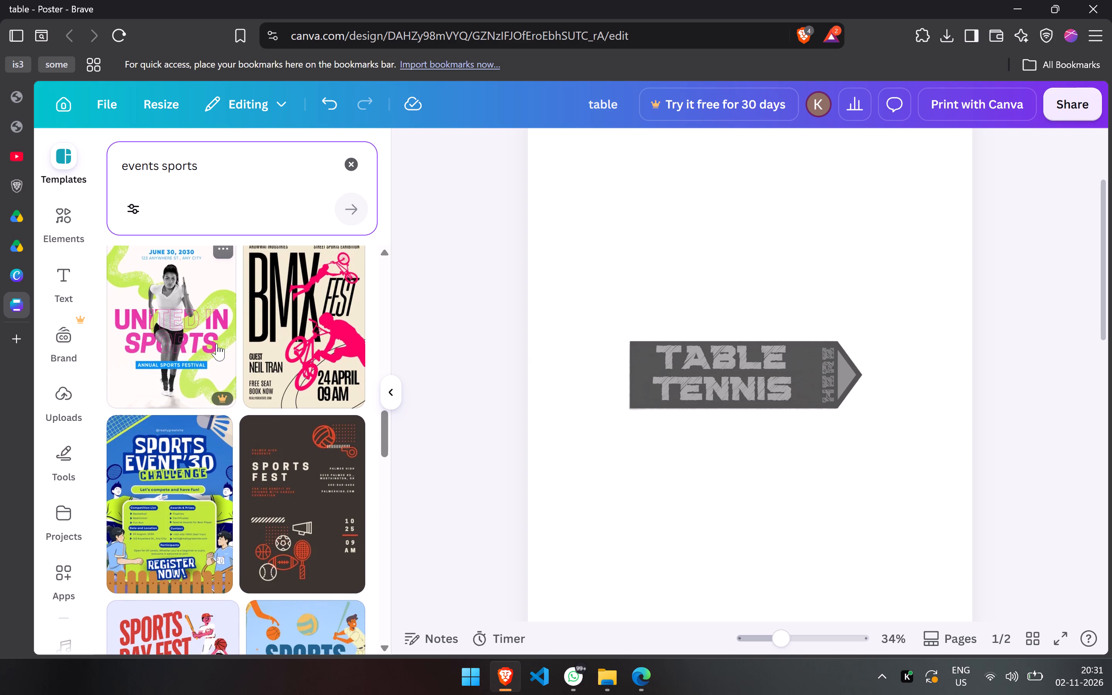
scroll(217, 344, down, 3)
scroll(217, 344, up, 1)
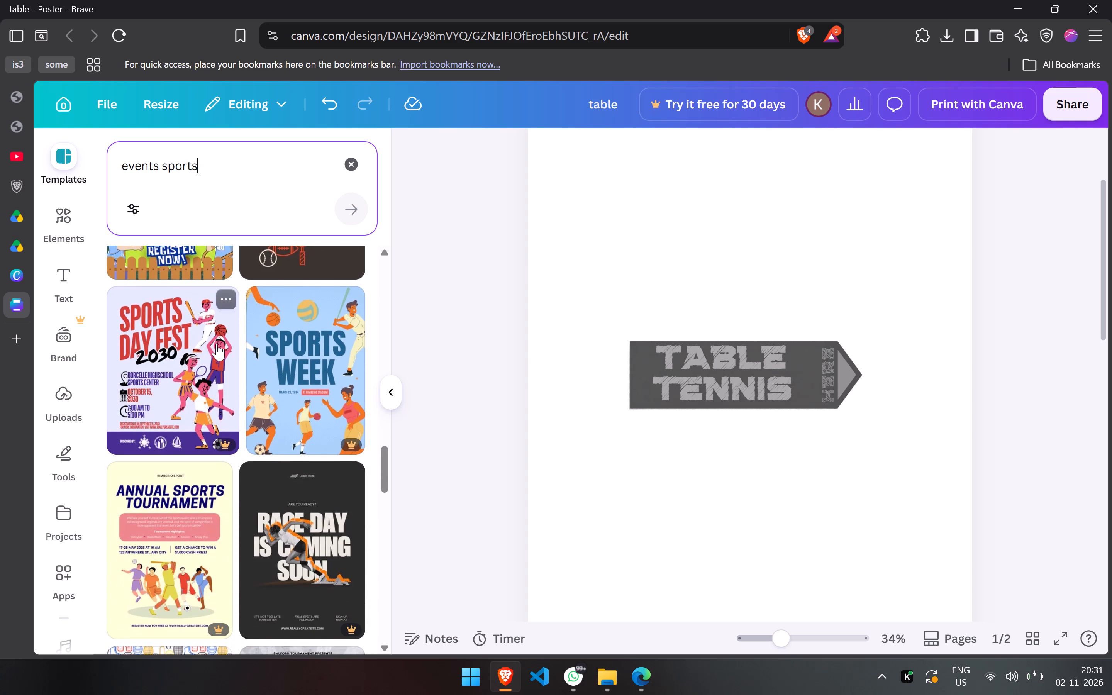
scroll(217, 344, up, 2)
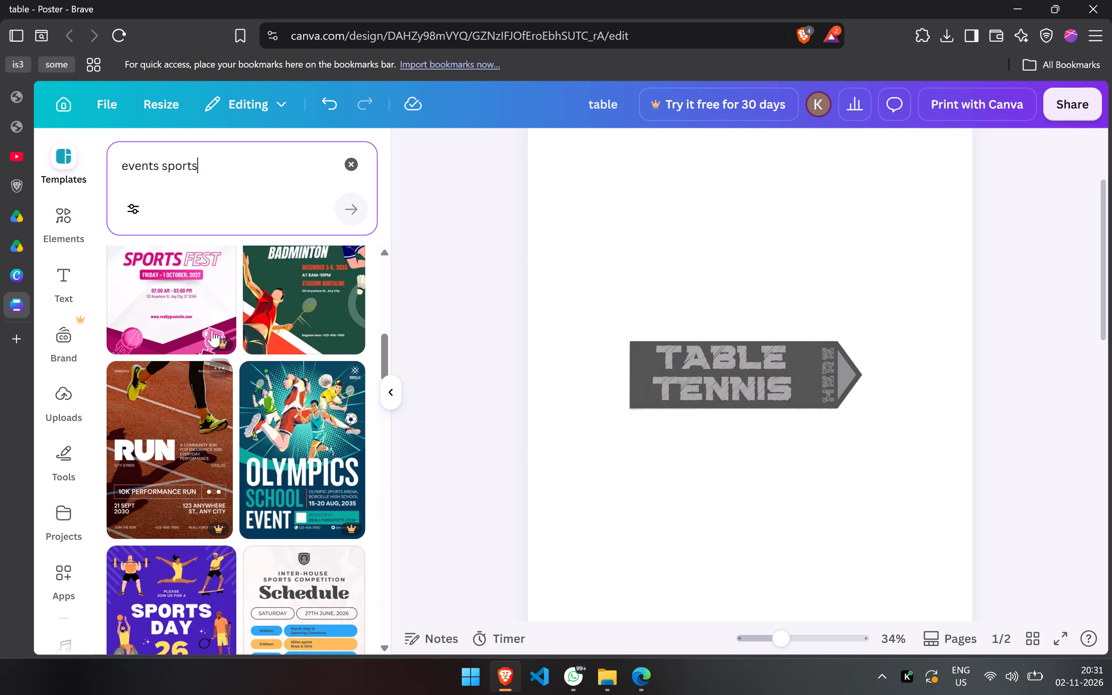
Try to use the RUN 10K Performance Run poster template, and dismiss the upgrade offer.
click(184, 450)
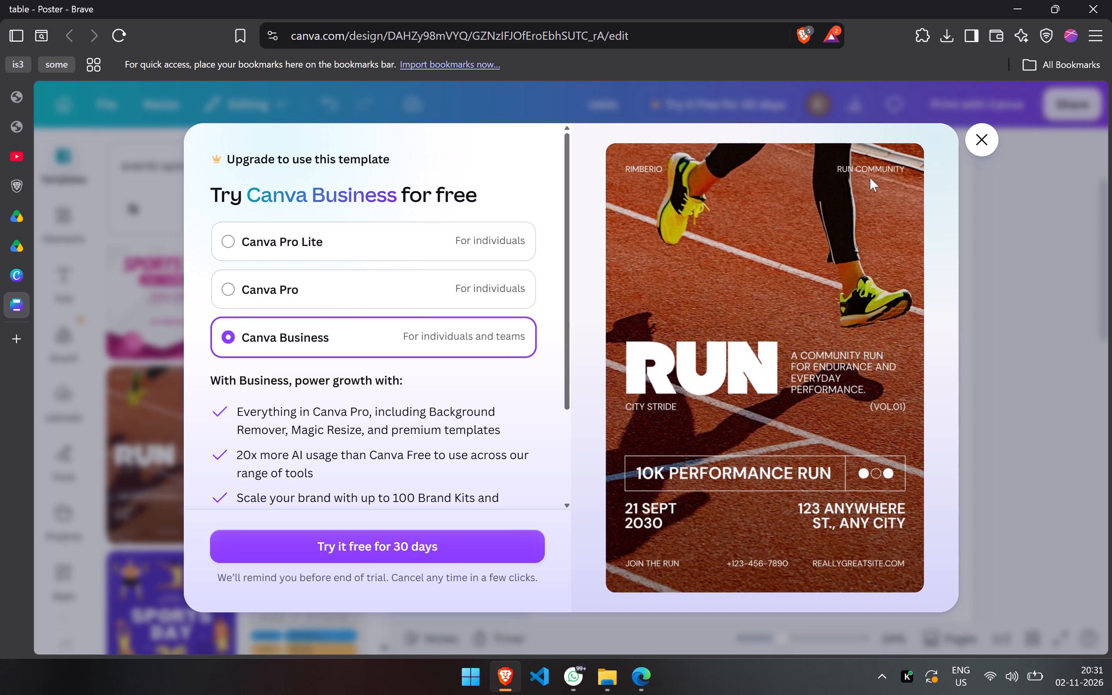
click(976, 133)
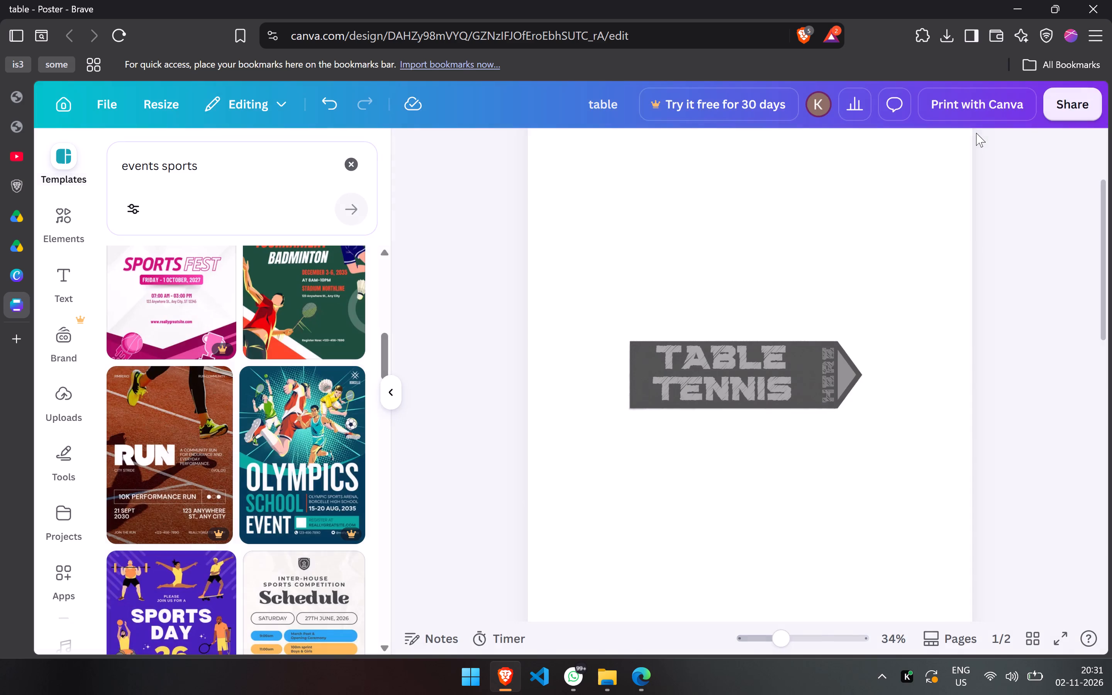
Switch to the conscientiawebd Brave profile.
key(alt+Tab)
key(alt+Tab)
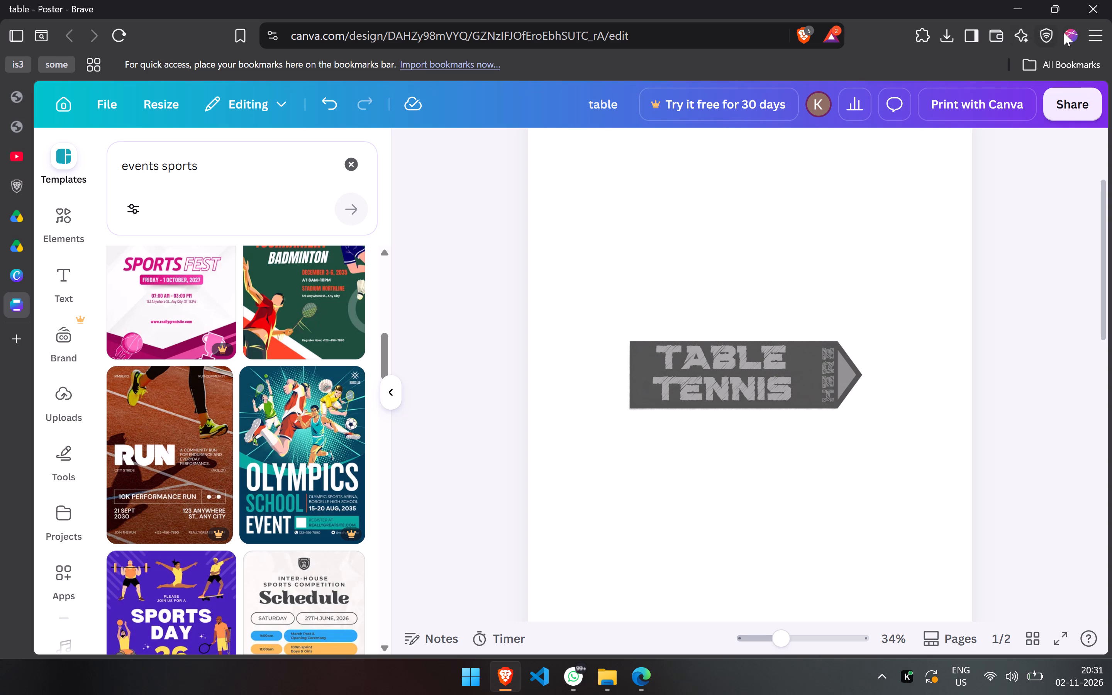
click(1068, 35)
click(928, 255)
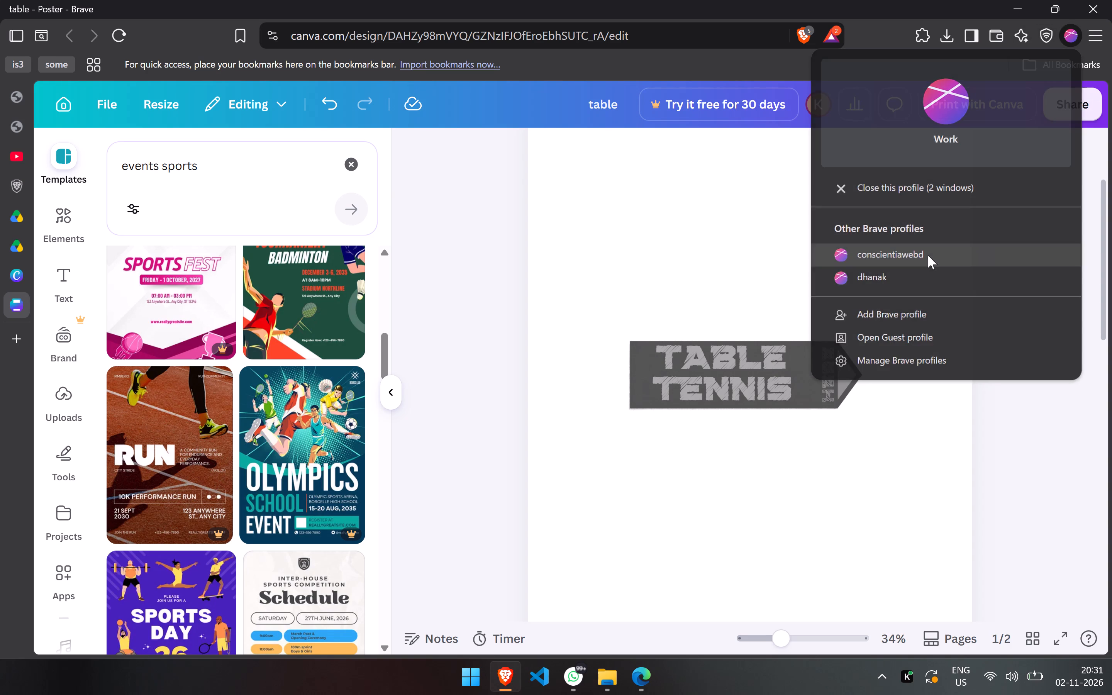
Go to canva.com in place of the Supabase page and start logging in.
click(374, 62)
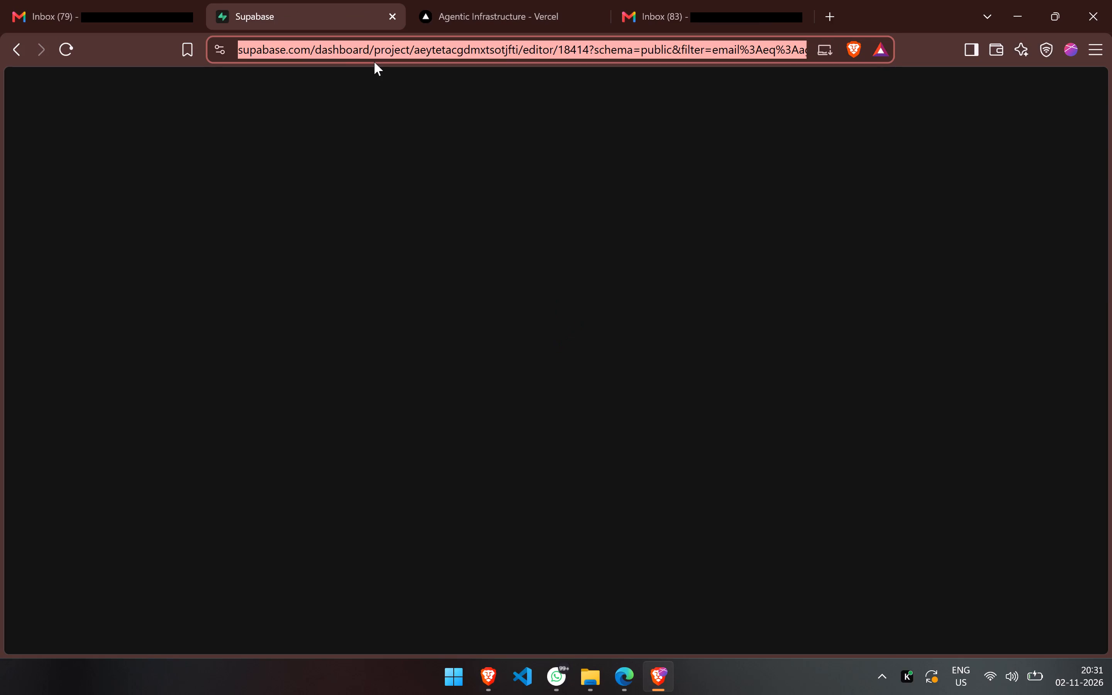
key(c)
key(o)
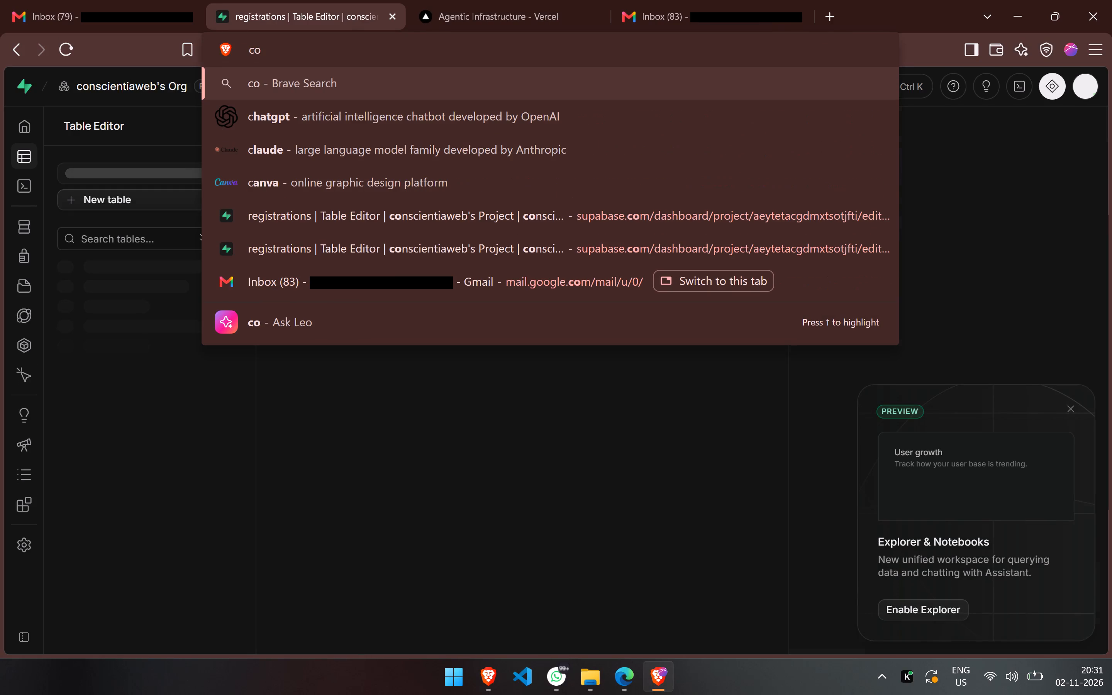
key(BackSpace)
text(anva.com)
key(Return)
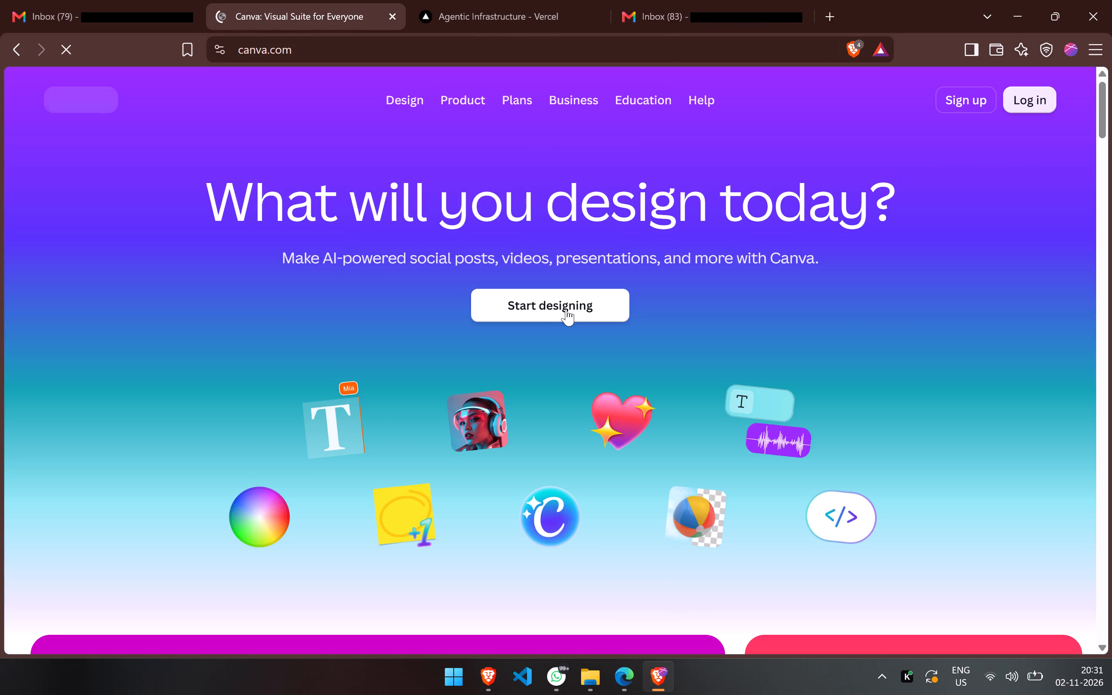
click(1029, 105)
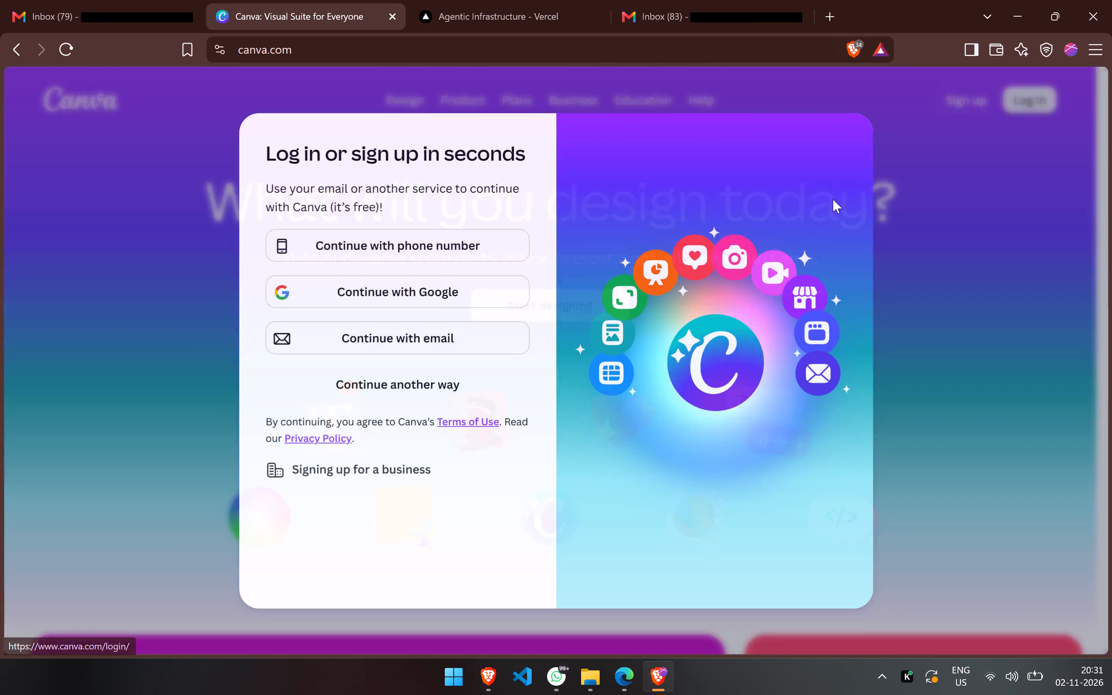
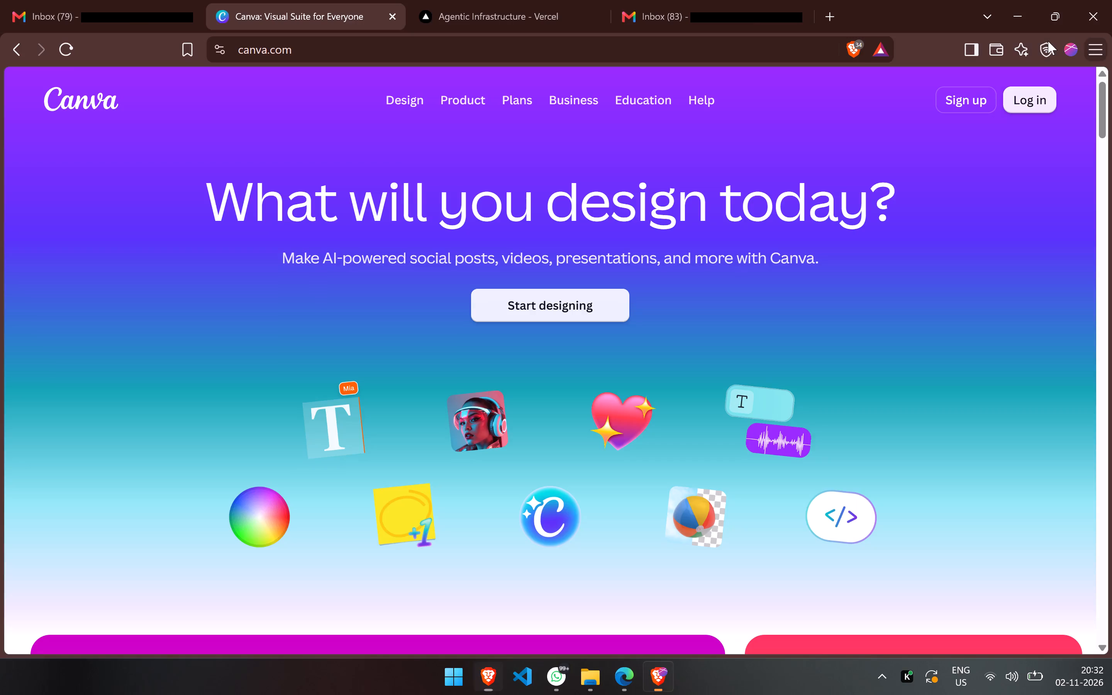
Close the conscientiawebd profile's Brave window and return to the table poster design.
click(1104, 8)
click(571, 217)
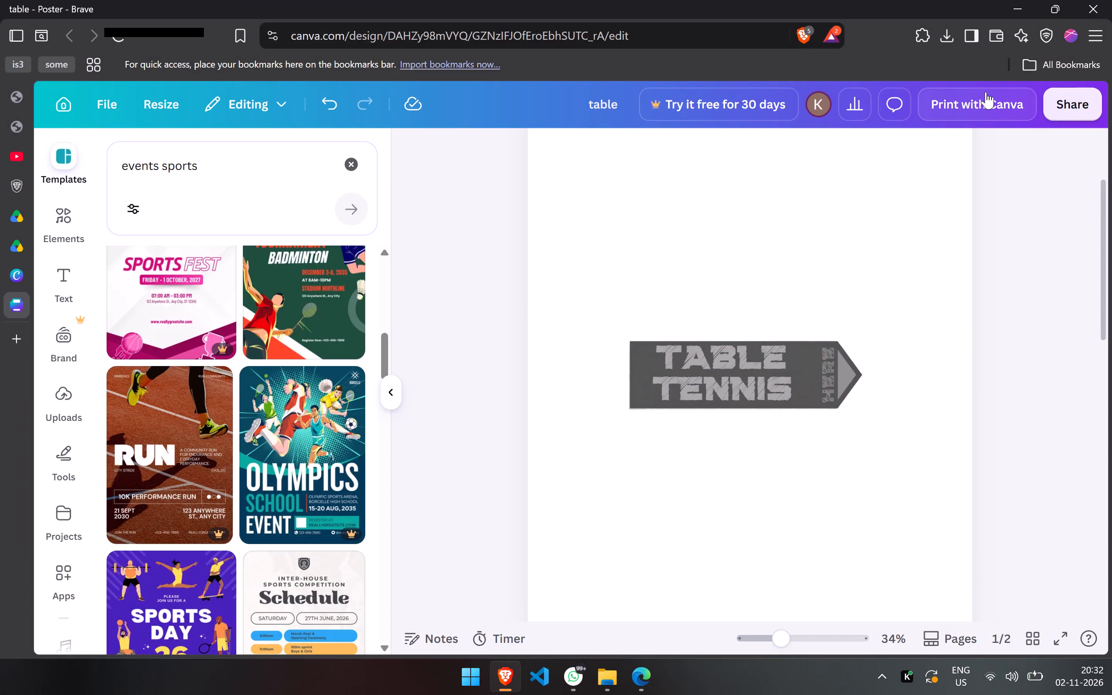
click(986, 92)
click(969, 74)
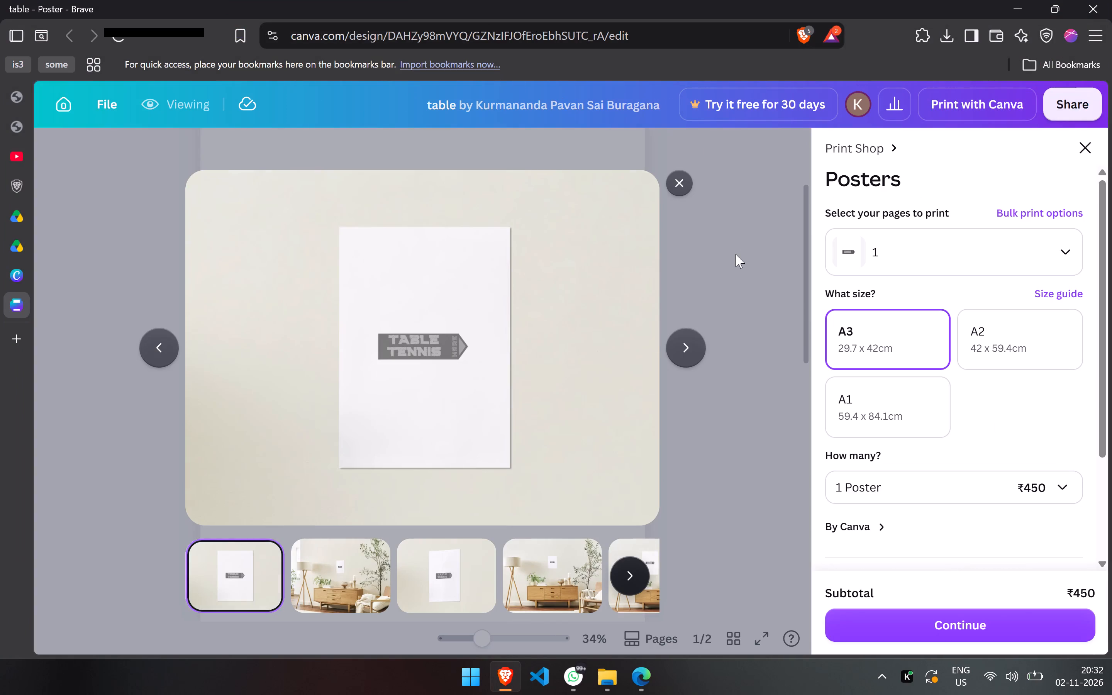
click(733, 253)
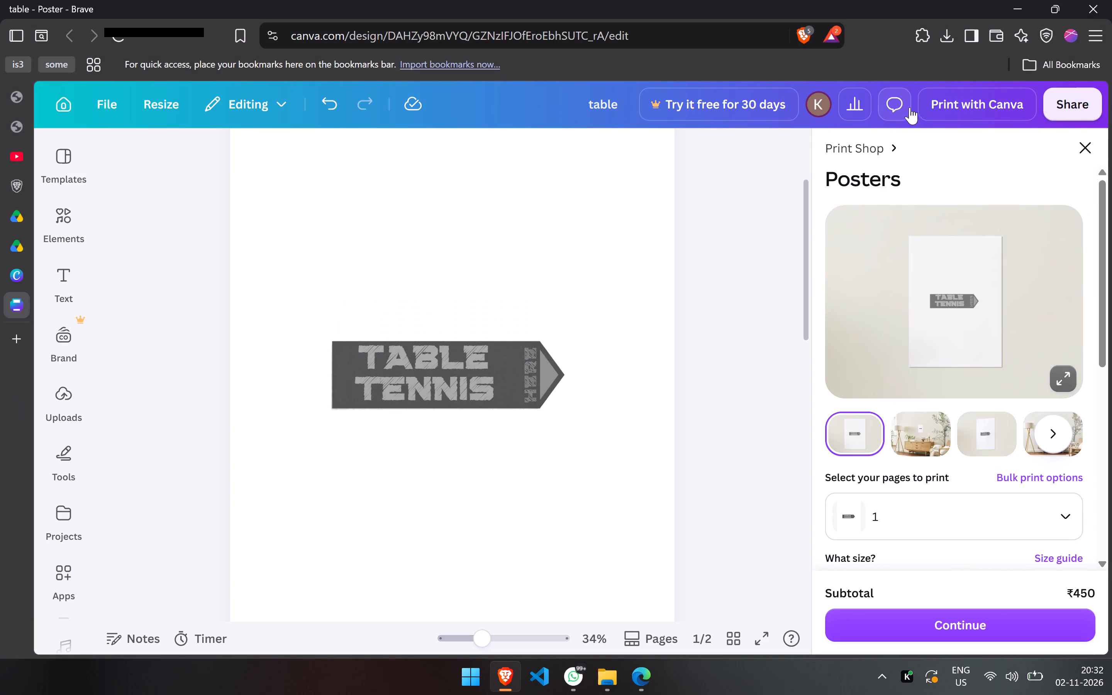
Switch to another Brave profile and restore the pages from its previous session.
click(1073, 29)
click(937, 283)
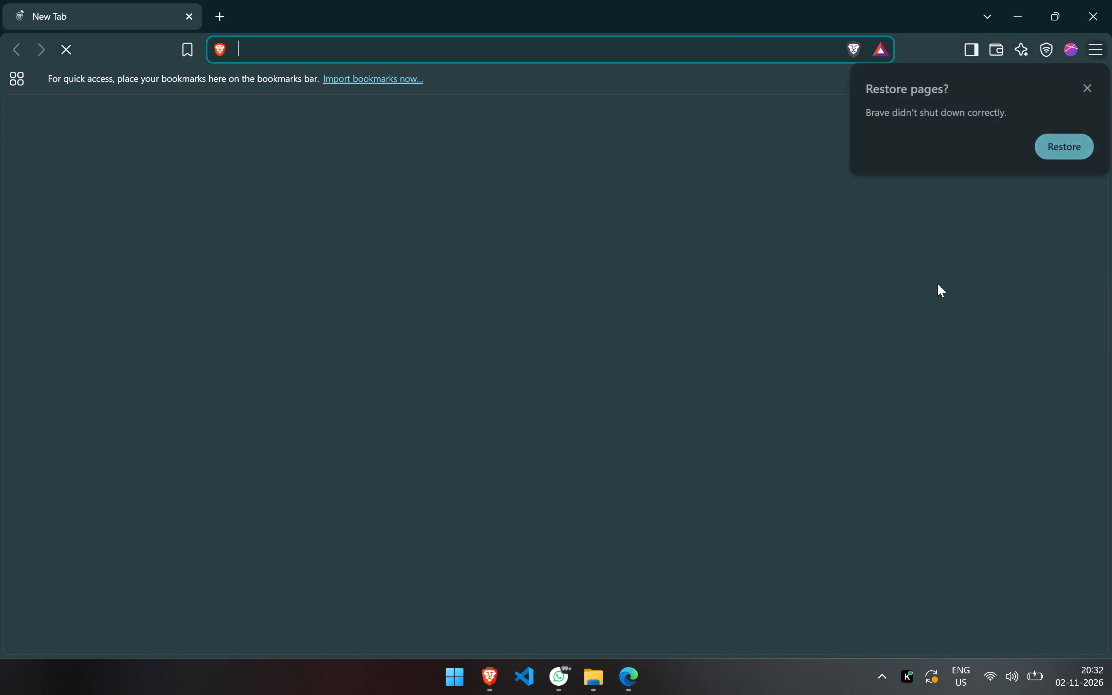
click(1009, 175)
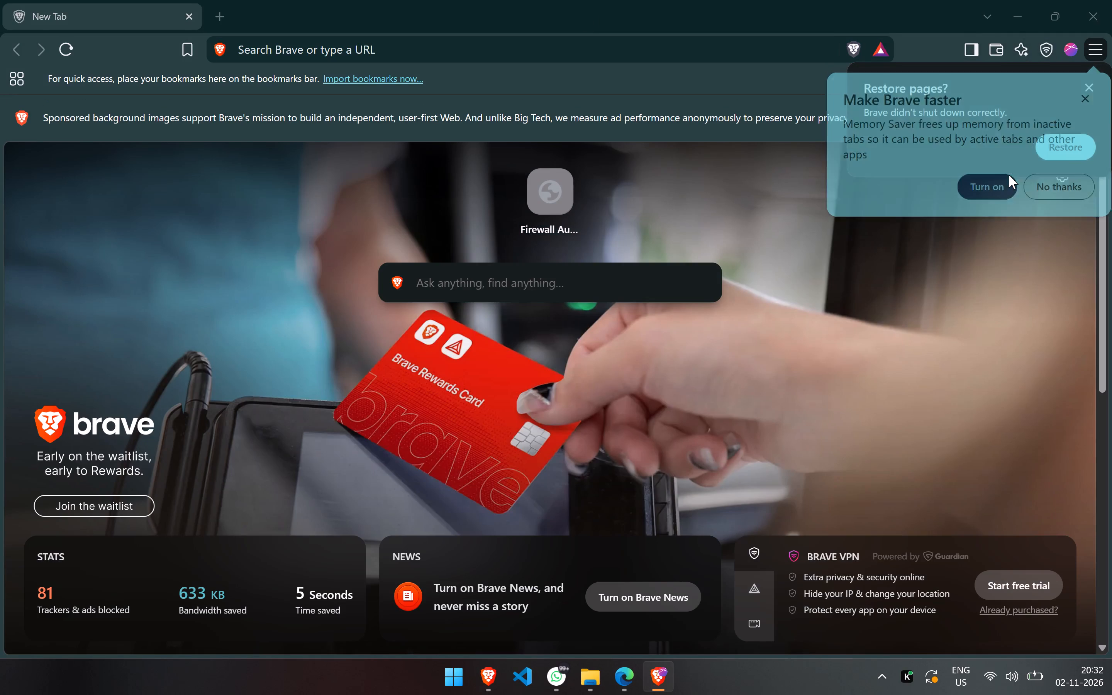
click(1051, 154)
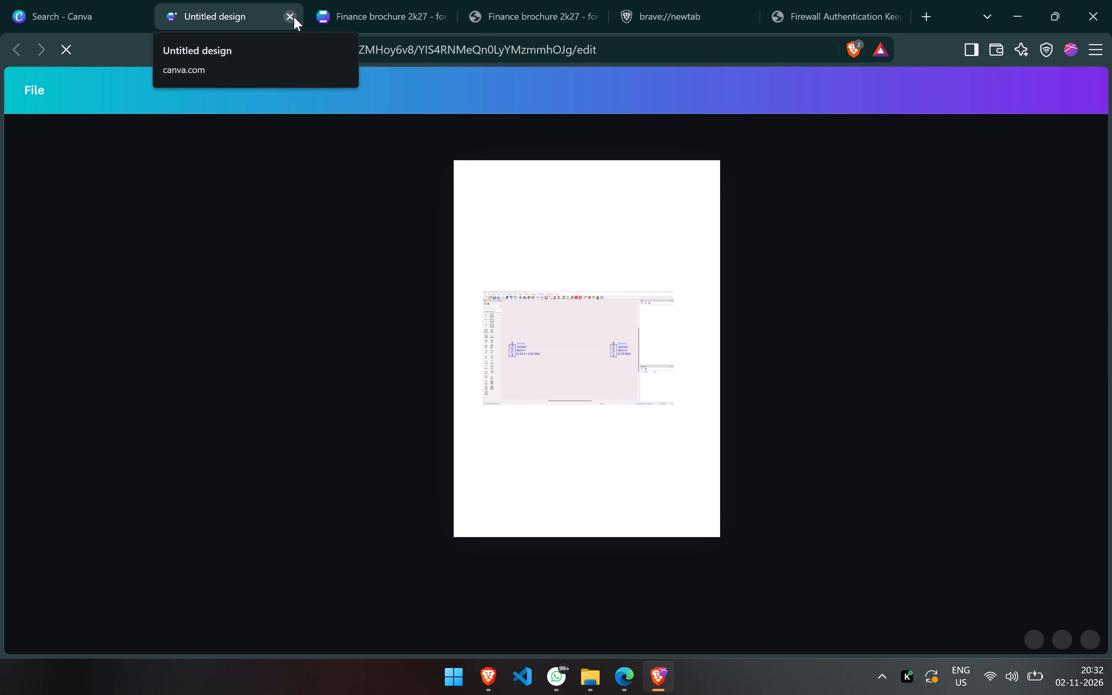
Close the Untitled design and Finance brochure design tabs, and go to the Canva template search page.
click(294, 17)
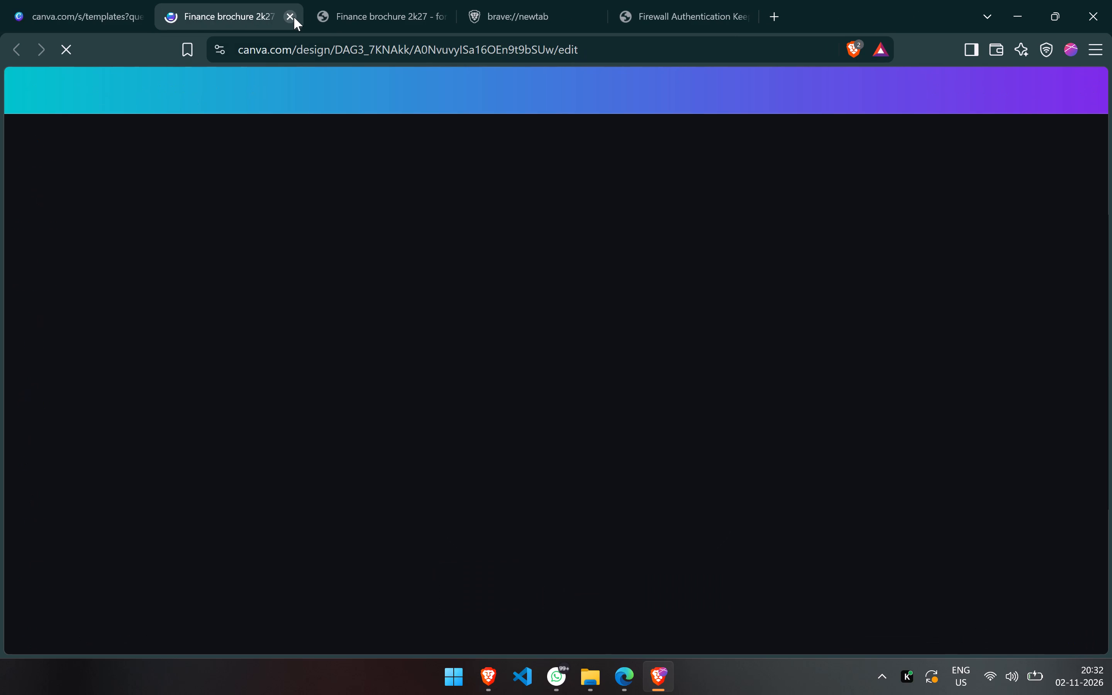
click(294, 17)
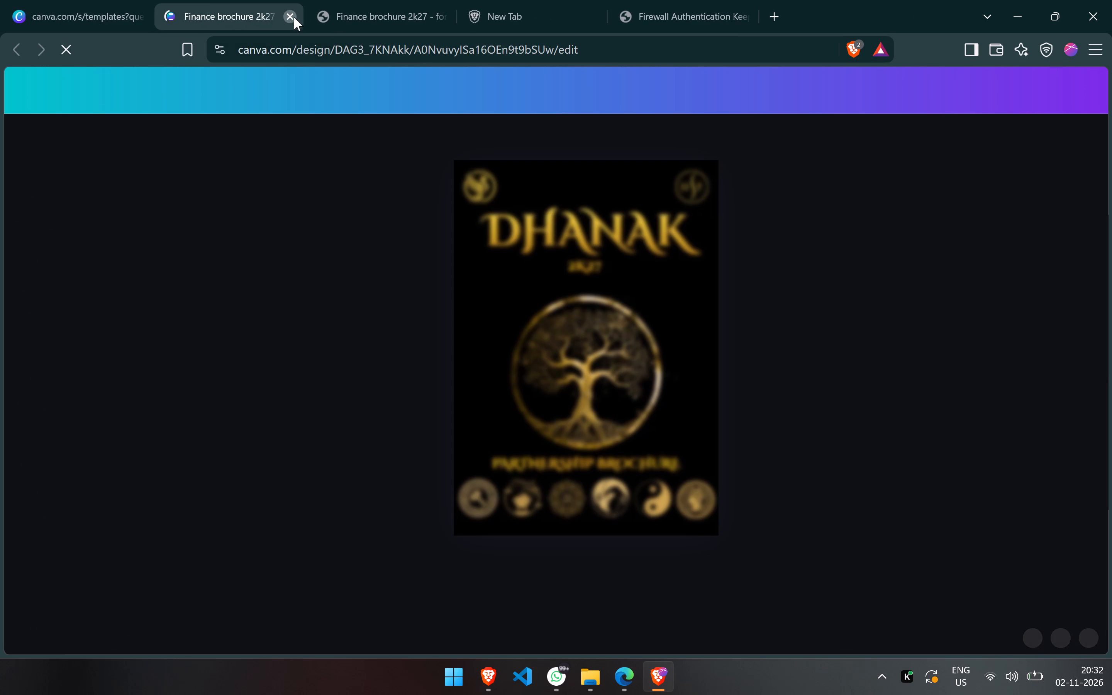
click(213, 0)
click(61, 0)
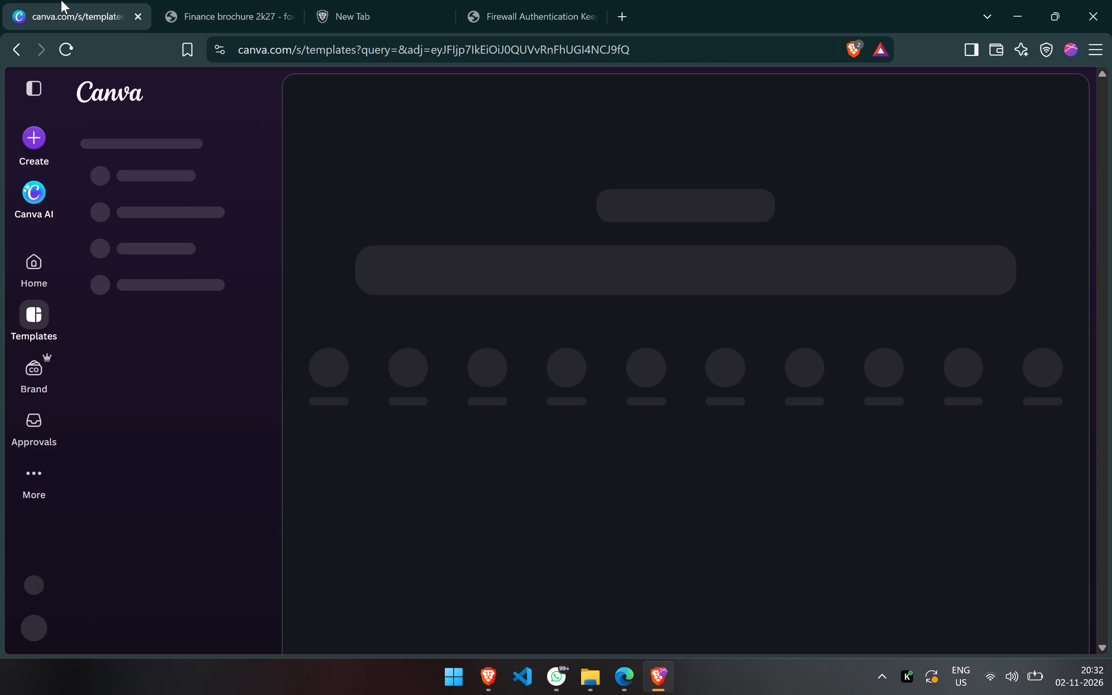
Look through the document templates on Canva's template search page.
scroll(427, 310, up, 1)
scroll(427, 310, down, 1)
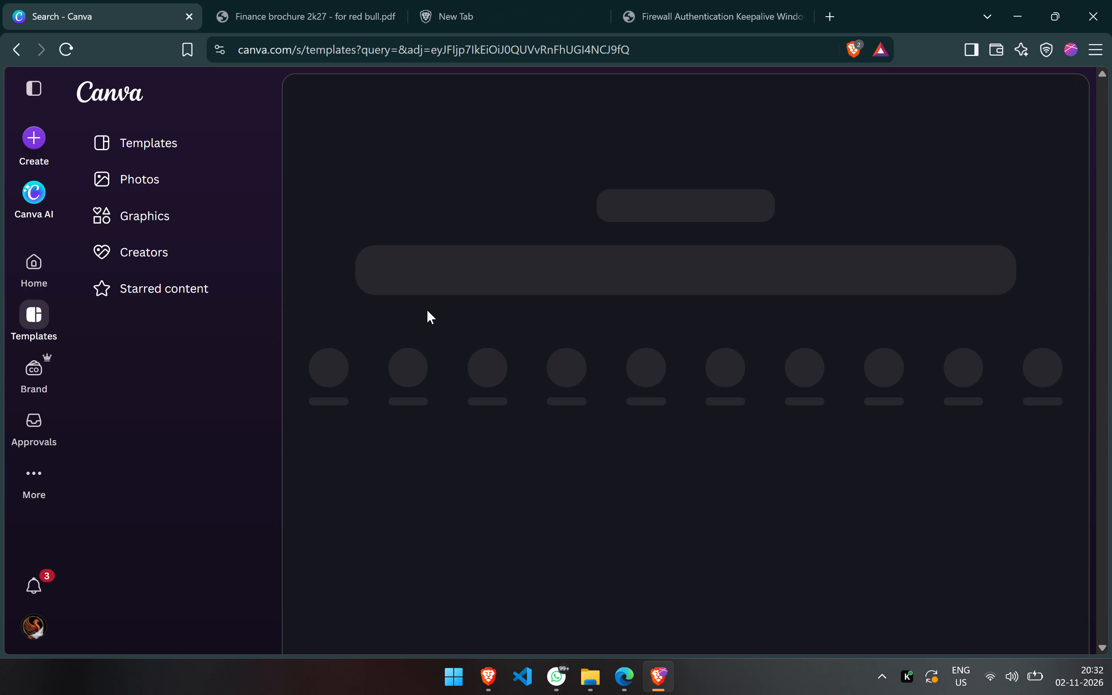
scroll(427, 310, down, 1)
scroll(335, 481, down, 1)
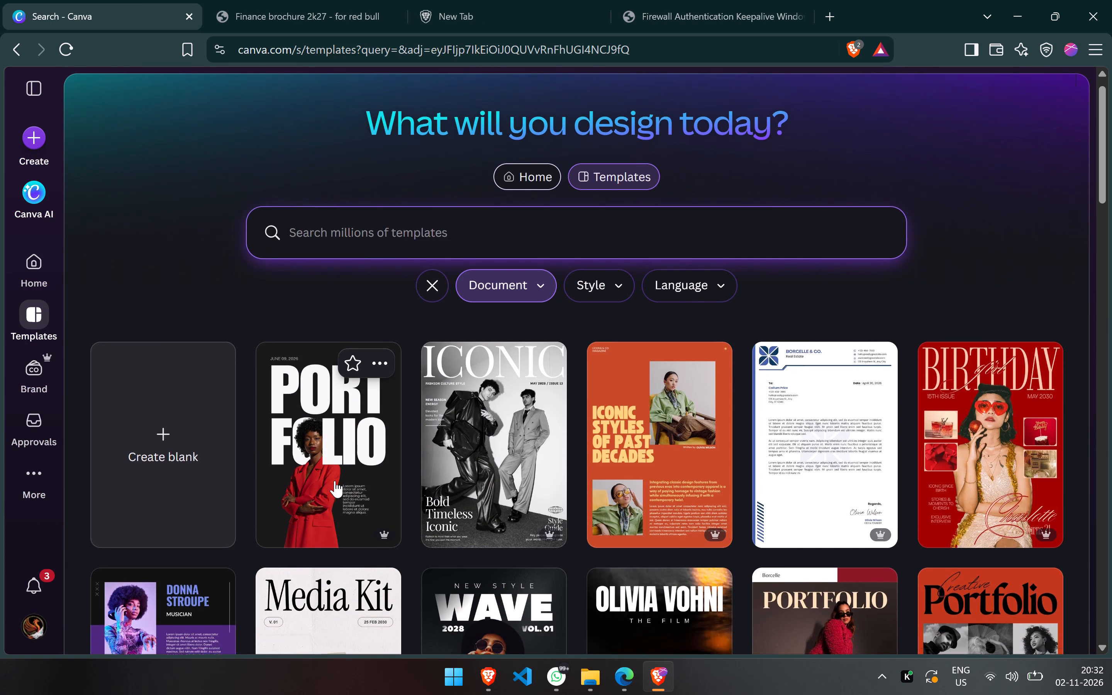
scroll(335, 481, down, 1)
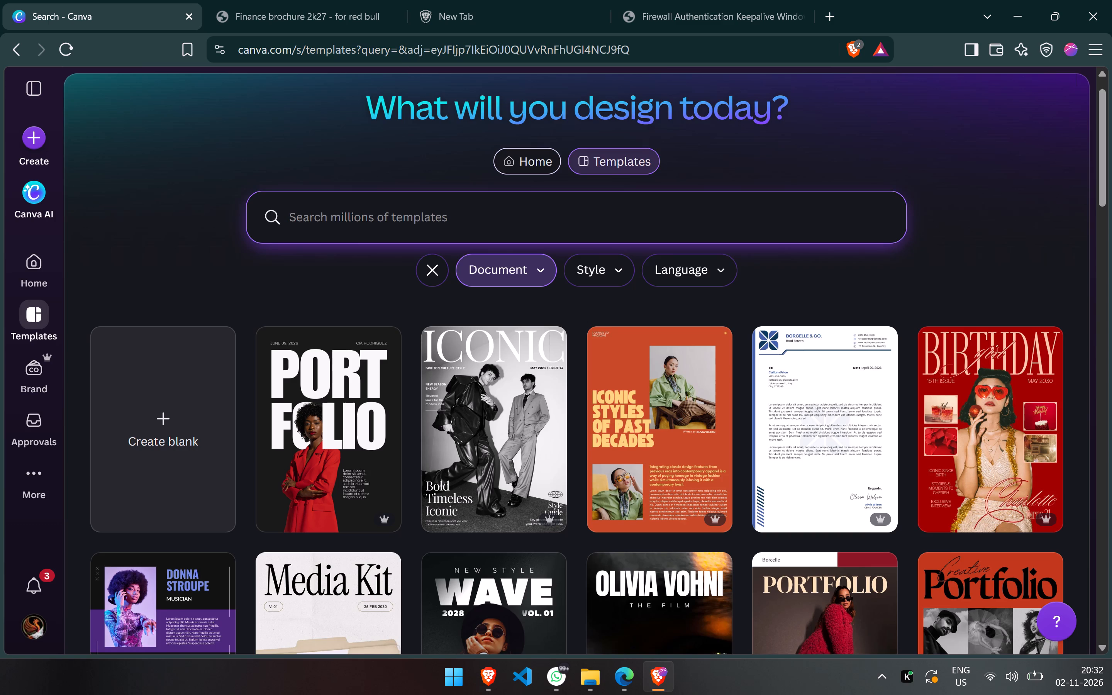
scroll(410, 214, down, 3)
scroll(410, 214, up, 1)
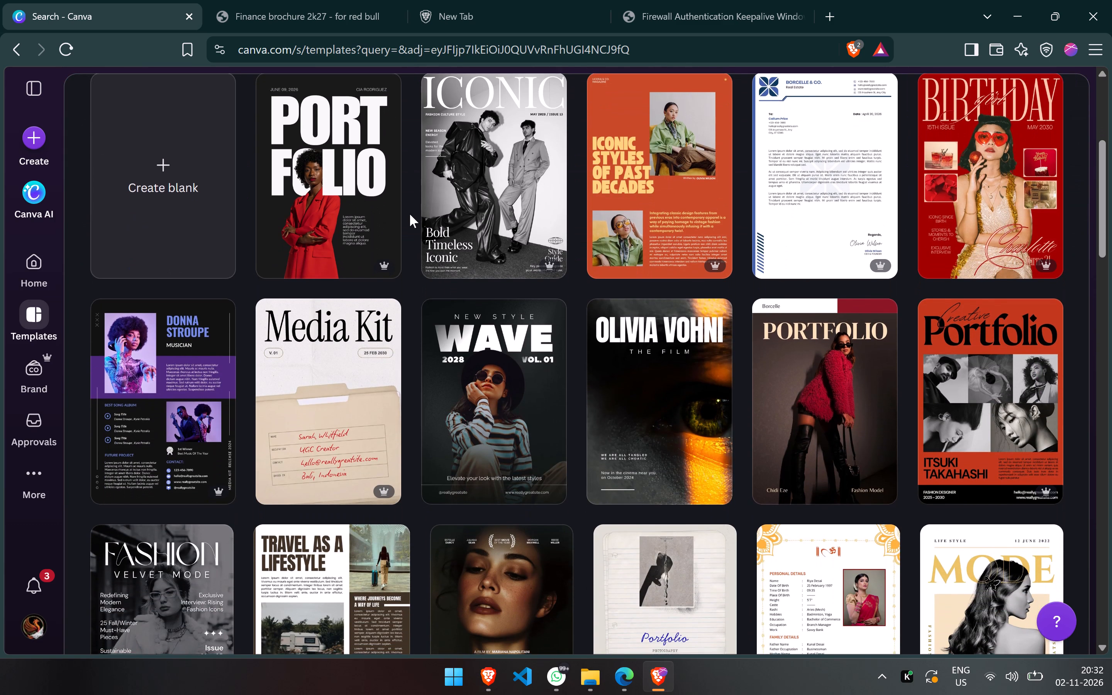
scroll(410, 214, up, 2)
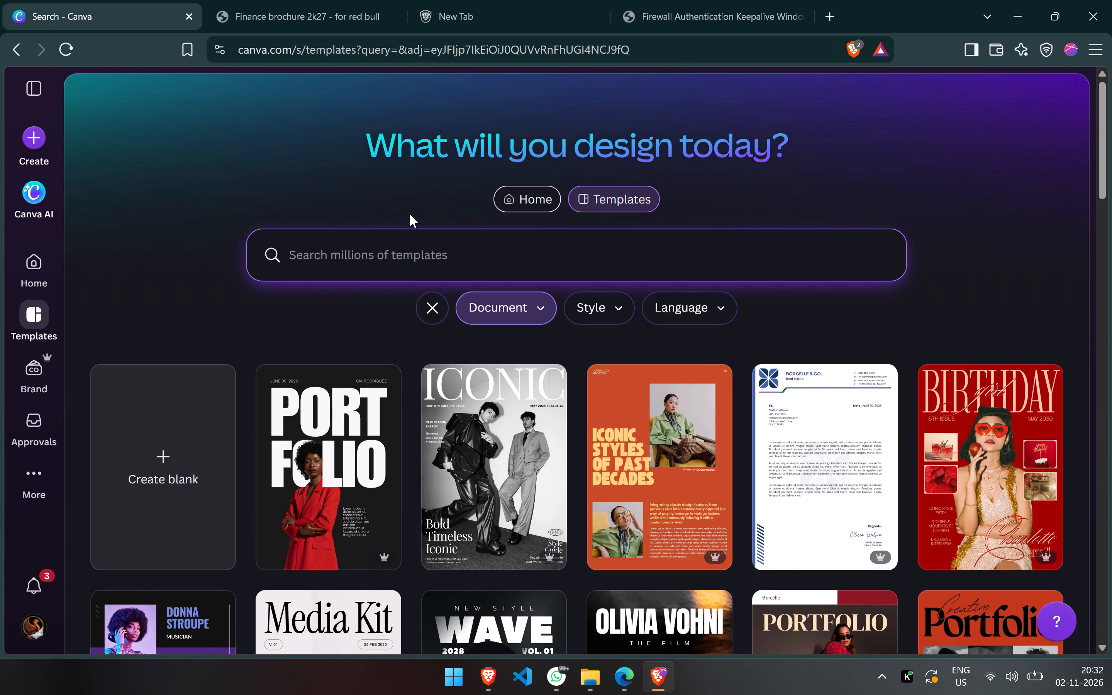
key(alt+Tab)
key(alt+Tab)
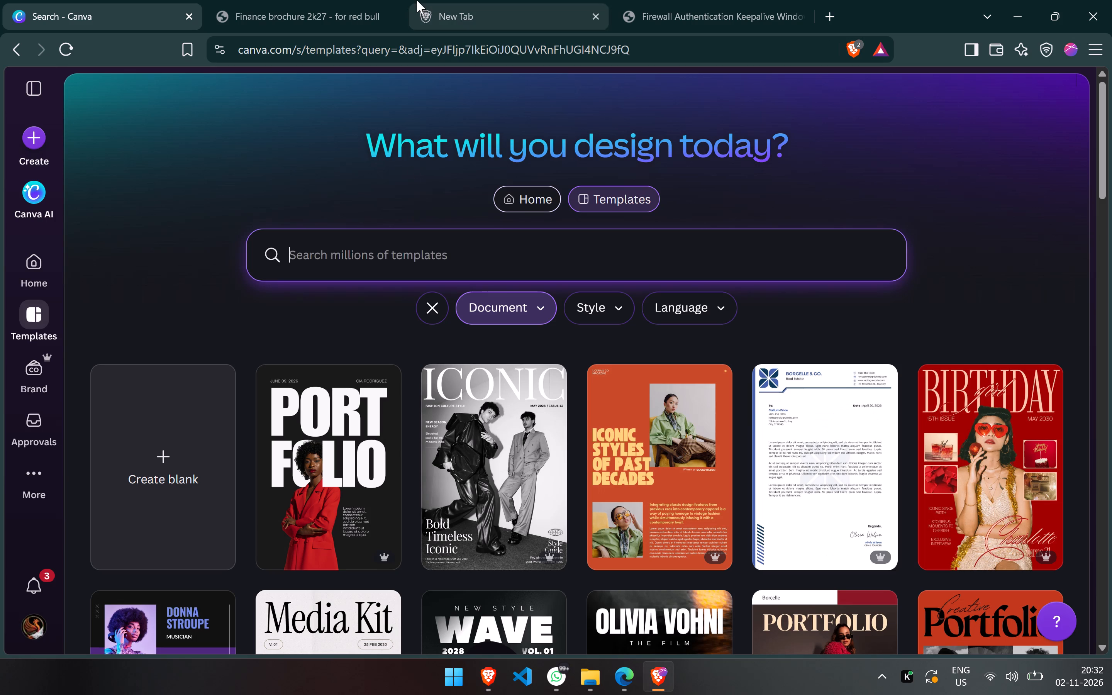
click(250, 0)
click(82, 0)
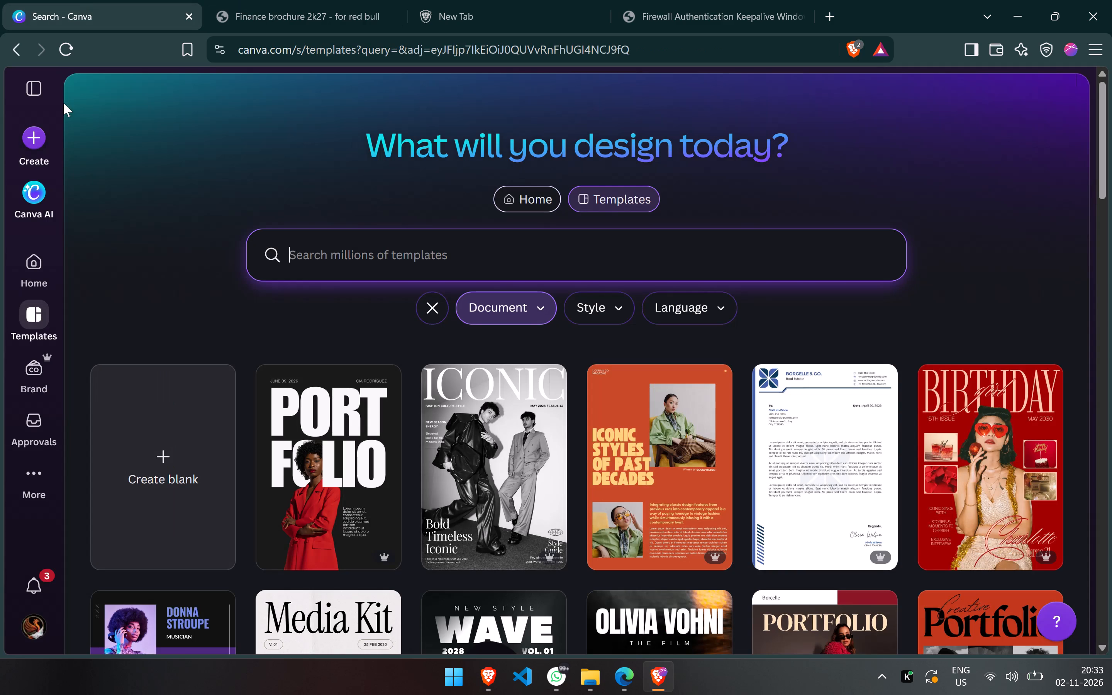
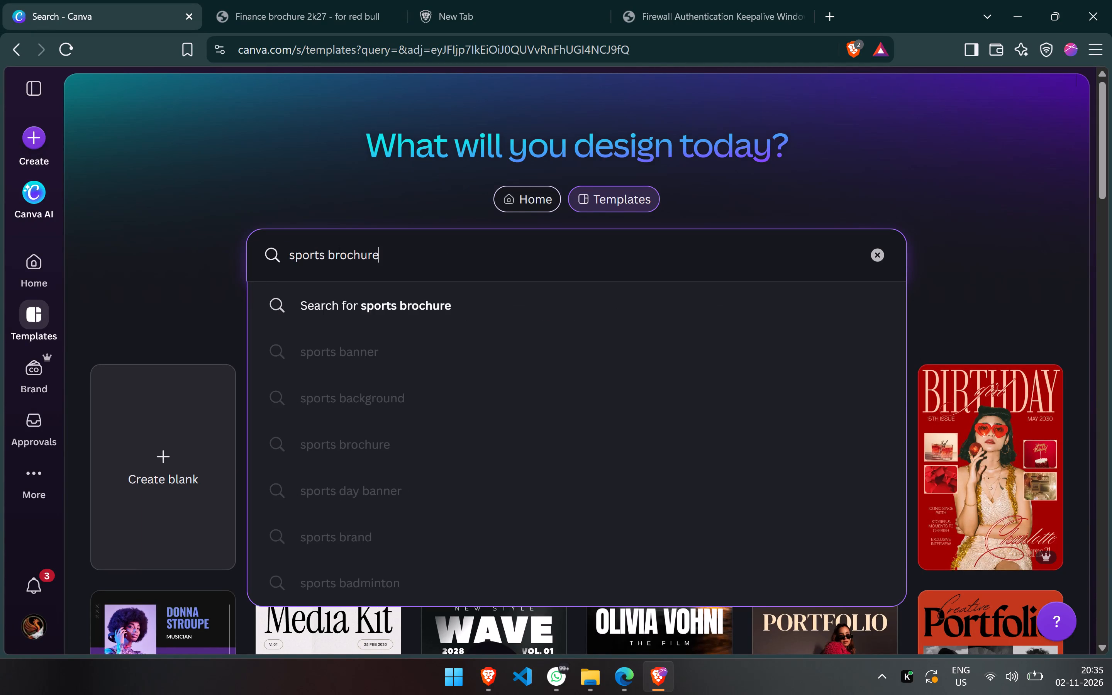
Search the document templates for "sports brochure" and look through the results for a suitable sports design.
key(Return)
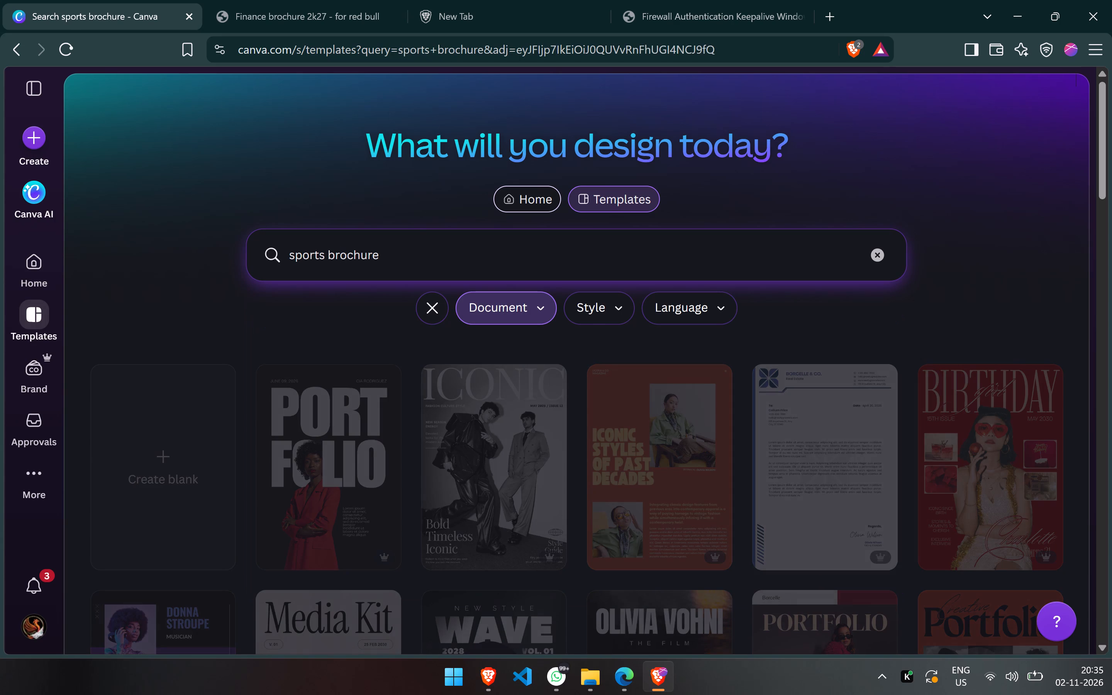
scroll(414, 229, down, 1)
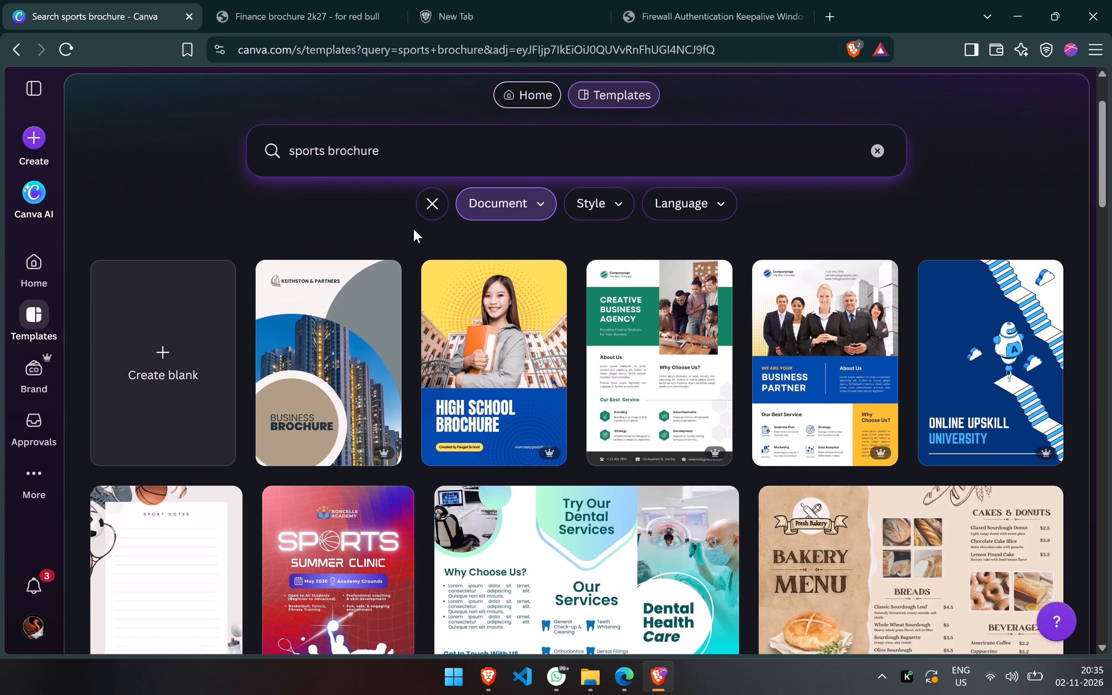
scroll(414, 229, down, 4)
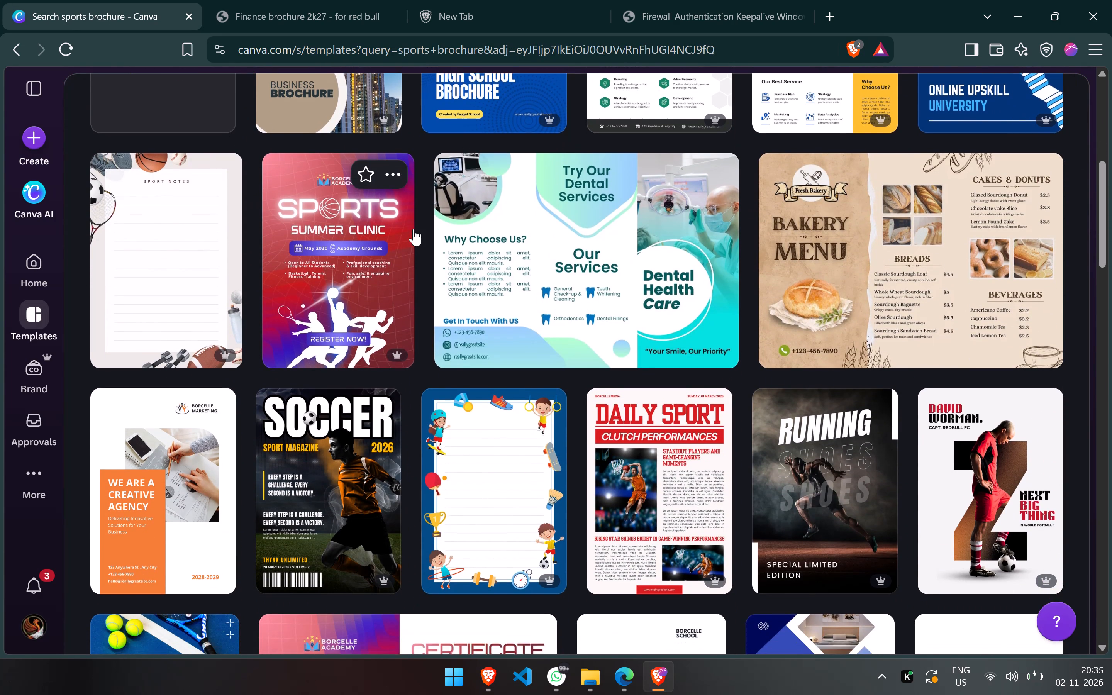
scroll(414, 229, down, 2)
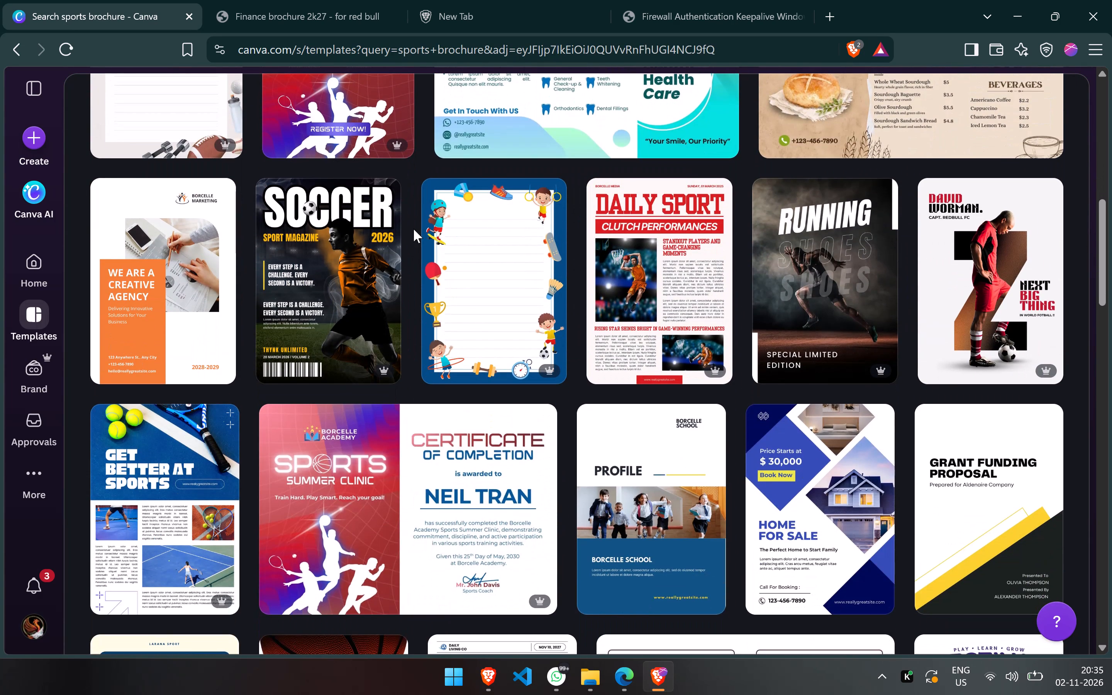
scroll(414, 229, down, 4)
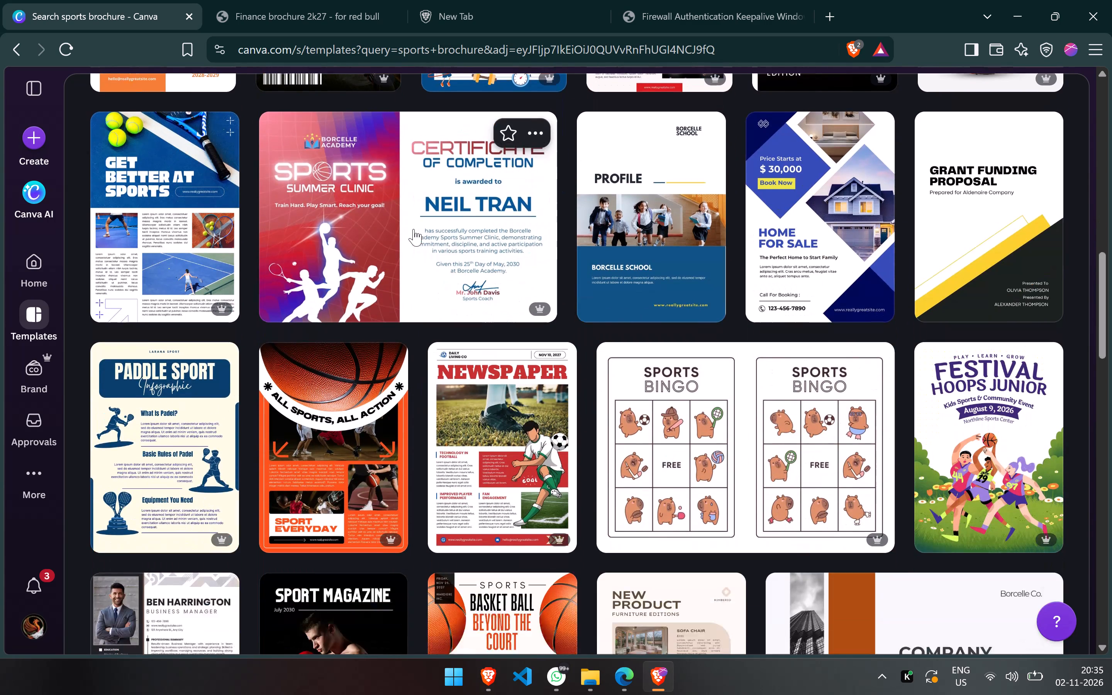
scroll(414, 229, down, 3)
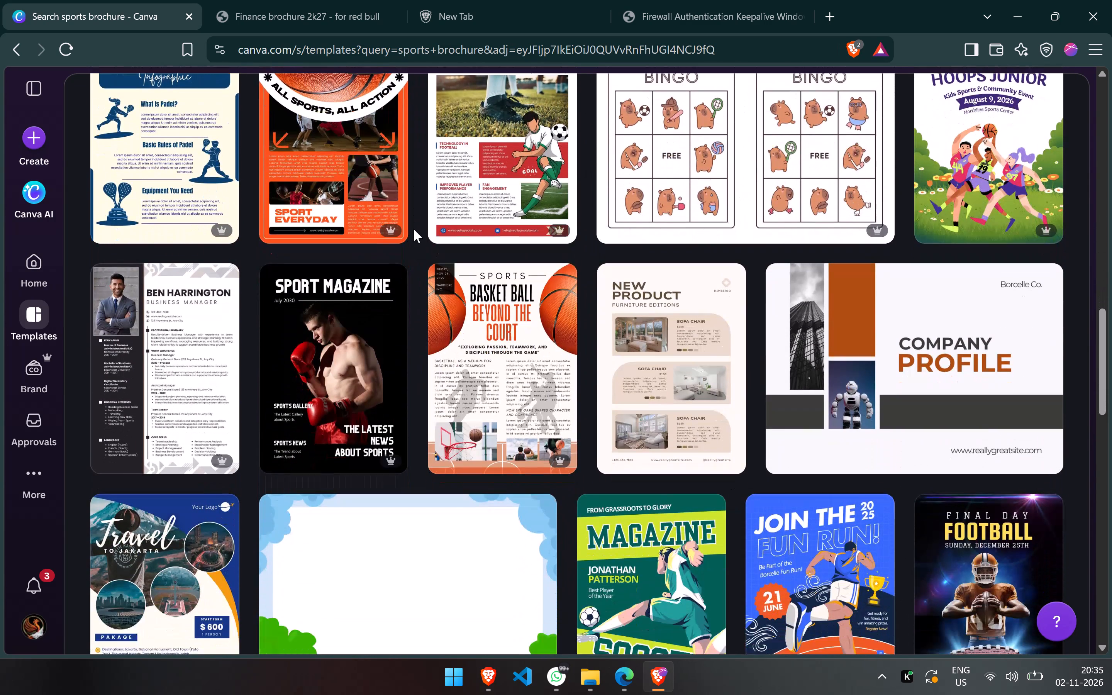
scroll(414, 229, down, 3)
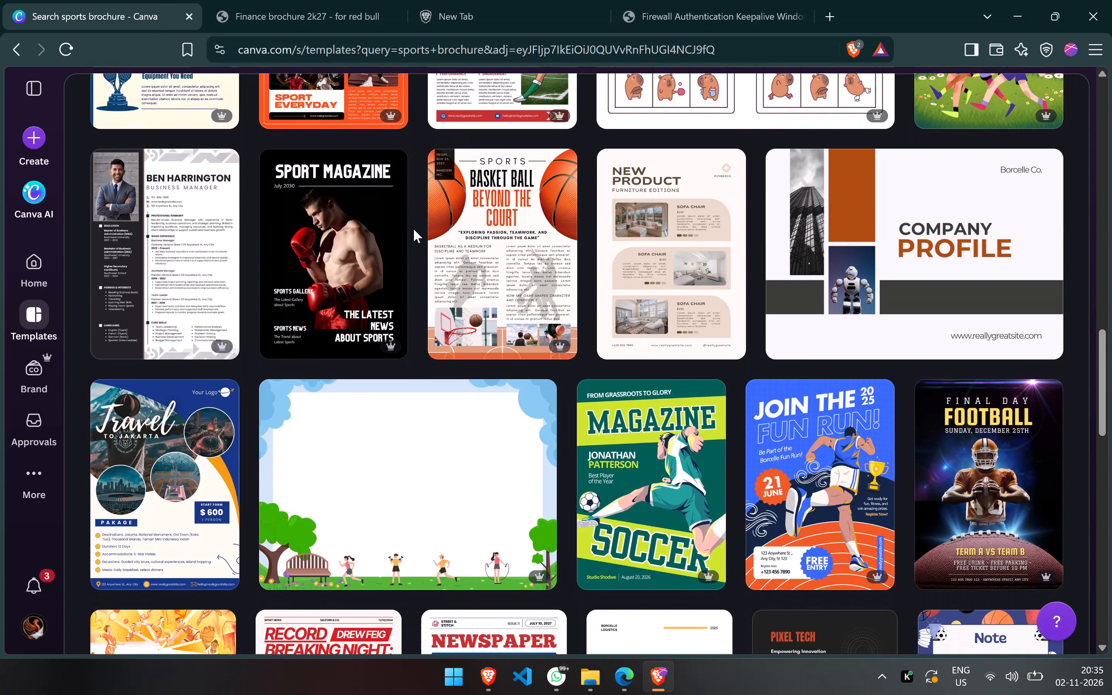
scroll(414, 229, down, 2)
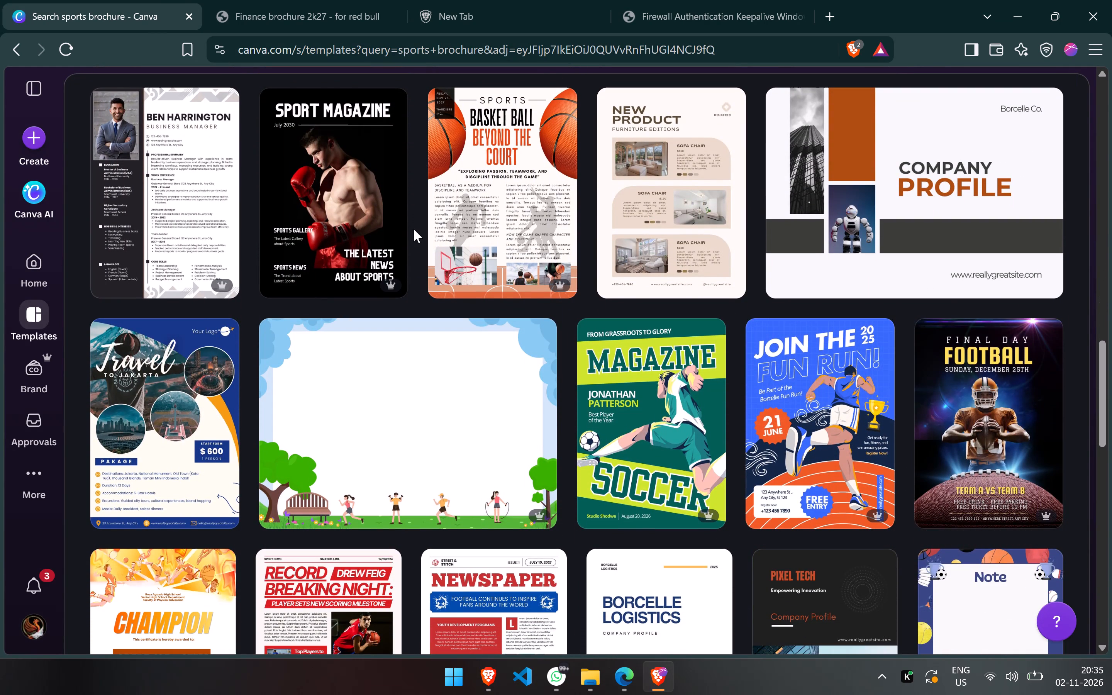
scroll(414, 229, down, 1)
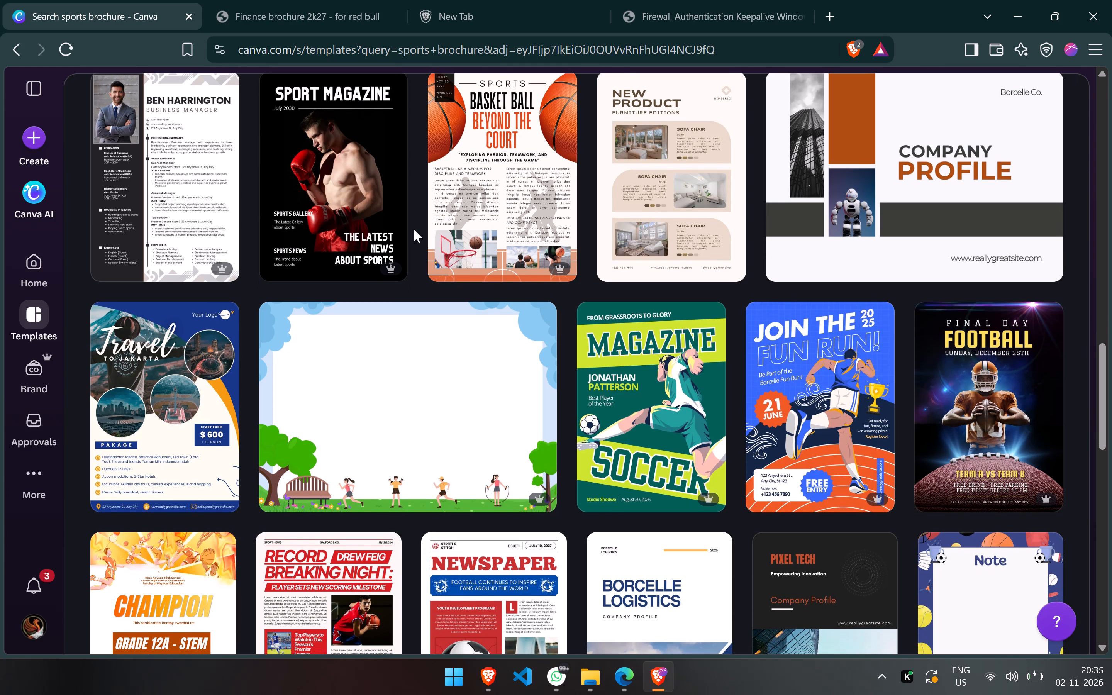
scroll(414, 229, down, 3)
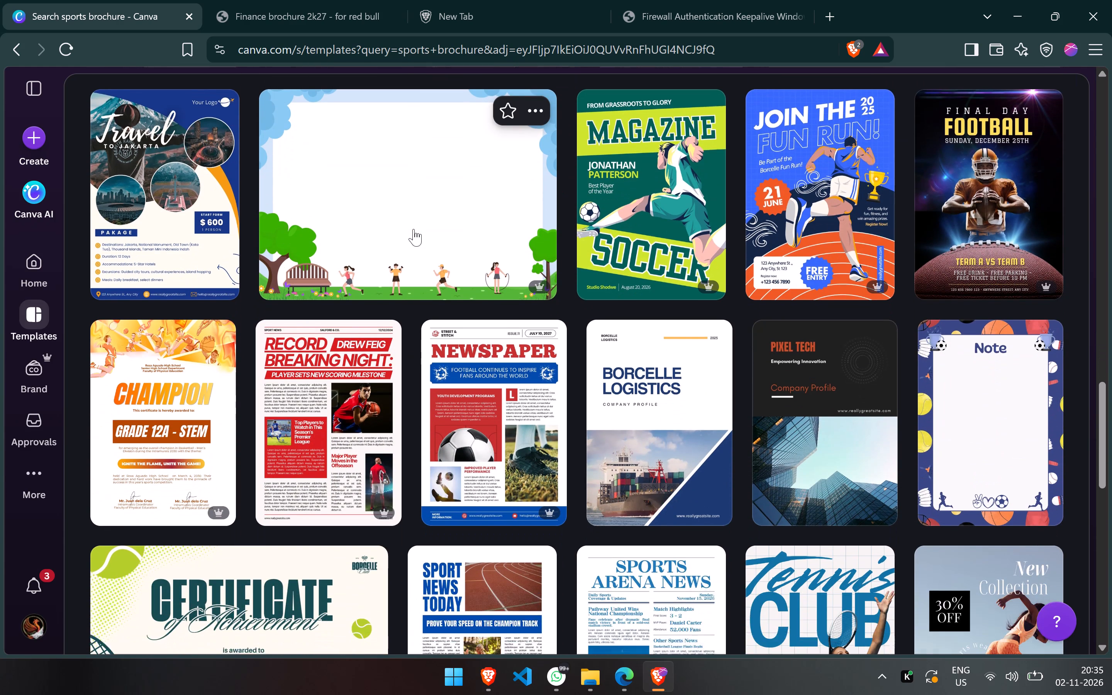
scroll(414, 229, down, 4)
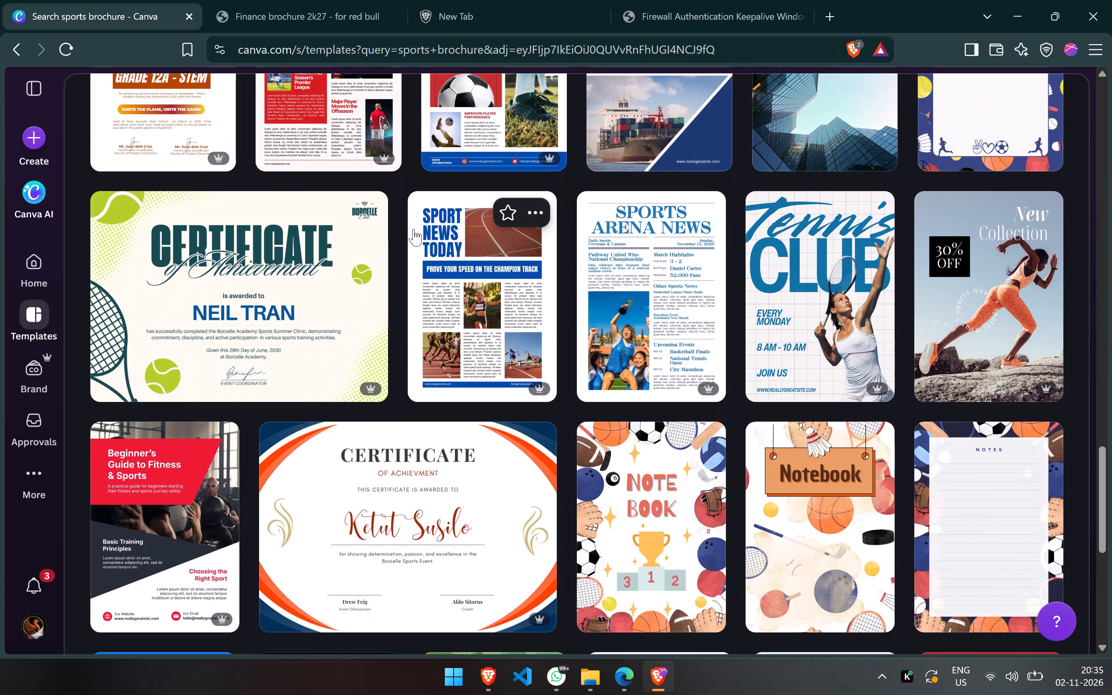
scroll(414, 229, down, 3)
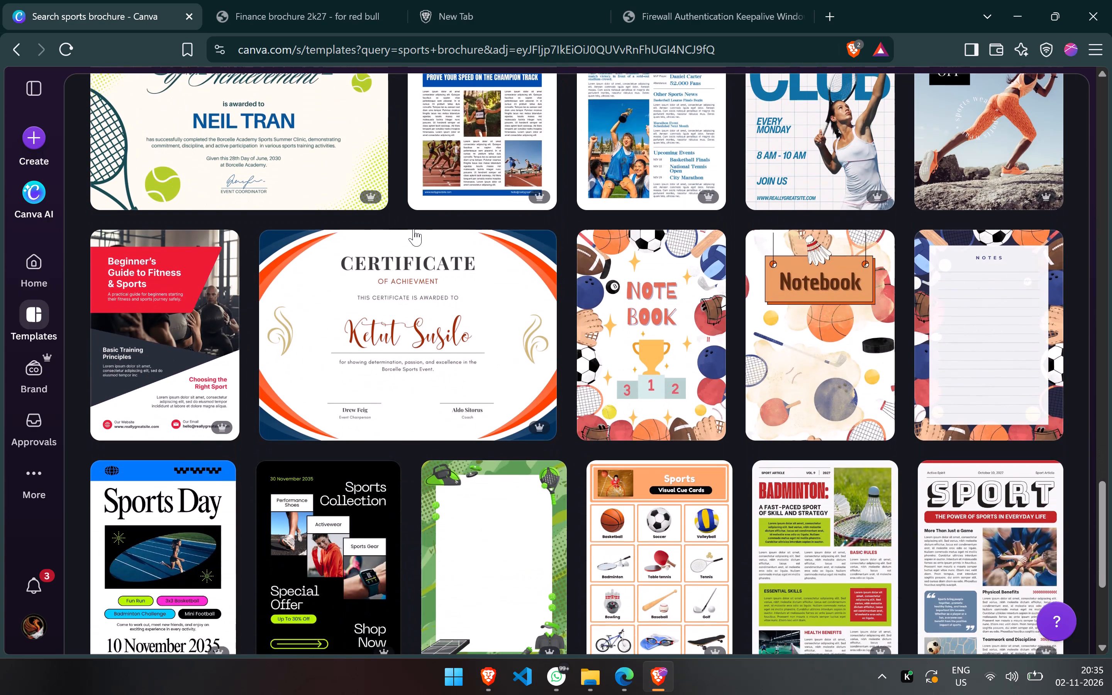
scroll(414, 229, down, 1)
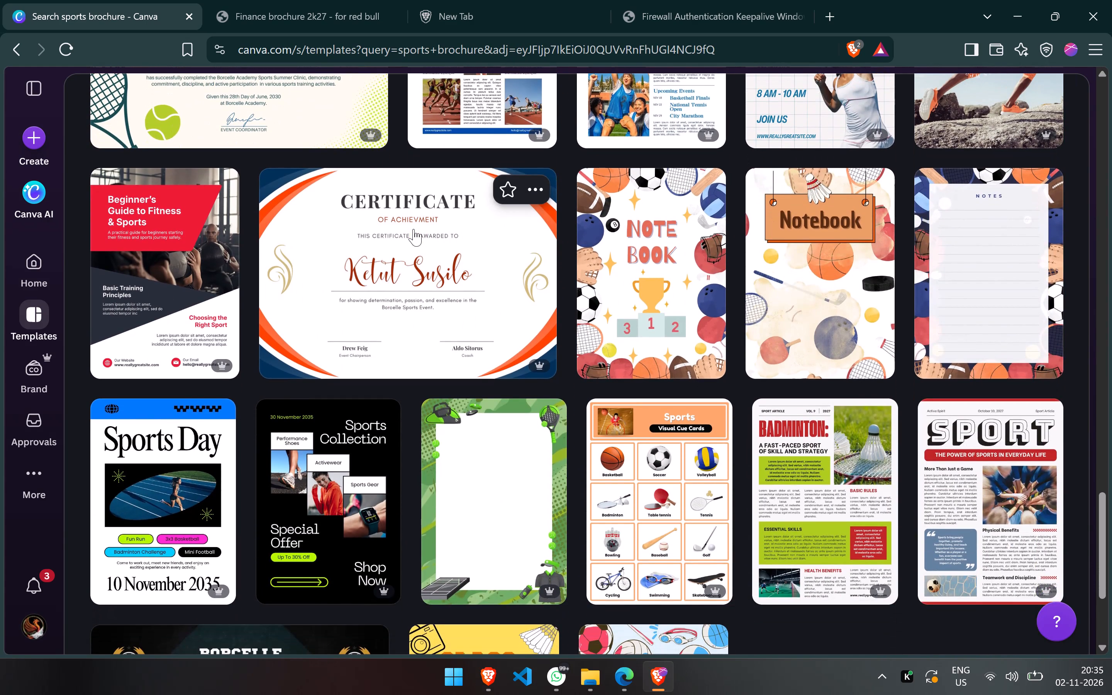
scroll(414, 229, down, 6)
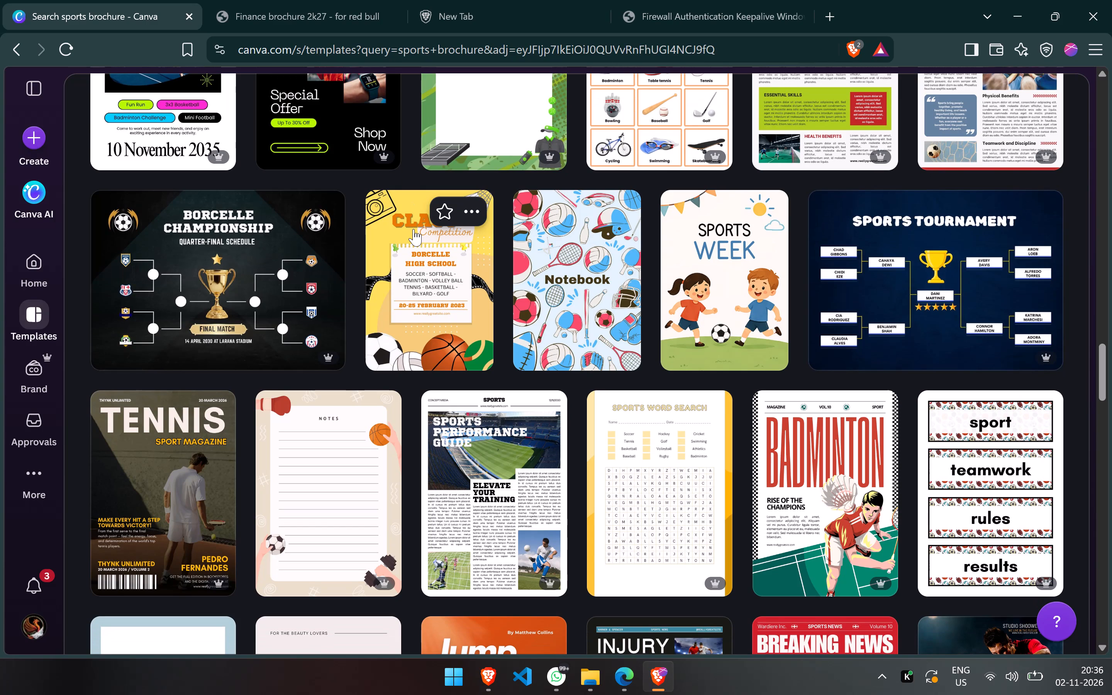
scroll(414, 229, down, 1)
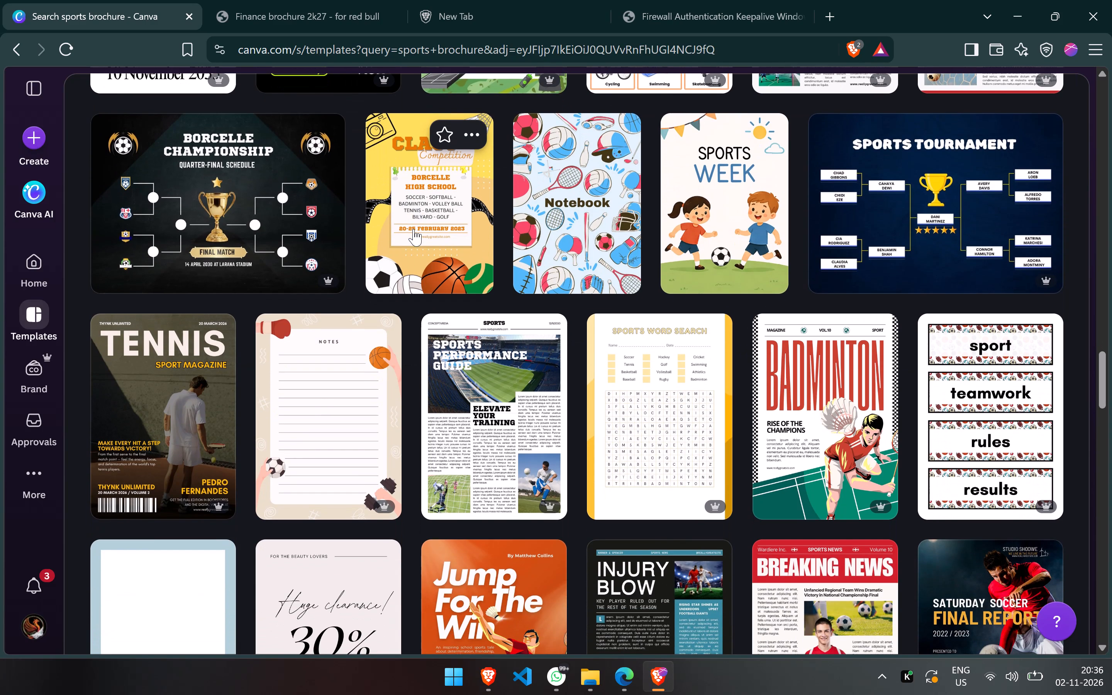
scroll(414, 229, down, 3)
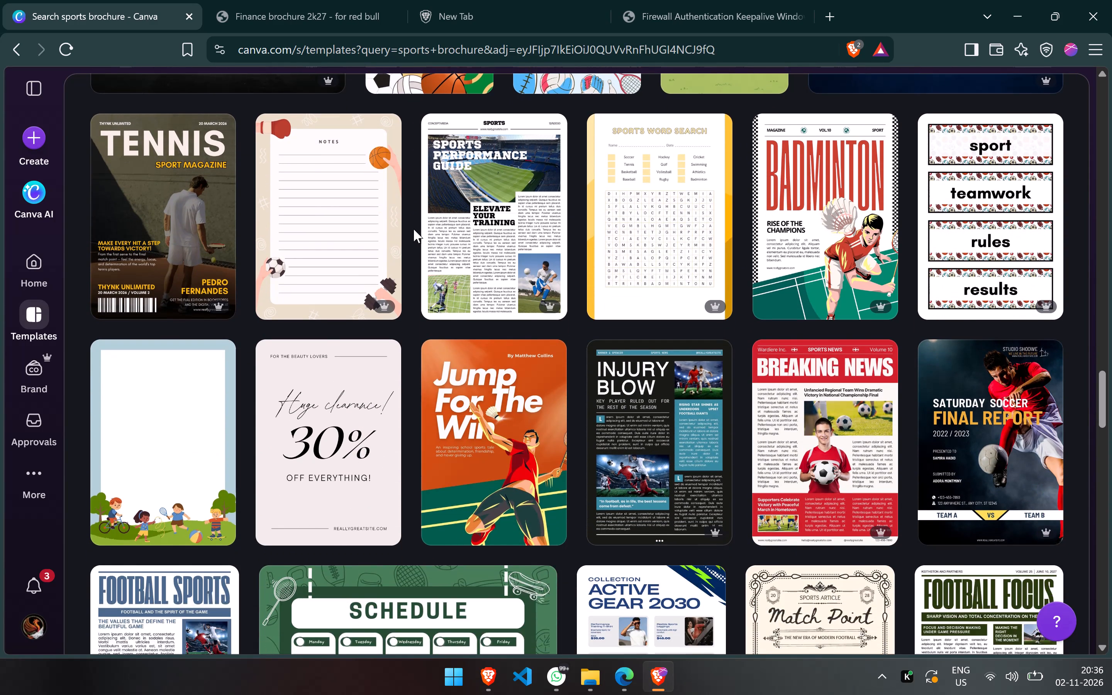
scroll(414, 229, down, 5)
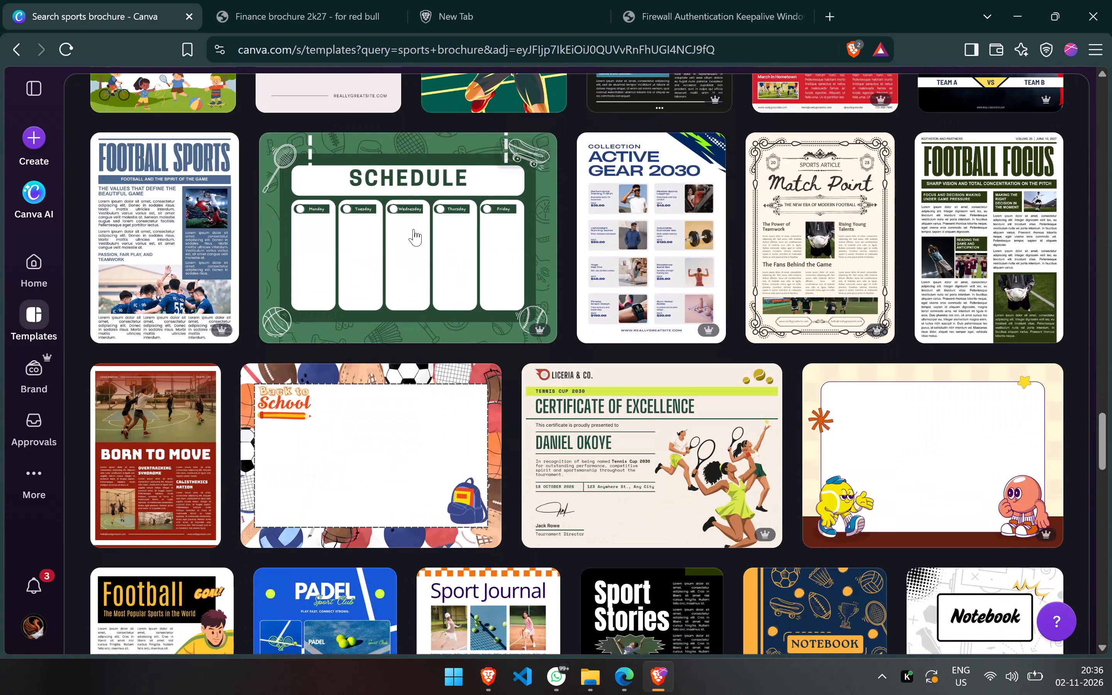
scroll(414, 229, down, 3)
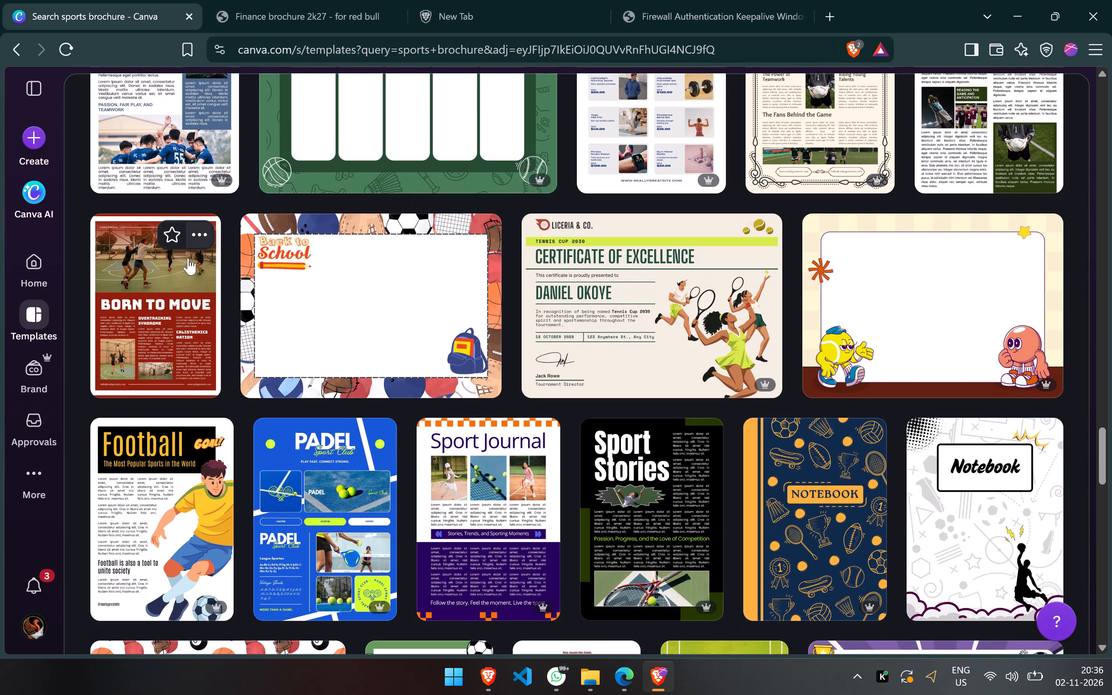
Open the red "Born to Move" sport article template for customising in a new tab, and close its preview.
right_click(158, 301)
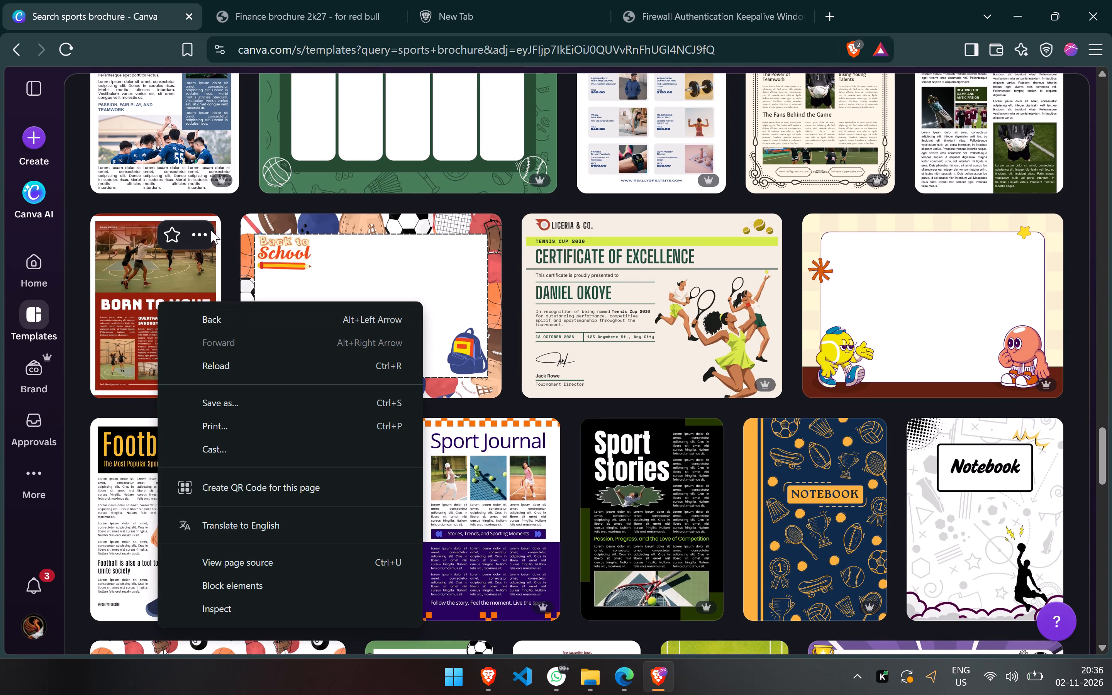
click(206, 234)
click(206, 234)
click(206, 234)
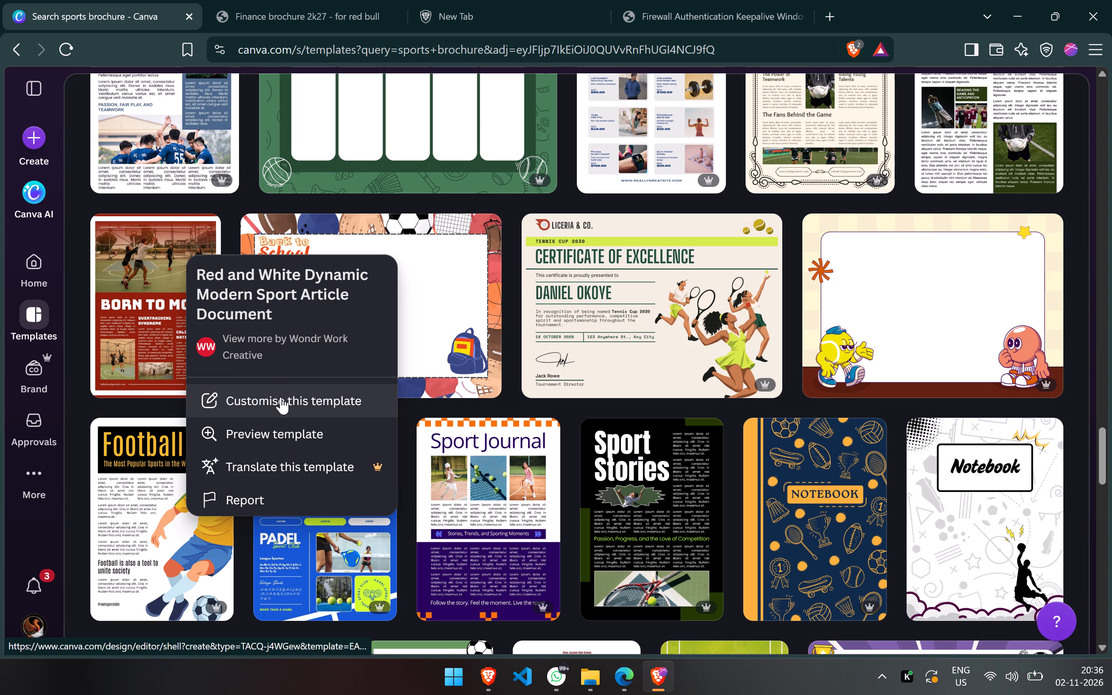
click(151, 275)
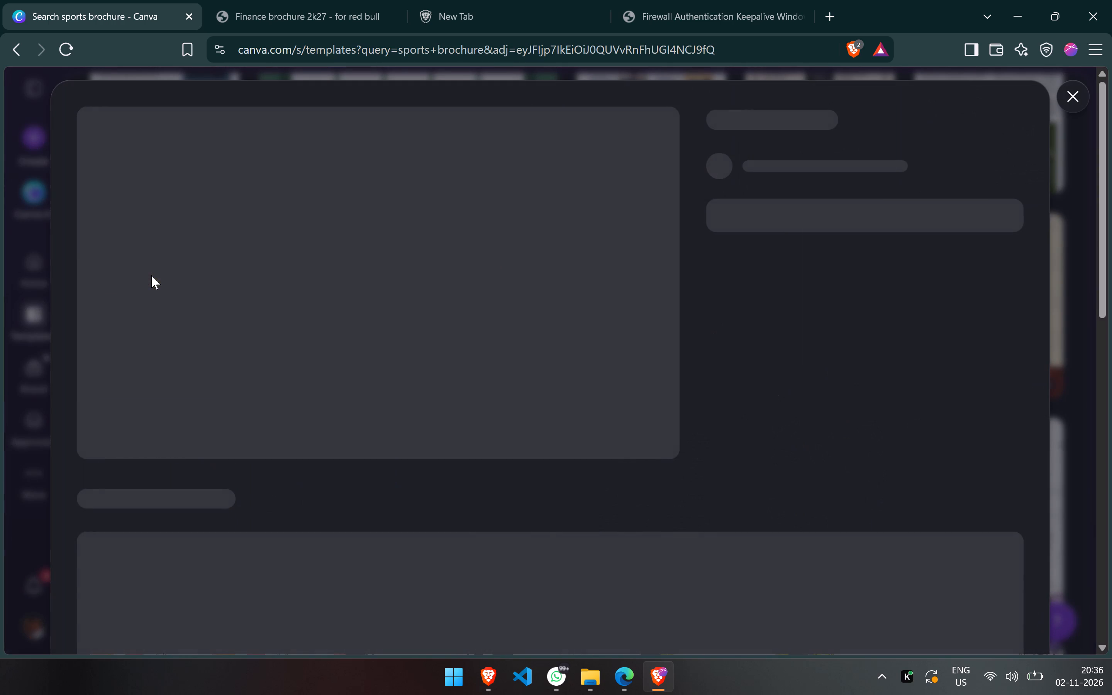
right_click(778, 290)
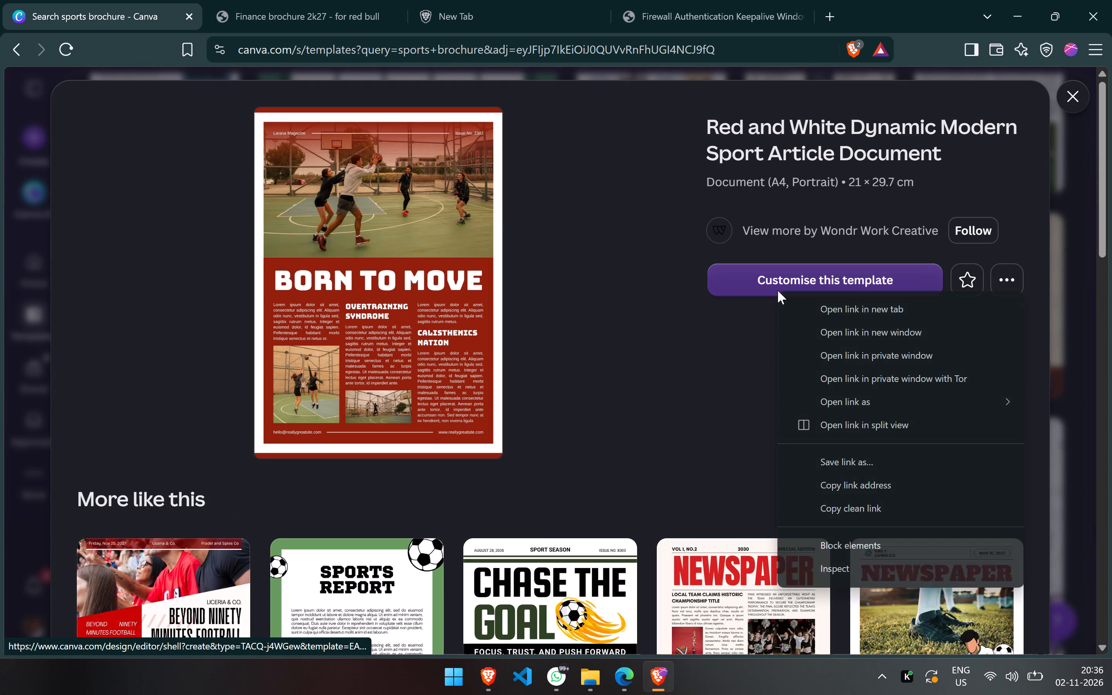
click(824, 303)
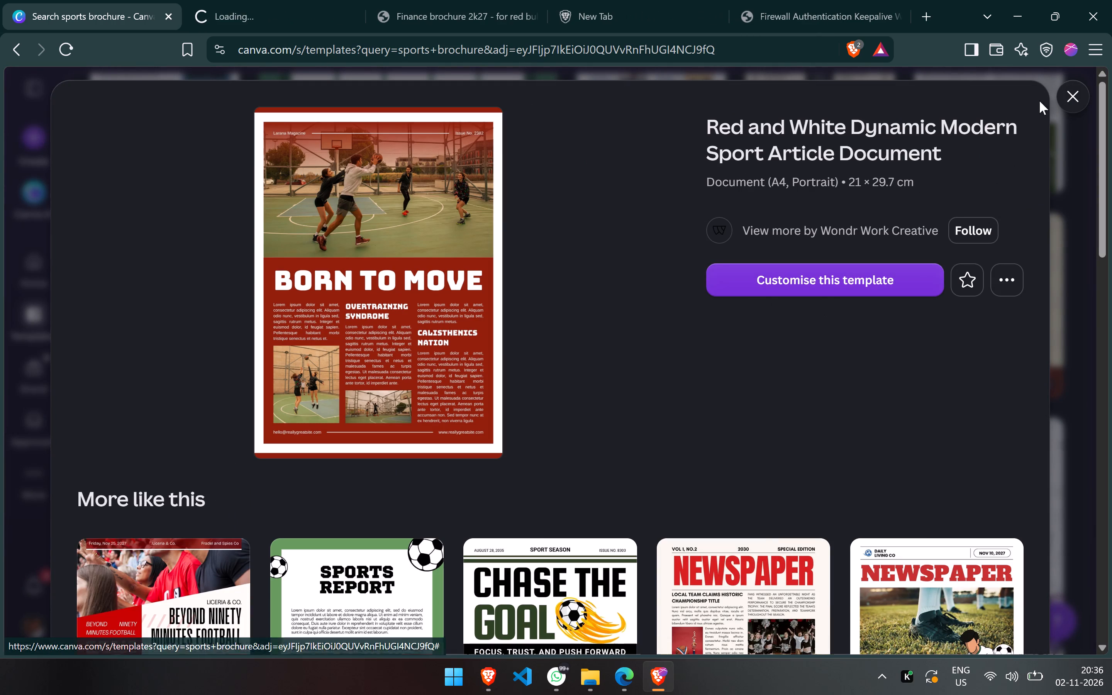
click(1064, 95)
Look through more of the sports brochure templates below the "Born to Move" design for other candidates.
scroll(831, 304, down, 1)
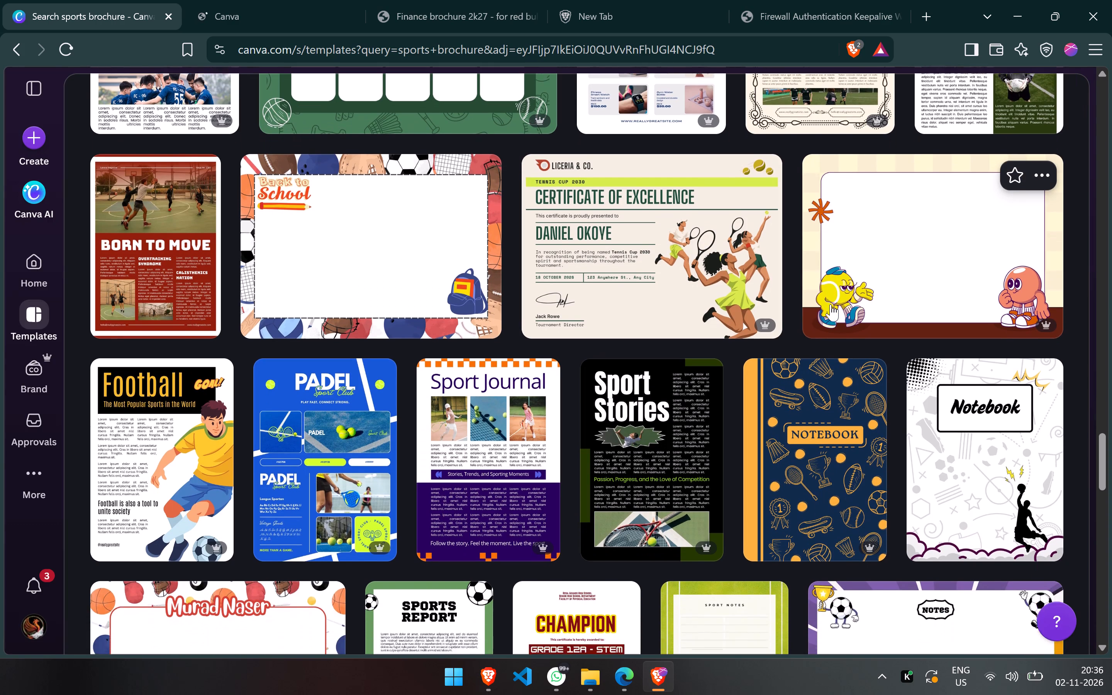
scroll(831, 304, down, 5)
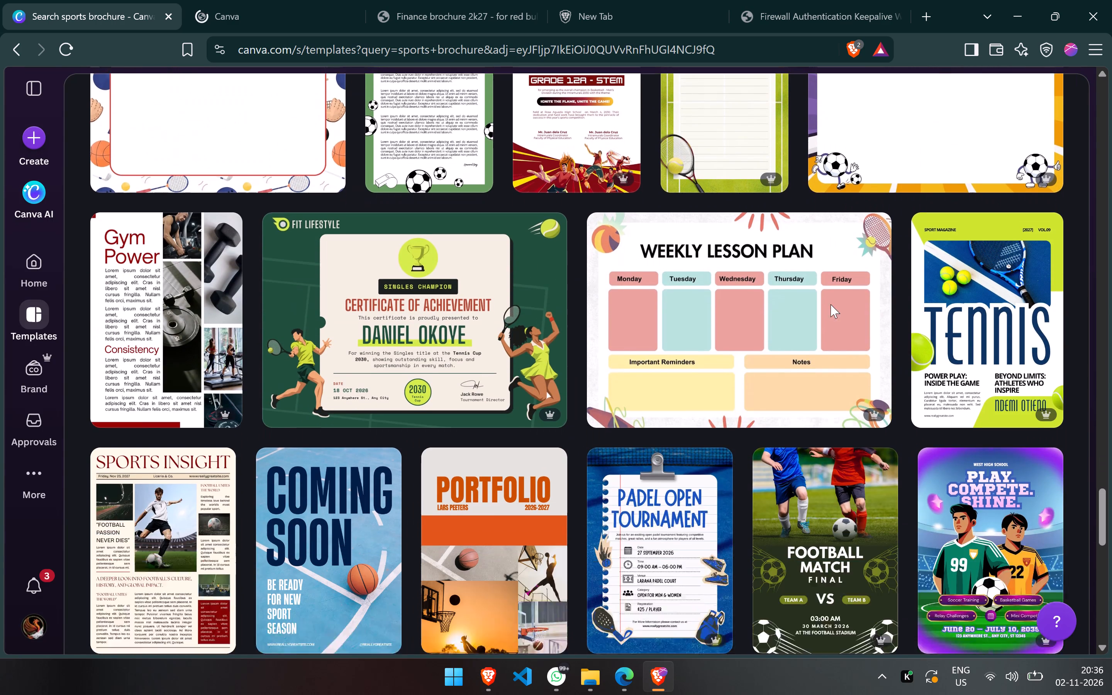
scroll(831, 304, down, 1)
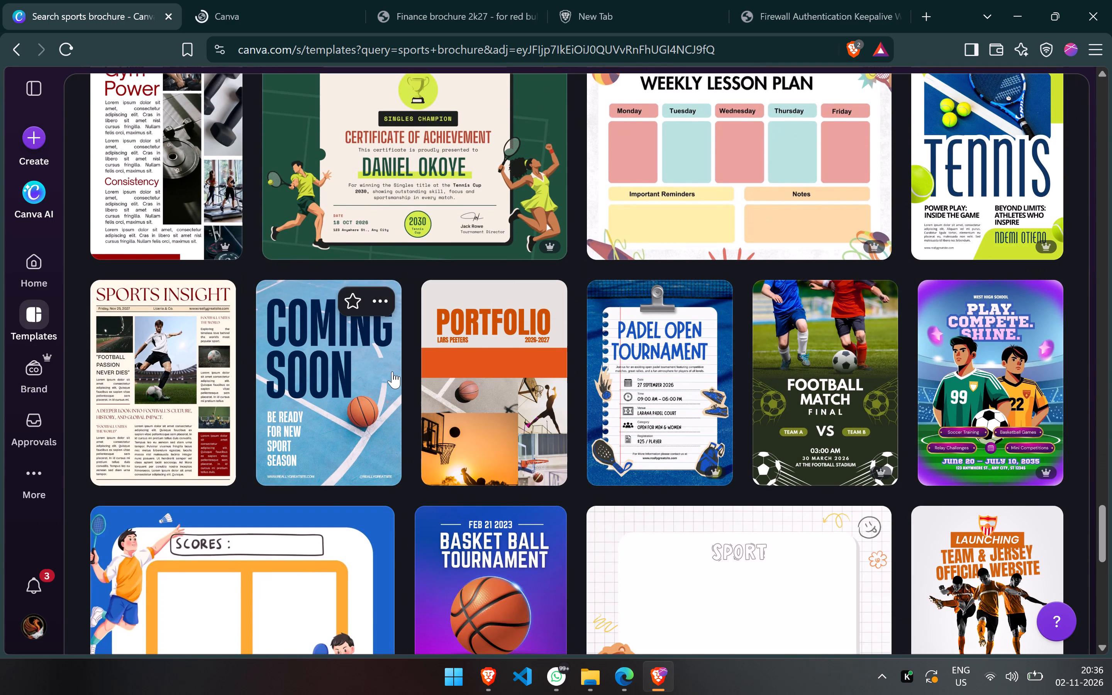
scroll(392, 371, down, 2)
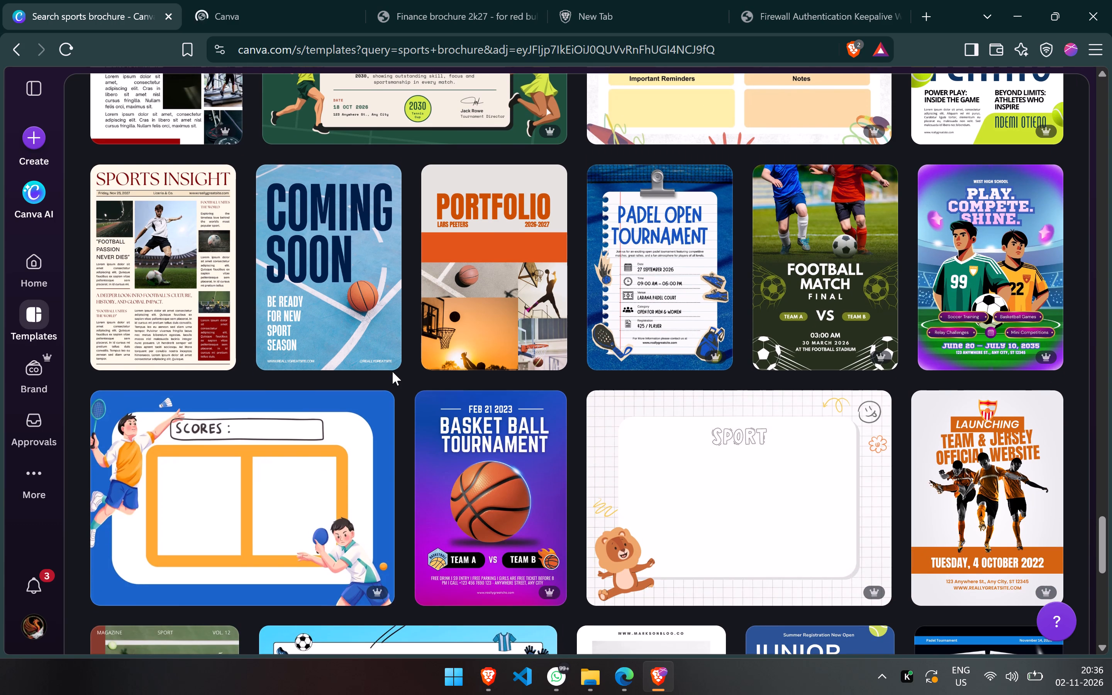
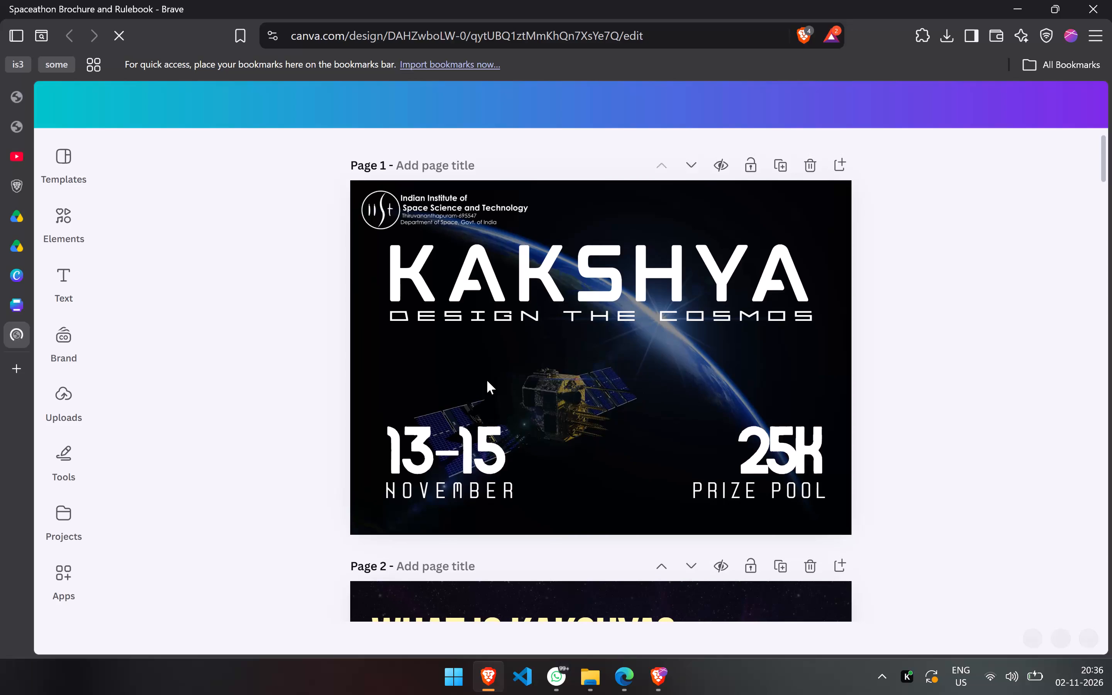
Skim the whole Spaceathon Brochure and Rulebook design from the Kakshya cover to the Contact Us page and back.
scroll(487, 380, down, 1)
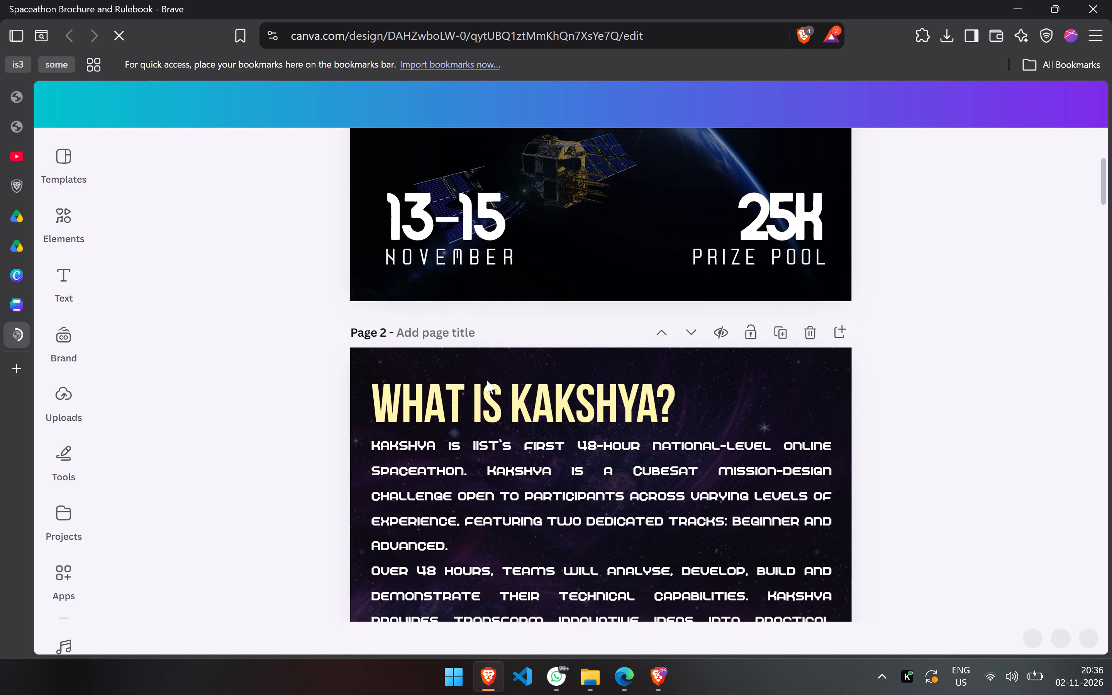
scroll(487, 380, down, 8)
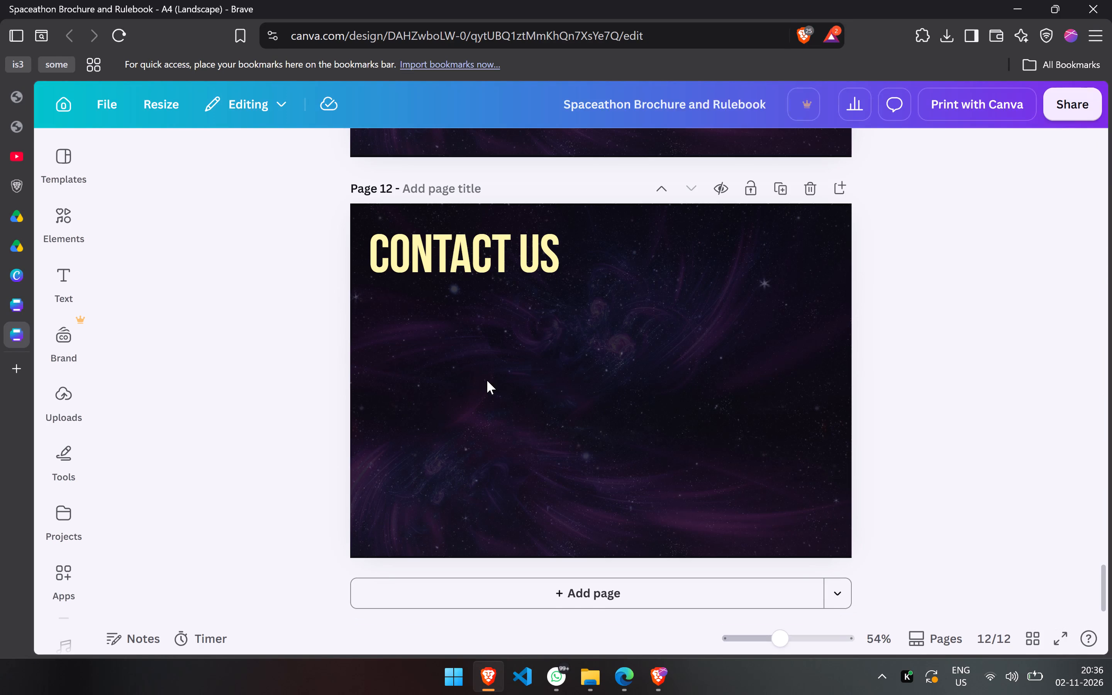
scroll(487, 380, up, 5)
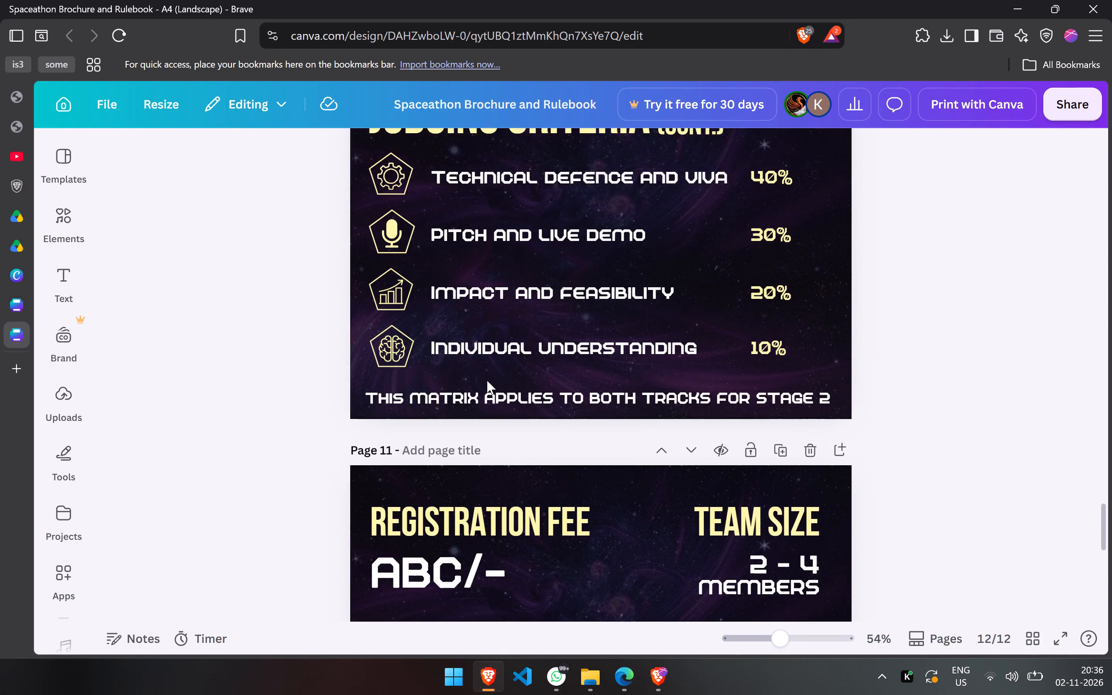
scroll(487, 380, up, 7)
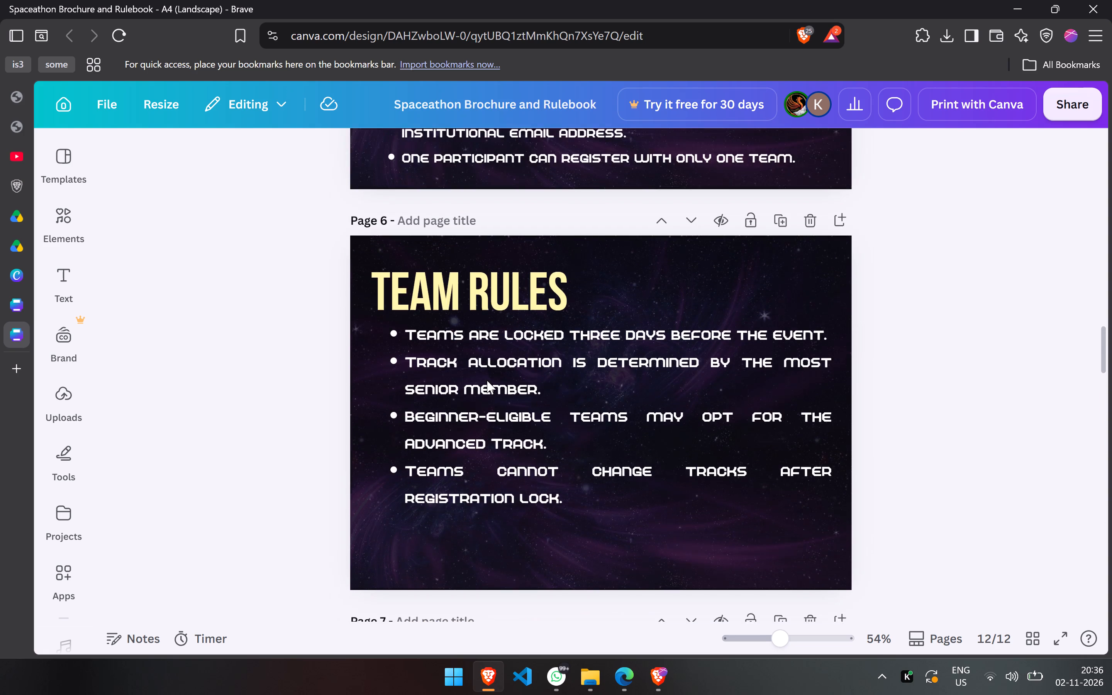
scroll(487, 380, up, 7)
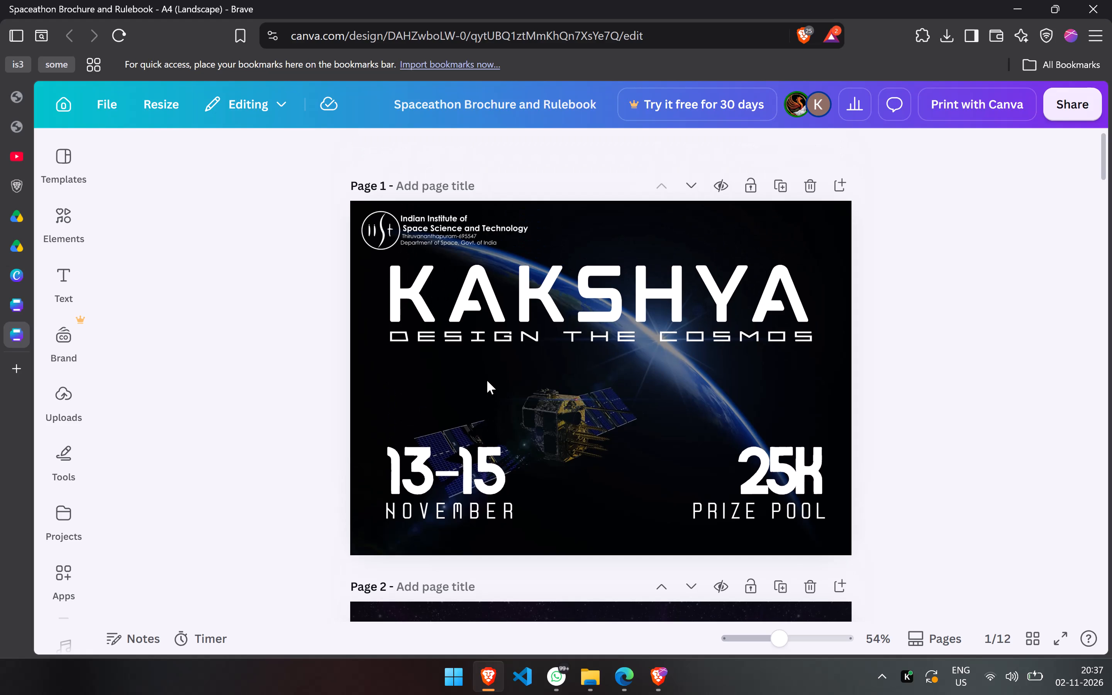
Read through the Spaceathon brochure from the cover through the introduction, tracks and rules pages to the judging criteria.
scroll(487, 380, down, 2)
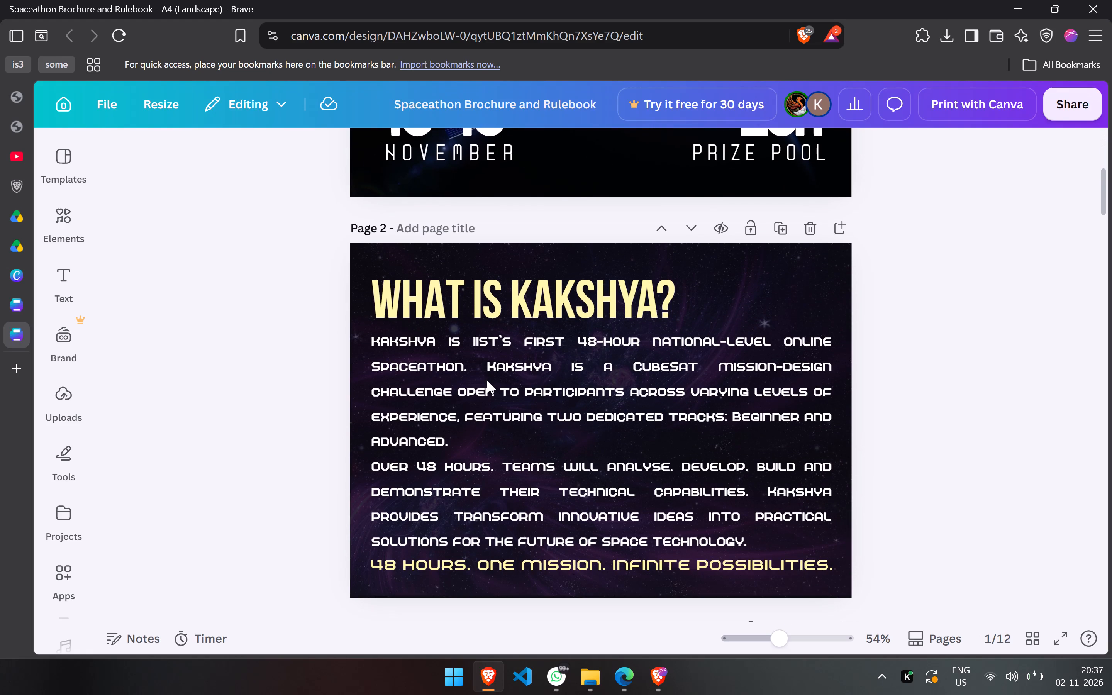
scroll(487, 380, down, 1)
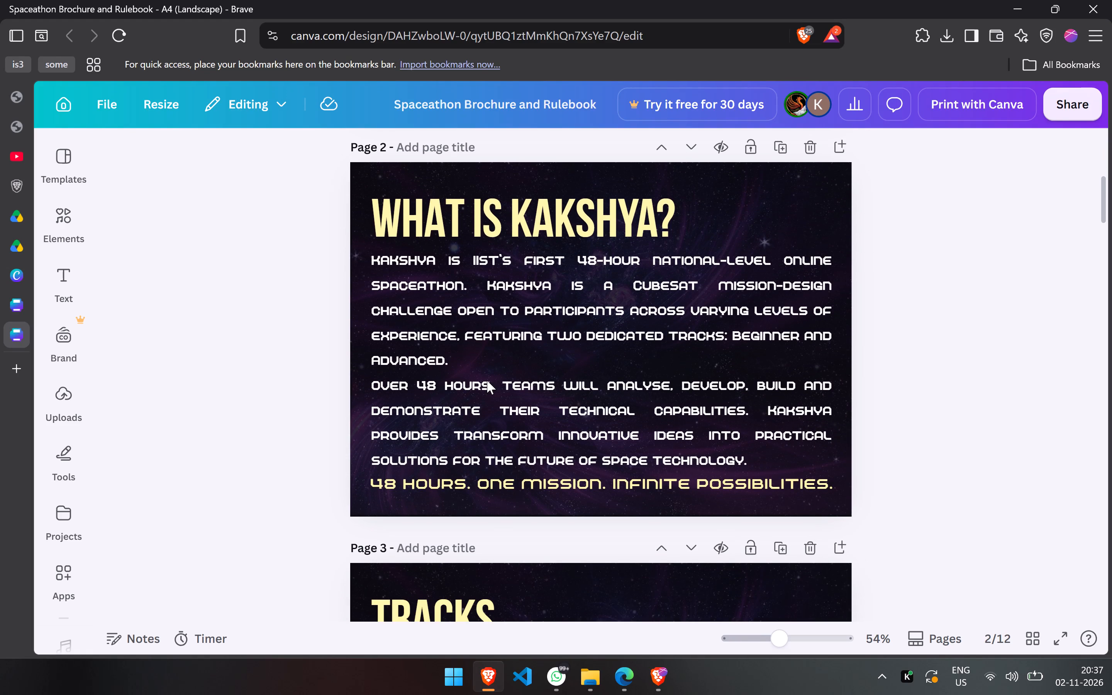
scroll(487, 380, down, 5)
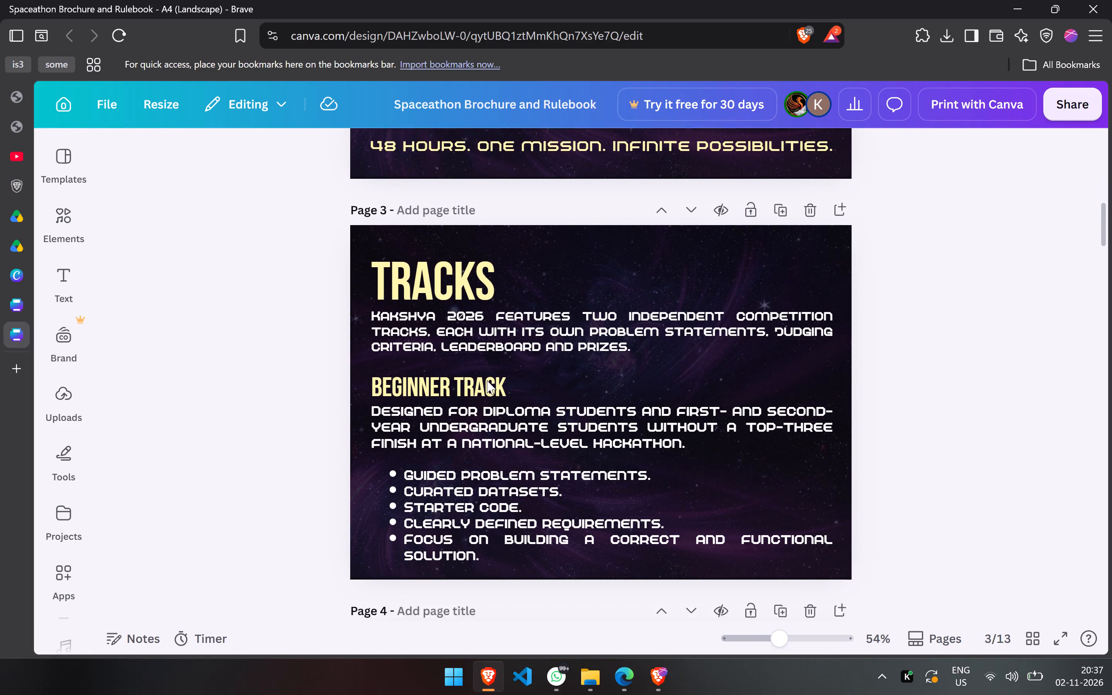
scroll(487, 380, down, 2)
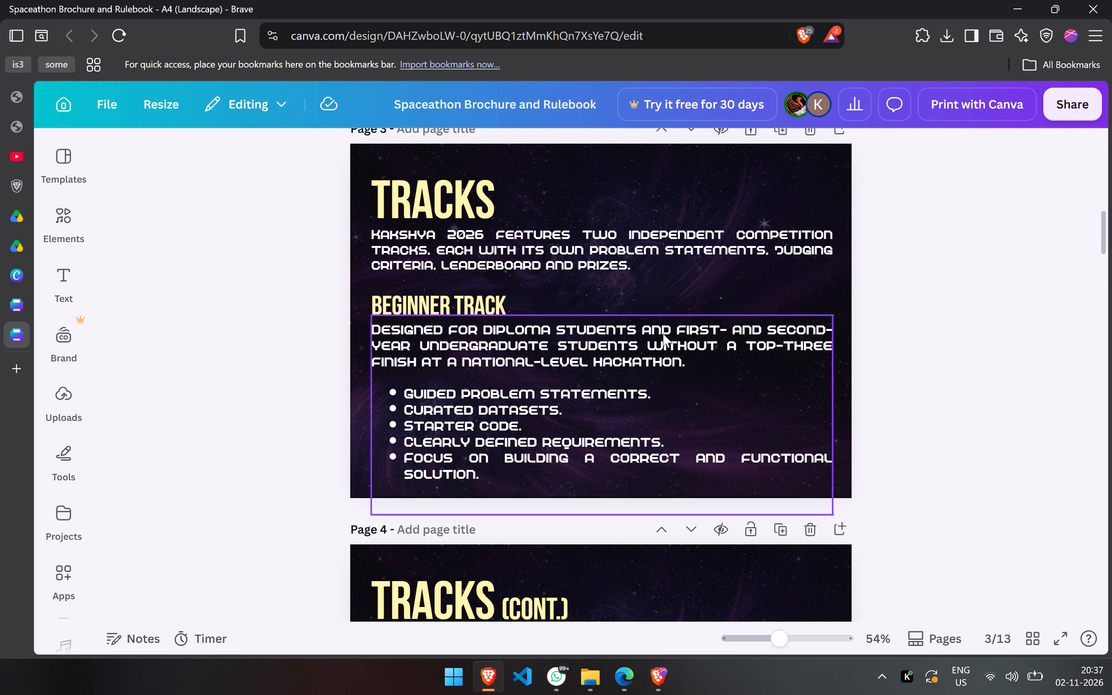
scroll(941, 336, down, 3)
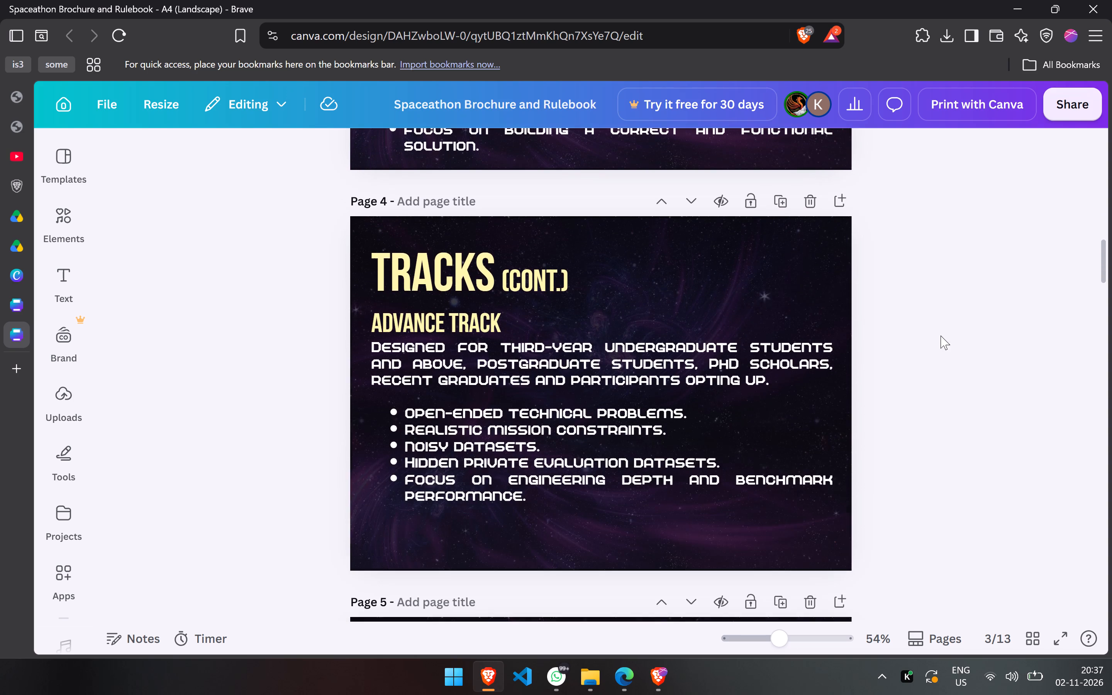
scroll(941, 336, down, 5)
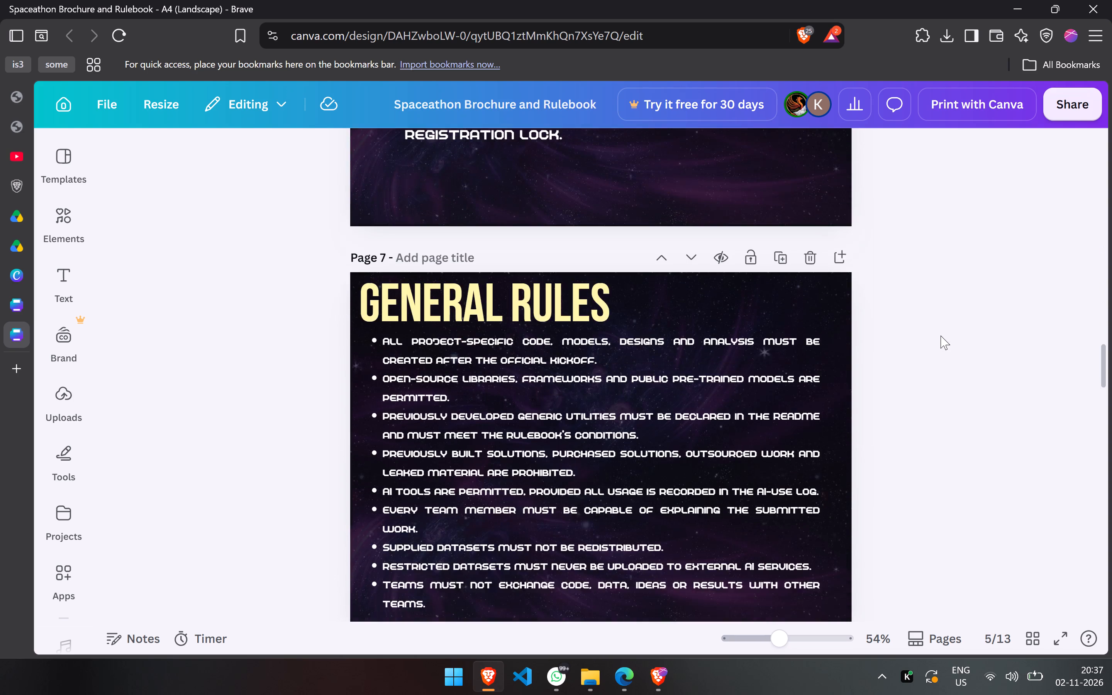
scroll(941, 336, down, 3)
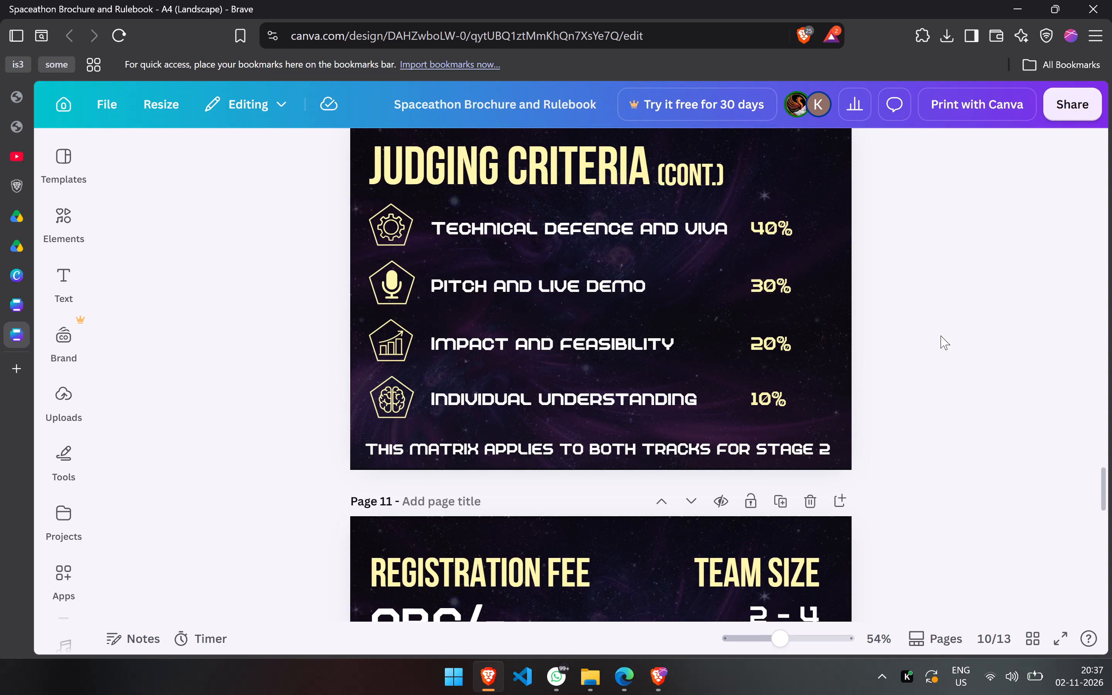
Examine the closing pages of the Spaceathon brochure, comparing the judging criteria, registration fee and contact page layouts.
scroll(941, 336, up, 1)
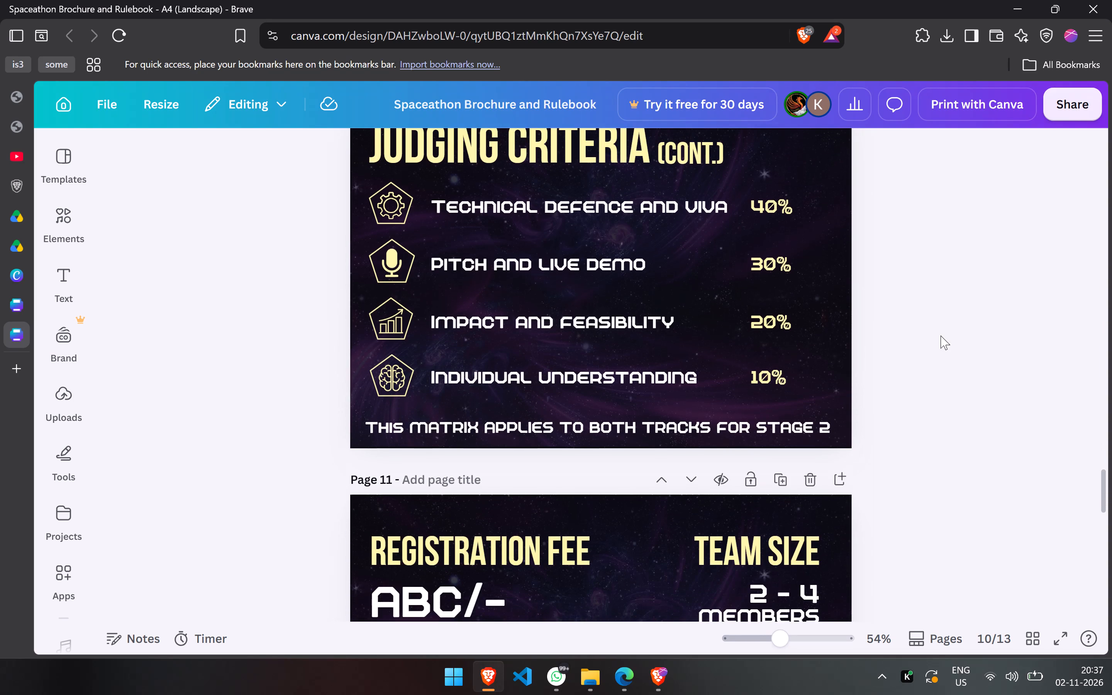
scroll(941, 336, up, 1)
scroll(941, 336, down, 4)
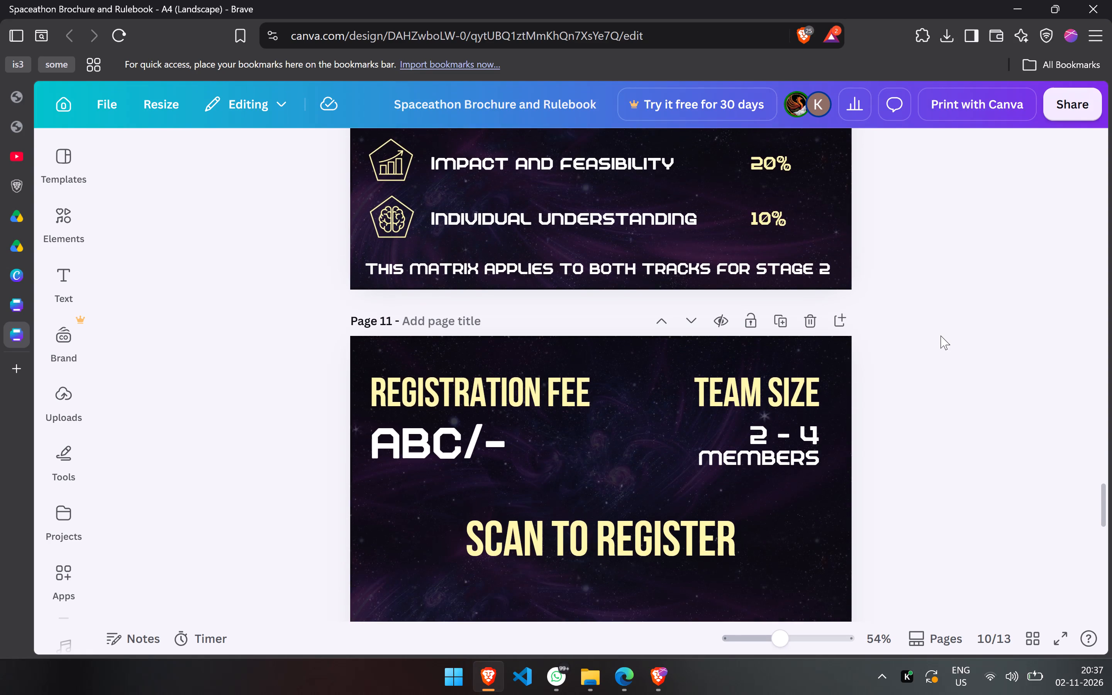
scroll(941, 336, down, 1)
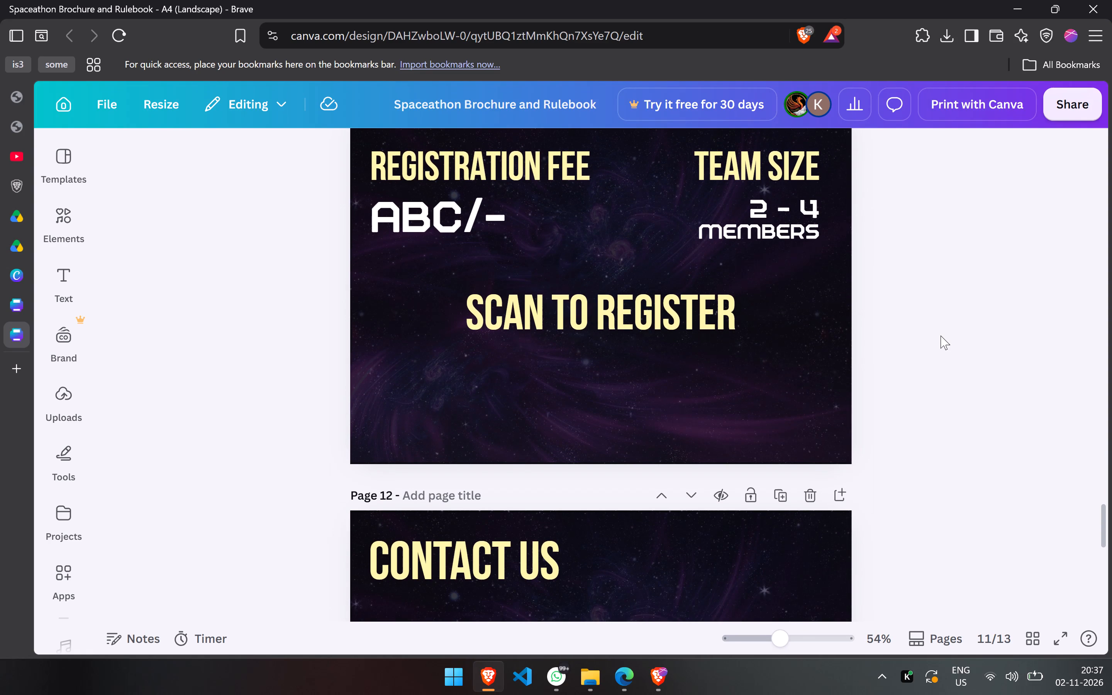
scroll(941, 336, down, 2)
scroll(941, 336, up, 2)
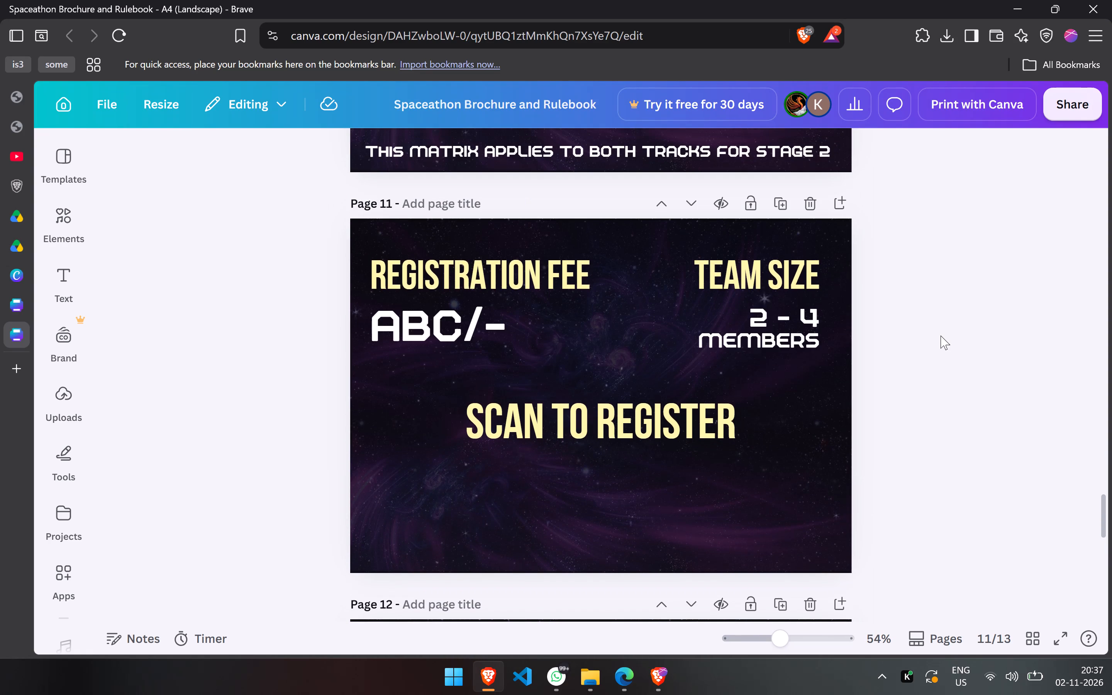
scroll(941, 336, up, 5)
scroll(941, 336, down, 1)
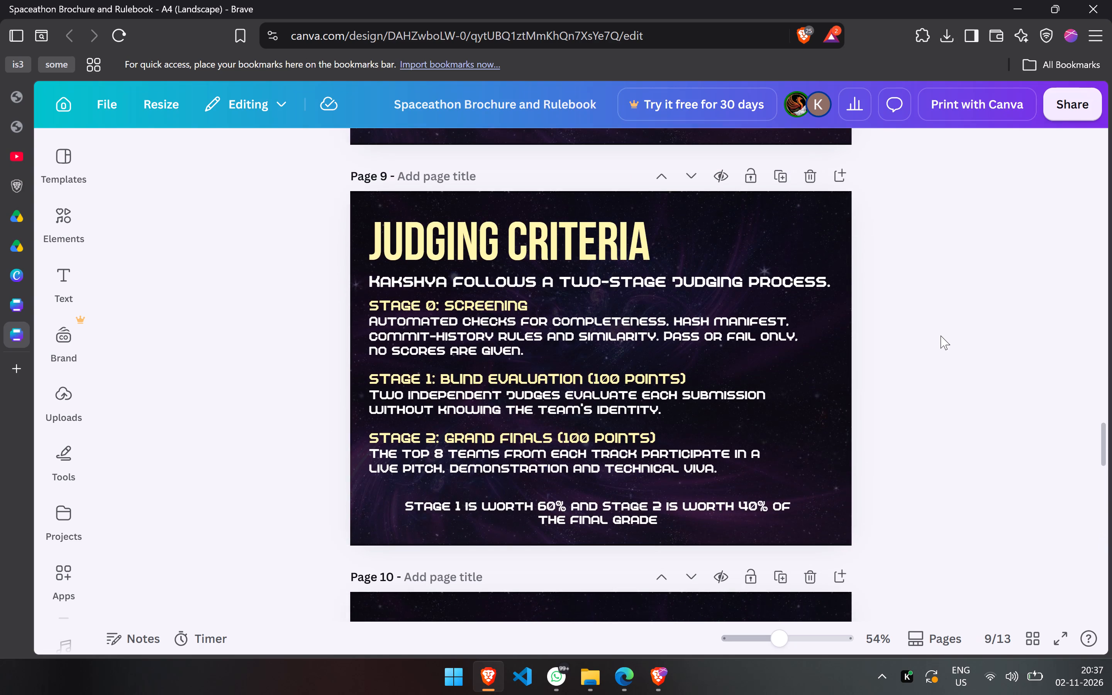
scroll(941, 336, down, 3)
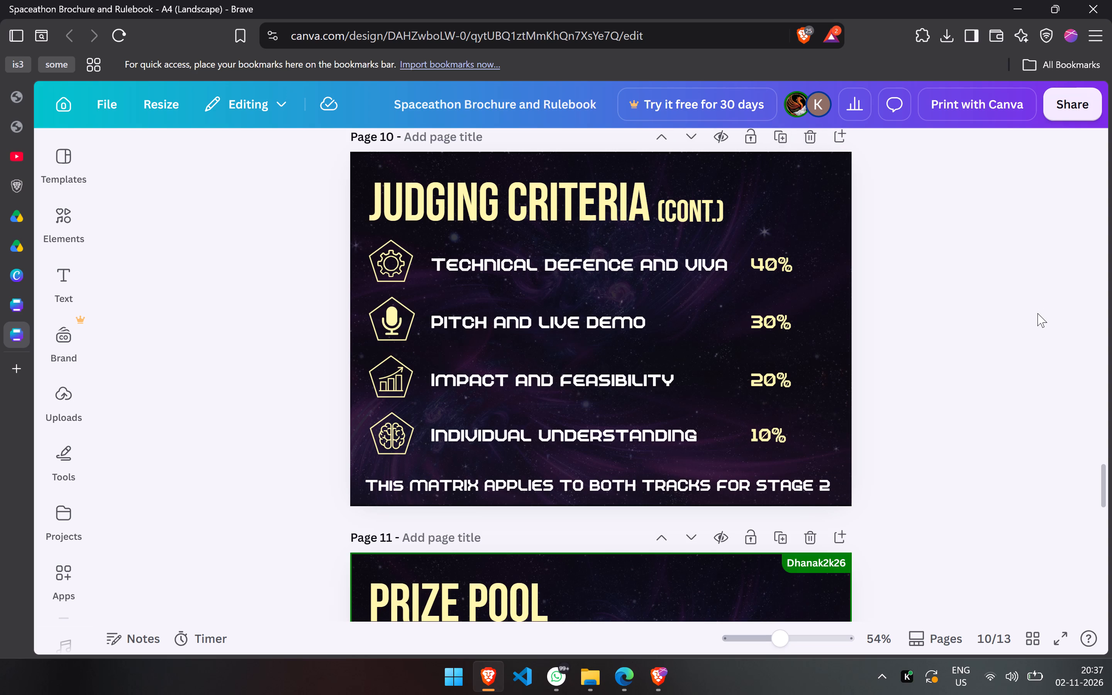
Review the brochure's team rules, general rules and judging criteria pages again, through to the registration fee page.
scroll(1037, 313, up, 11)
scroll(1037, 313, down, 1)
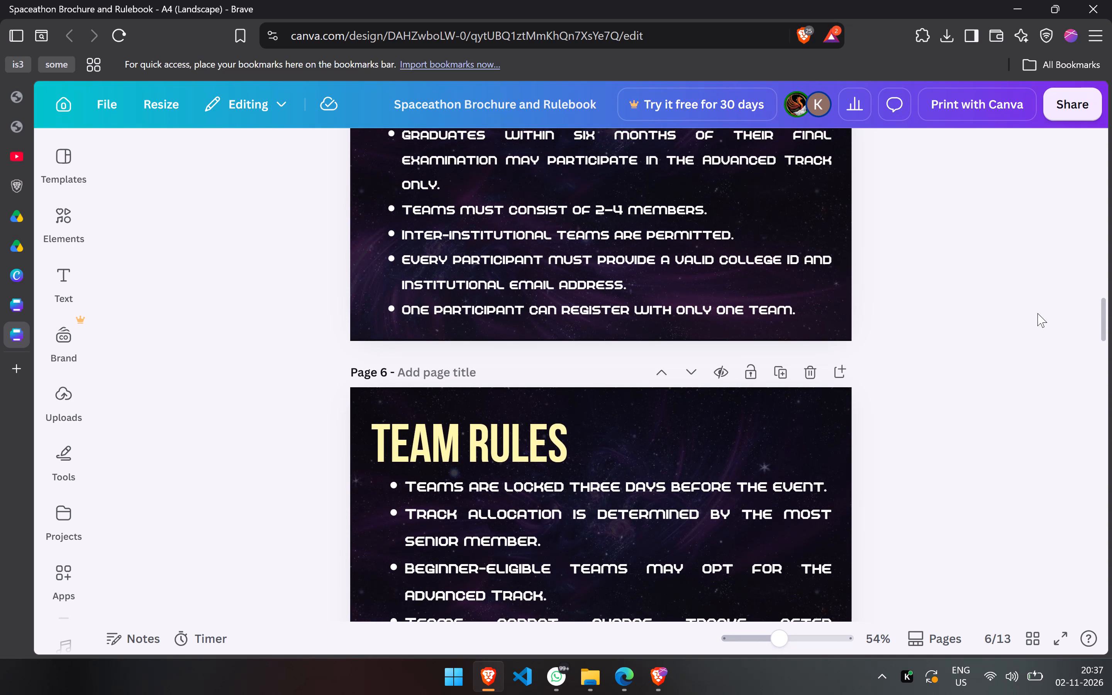
scroll(1037, 313, down, 7)
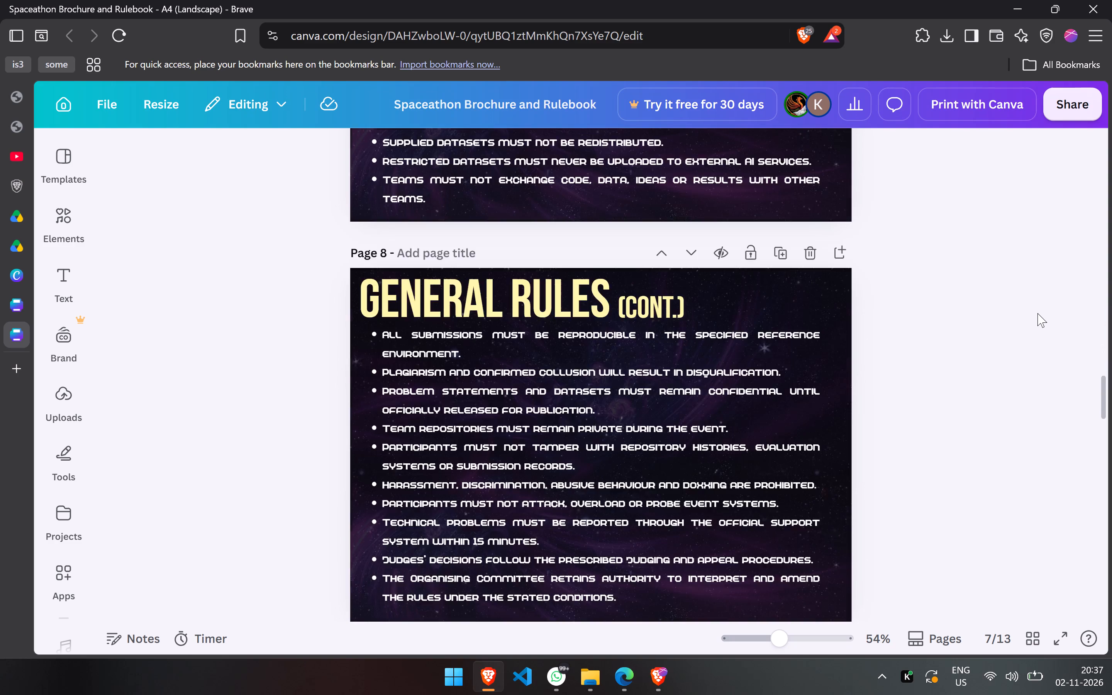
scroll(1037, 313, down, 4)
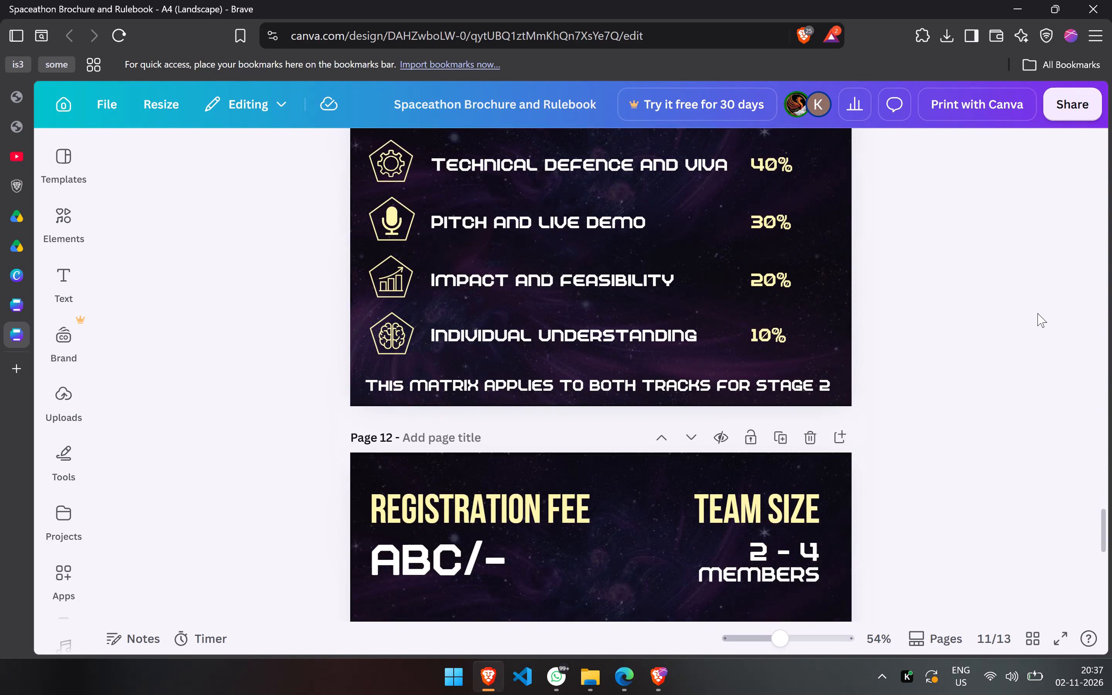
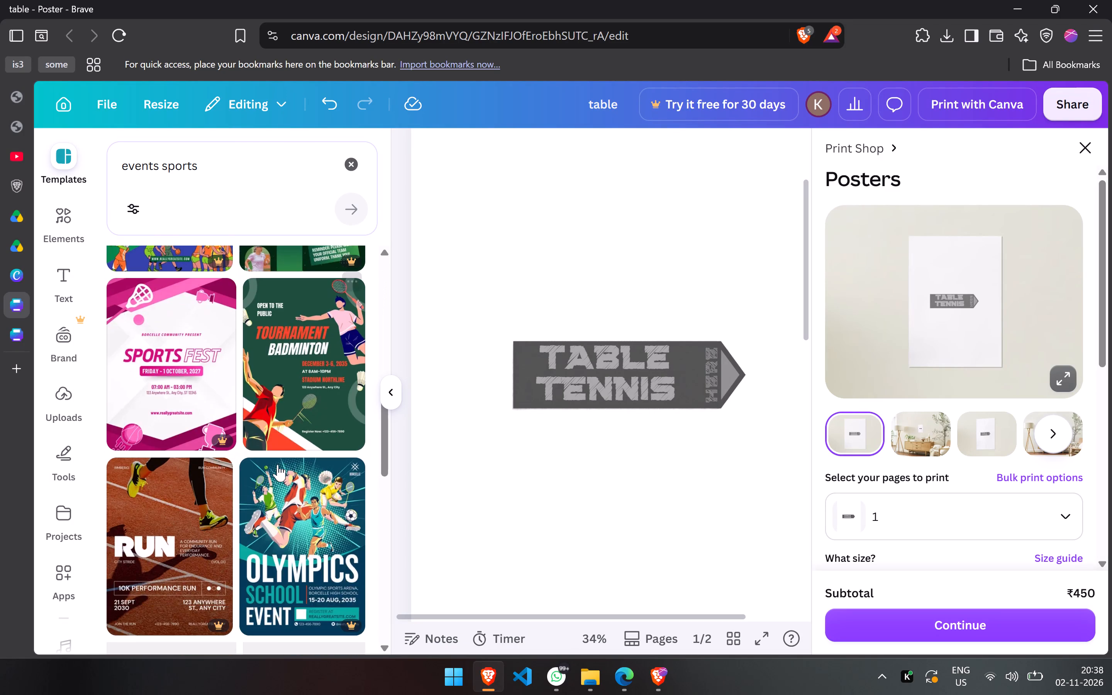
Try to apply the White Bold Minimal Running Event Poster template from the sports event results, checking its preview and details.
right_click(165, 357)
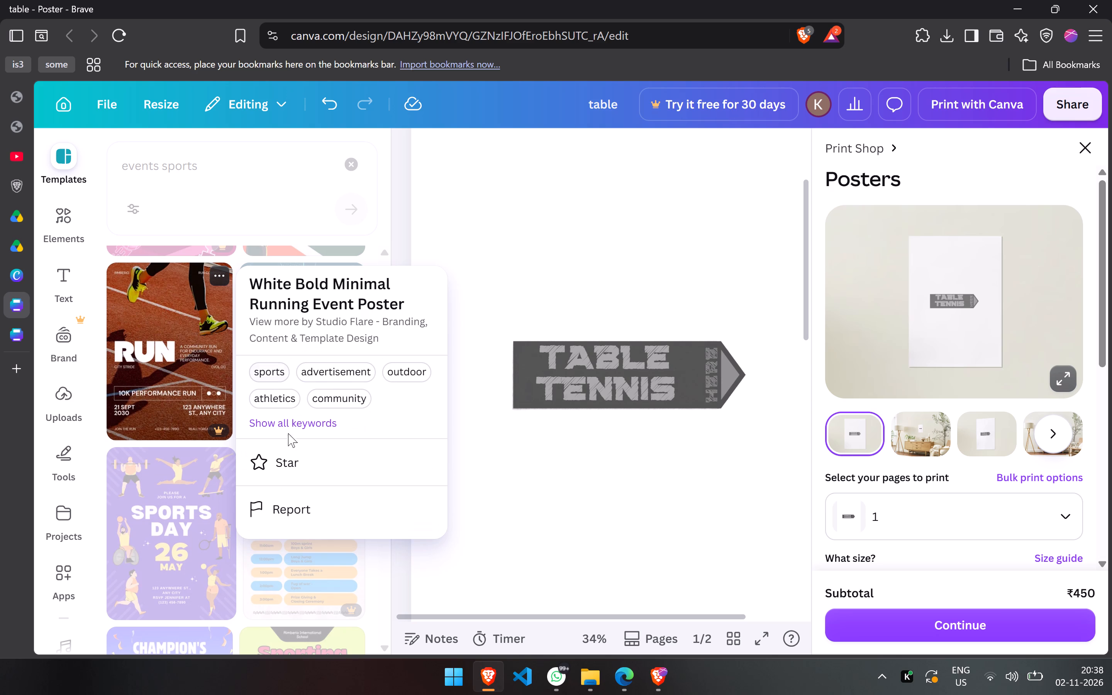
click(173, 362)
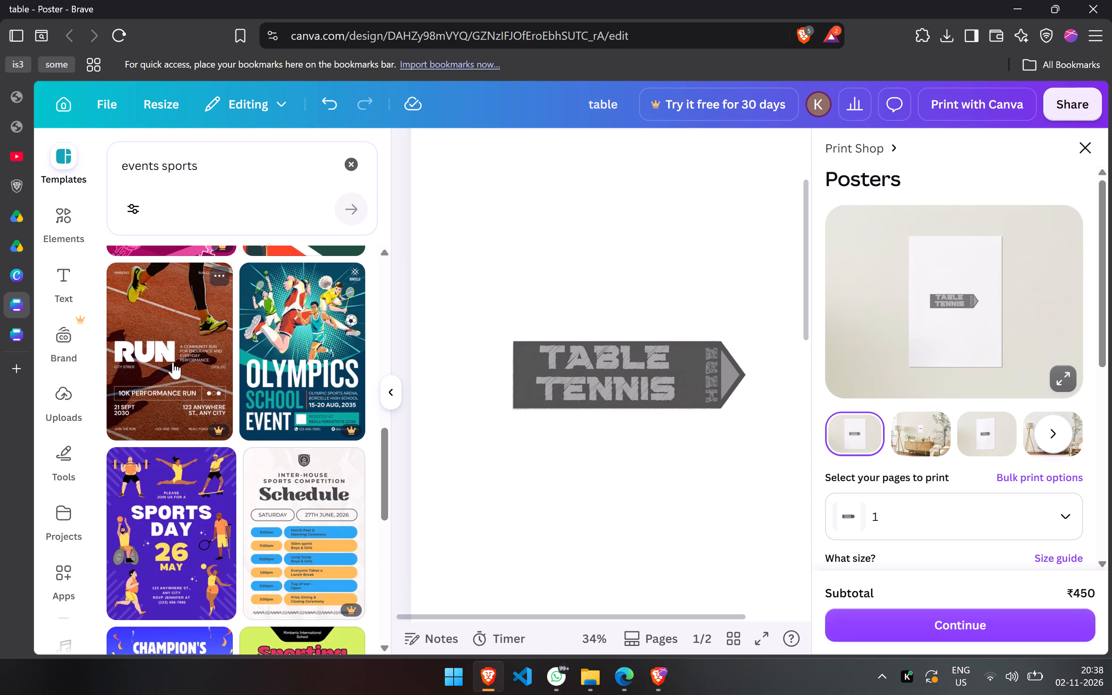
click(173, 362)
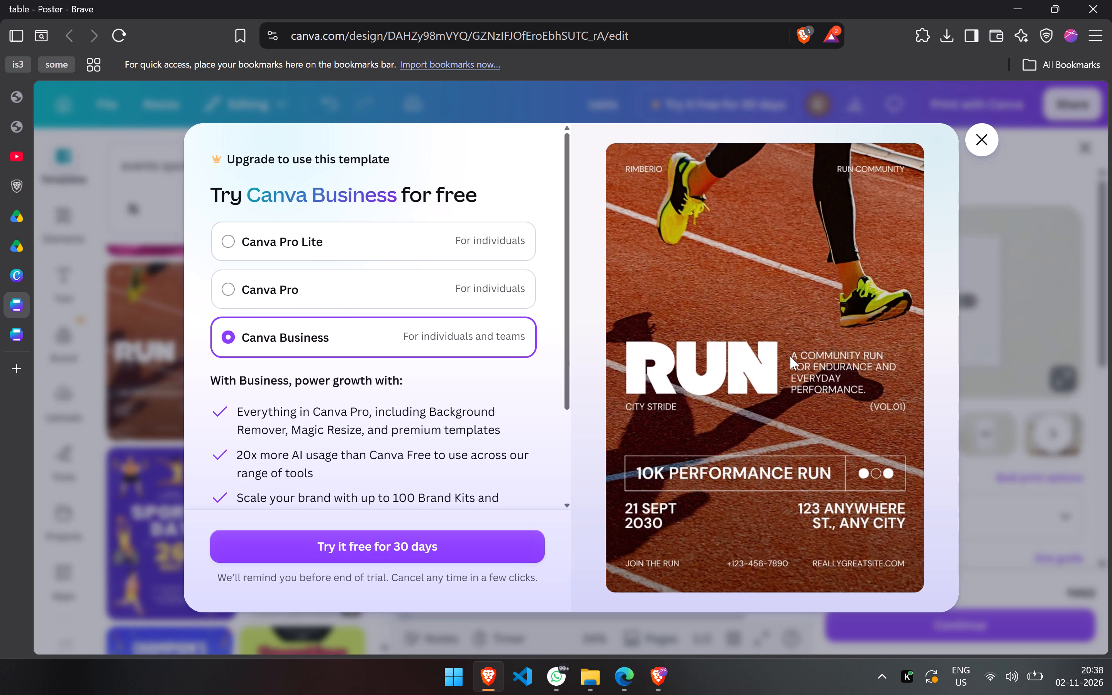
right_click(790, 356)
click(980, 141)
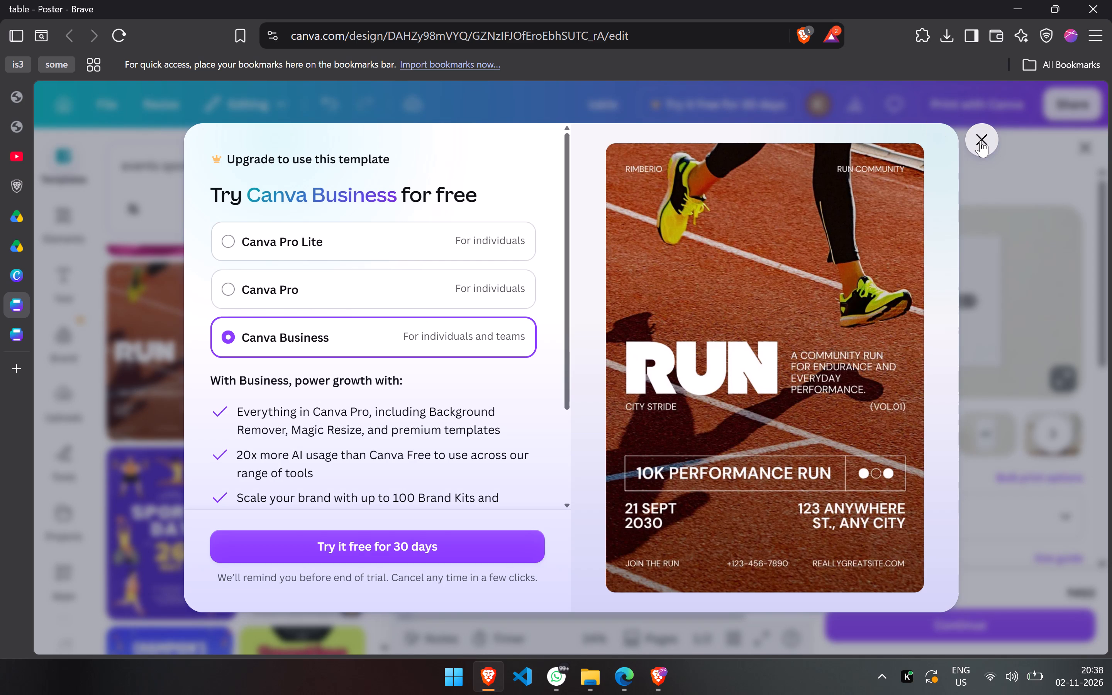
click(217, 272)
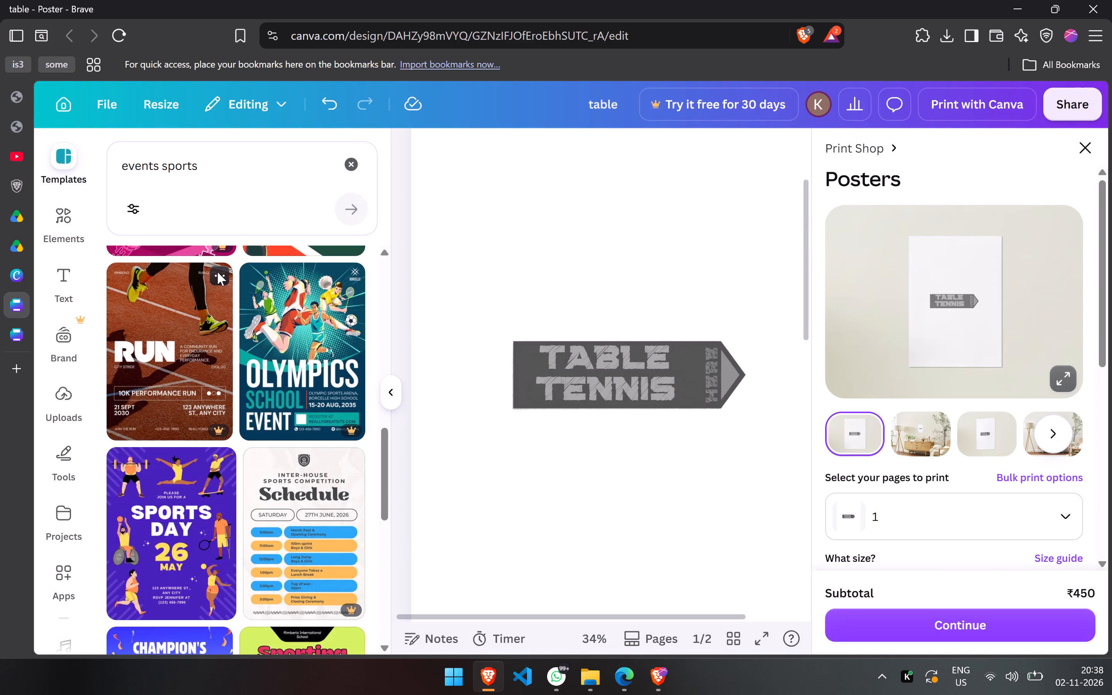
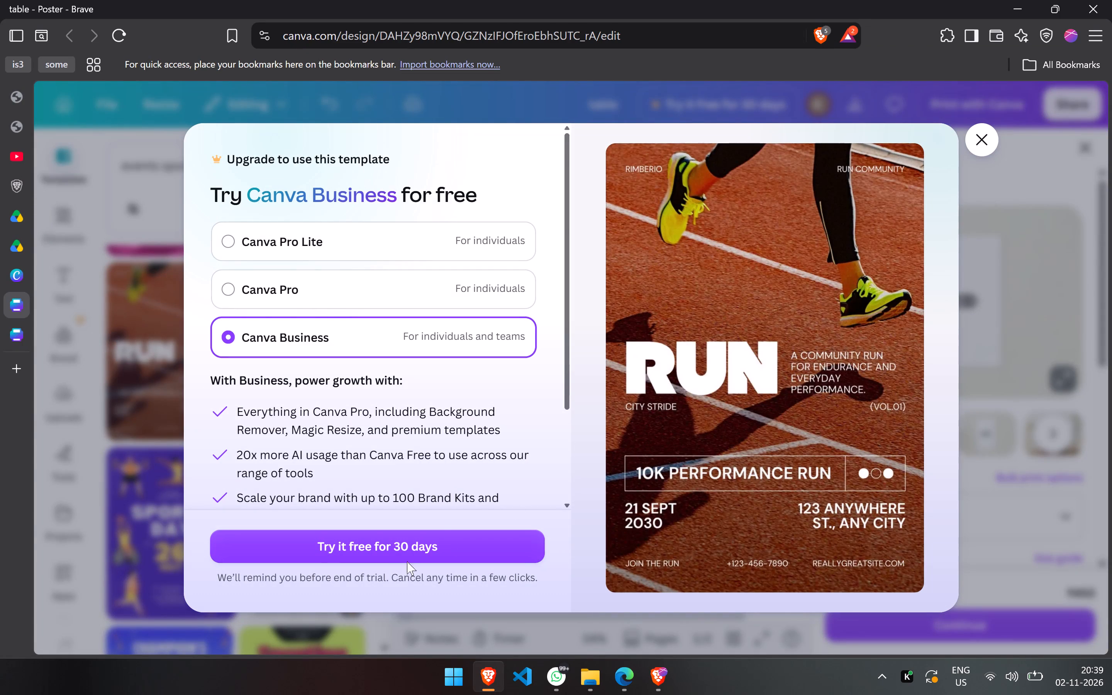
Check the plan and billing terms of the 30-day Canva Business free trial, and leave without subscribing.
click(398, 544)
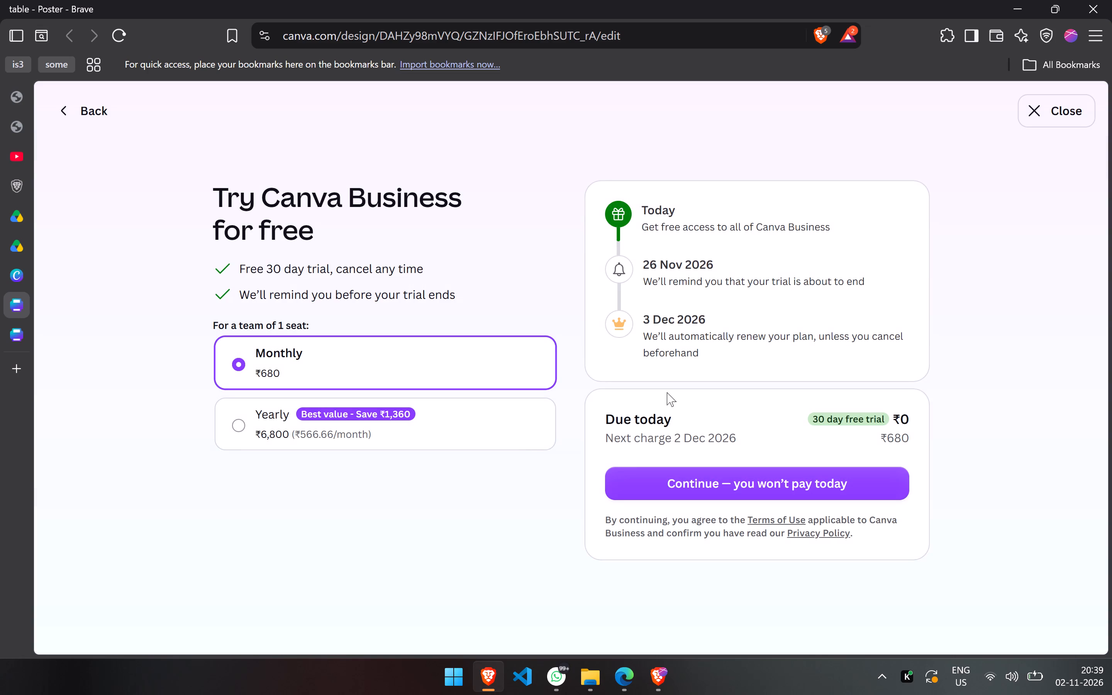
click(1064, 108)
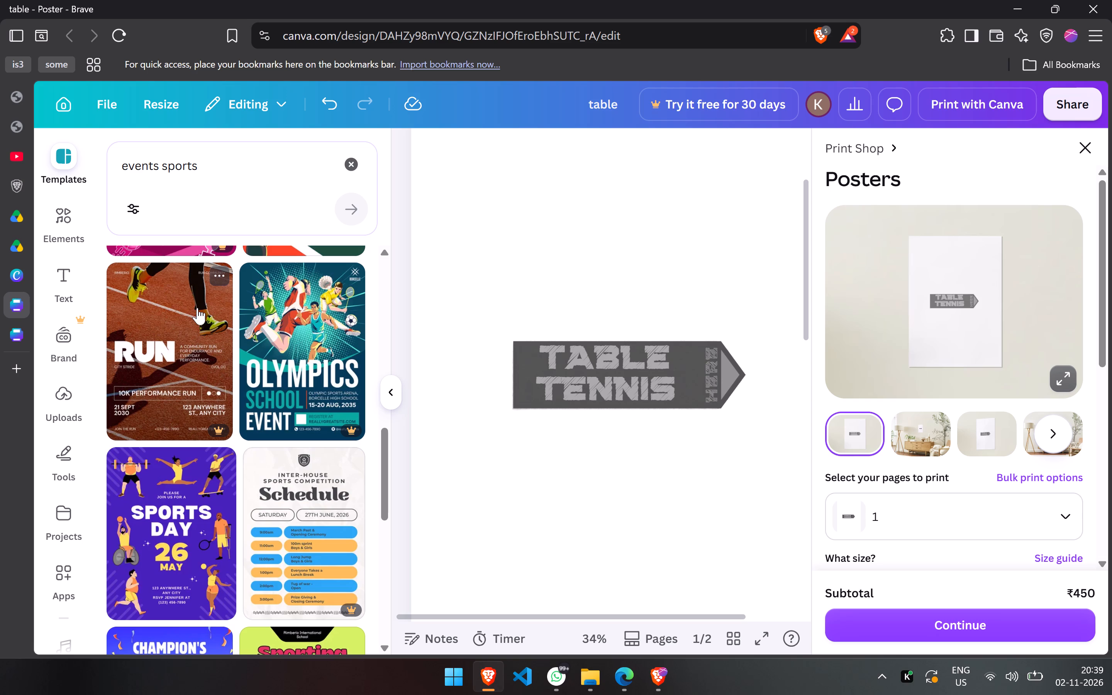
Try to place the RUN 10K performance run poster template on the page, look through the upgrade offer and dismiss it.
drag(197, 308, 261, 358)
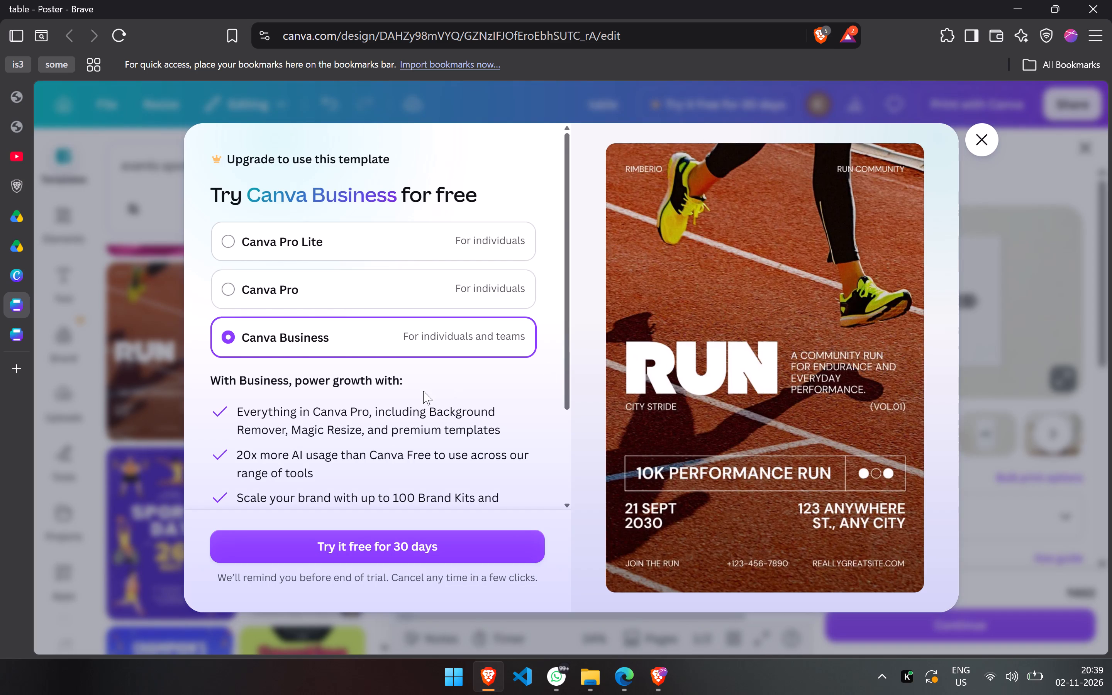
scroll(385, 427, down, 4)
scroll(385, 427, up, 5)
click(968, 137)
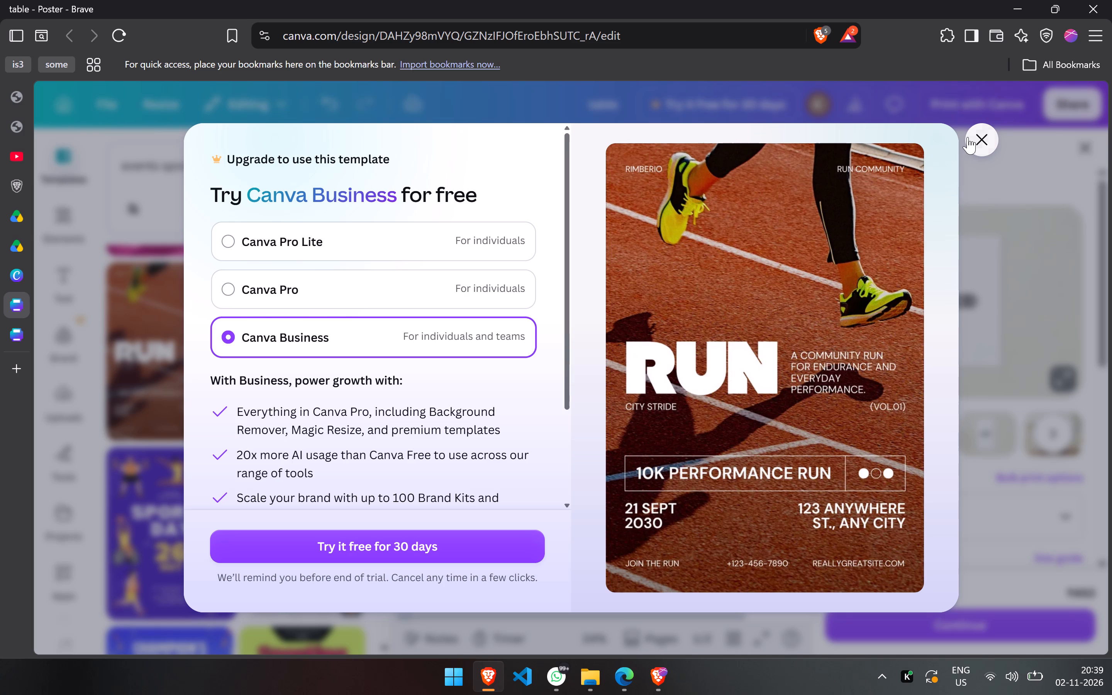
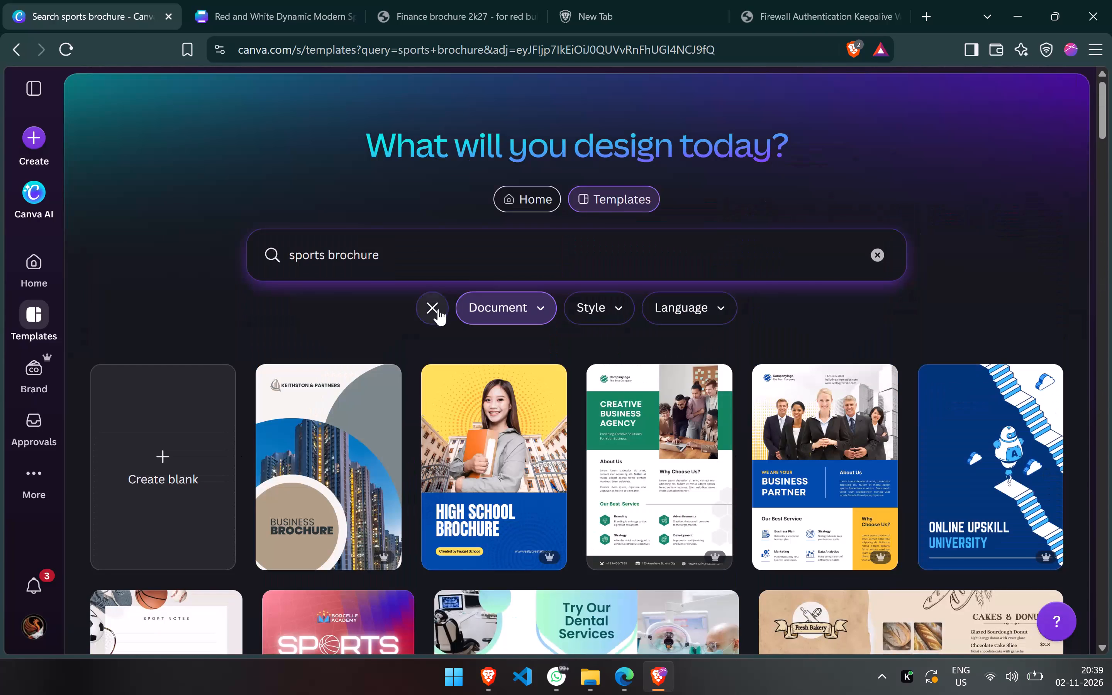
Clear the Document filter and look through the full list of existing own designs matching "sports brochure".
click(436, 309)
click(512, 190)
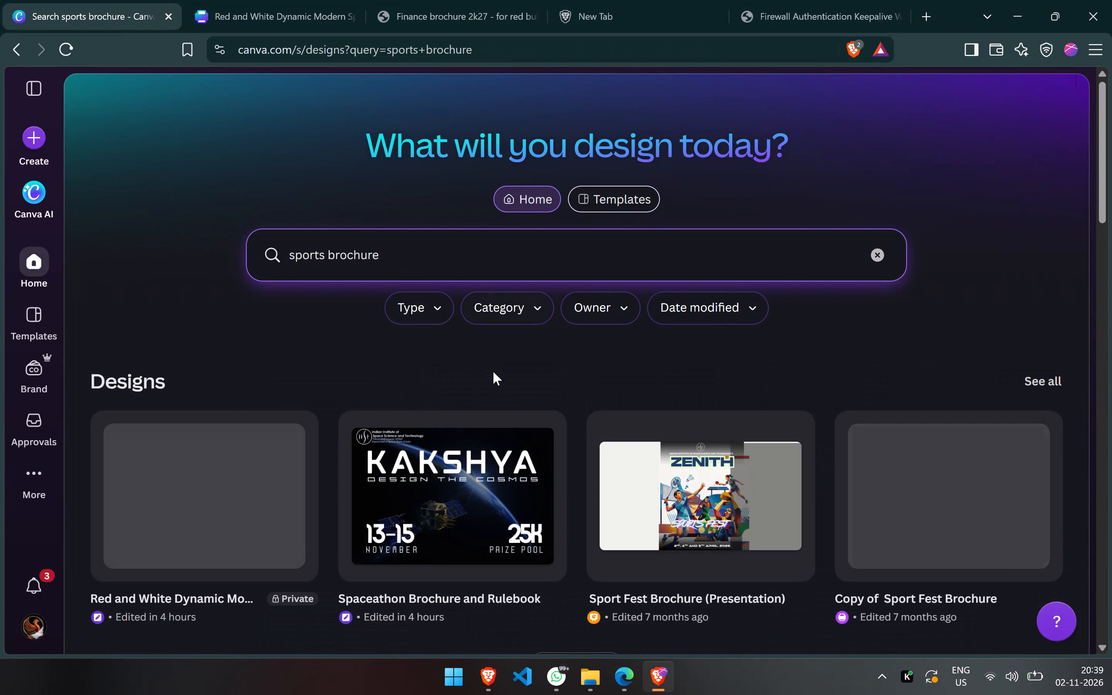
scroll(488, 364, down, 2)
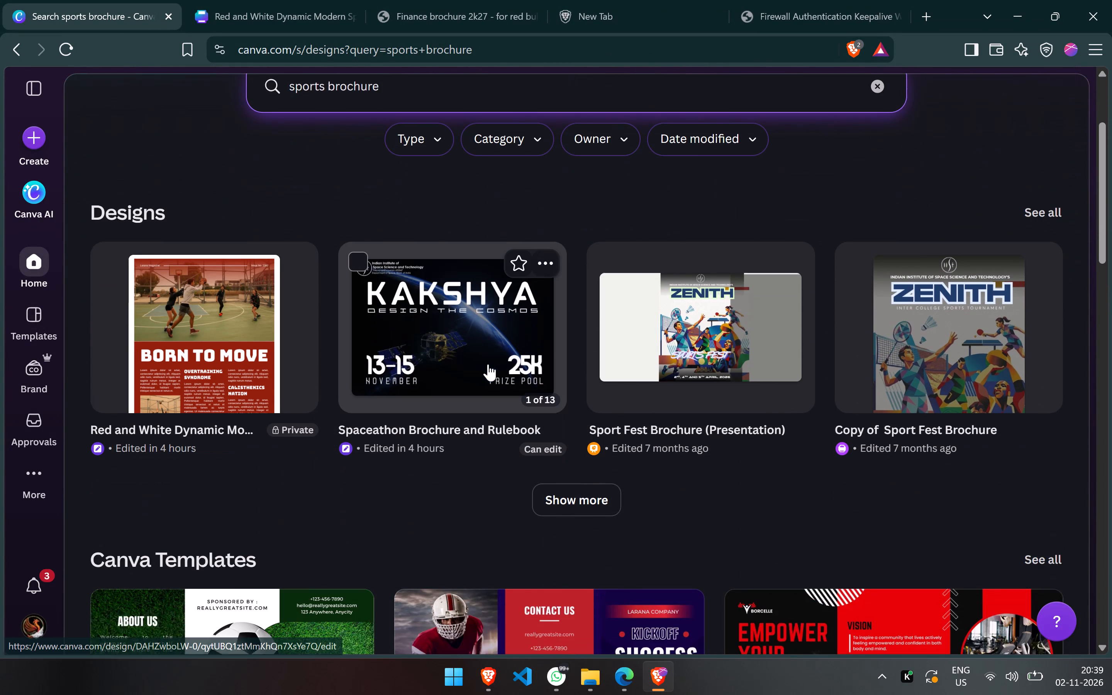
scroll(488, 364, down, 1)
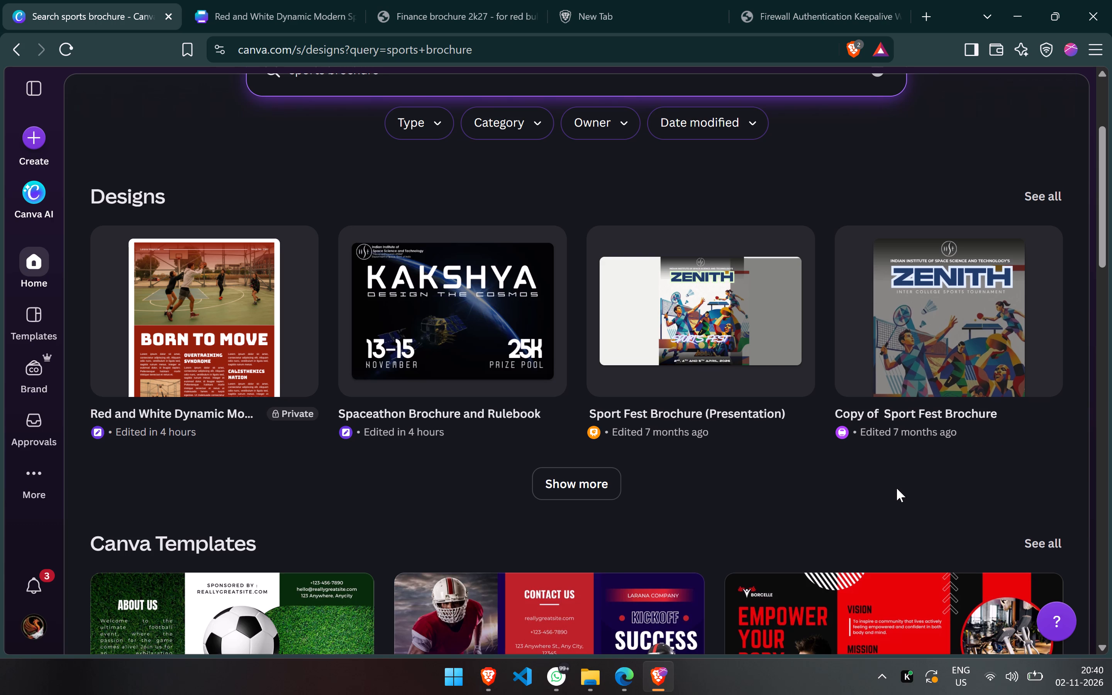
scroll(897, 488, down, 1)
click(564, 466)
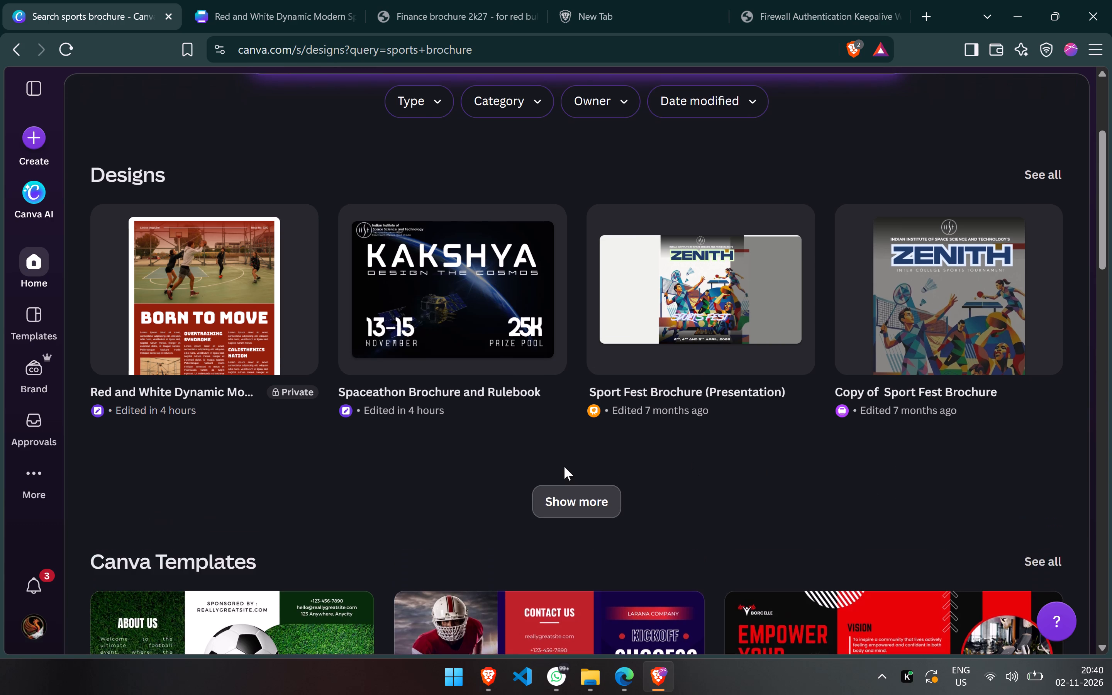
scroll(564, 466, down, 3)
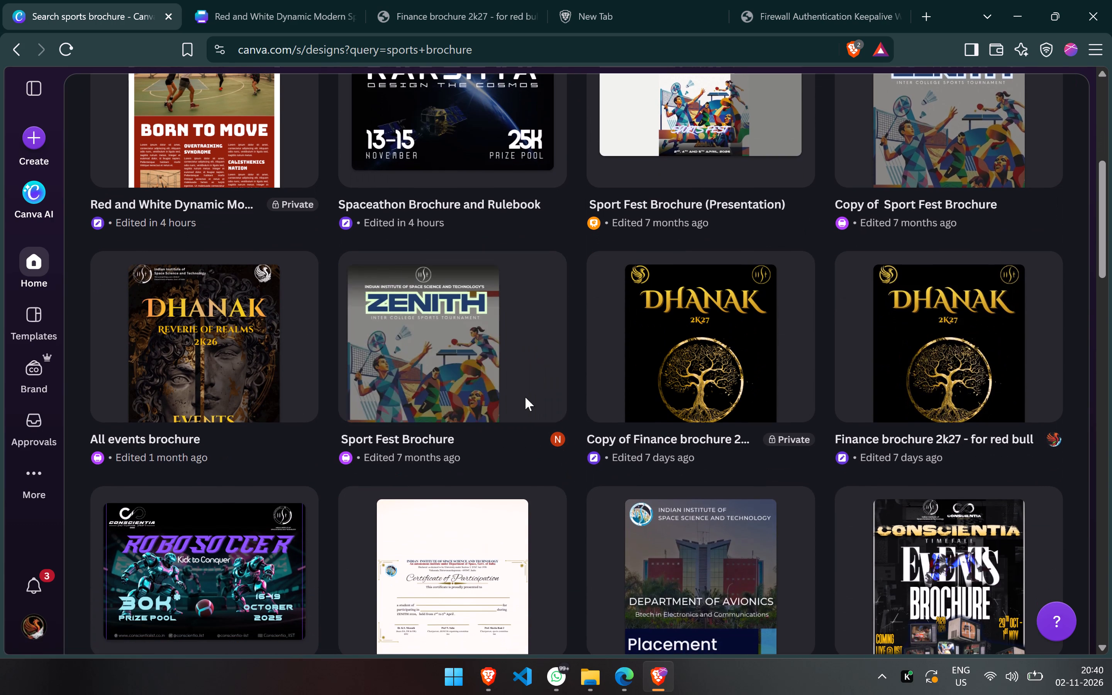
scroll(503, 358, up, 2)
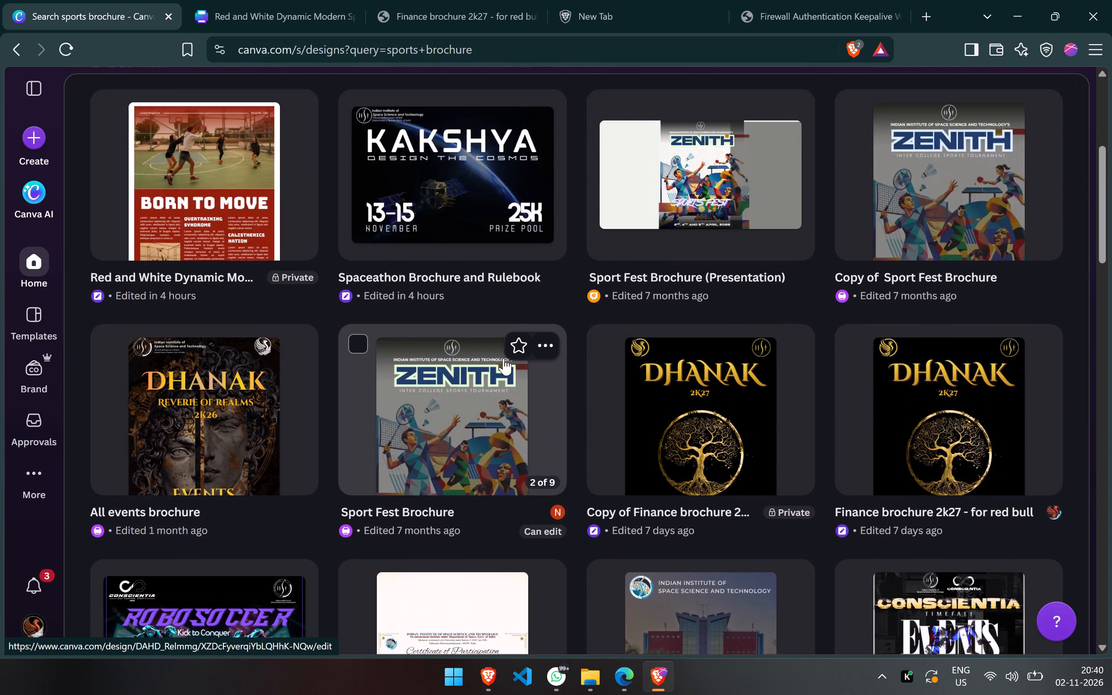
scroll(503, 358, up, 2)
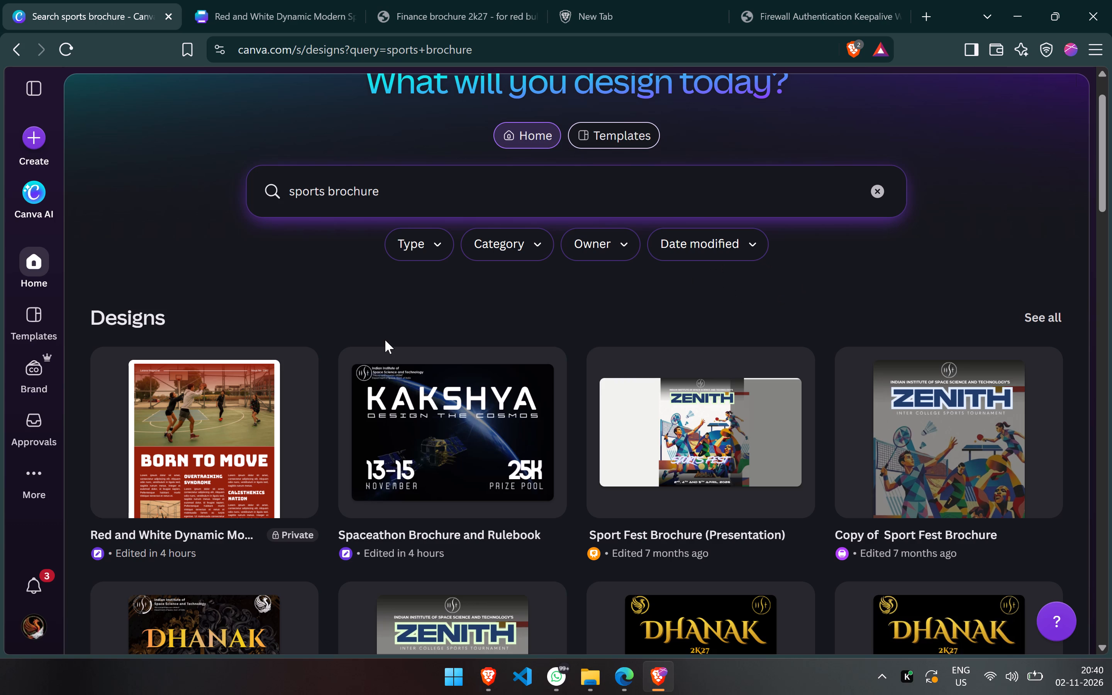
Search the Poster templates for "sports".
click(34, 309)
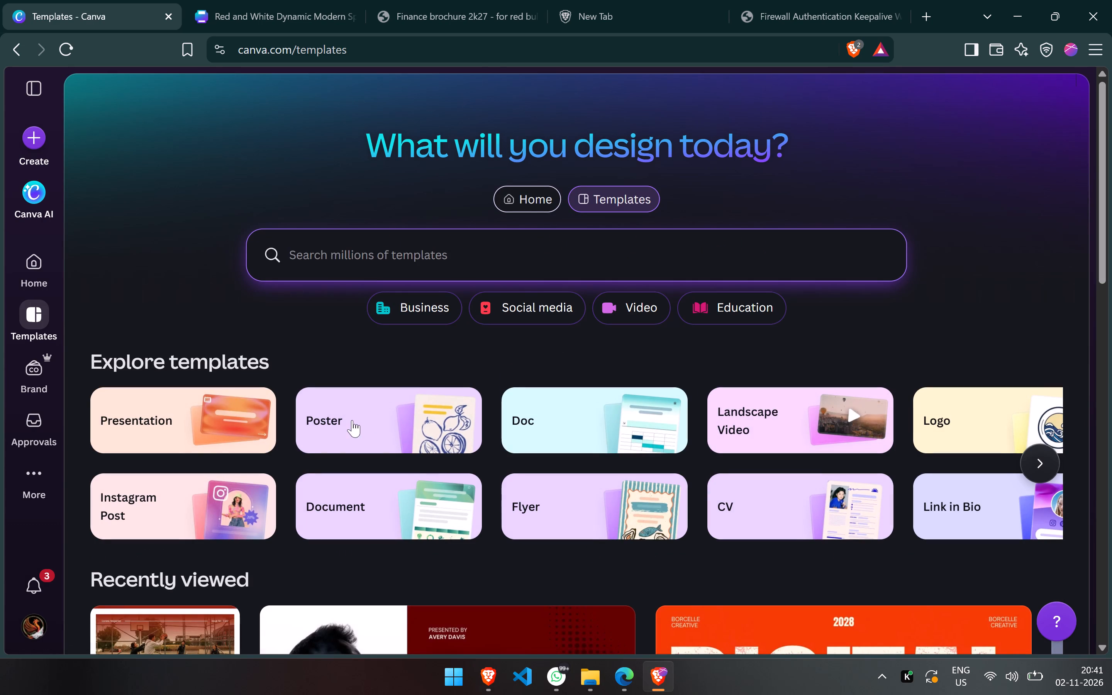
click(342, 411)
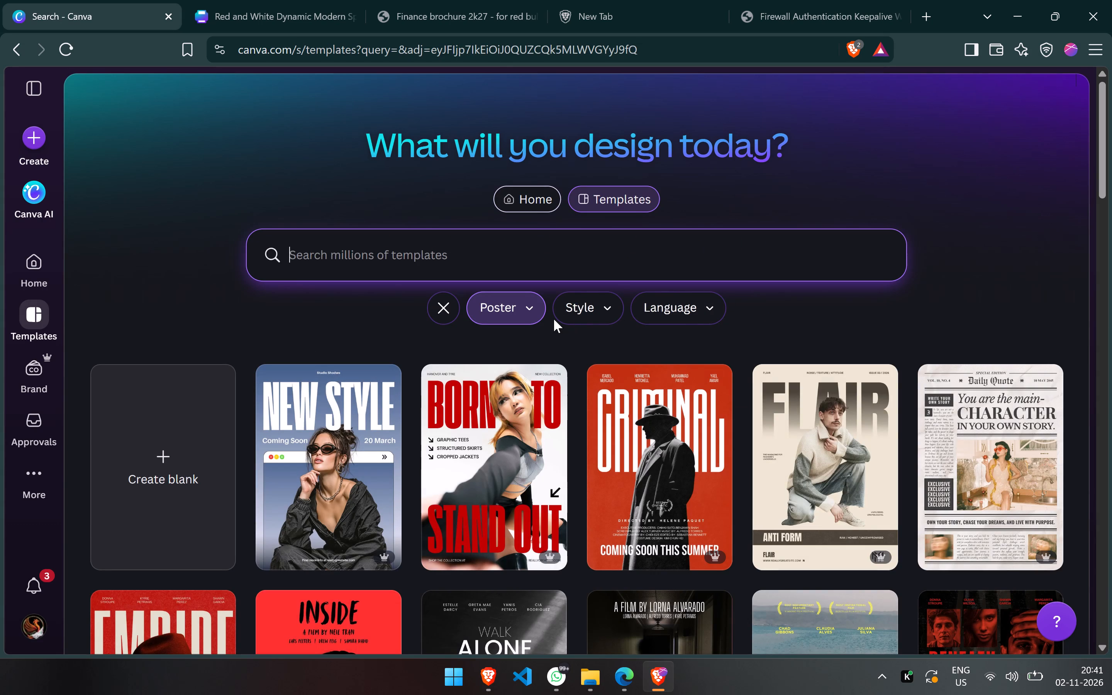
text(sports)
key(space)
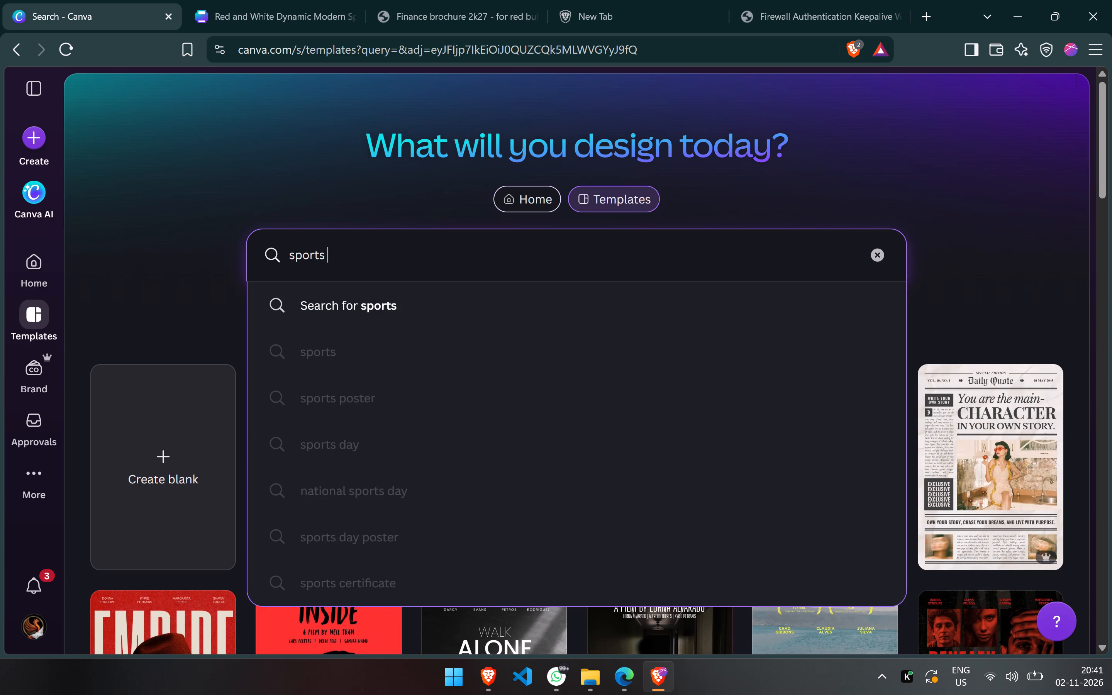
key(alt+Tab)
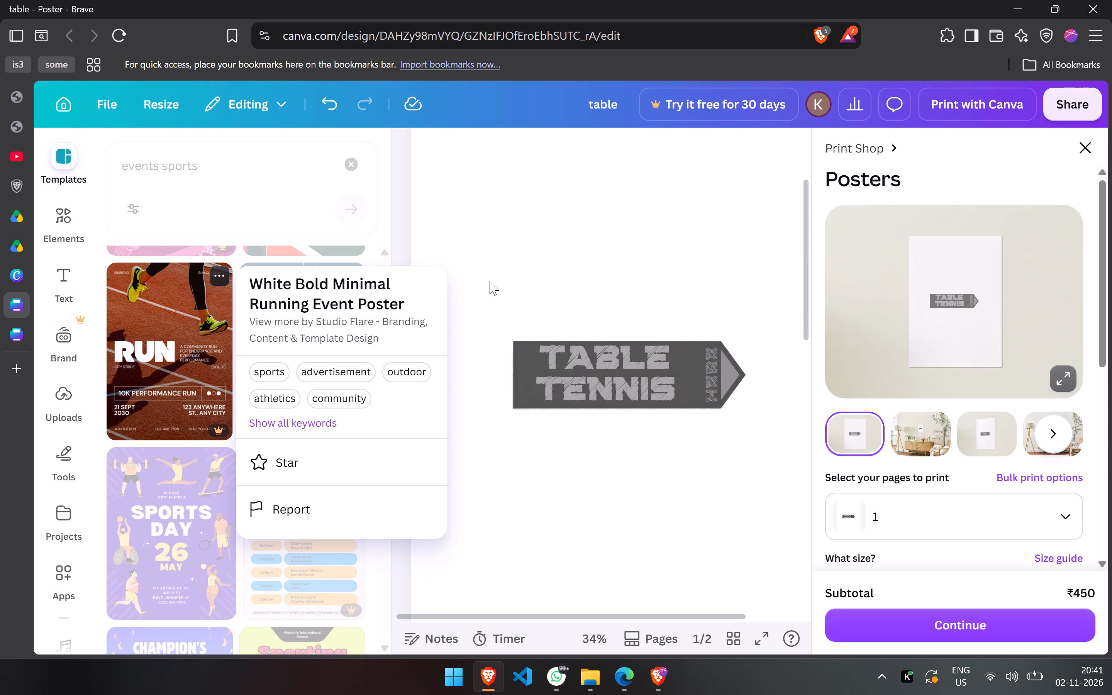
click(490, 281)
key(alt+Tab)
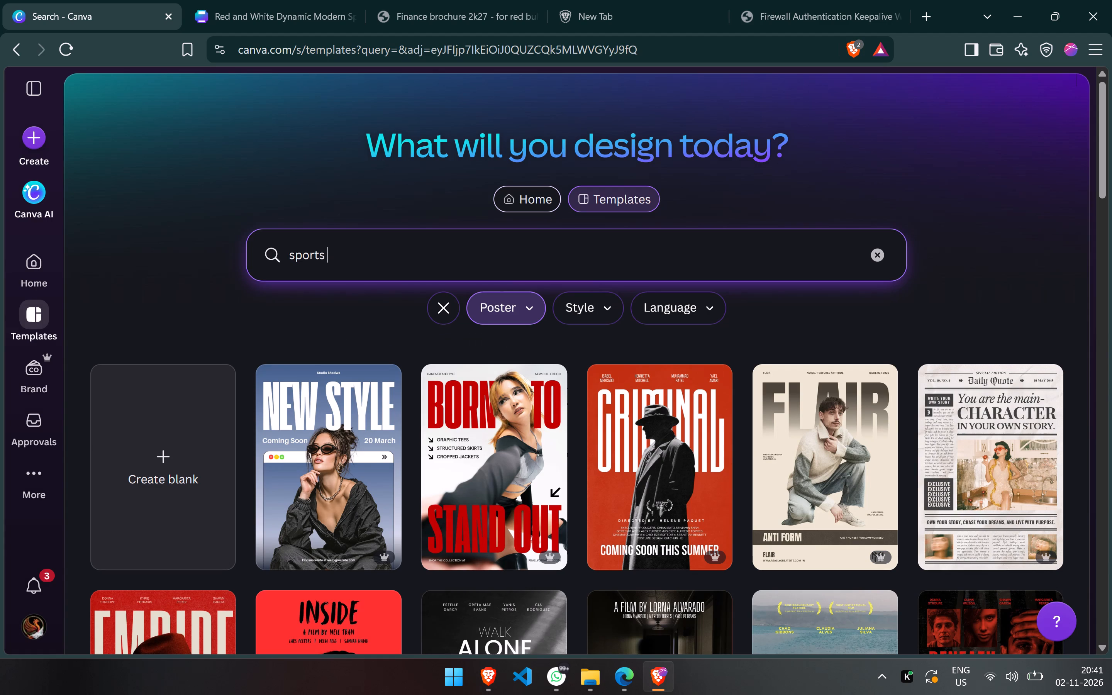
key(ctrl+Left)
key(Return)
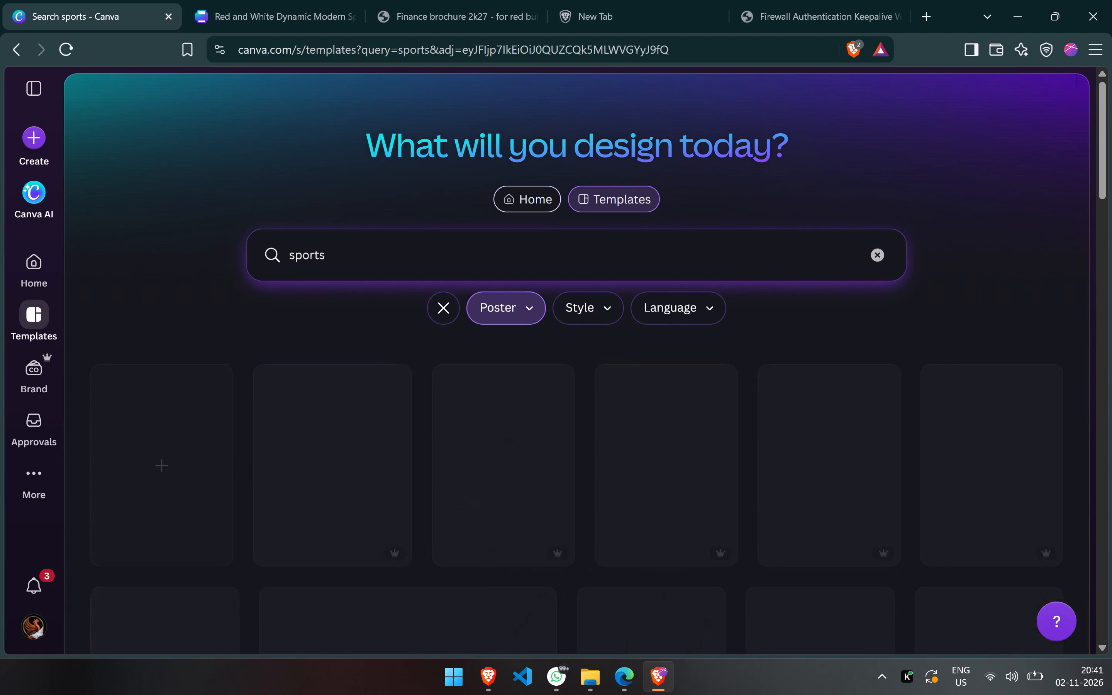
Look through the sports poster templates for a layout that suits the table tennis event design.
scroll(527, 436, down, 3)
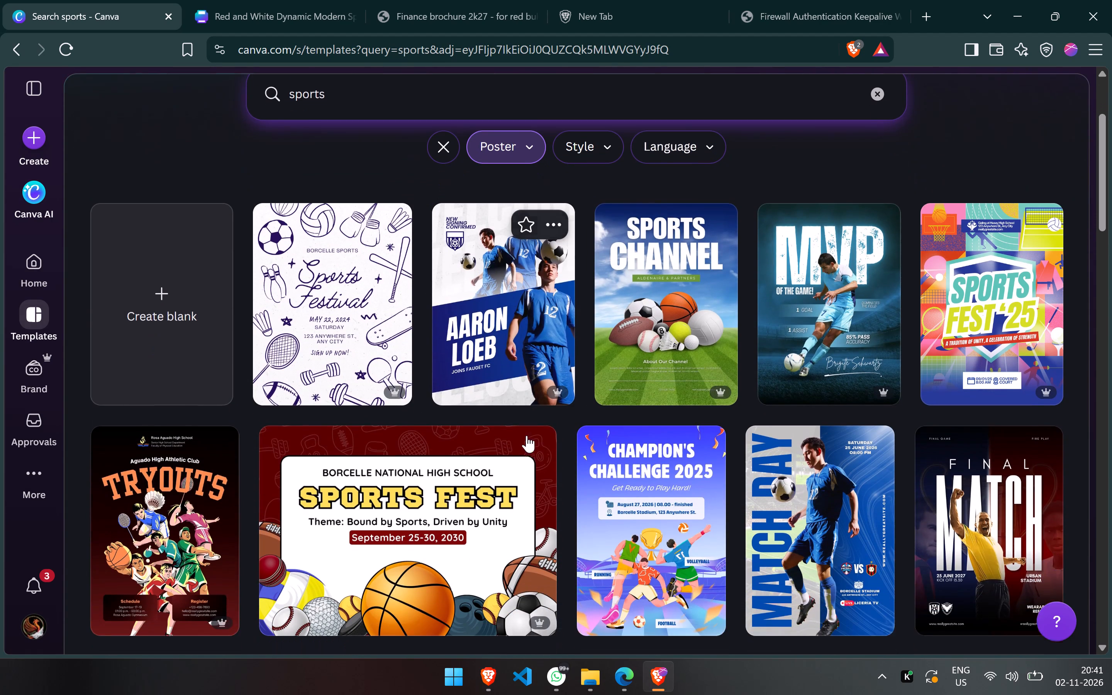
scroll(527, 436, down, 4)
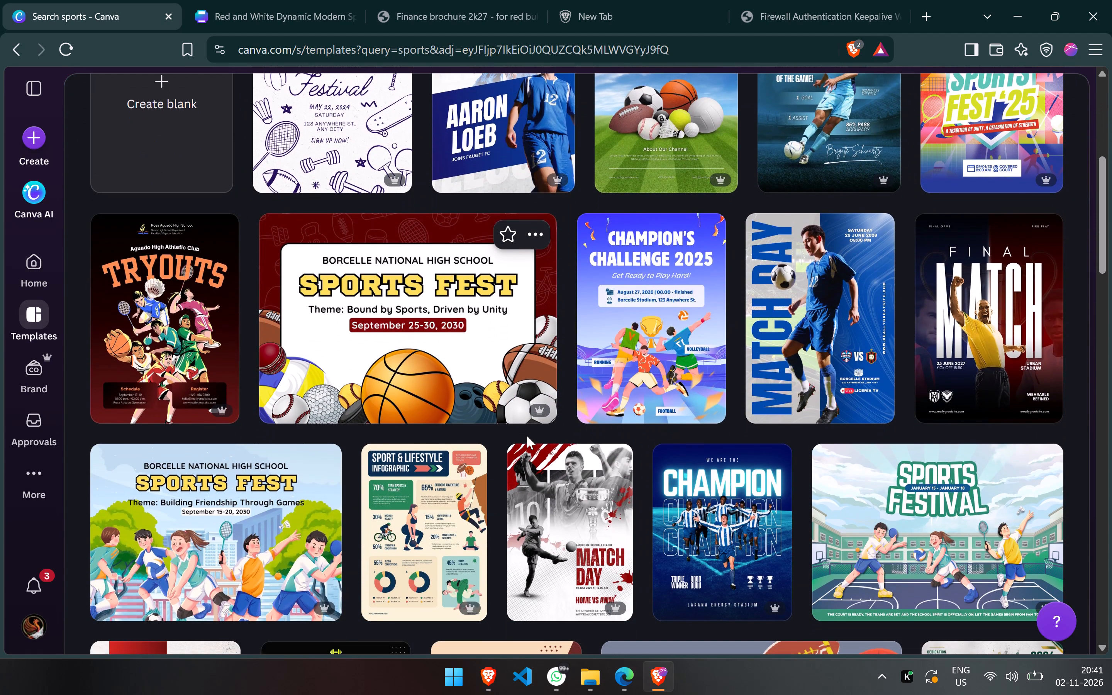
scroll(527, 436, down, 1)
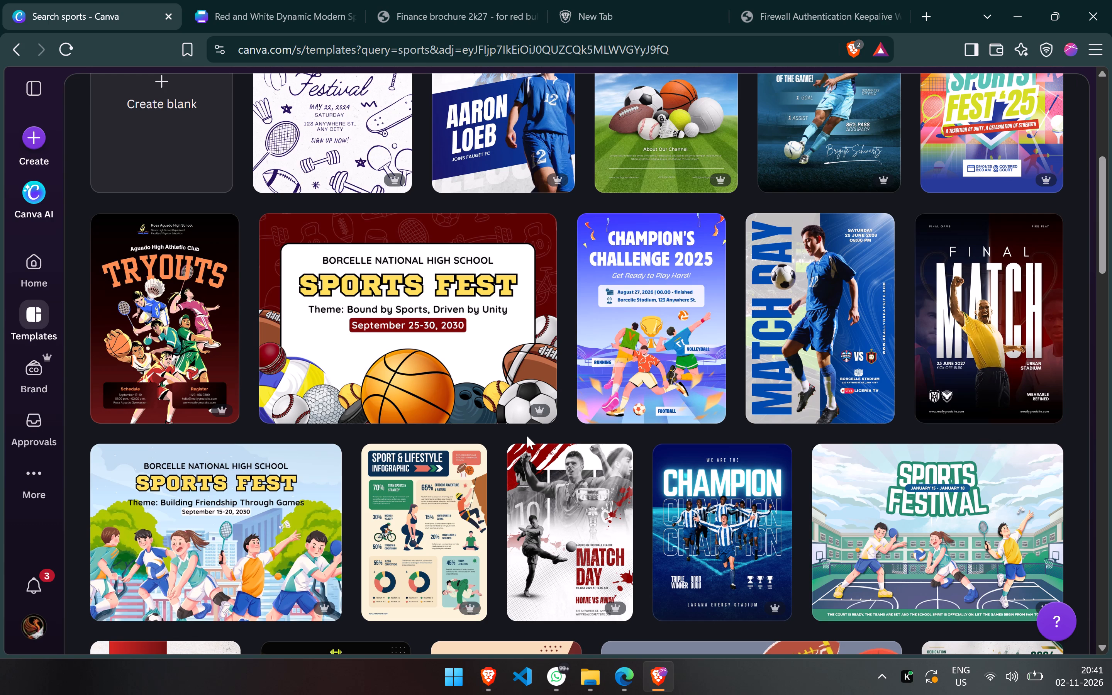
scroll(527, 436, down, 2)
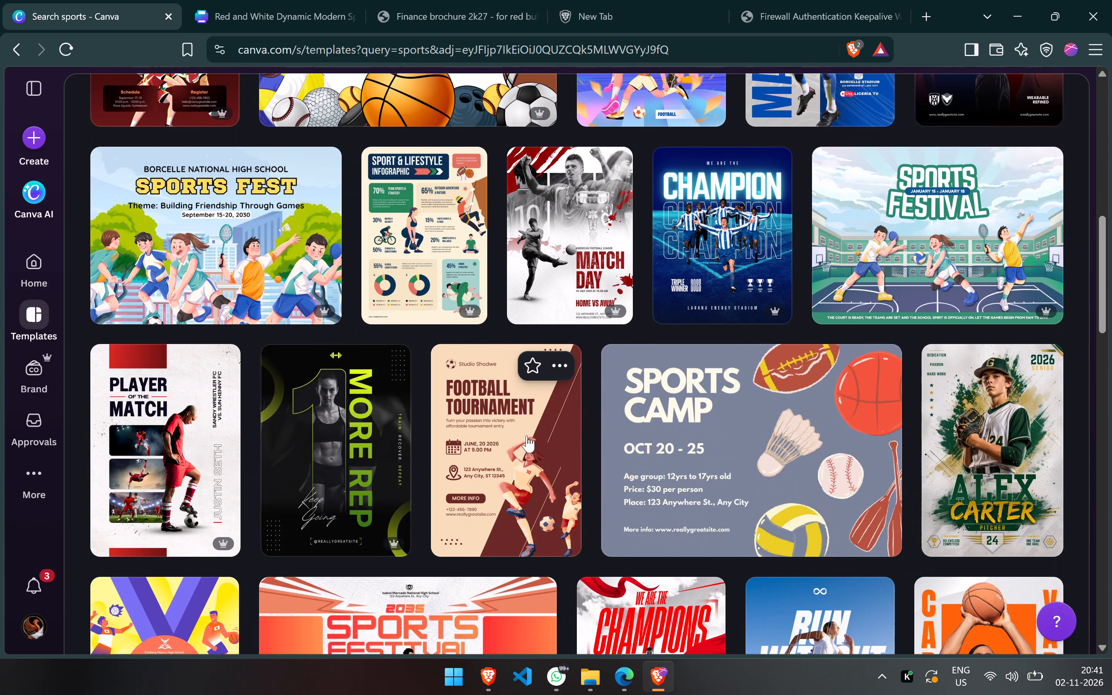
key(alt+Tab)
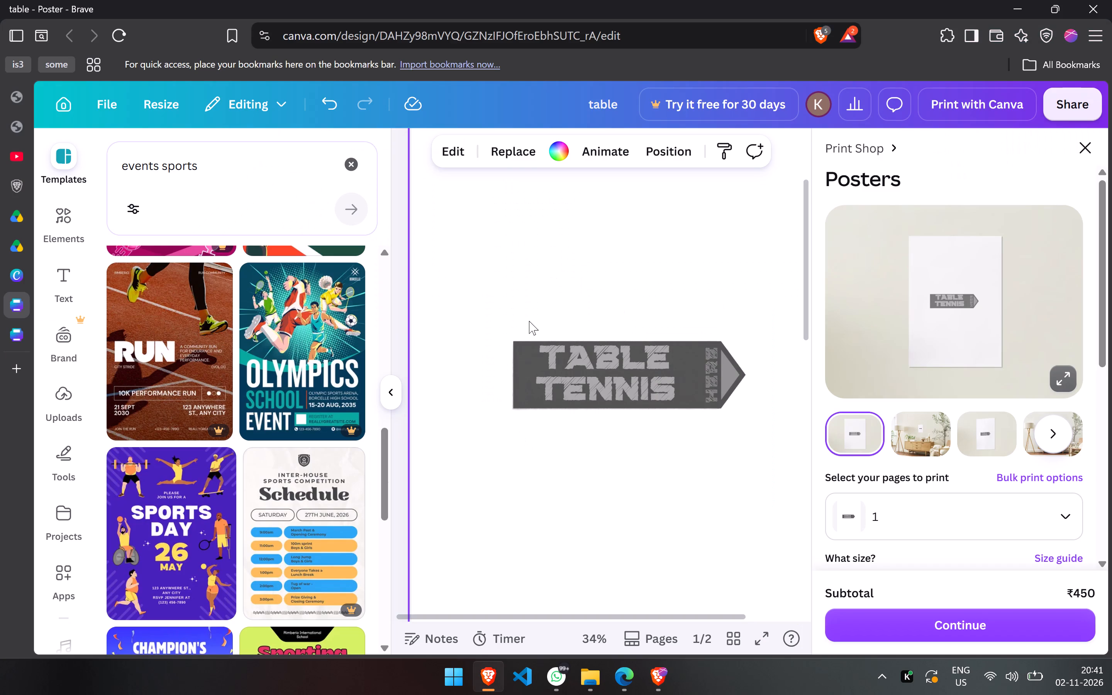
key(alt+Tab)
scroll(529, 321, down, 3)
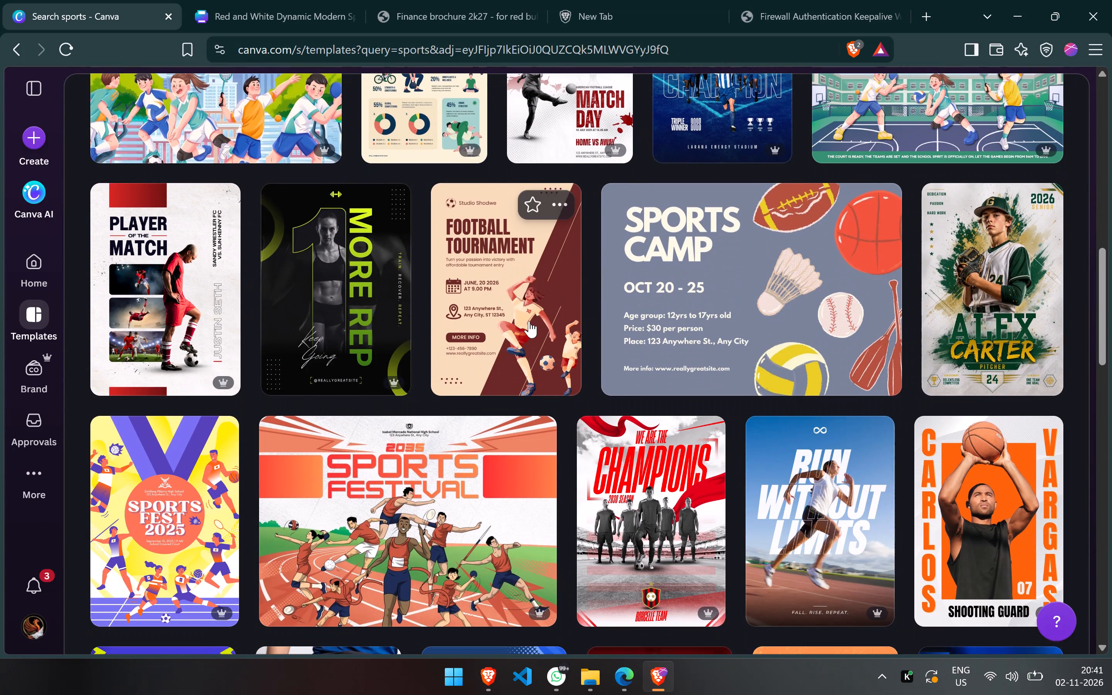
scroll(529, 321, down, 3)
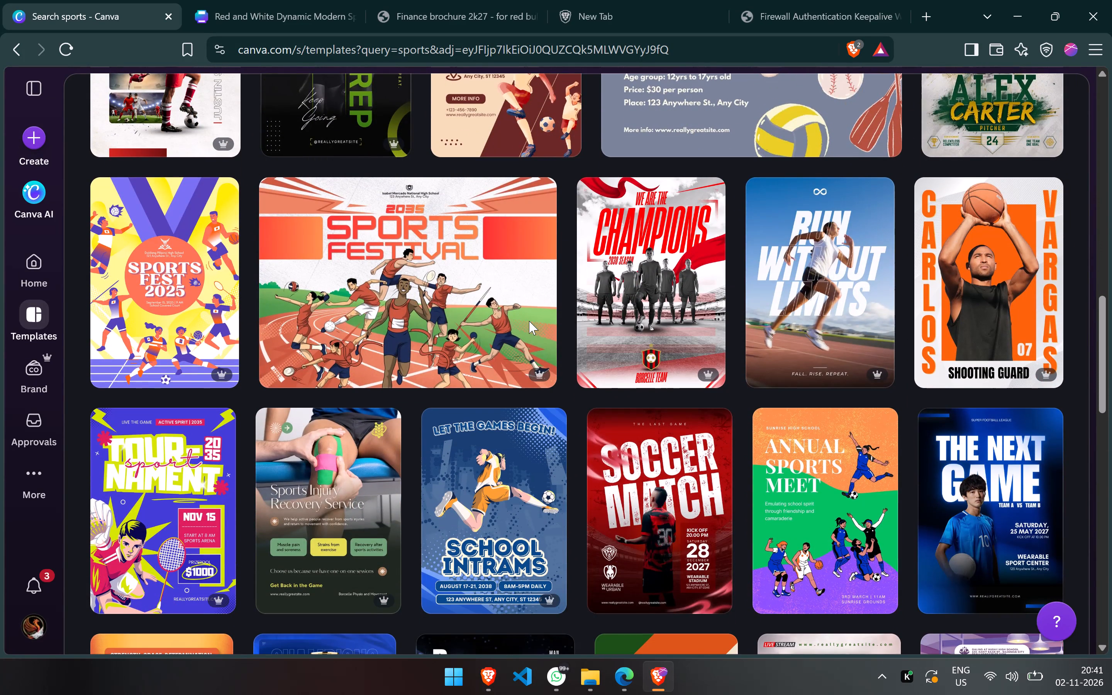
scroll(529, 321, down, 1)
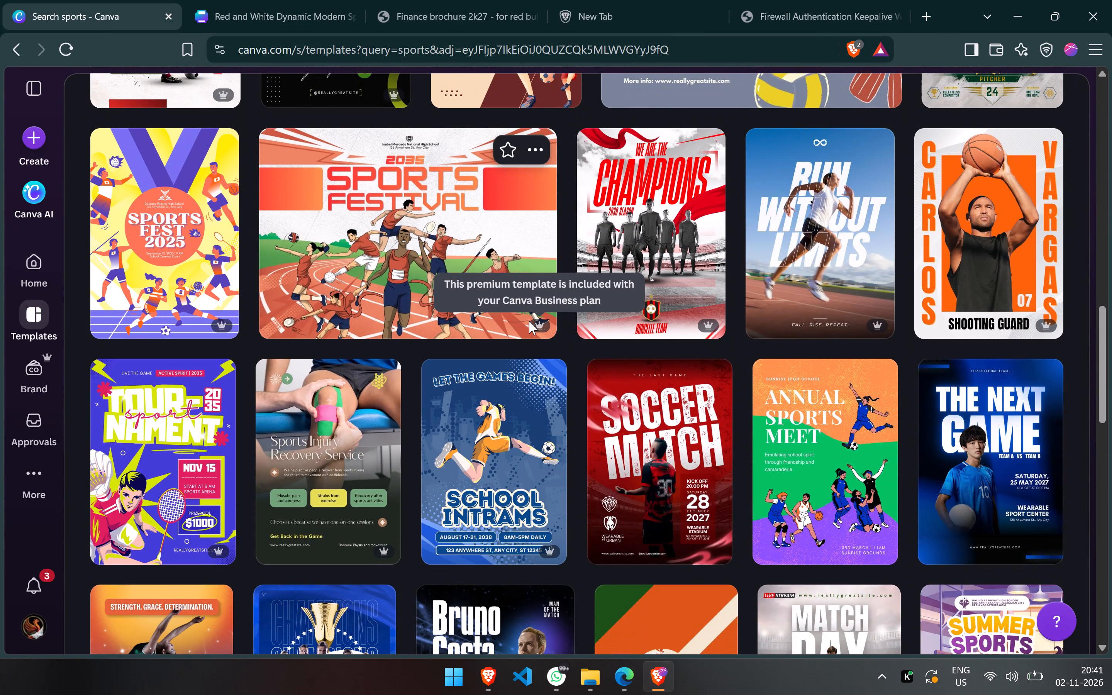
scroll(529, 321, down, 1)
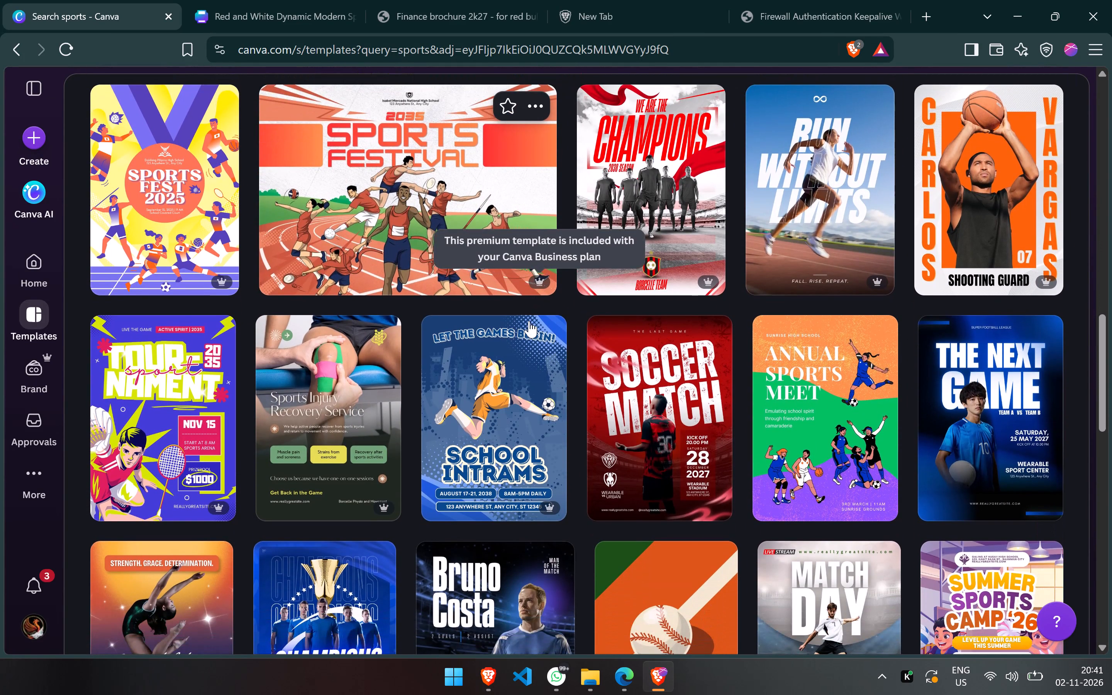
scroll(529, 321, down, 3)
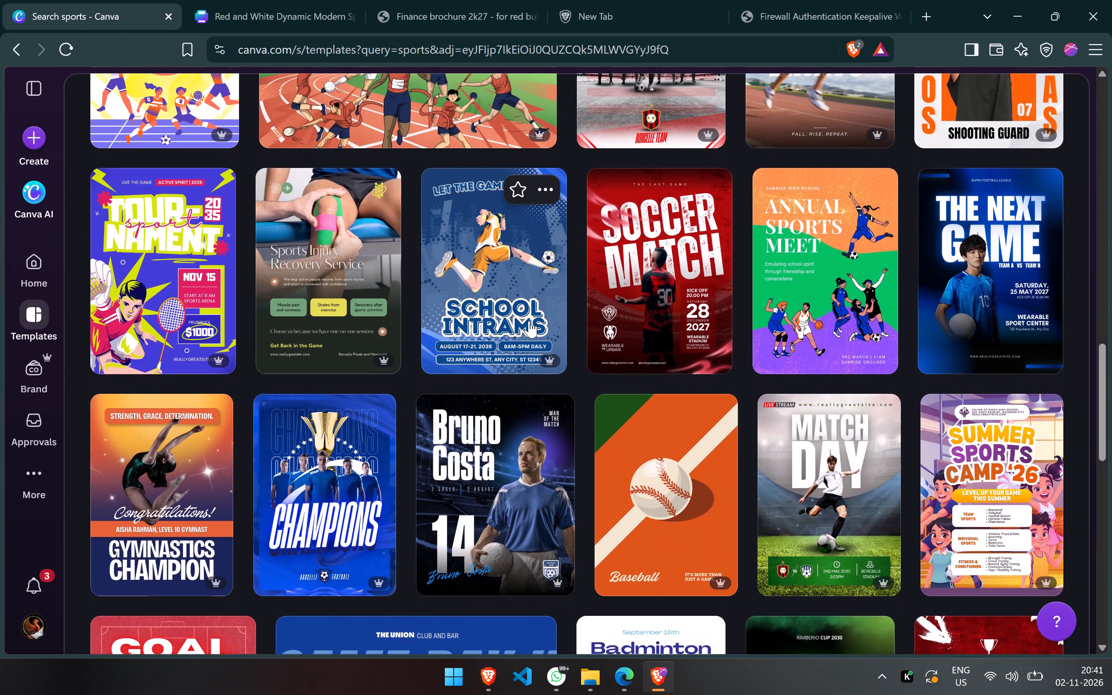
scroll(529, 321, down, 3)
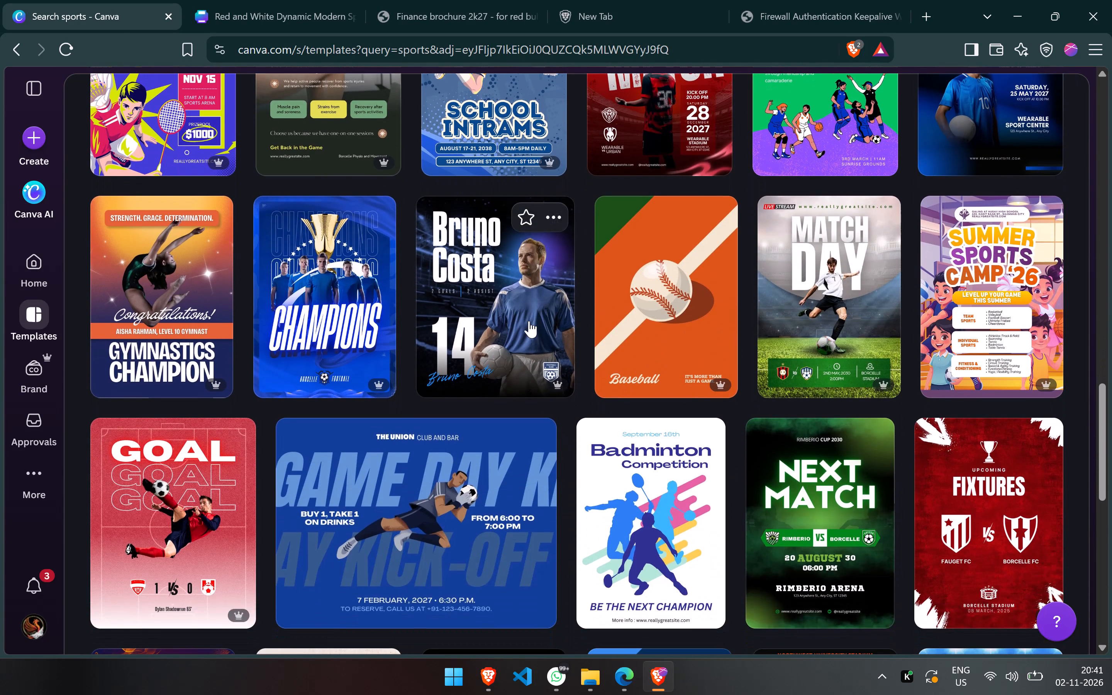
scroll(529, 321, down, 3)
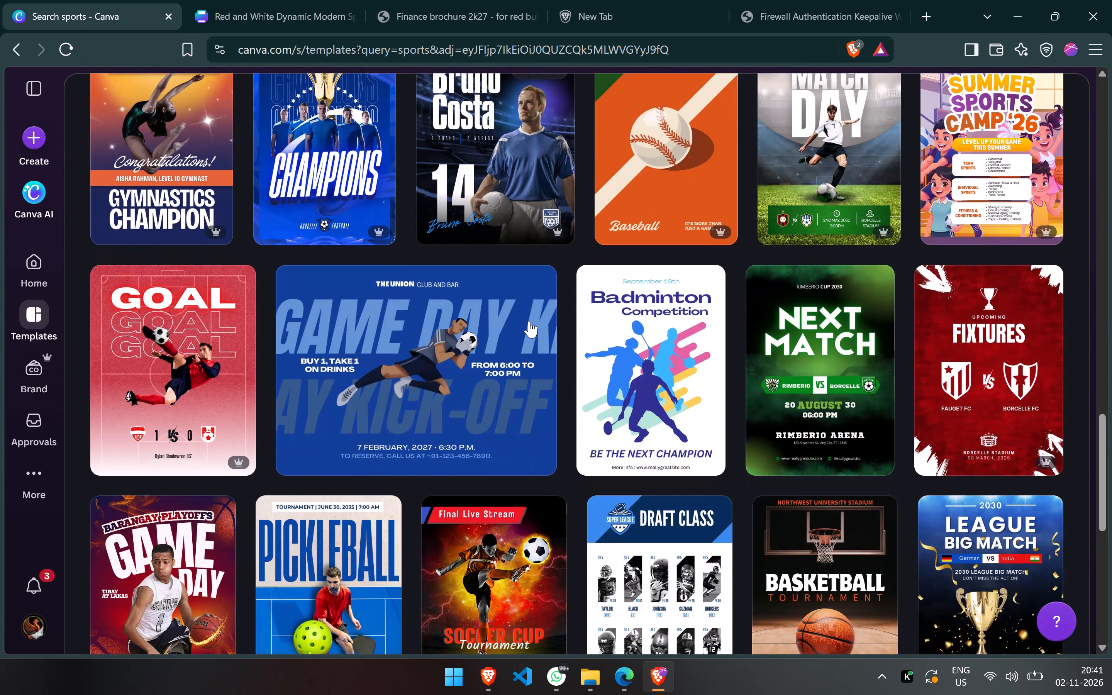
scroll(529, 321, down, 2)
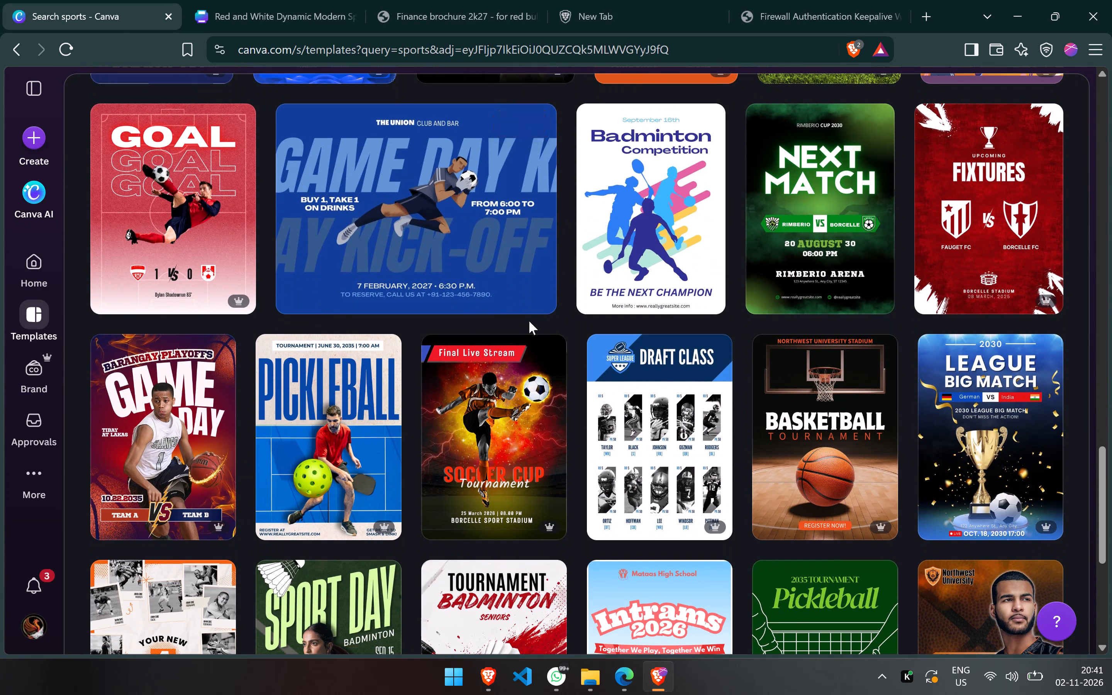
scroll(529, 321, down, 2)
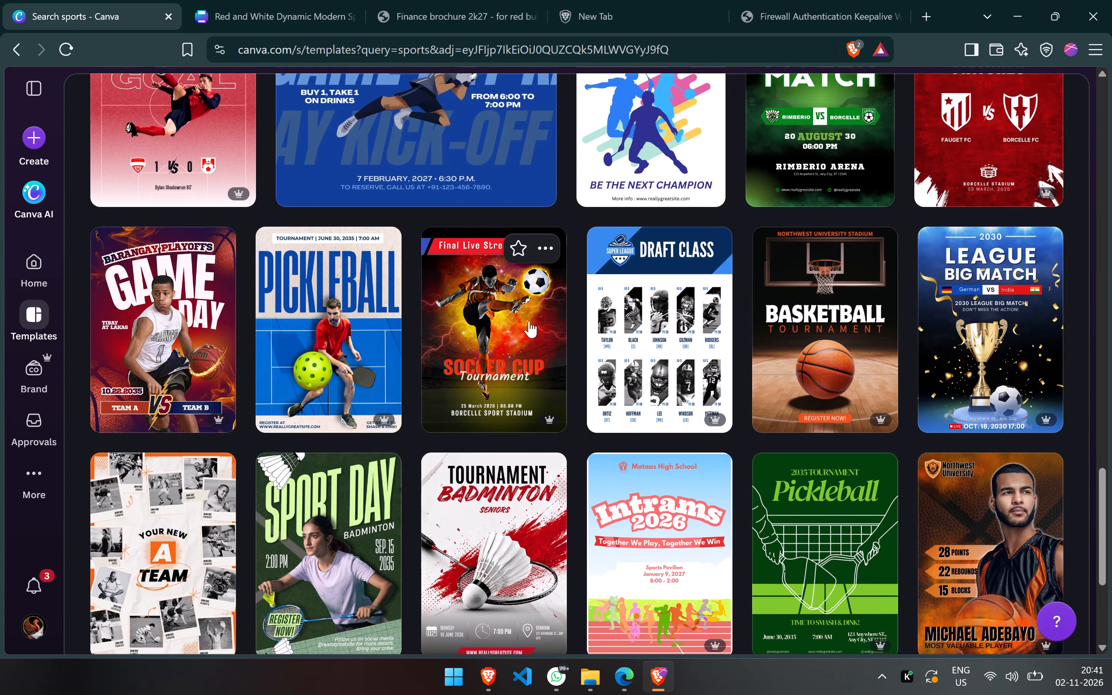
scroll(529, 321, down, 2)
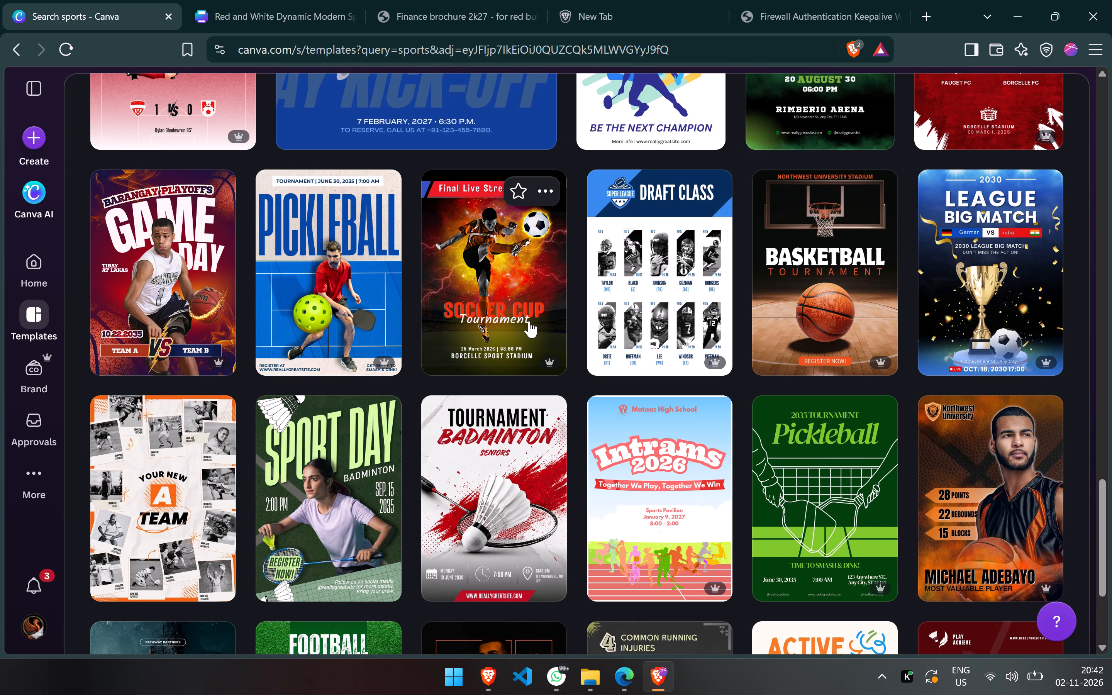
scroll(529, 321, down, 4)
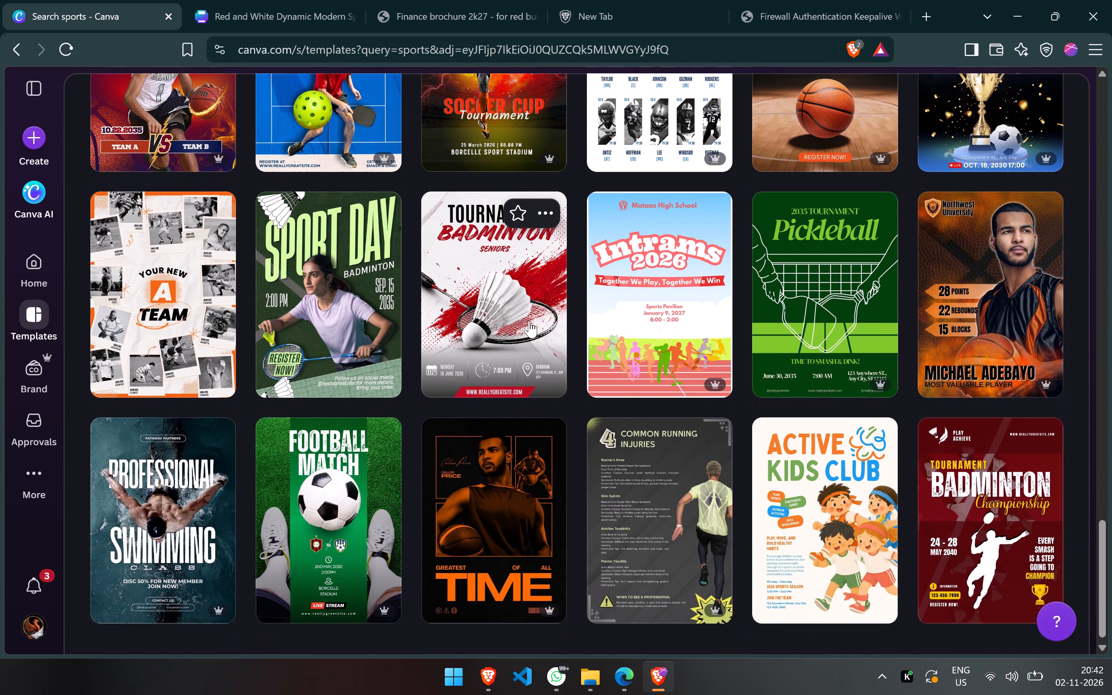
scroll(529, 321, down, 2)
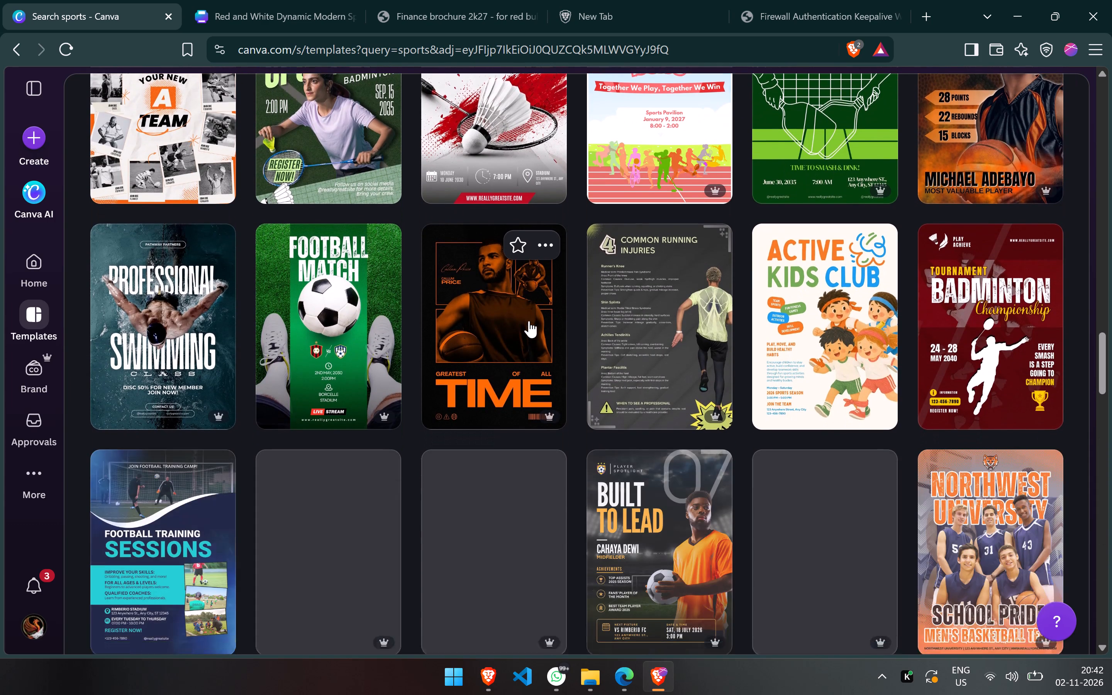
scroll(529, 321, down, 3)
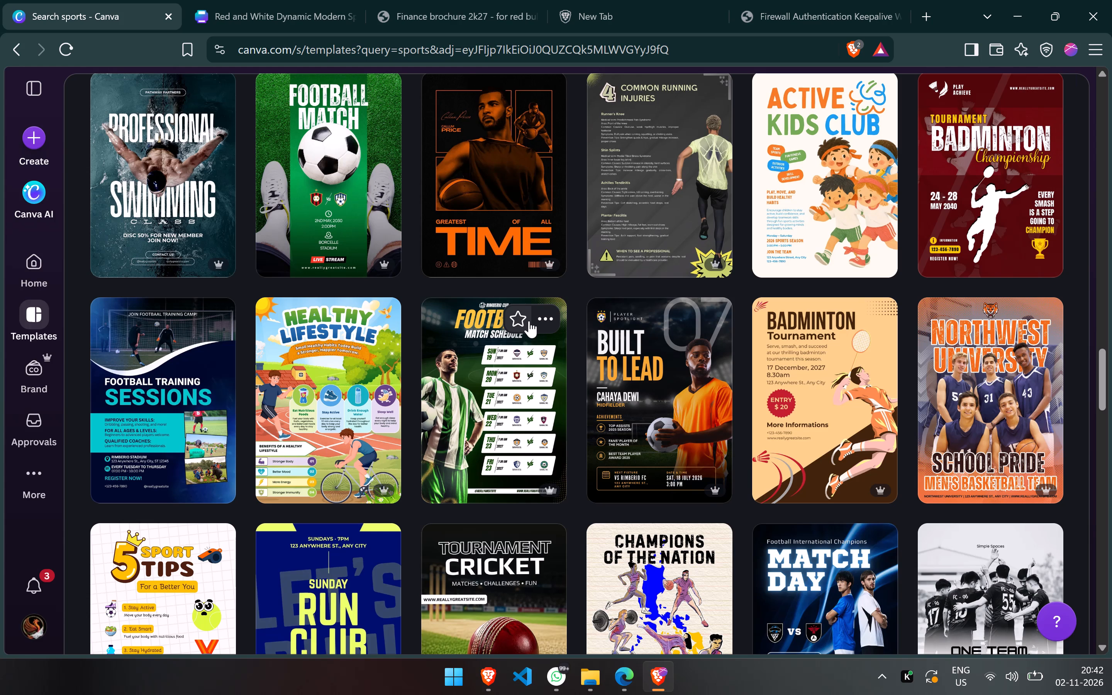
scroll(529, 321, down, 10)
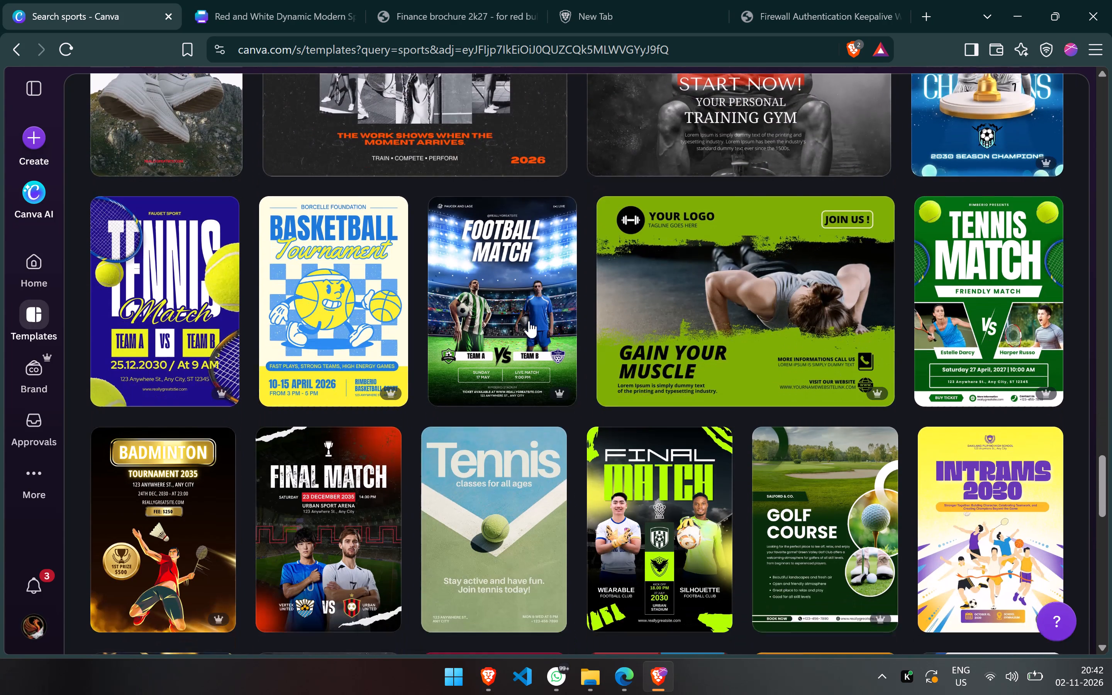
scroll(529, 321, down, 4)
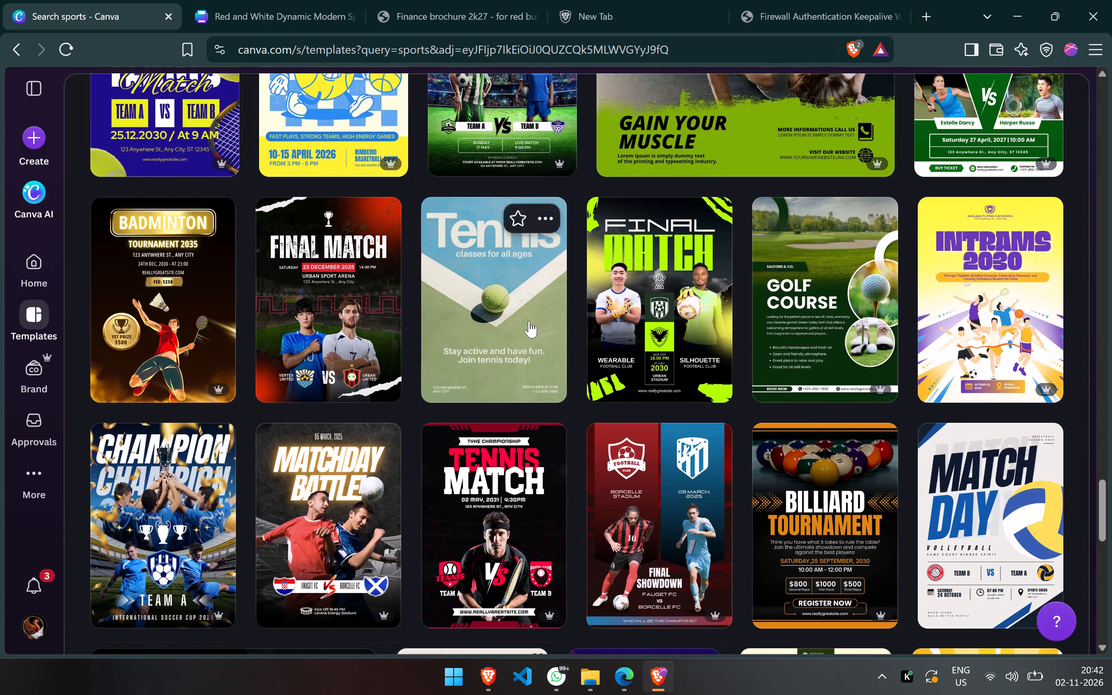
scroll(529, 321, up, 17)
scroll(529, 321, up, 6)
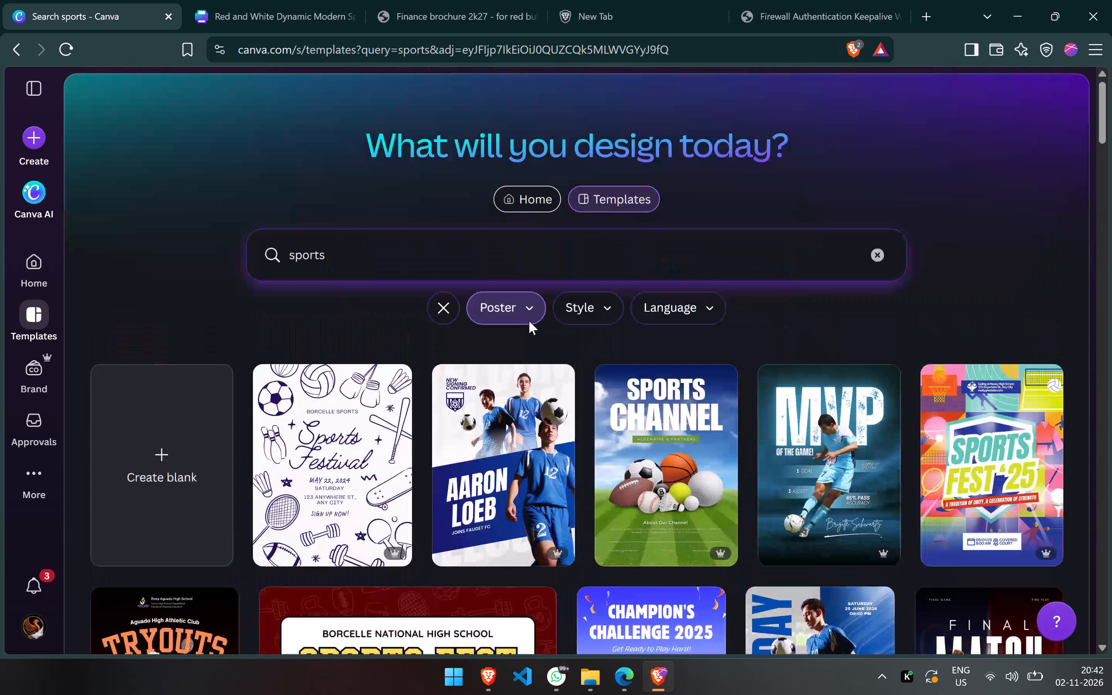
scroll(529, 321, down, 1)
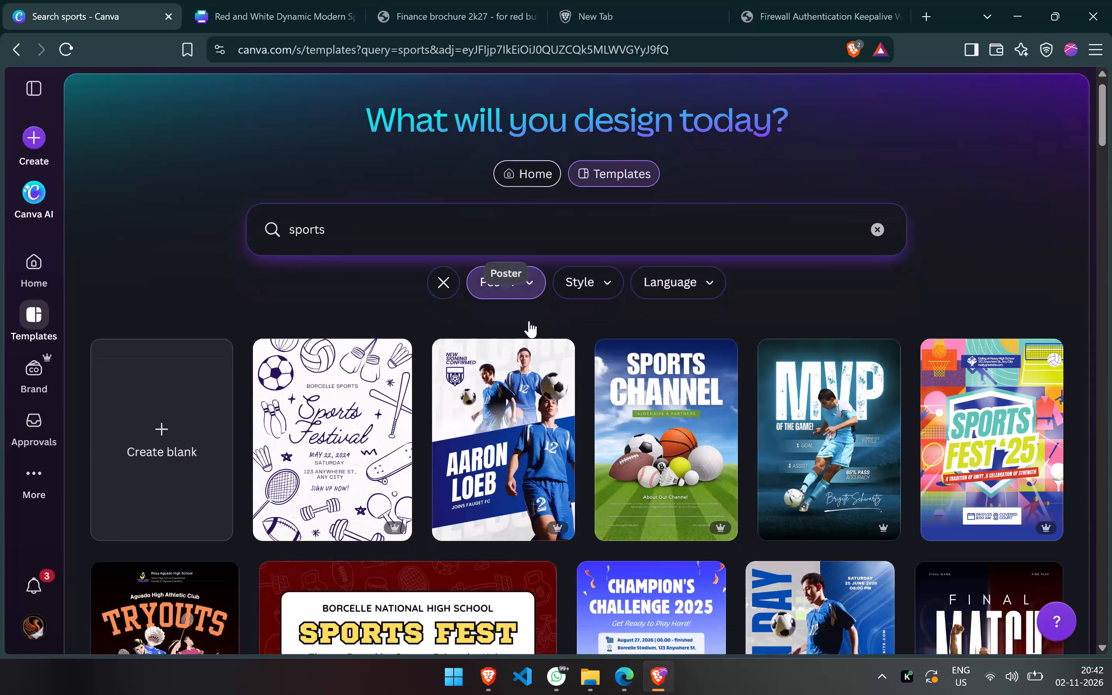
Look through the sports poster templates for a layout and style that suit the table tennis event poster.
scroll(529, 321, down, 2)
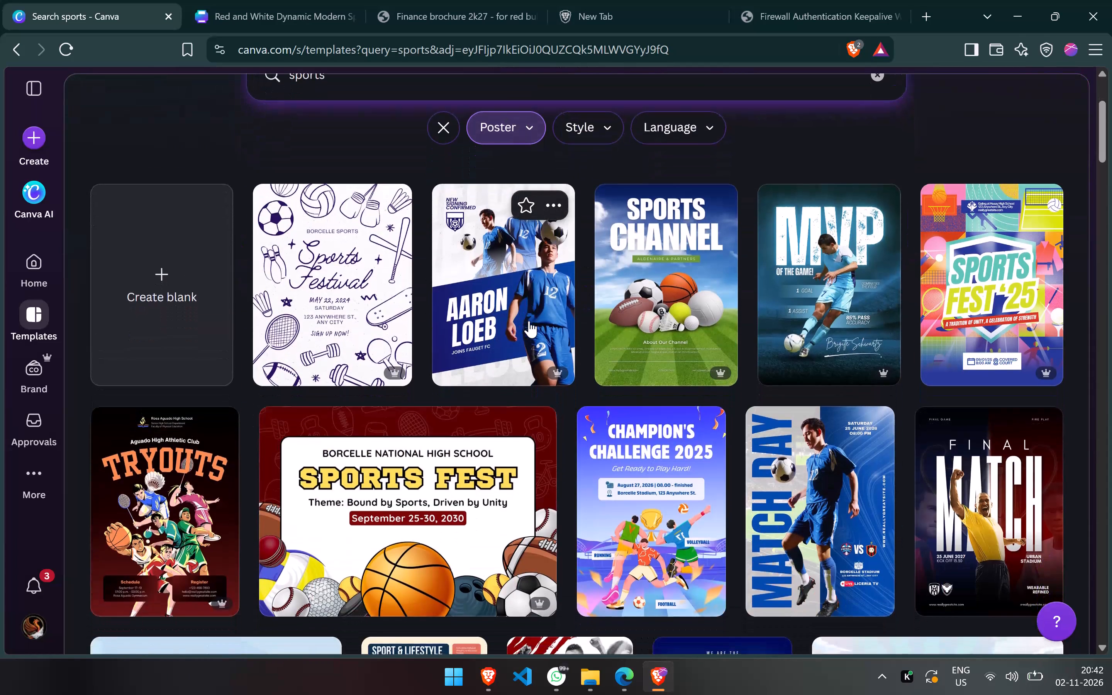
scroll(529, 321, down, 2)
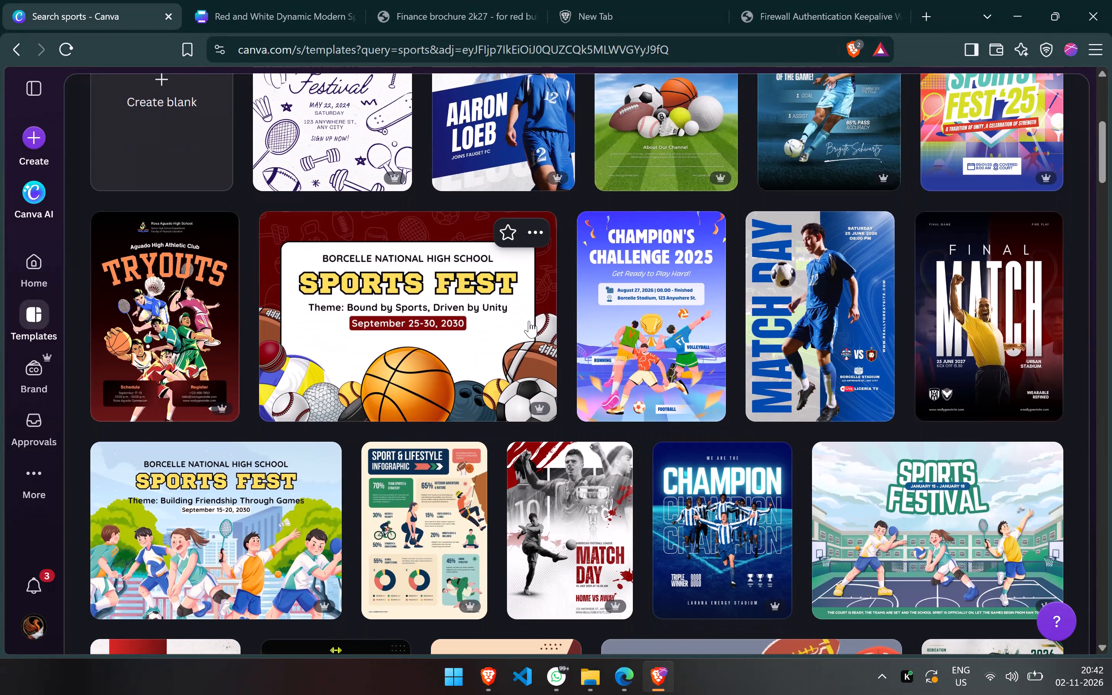
scroll(529, 321, down, 4)
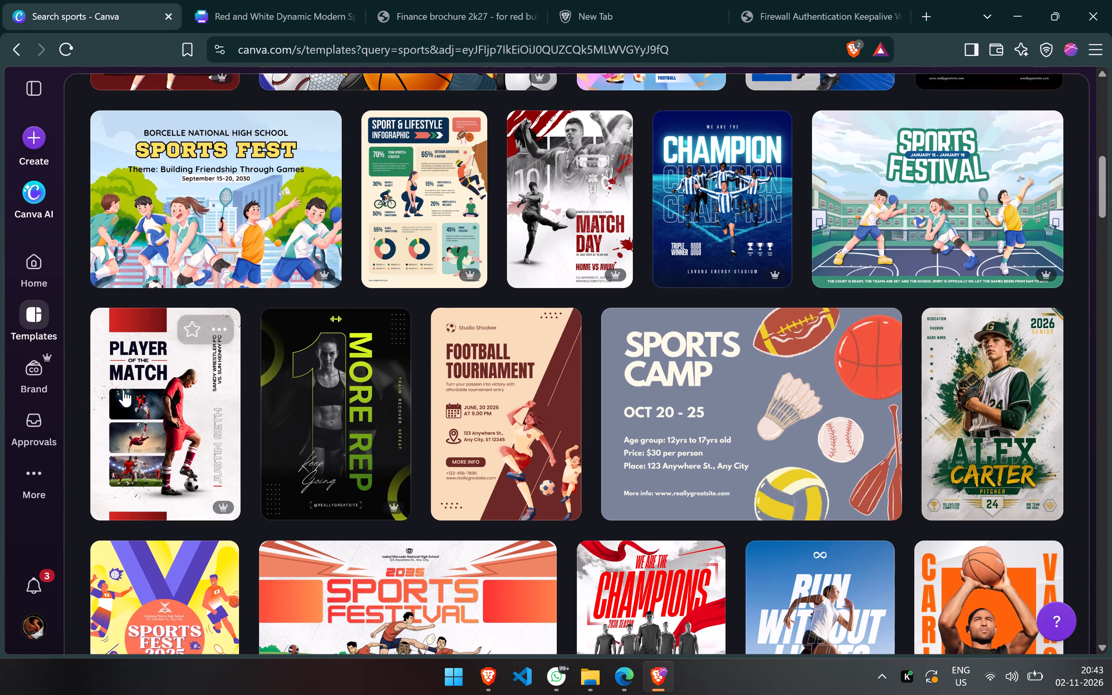
scroll(124, 387, down, 2)
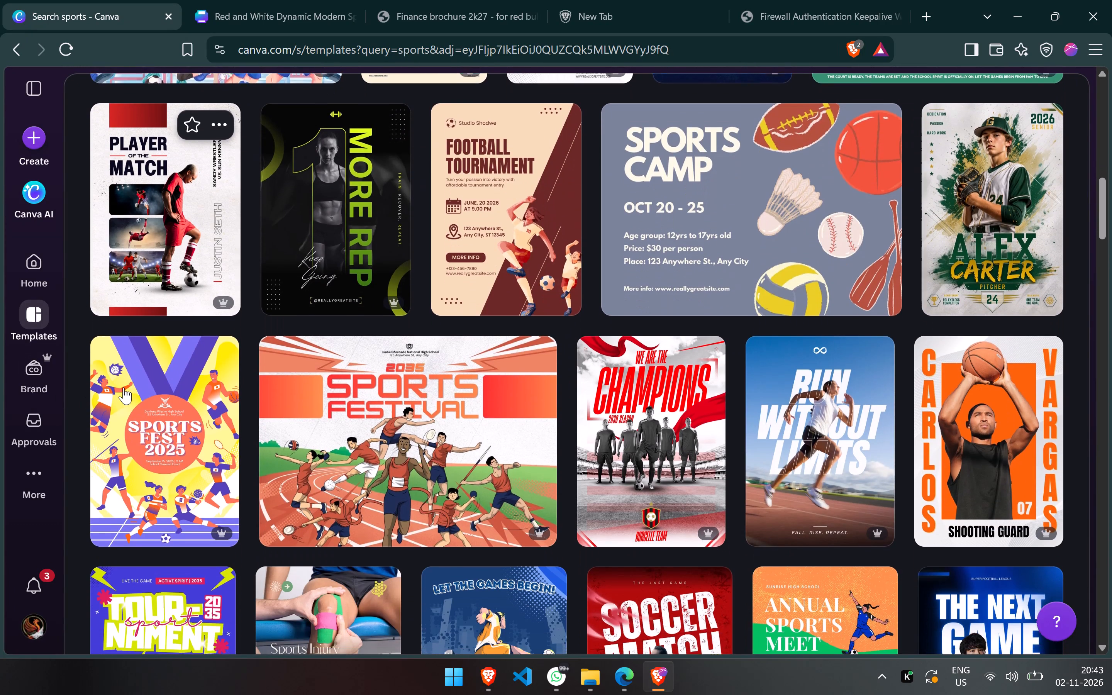
scroll(124, 387, down, 3)
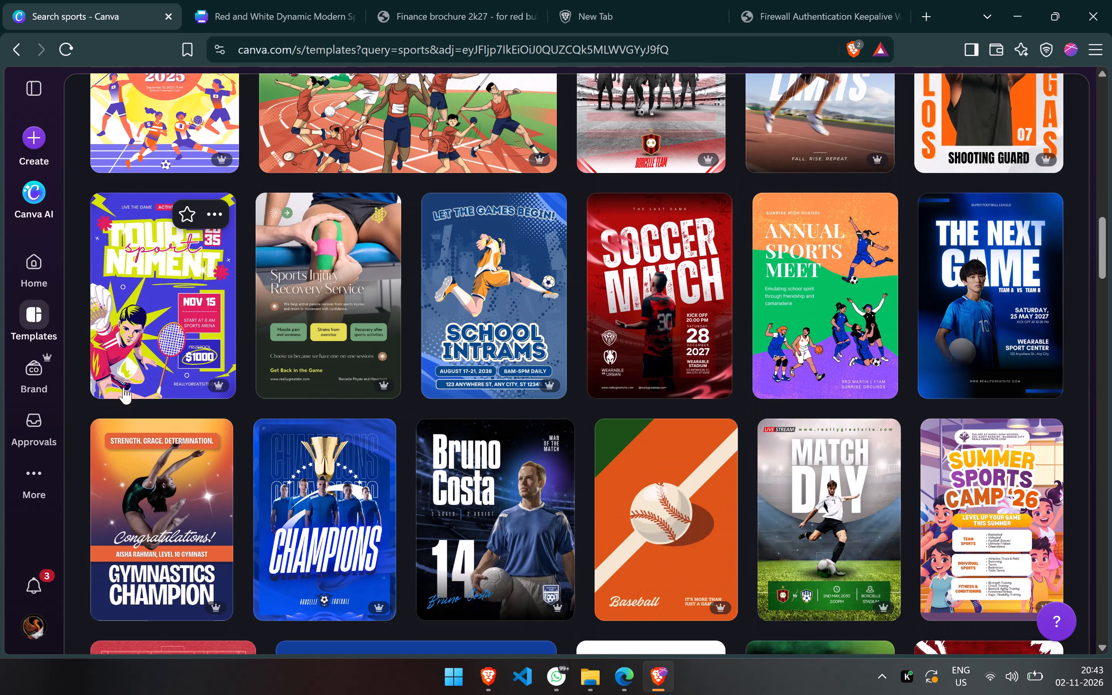
scroll(124, 387, down, 1)
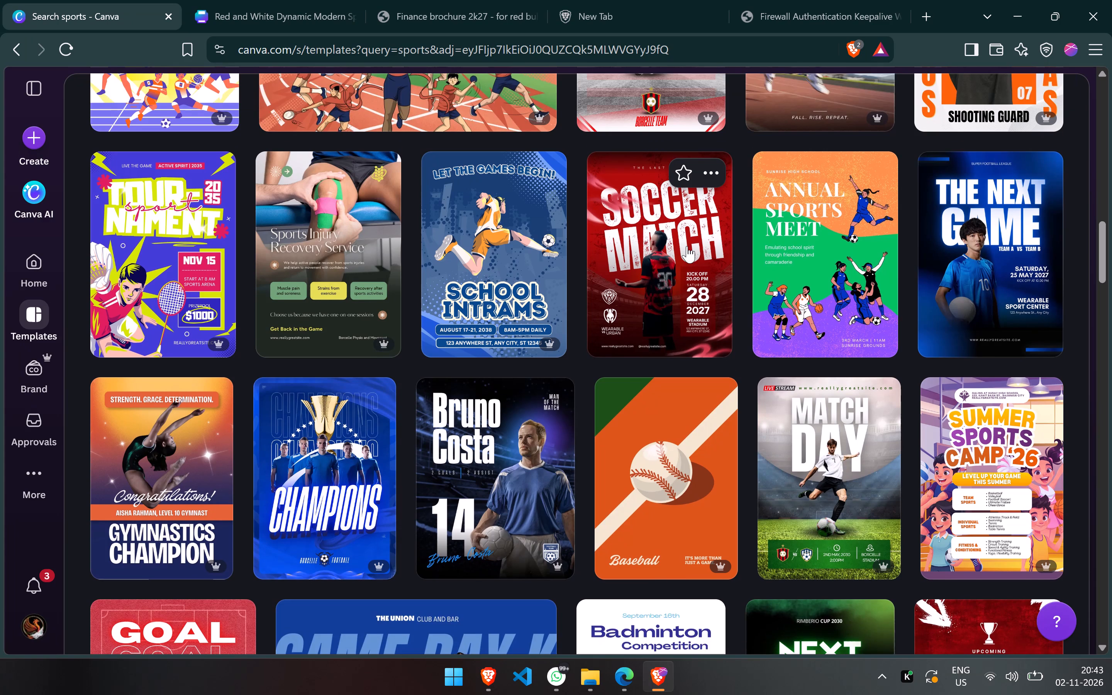
scroll(687, 246, down, 4)
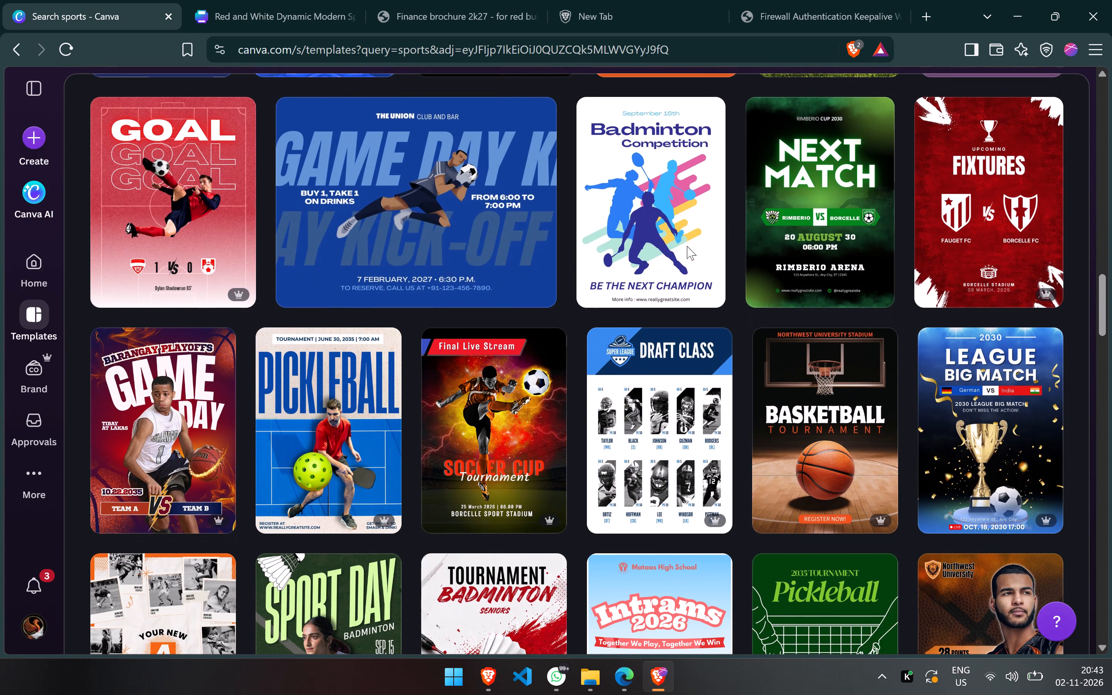
scroll(687, 246, down, 2)
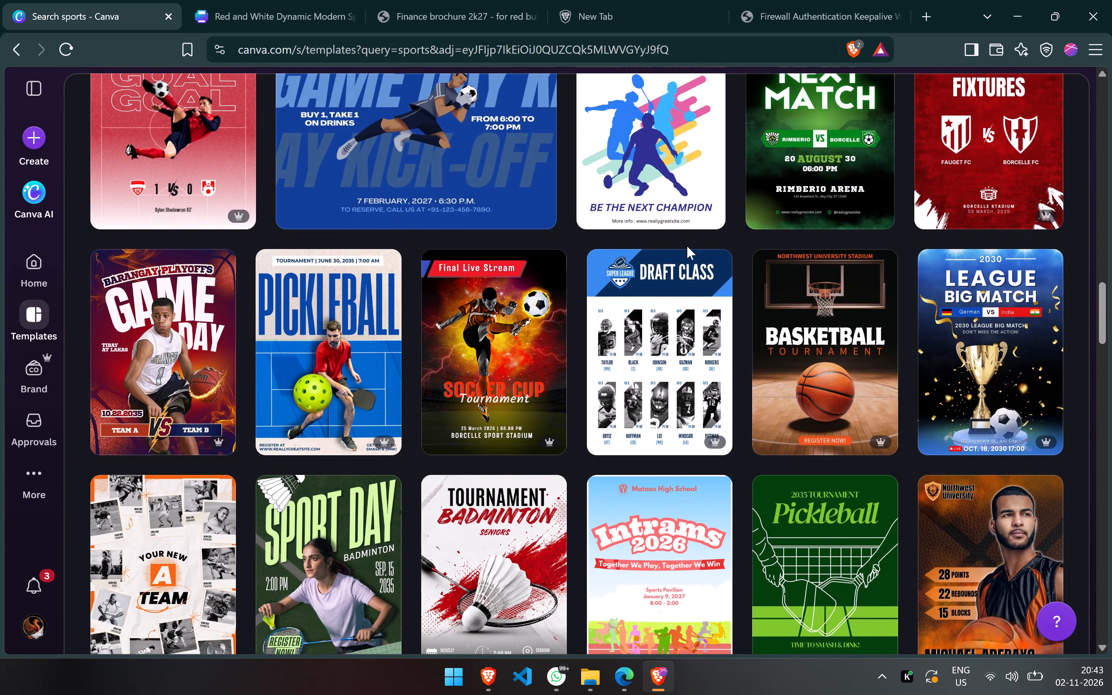
scroll(687, 246, down, 3)
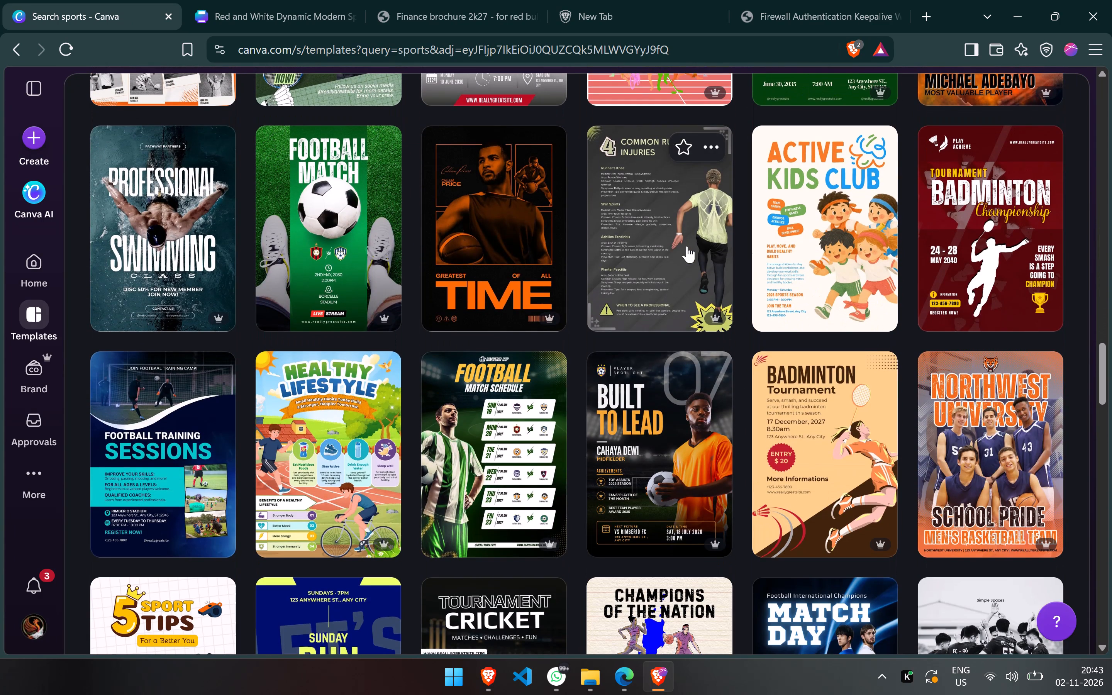
scroll(687, 246, down, 3)
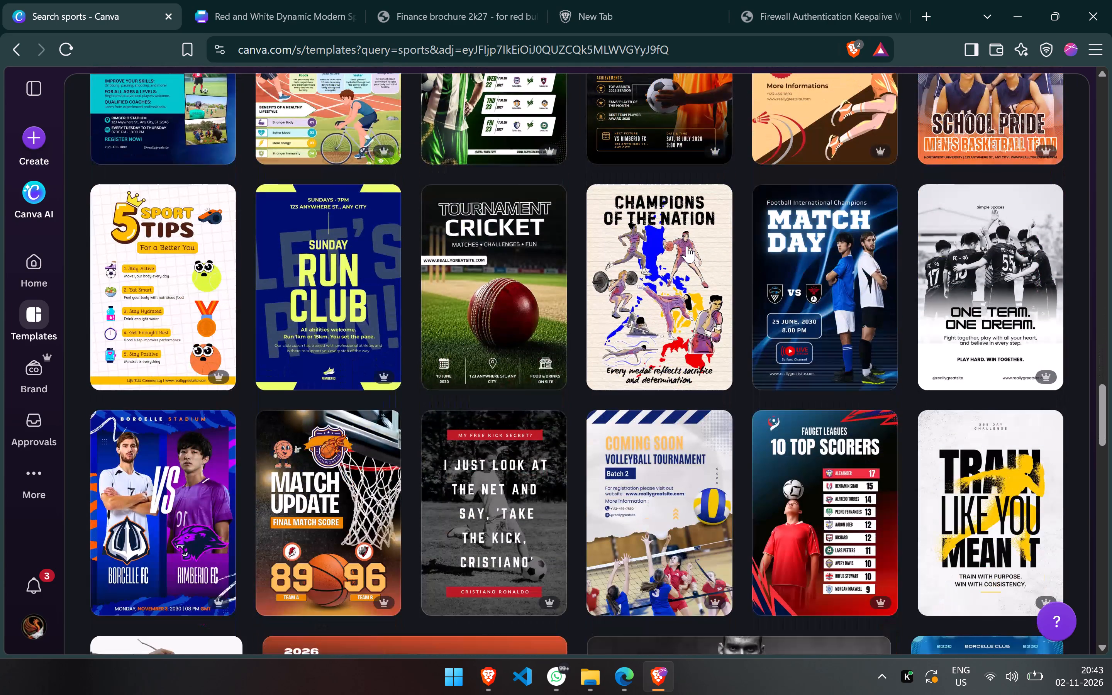
scroll(687, 246, down, 5)
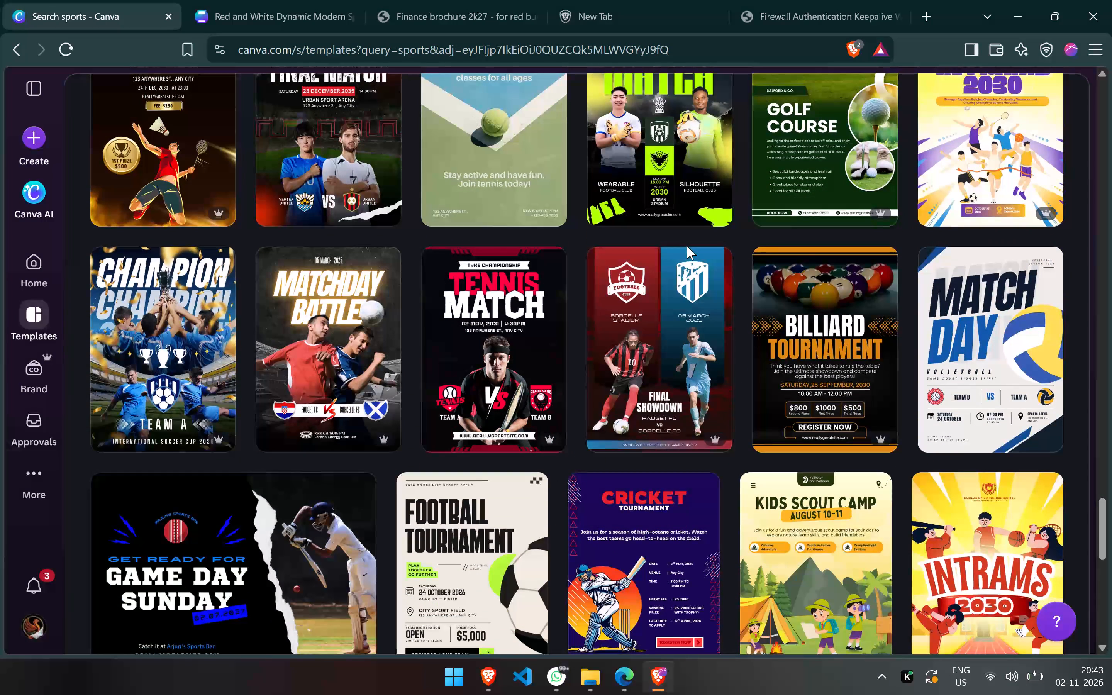
scroll(687, 246, down, 1)
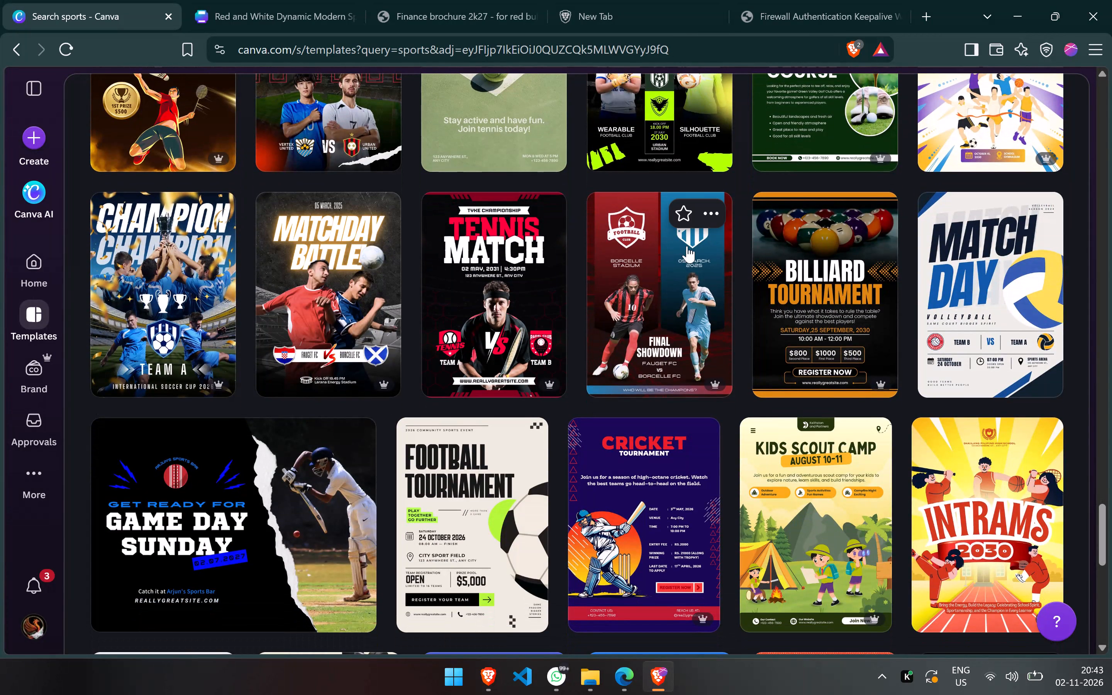
scroll(687, 246, down, 1)
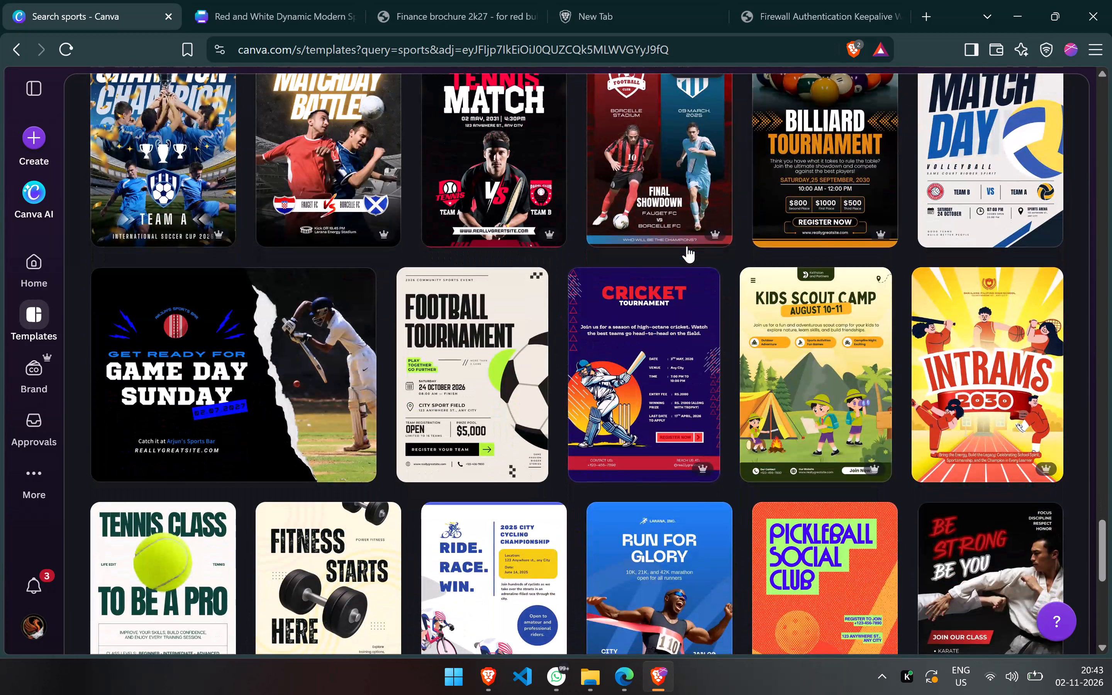
scroll(687, 246, down, 2)
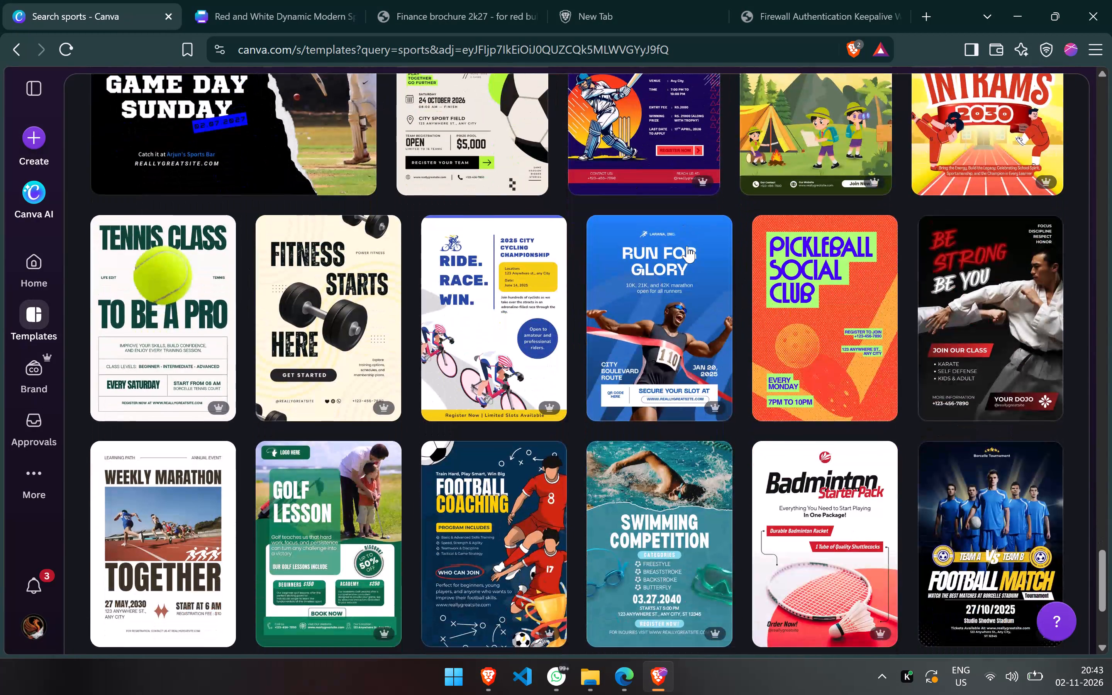
scroll(687, 246, down, 4)
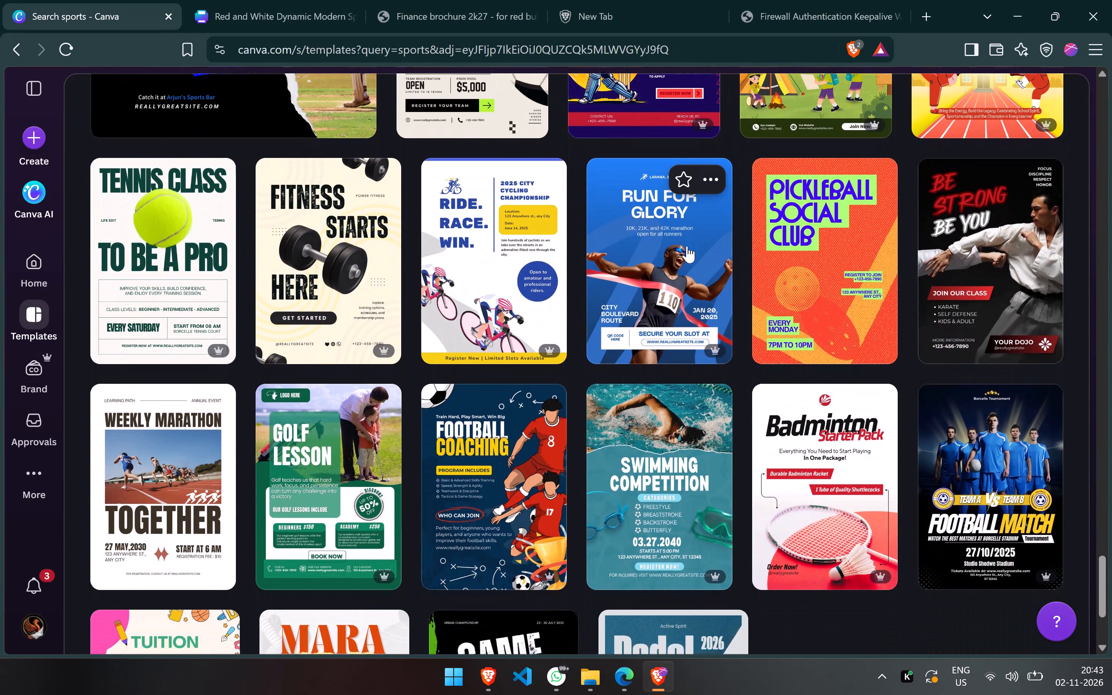
scroll(687, 246, down, 1)
Switch to the table poster design and star the White Bold Minimal Running Event Poster template.
key(alt+Tab)
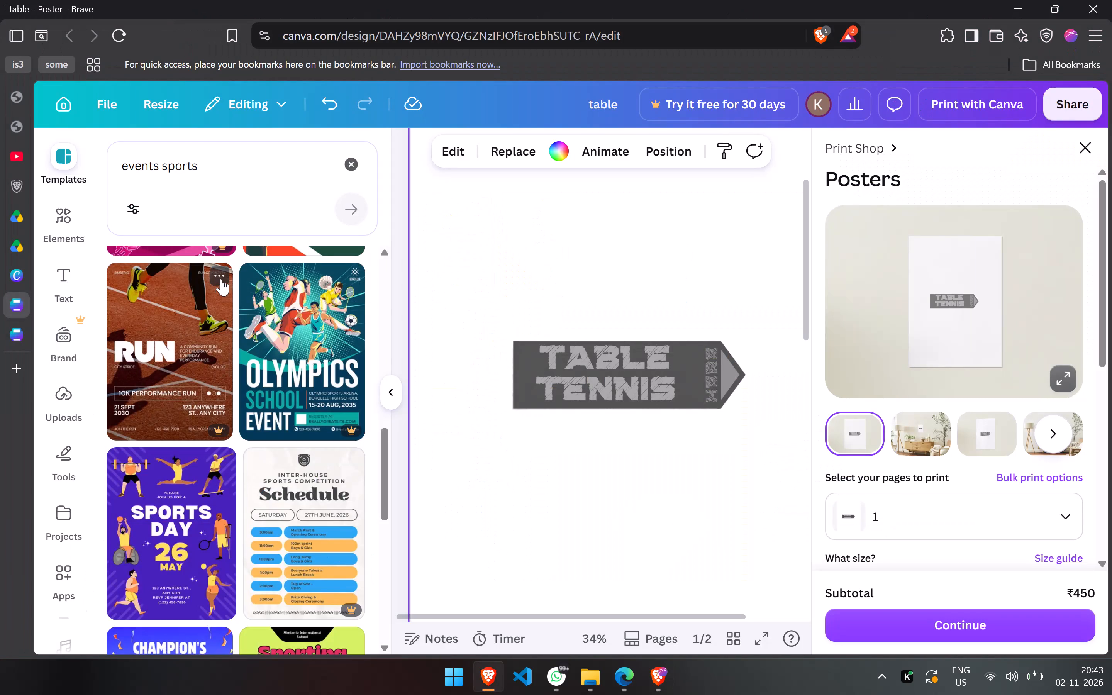
click(221, 279)
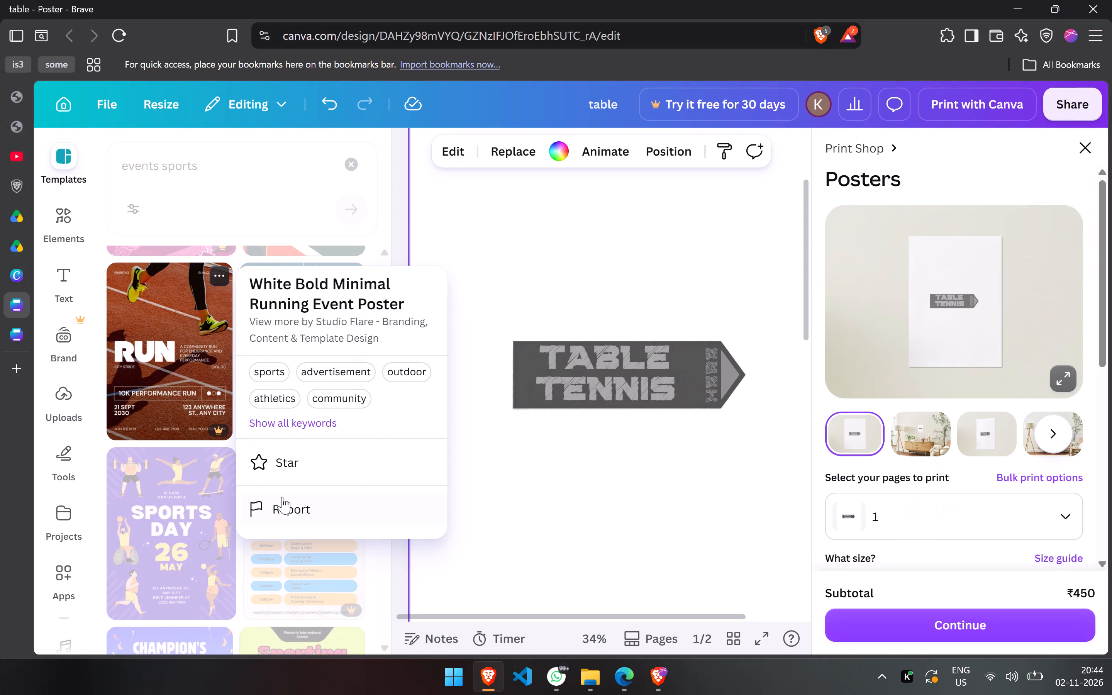
click(296, 458)
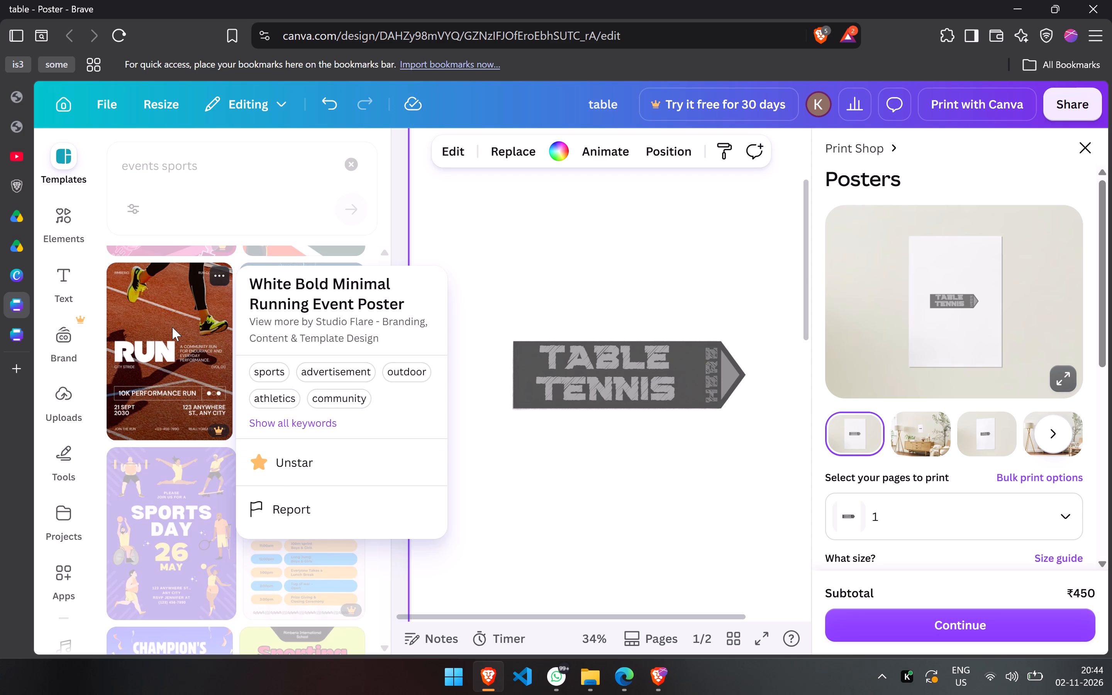
click(172, 327)
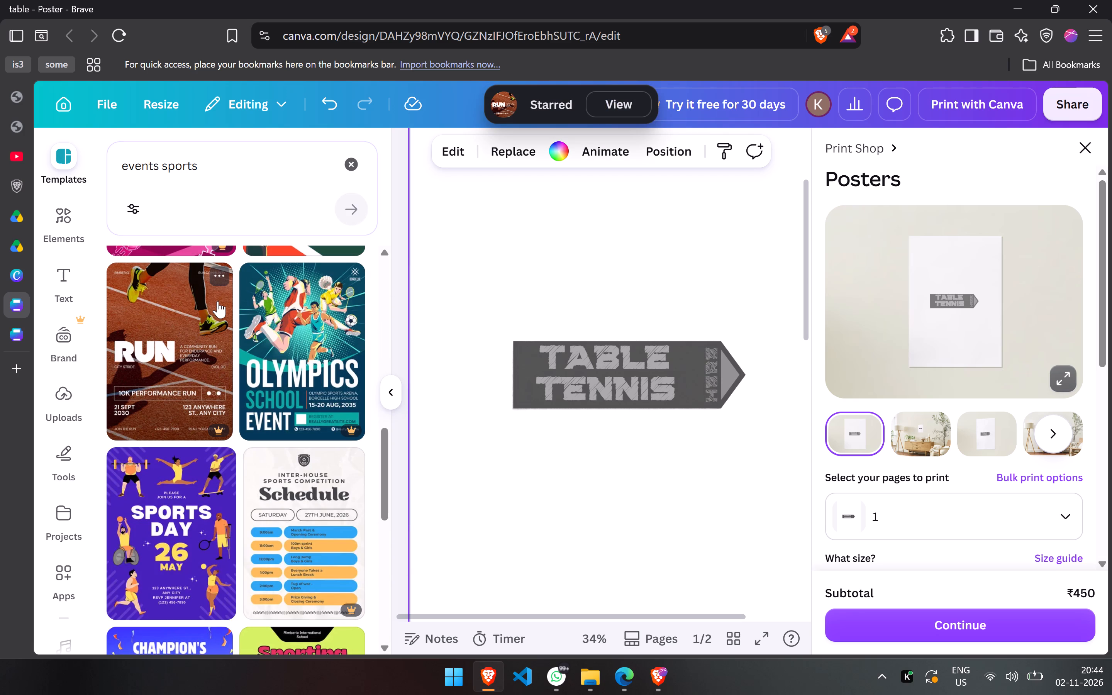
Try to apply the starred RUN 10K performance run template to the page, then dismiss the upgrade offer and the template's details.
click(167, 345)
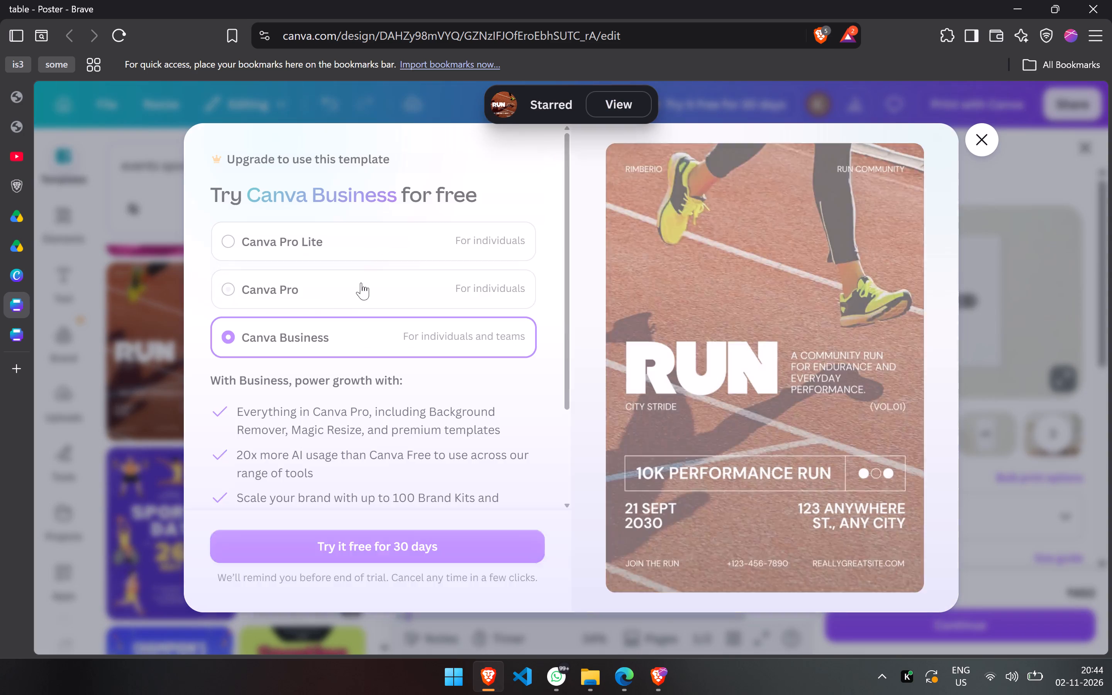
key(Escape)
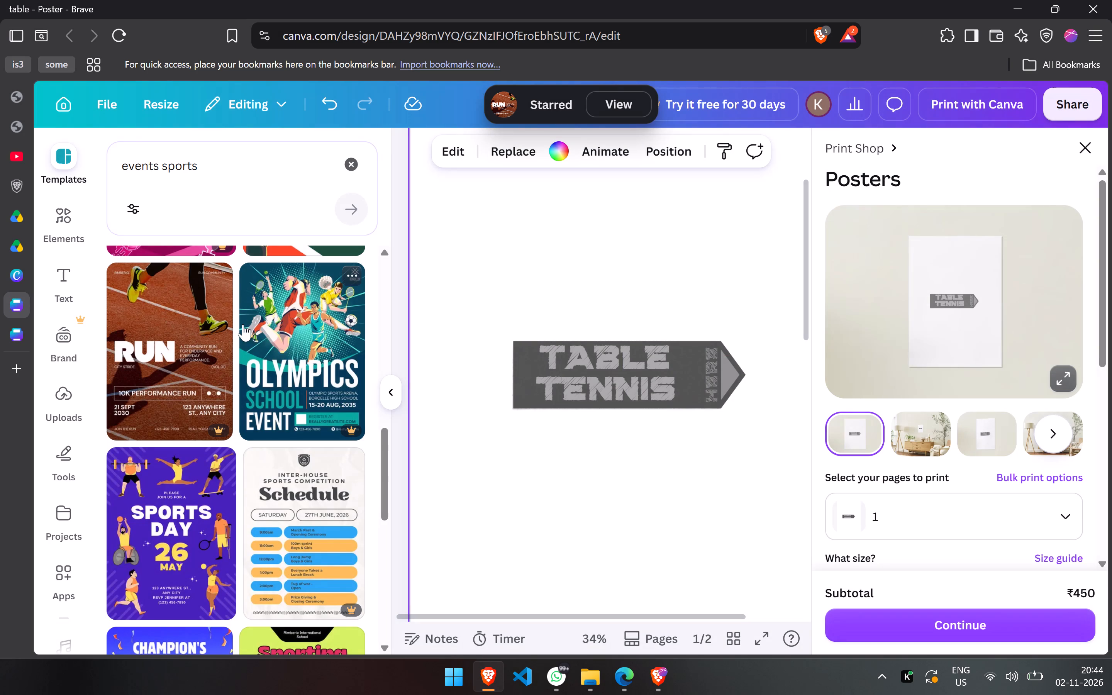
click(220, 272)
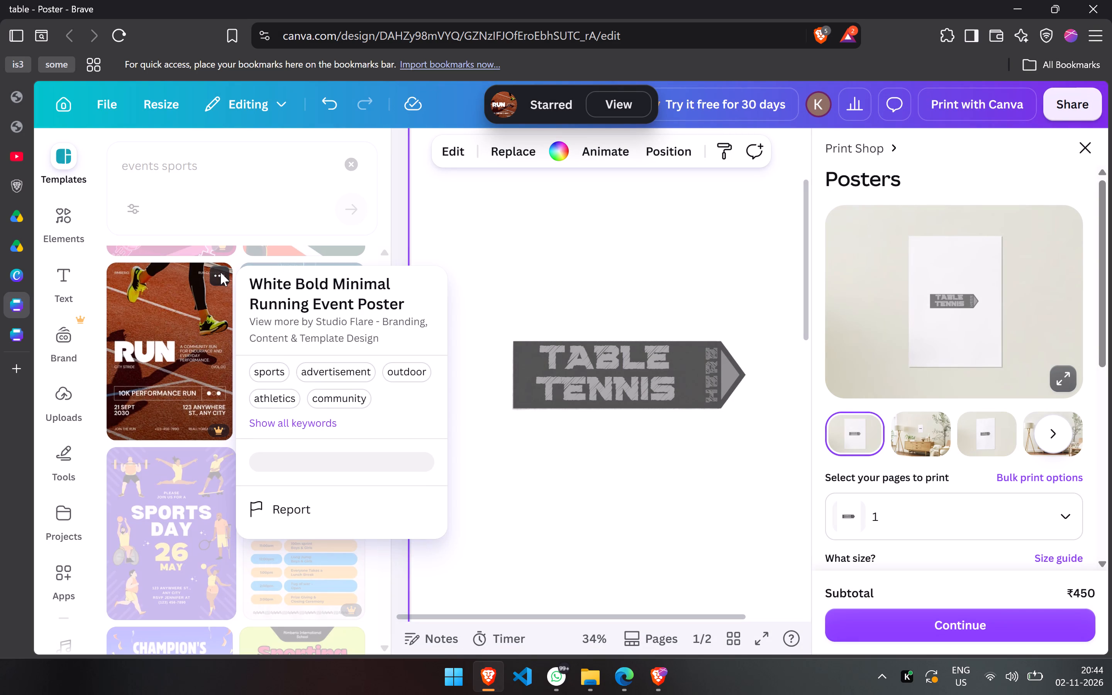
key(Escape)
Return to the sports template search and look through the remaining poster results for a suitable design.
key(alt+Tab)
scroll(498, 261, down, 1)
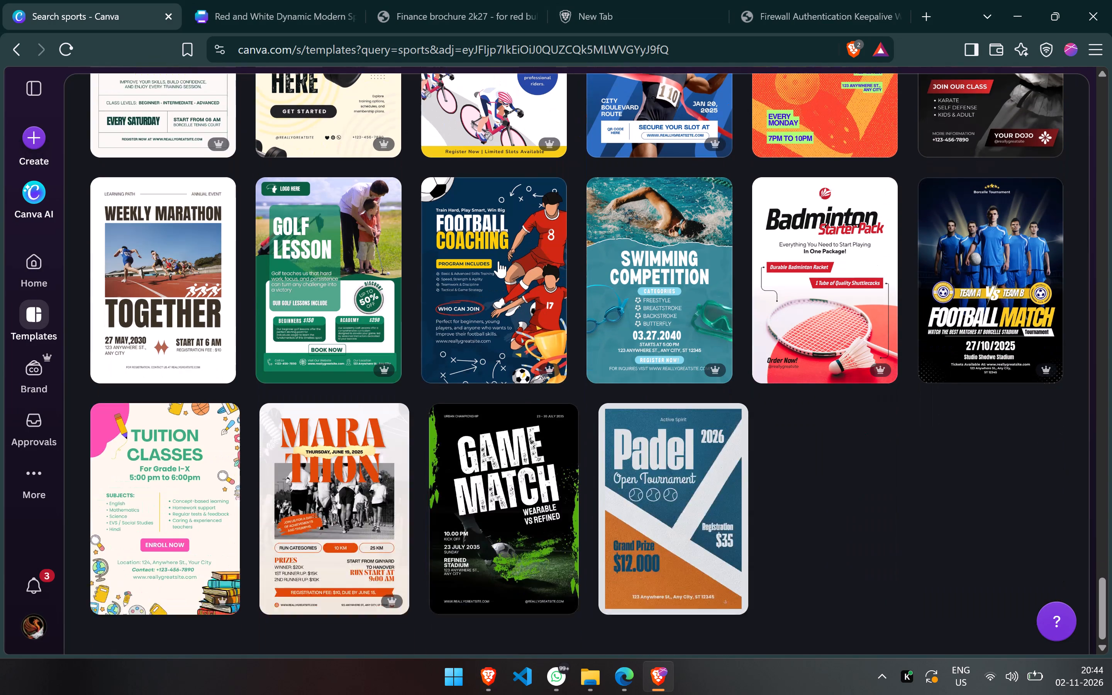
scroll(498, 261, down, 4)
scroll(498, 261, up, 1)
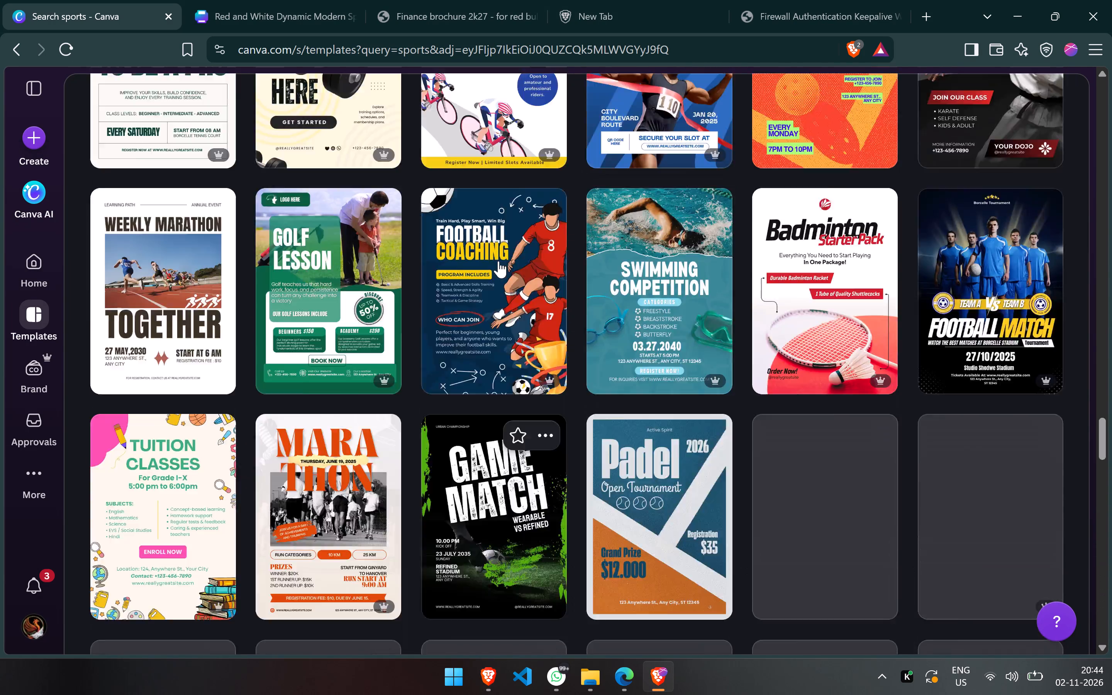
scroll(498, 261, up, 1)
scroll(498, 261, down, 6)
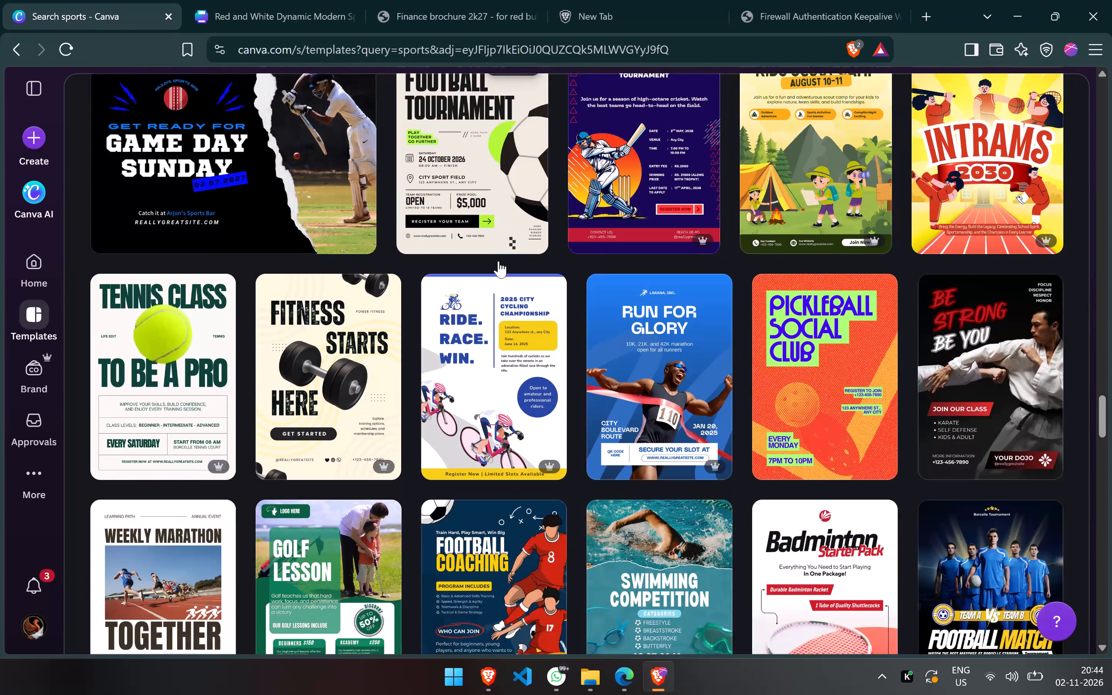
scroll(498, 261, down, 3)
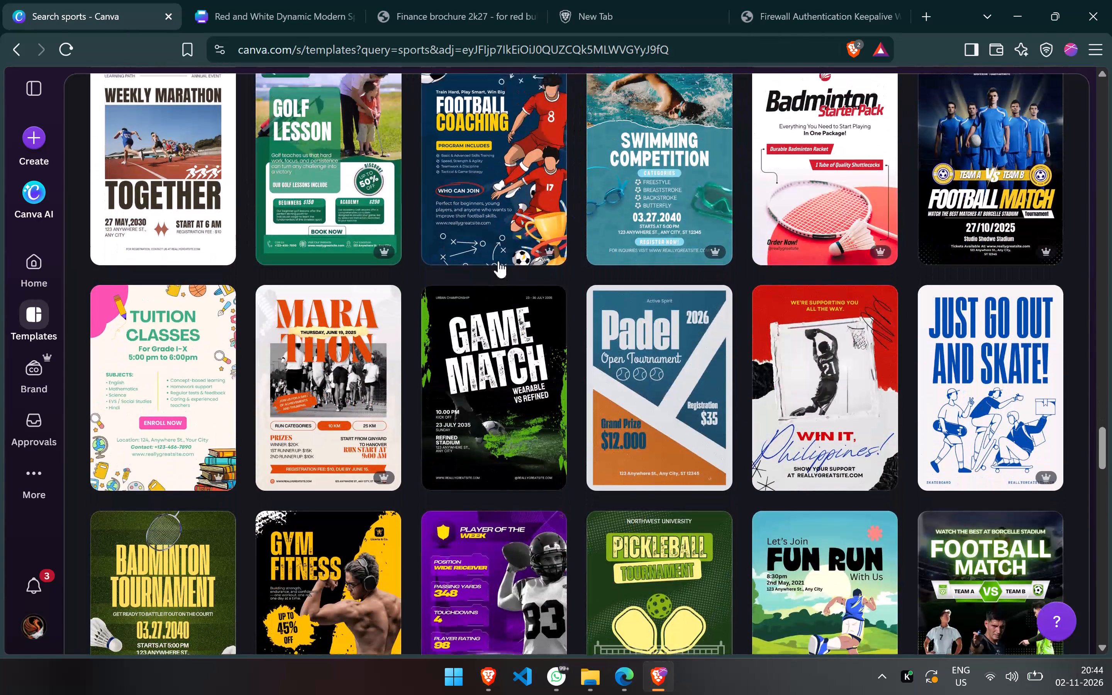
scroll(498, 261, down, 3)
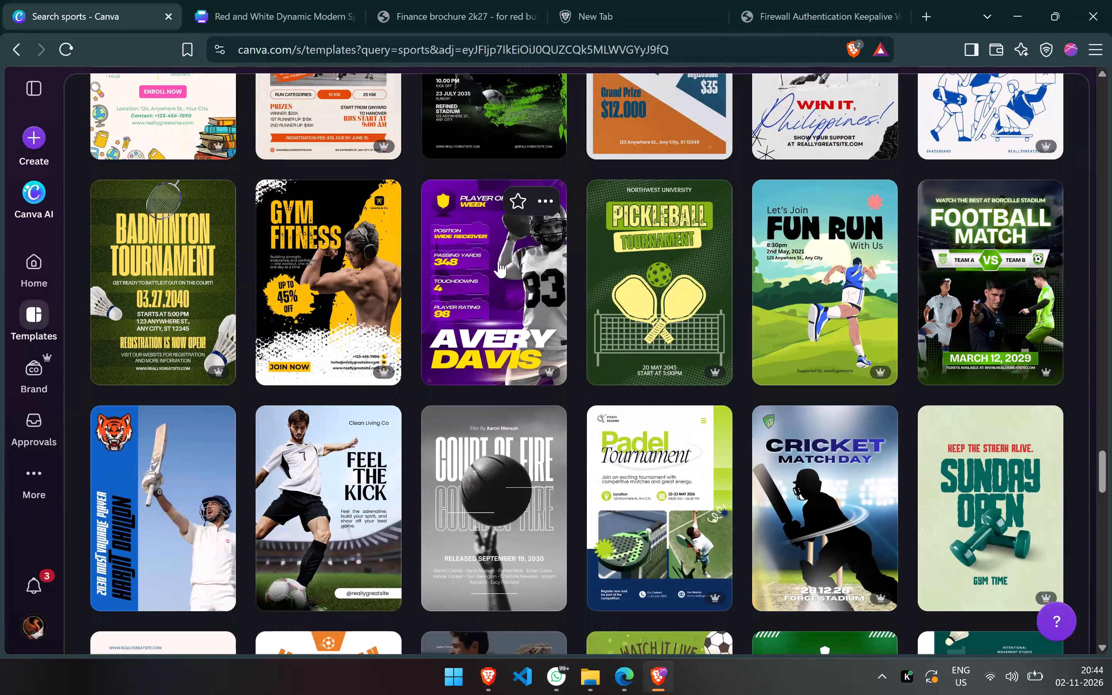
scroll(498, 261, up, 17)
scroll(498, 261, up, 15)
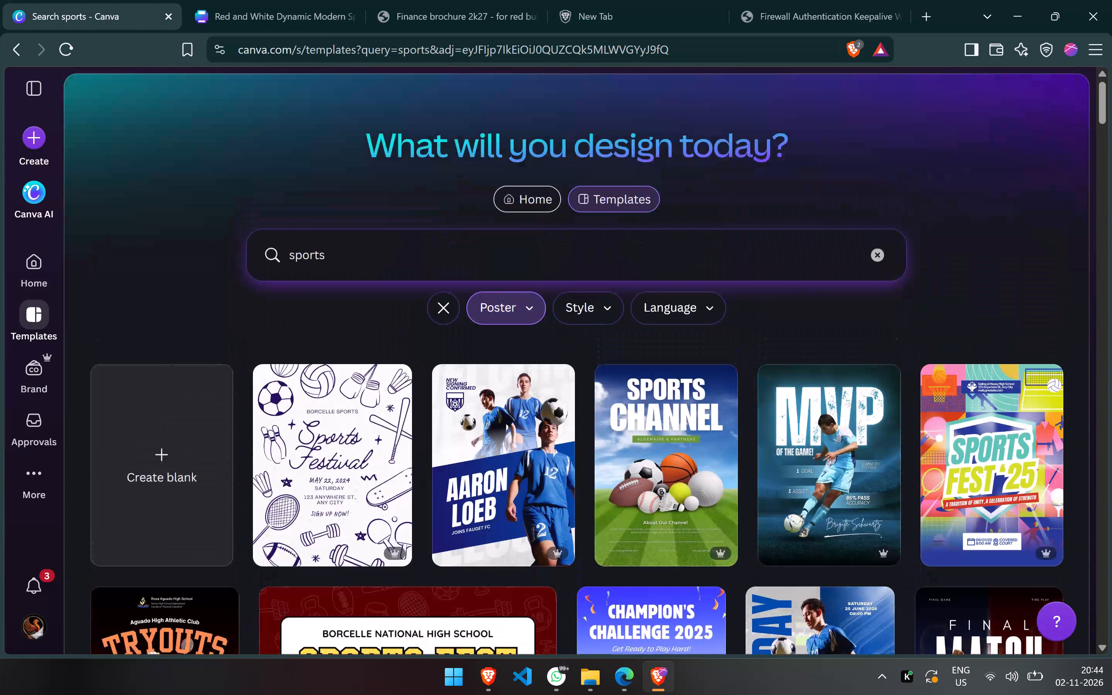
Refine the Poster template search to "sports orange".
click(491, 258)
key(space)
text(orange)
key(Return)
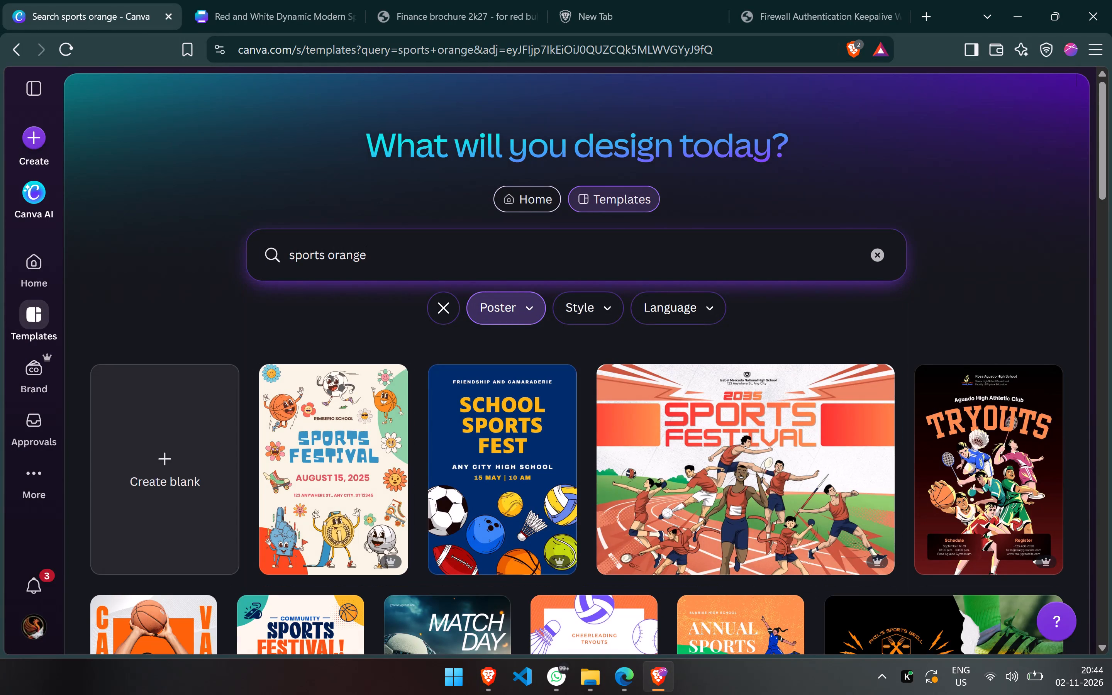
Find the Orange Black and White Bold Sports Motivation Poster among the orange sports templates and open it for editing in a new tab.
scroll(491, 258, down, 3)
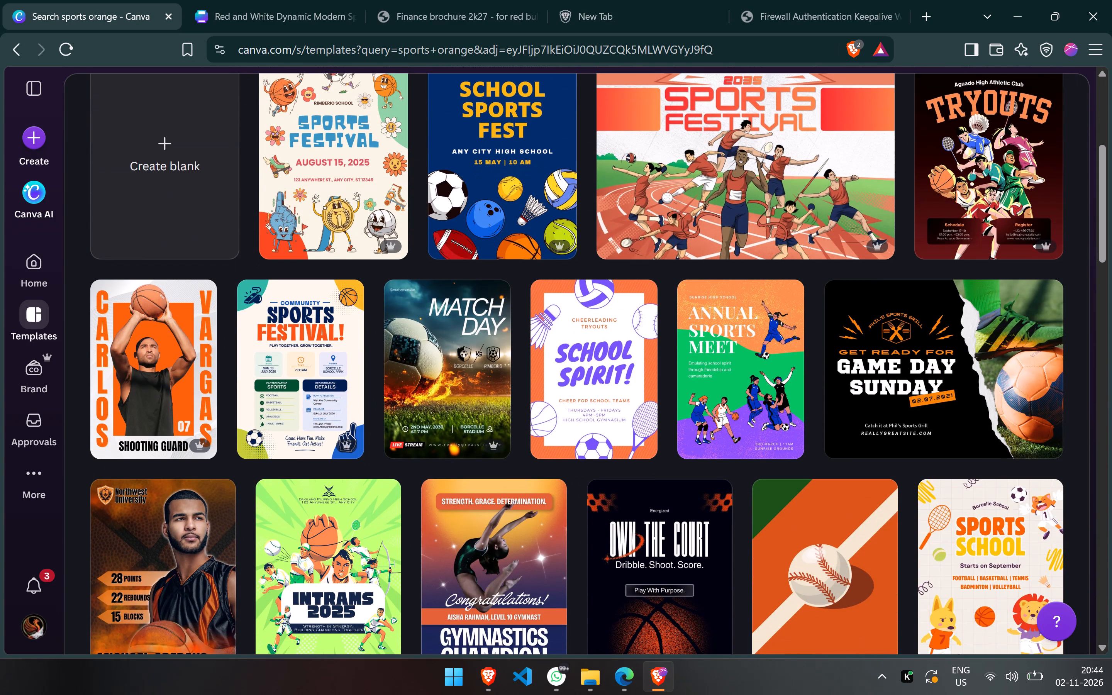
scroll(491, 258, down, 3)
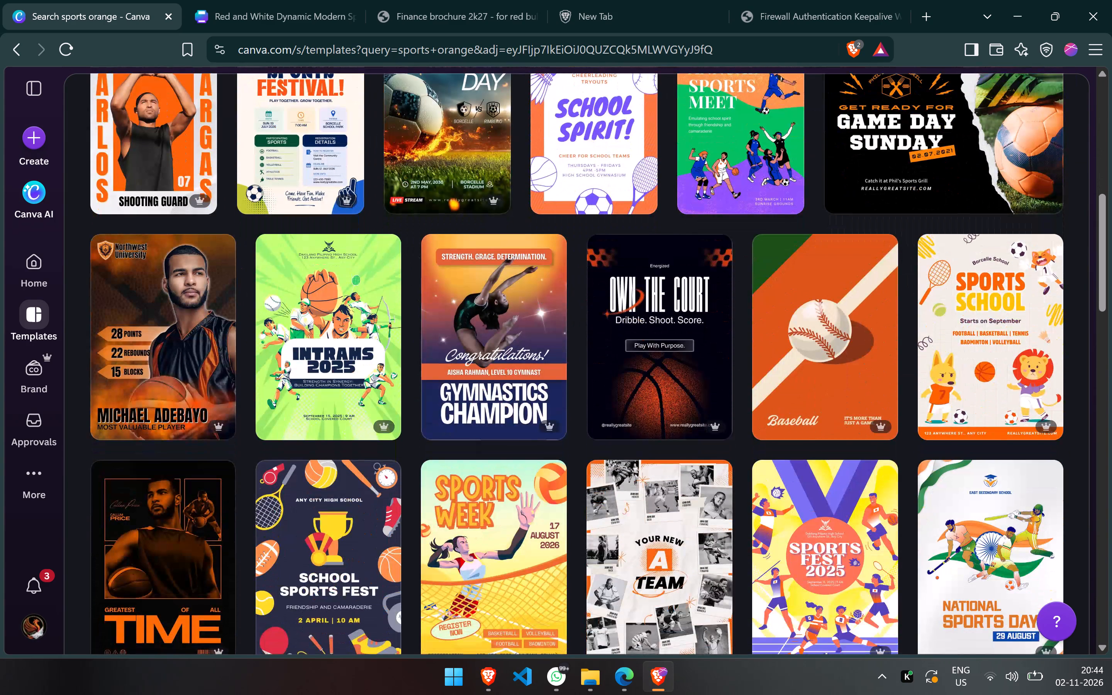
scroll(491, 258, down, 1)
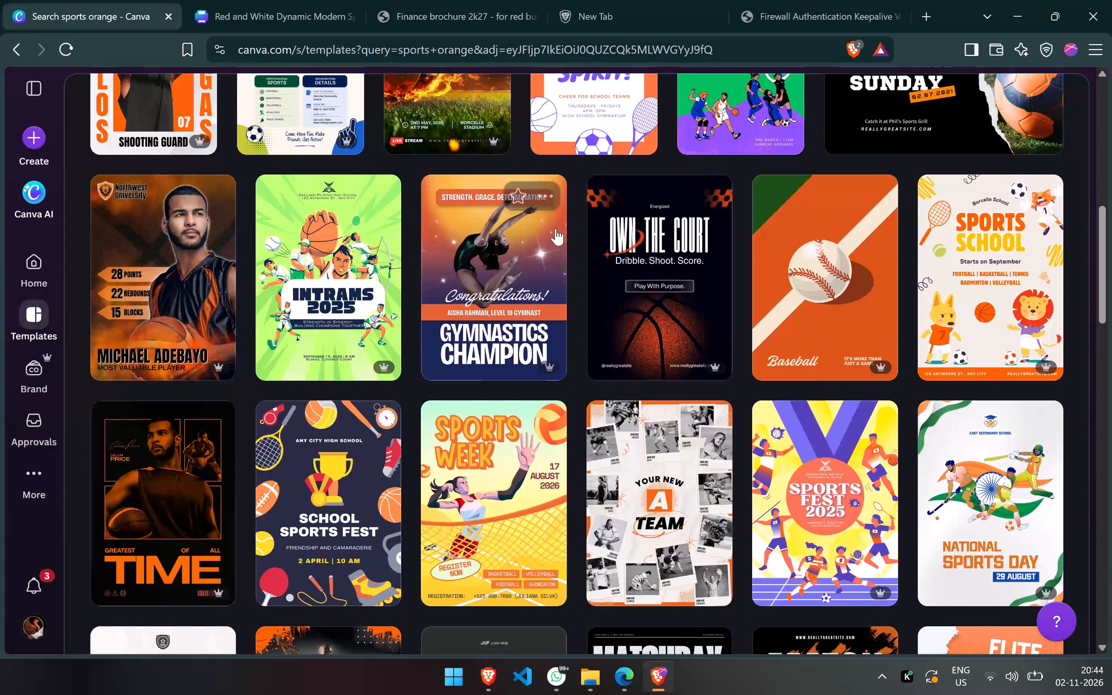
click(662, 249)
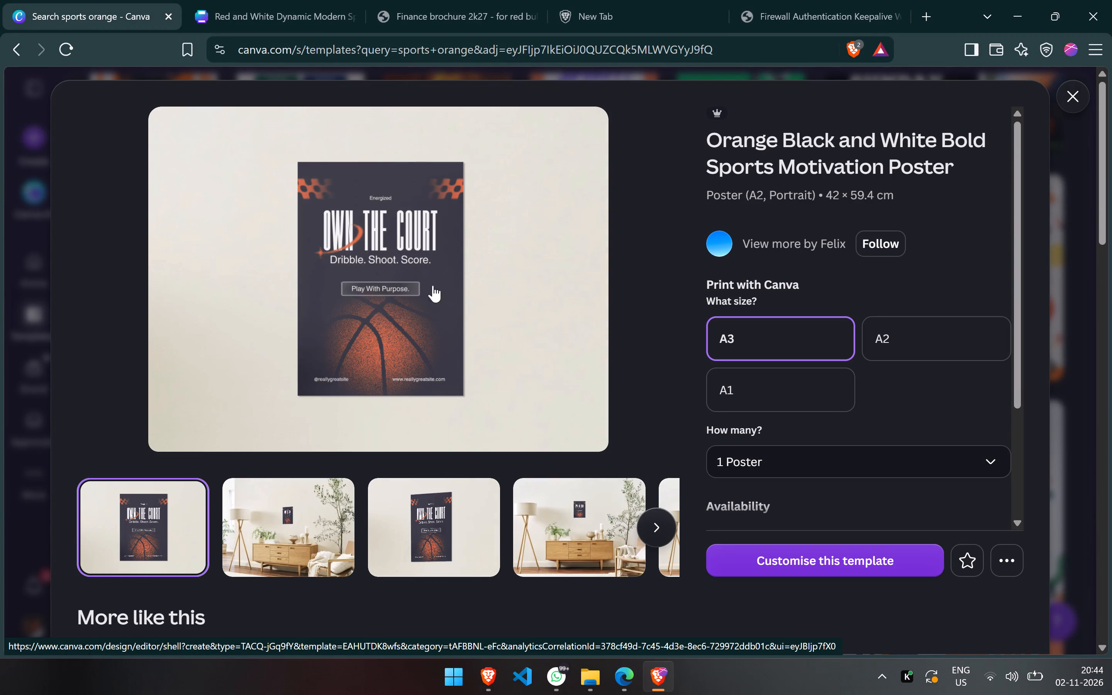
scroll(787, 444, down, 1)
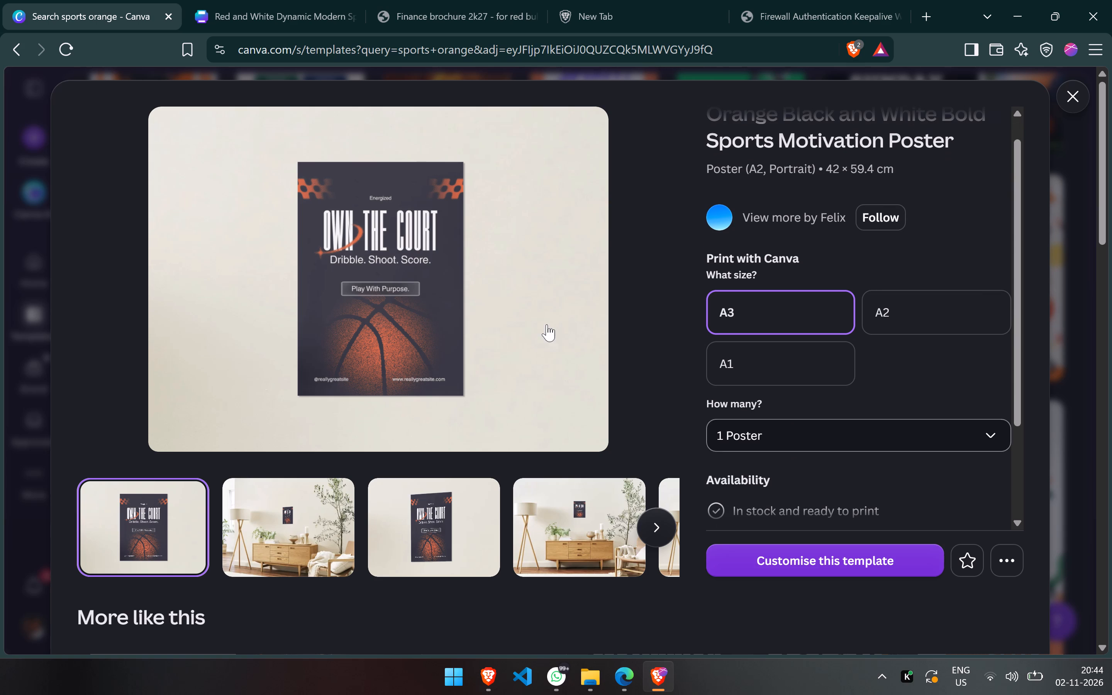
right_click(446, 315)
click(486, 333)
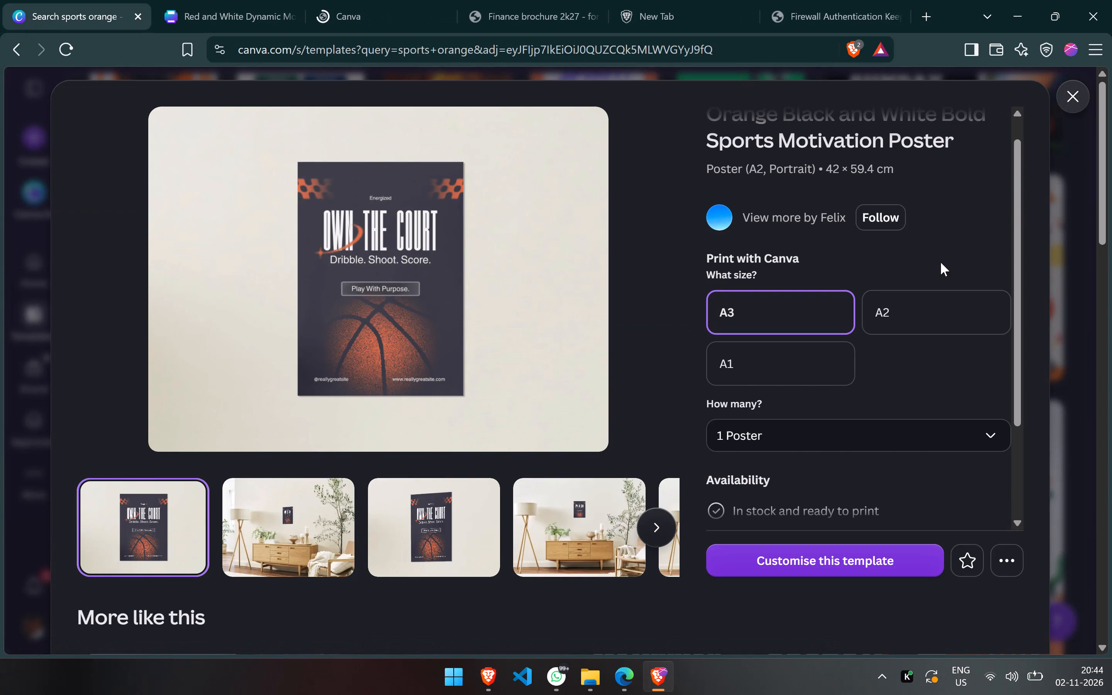
Close the Orange Black and White Bold Sports Motivation Poster's details and return to the "sports orange" results.
scroll(845, 390, down, 3)
click(1072, 103)
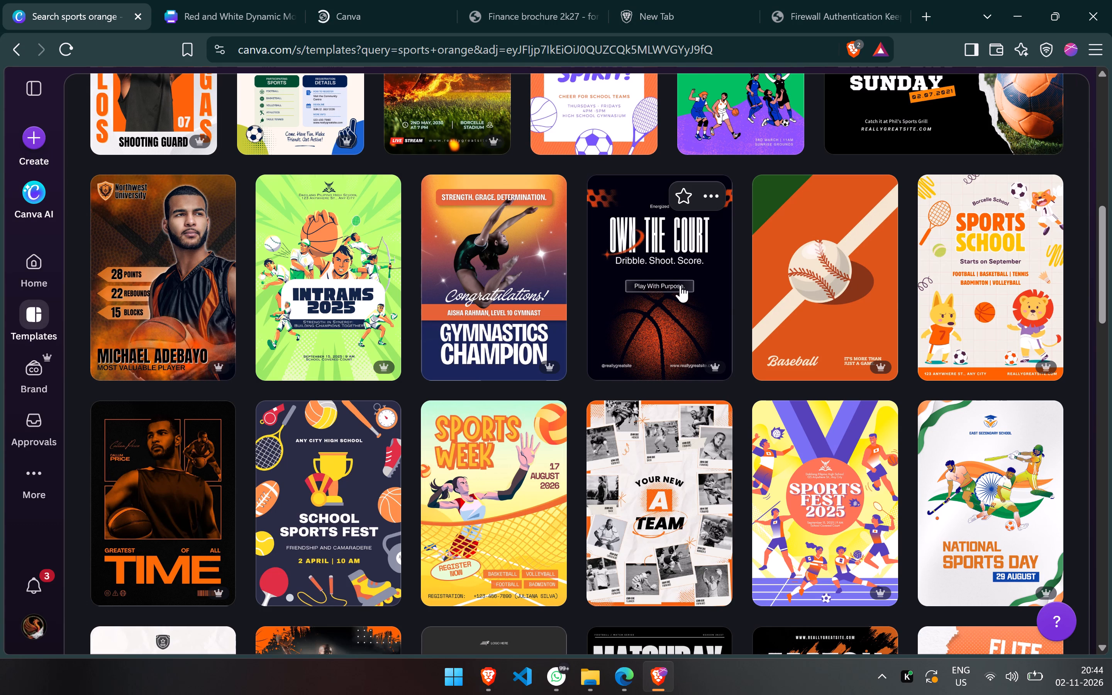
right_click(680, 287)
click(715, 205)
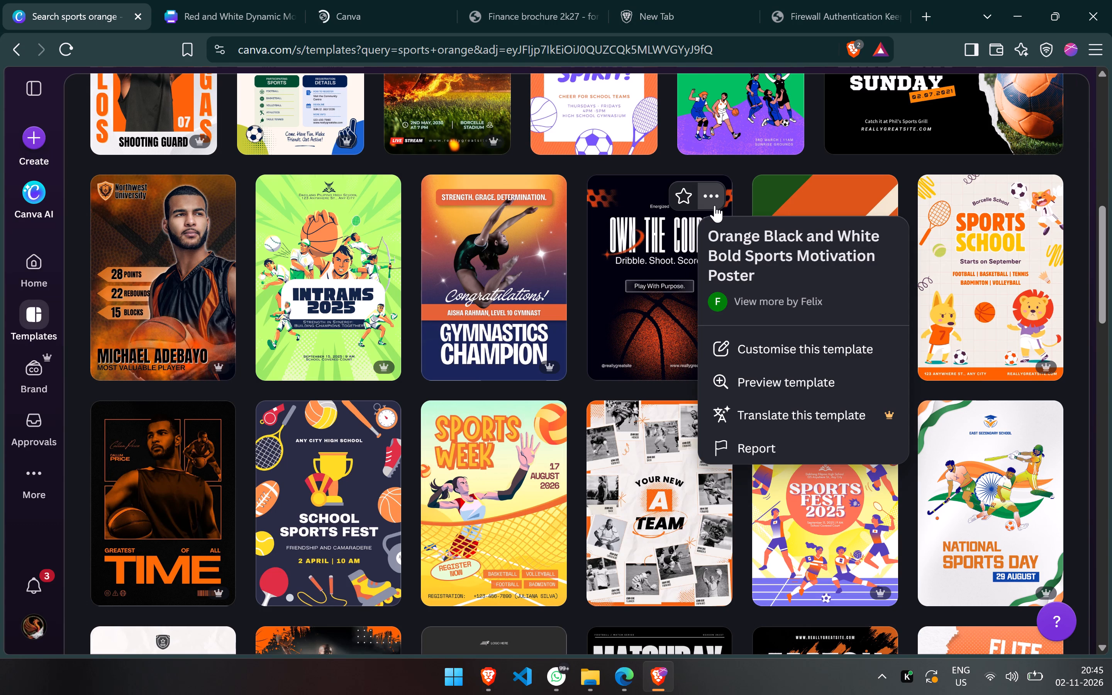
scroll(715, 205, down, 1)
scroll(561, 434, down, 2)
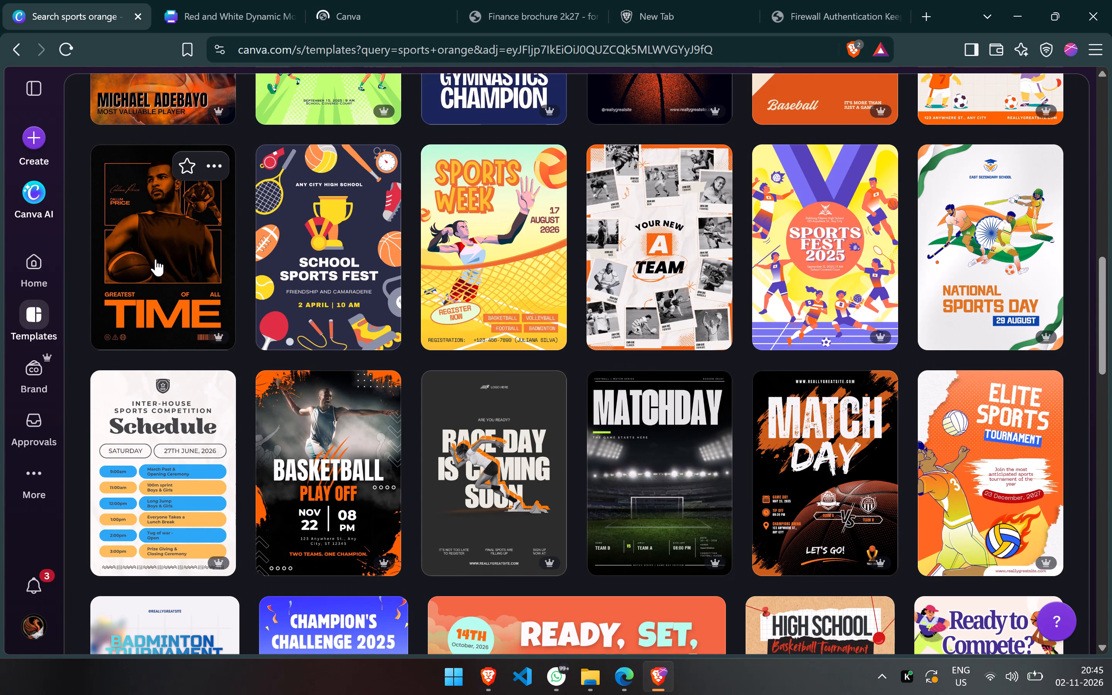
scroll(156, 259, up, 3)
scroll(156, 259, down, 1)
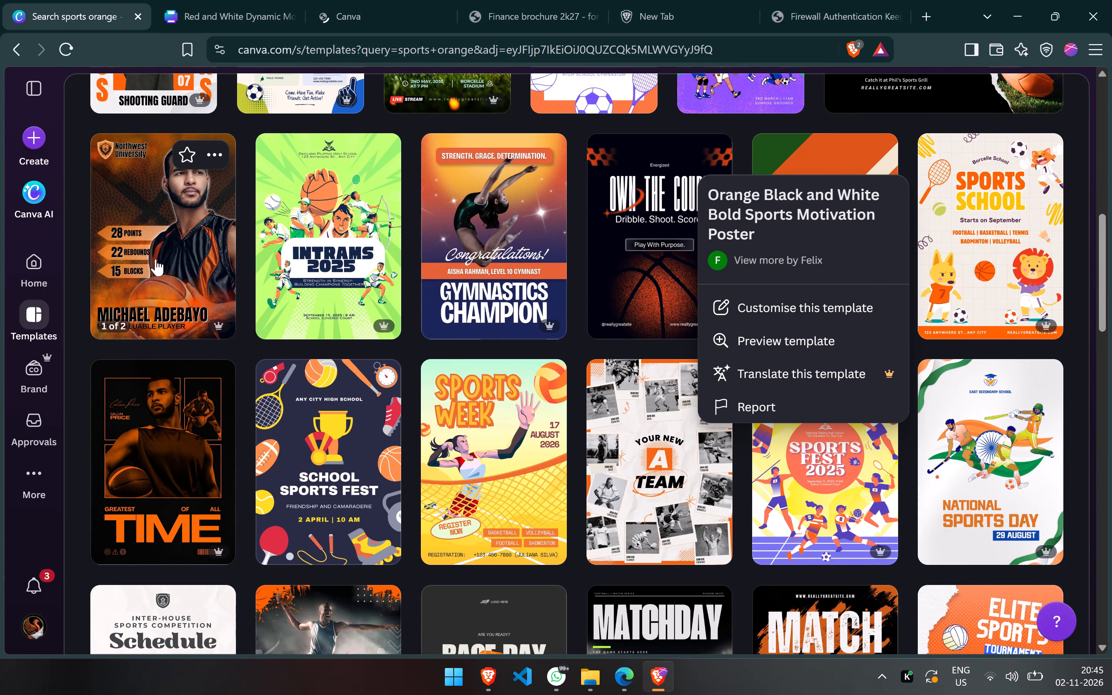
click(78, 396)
Open the Orange Bold Minimalist Marathon Run Sports Event Poster for editing in a new tab and close its details.
scroll(78, 396, down, 1)
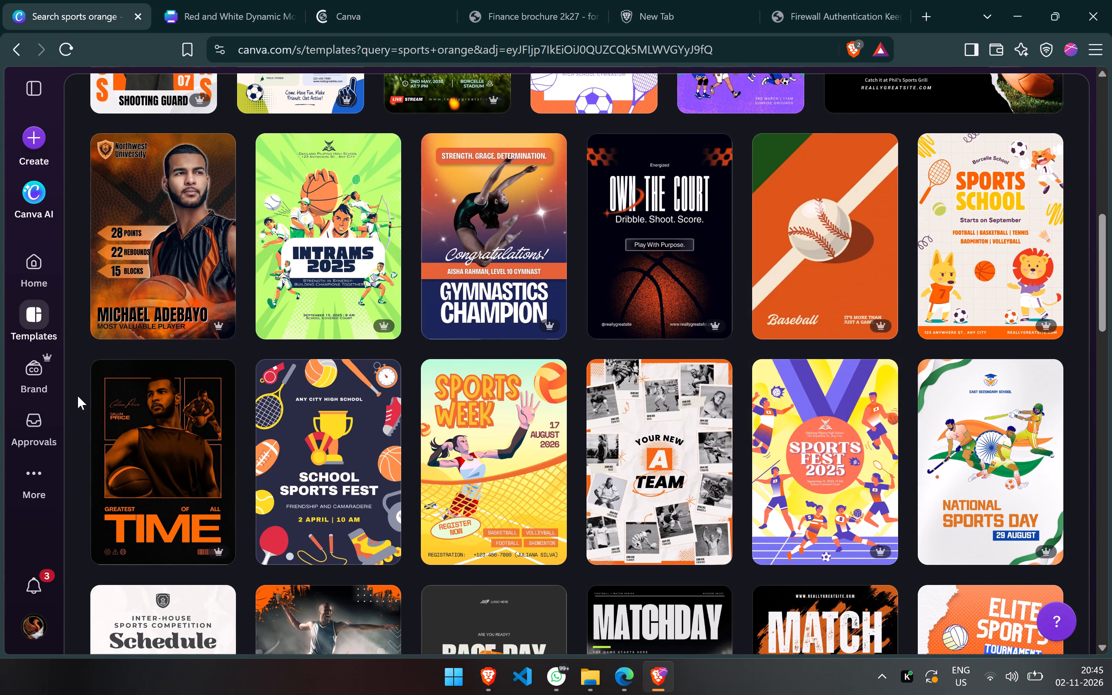
scroll(78, 396, down, 3)
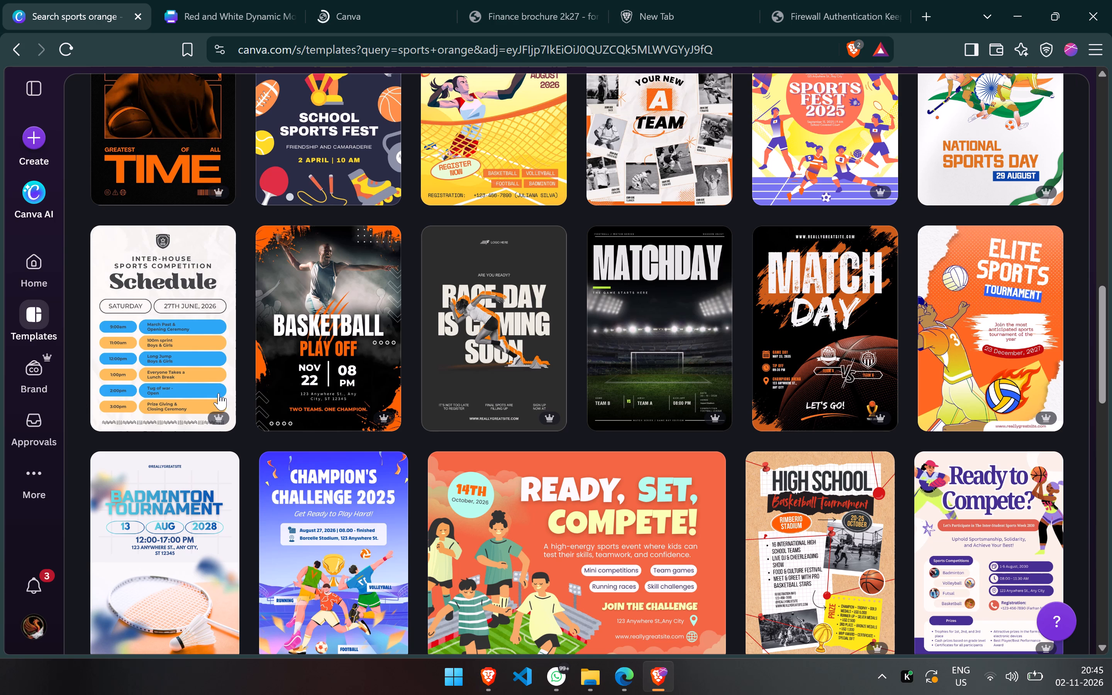
right_click(484, 340)
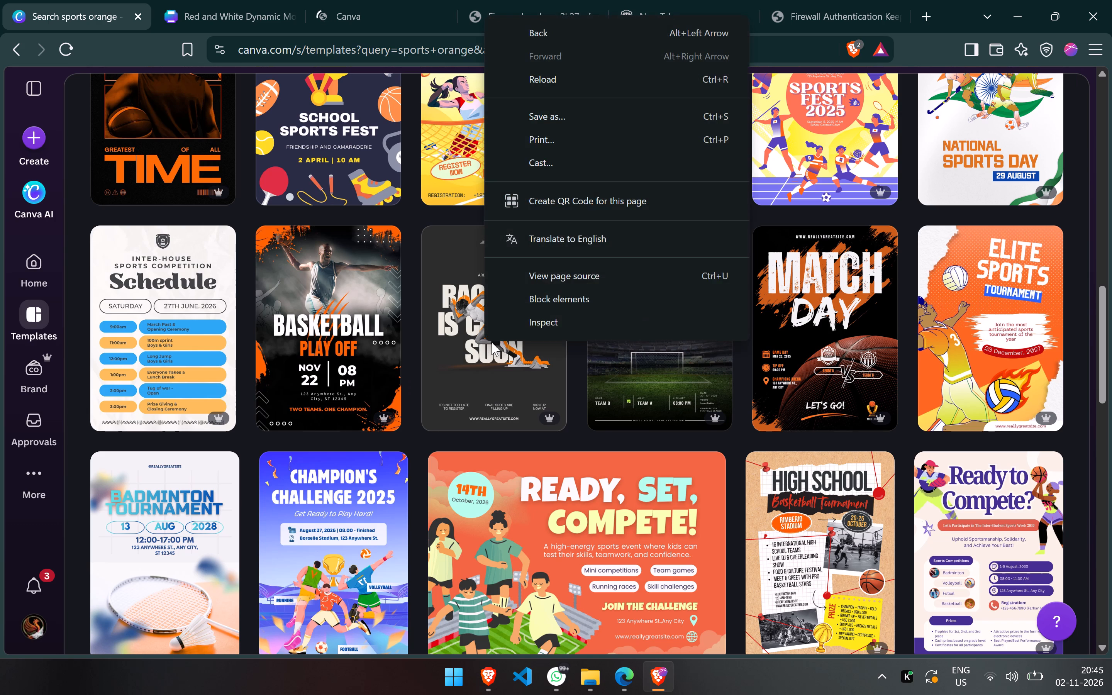
click(475, 364)
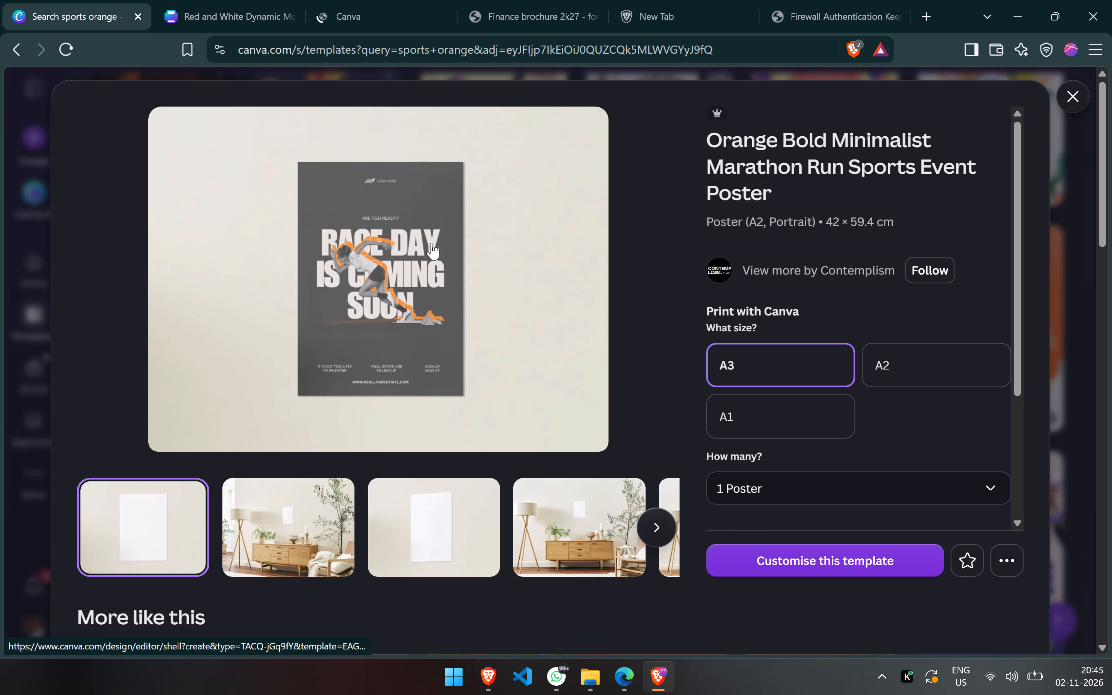
right_click(431, 243)
click(477, 260)
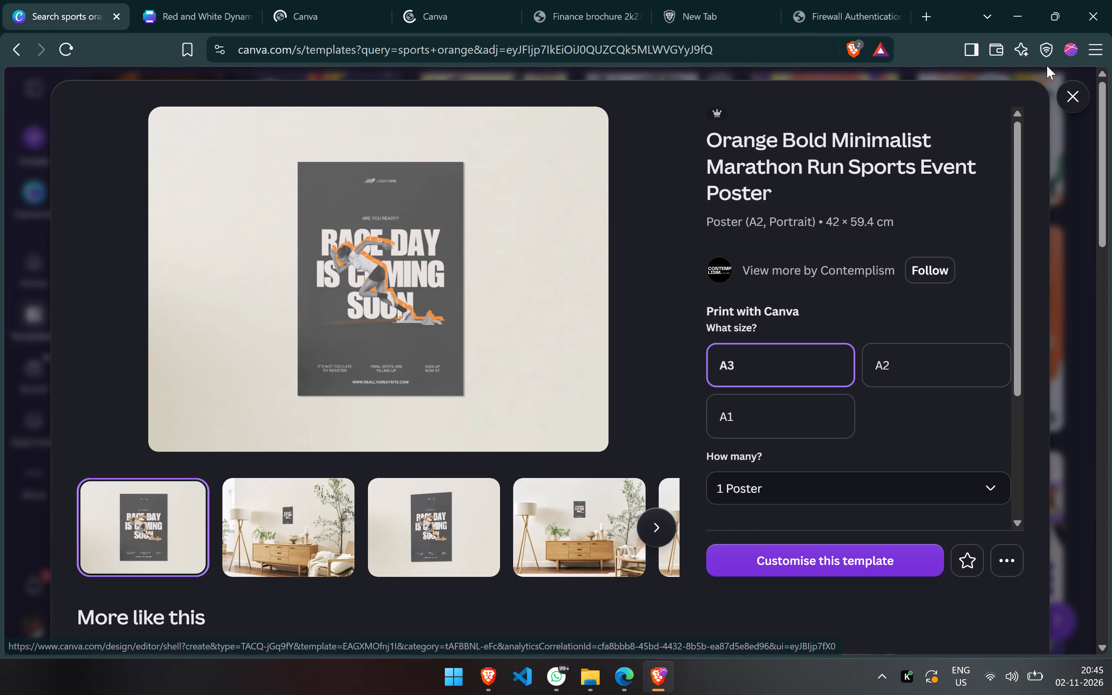
click(1059, 89)
Look through the remaining "sports orange" poster templates for further designs suitable for the table tennis event.
scroll(978, 249, down, 3)
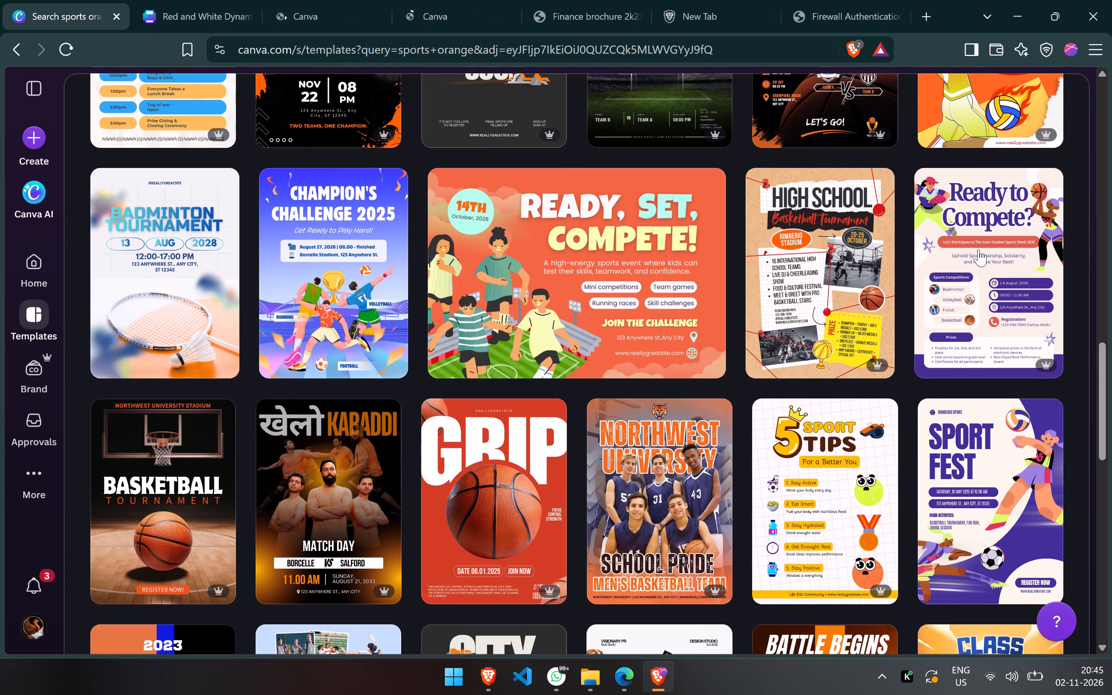
scroll(978, 249, down, 3)
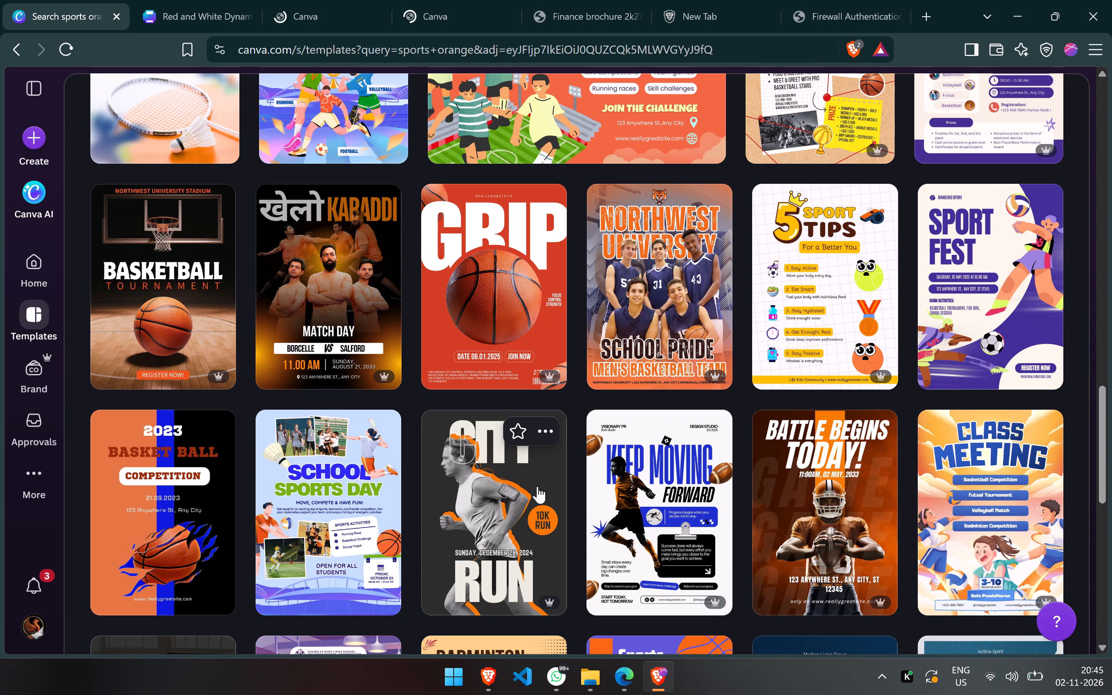
scroll(537, 486, down, 3)
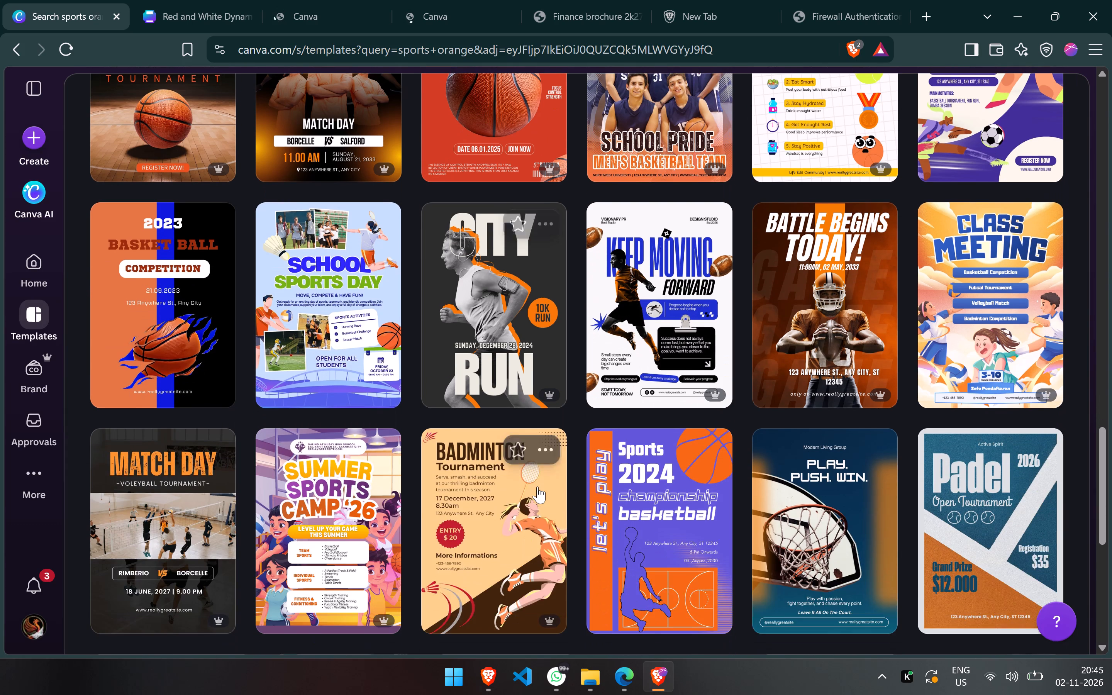
scroll(537, 486, down, 5)
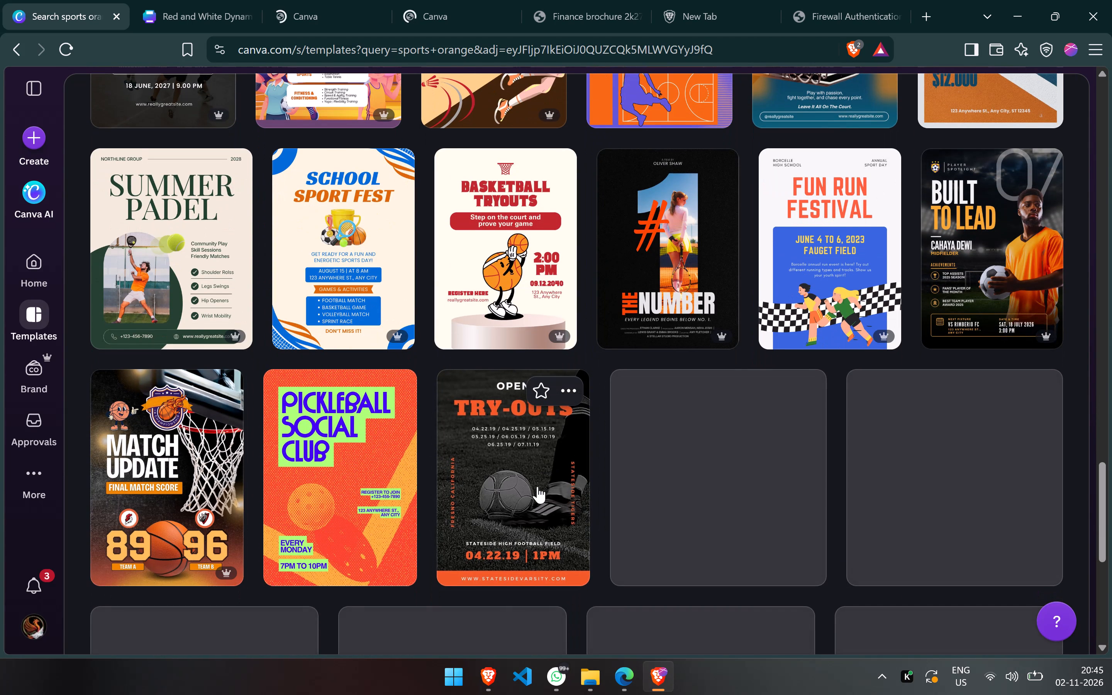
scroll(537, 486, down, 4)
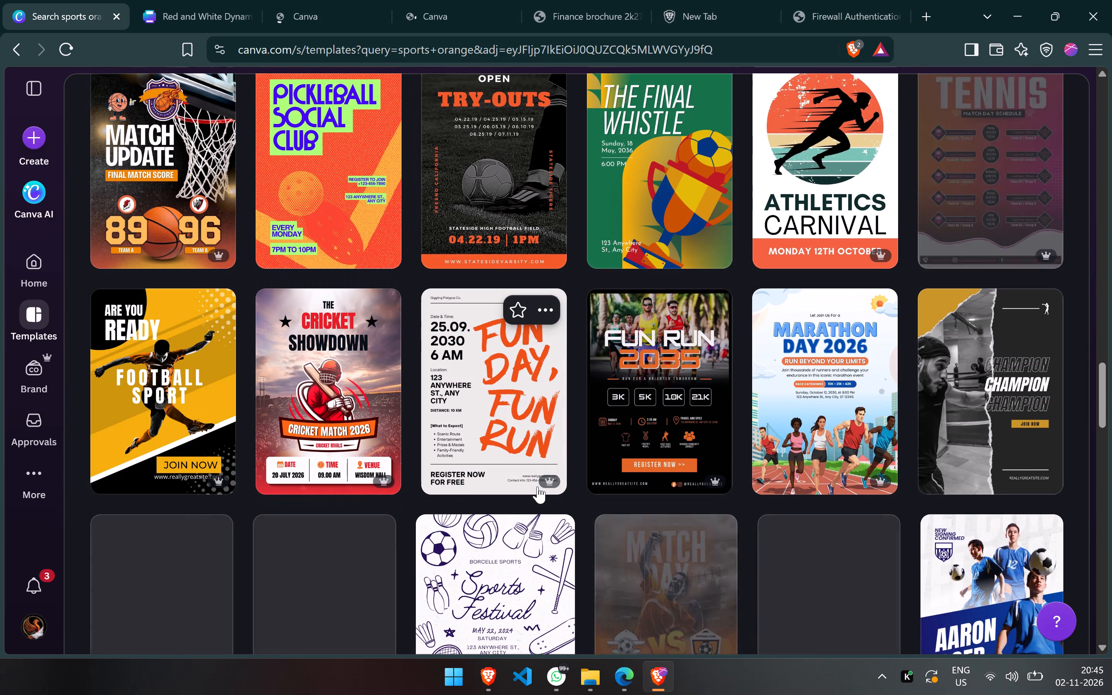
scroll(537, 486, down, 5)
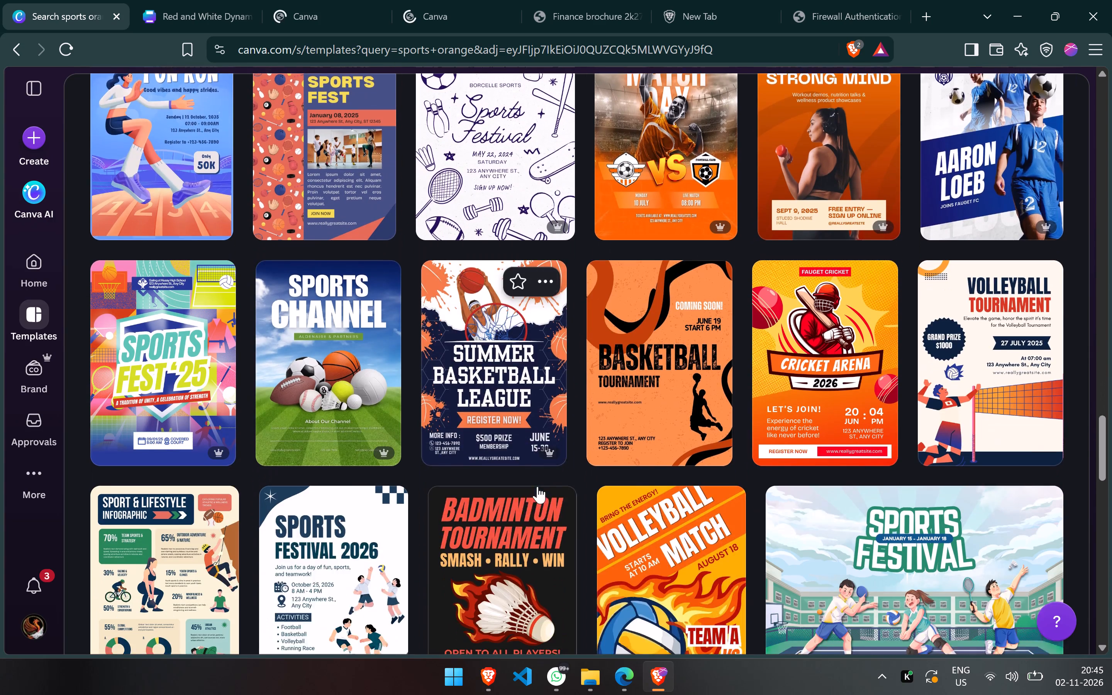
scroll(537, 486, down, 1)
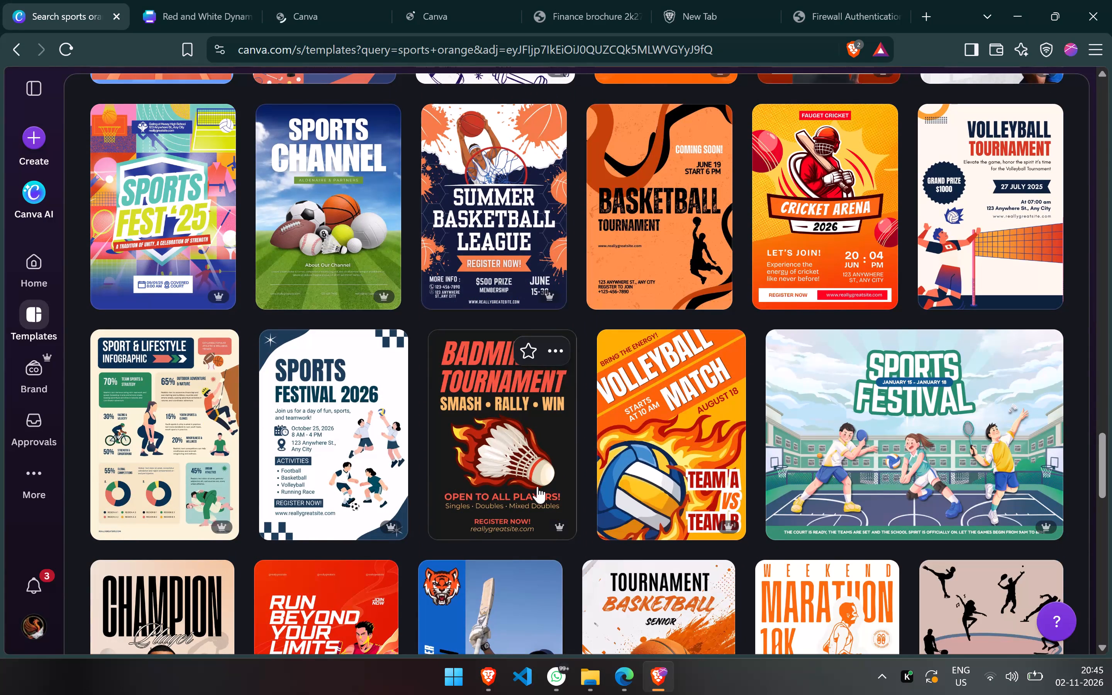
scroll(537, 486, down, 3)
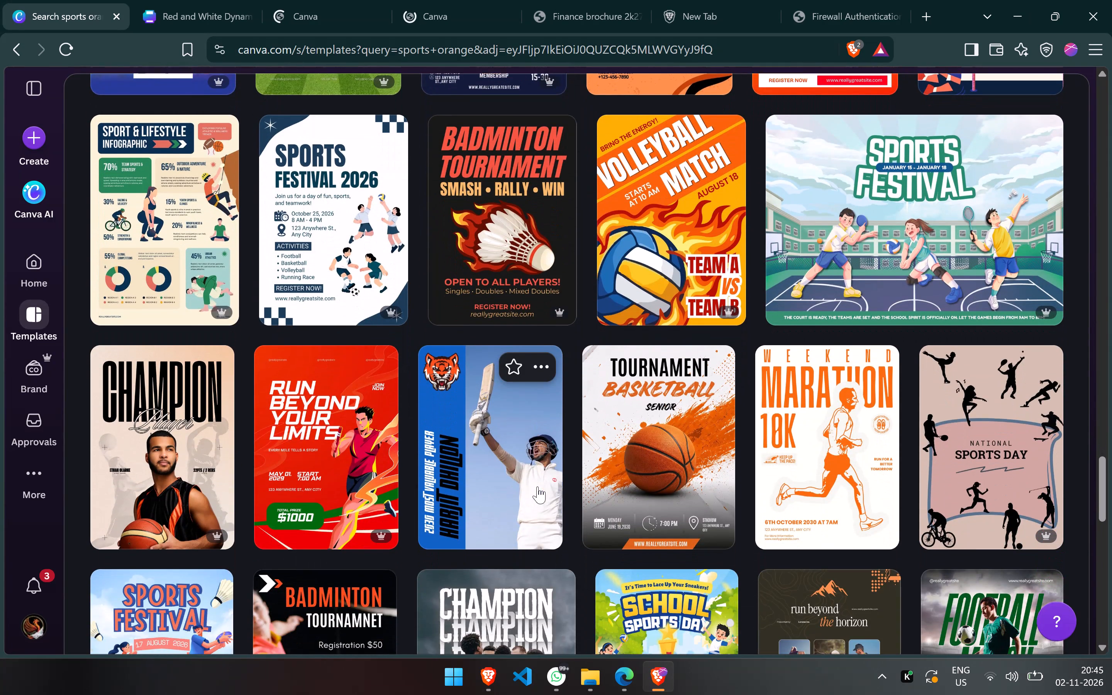
scroll(537, 486, down, 4)
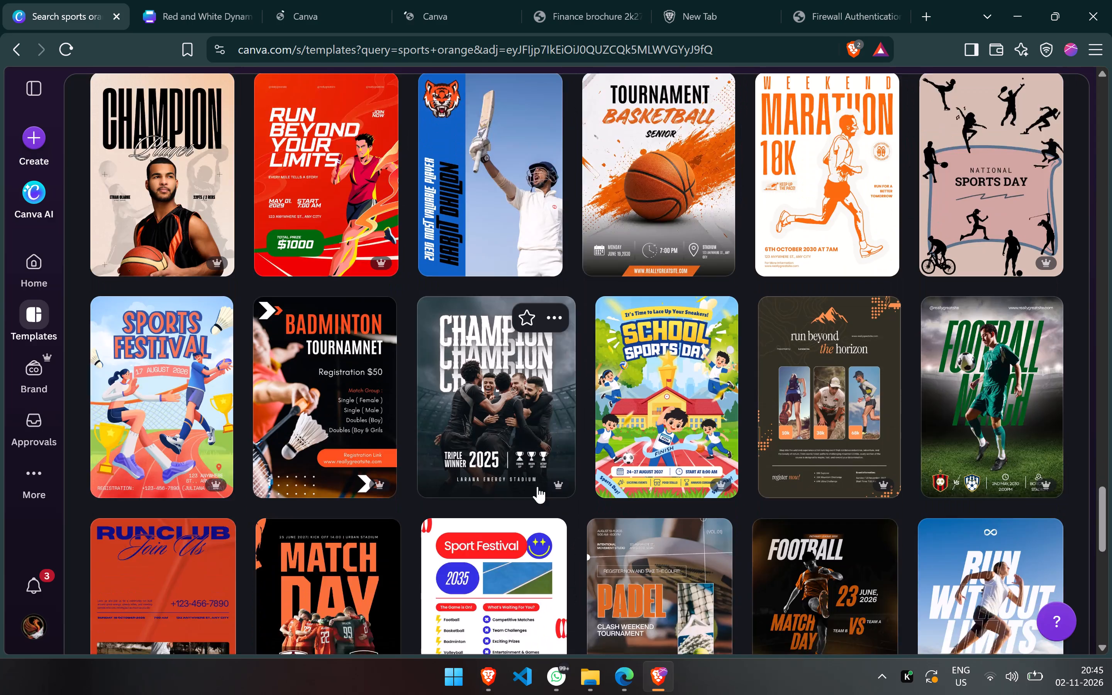
scroll(537, 486, down, 2)
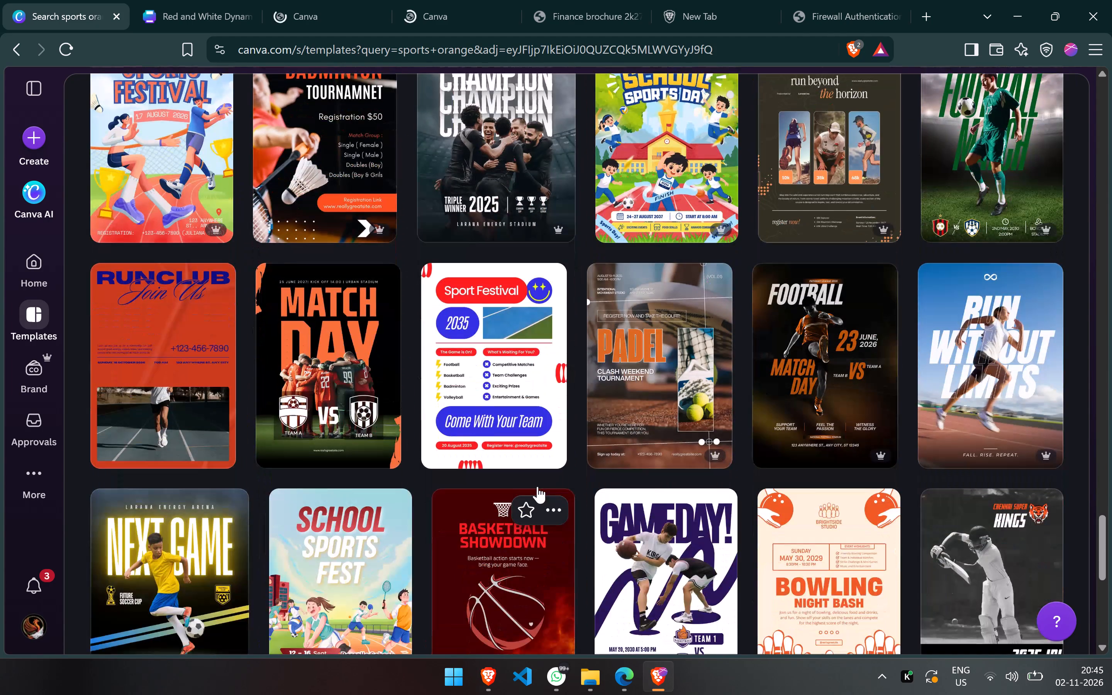
scroll(537, 486, down, 2)
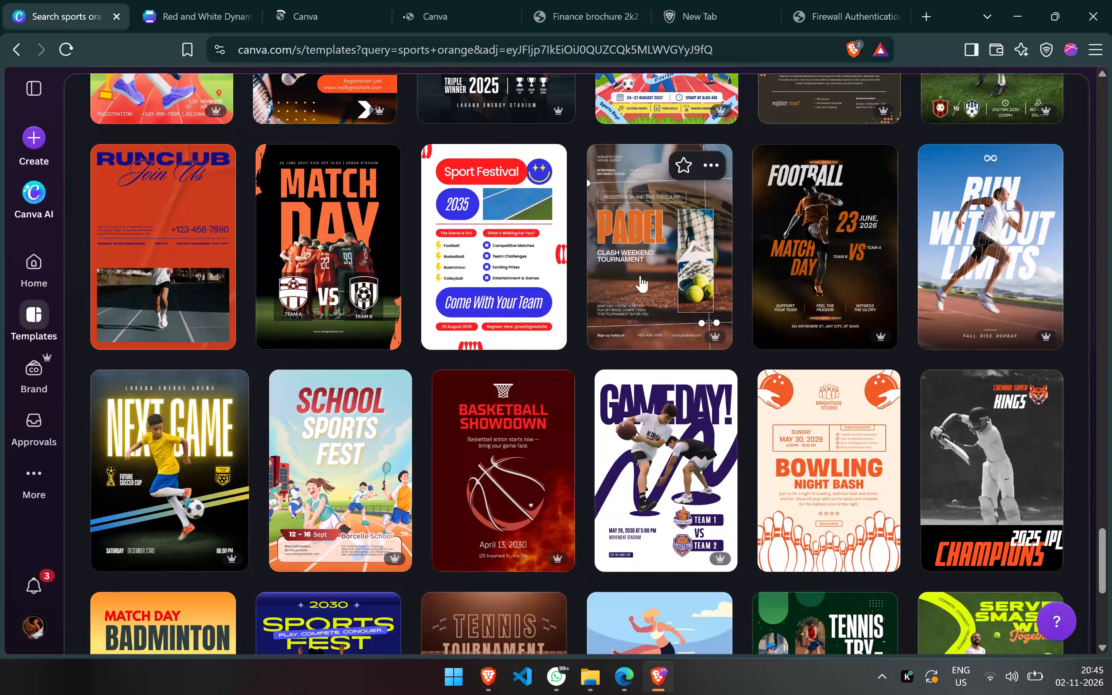
scroll(640, 276, down, 3)
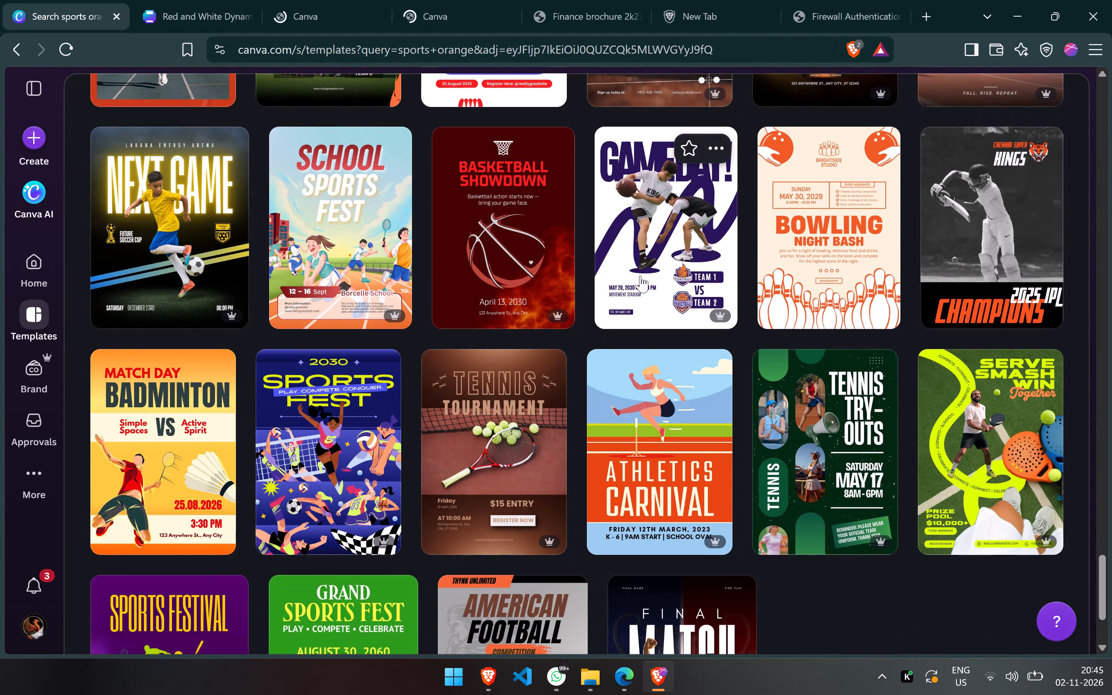
scroll(640, 276, down, 4)
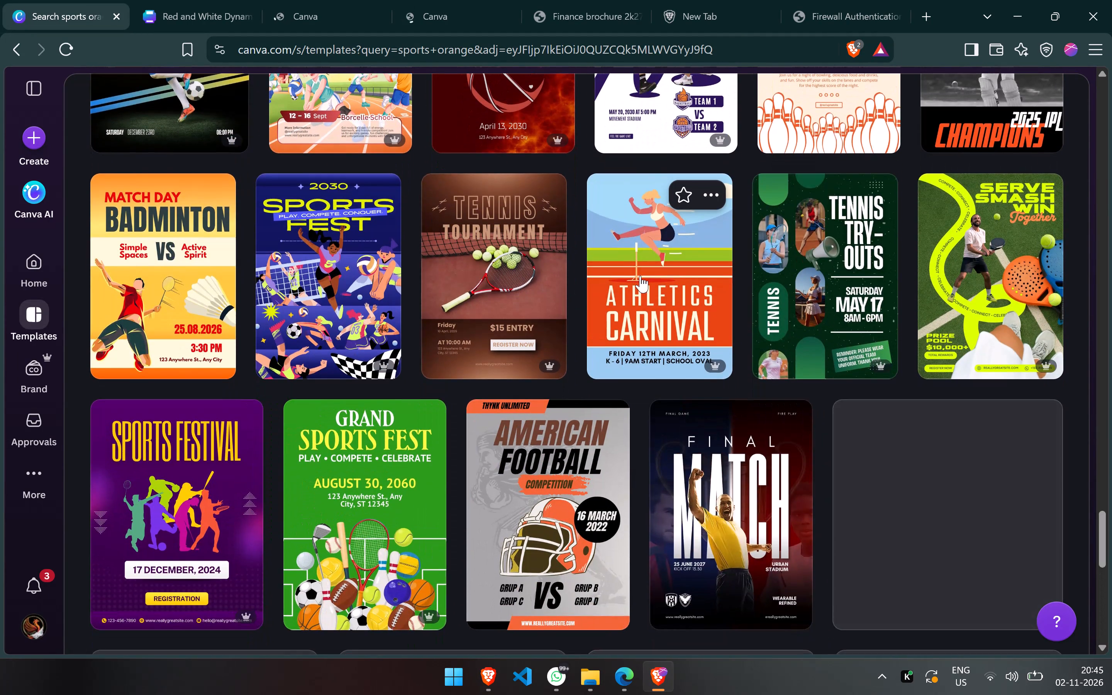
scroll(640, 276, down, 3)
scroll(640, 276, up, 1)
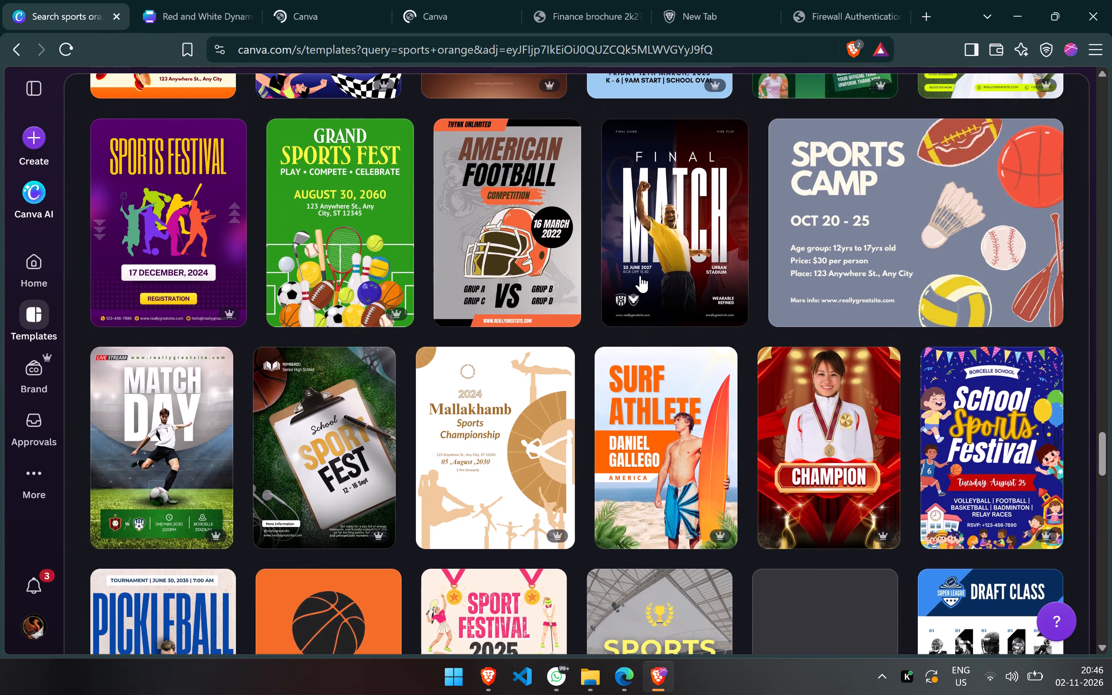
scroll(640, 276, up, 1)
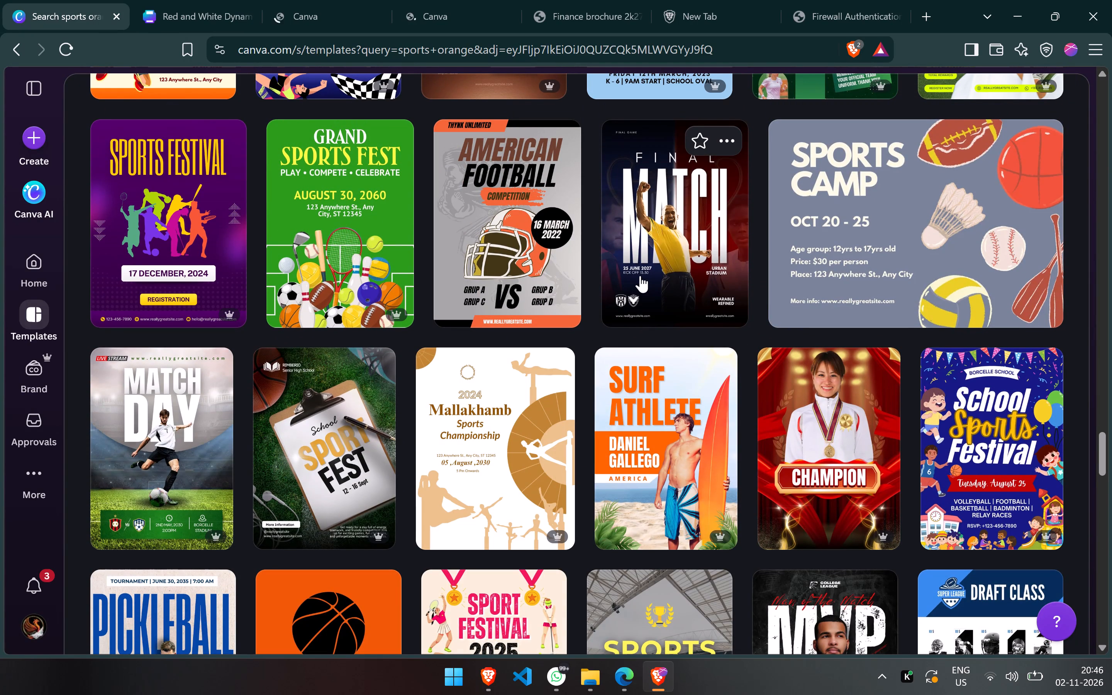
scroll(640, 276, down, 6)
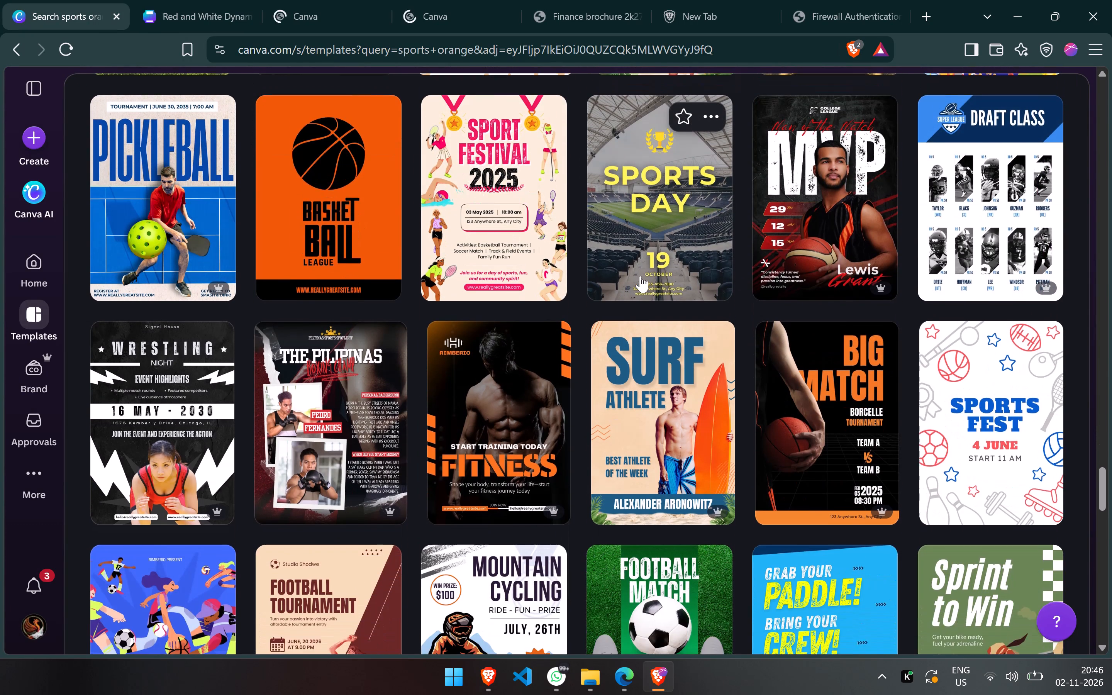
scroll(640, 276, up, 1)
scroll(640, 276, down, 3)
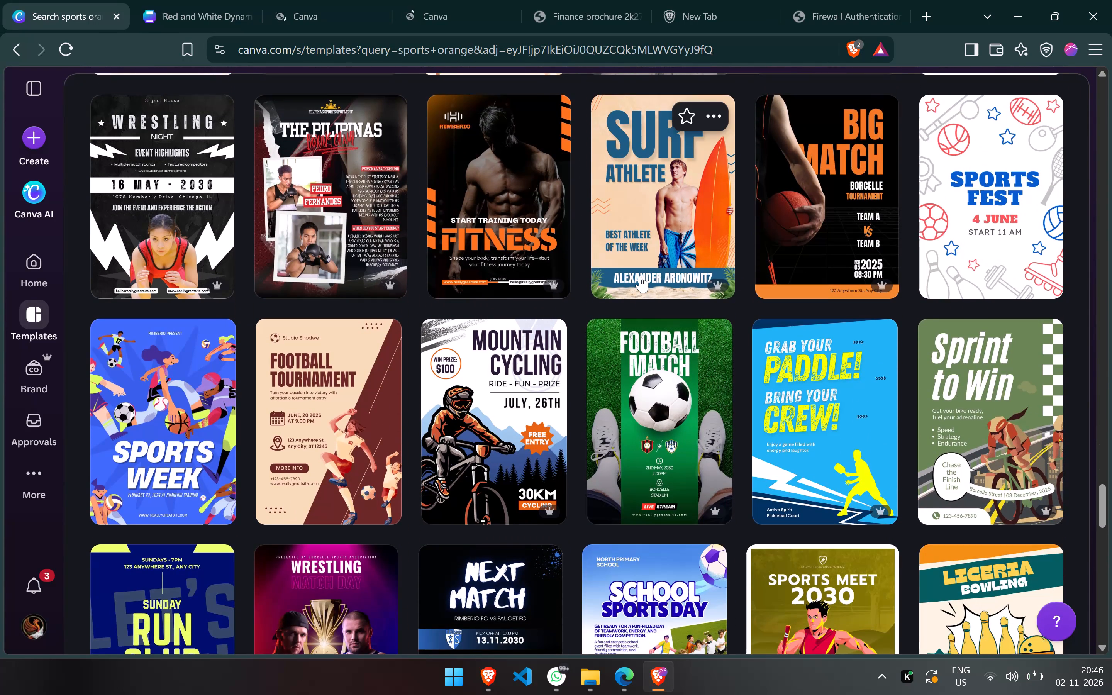
scroll(640, 276, down, 1)
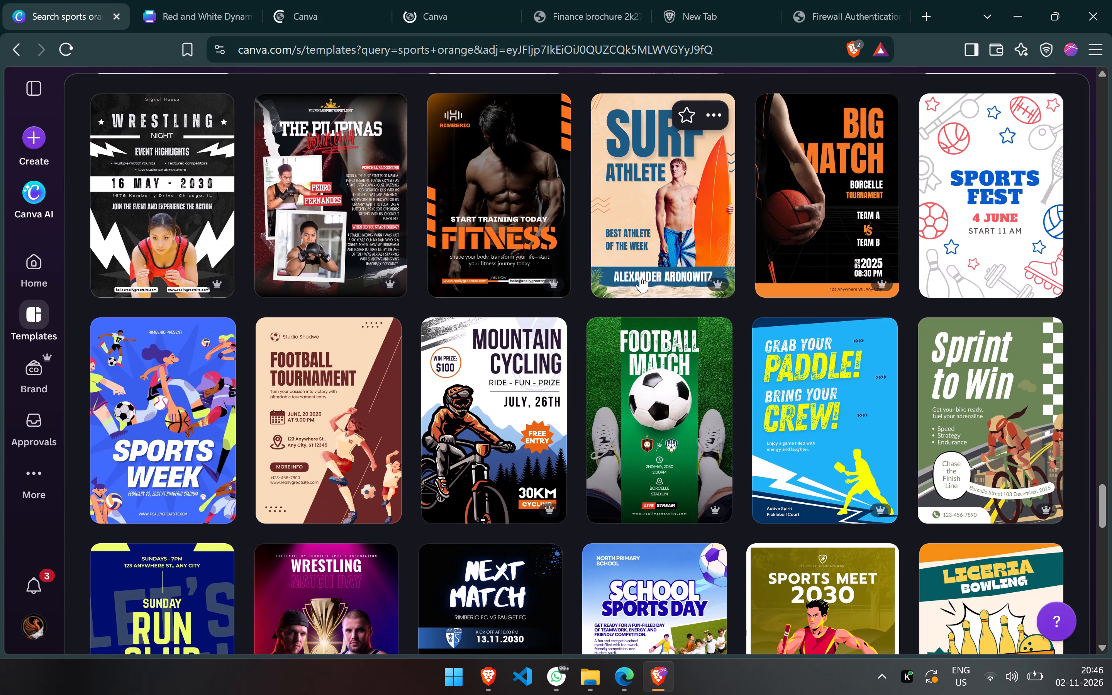
scroll(640, 276, down, 4)
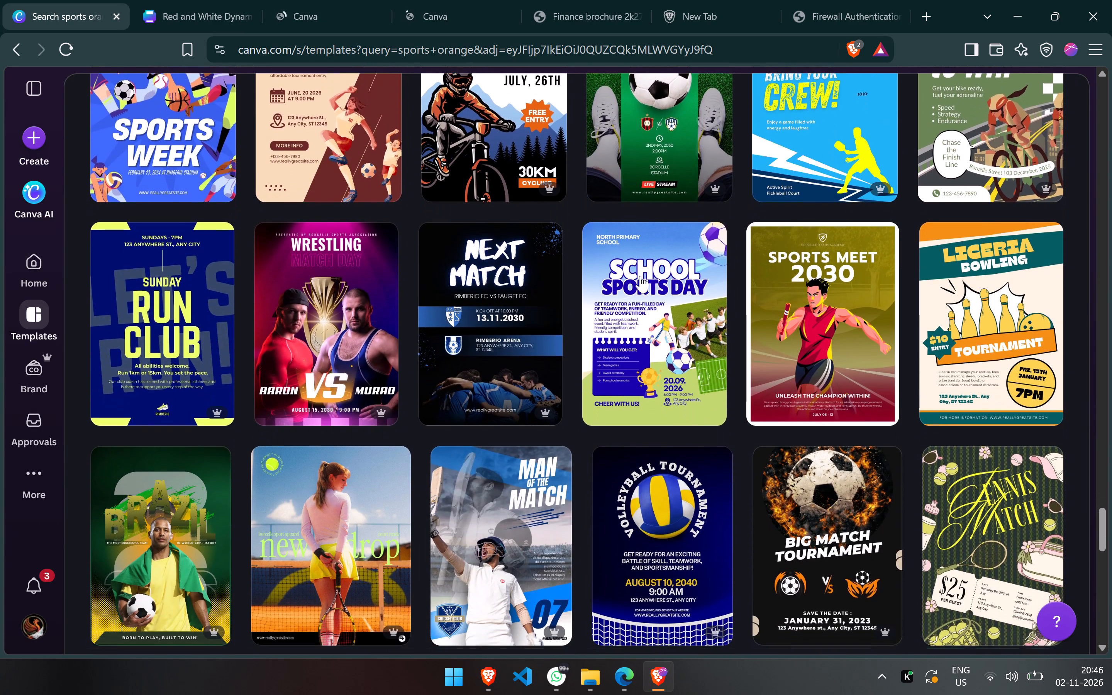
scroll(640, 276, down, 4)
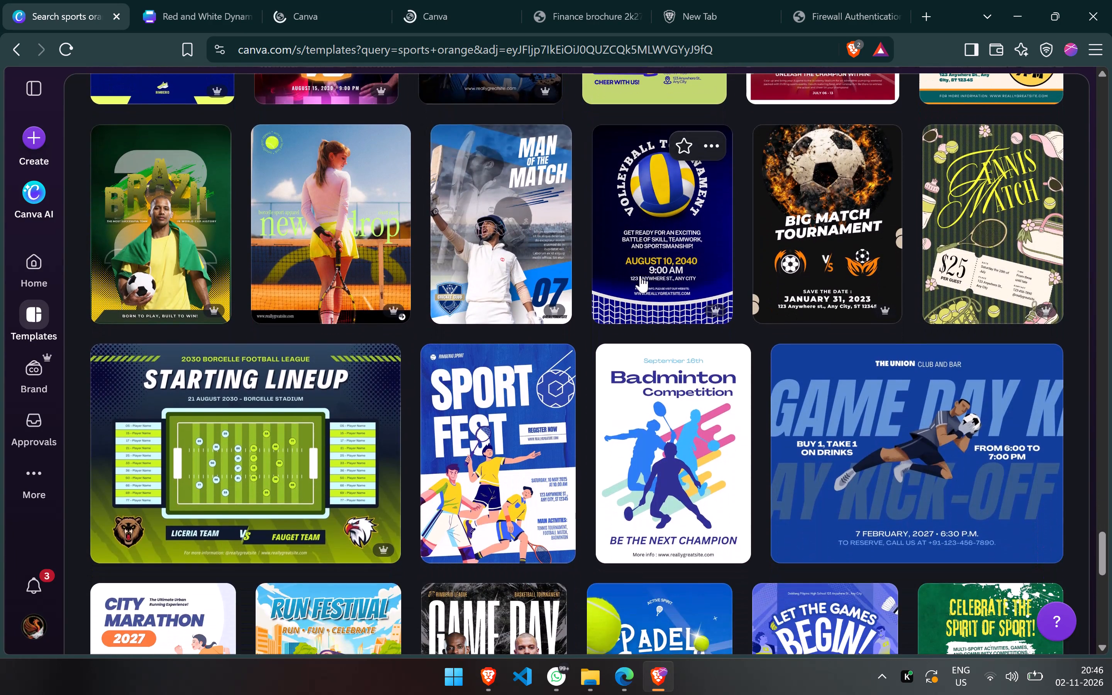
scroll(640, 276, down, 2)
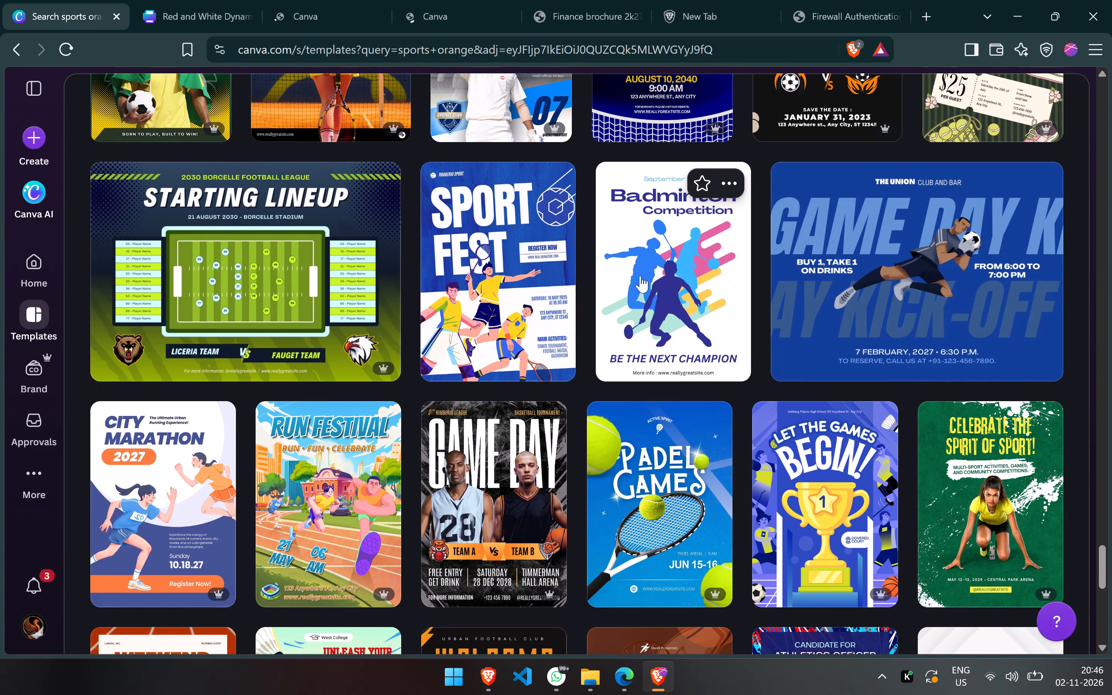
scroll(640, 276, down, 3)
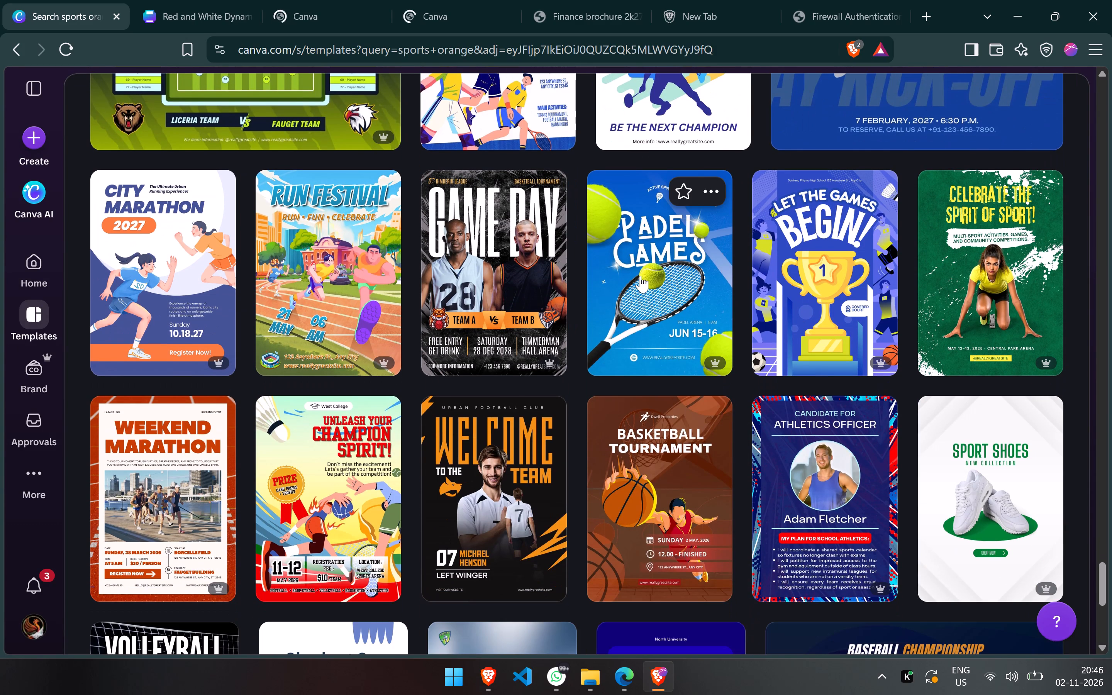
scroll(640, 276, down, 1)
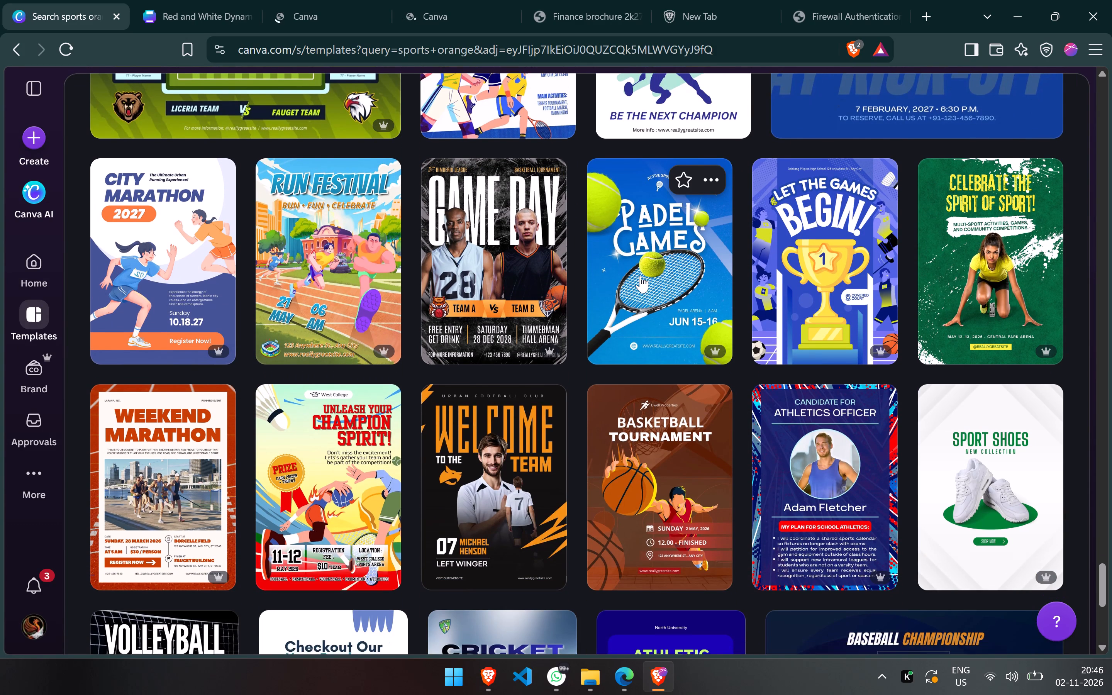
scroll(640, 276, down, 2)
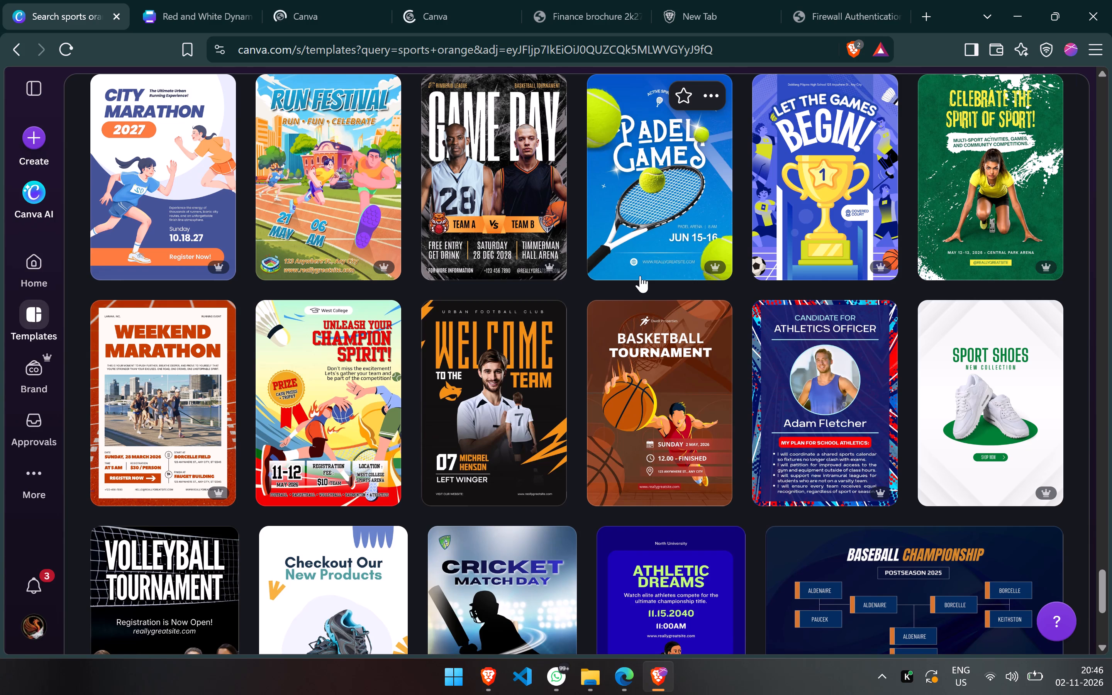
scroll(640, 276, down, 1)
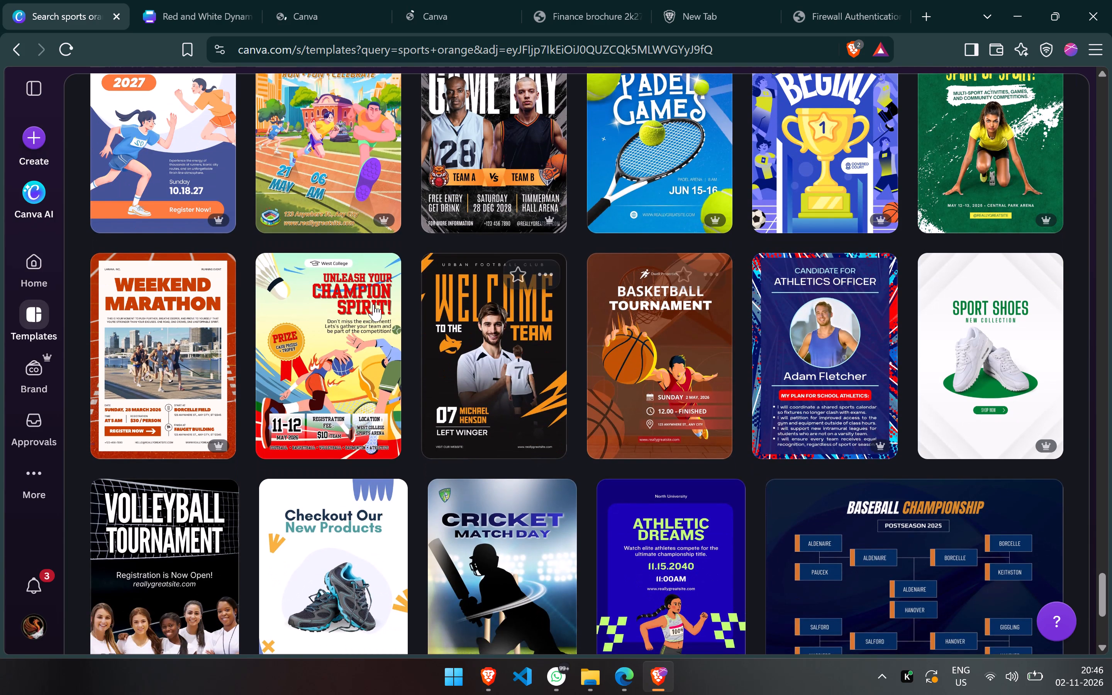
scroll(270, 366, down, 5)
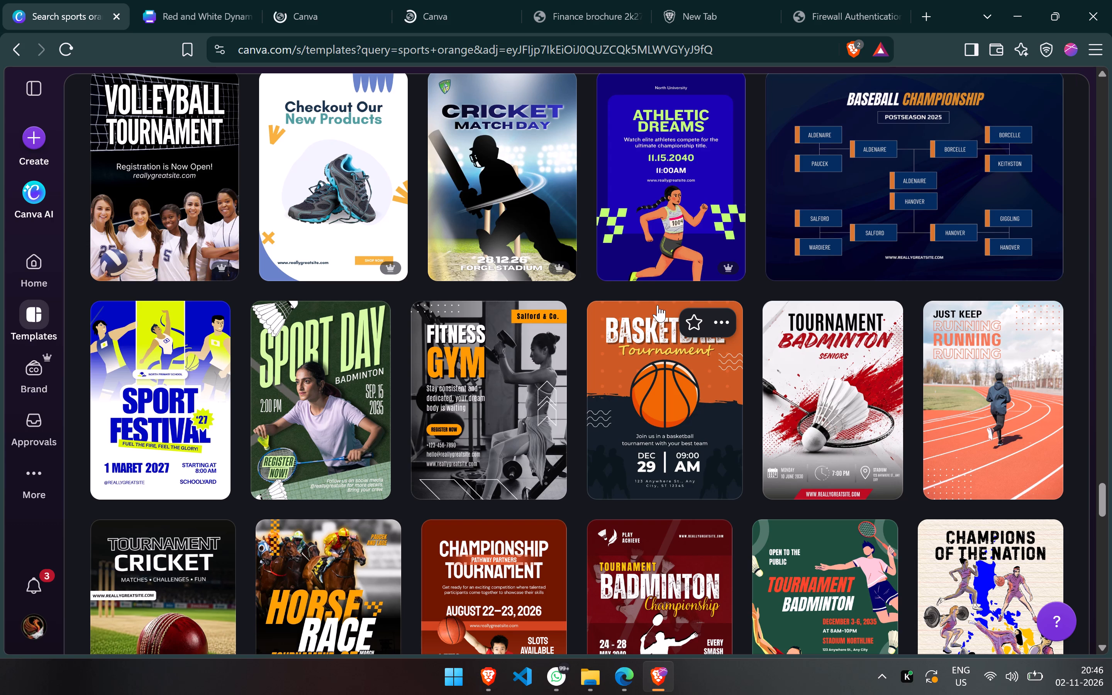
Replace the "OWN THE COURT" headline on the Orange Black and White Bold Sports Motivation Poster with "ZENITH".
scroll(668, 381, down, 1)
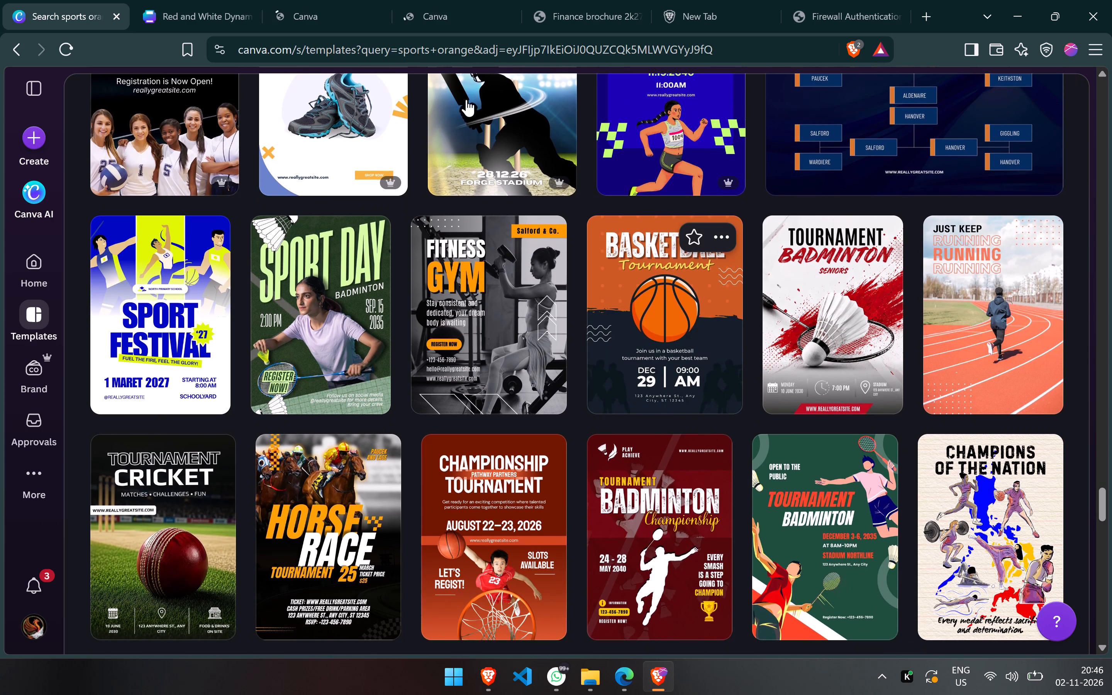
click(149, 0)
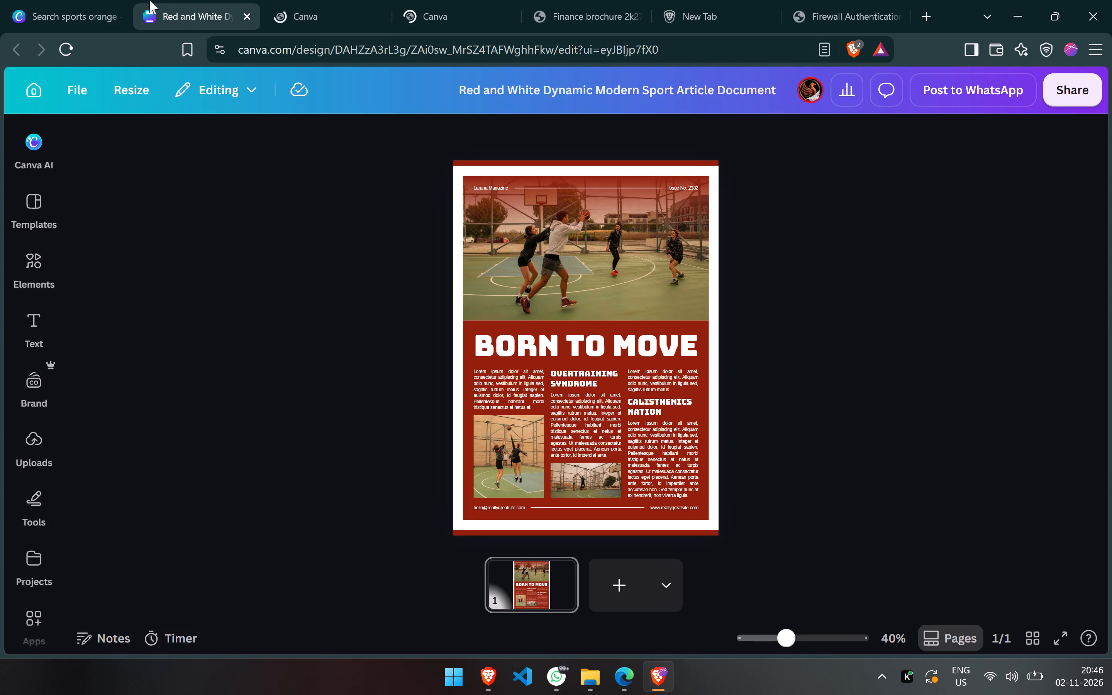
click(308, 0)
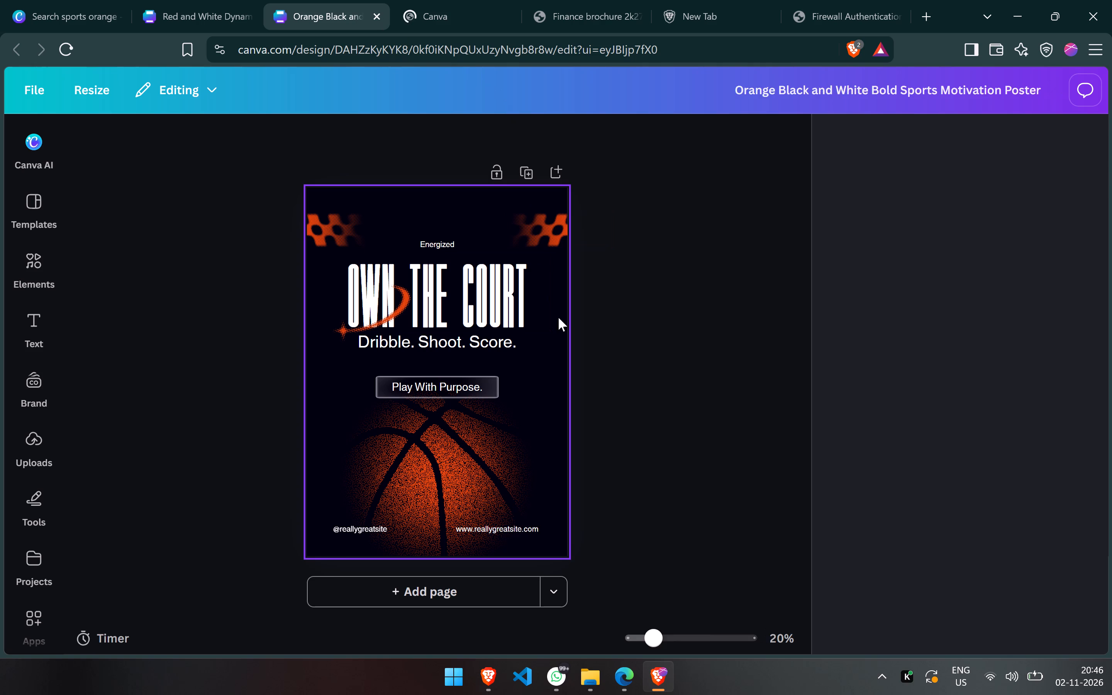
double_click(471, 295)
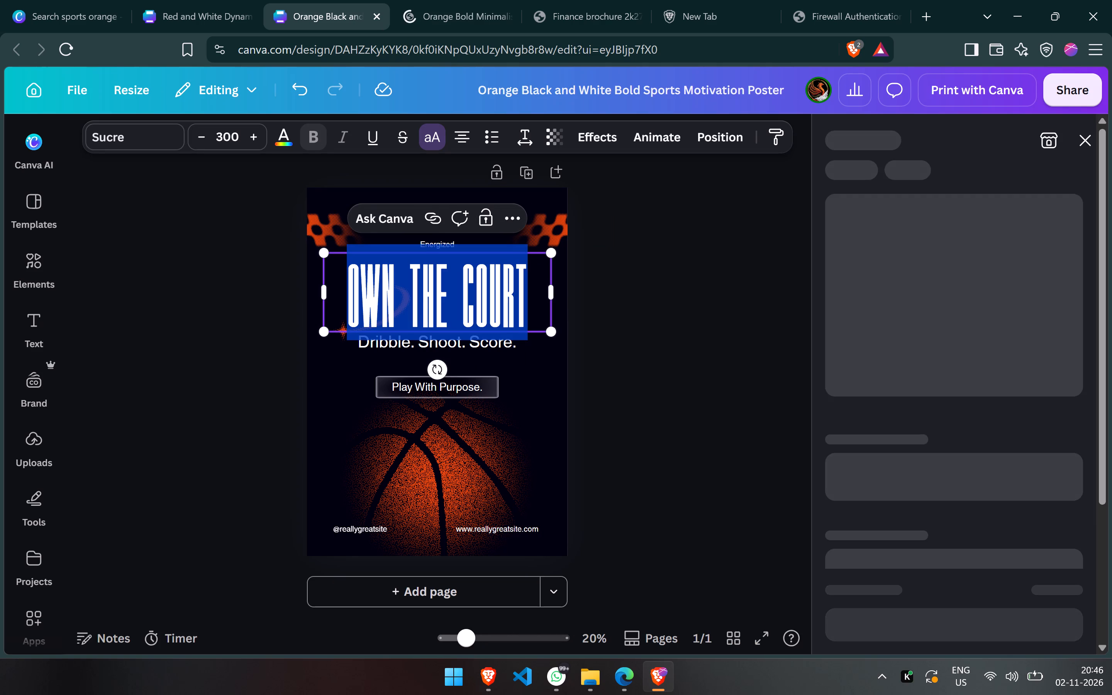
text(zenith)
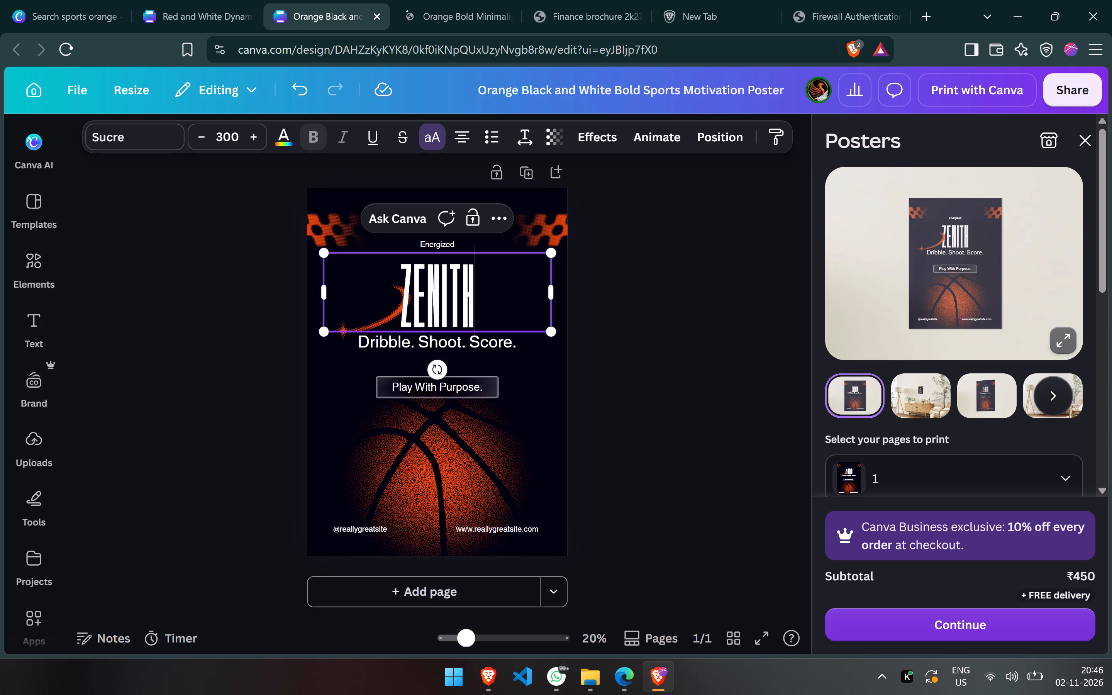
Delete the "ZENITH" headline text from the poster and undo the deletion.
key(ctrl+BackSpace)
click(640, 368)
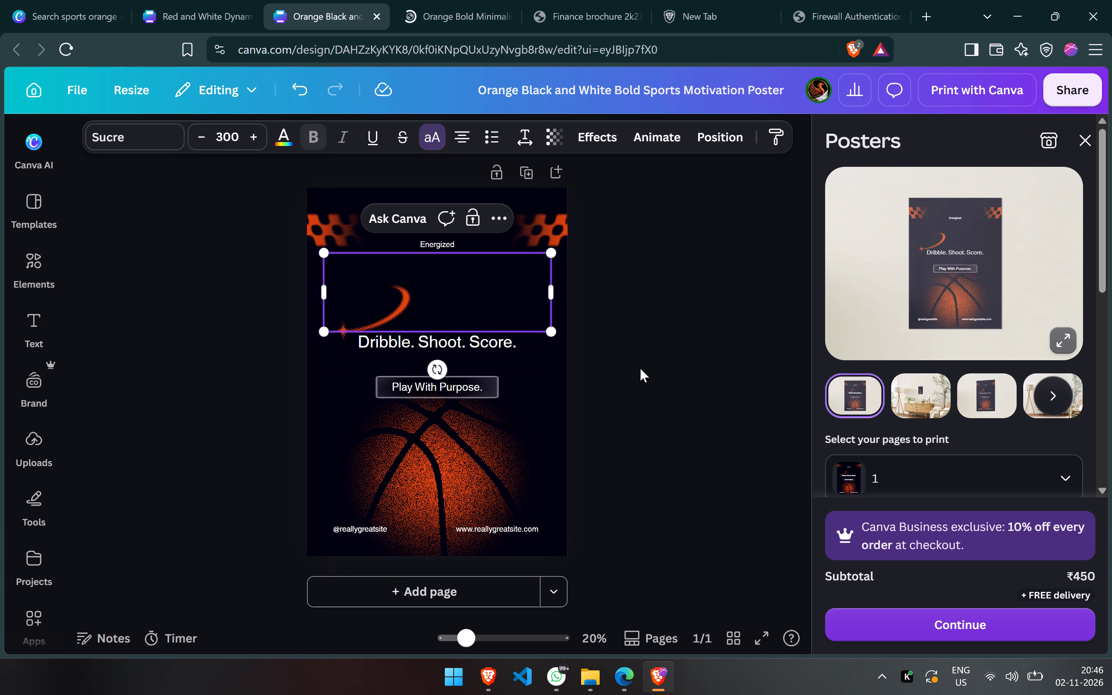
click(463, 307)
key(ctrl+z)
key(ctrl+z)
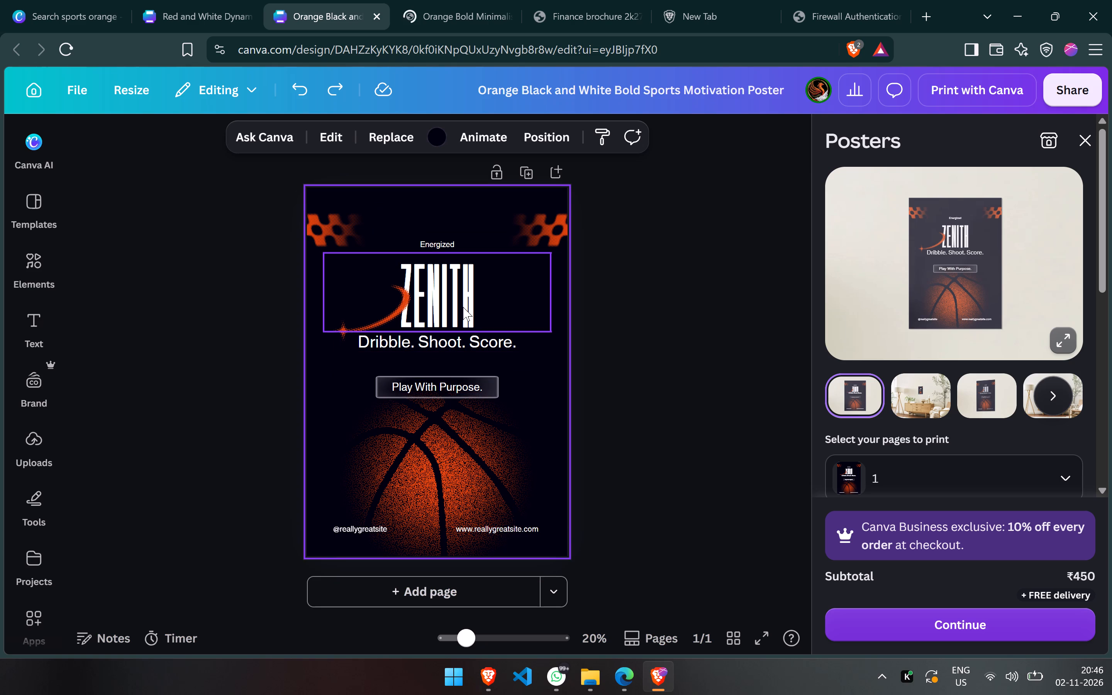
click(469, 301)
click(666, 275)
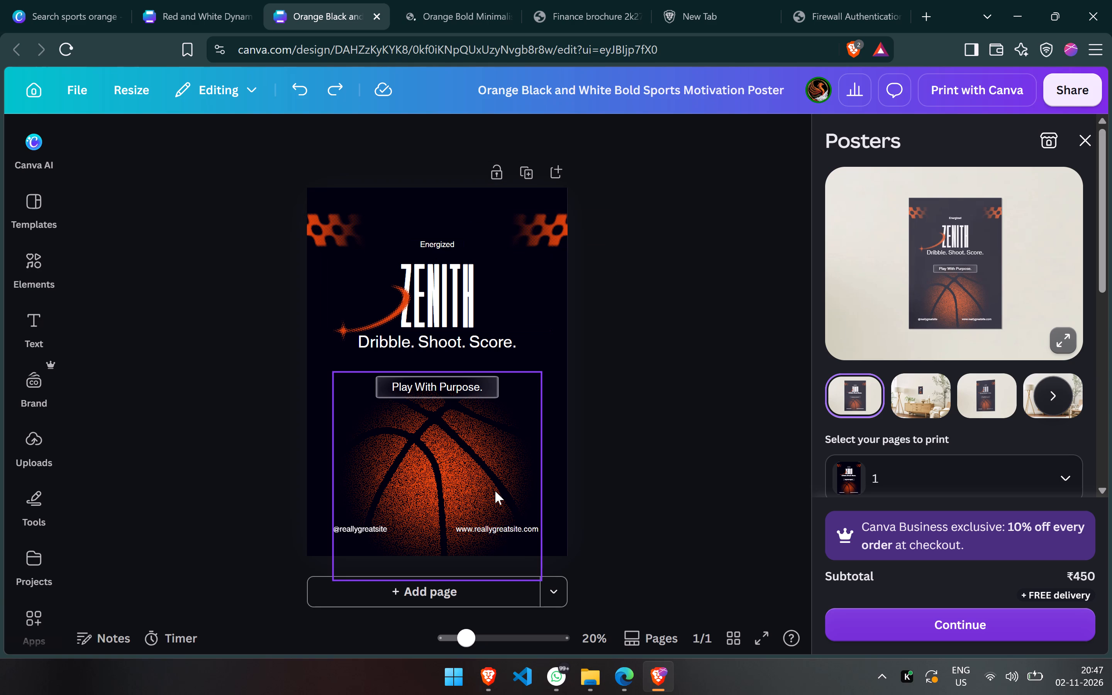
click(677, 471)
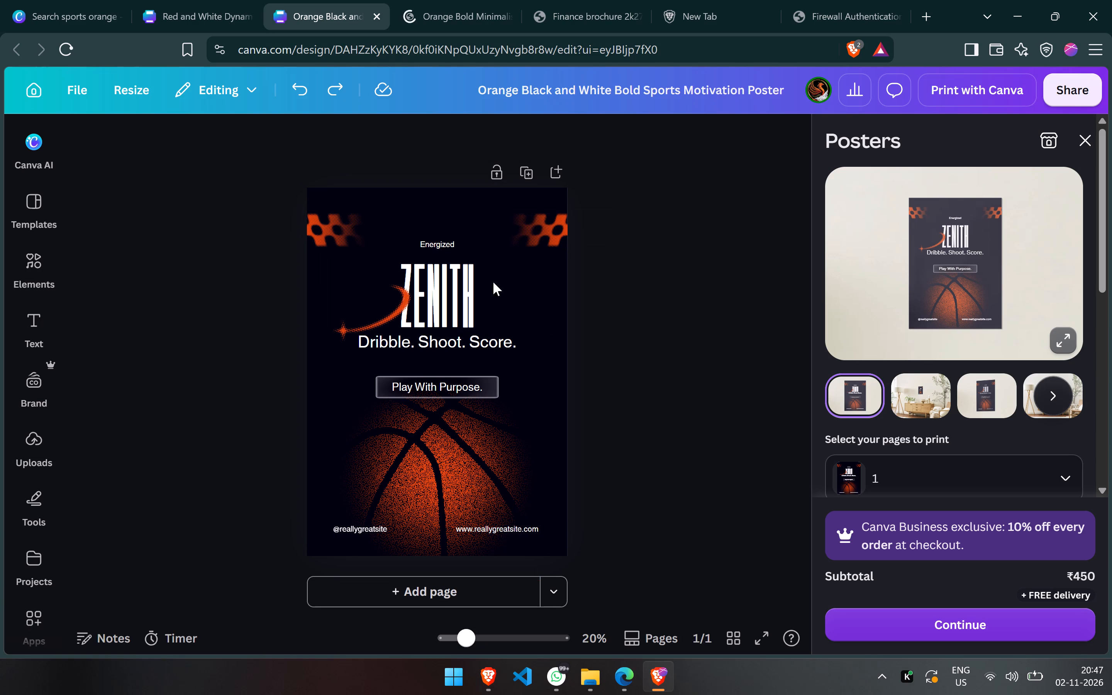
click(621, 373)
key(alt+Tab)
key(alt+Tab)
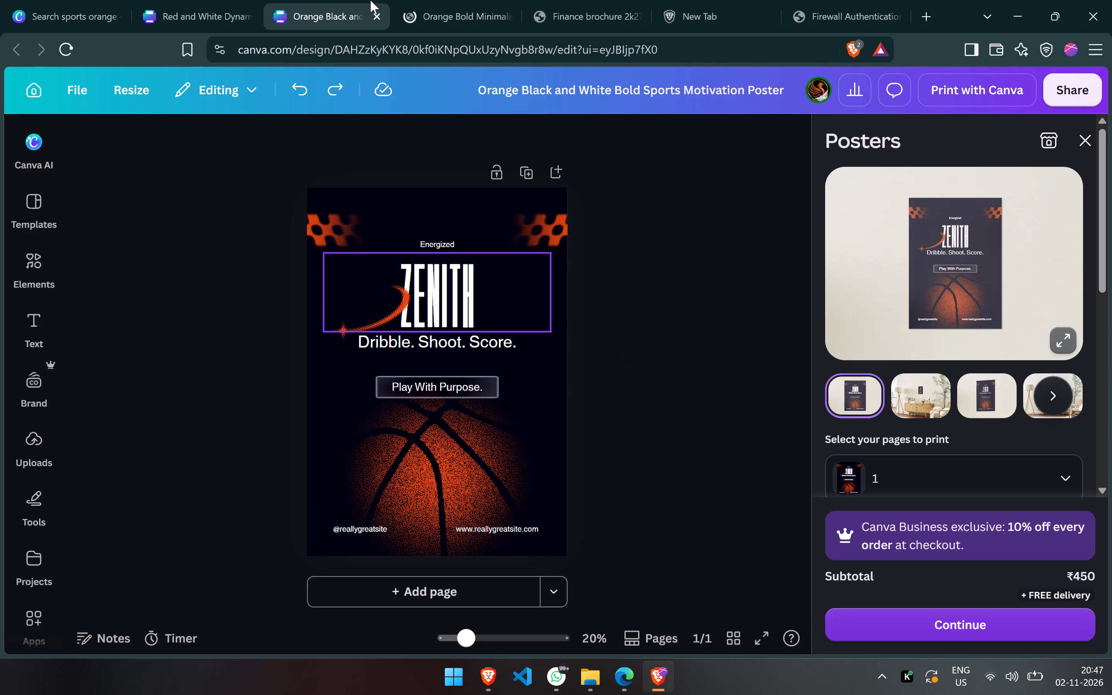
Compare the opened designs: the marathon run poster, the "ZENITH" poster and the red and white sport article document.
click(461, 4)
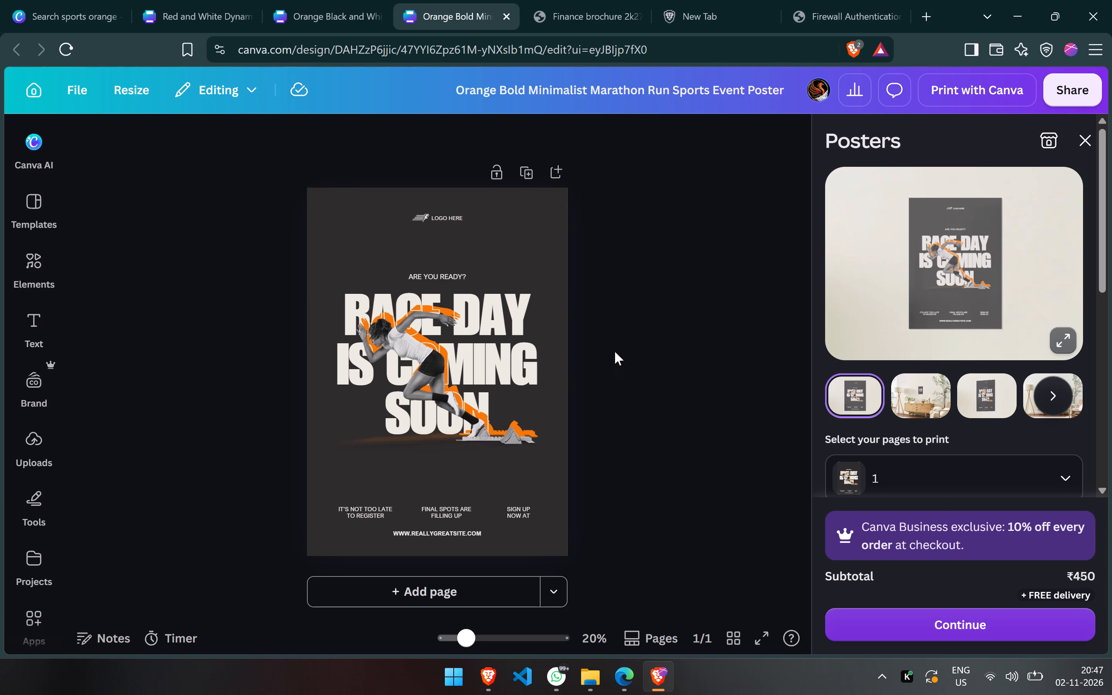
scroll(574, 434, down, 1)
click(591, 0)
click(270, 0)
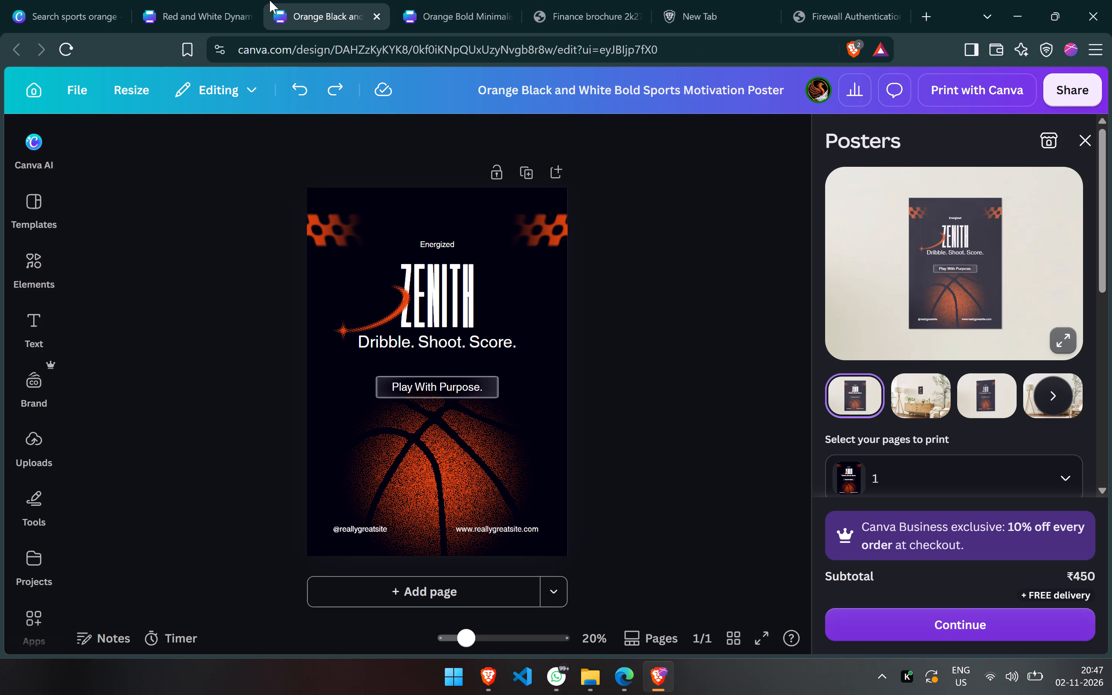
click(200, 0)
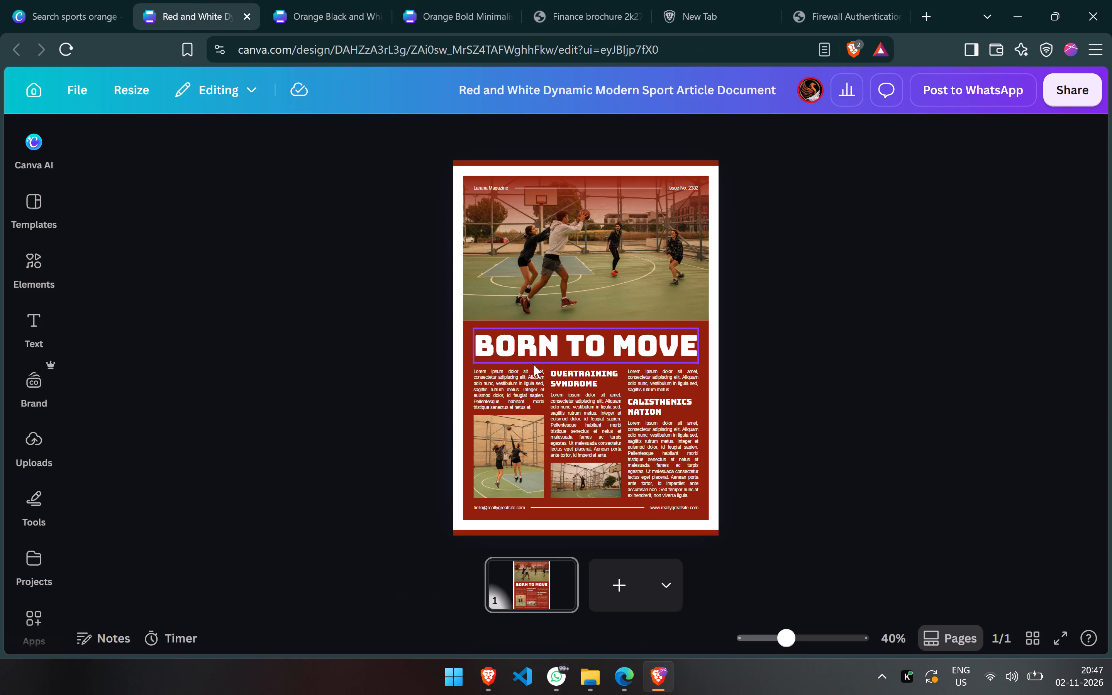
click(288, 0)
click(442, 0)
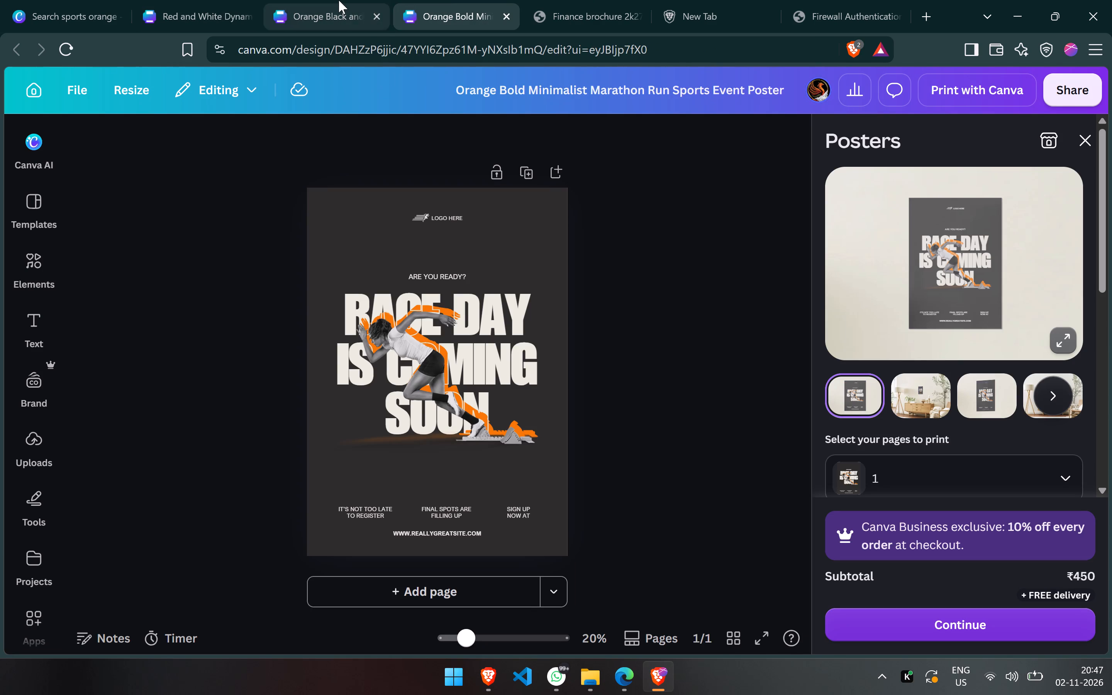
click(330, 0)
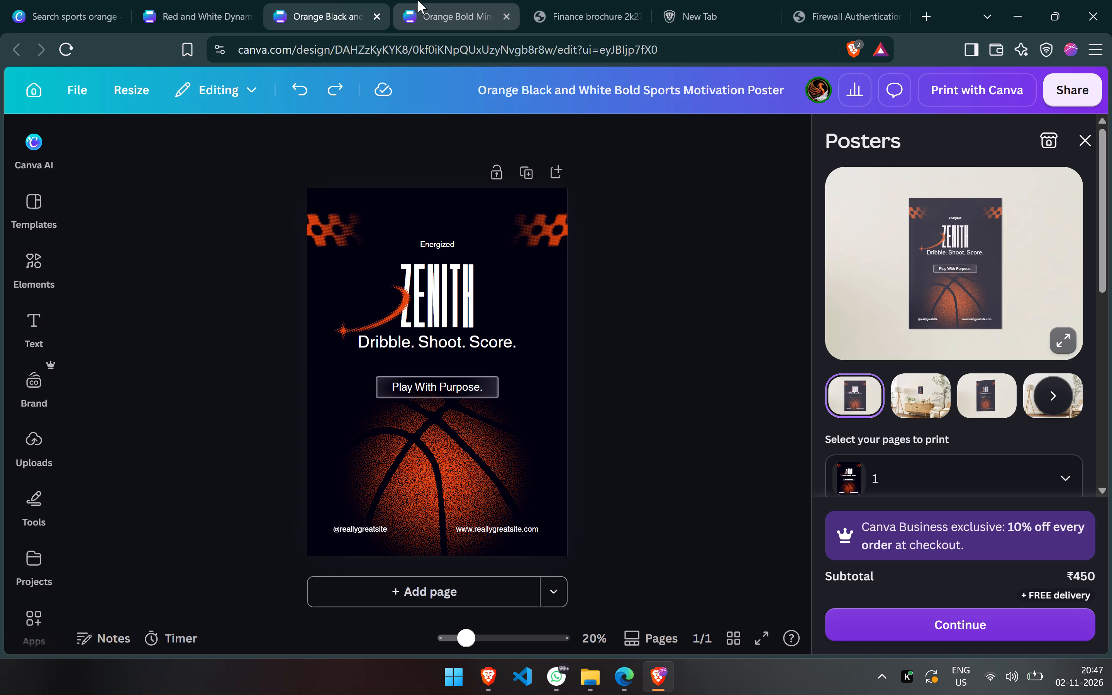
click(418, 0)
Find the Orange Modern Marathon Event Poster among the "sports orange" templates, open it for editing in a new tab and close its details.
click(75, 0)
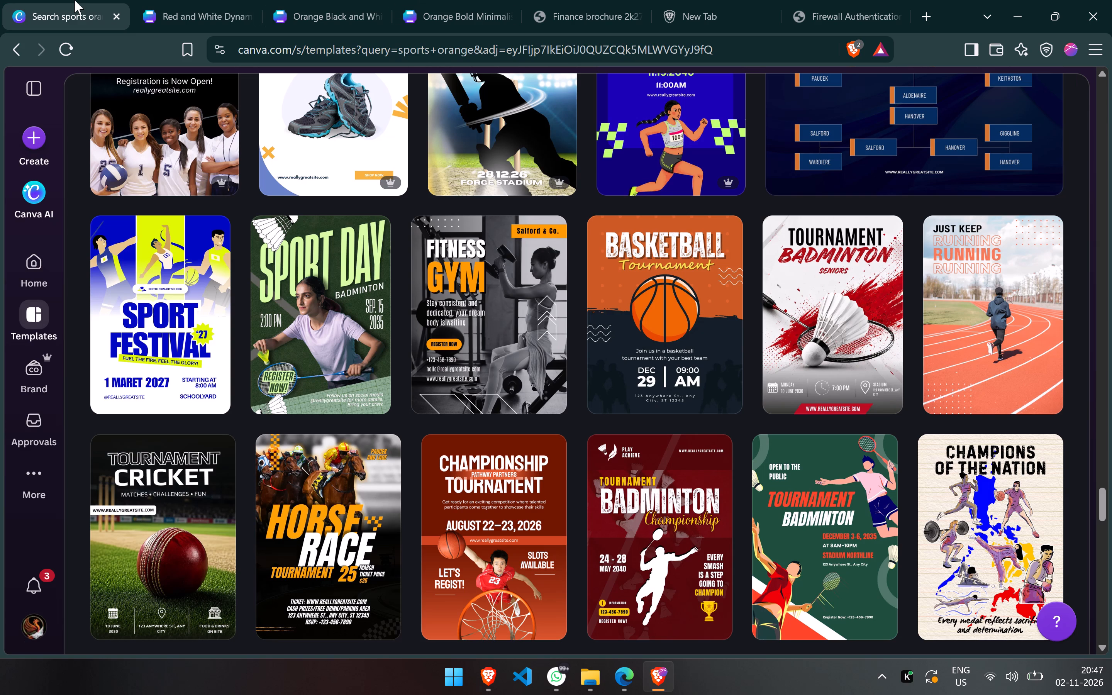
scroll(626, 423, down, 4)
scroll(626, 423, up, 1)
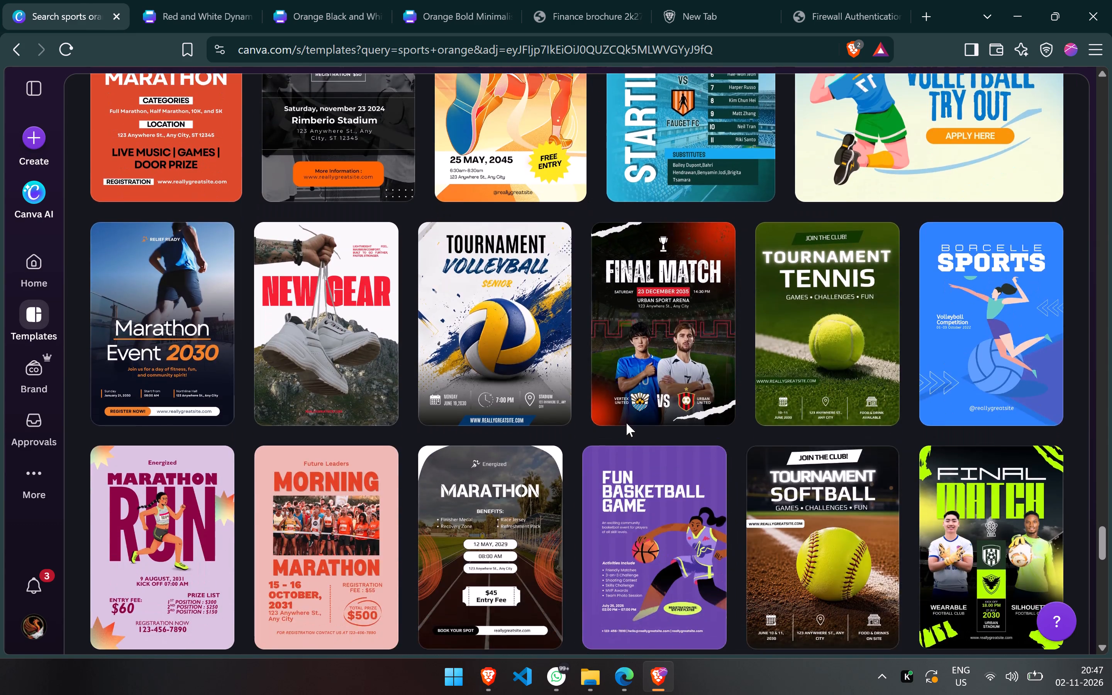
scroll(626, 423, up, 1)
scroll(626, 423, down, 1)
scroll(626, 423, up, 1)
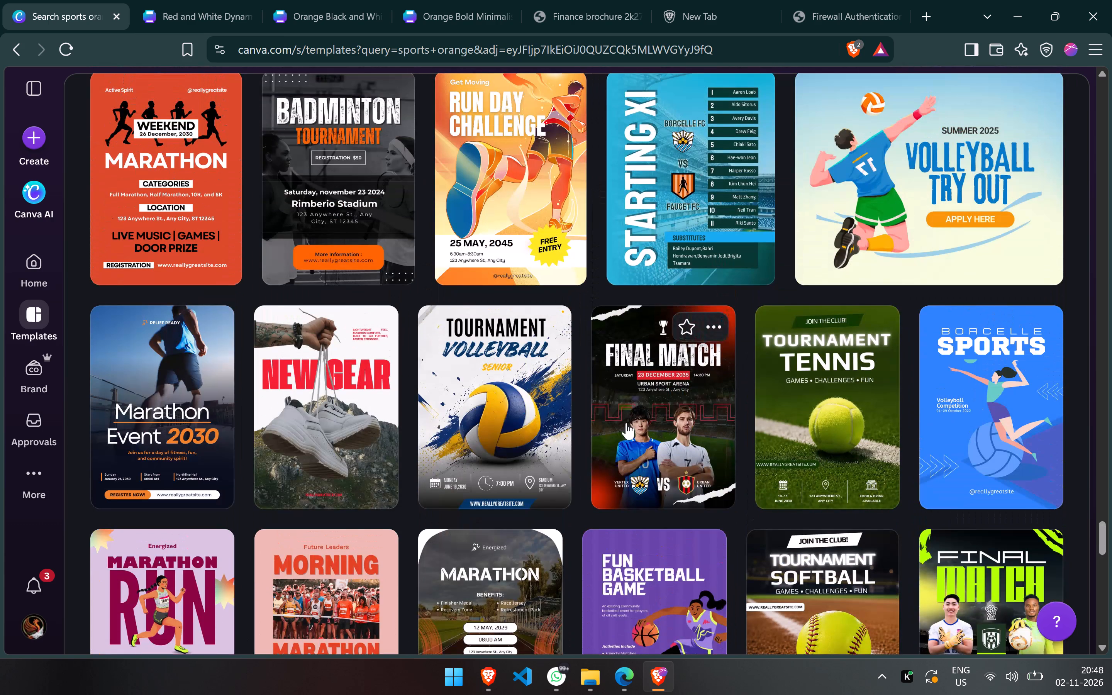
scroll(626, 423, up, 1)
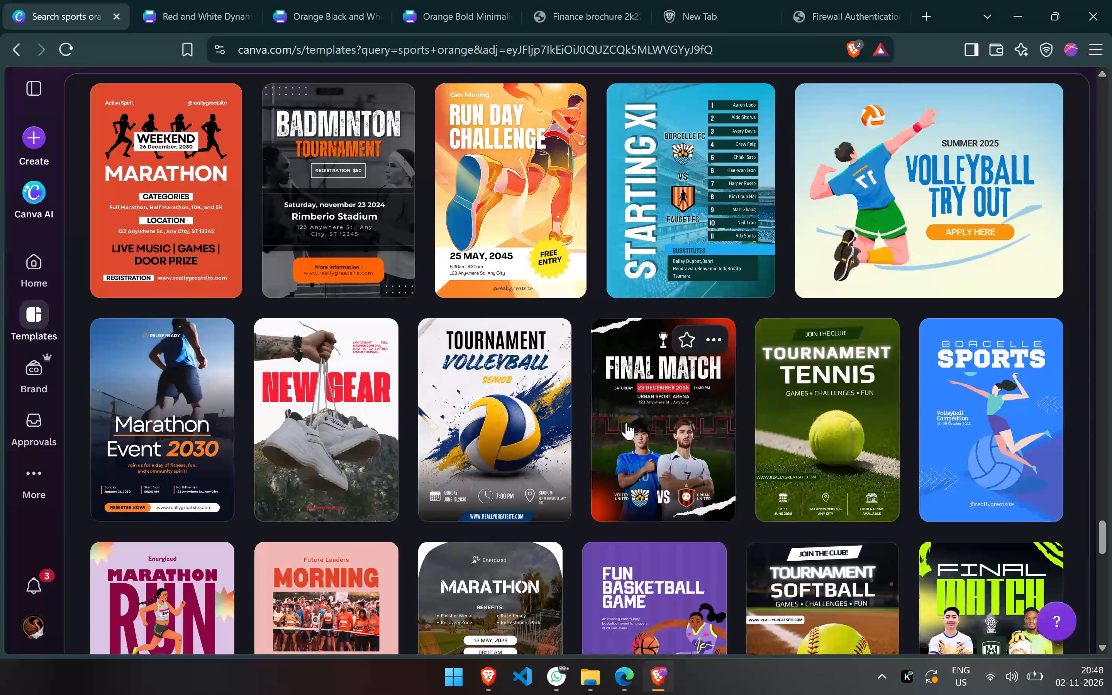
scroll(626, 423, up, 2)
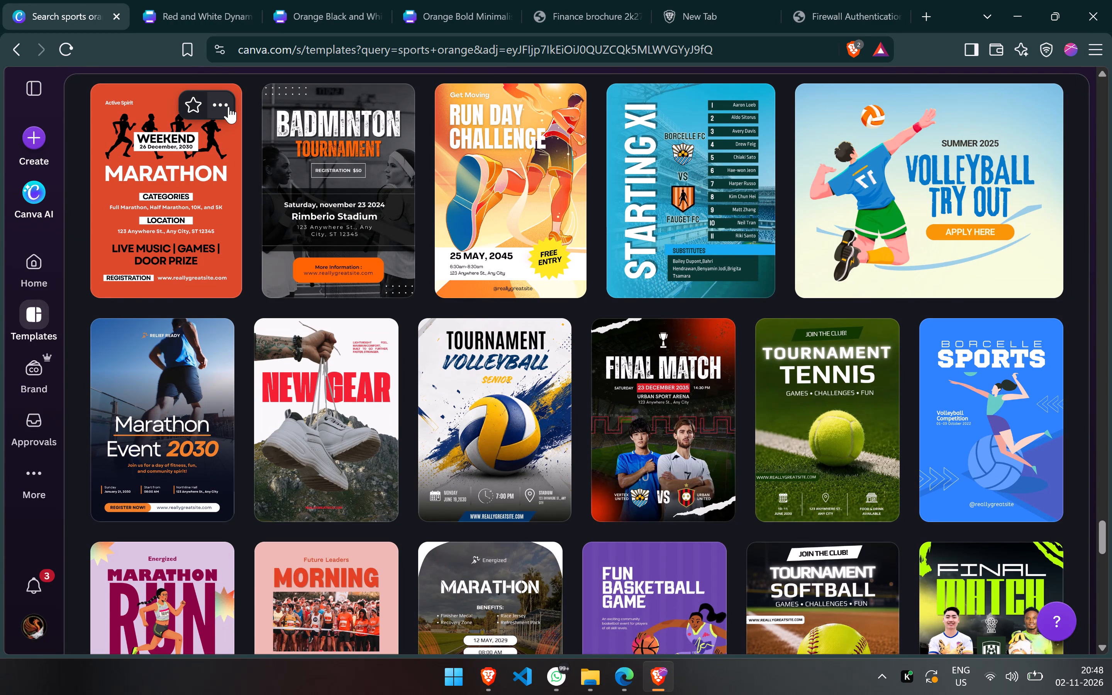
click(229, 107)
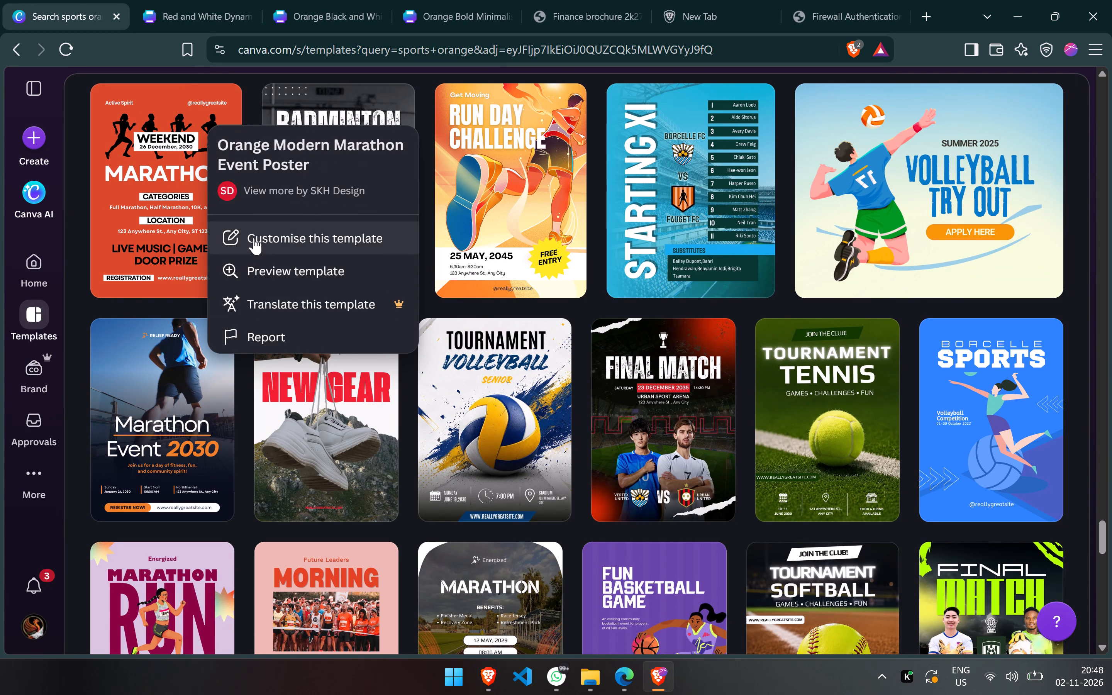
right_click(173, 166)
click(143, 111)
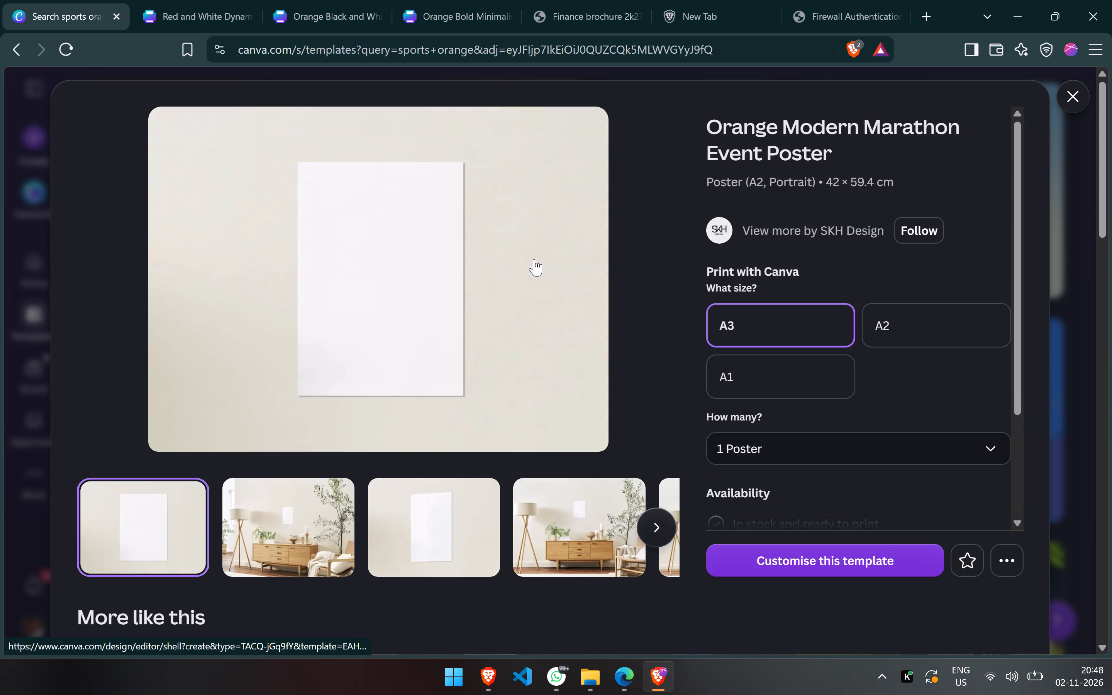
right_click(410, 263)
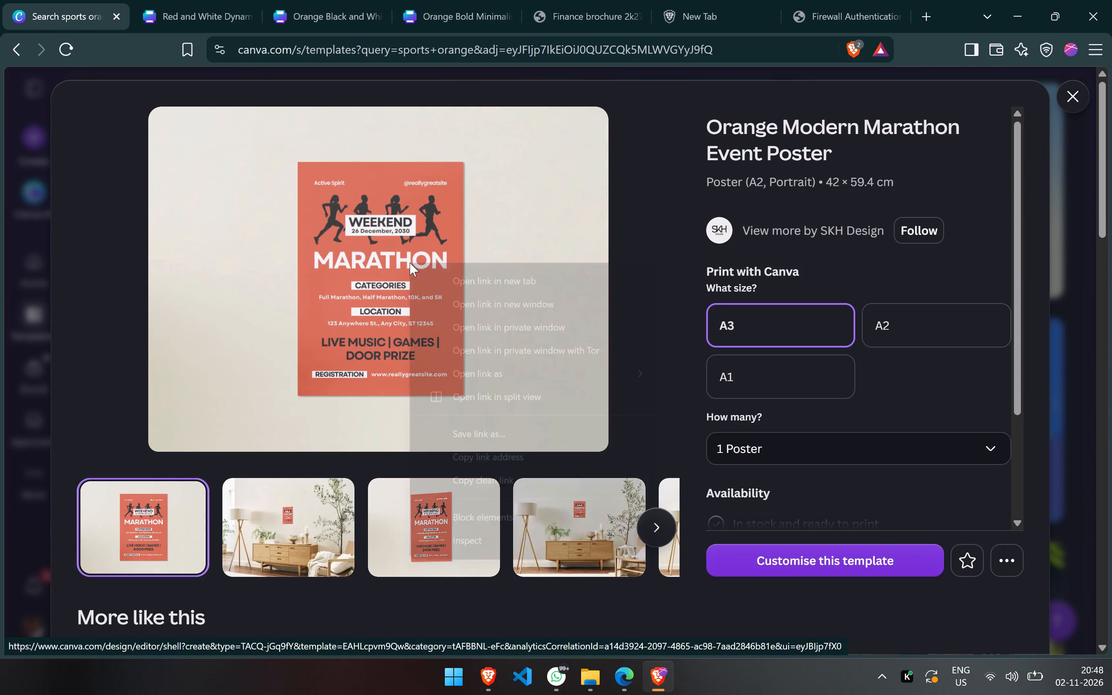
click(449, 280)
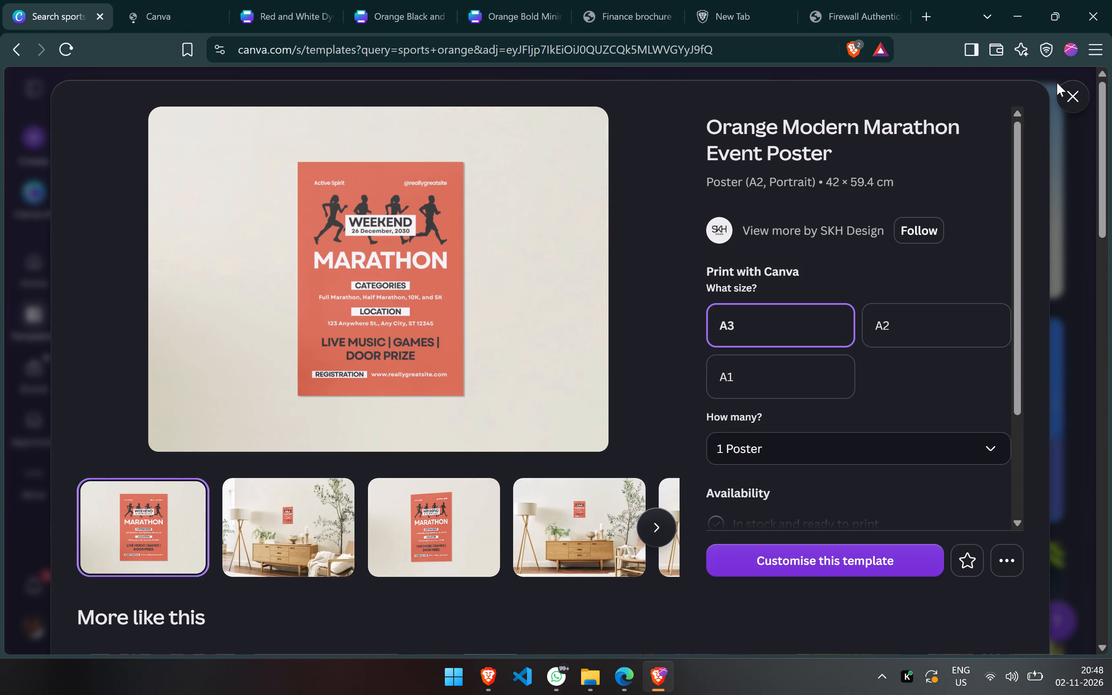
click(1075, 98)
Browse the remaining "sports orange" templates for further poster designs suited to the table tennis event.
scroll(376, 380, down, 1)
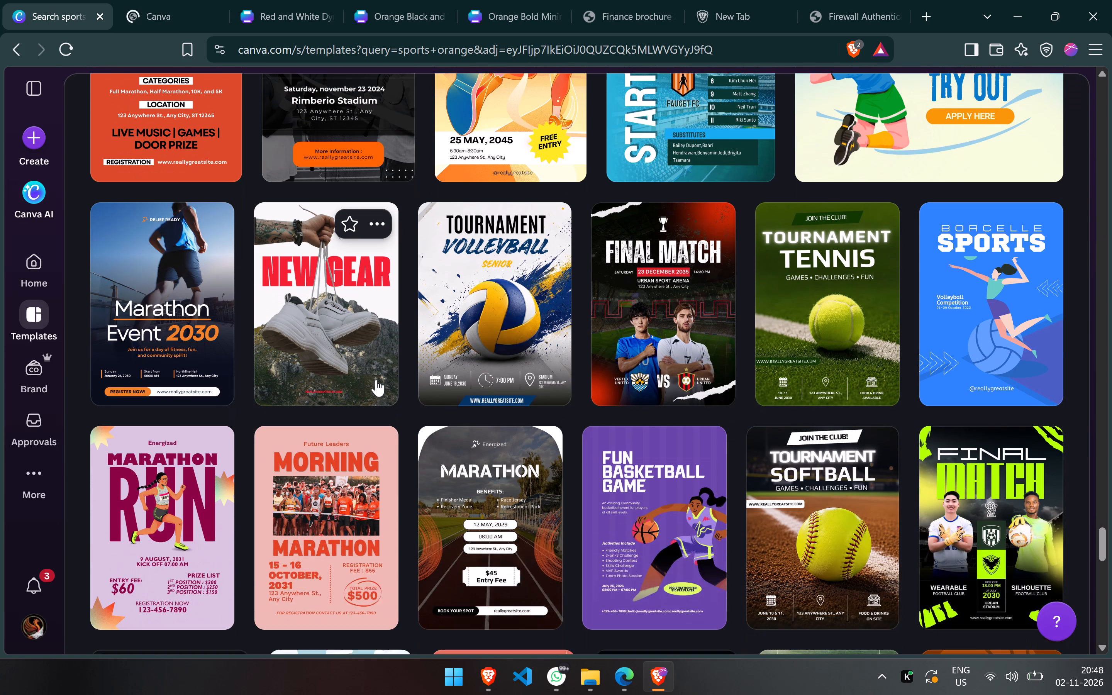
scroll(376, 380, down, 2)
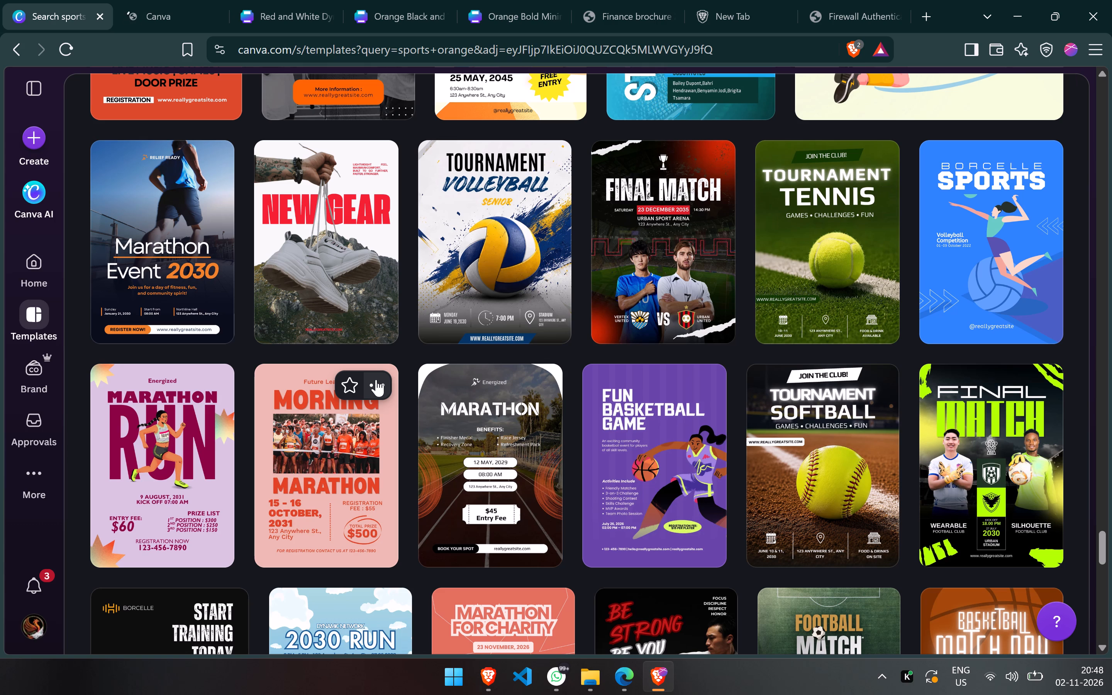
scroll(376, 380, down, 3)
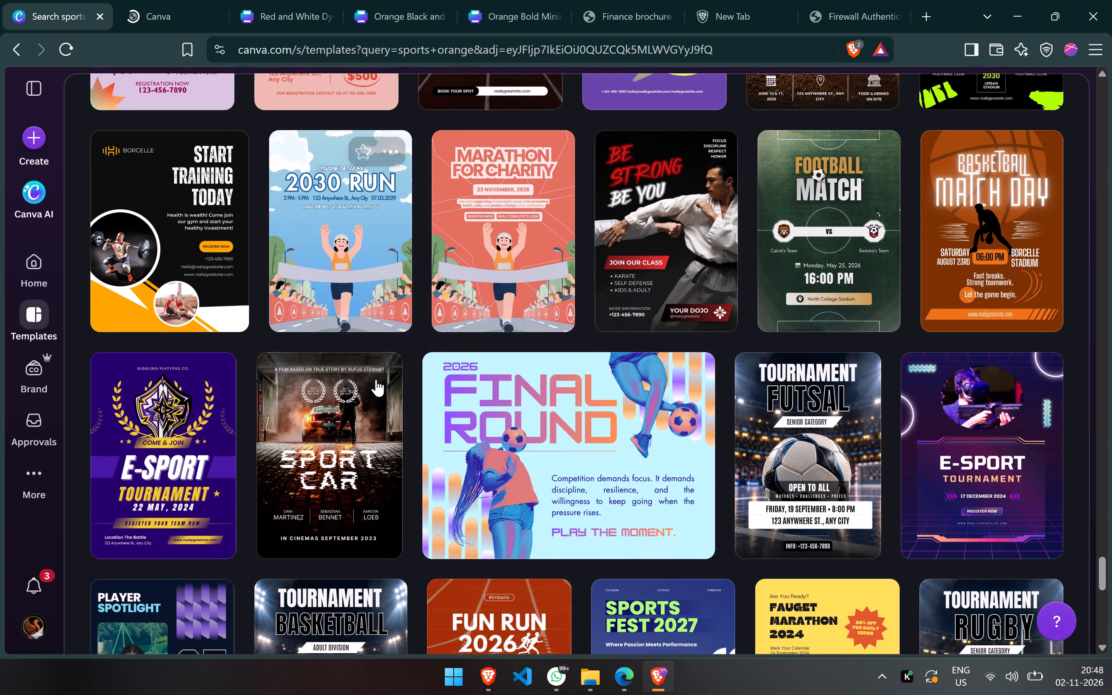
scroll(376, 380, down, 4)
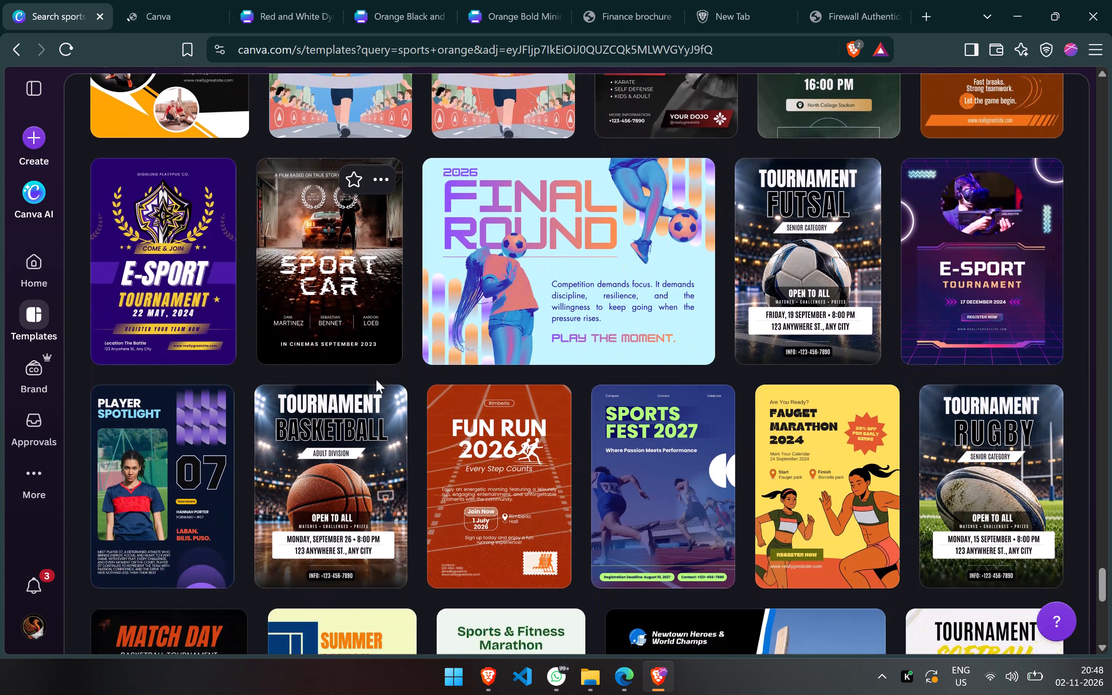
scroll(376, 380, down, 3)
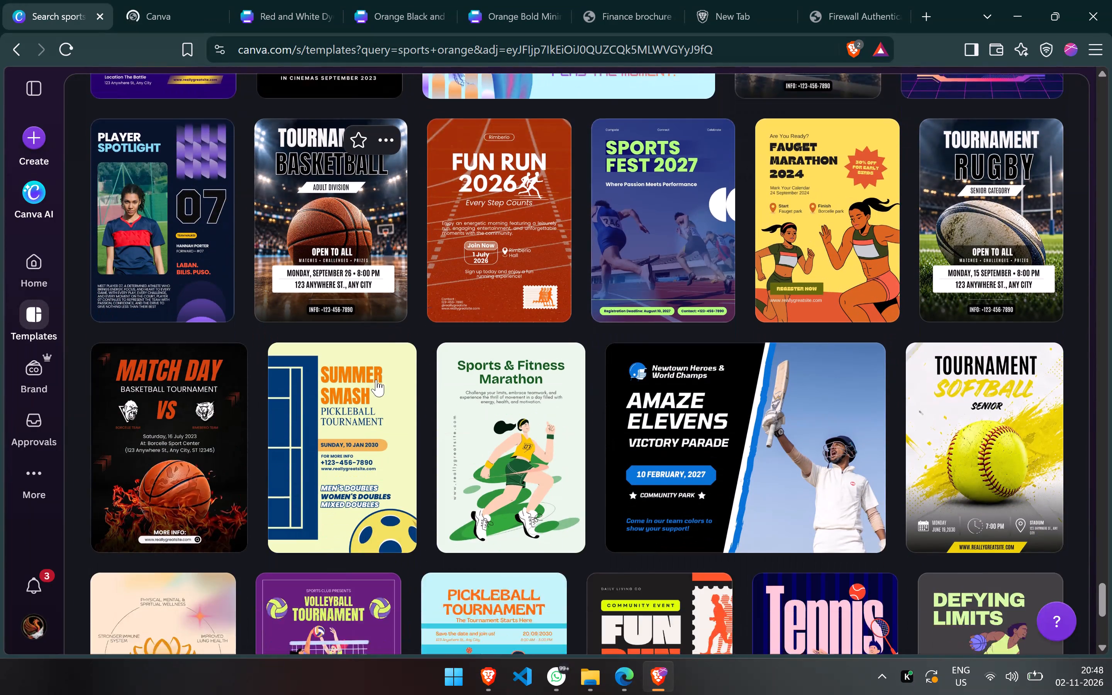
scroll(376, 380, down, 5)
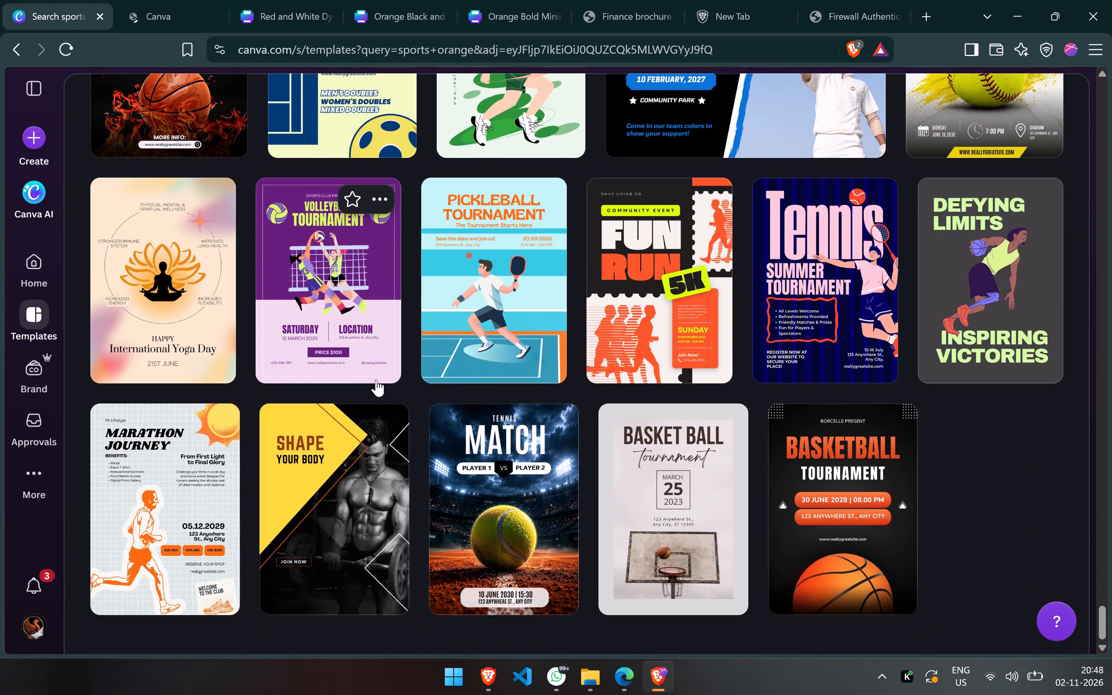
scroll(376, 380, down, 2)
scroll(376, 380, up, 1)
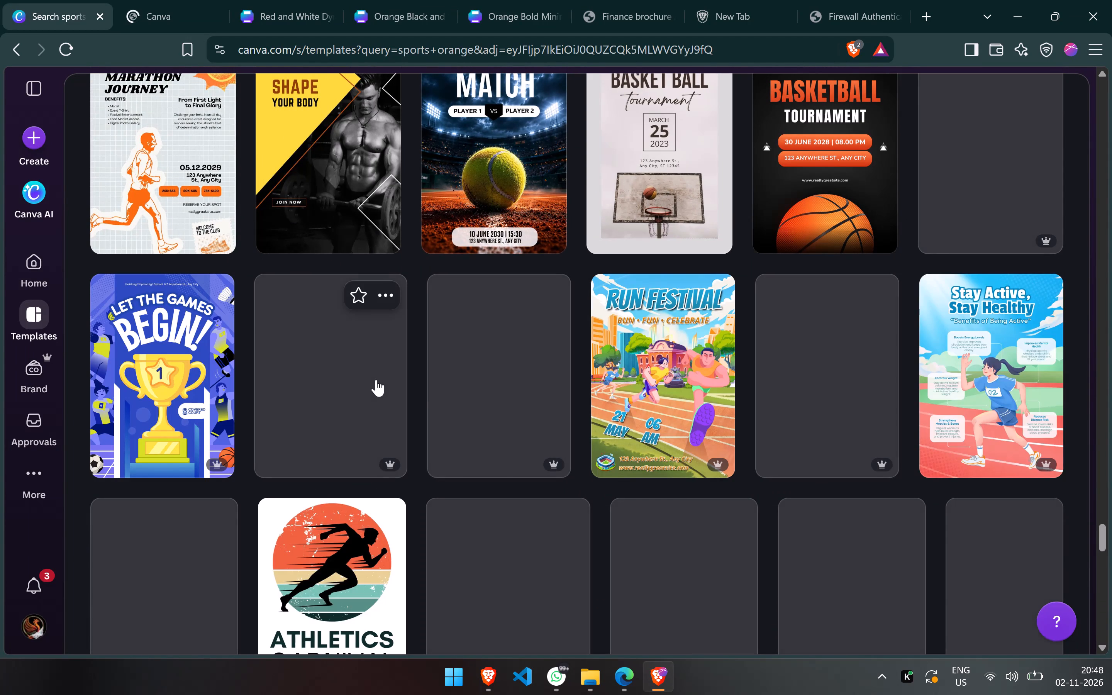
scroll(376, 380, down, 3)
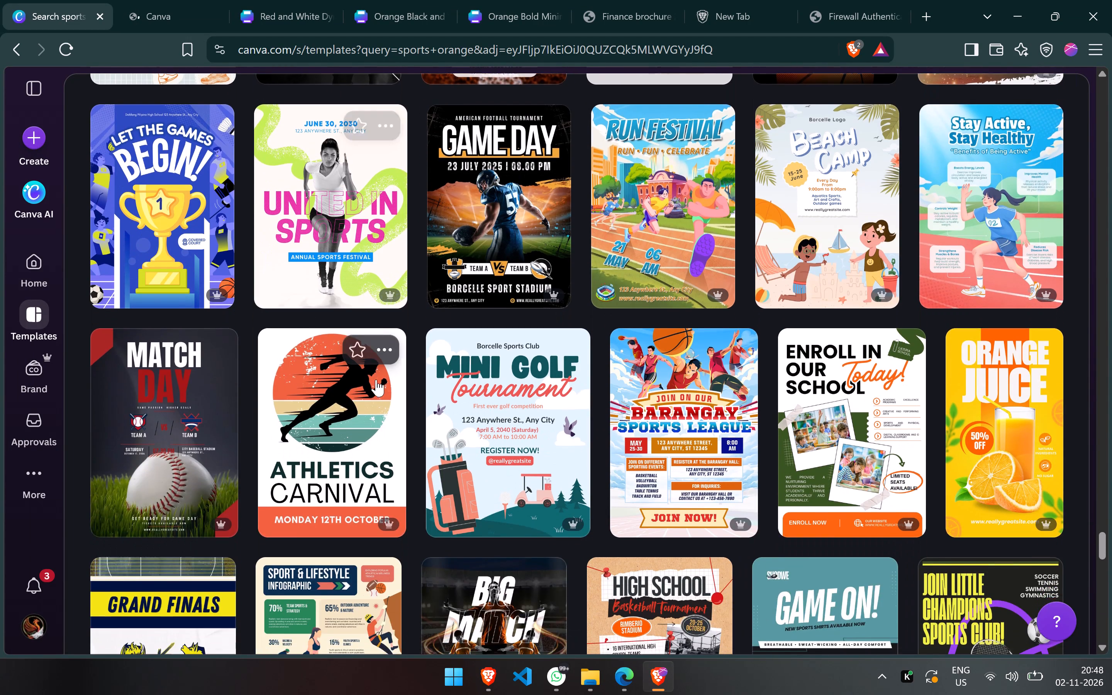
scroll(376, 380, down, 1)
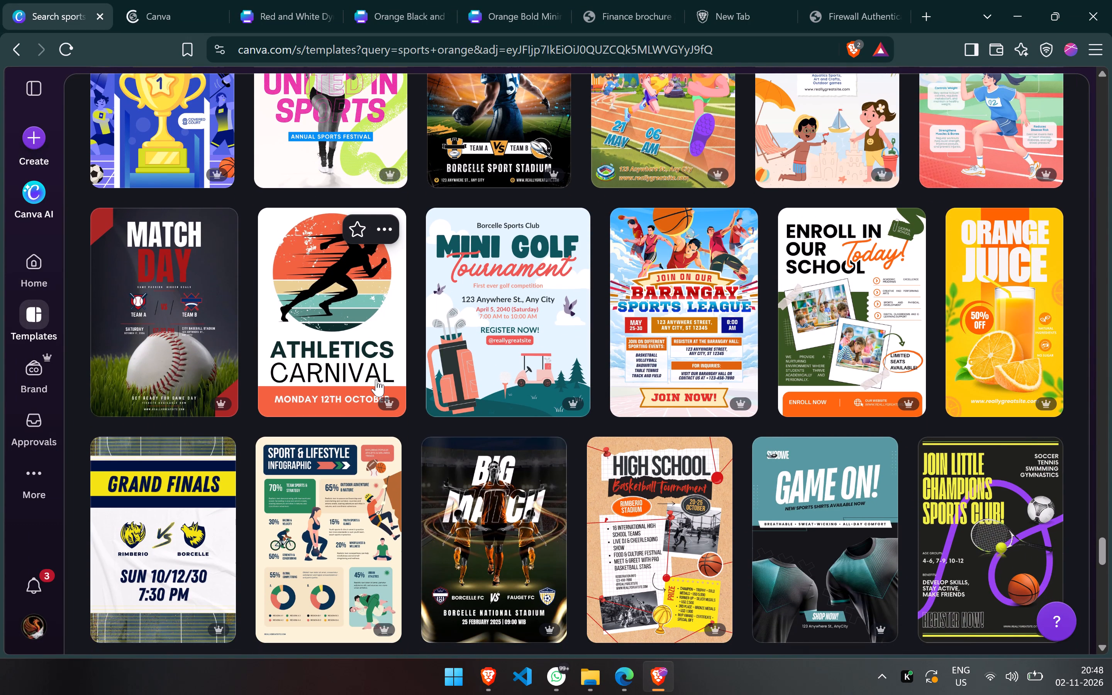
scroll(376, 380, down, 2)
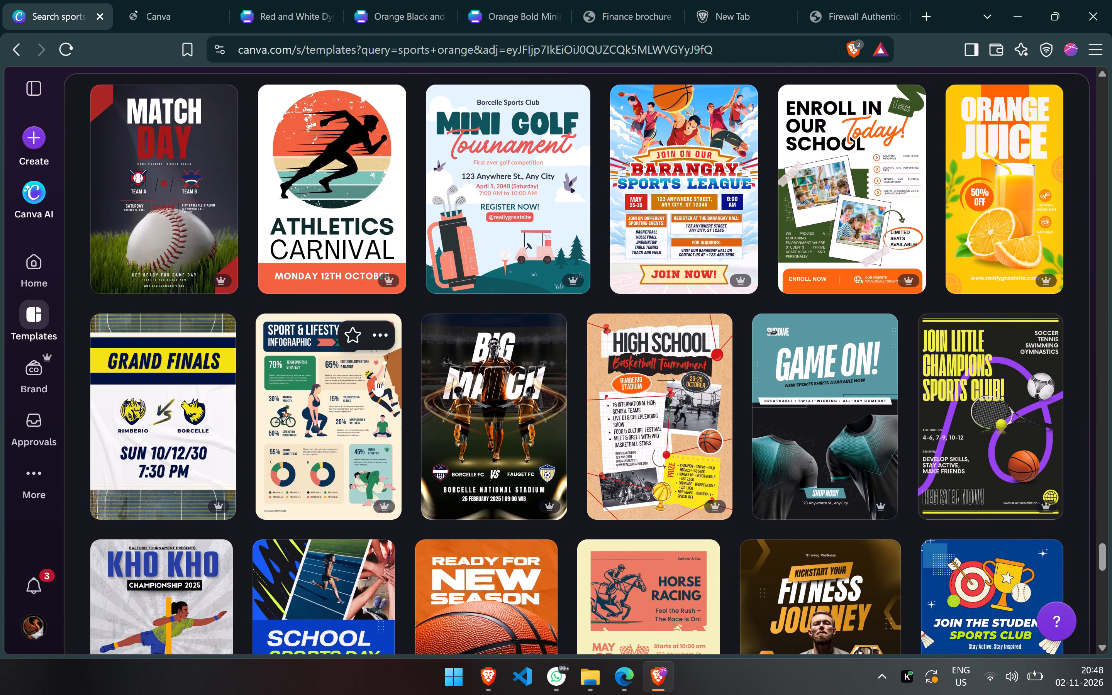
scroll(376, 380, down, 2)
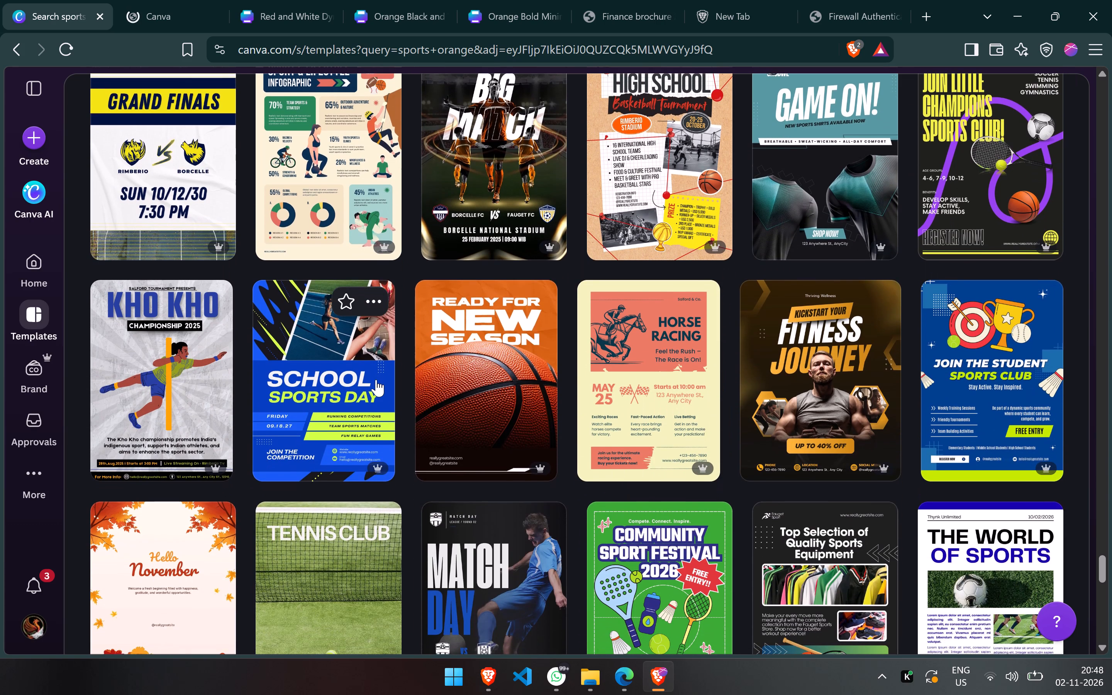
scroll(376, 380, down, 1)
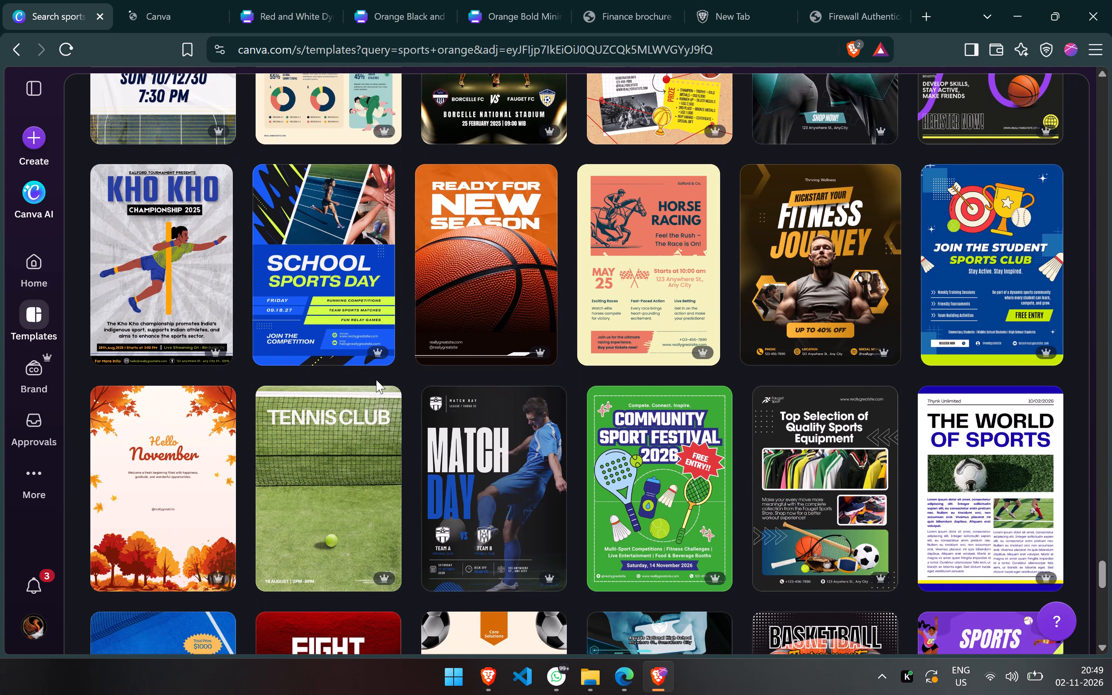
scroll(363, 259, down, 2)
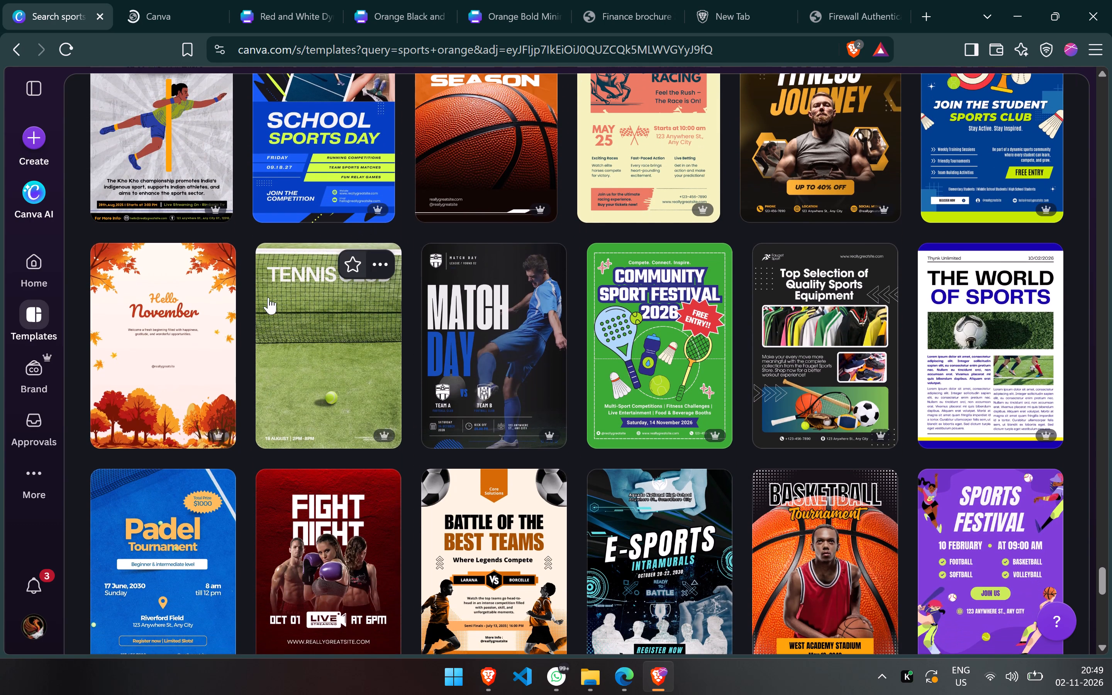
scroll(173, 331, down, 3)
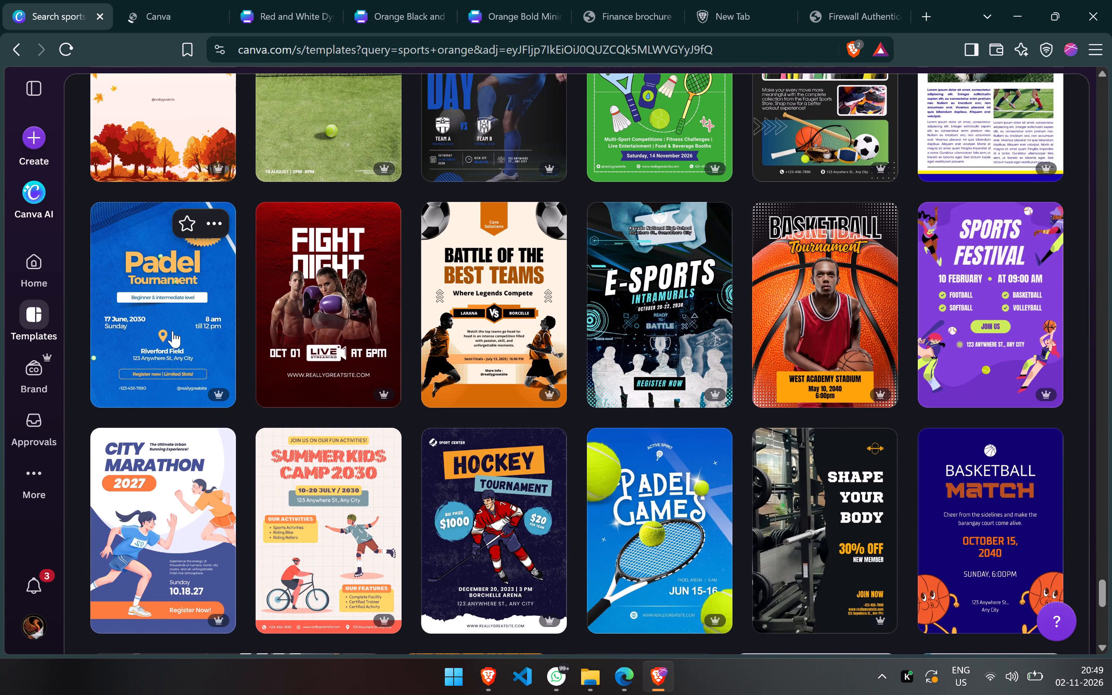
scroll(173, 331, down, 1)
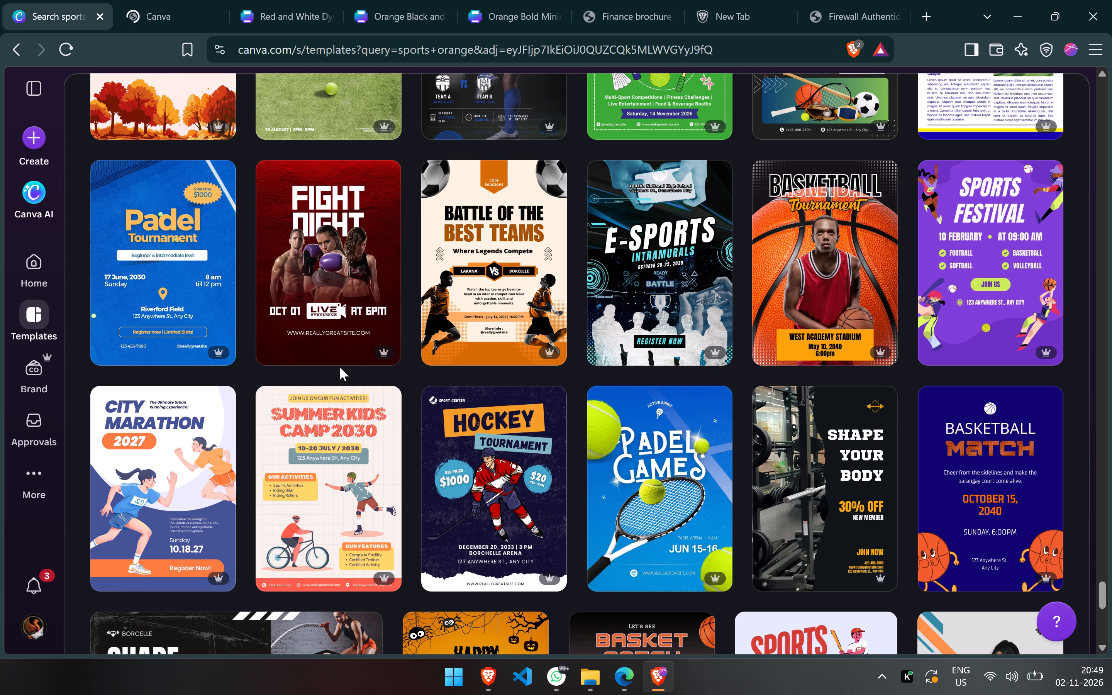
scroll(340, 367, down, 3)
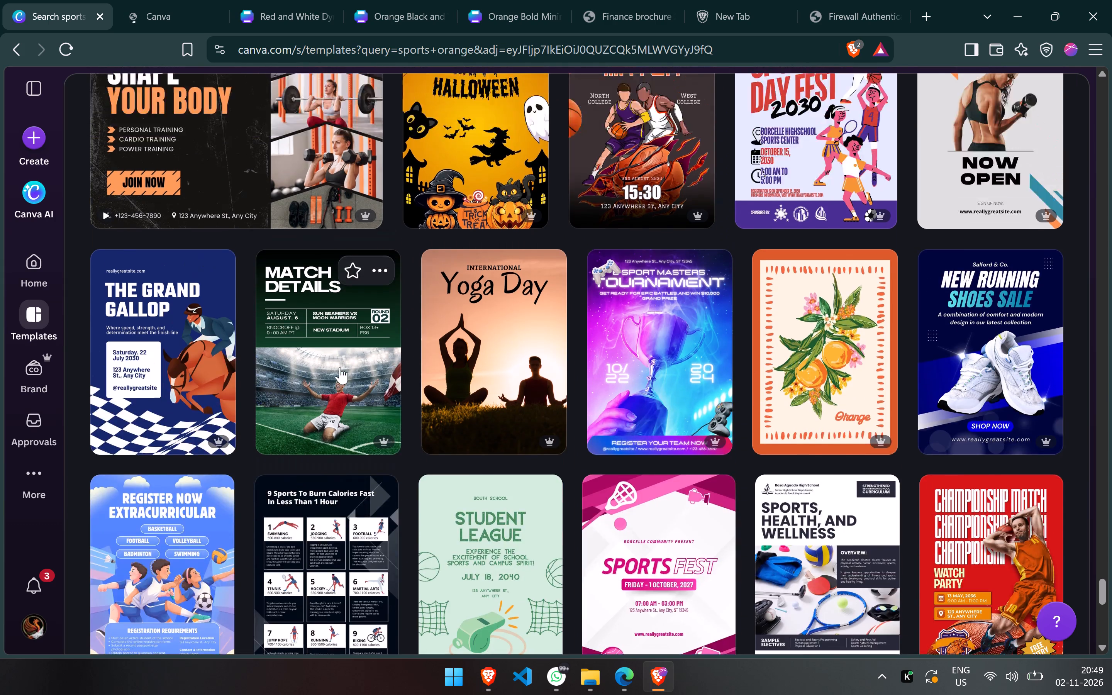
scroll(340, 367, down, 3)
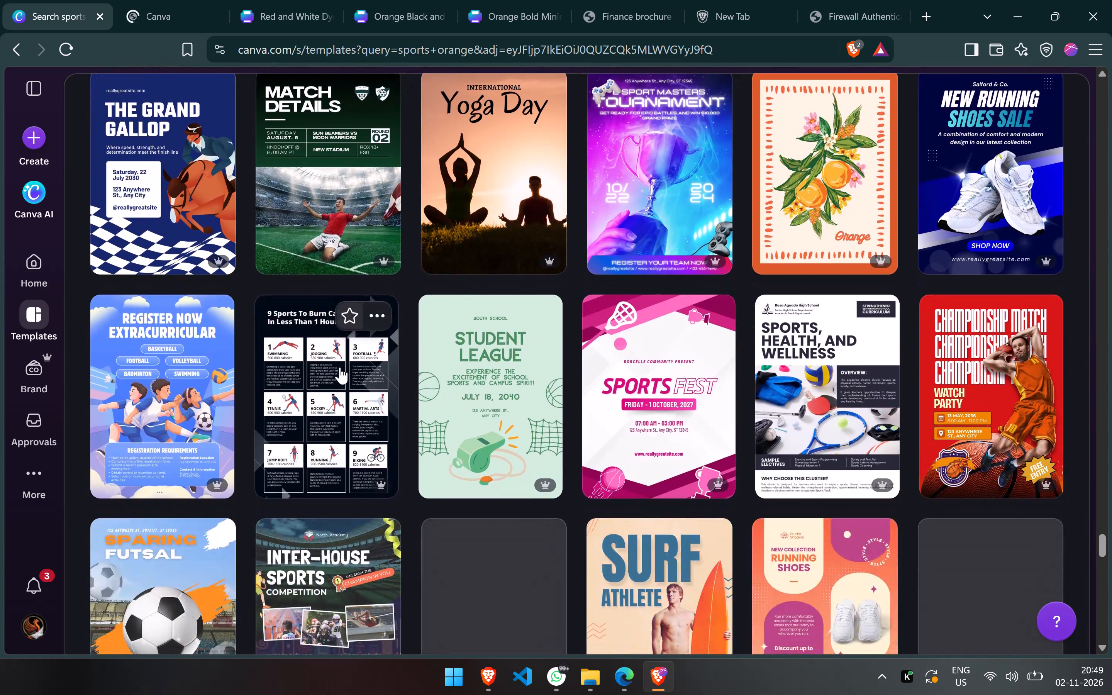
scroll(340, 367, down, 3)
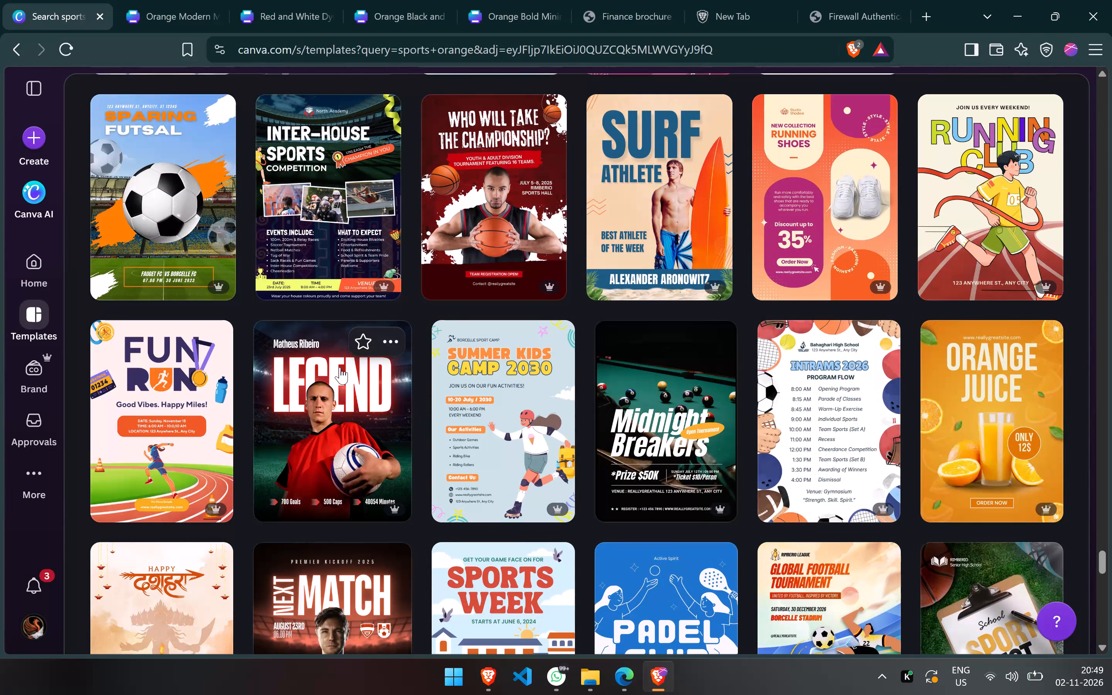
scroll(340, 367, down, 4)
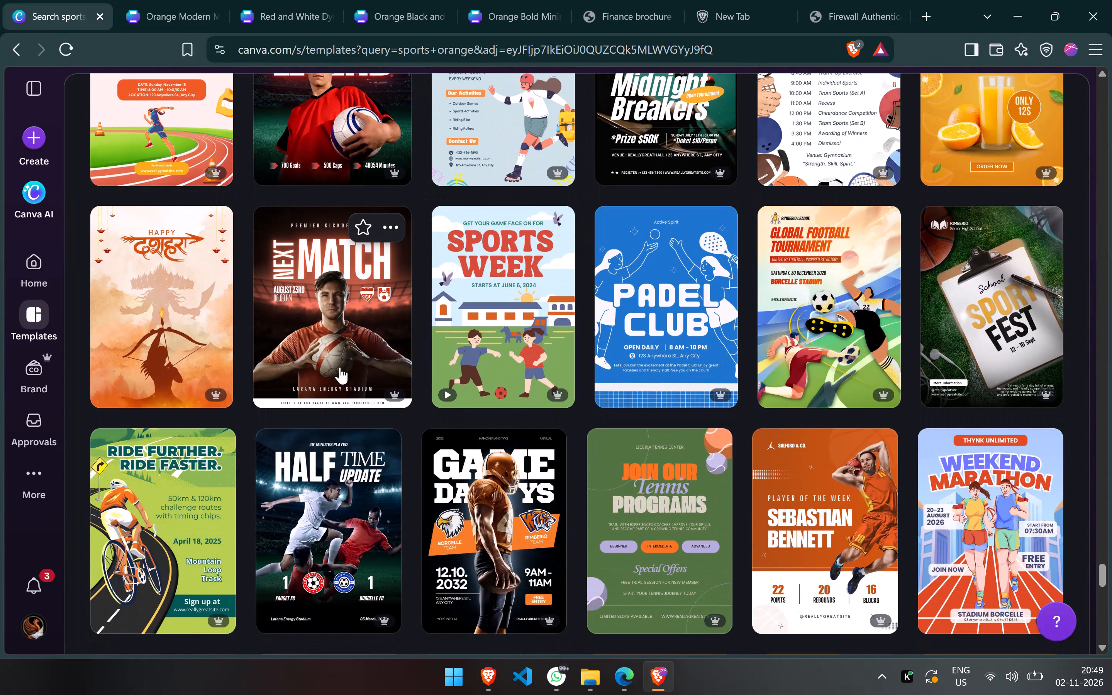
scroll(340, 367, down, 1)
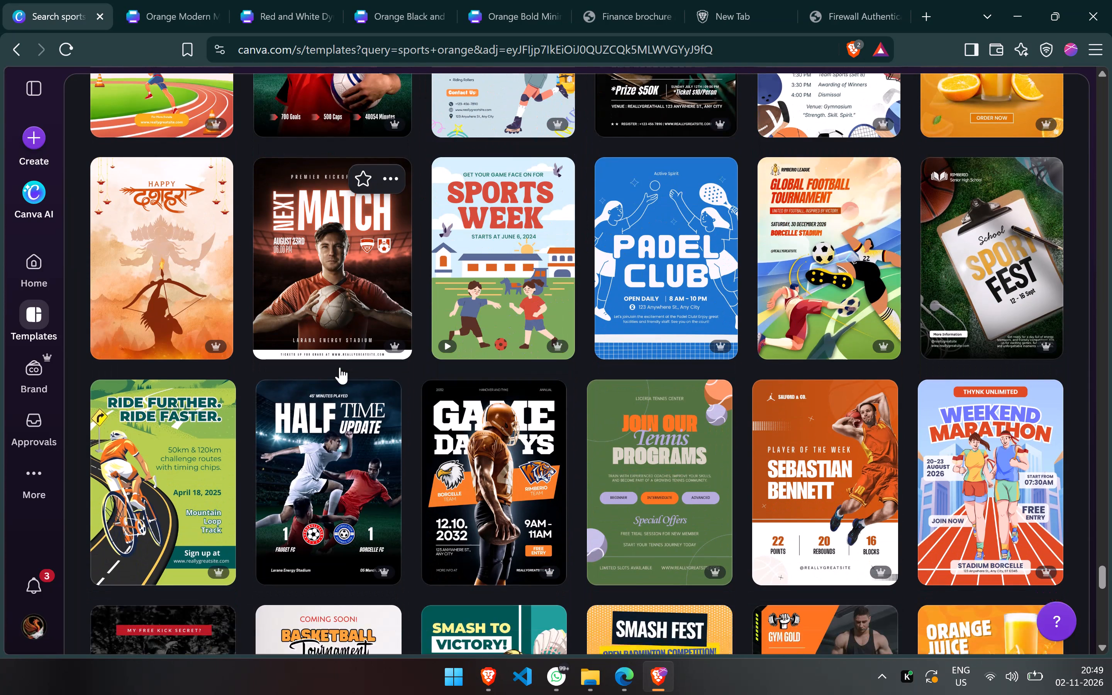
scroll(340, 367, down, 1)
Compare the opened designs: the Orange Modern Marathon poster, the red and white sport article, the "ZENITH" poster and the marathon run poster.
click(198, 0)
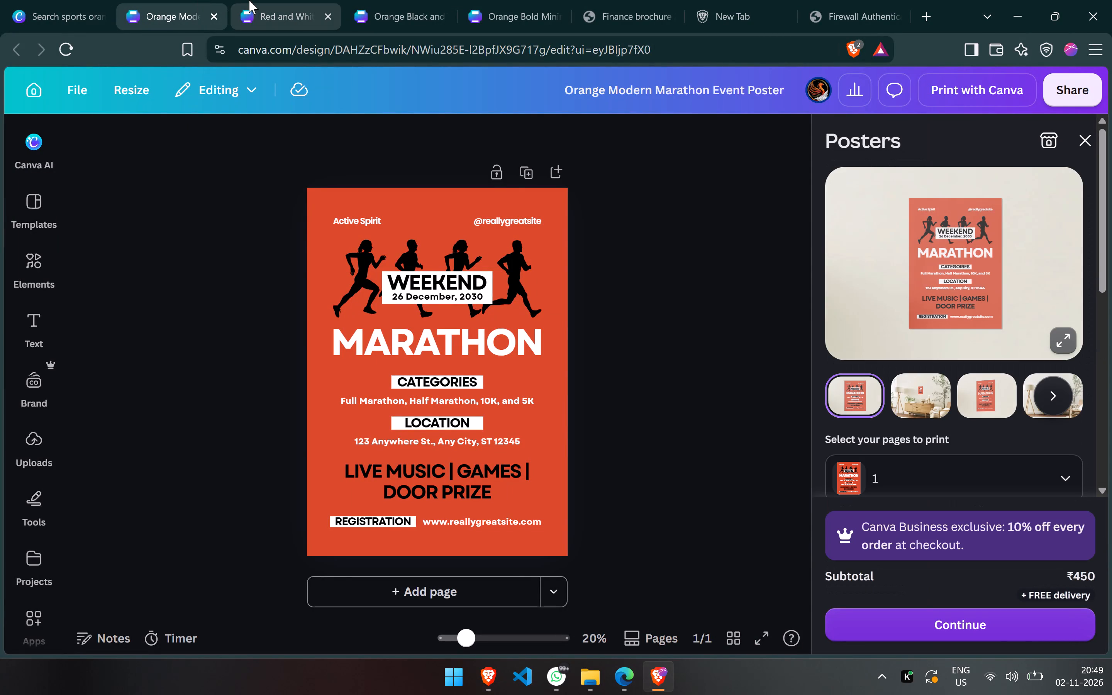
click(256, 0)
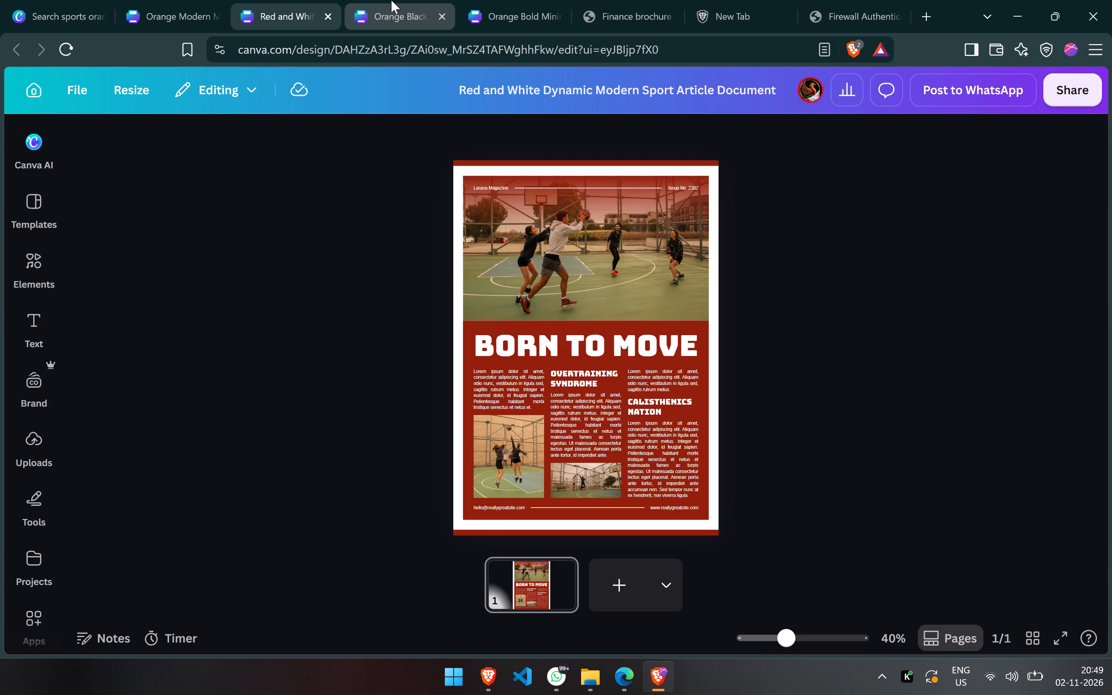
click(391, 0)
click(515, 0)
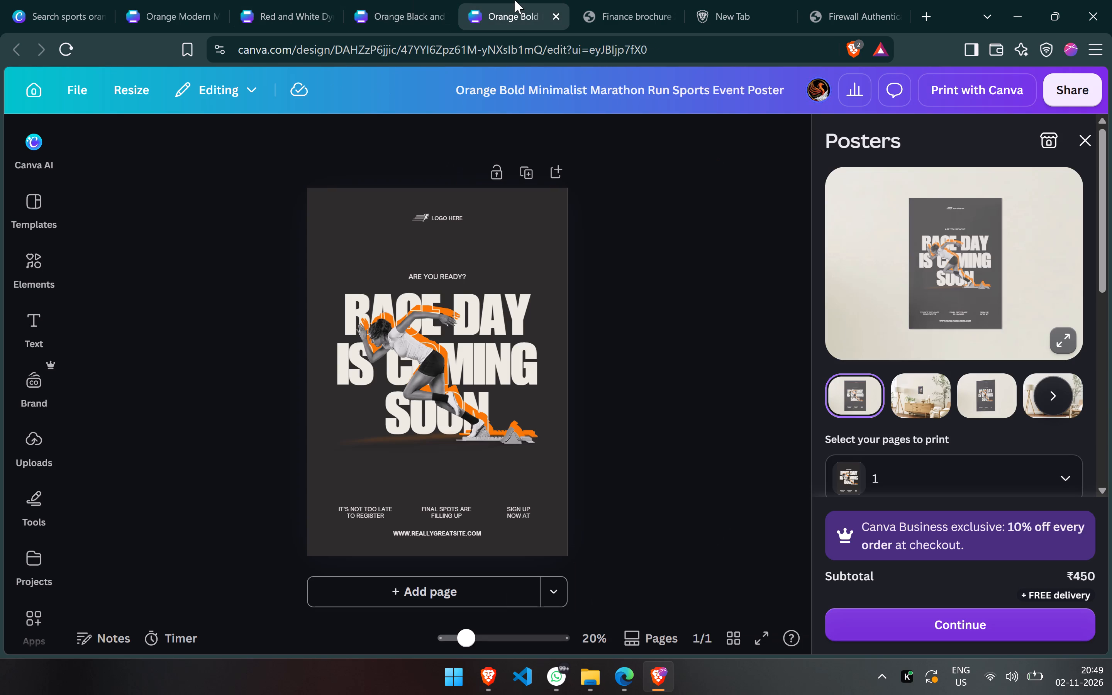
click(409, 0)
click(324, 0)
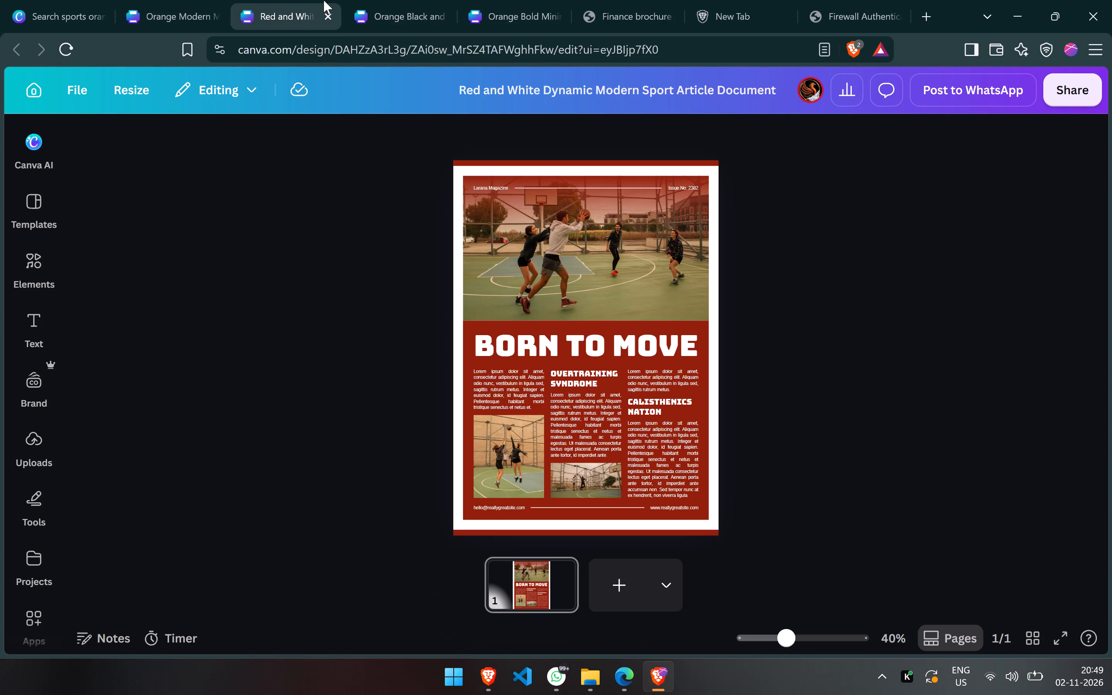
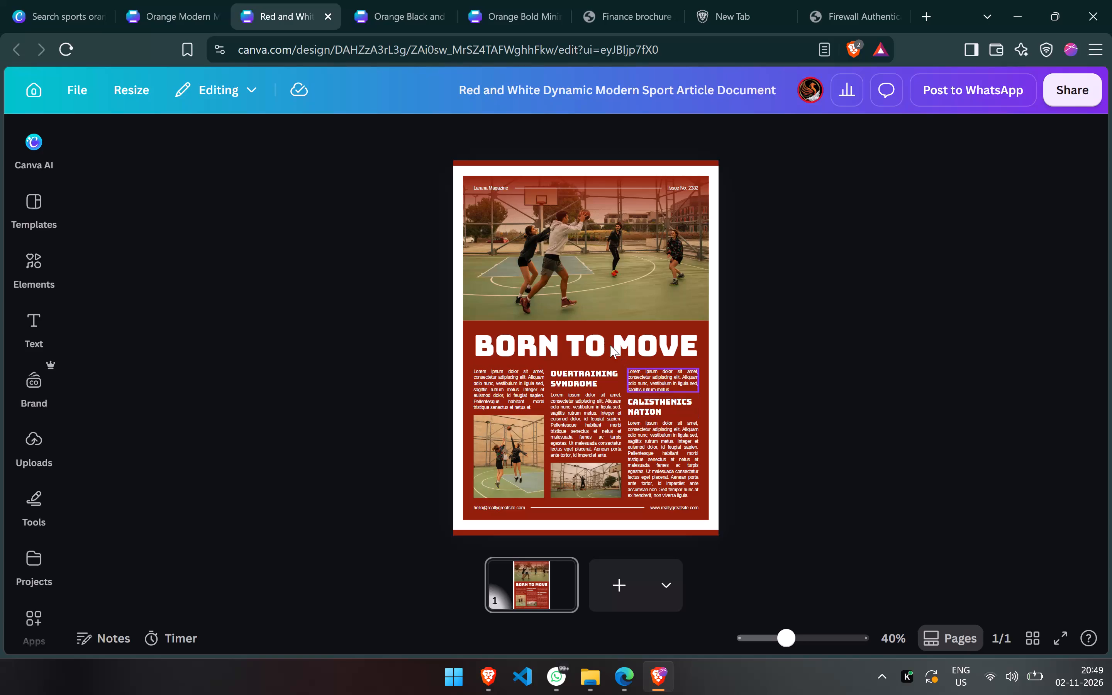
Compare the Orange Modern Marathon Event Poster with the "ZENITH" sports motivation poster.
click(147, 0)
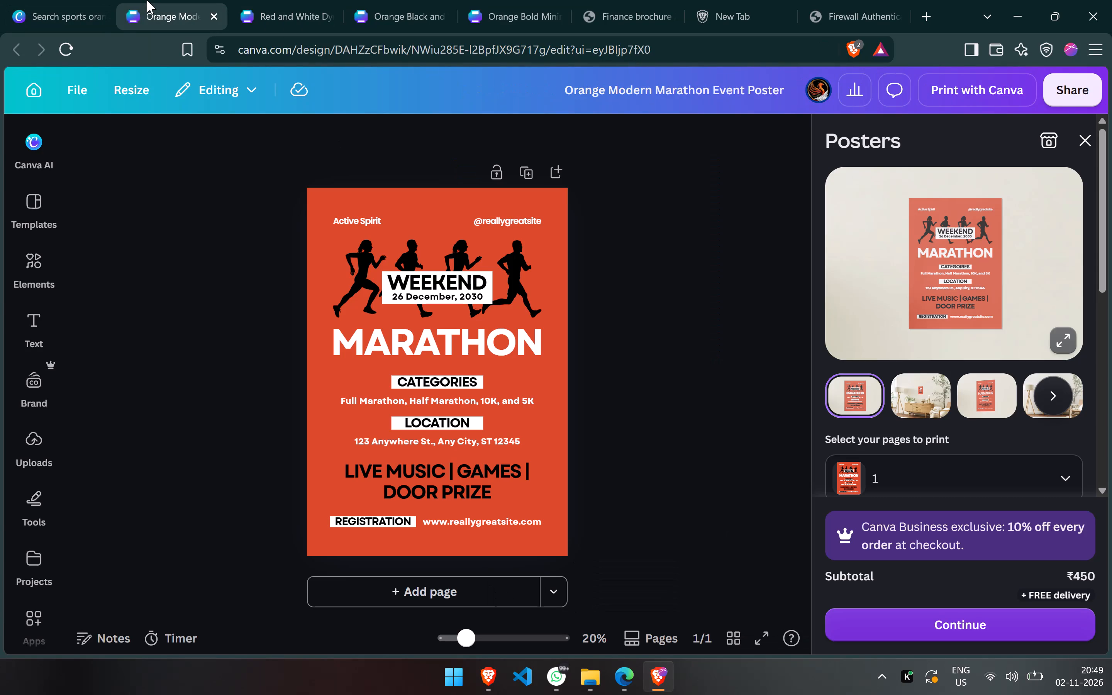
click(424, 0)
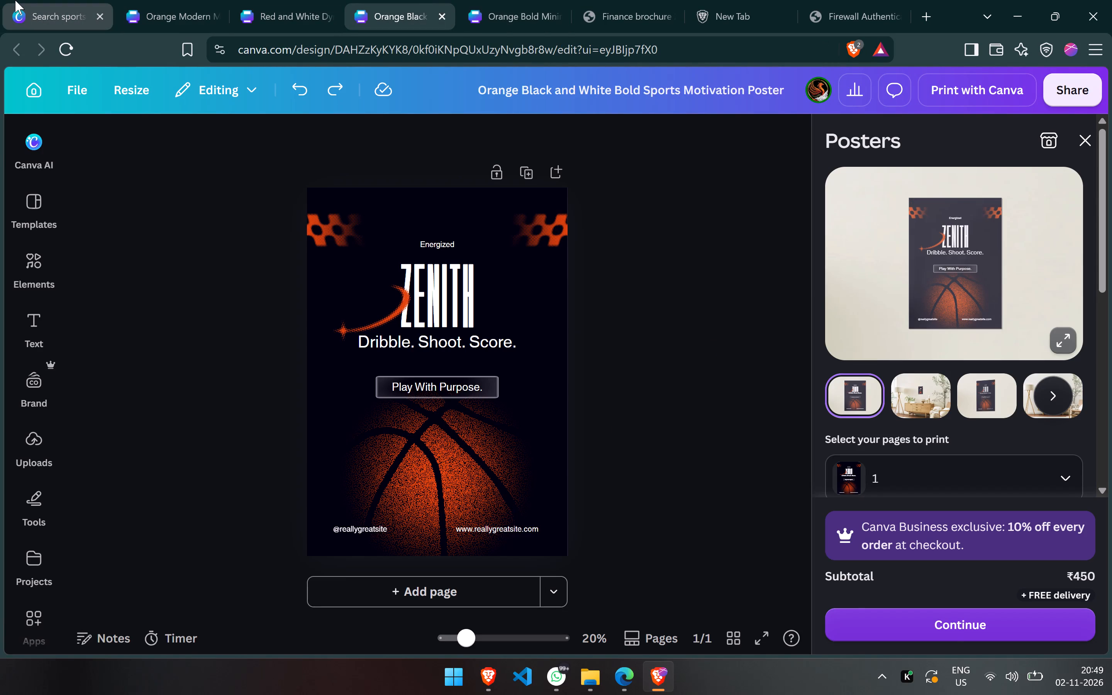
Browse further through the "sports orange" templates for more poster designs suited to the table tennis event.
click(65, 0)
scroll(537, 538, down, 7)
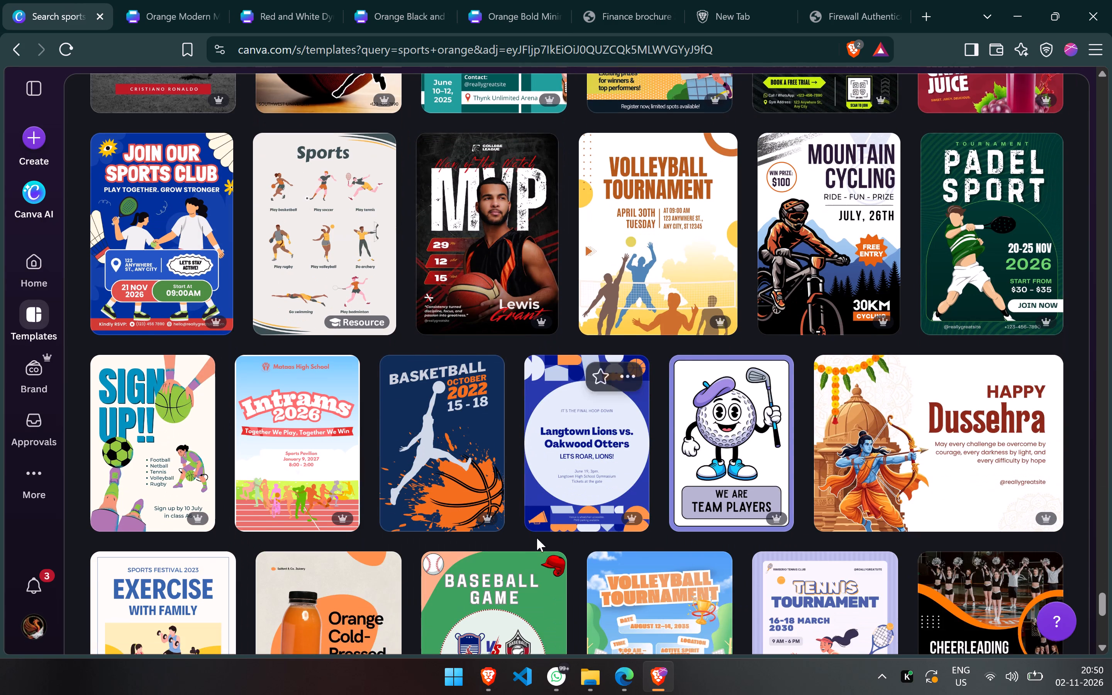
scroll(537, 538, down, 4)
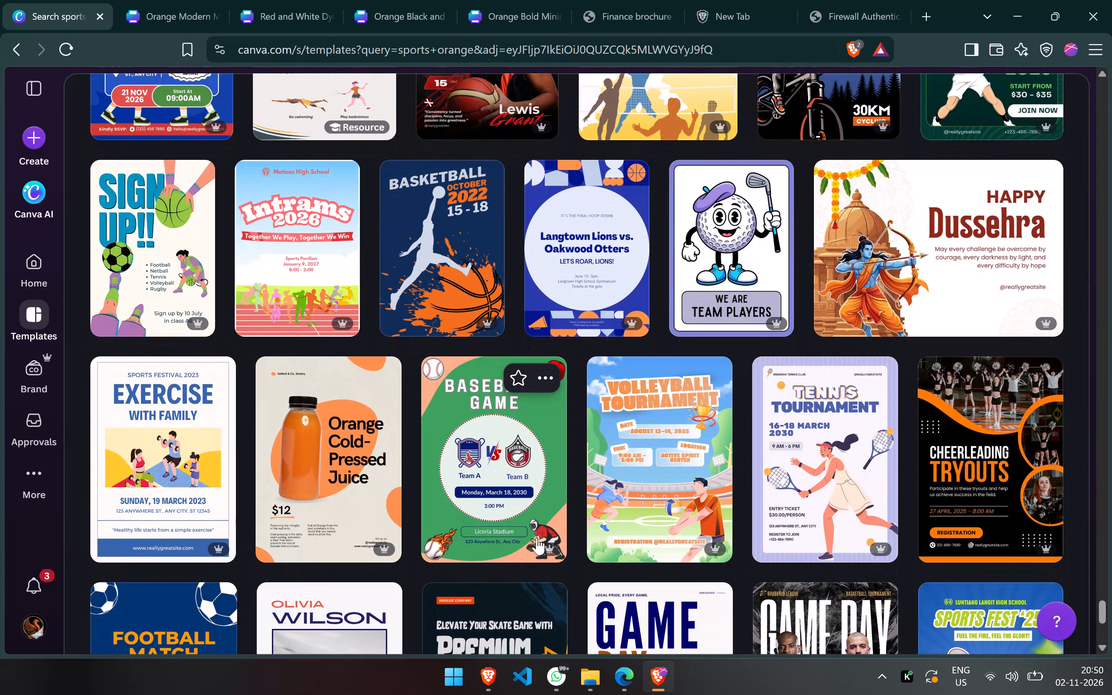
scroll(537, 538, down, 3)
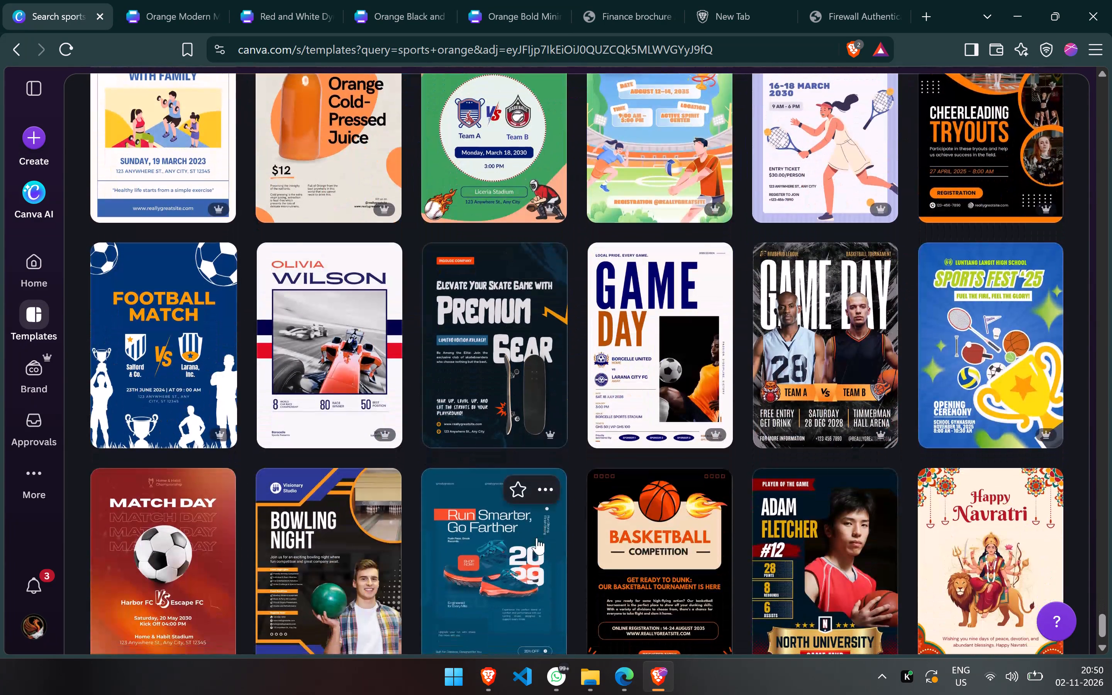
scroll(537, 538, down, 3)
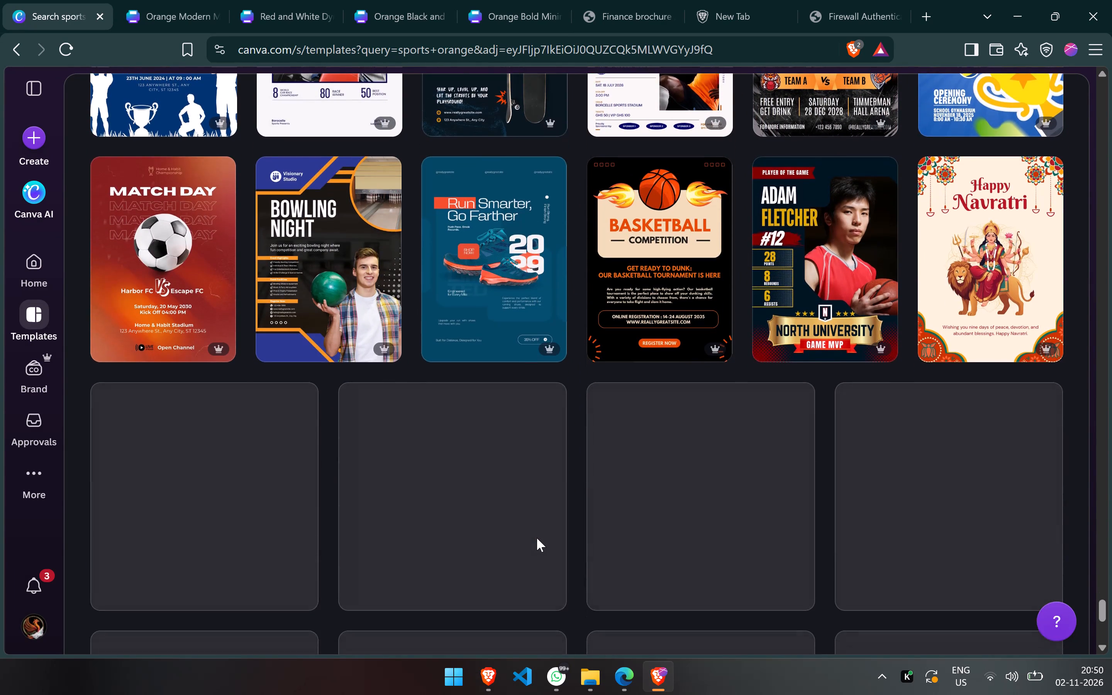
scroll(537, 538, down, 3)
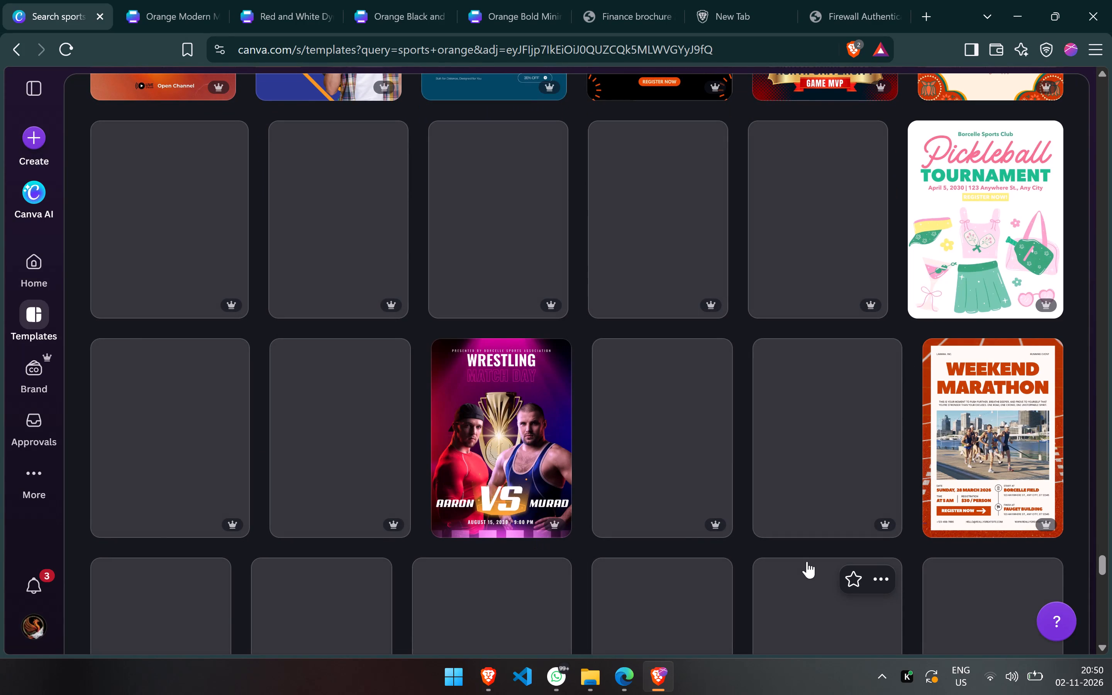
click(988, 673)
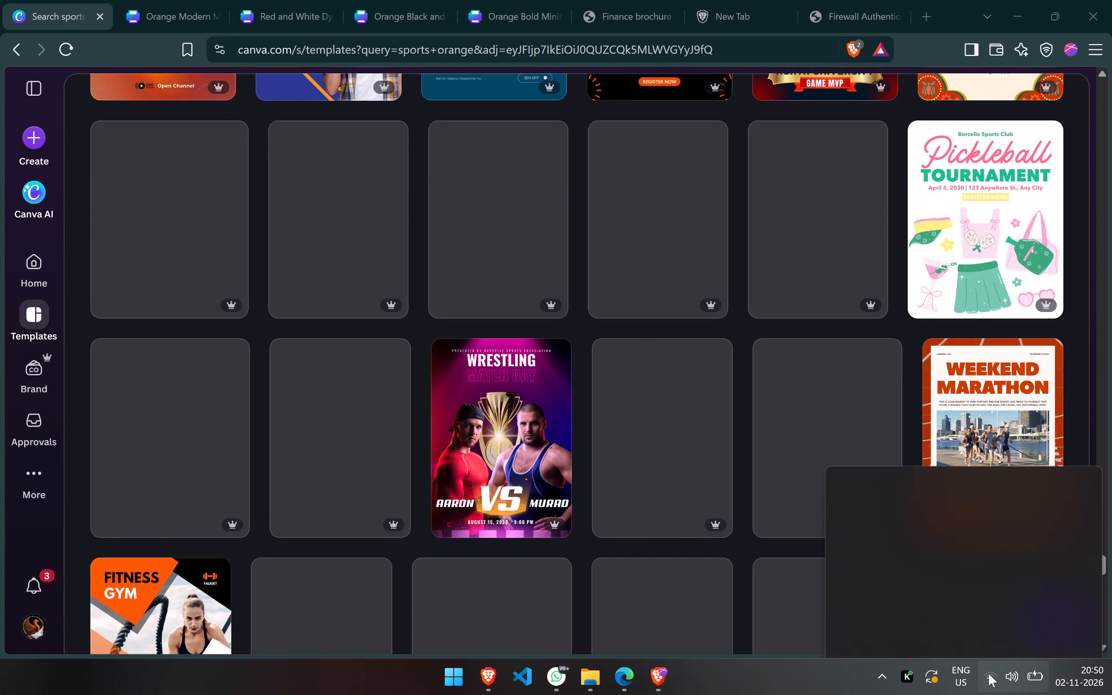
click(988, 673)
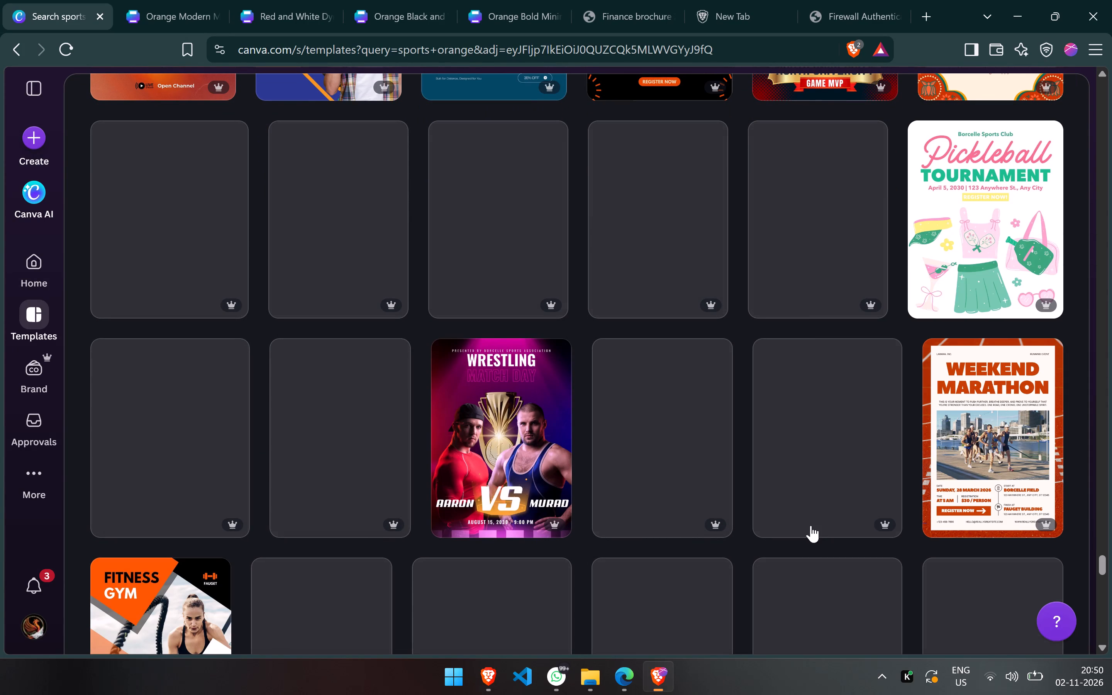
scroll(694, 406, down, 2)
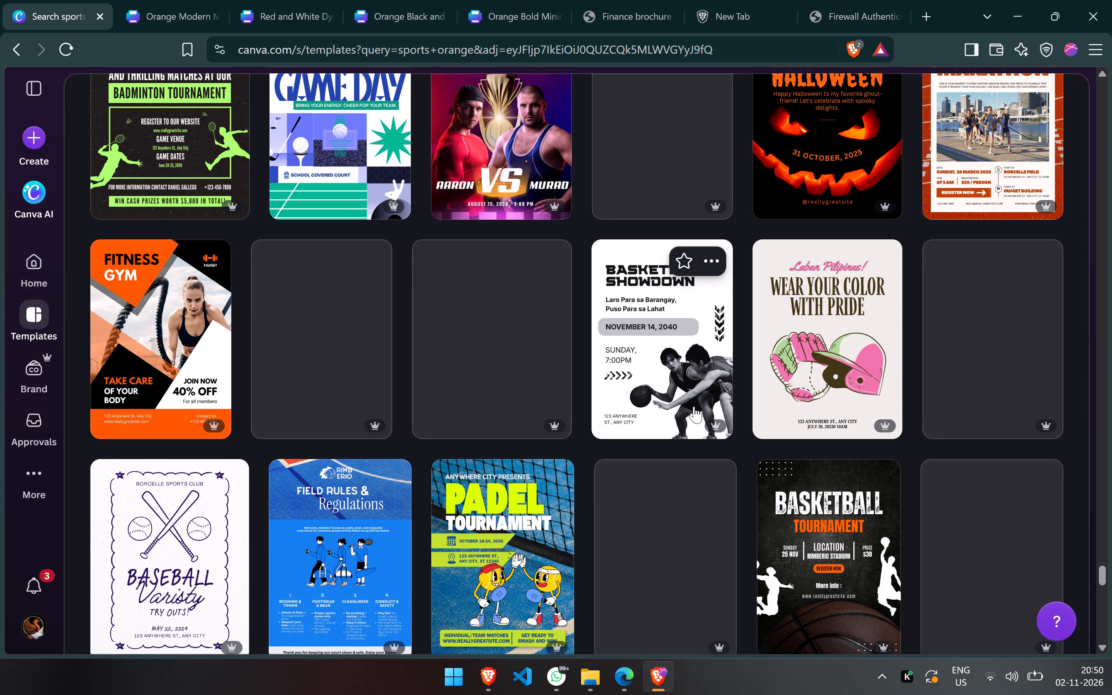
scroll(694, 406, down, 2)
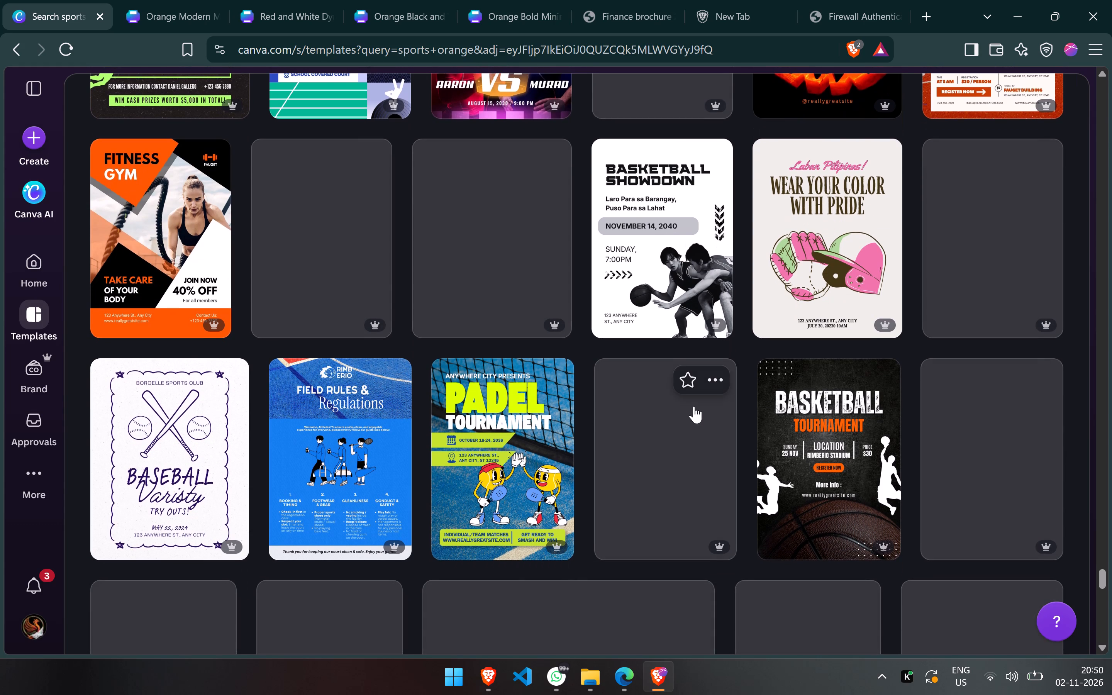
scroll(694, 406, down, 1)
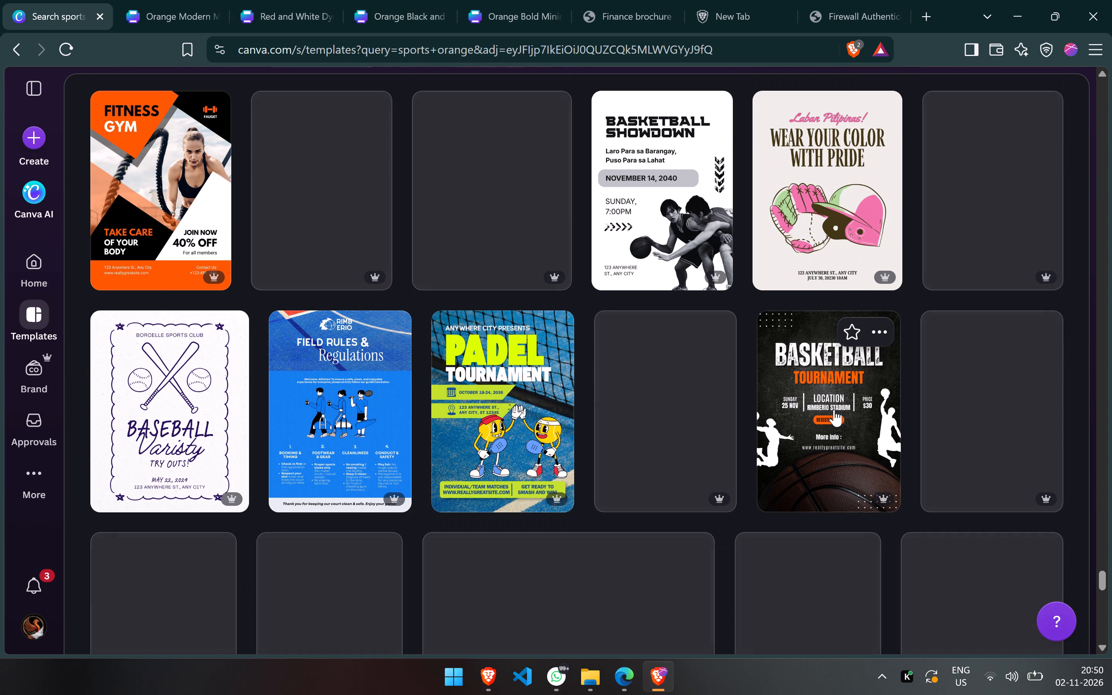
scroll(834, 410, down, 3)
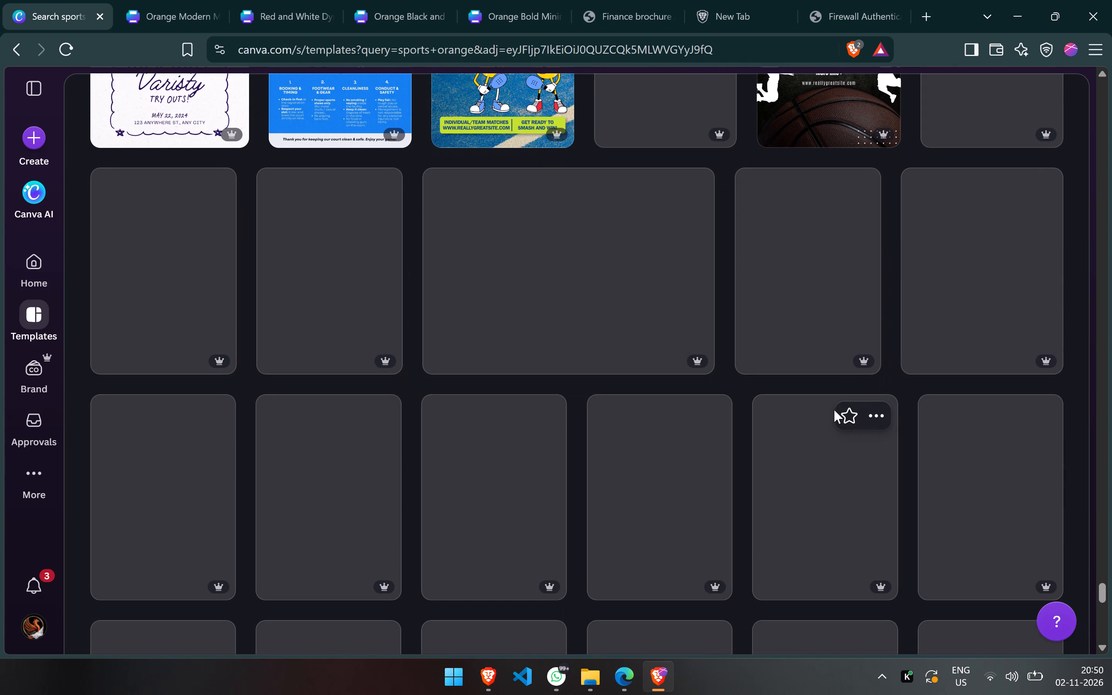
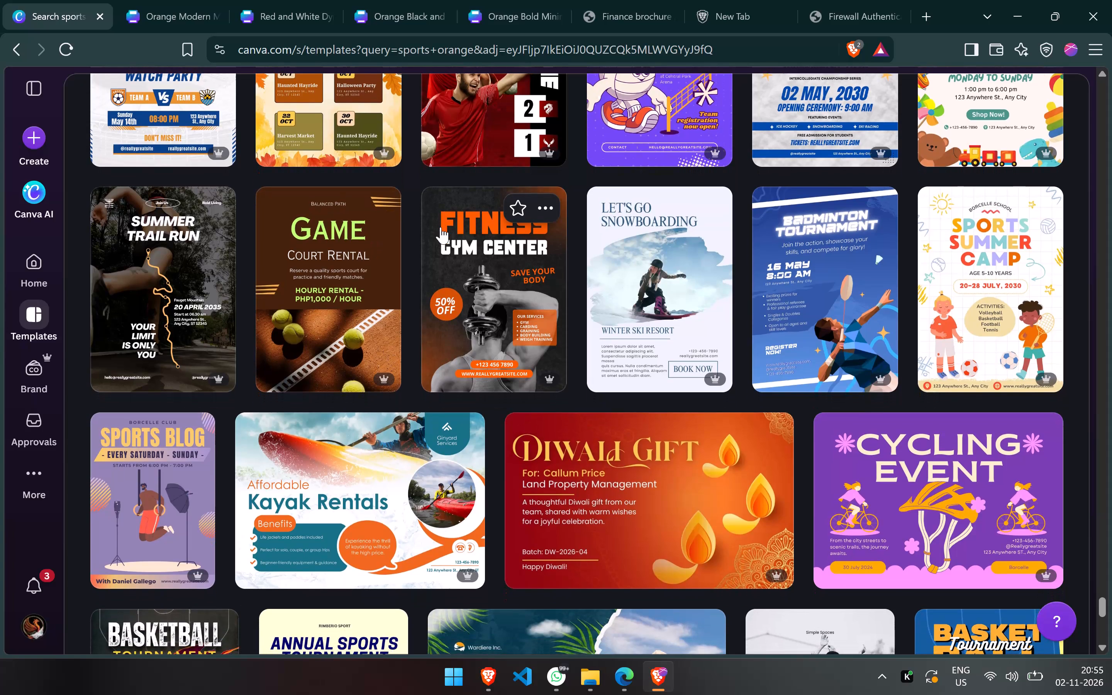
Look through more of the "sports orange" template results for poster designs that could suit the table tennis event.
scroll(441, 227, down, 1)
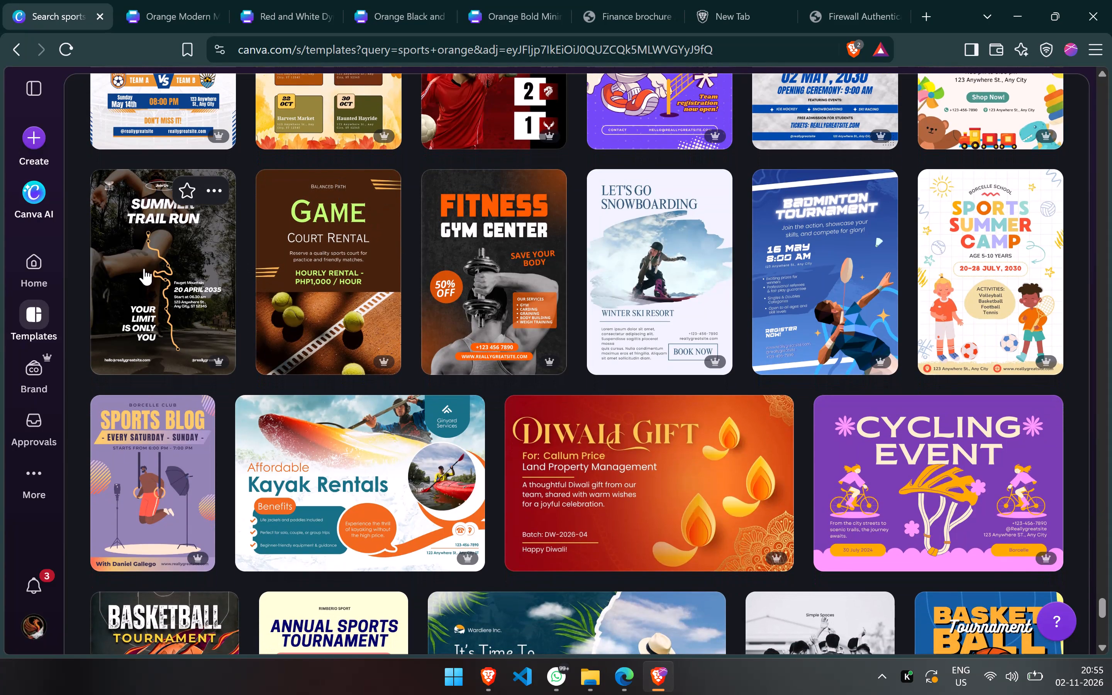
scroll(144, 268, down, 4)
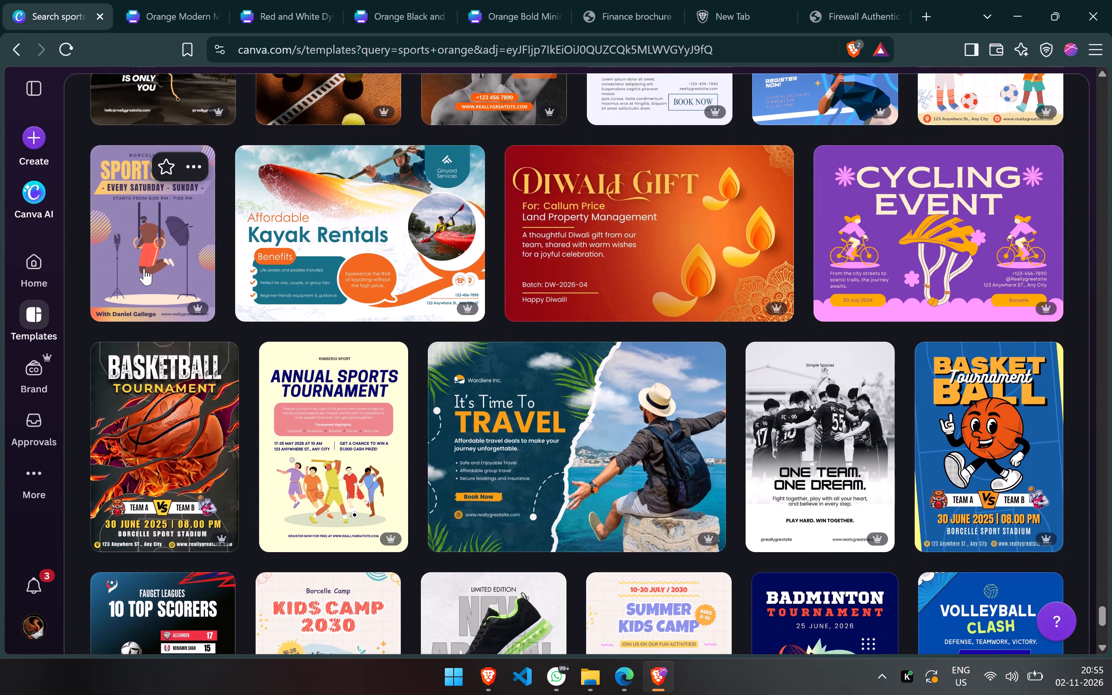
scroll(144, 268, down, 4)
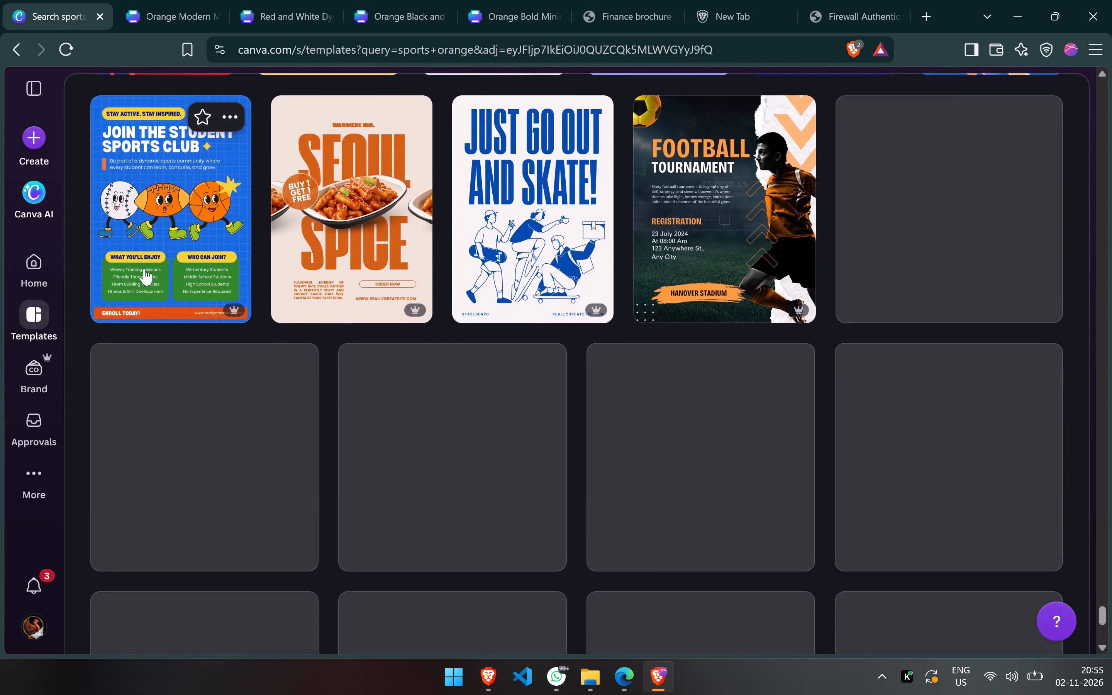
scroll(144, 268, down, 2)
scroll(144, 268, up, 1)
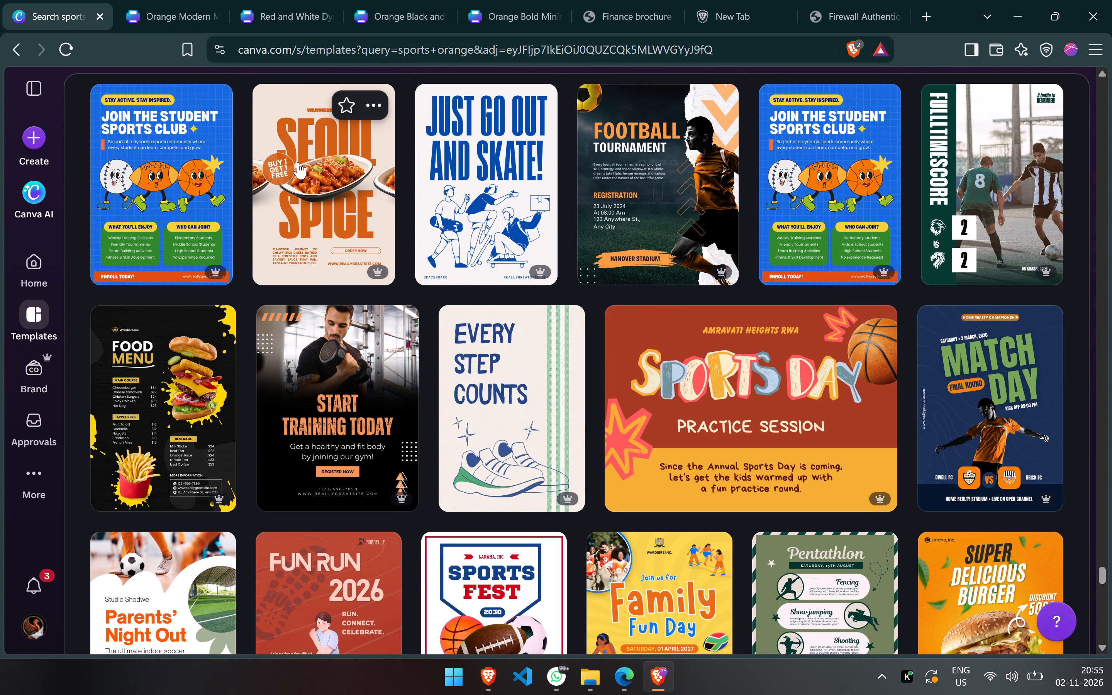
scroll(298, 162, down, 3)
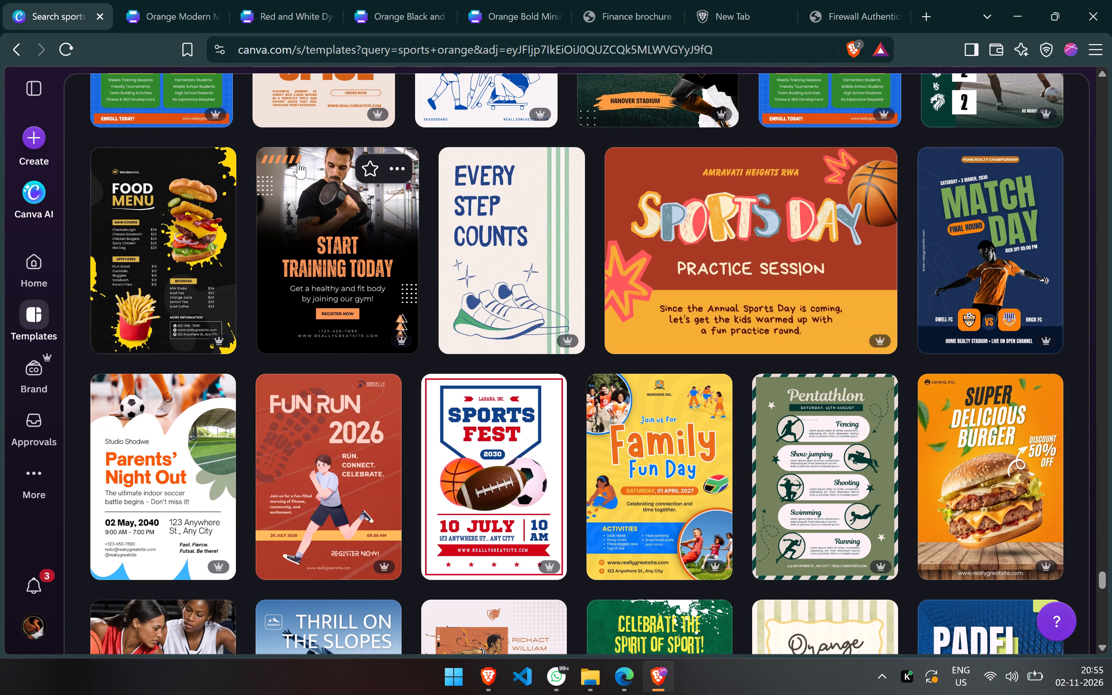
scroll(298, 162, down, 5)
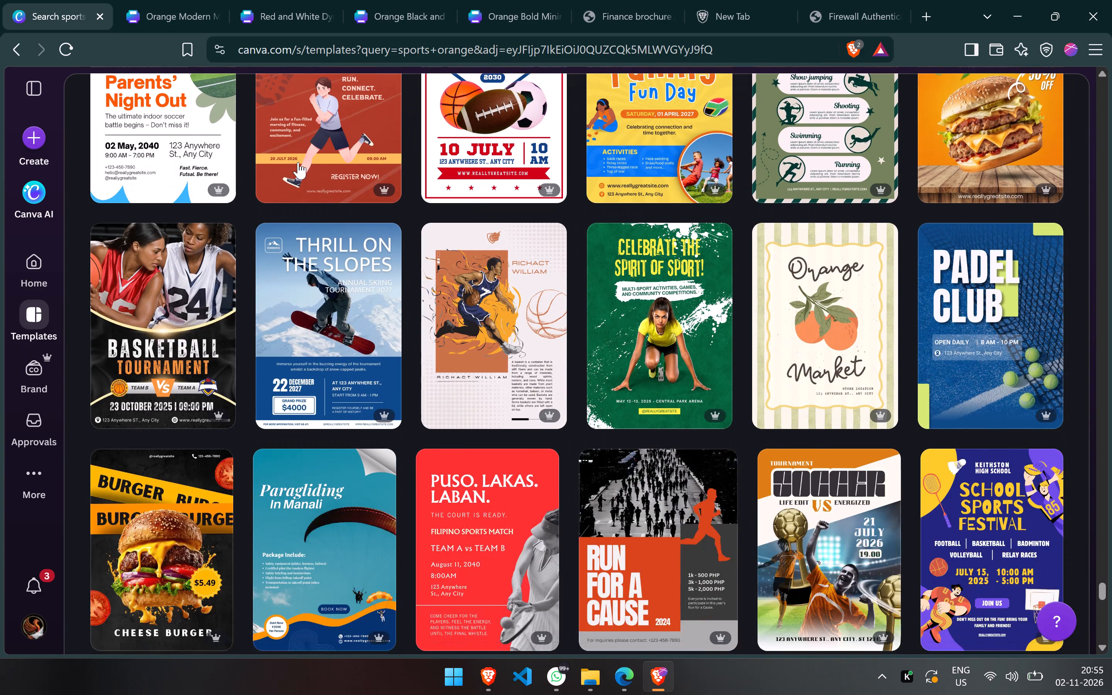
scroll(298, 162, down, 5)
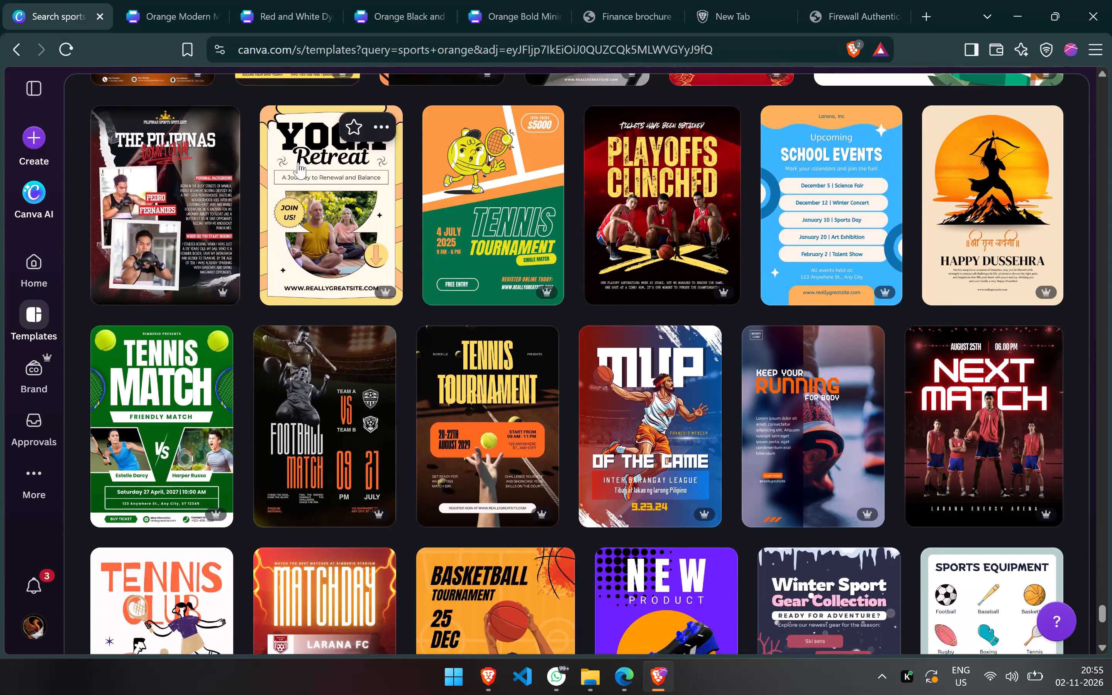
scroll(298, 162, down, 4)
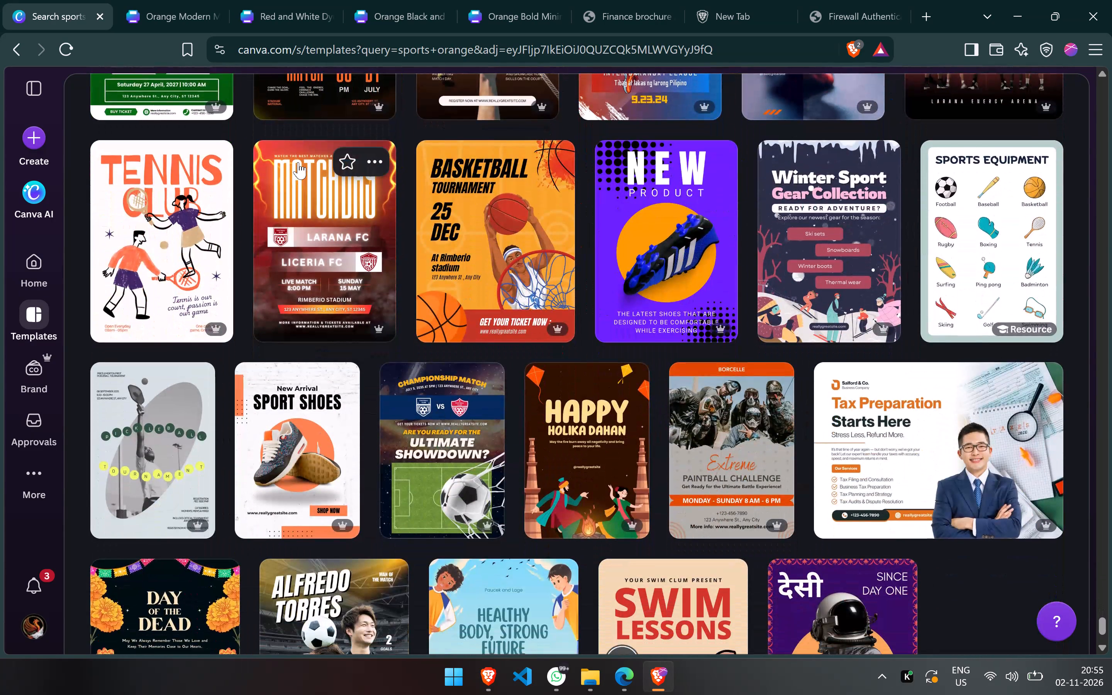
scroll(298, 162, down, 1)
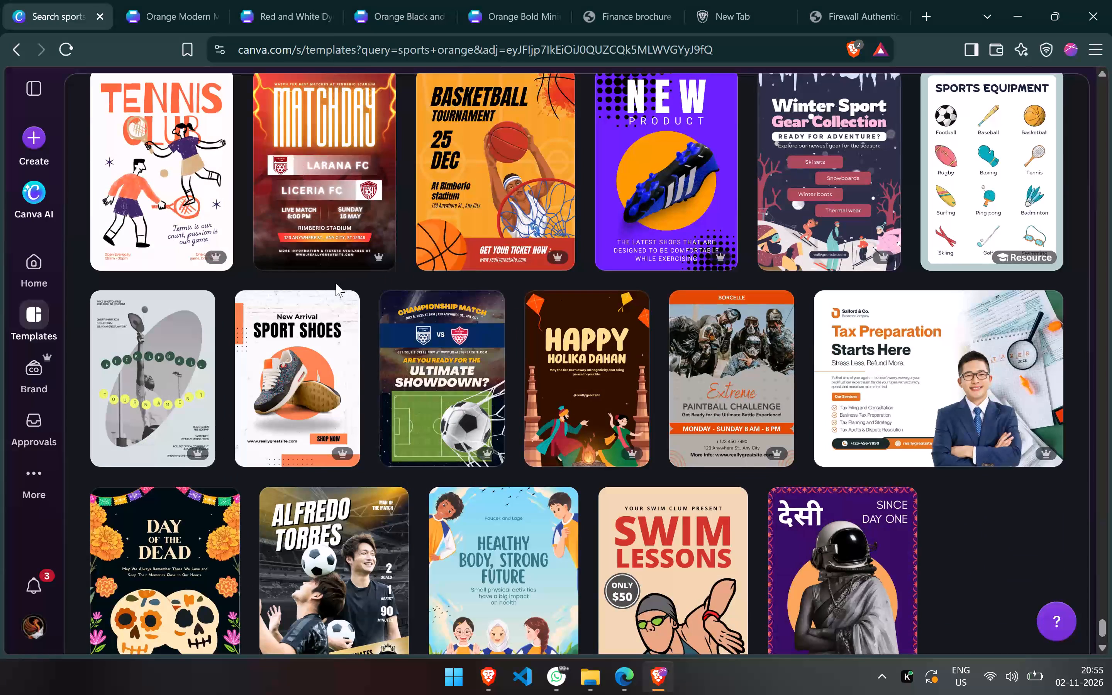
scroll(336, 283, down, 3)
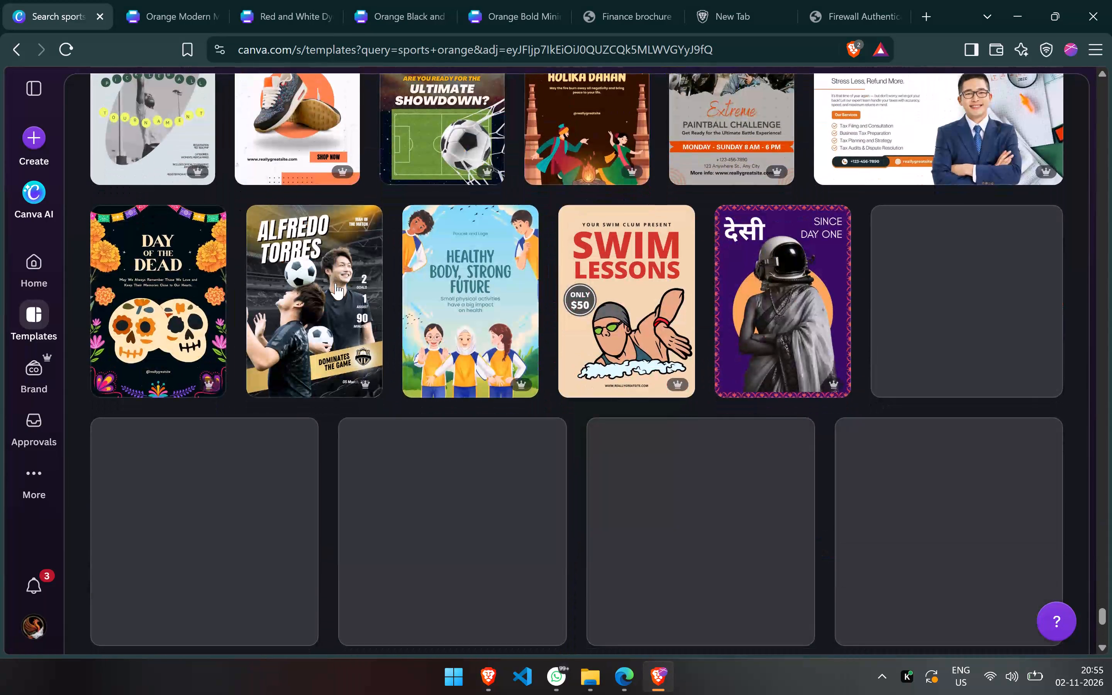
scroll(336, 283, down, 2)
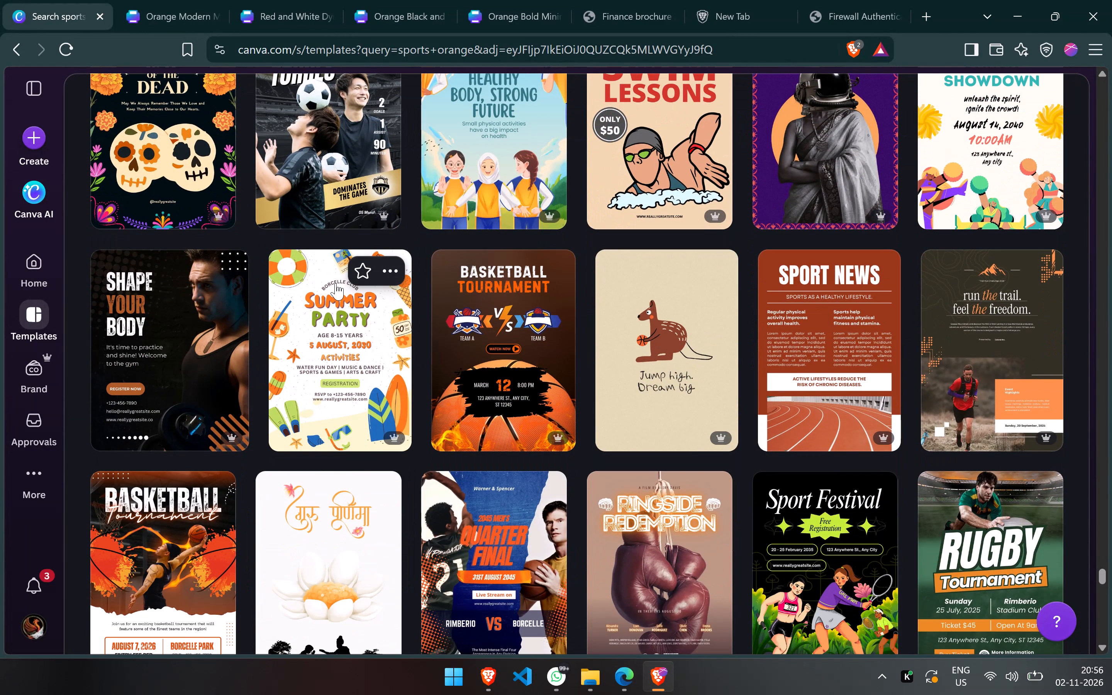
scroll(336, 283, down, 2)
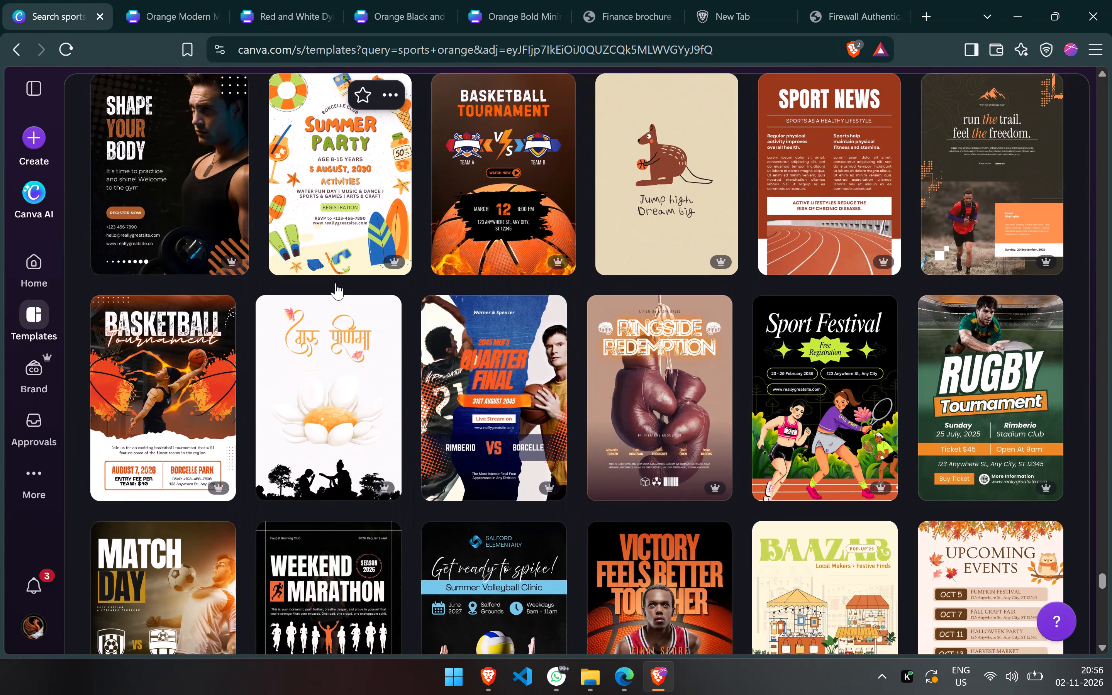
scroll(336, 283, down, 1)
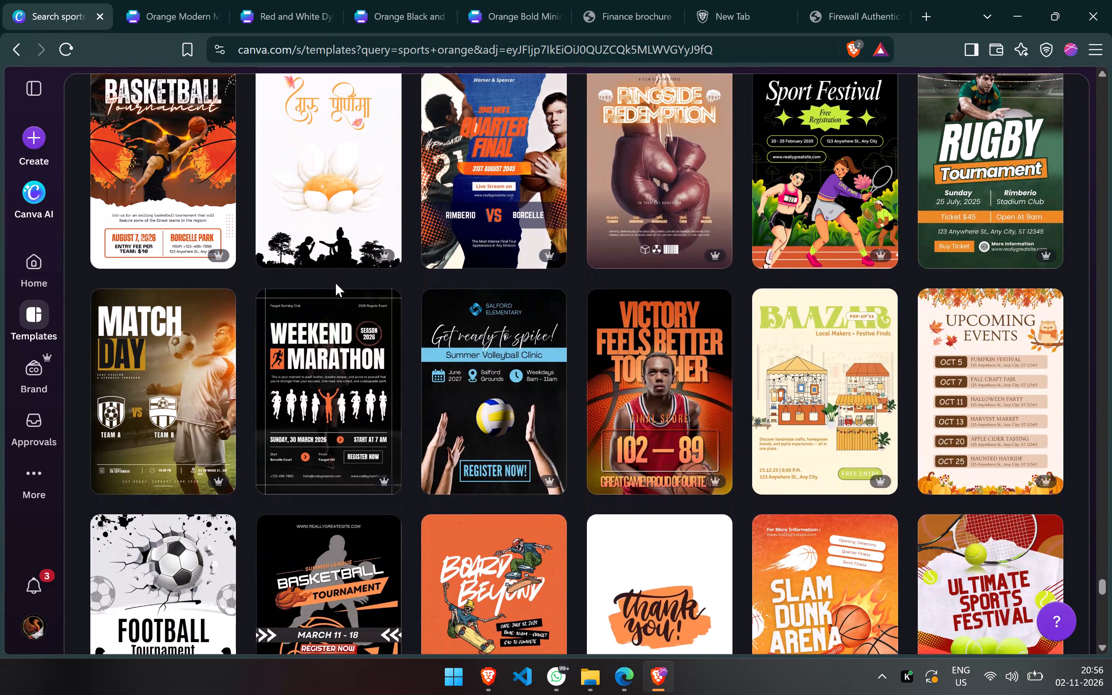
scroll(336, 283, down, 2)
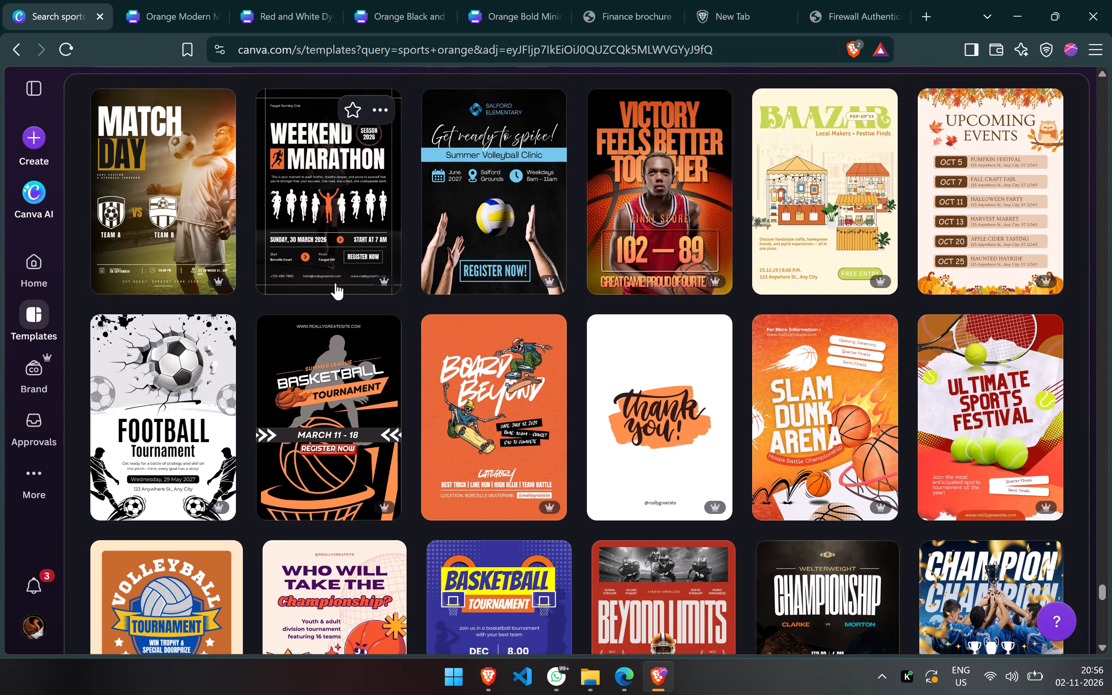
scroll(336, 283, down, 2)
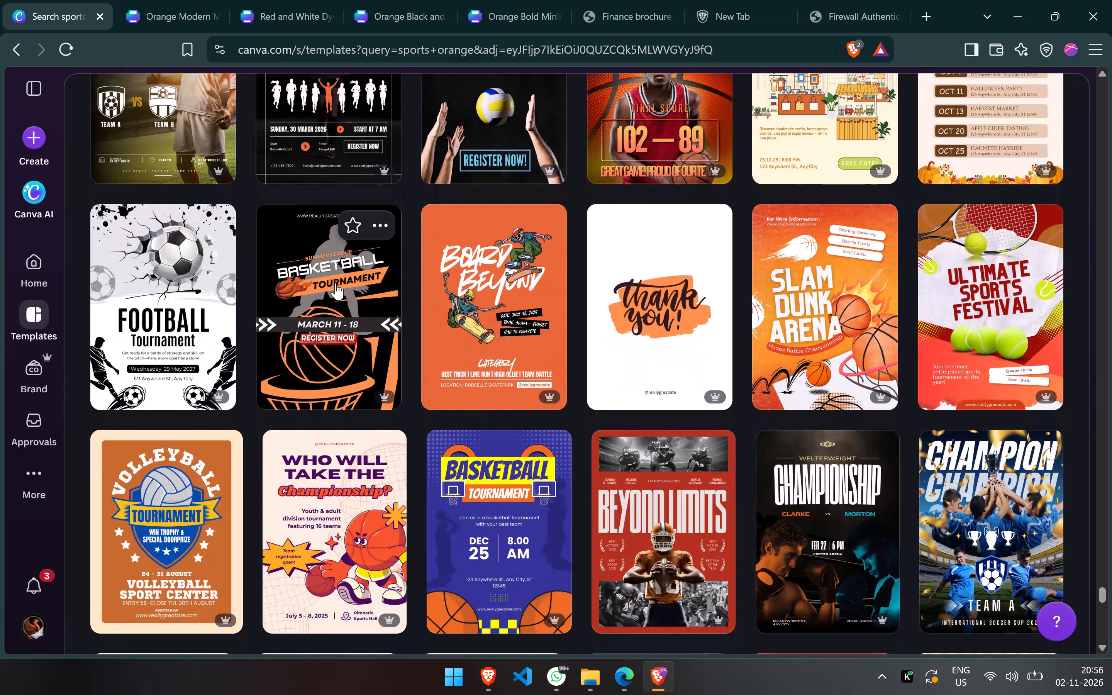
scroll(336, 283, down, 2)
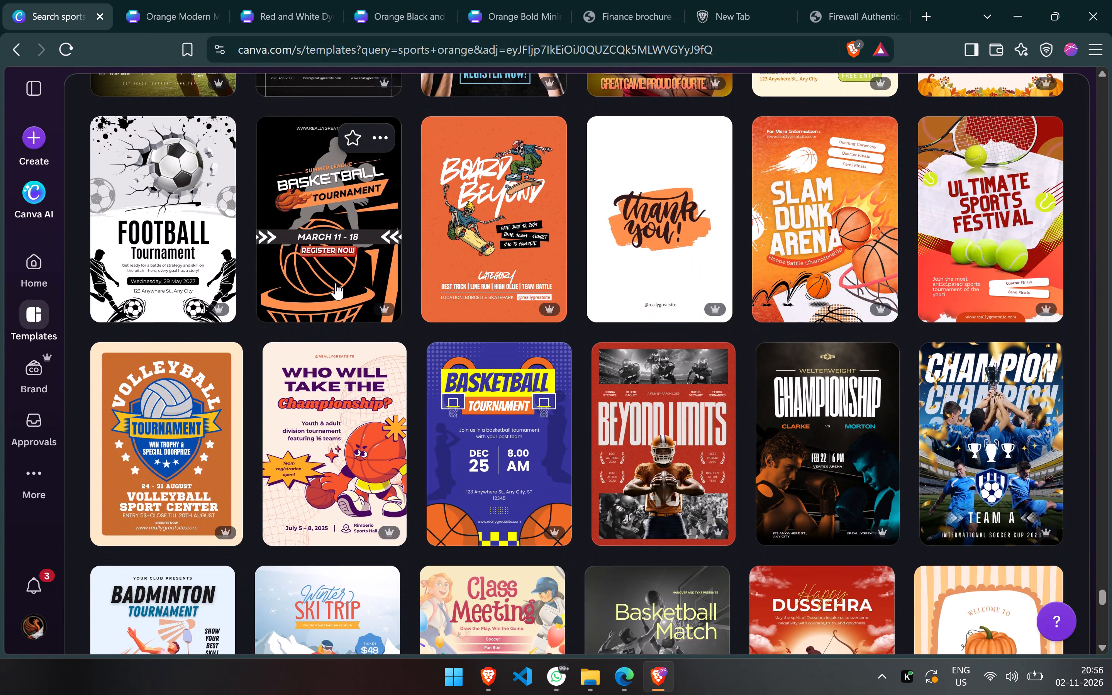
scroll(336, 283, down, 4)
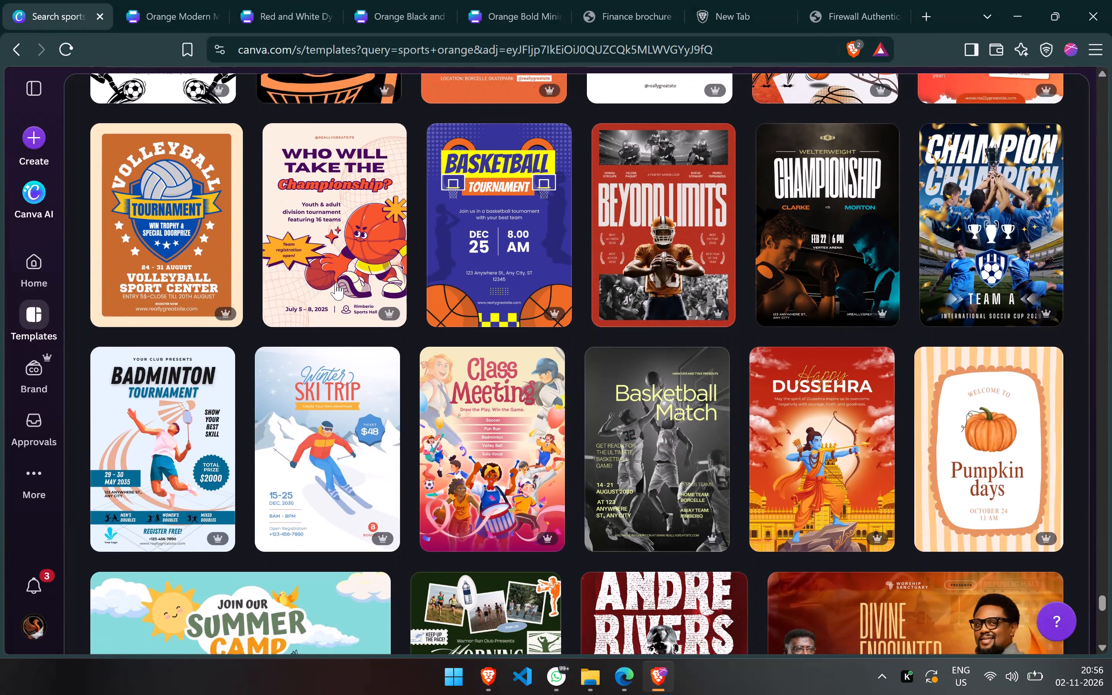
scroll(336, 283, down, 1)
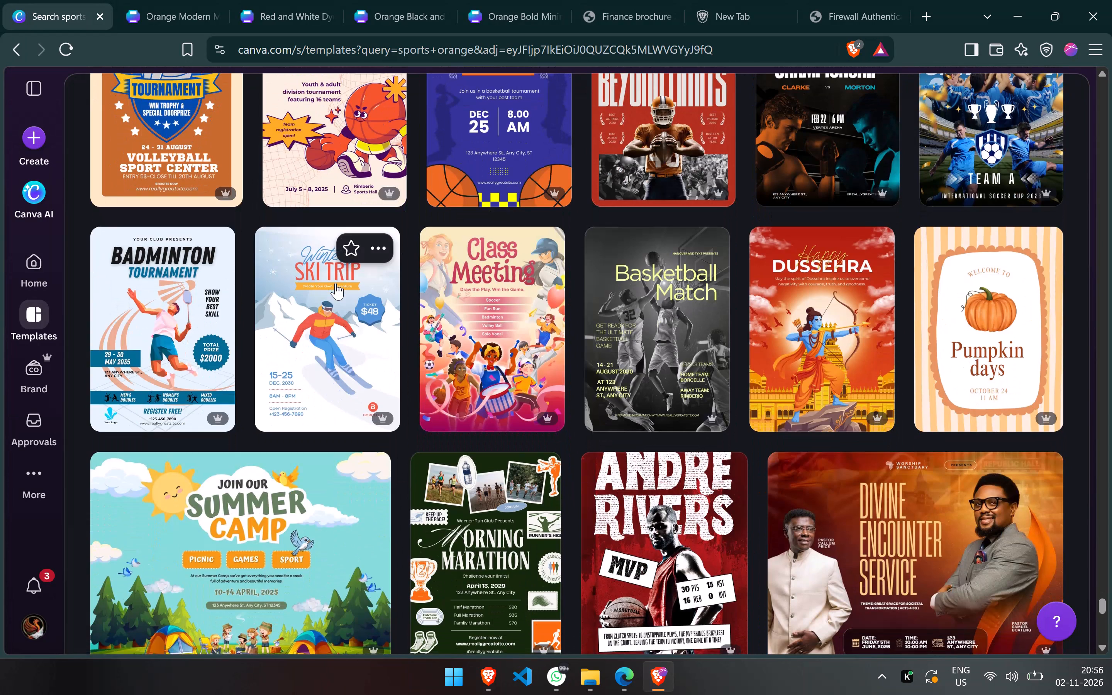
scroll(336, 283, down, 2)
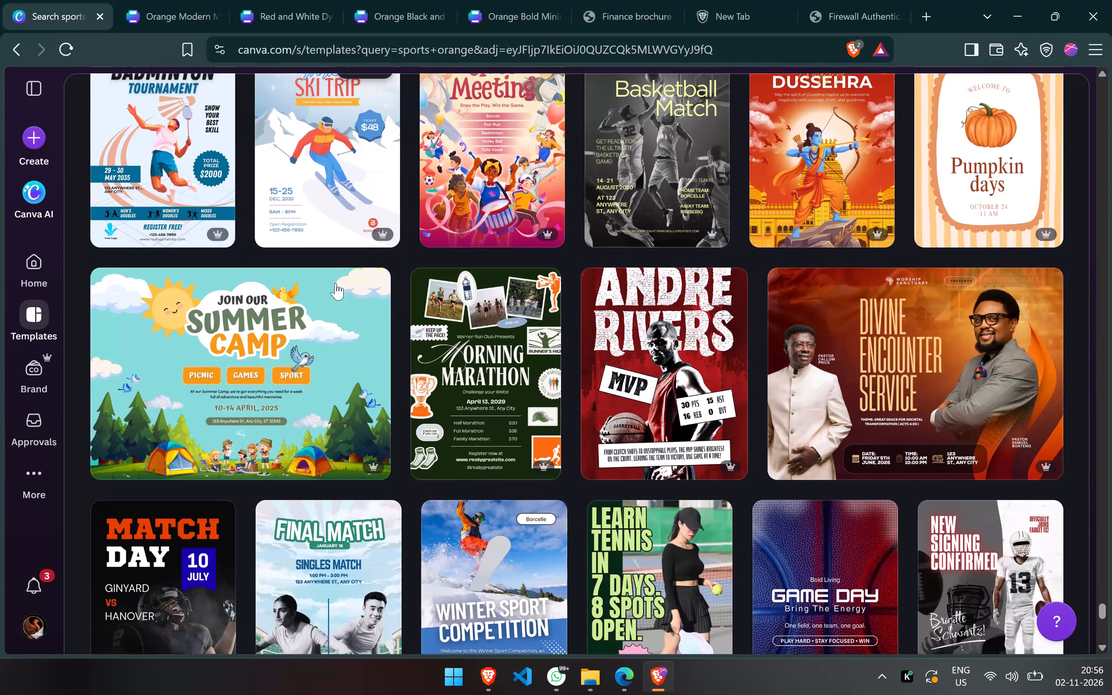
scroll(336, 283, down, 7)
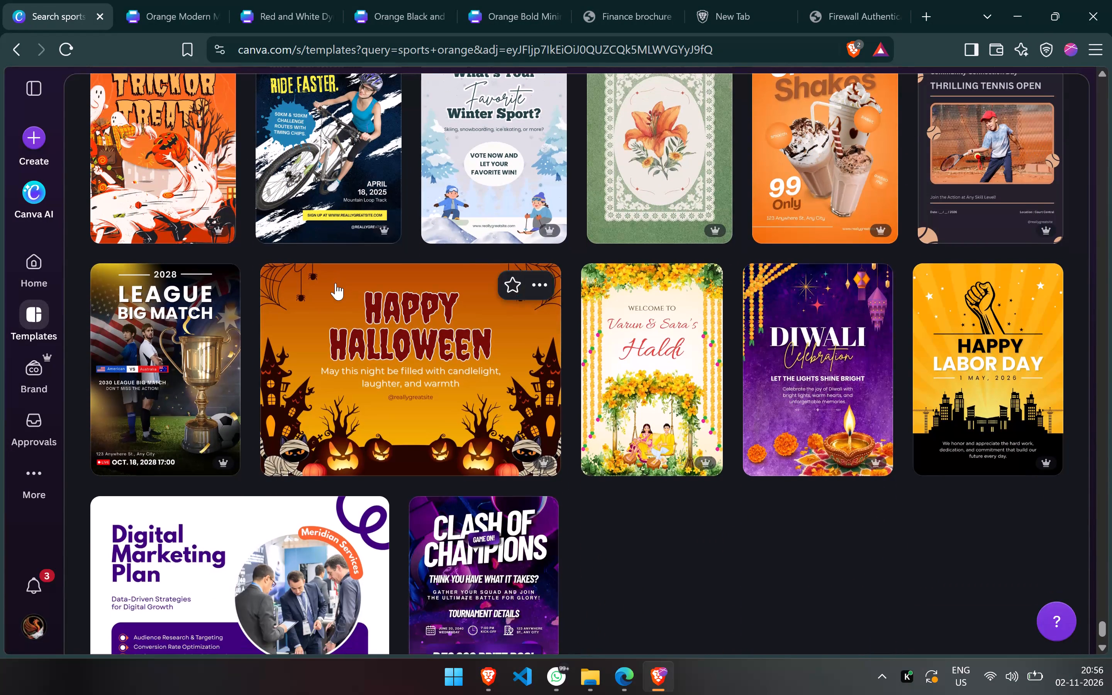
scroll(336, 283, down, 5)
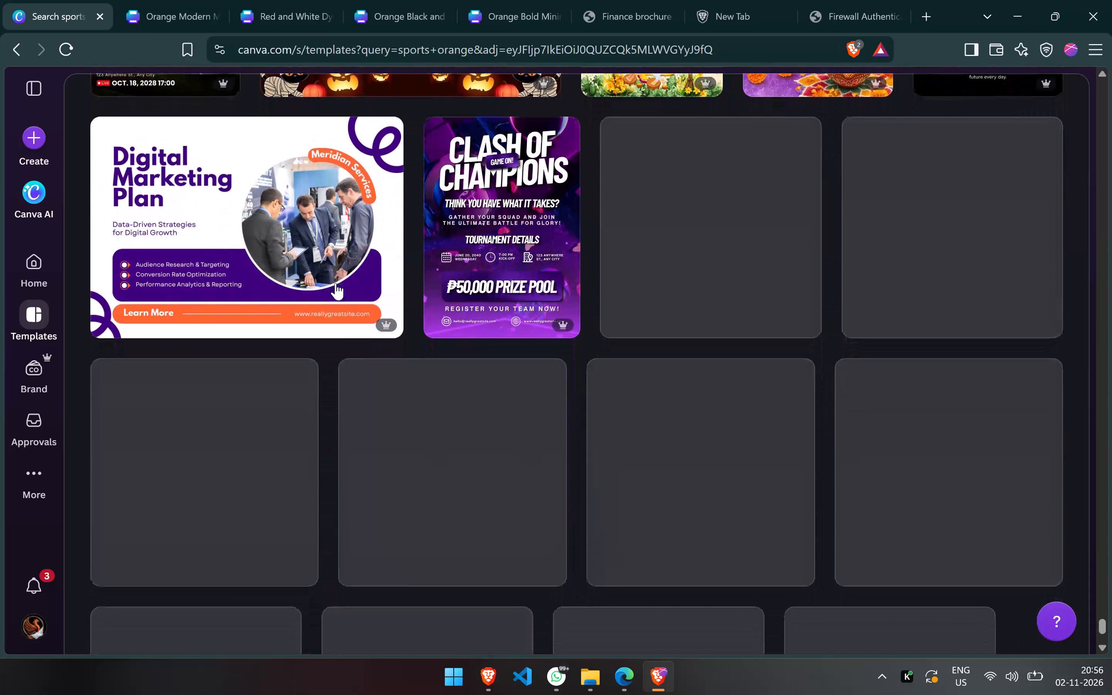
scroll(336, 283, down, 2)
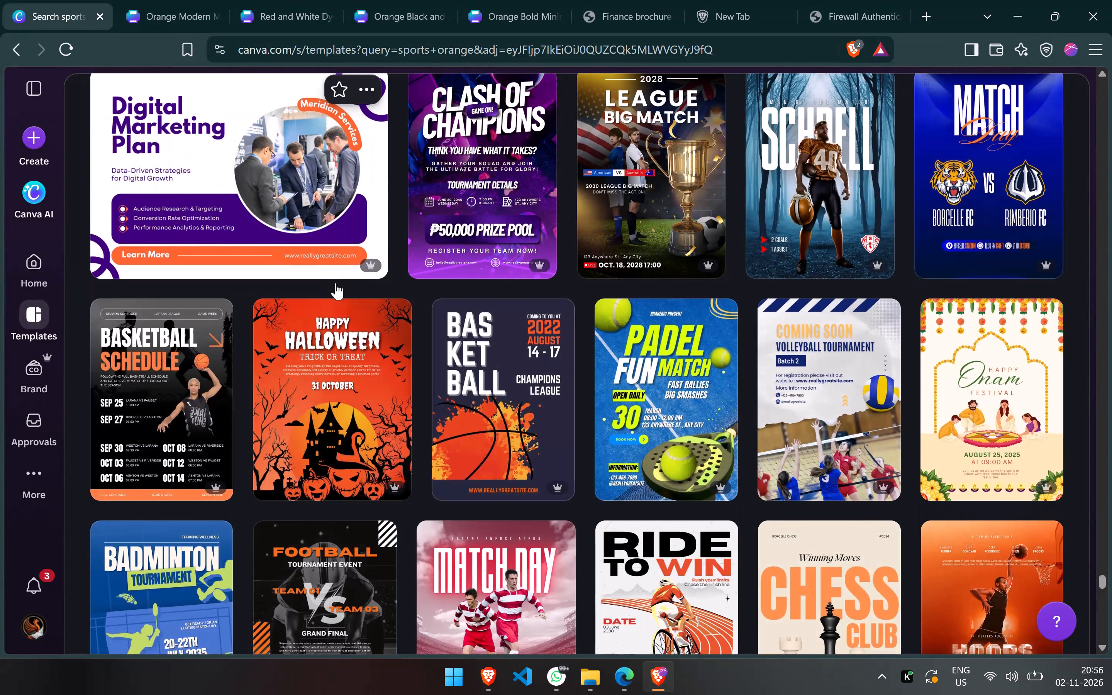
scroll(336, 283, down, 2)
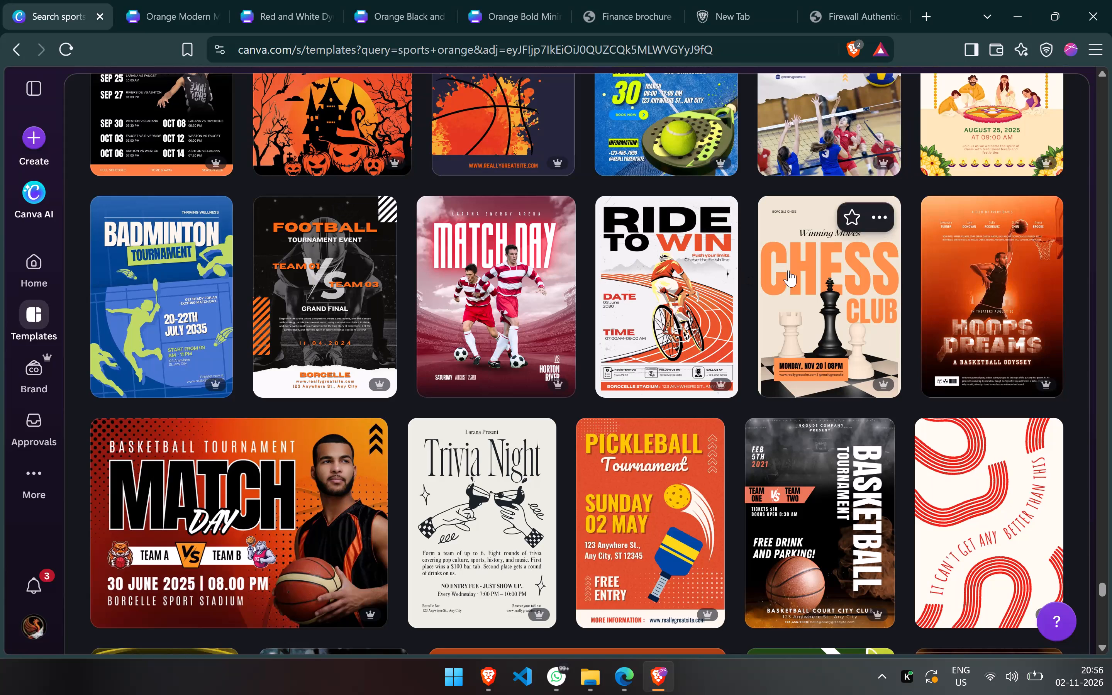
Shortlist the Orange and Black Chess Club Poster by opening its template in a separate browser tab, and return to the template results.
click(874, 217)
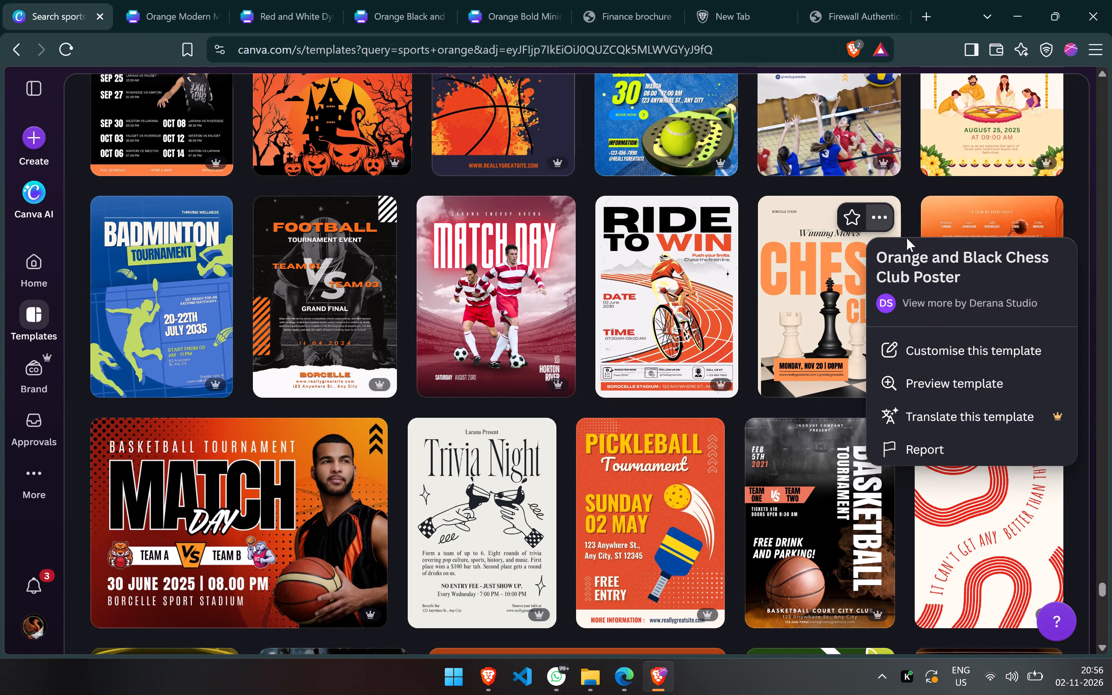
click(836, 275)
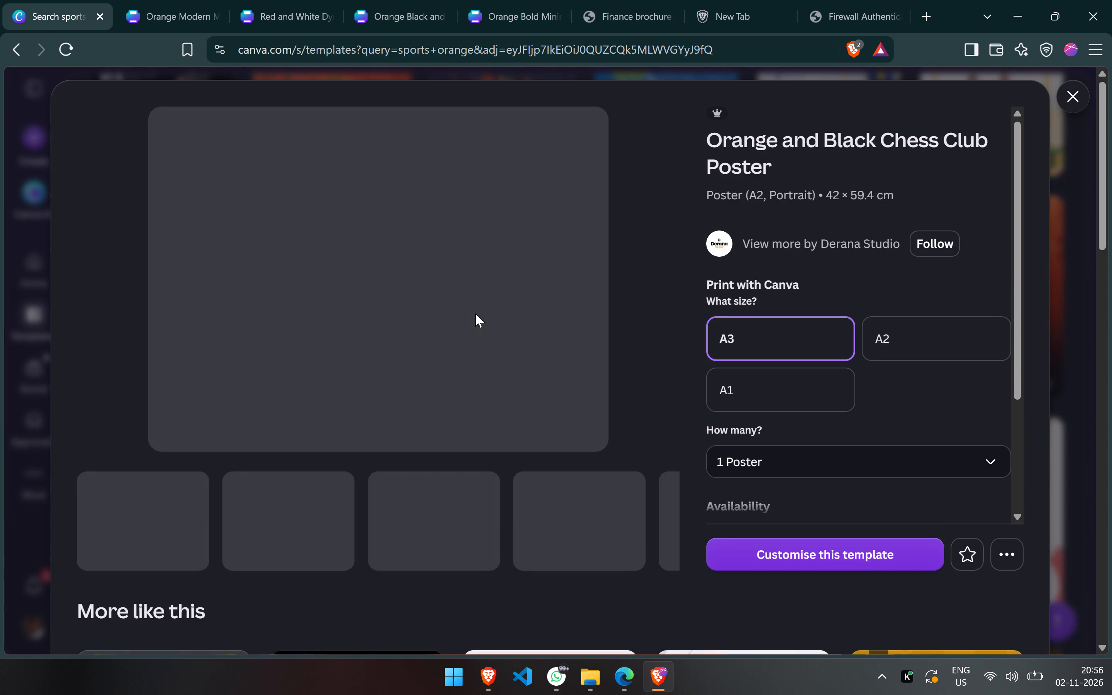
right_click(475, 314)
click(531, 331)
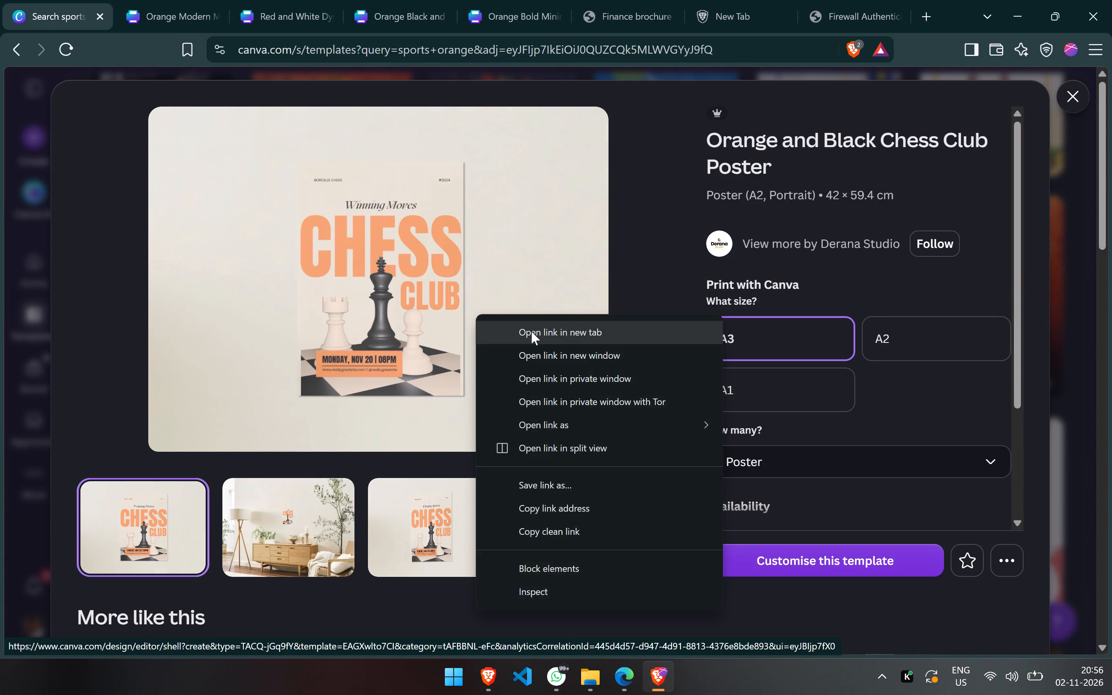
click(1071, 96)
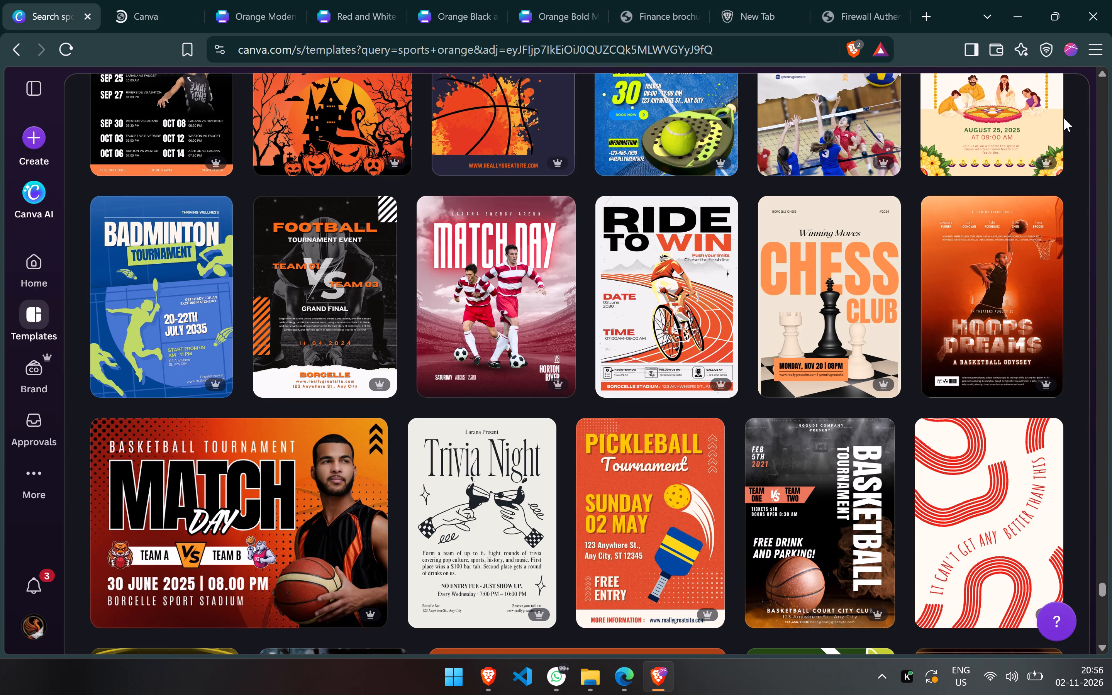
Look further through the "sports orange" template results for more poster designs suited to the table tennis event.
scroll(939, 336, down, 4)
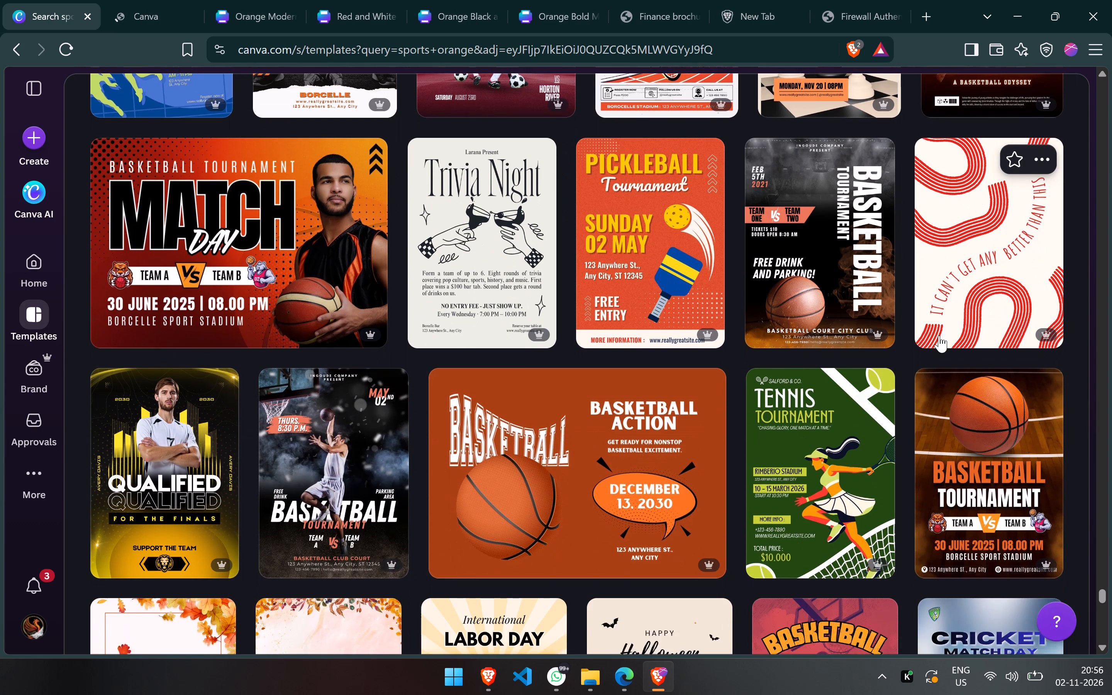
scroll(939, 336, down, 2)
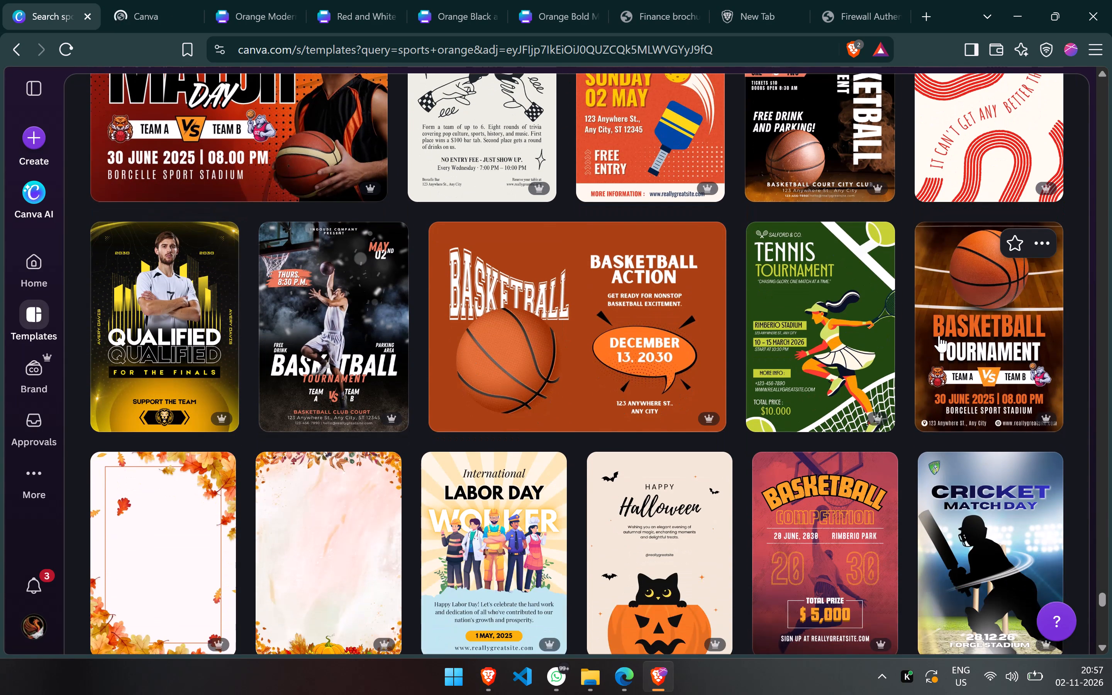
scroll(939, 336, down, 5)
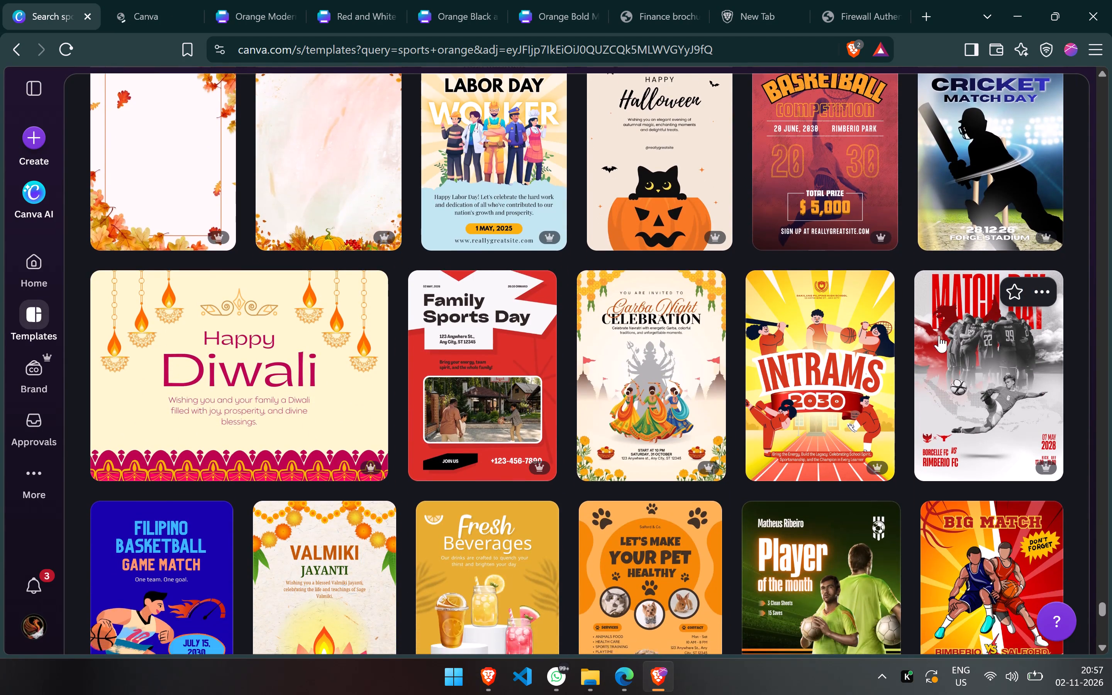
scroll(939, 336, down, 5)
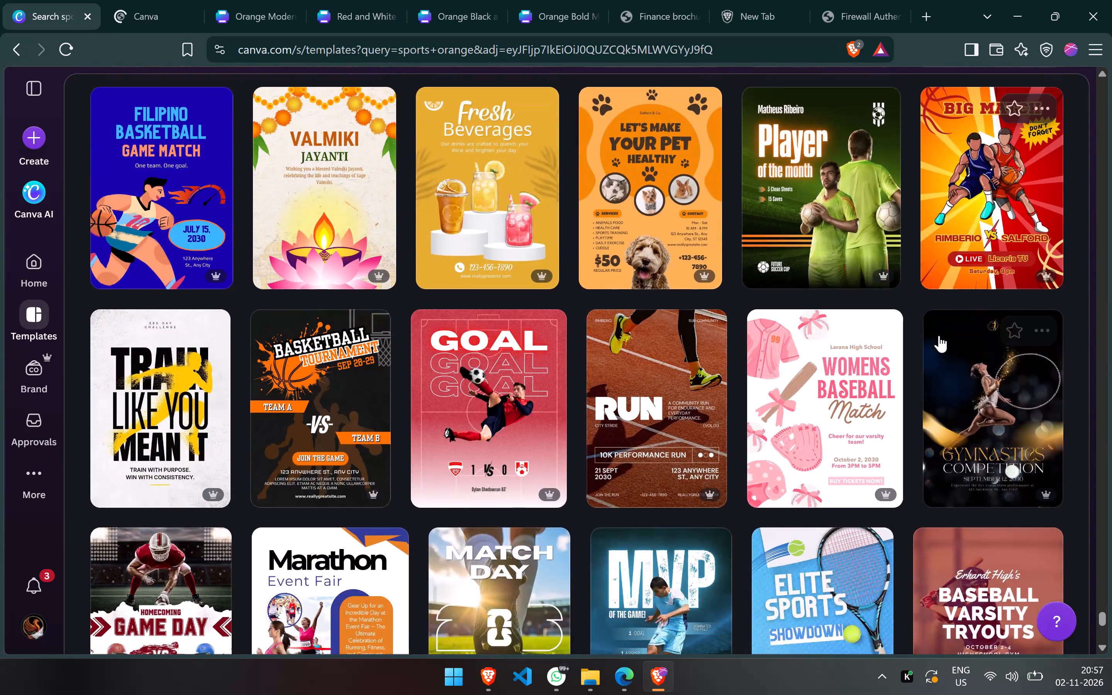
scroll(939, 336, down, 5)
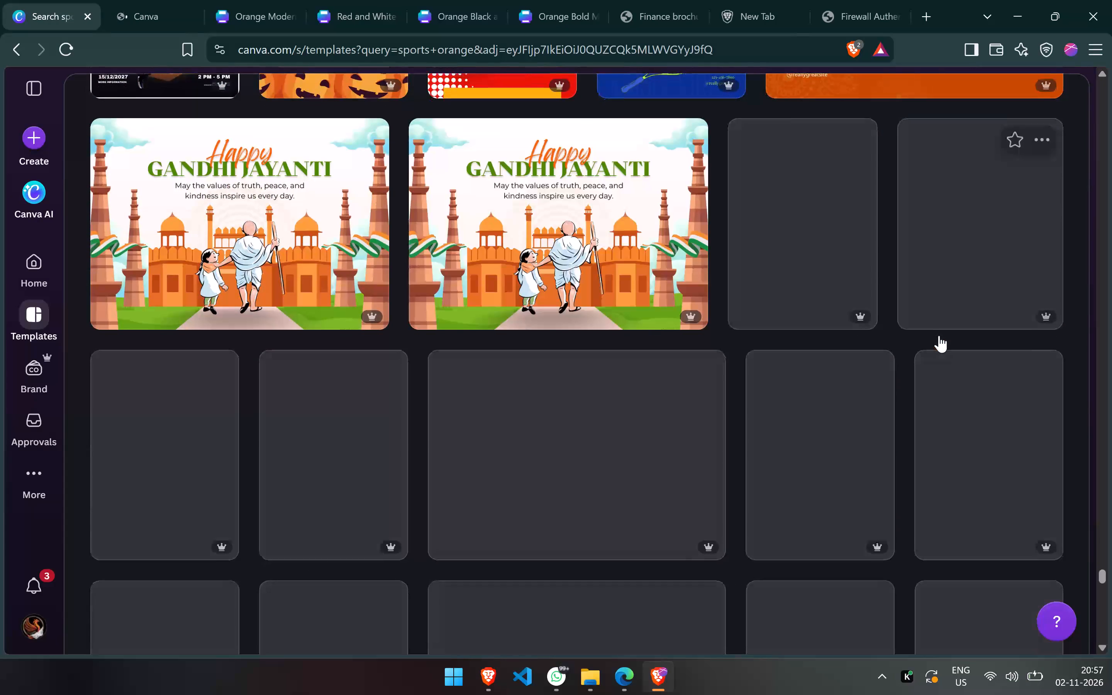
scroll(939, 336, down, 3)
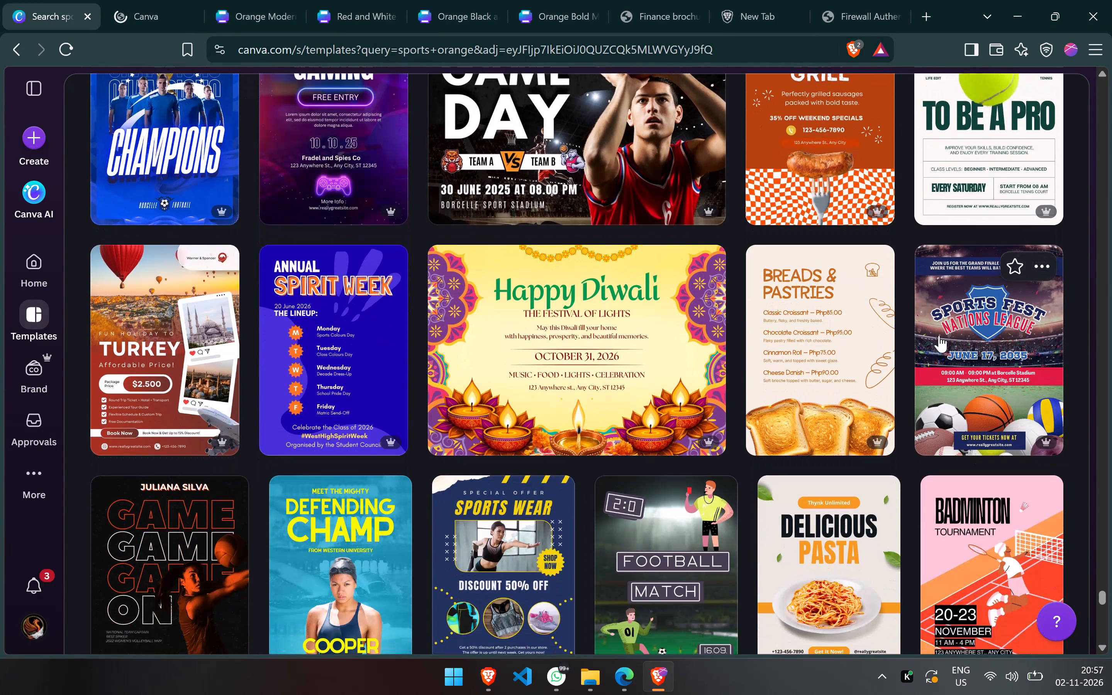
scroll(939, 336, down, 8)
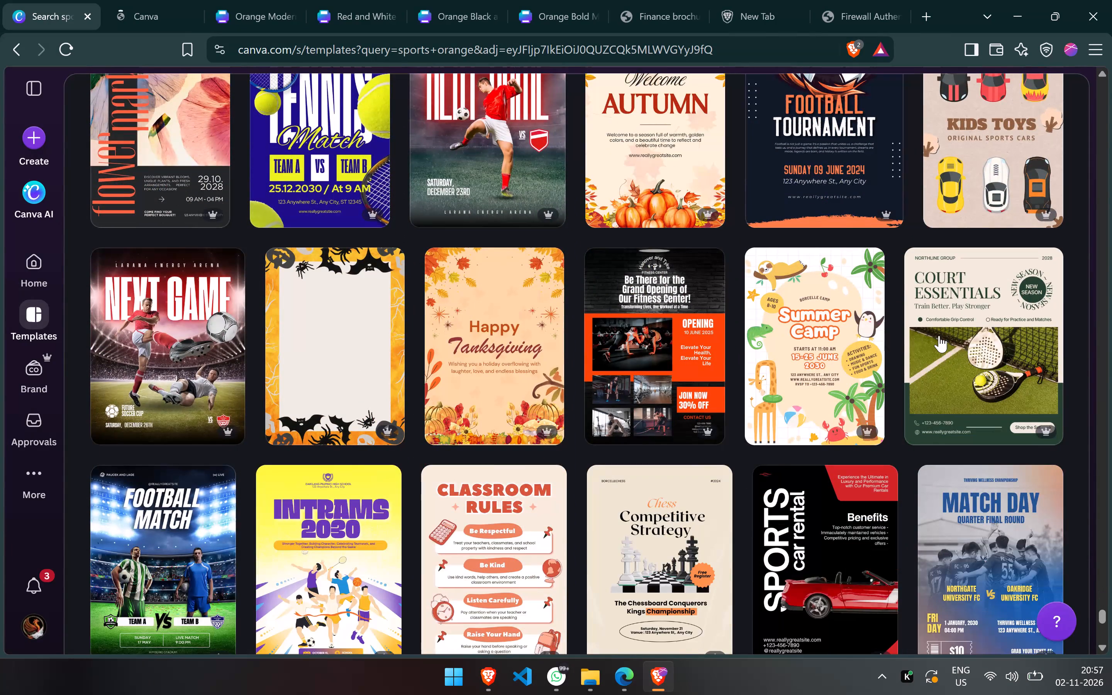
scroll(939, 336, down, 1)
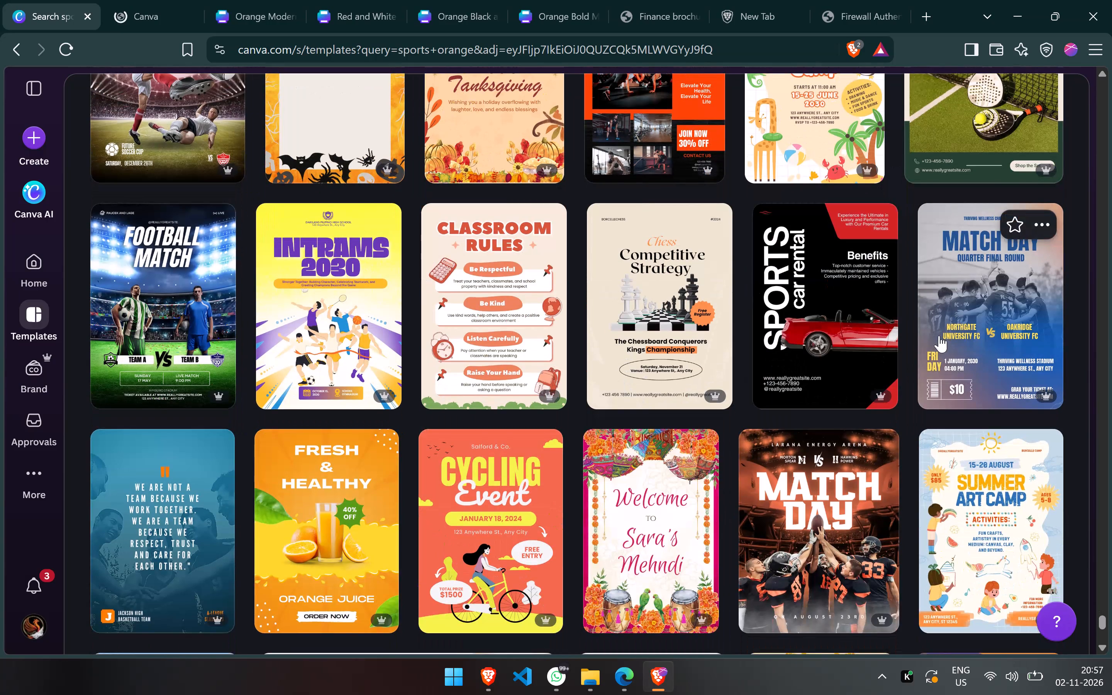
scroll(939, 336, down, 1)
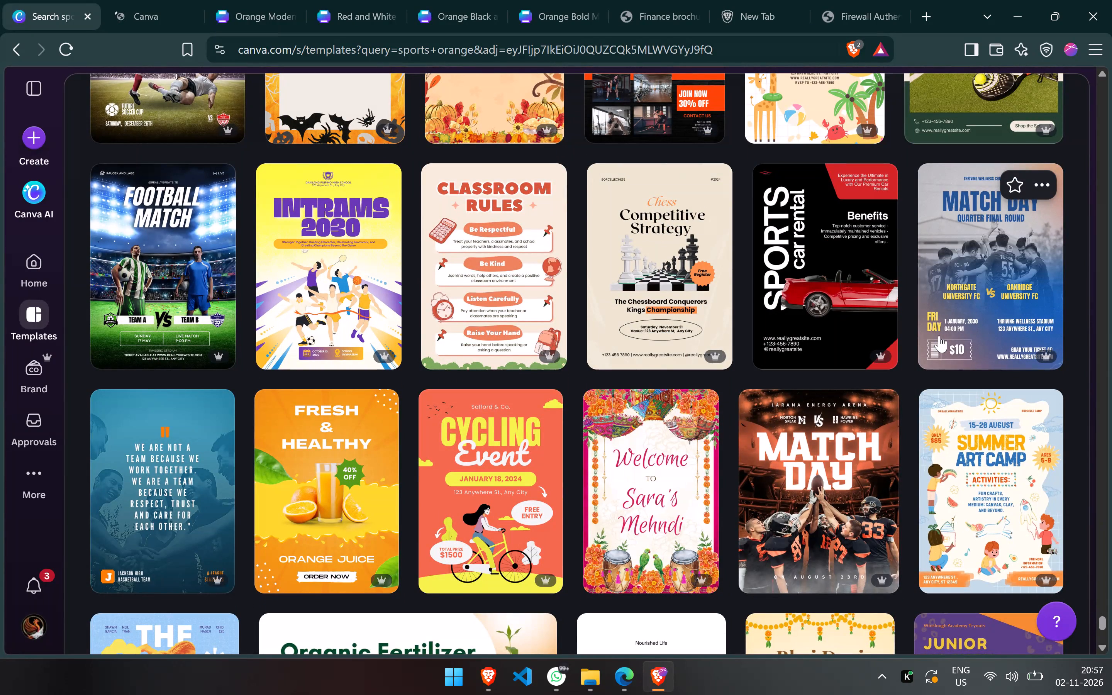
scroll(939, 336, down, 2)
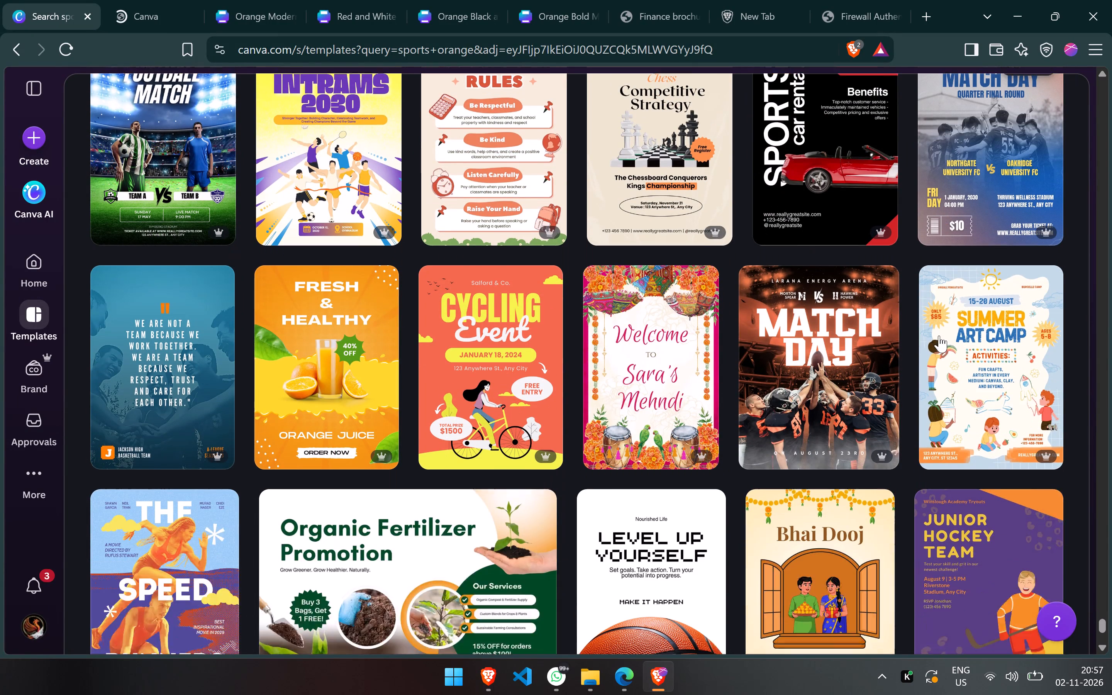
scroll(939, 336, down, 2)
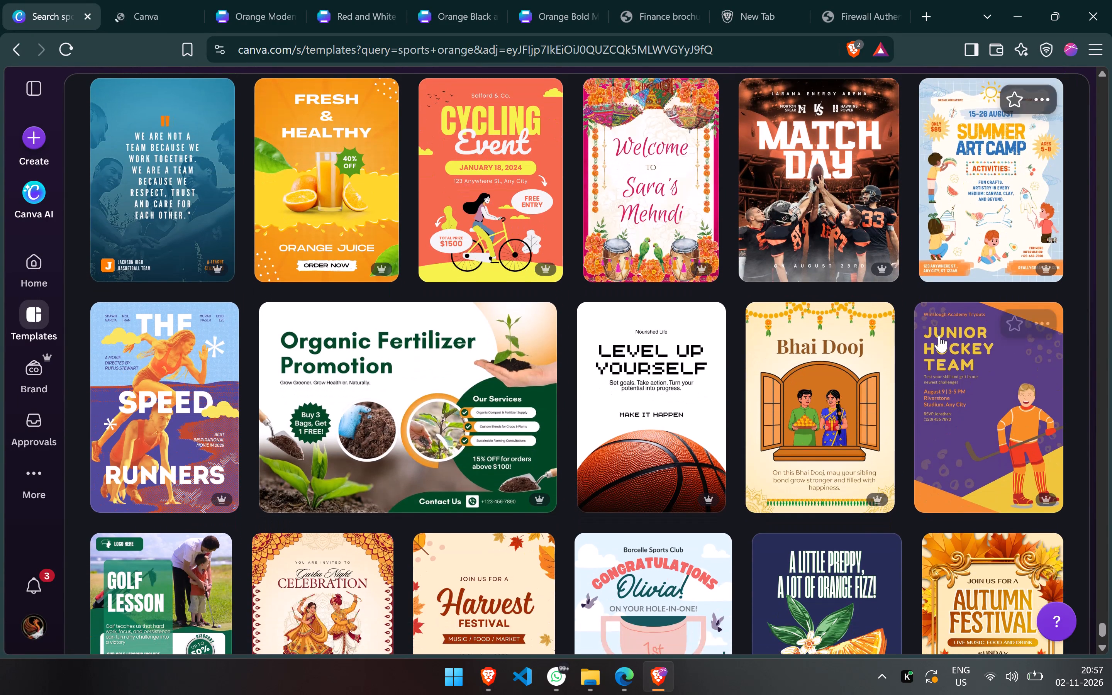
scroll(939, 336, down, 4)
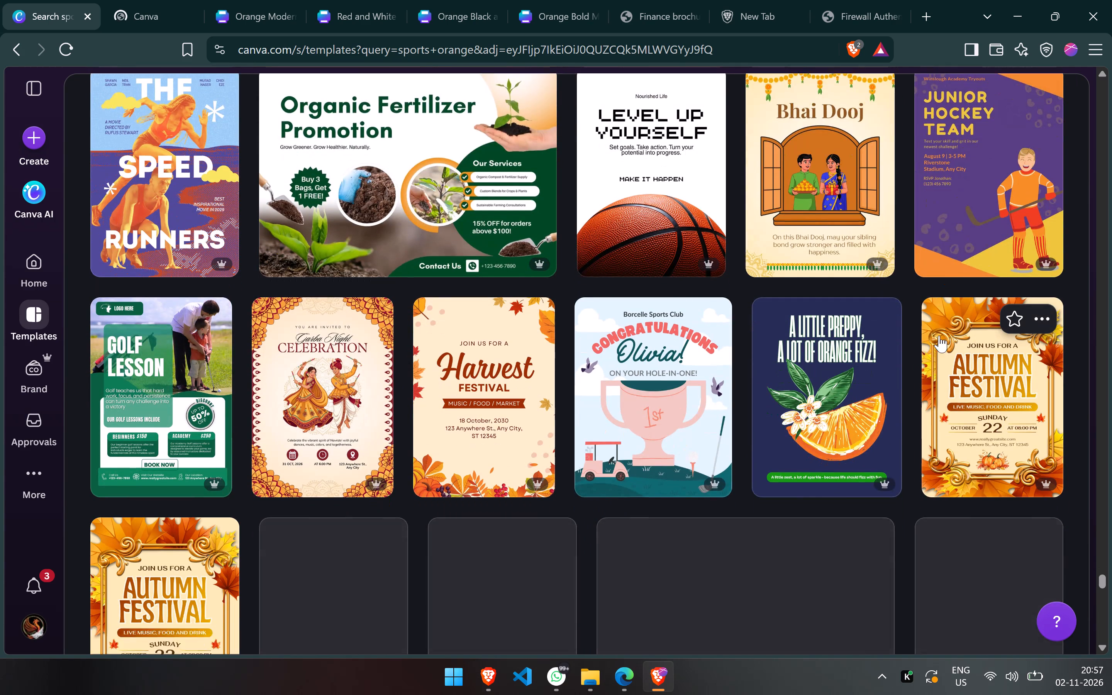
scroll(939, 336, down, 1)
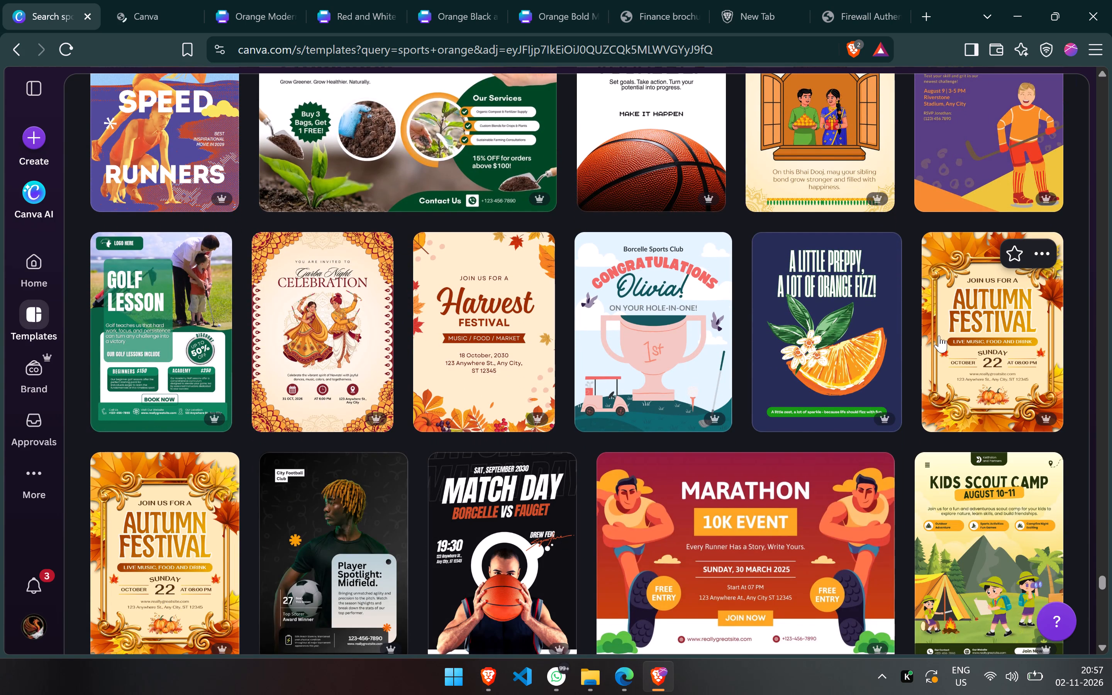
scroll(939, 336, down, 4)
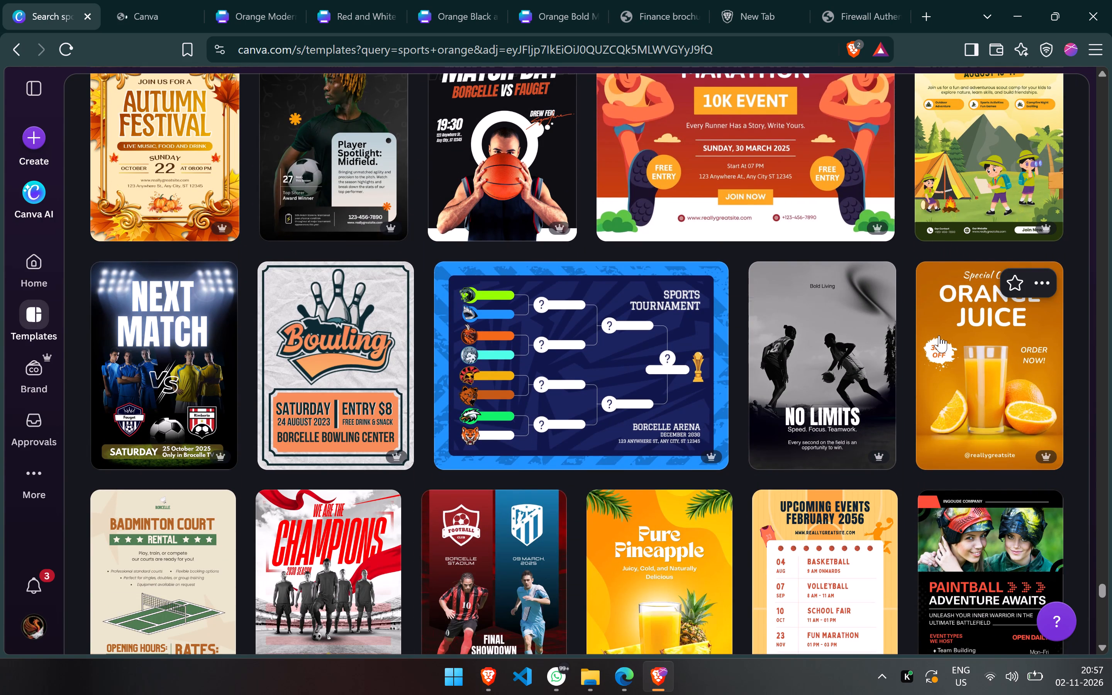
scroll(939, 336, down, 5)
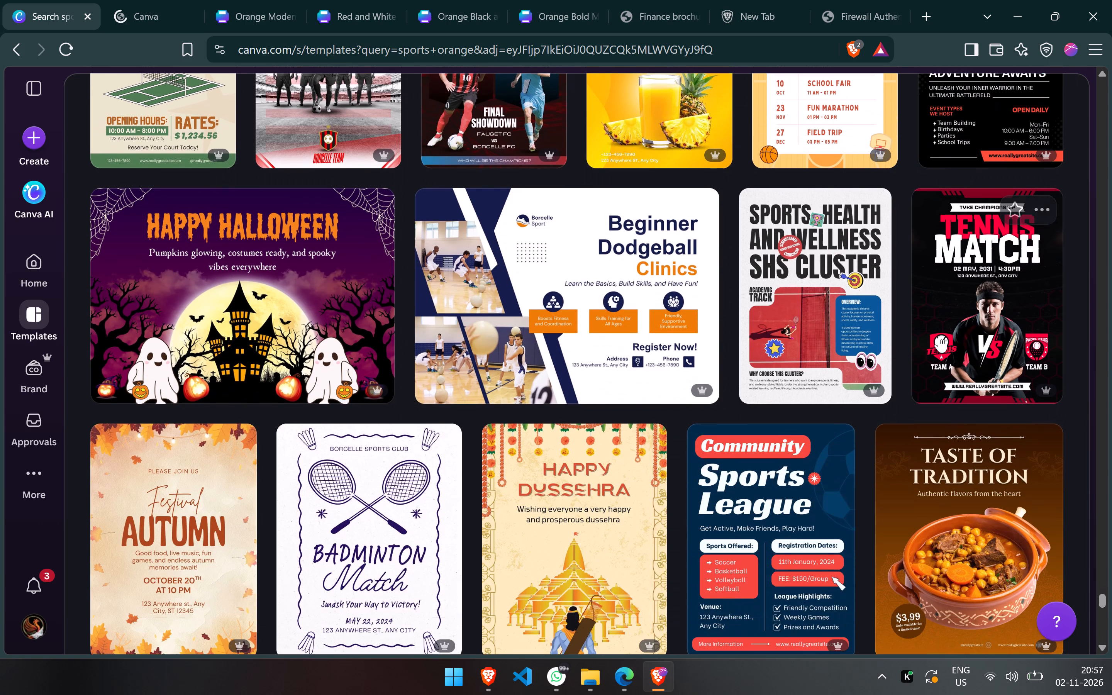
scroll(939, 336, down, 4)
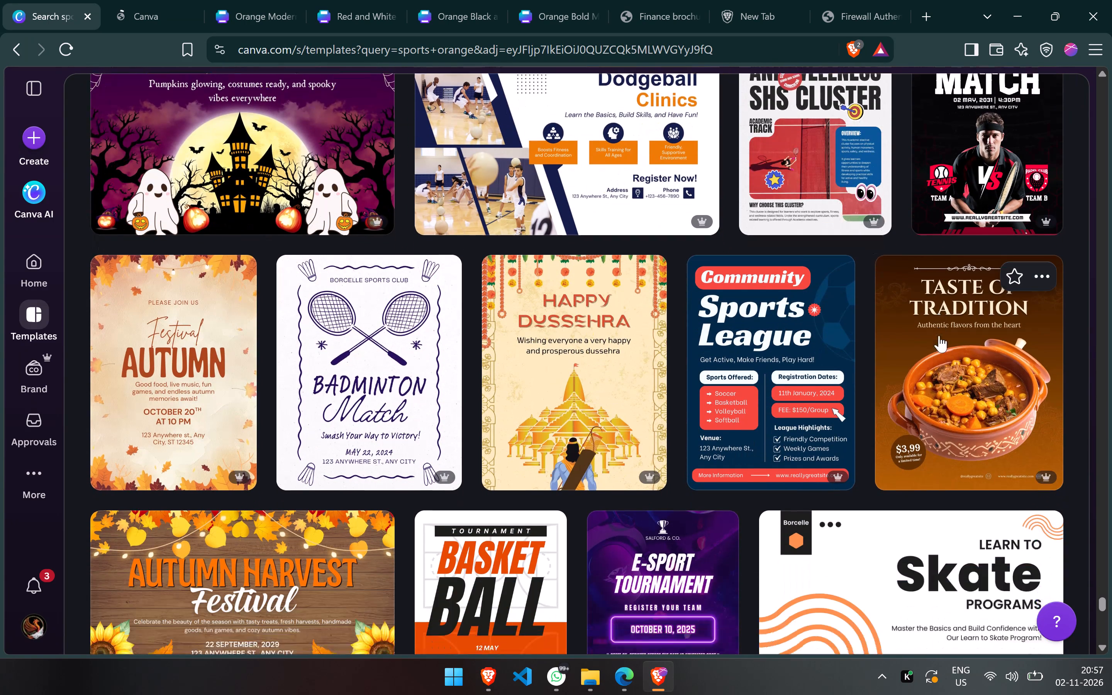
scroll(939, 336, down, 4)
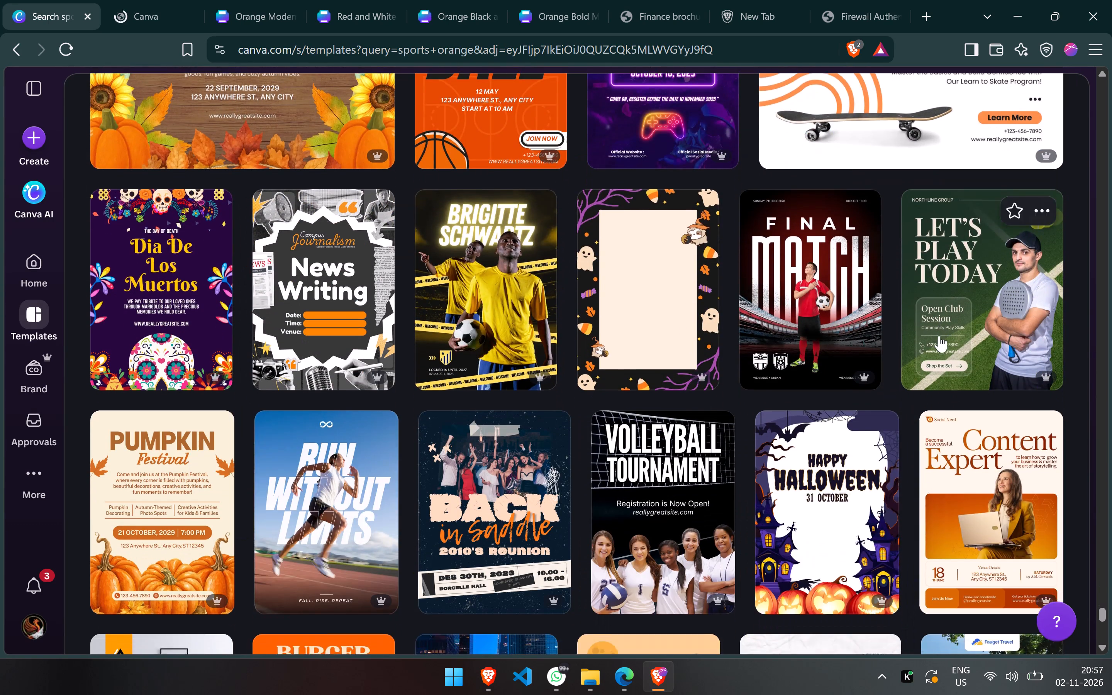
scroll(939, 336, down, 1)
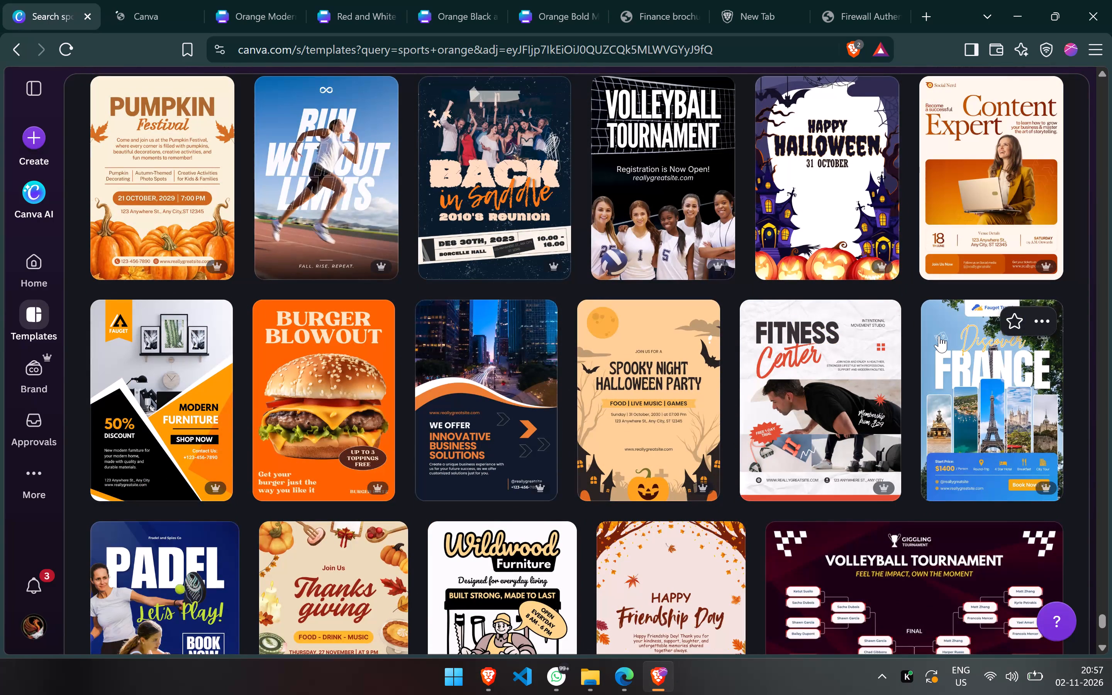
scroll(939, 336, down, 3)
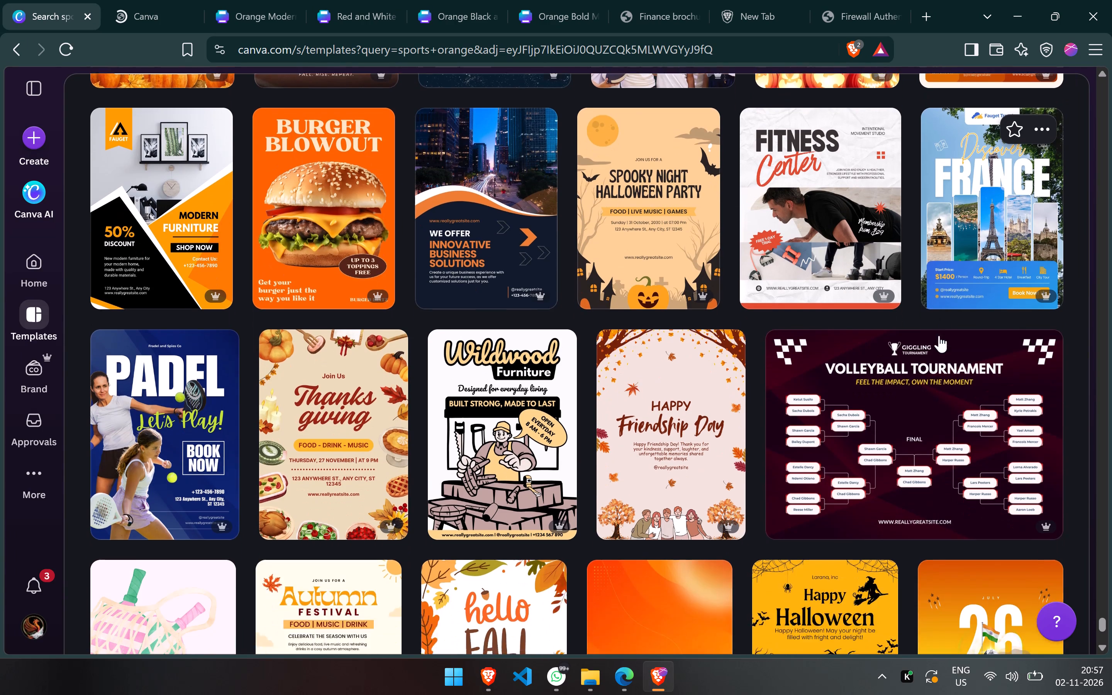
scroll(939, 336, down, 5)
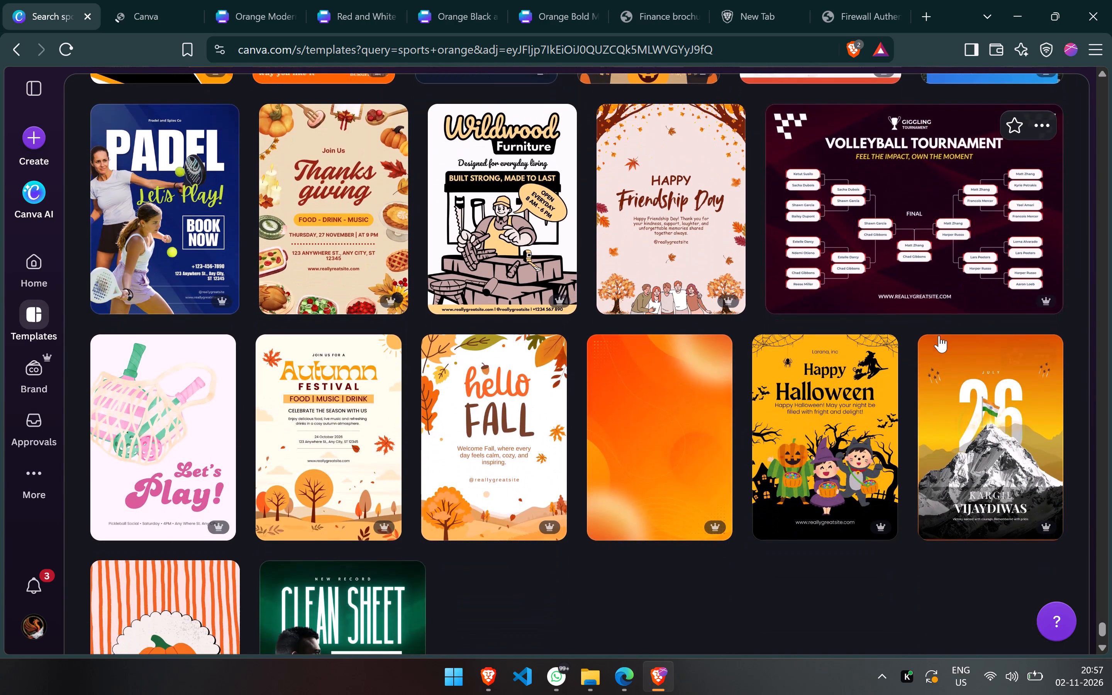
scroll(939, 336, down, 1)
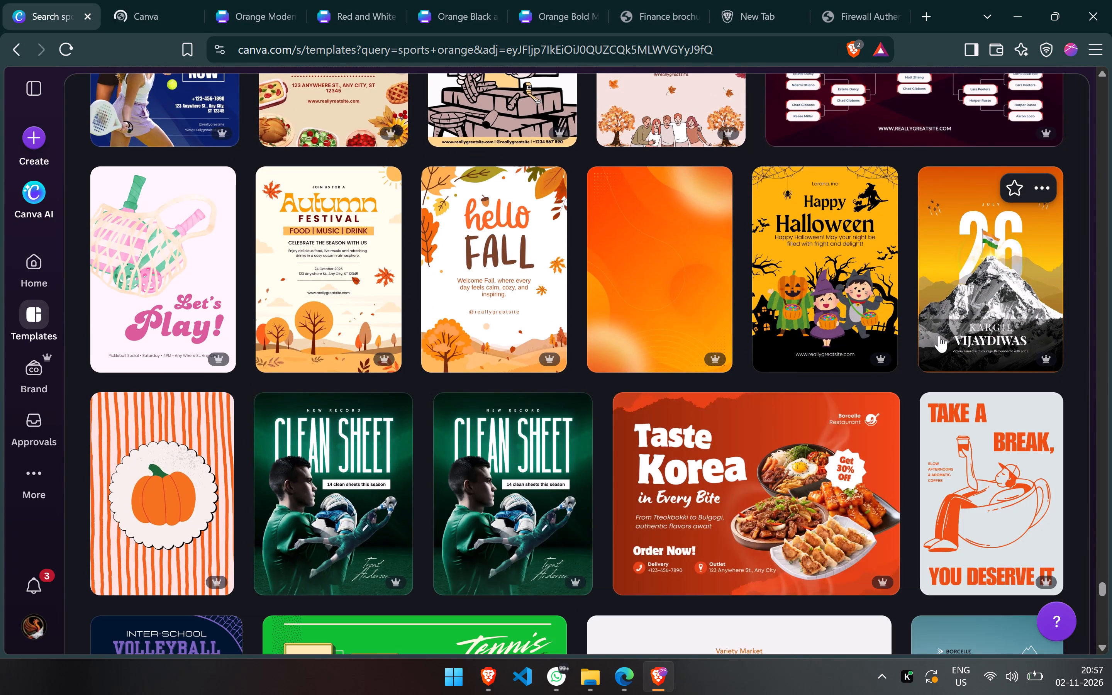
scroll(939, 336, down, 1)
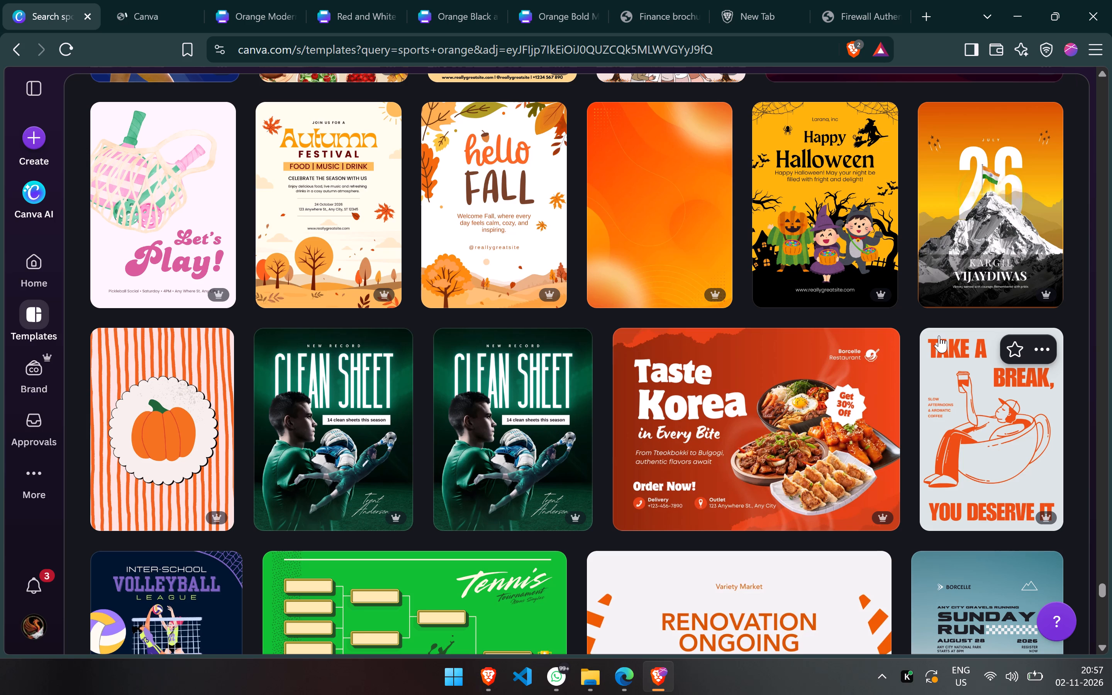
scroll(939, 336, down, 2)
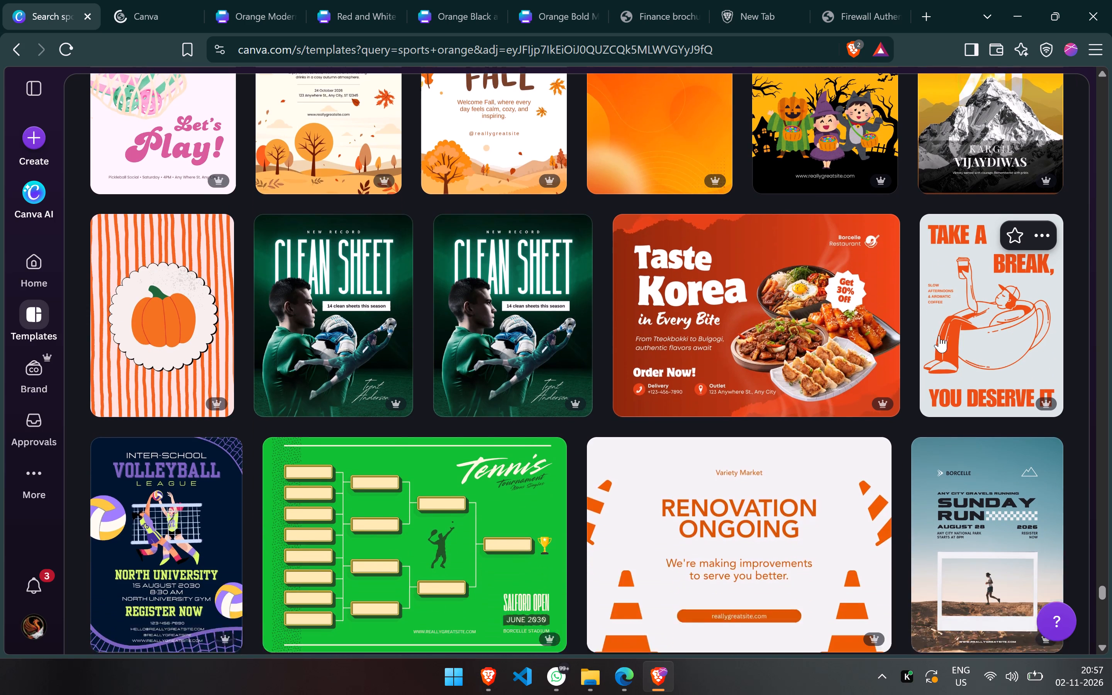
scroll(939, 336, down, 4)
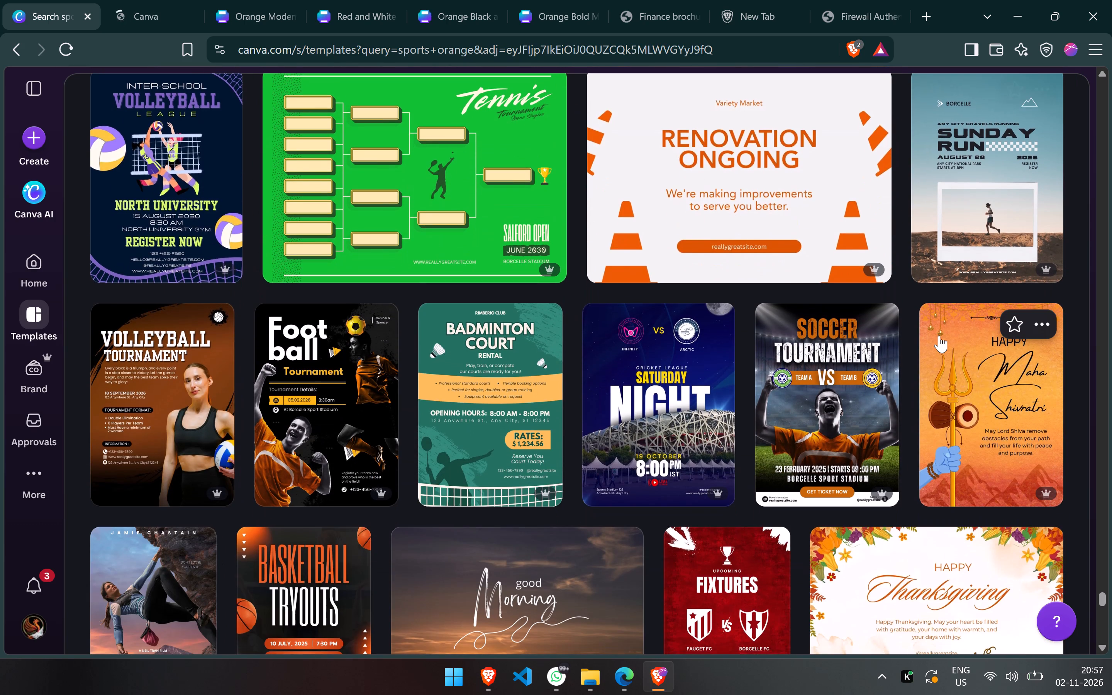
scroll(939, 336, down, 2)
right_click(939, 336)
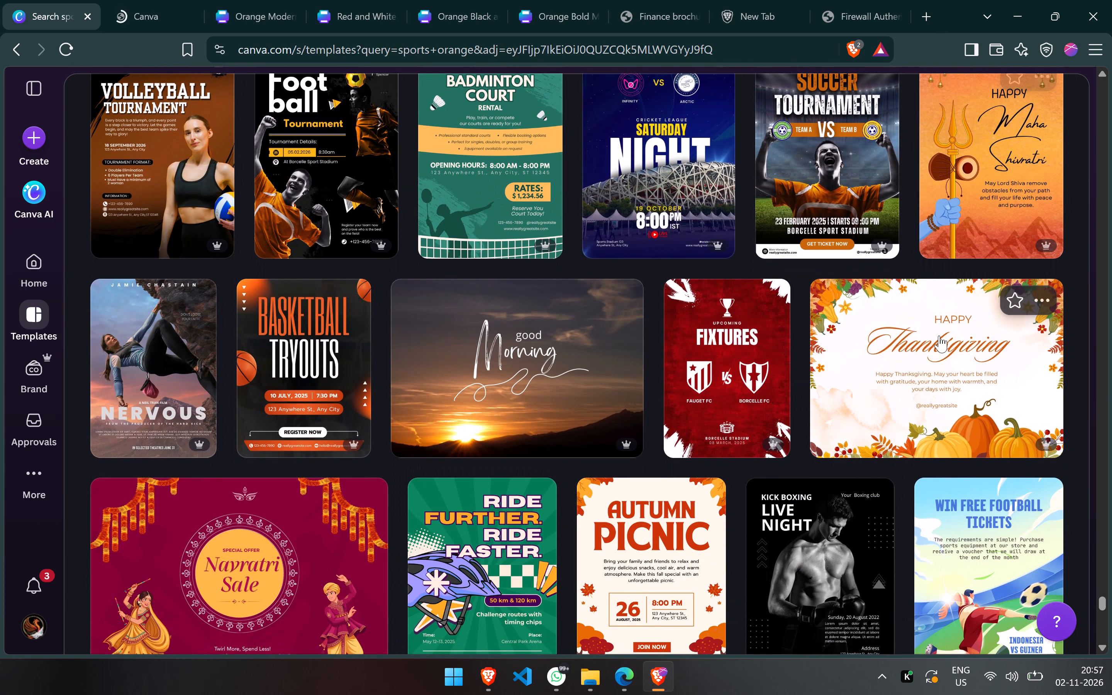
click(802, 461)
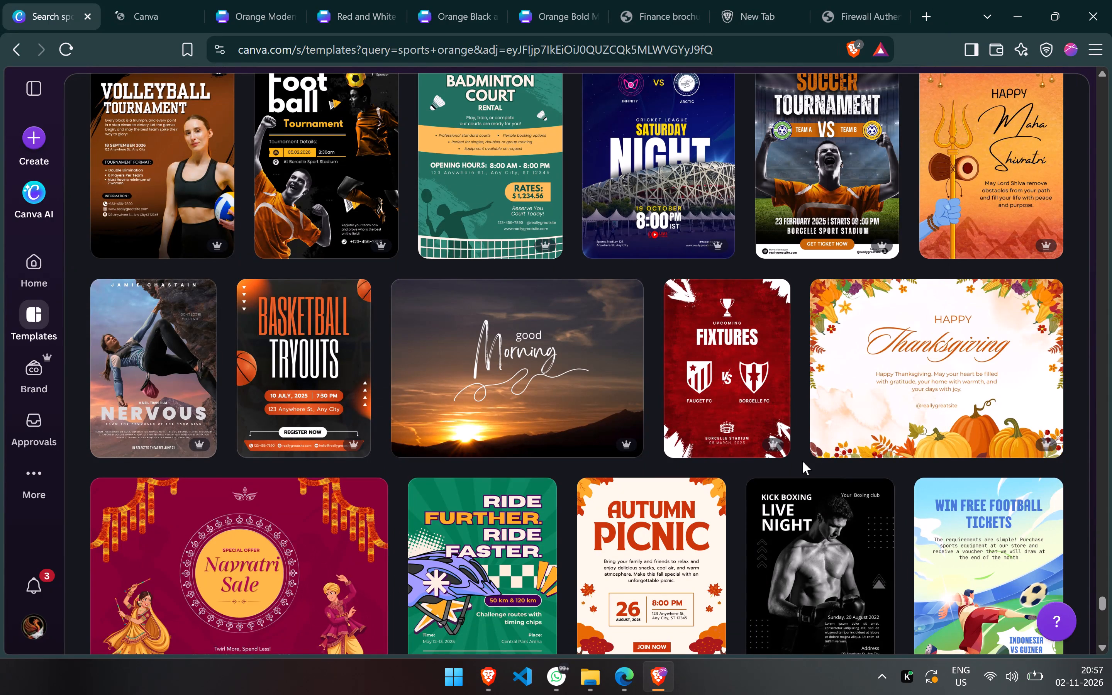
scroll(802, 461, down, 4)
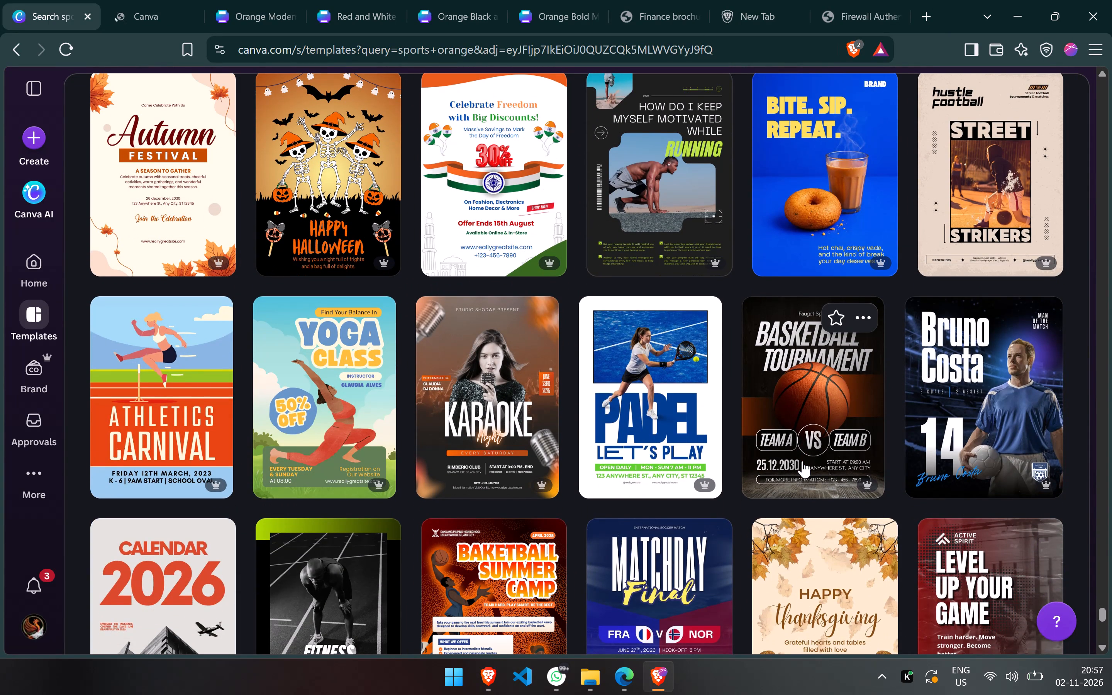
scroll(802, 461, down, 2)
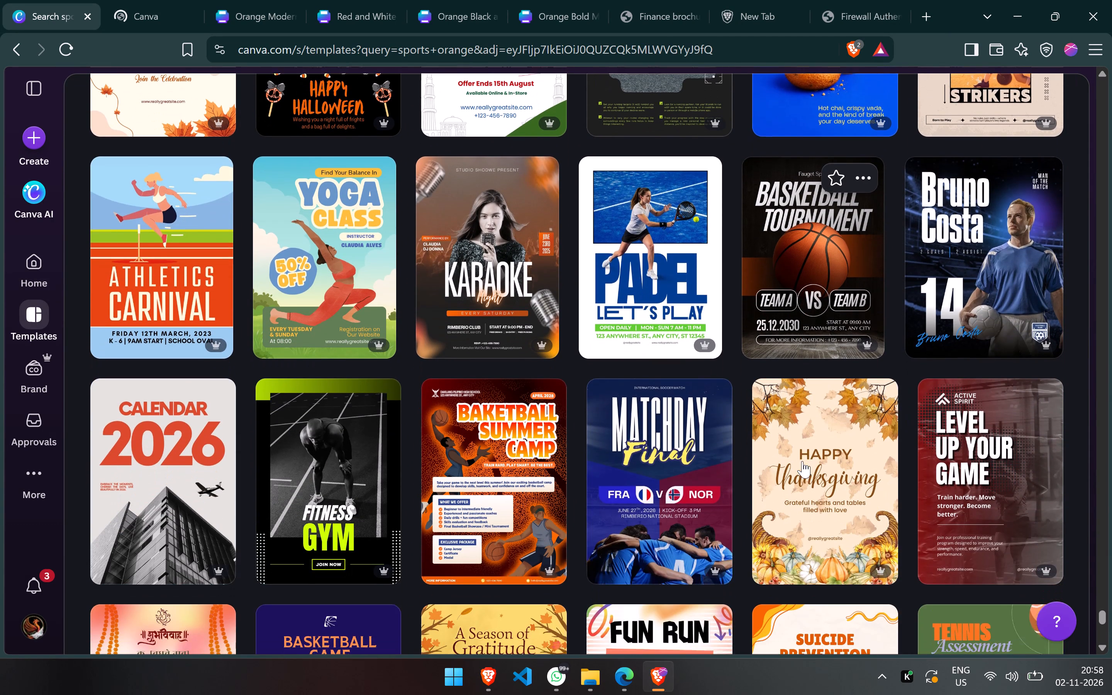
scroll(802, 461, down, 3)
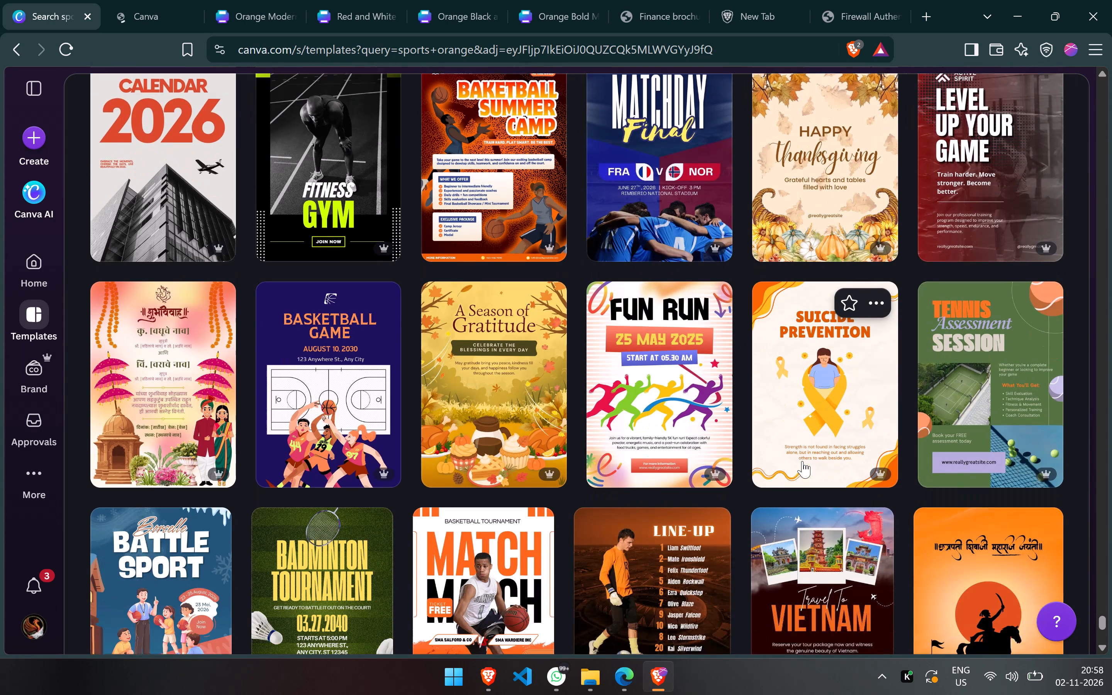
scroll(802, 461, down, 2)
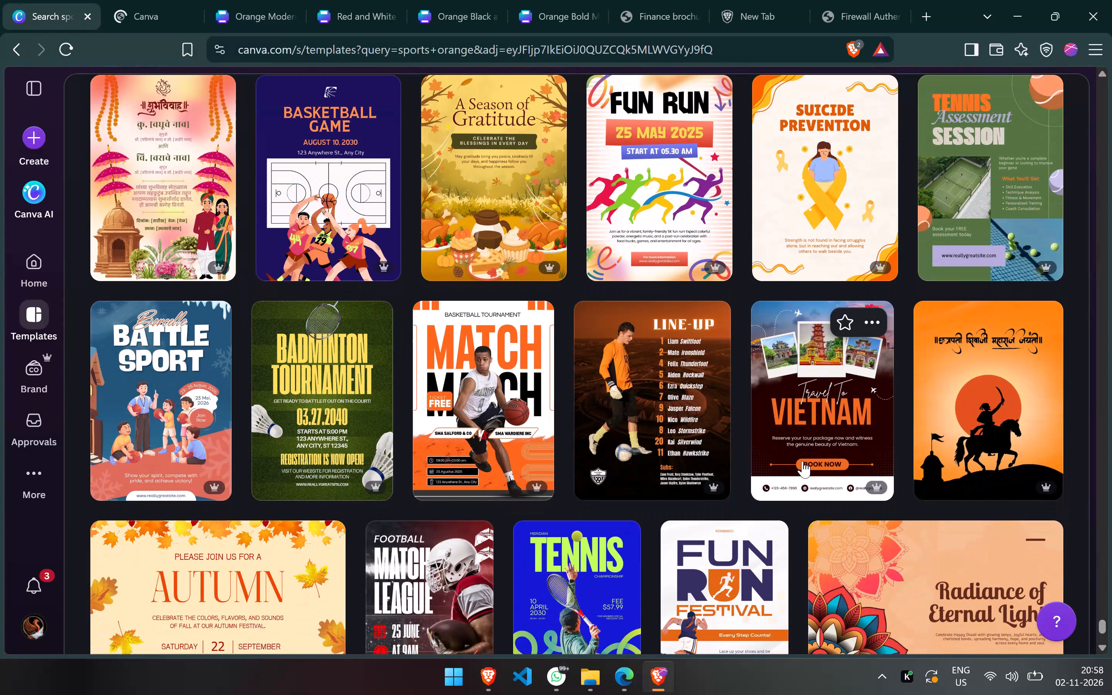
scroll(802, 461, down, 4)
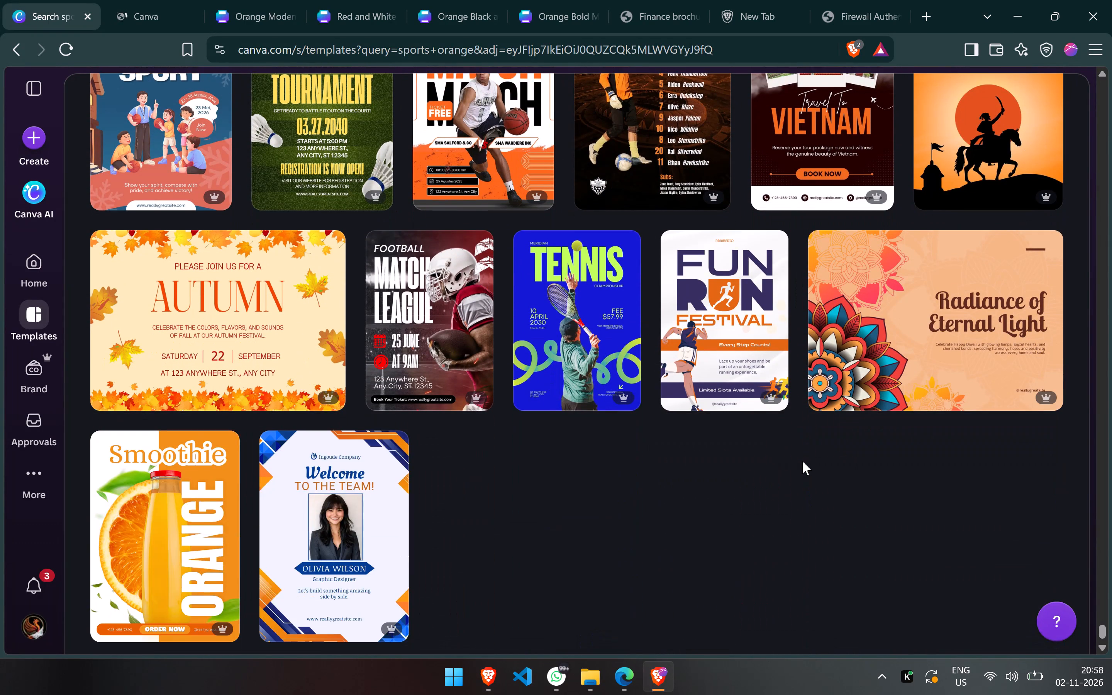
scroll(802, 461, down, 1)
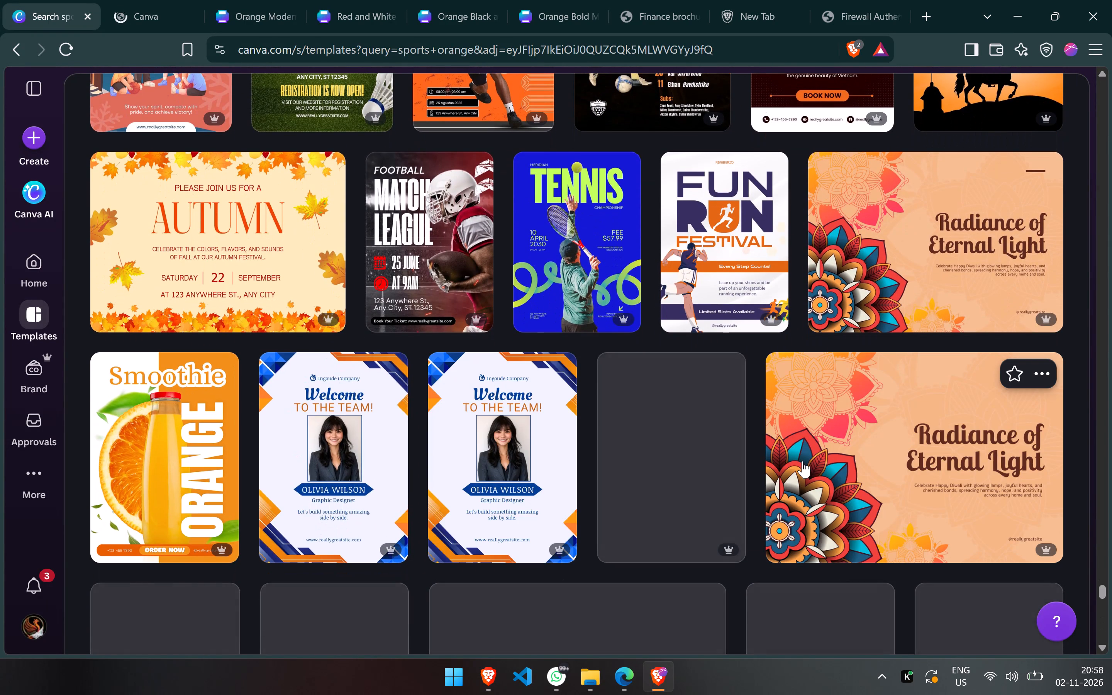
scroll(802, 461, down, 6)
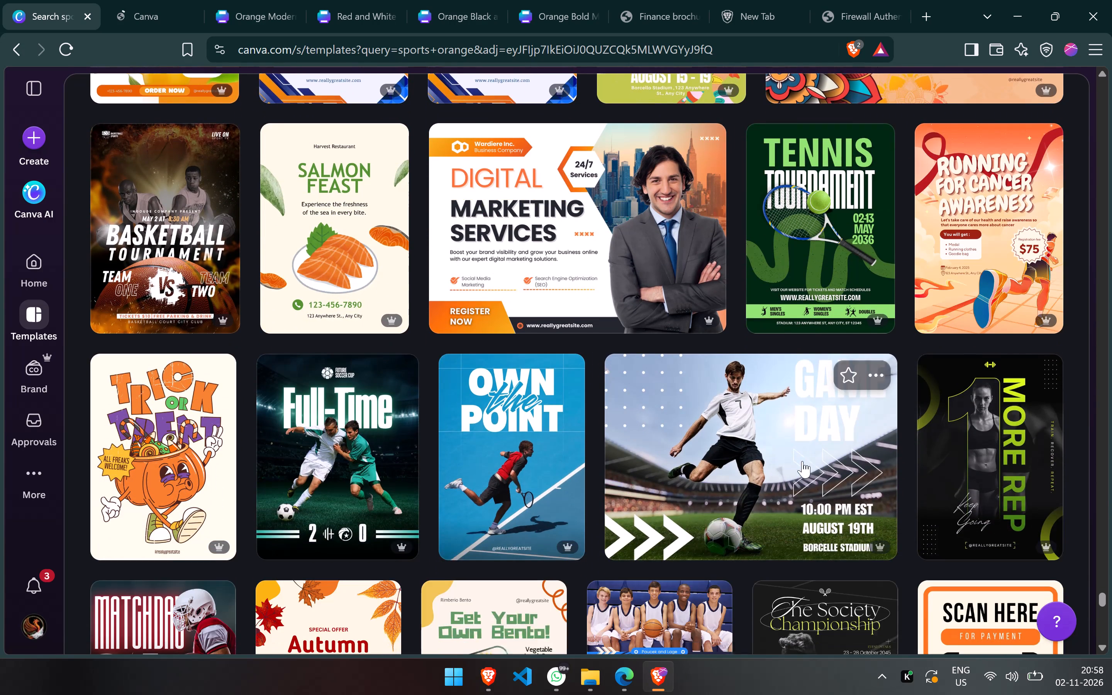
scroll(802, 461, down, 2)
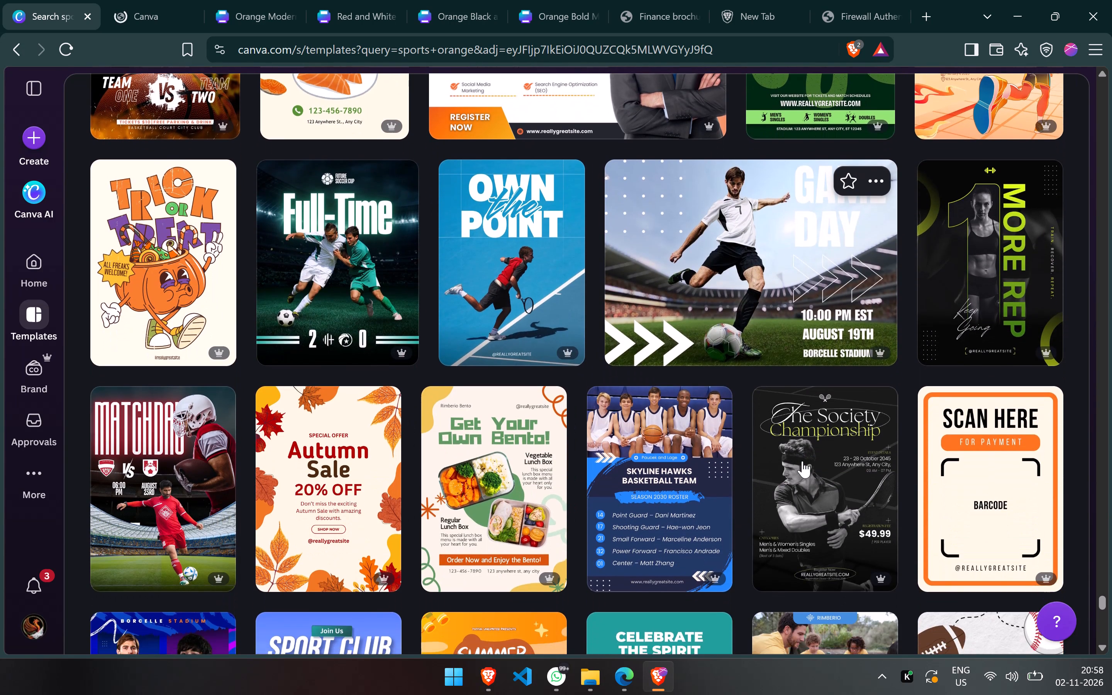
scroll(802, 461, down, 1)
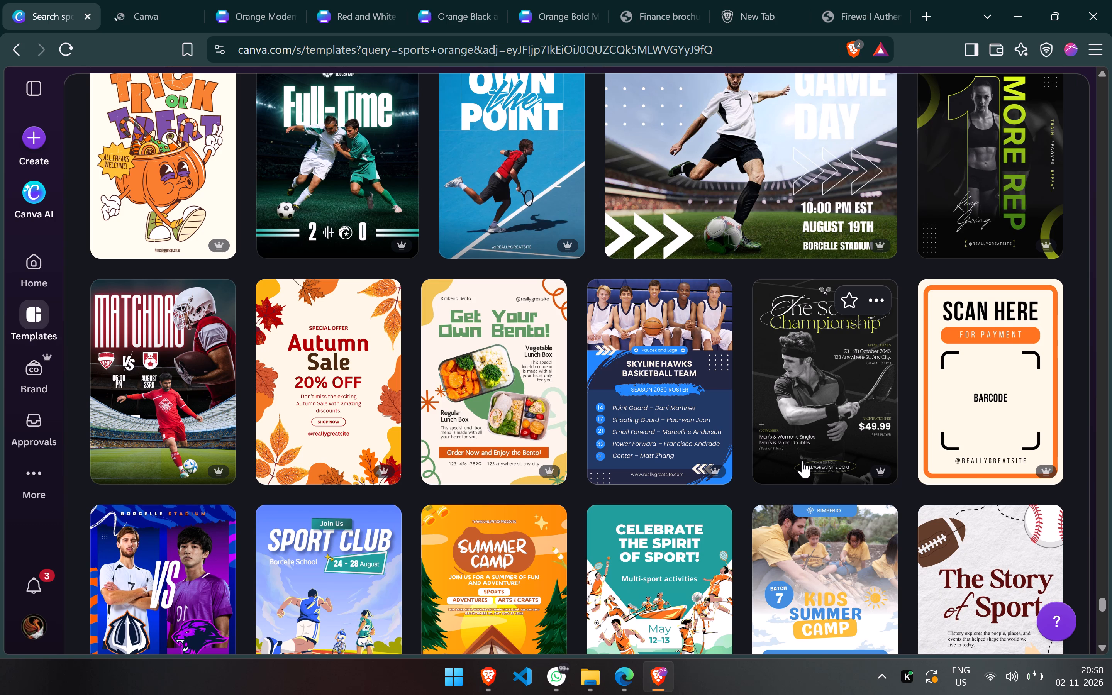
Browse further through the "sports orange" template results for poster designs suited to the table tennis event.
scroll(802, 461, down, 4)
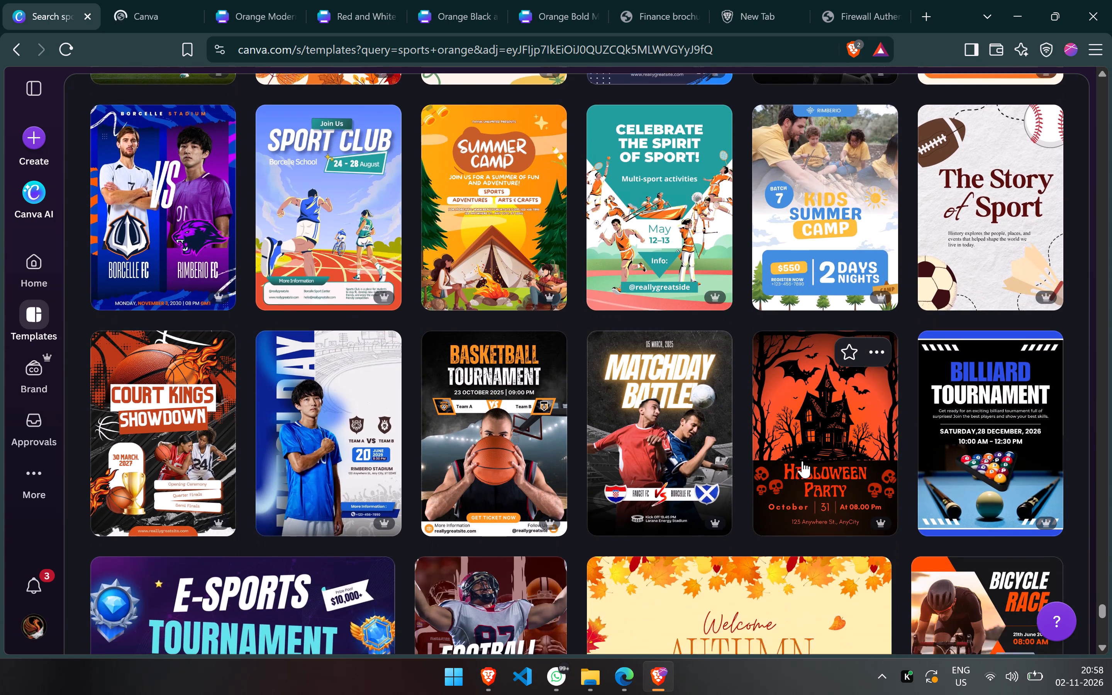
scroll(802, 461, down, 3)
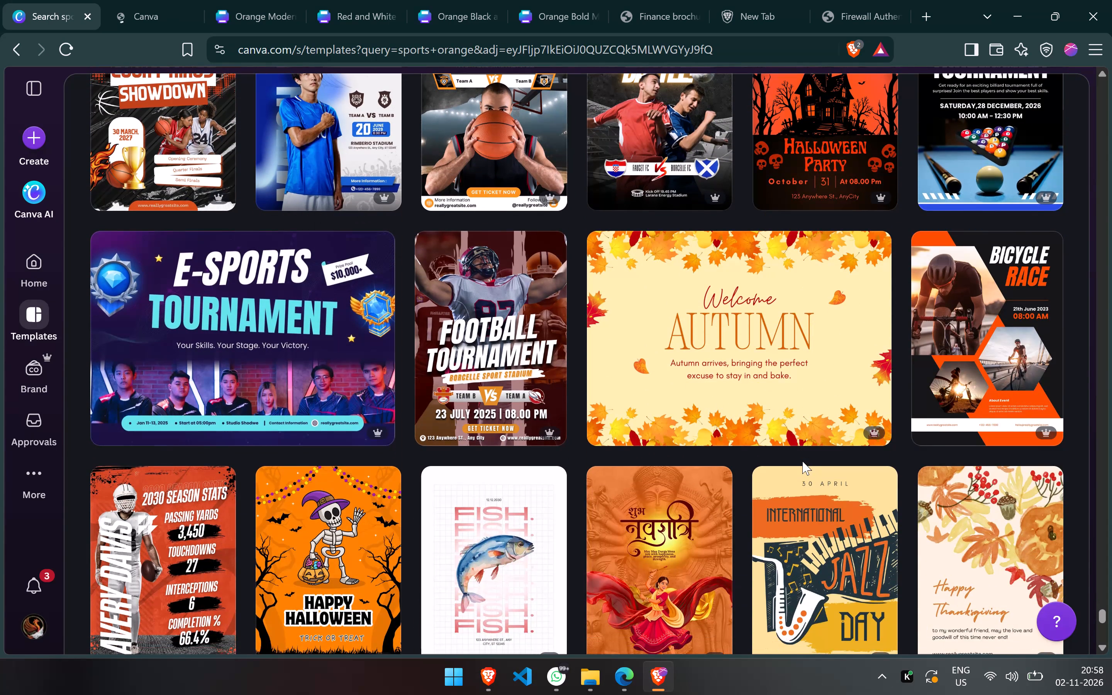
scroll(802, 461, down, 6)
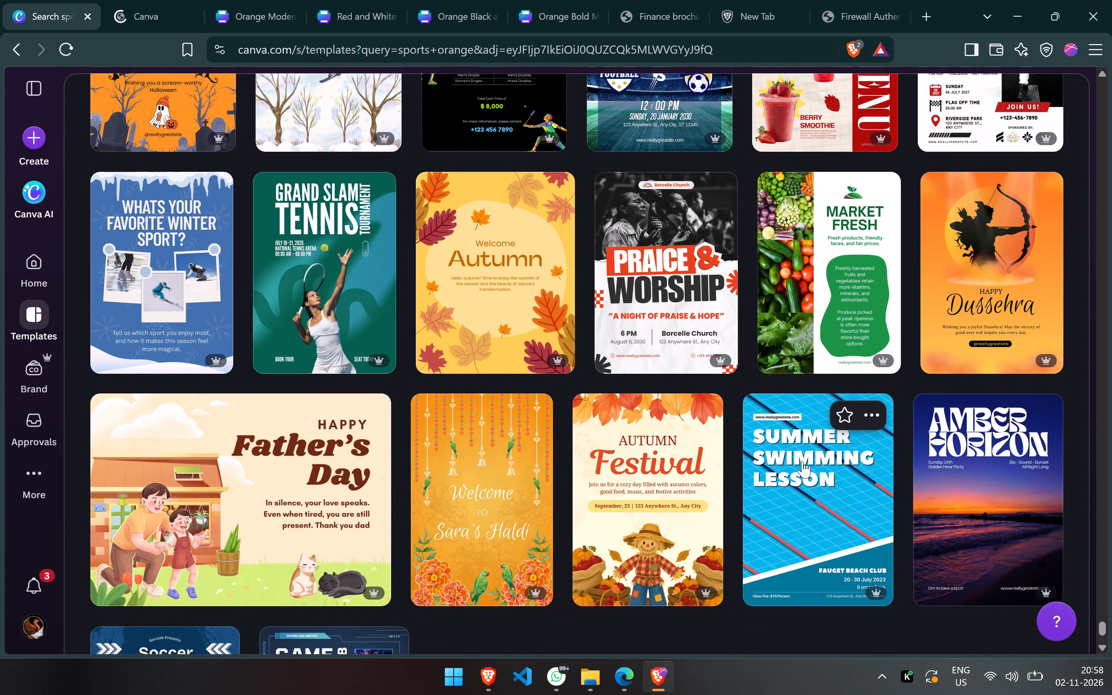
click(802, 461)
scroll(802, 461, down, 1)
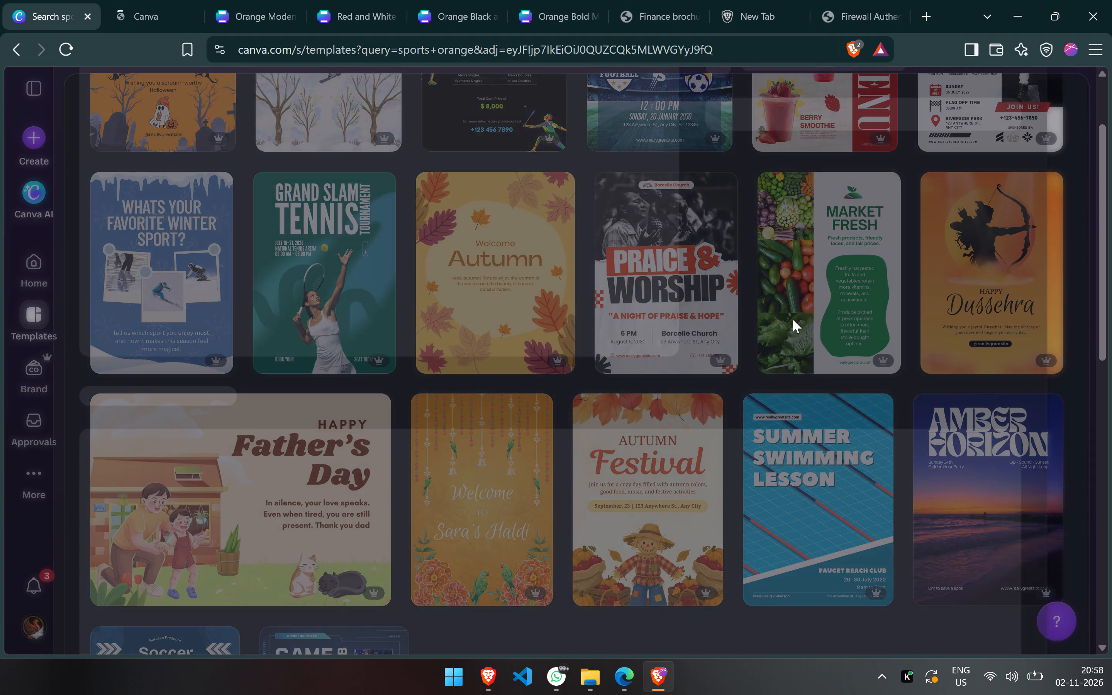
key(Escape)
scroll(825, 171, down, 3)
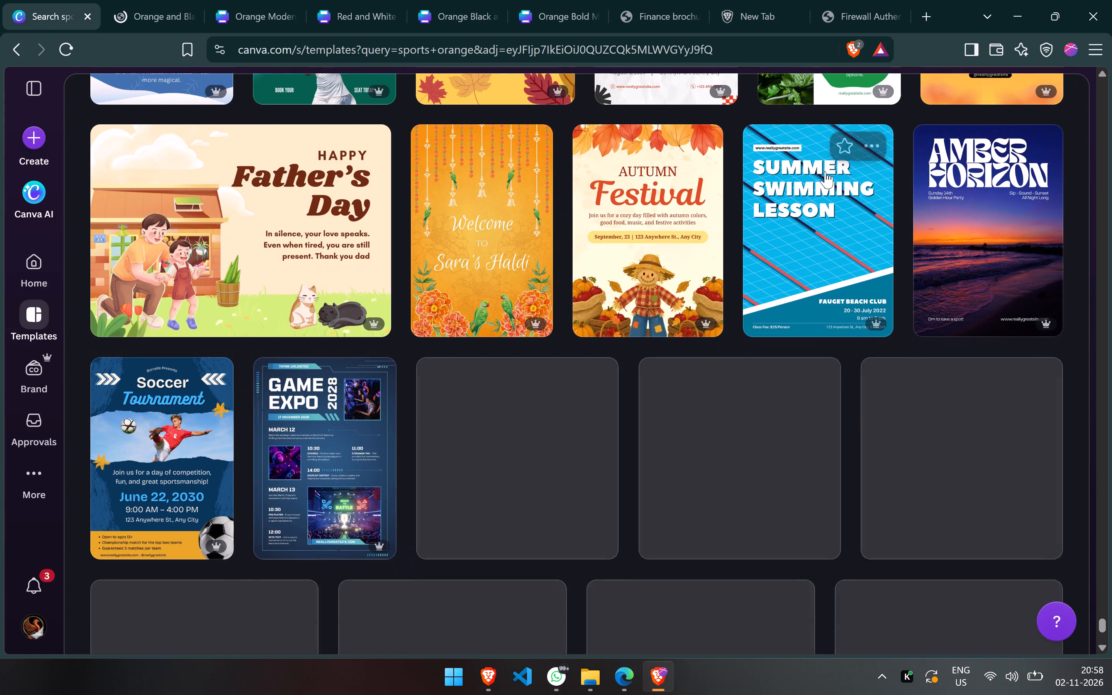
scroll(825, 171, down, 3)
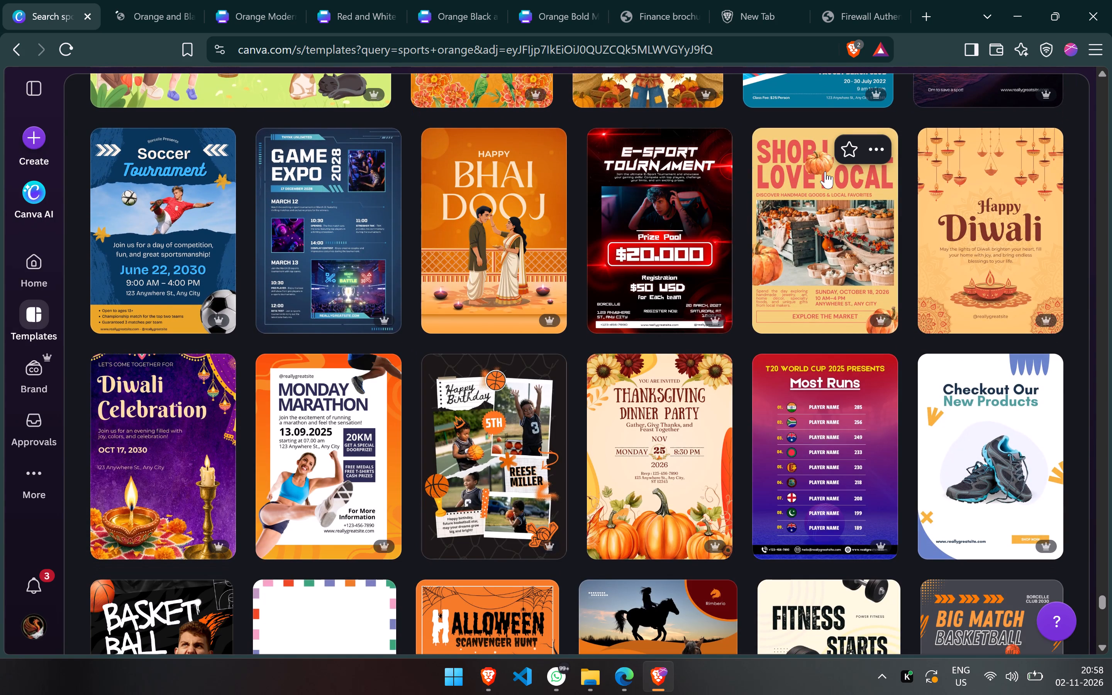
scroll(825, 171, down, 3)
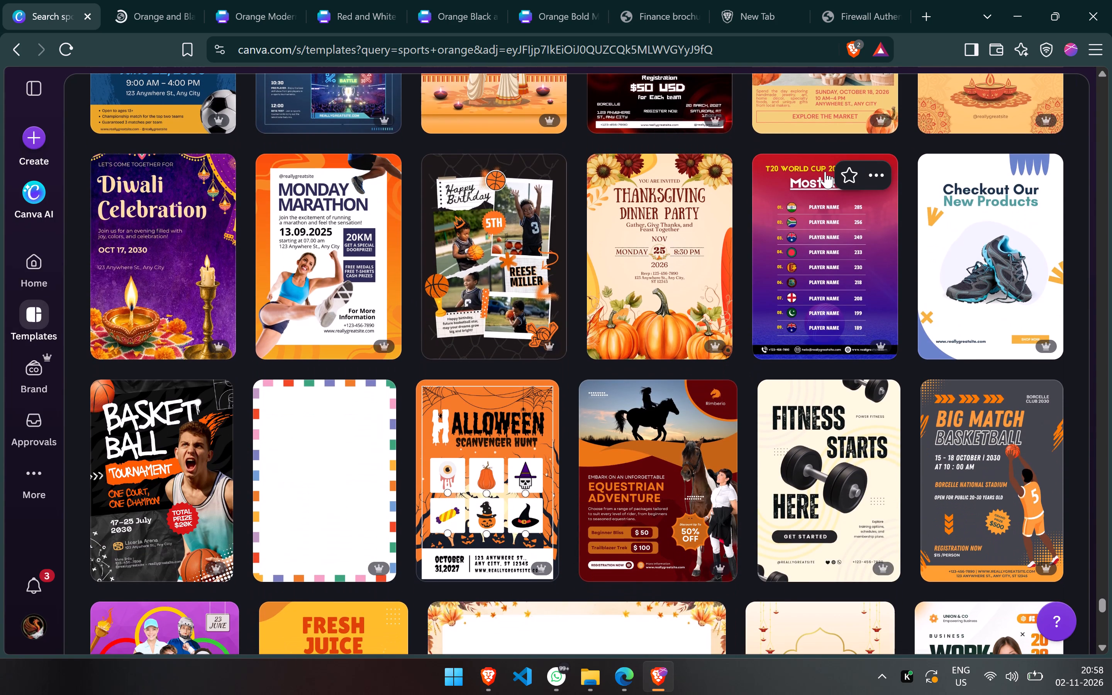
scroll(825, 171, down, 1)
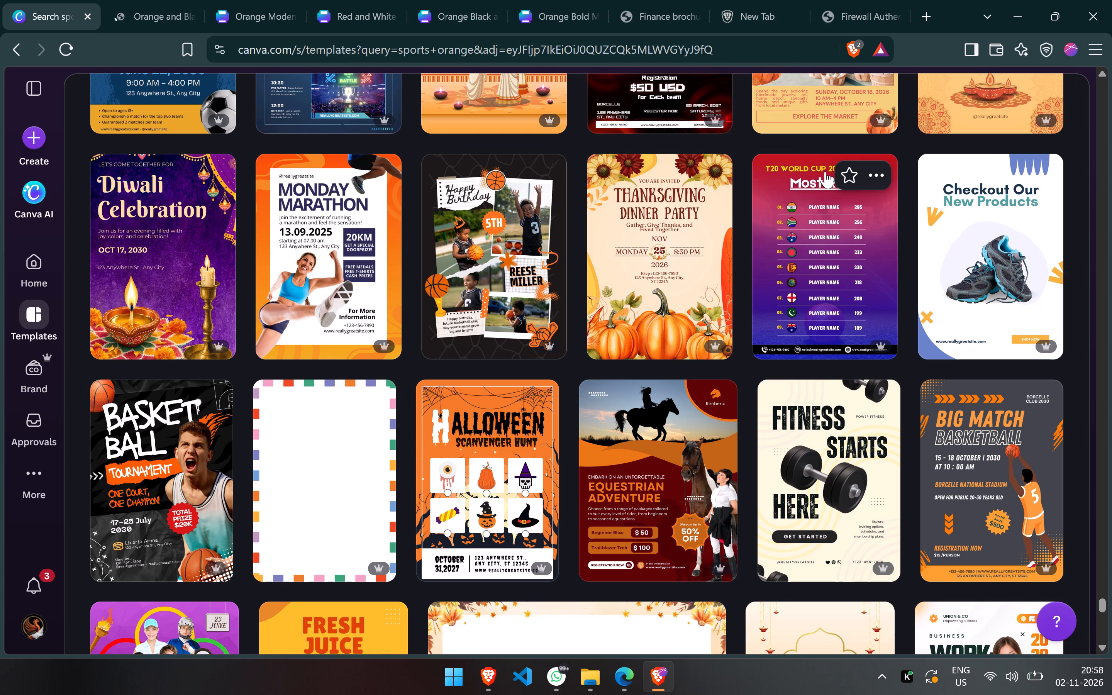
Examine more of the "sports orange" templates, looking for sports tournament posters that could be adapted to table tennis.
scroll(825, 171, down, 2)
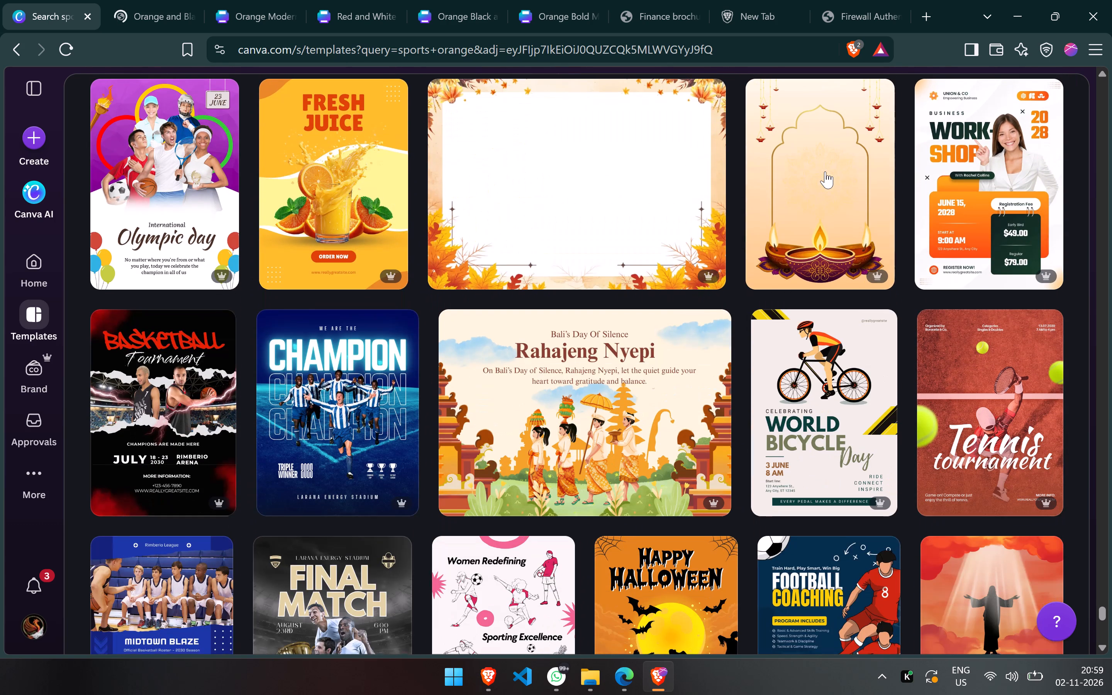
scroll(825, 171, down, 2)
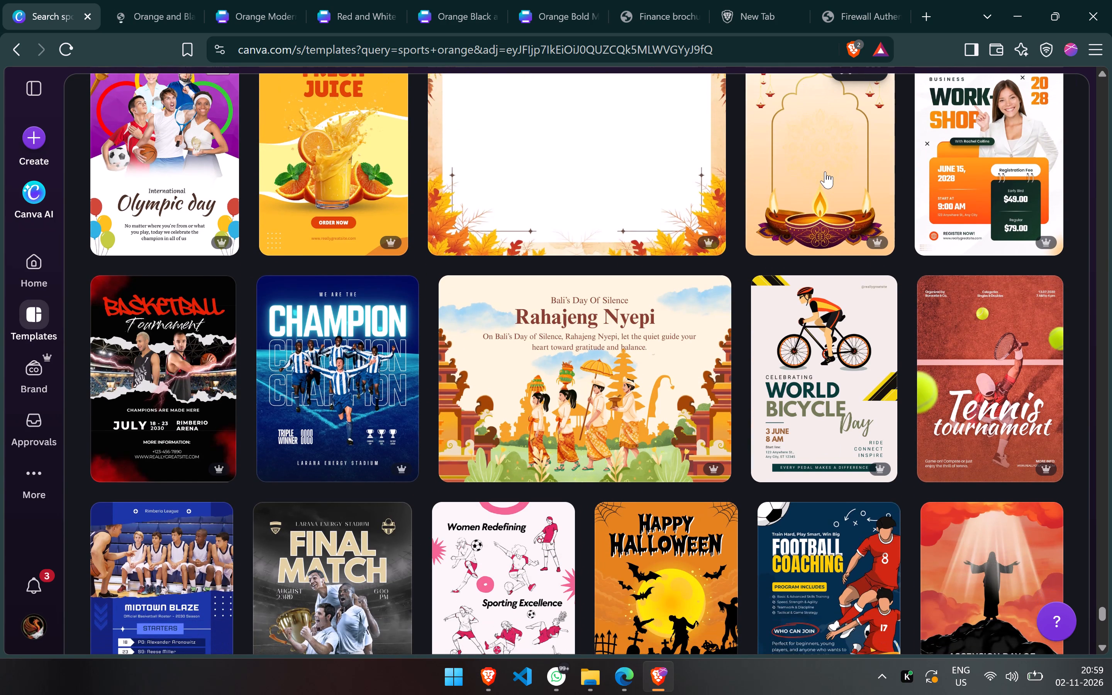
scroll(825, 171, down, 1)
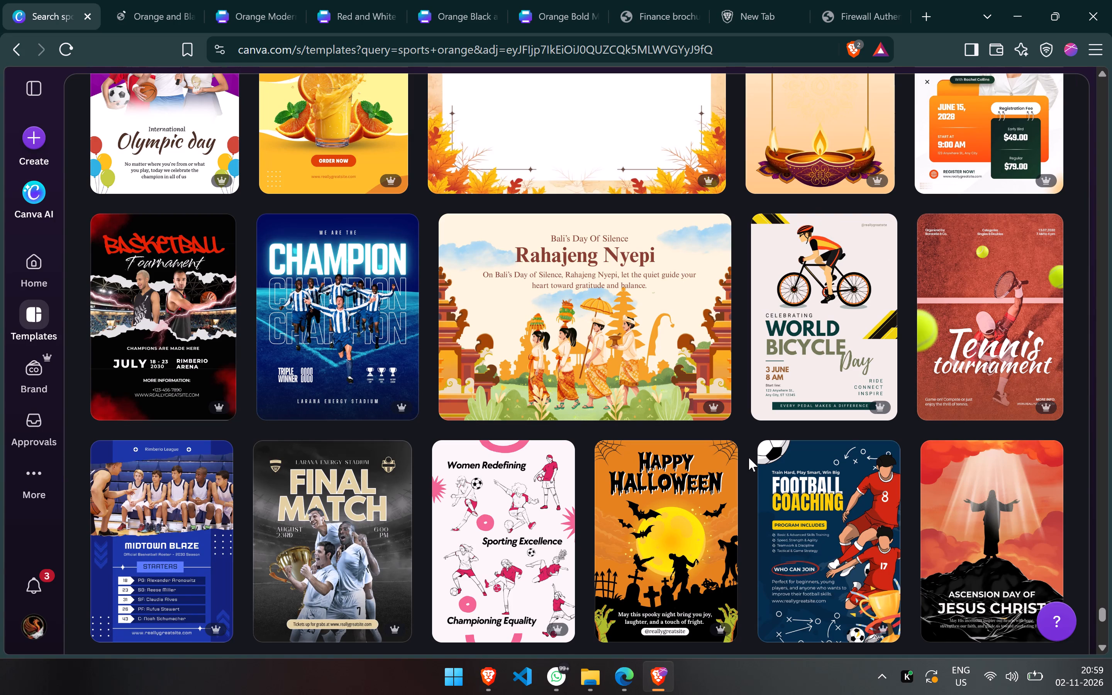
scroll(749, 458, down, 3)
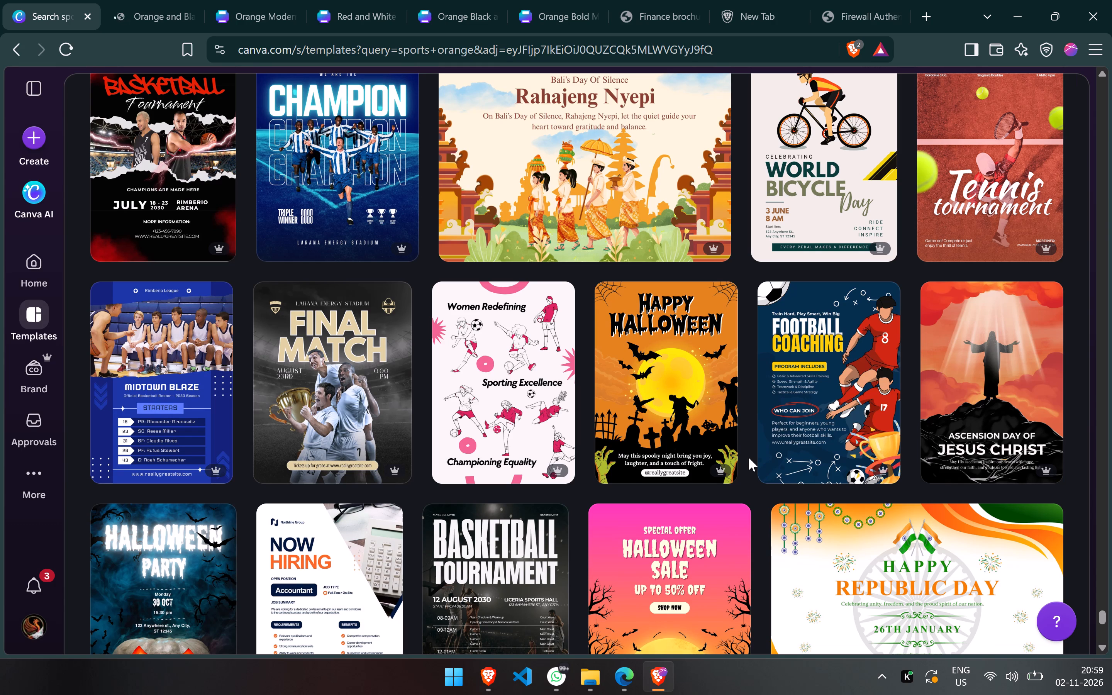
scroll(749, 458, down, 2)
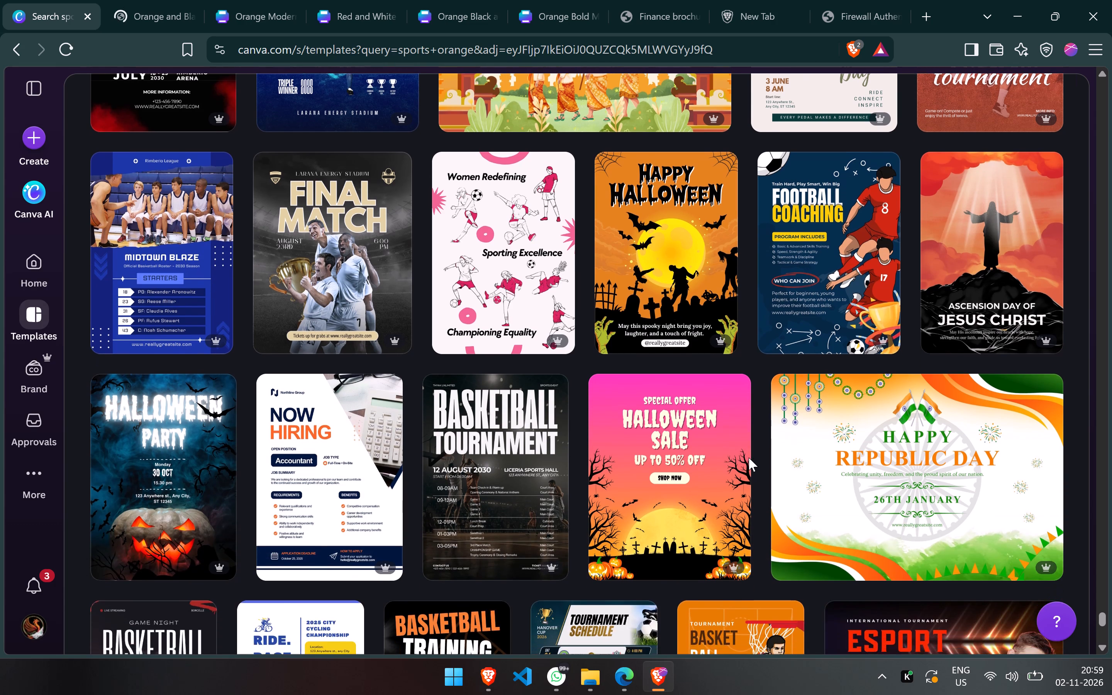
scroll(749, 458, down, 3)
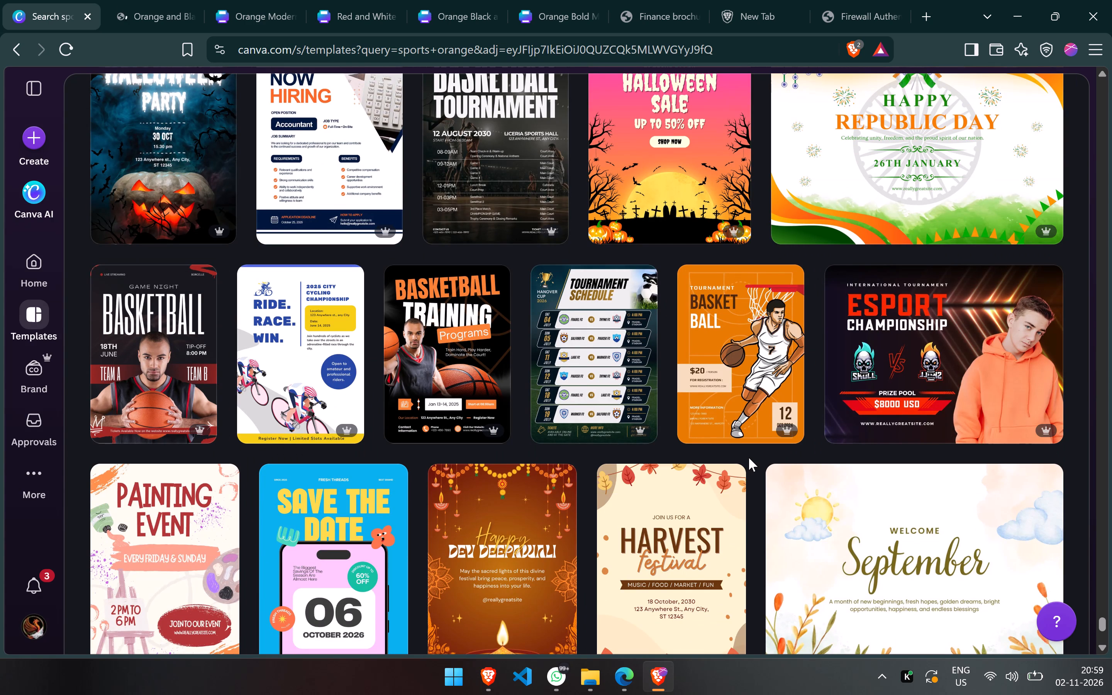
scroll(749, 458, down, 1)
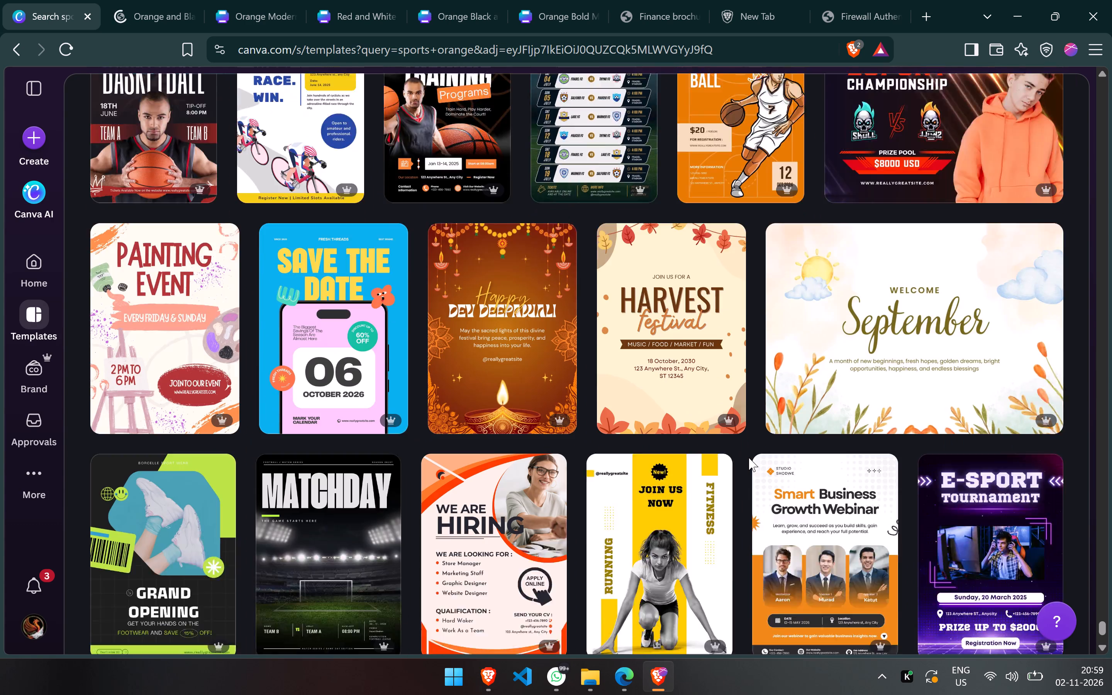
scroll(749, 458, down, 5)
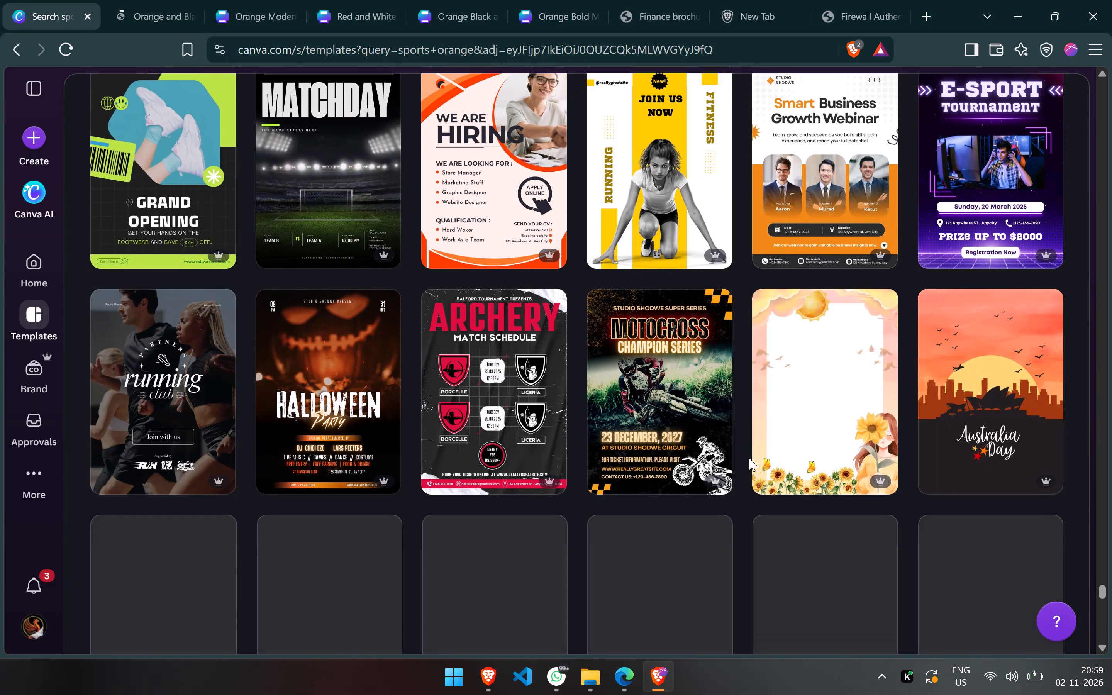
scroll(749, 458, down, 3)
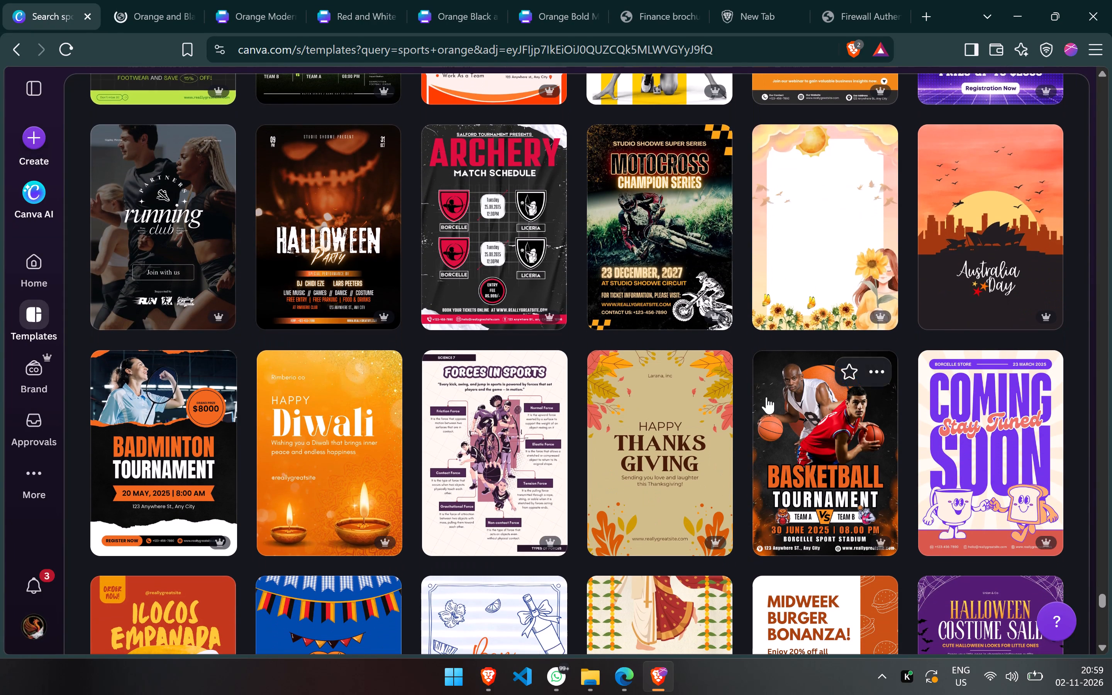
scroll(766, 397, down, 4)
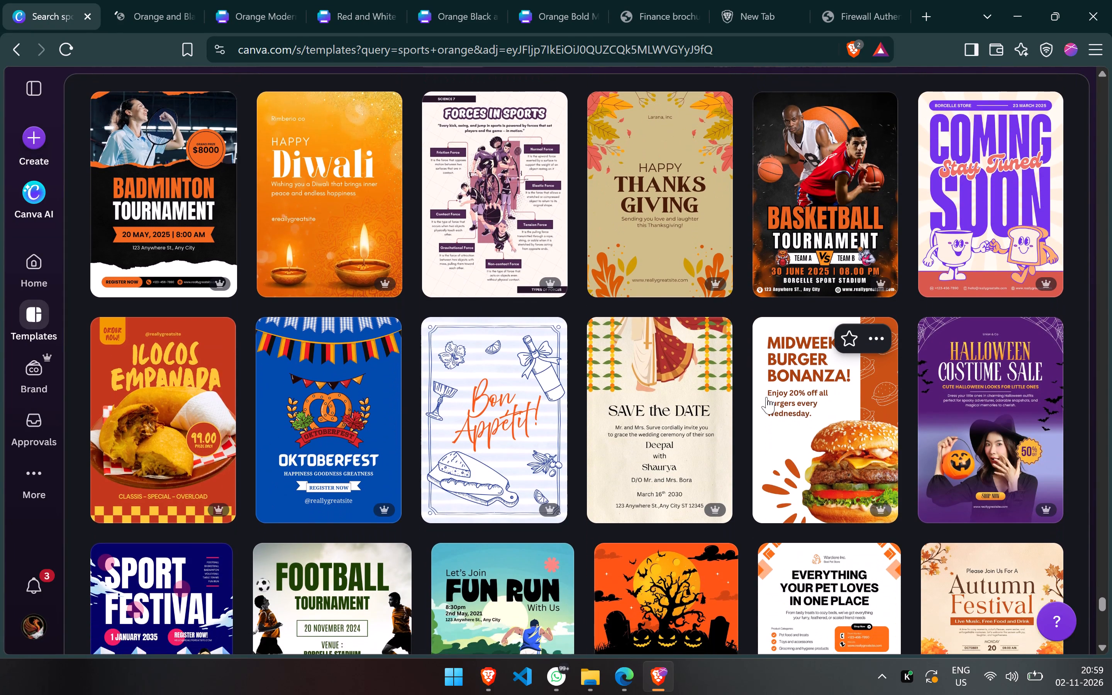
Continue through the "sports orange" template results in search of another poster layout worth shortlisting.
scroll(766, 397, down, 4)
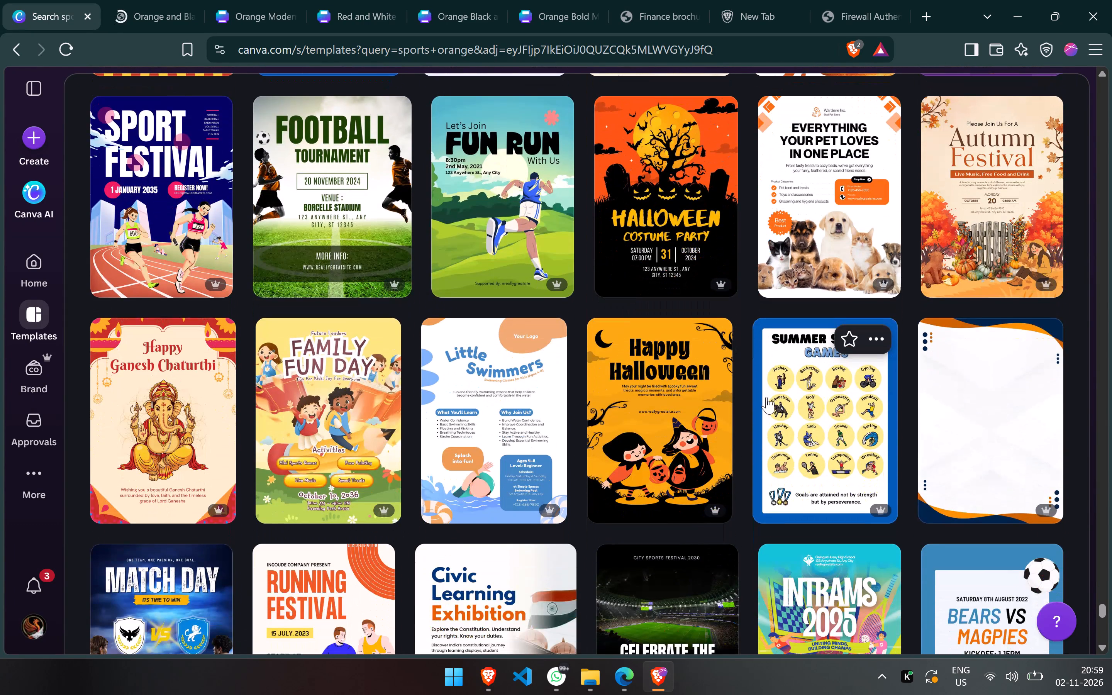
scroll(766, 397, down, 4)
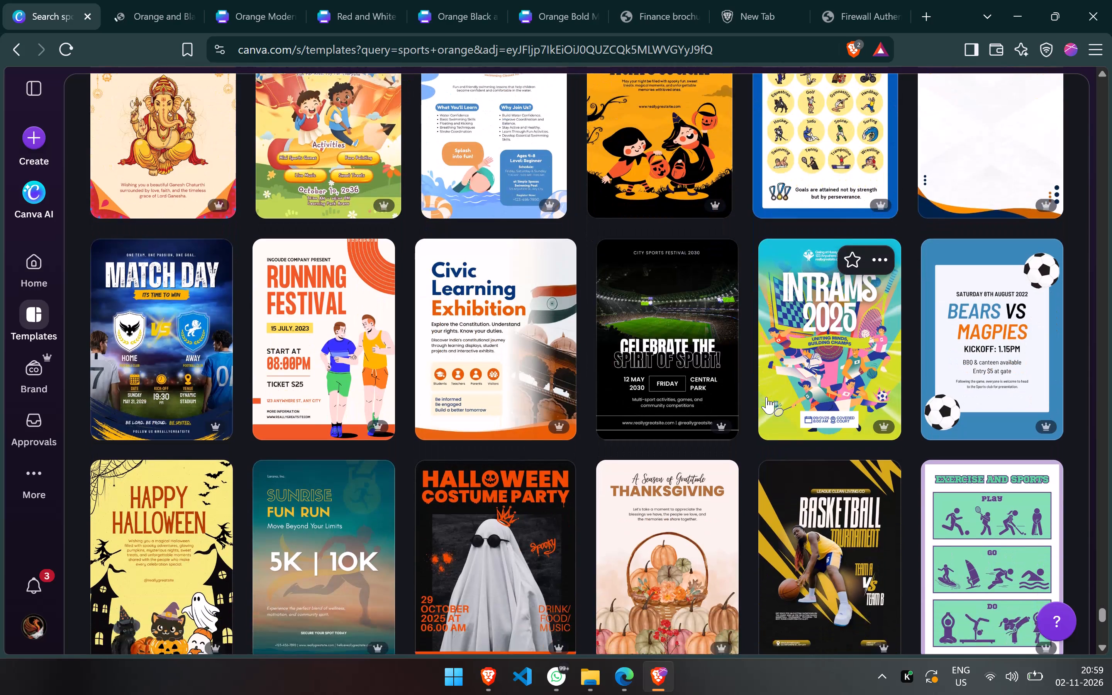
scroll(766, 397, down, 3)
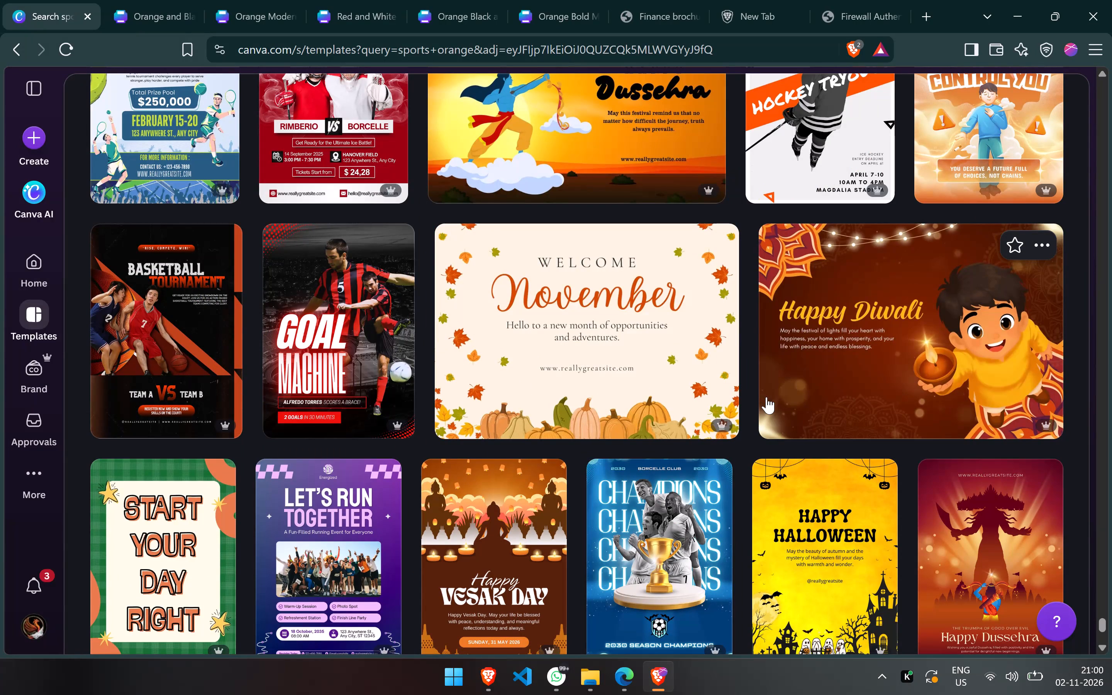
scroll(847, 496, down, 2)
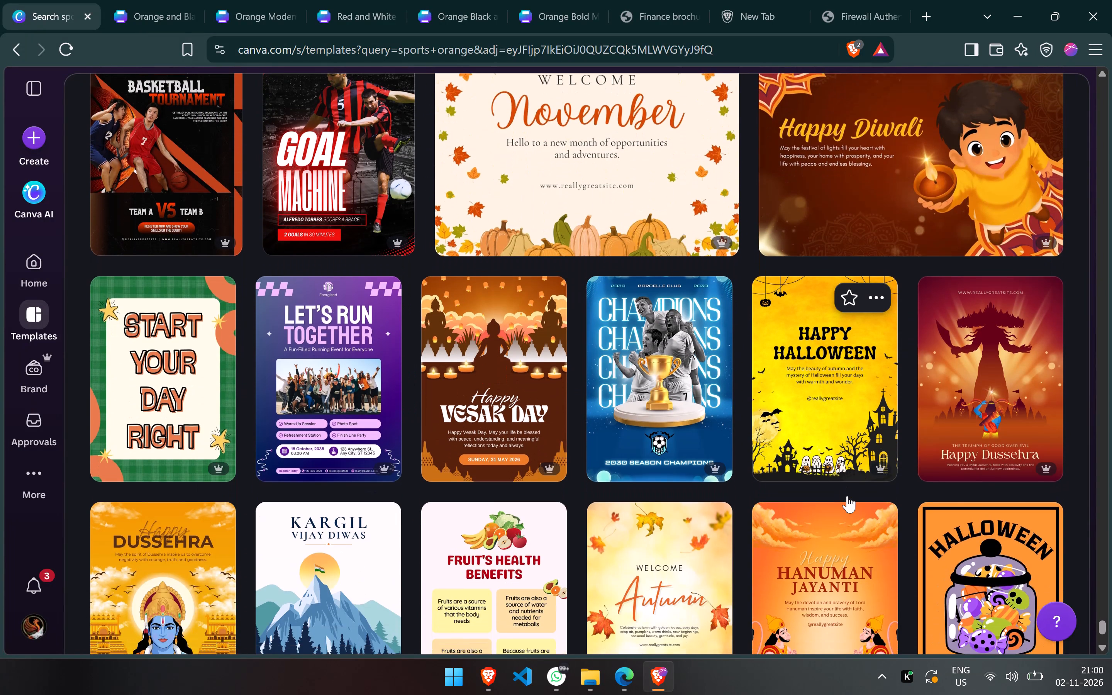
scroll(847, 496, down, 4)
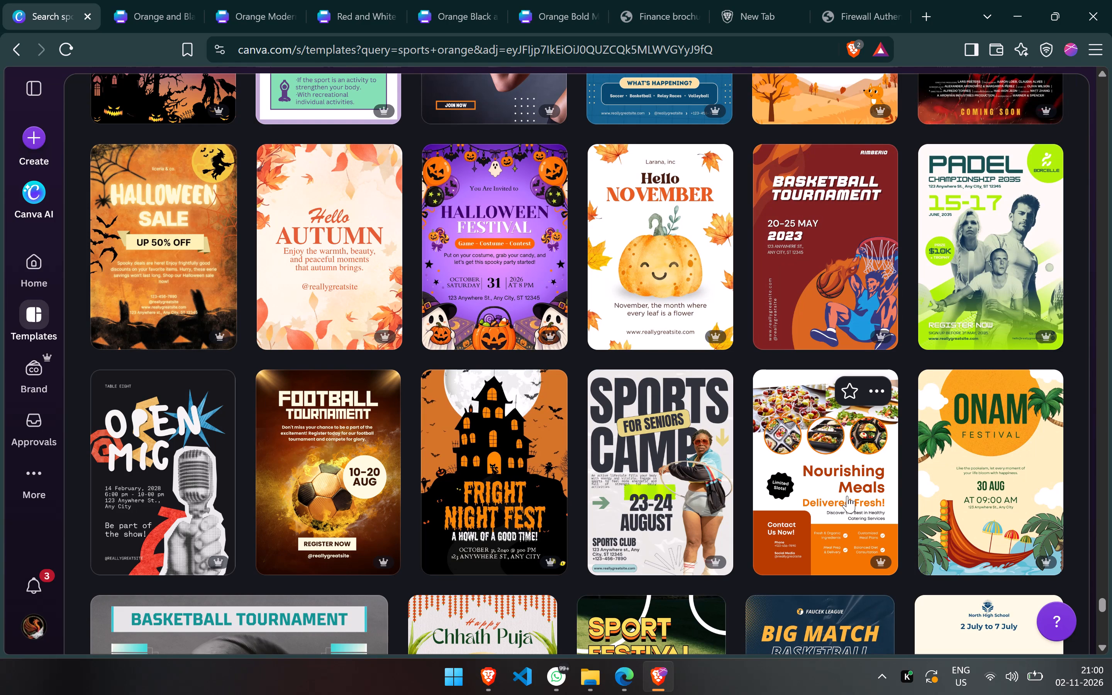
scroll(847, 496, down, 2)
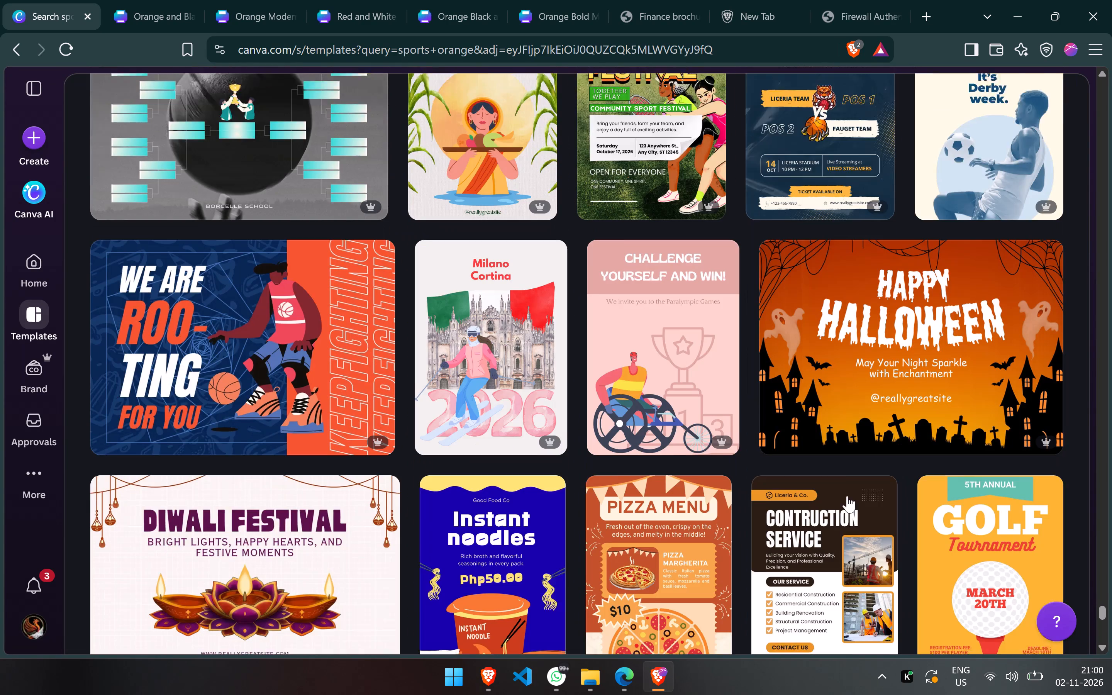
scroll(847, 496, down, 7)
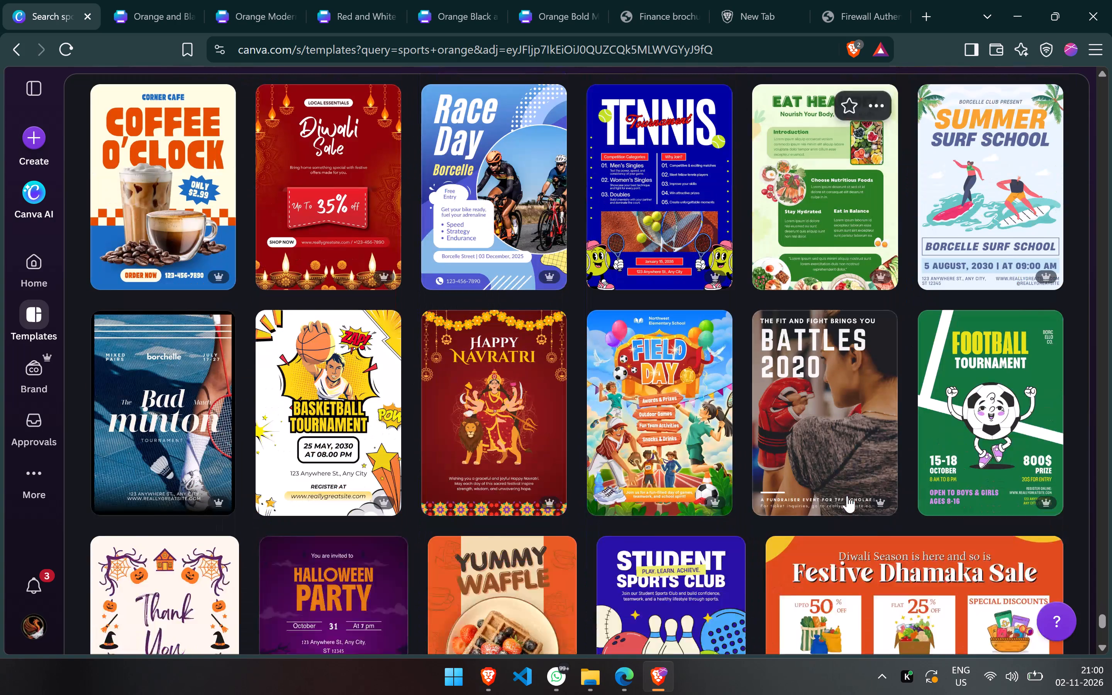
scroll(847, 496, down, 7)
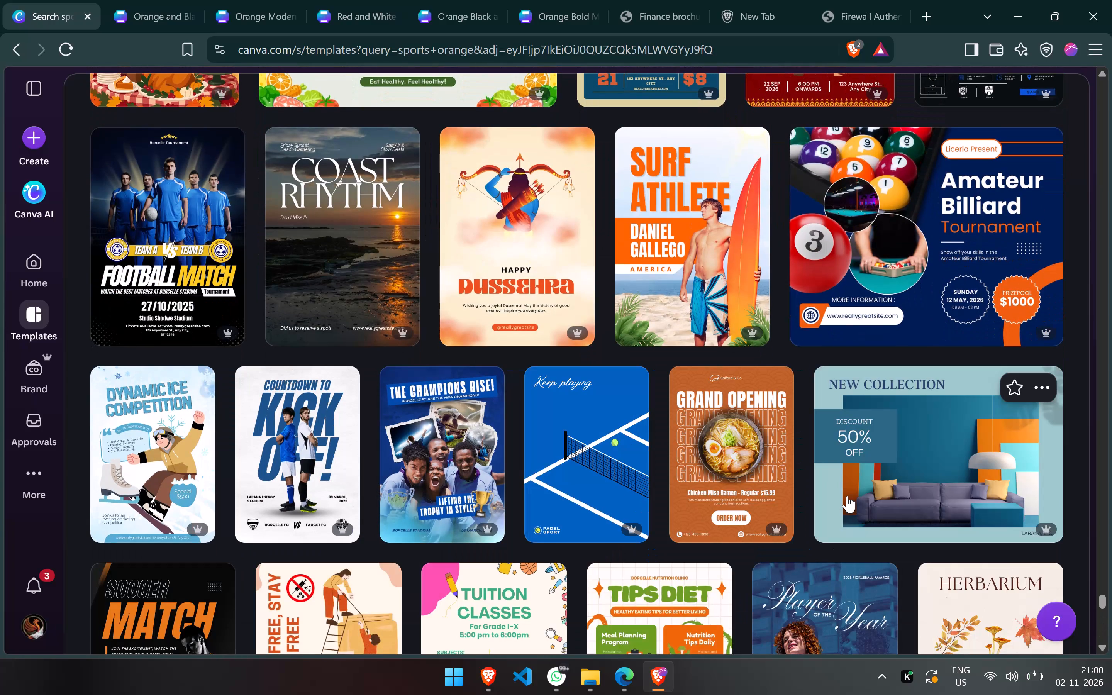
scroll(847, 496, down, 1)
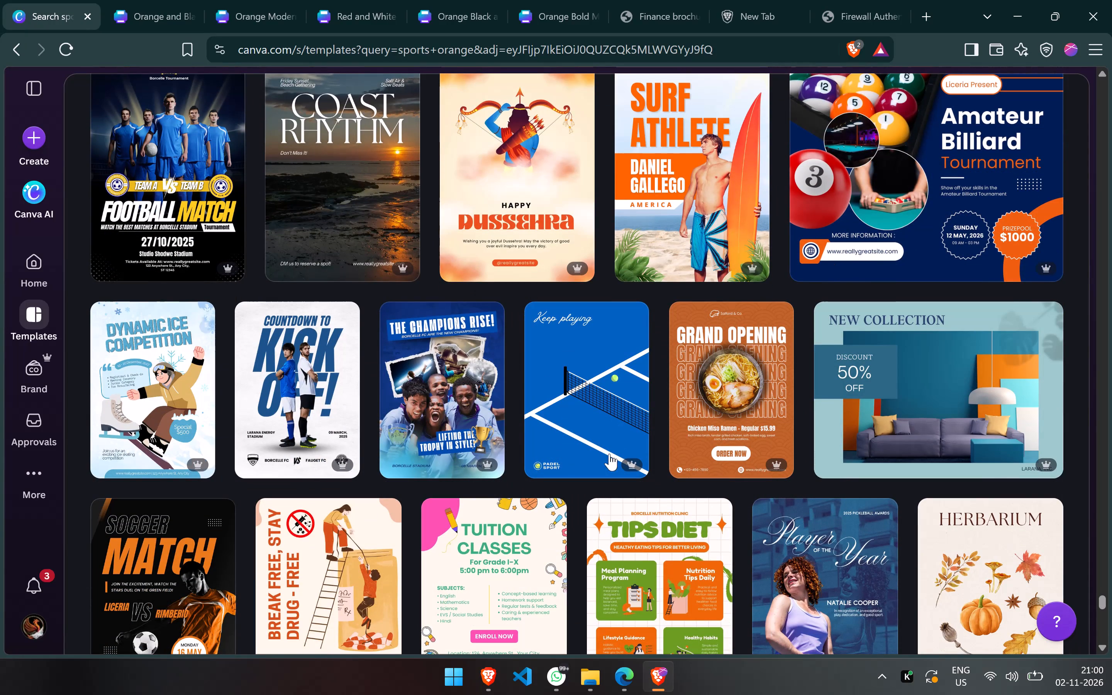
Shortlist the Blue and White Dynamic Football Match Poster by opening its template in a separate browser tab, and return to the results.
right_click(320, 395)
click(303, 402)
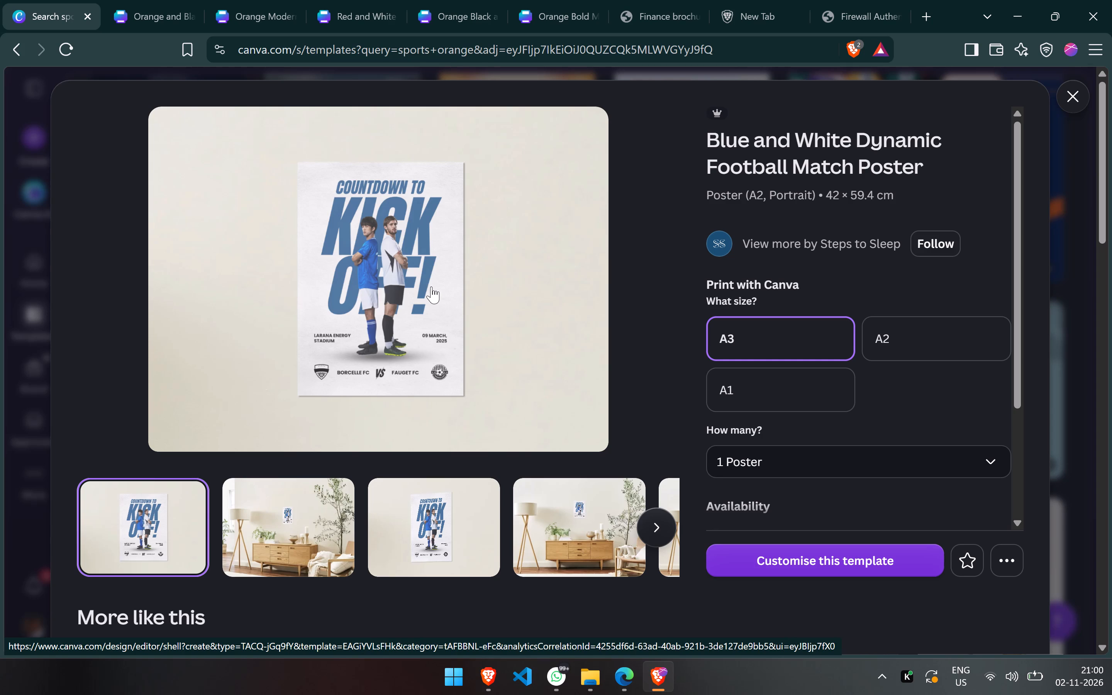
right_click(431, 286)
click(464, 300)
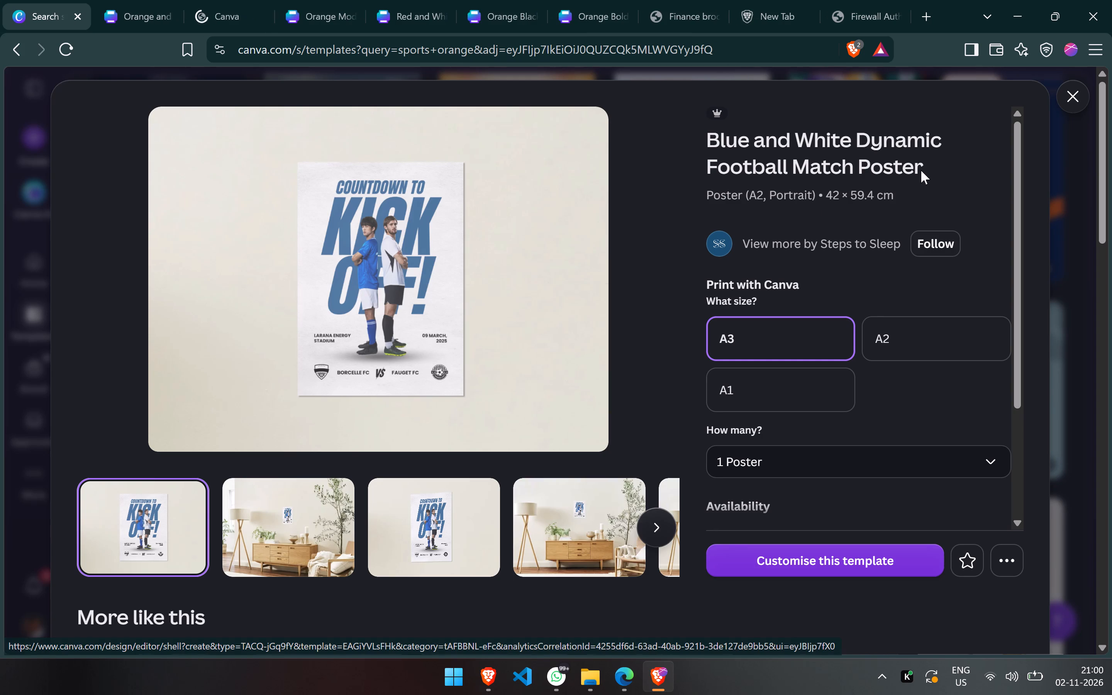
click(1067, 89)
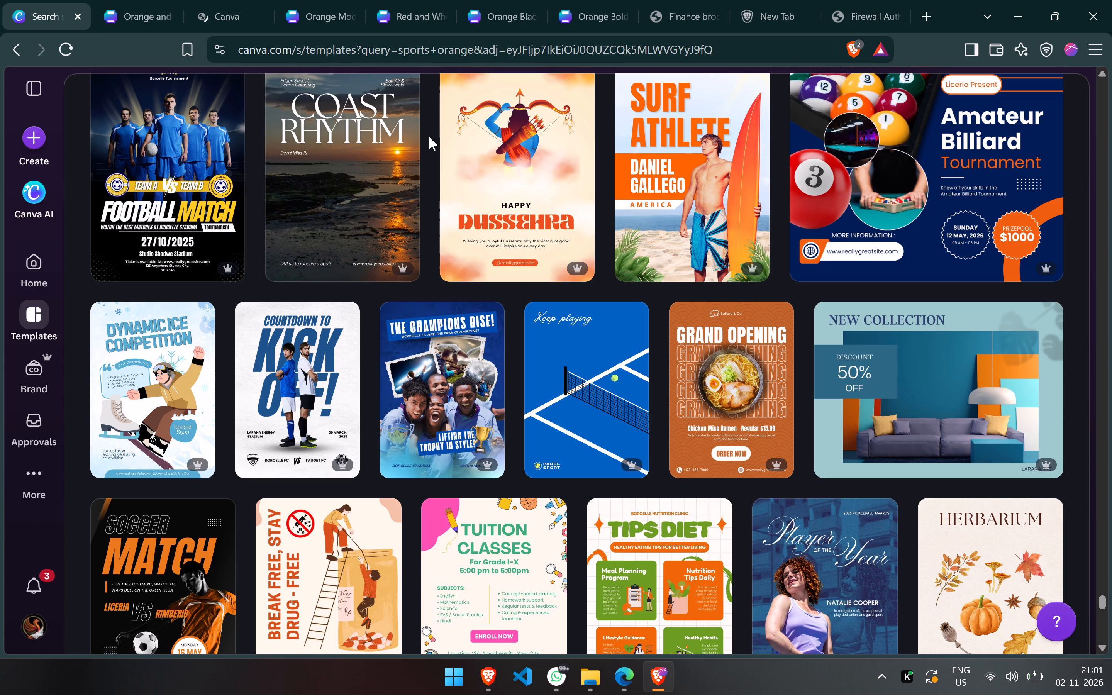
Browse further down the "sports orange" template results for tournament posters that could suit the table tennis event.
scroll(429, 137, down, 2)
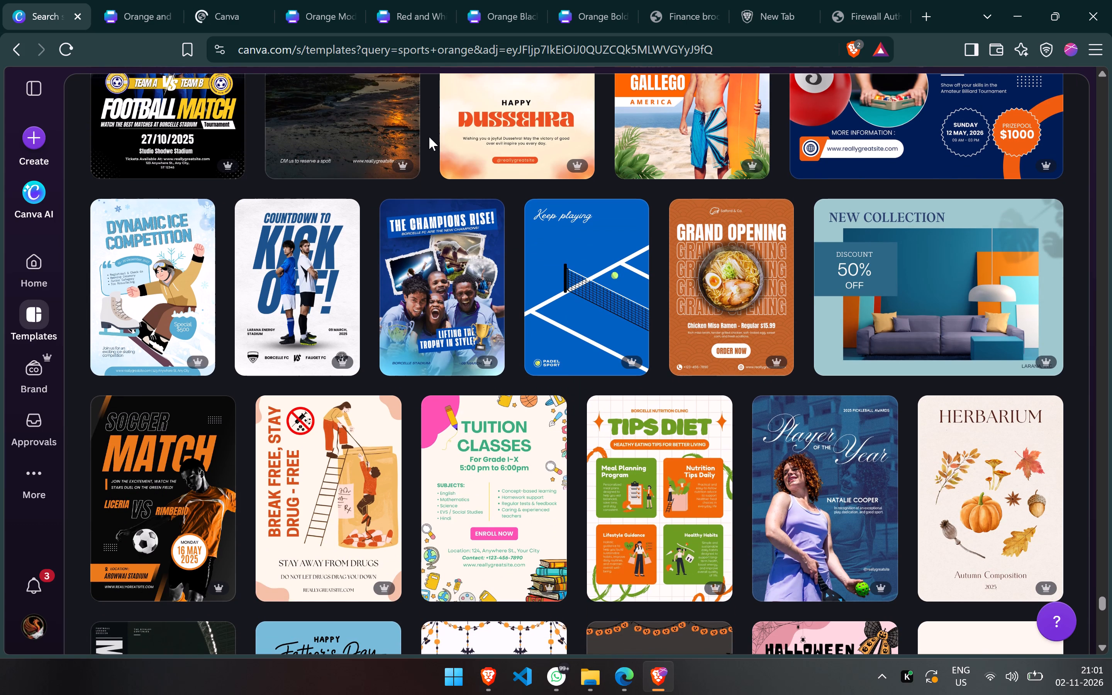
scroll(429, 137, down, 6)
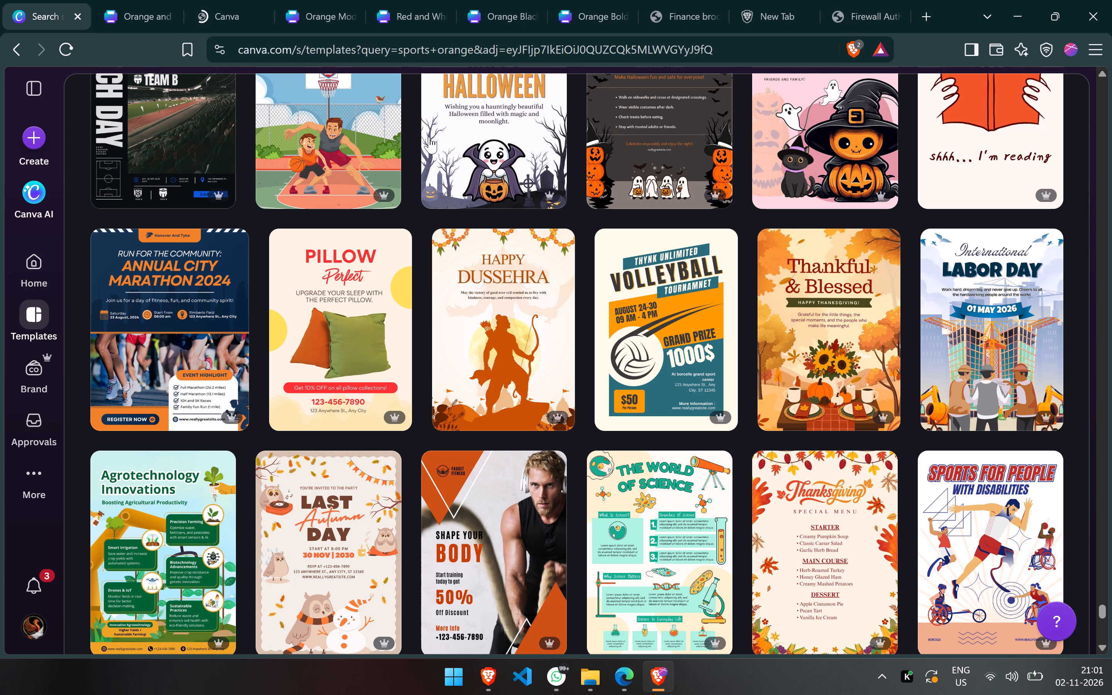
scroll(552, 273, down, 2)
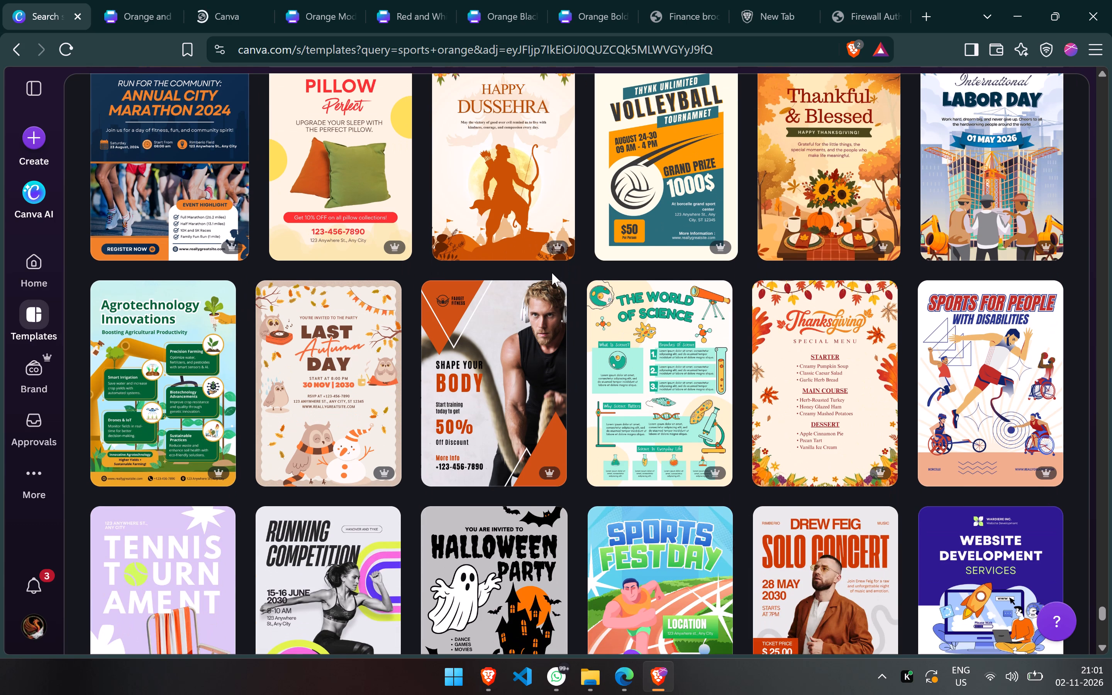
scroll(552, 273, down, 2)
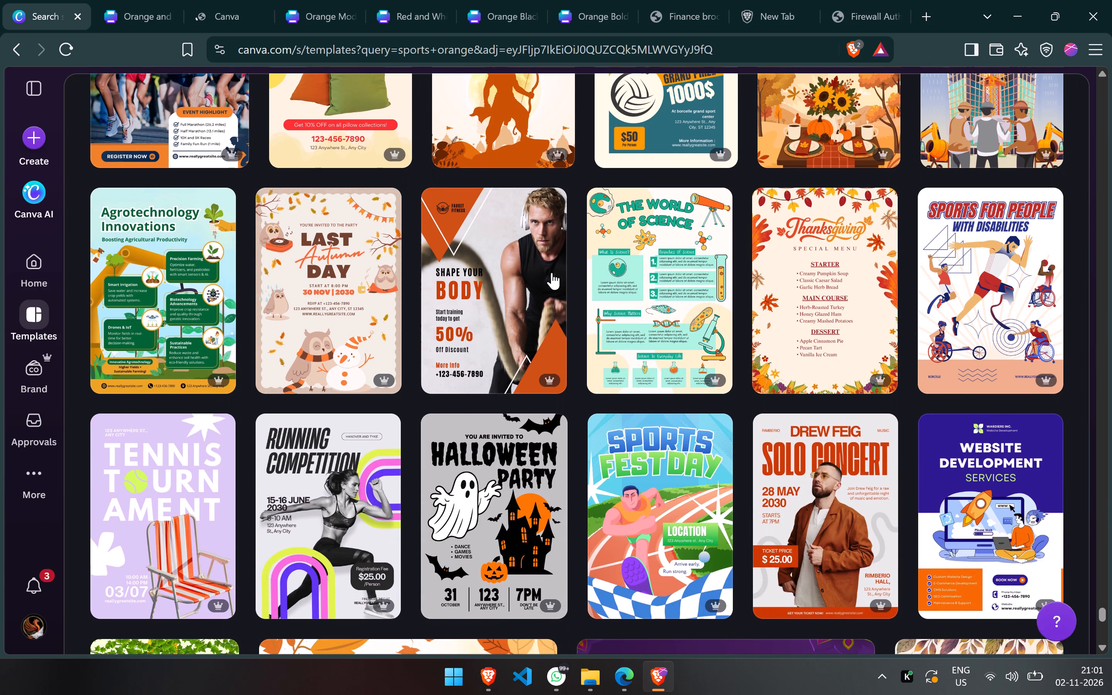
scroll(552, 273, down, 4)
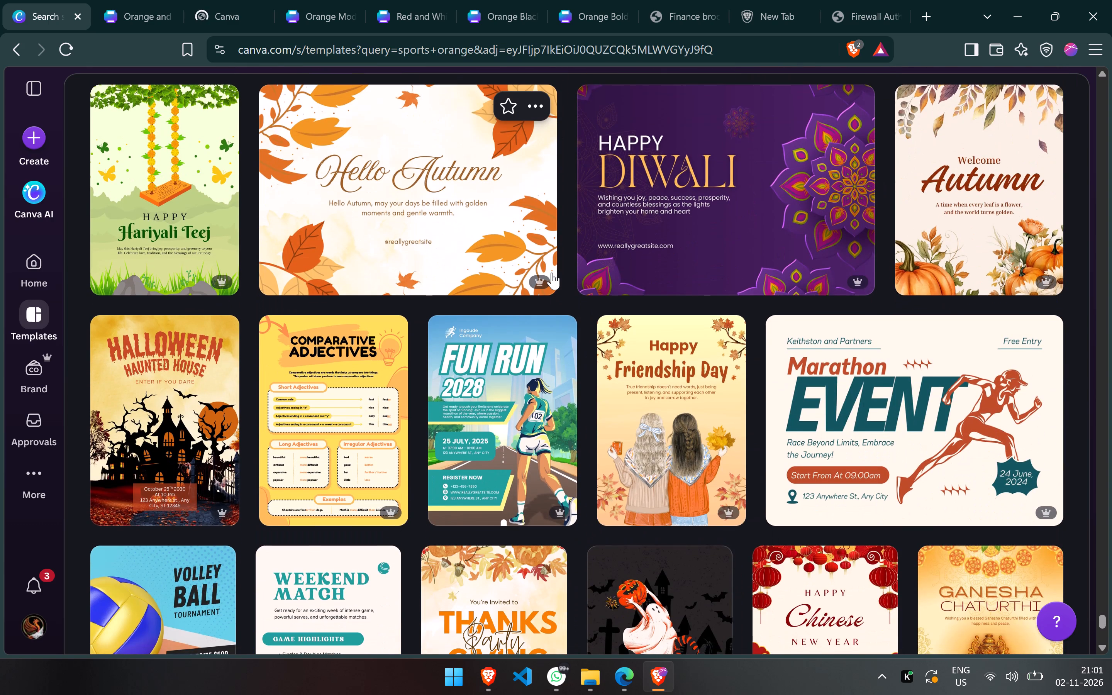
scroll(552, 273, down, 3)
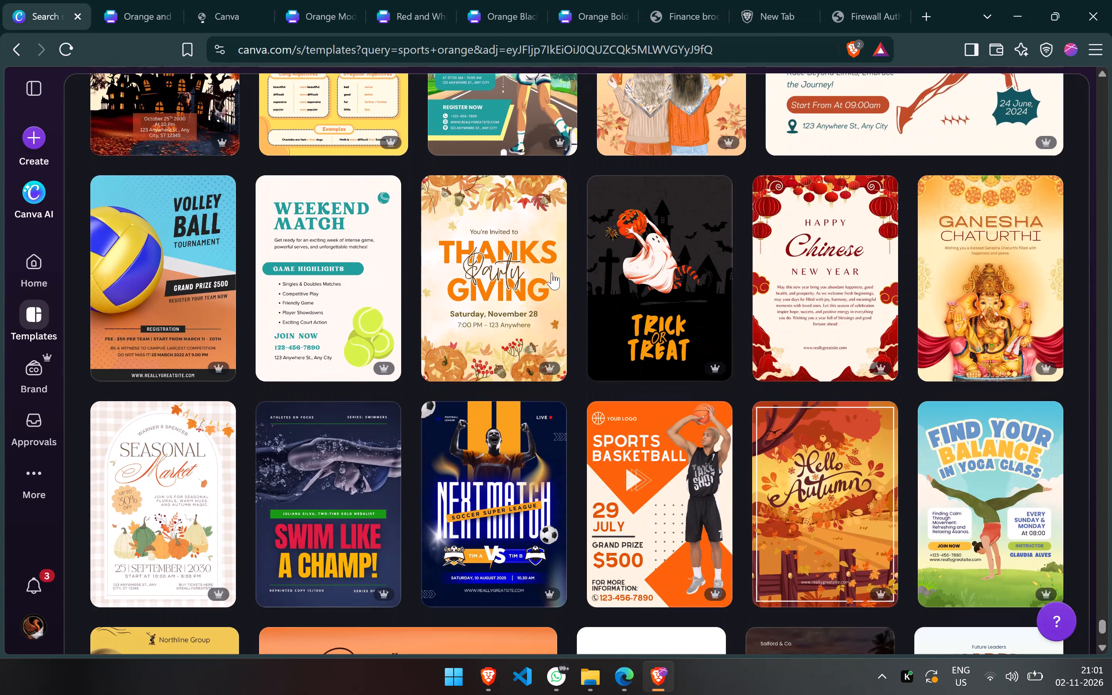
scroll(552, 273, down, 1)
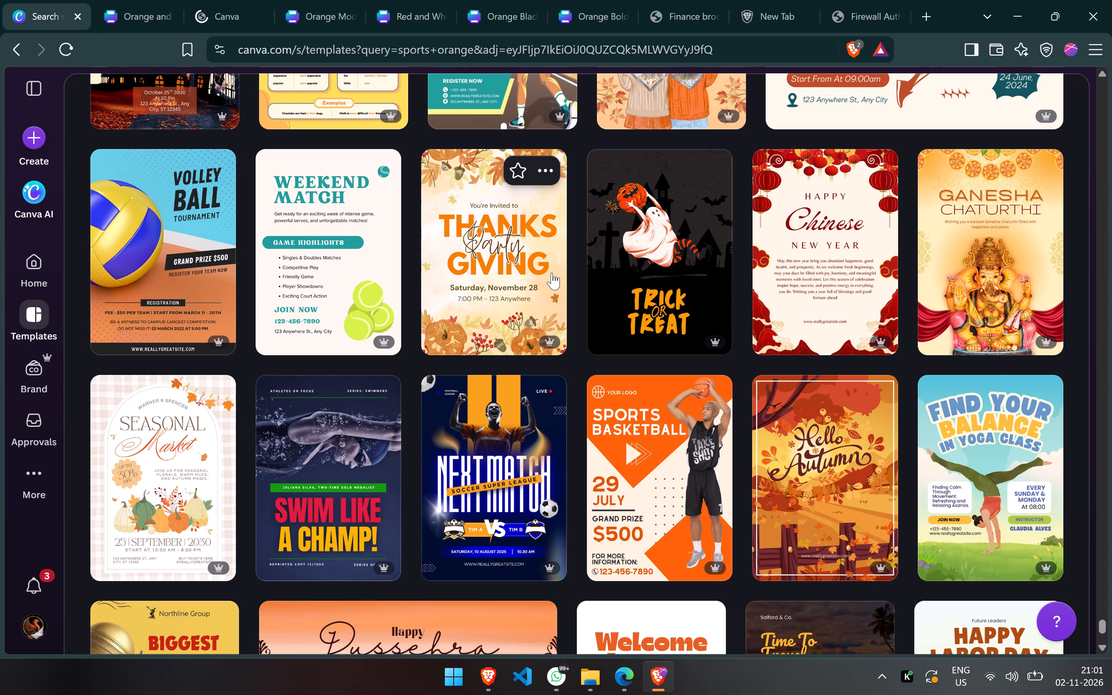
scroll(552, 273, down, 2)
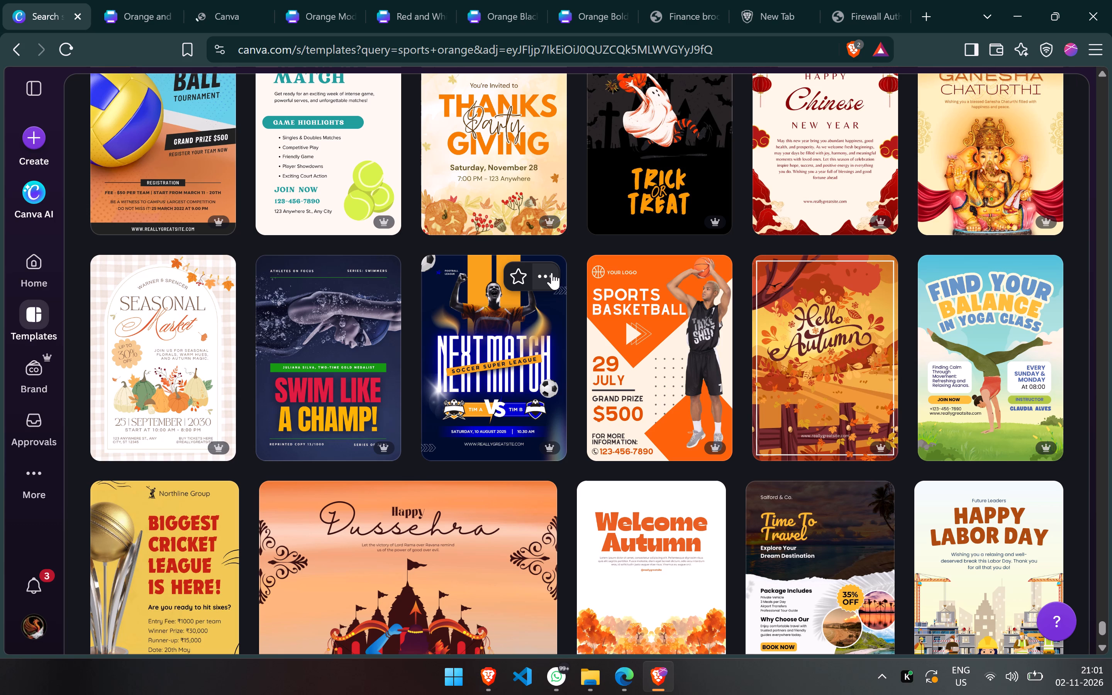
scroll(480, 343, down, 3)
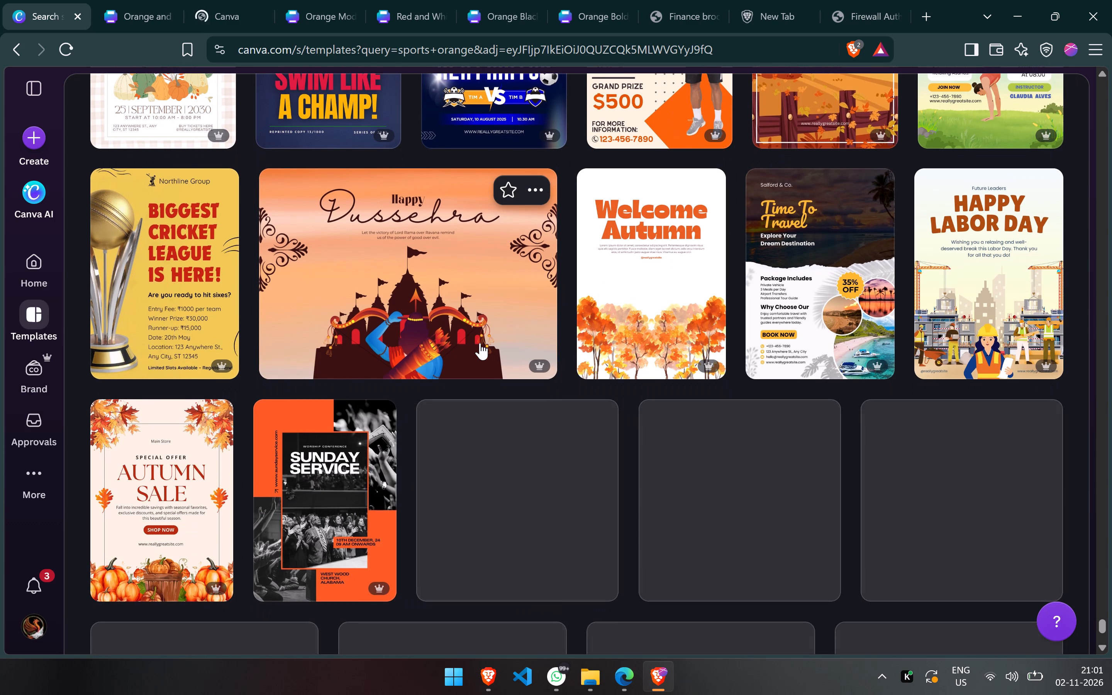
Examine the next batch of "sports orange" templates, looking for racket-sport or match poster layouts worth adapting.
scroll(480, 343, down, 2)
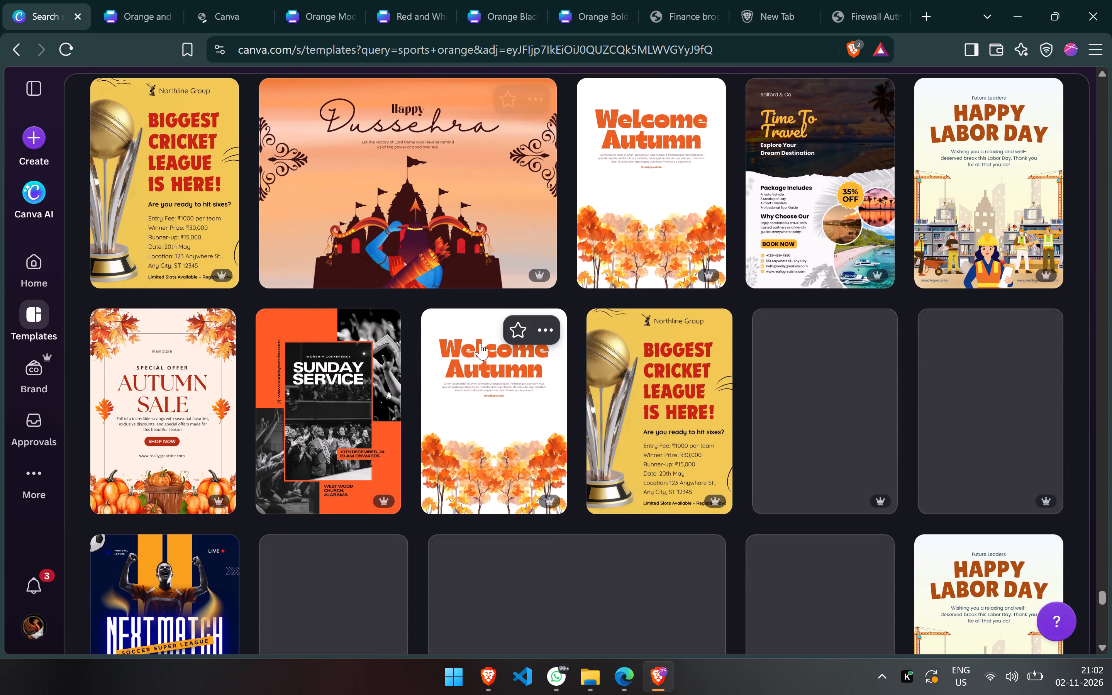
scroll(480, 343, down, 3)
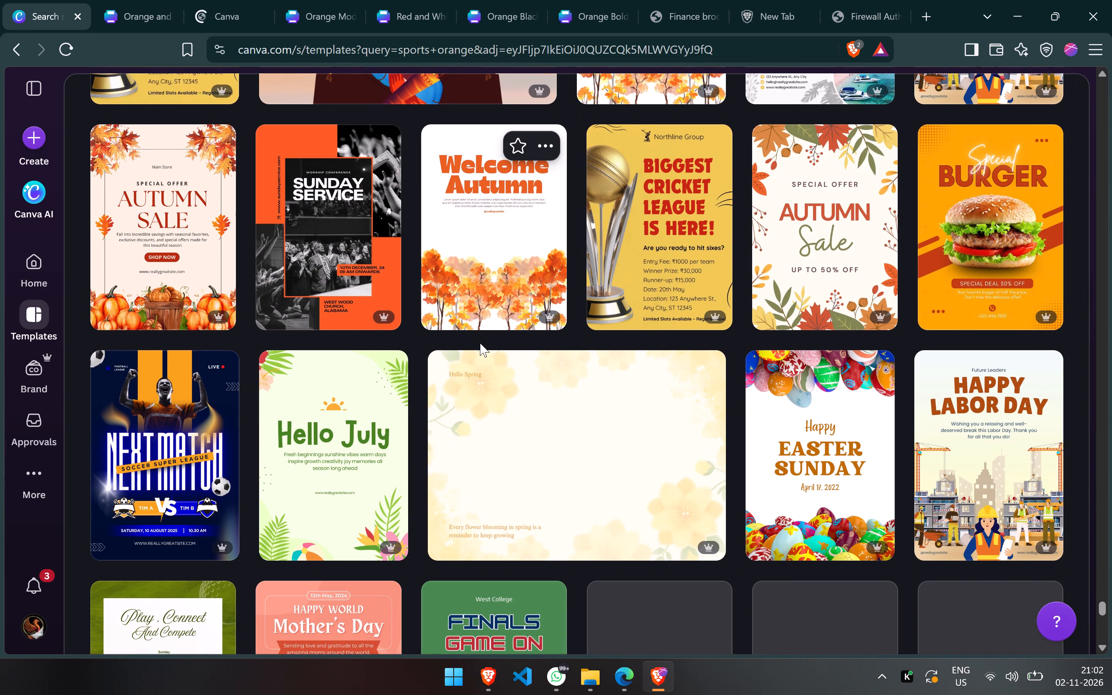
scroll(480, 343, down, 3)
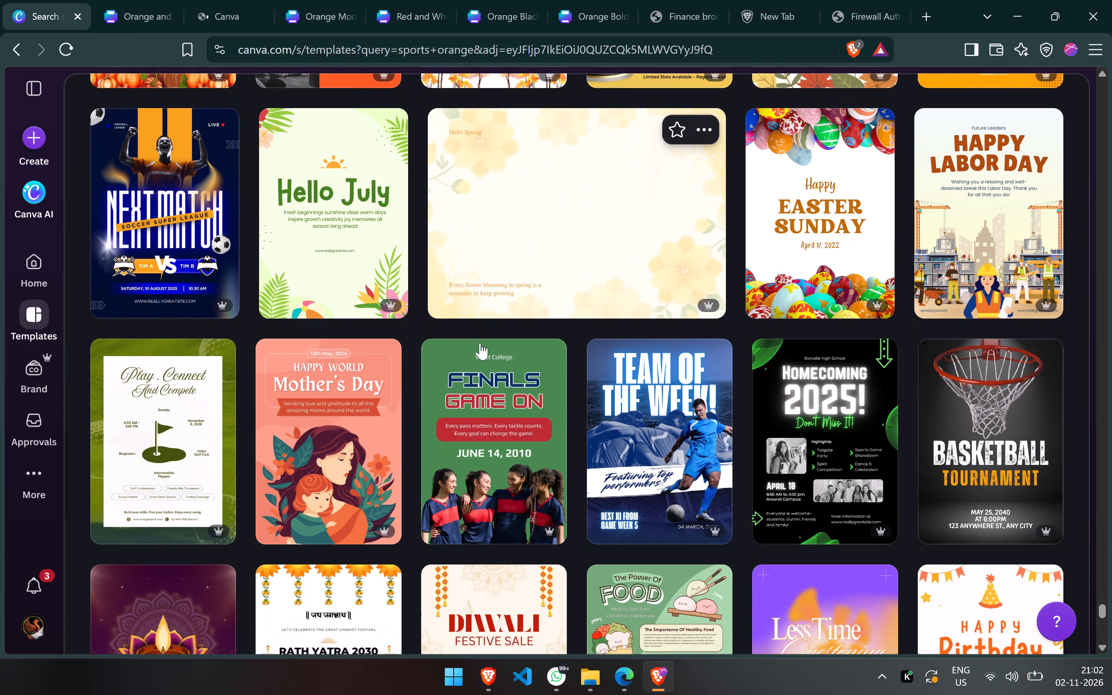
scroll(480, 343, down, 5)
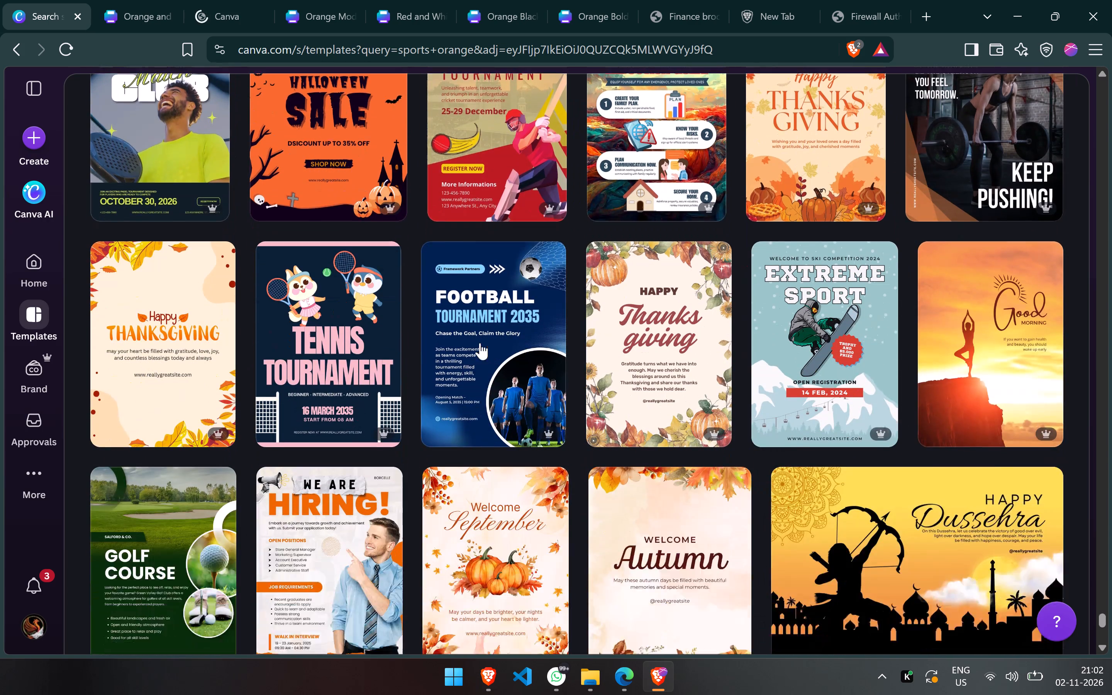
scroll(480, 343, down, 6)
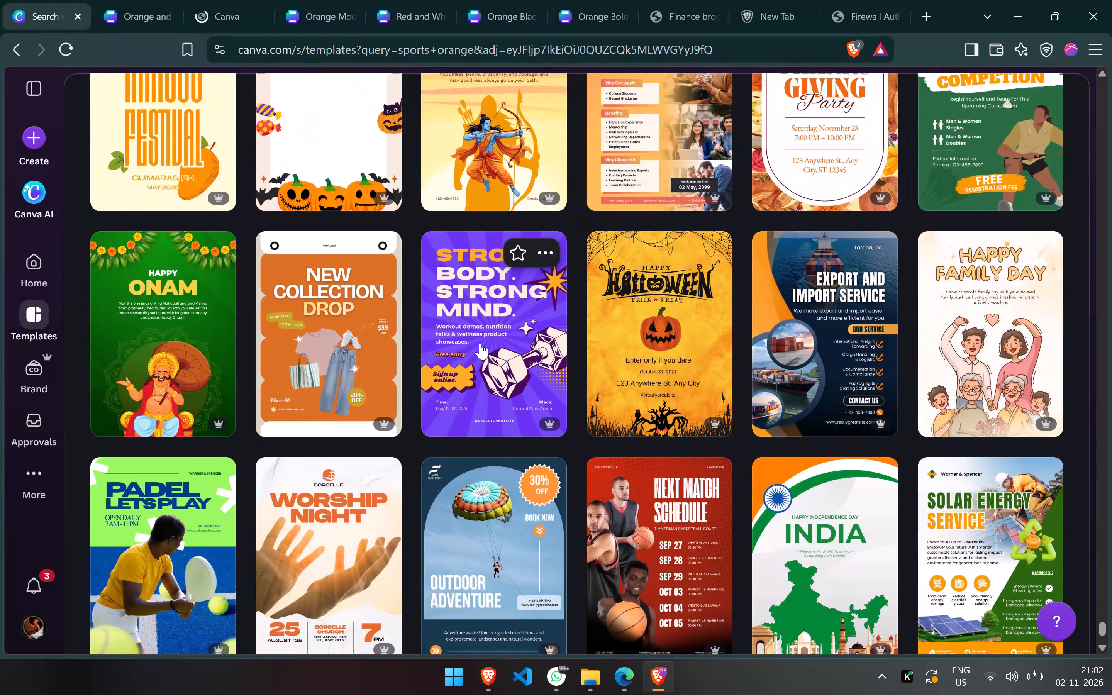
Continue through the remaining "sports orange" template results in search of another sports poster layout to shortlist.
scroll(480, 343, down, 6)
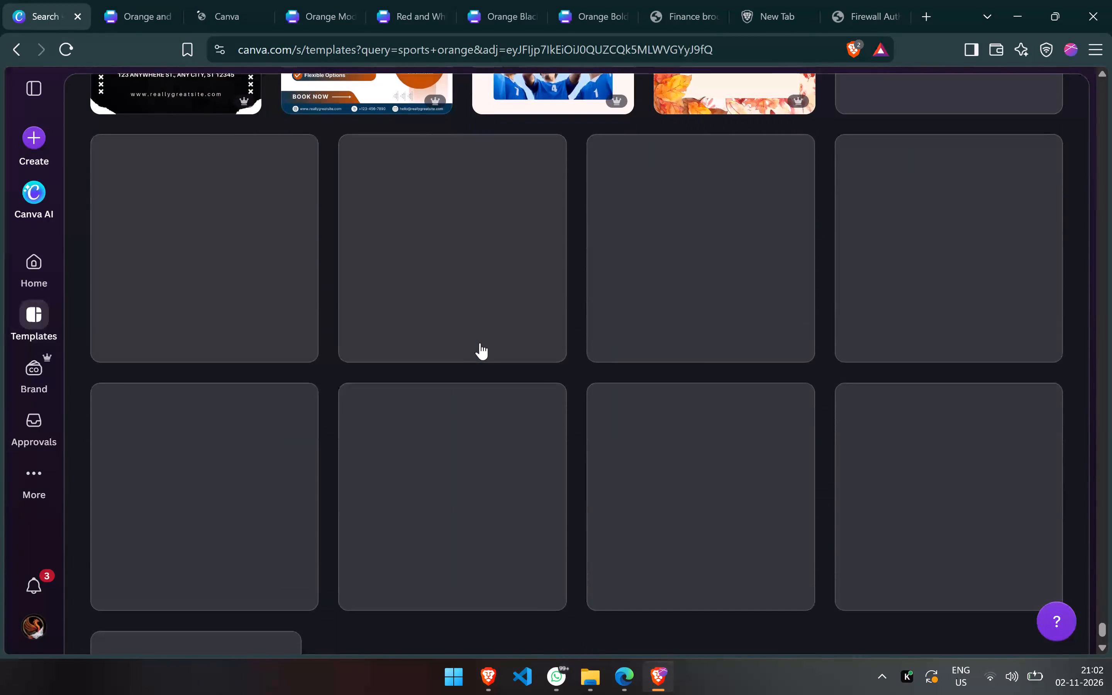
scroll(480, 343, up, 2)
scroll(480, 343, down, 1)
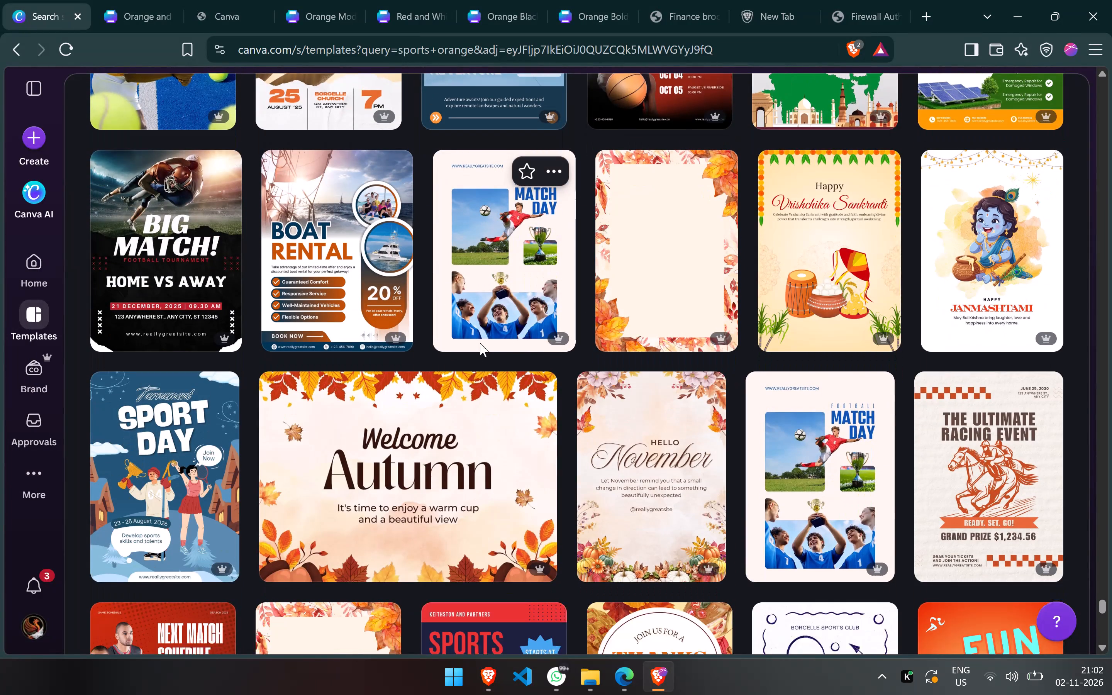
scroll(480, 343, down, 6)
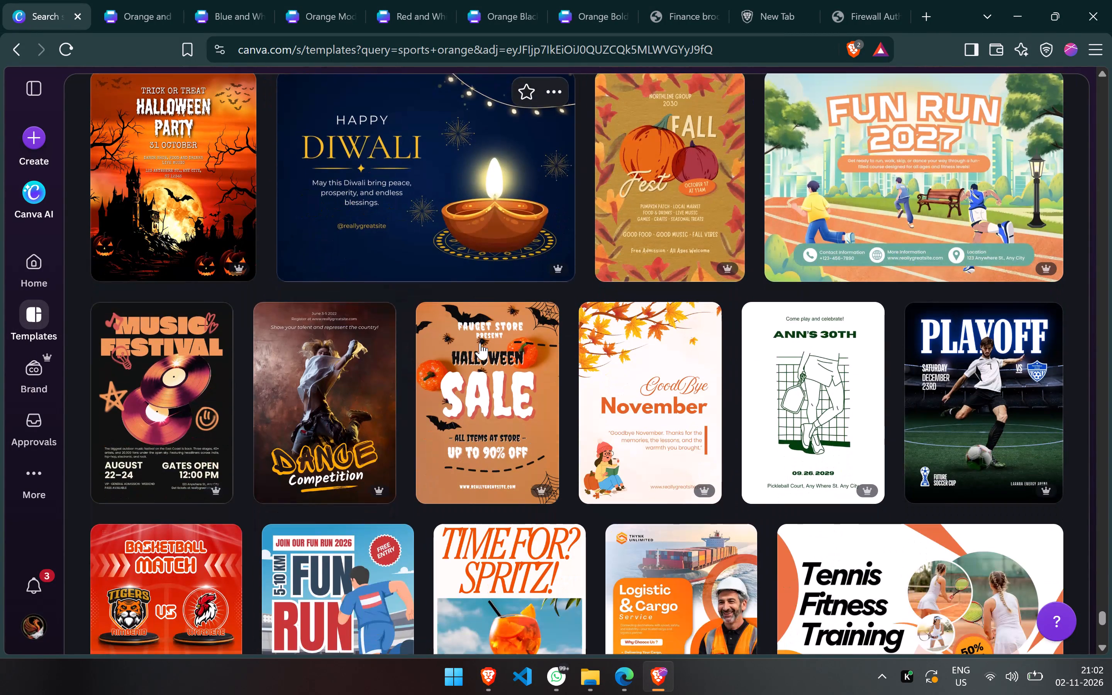
scroll(480, 343, down, 4)
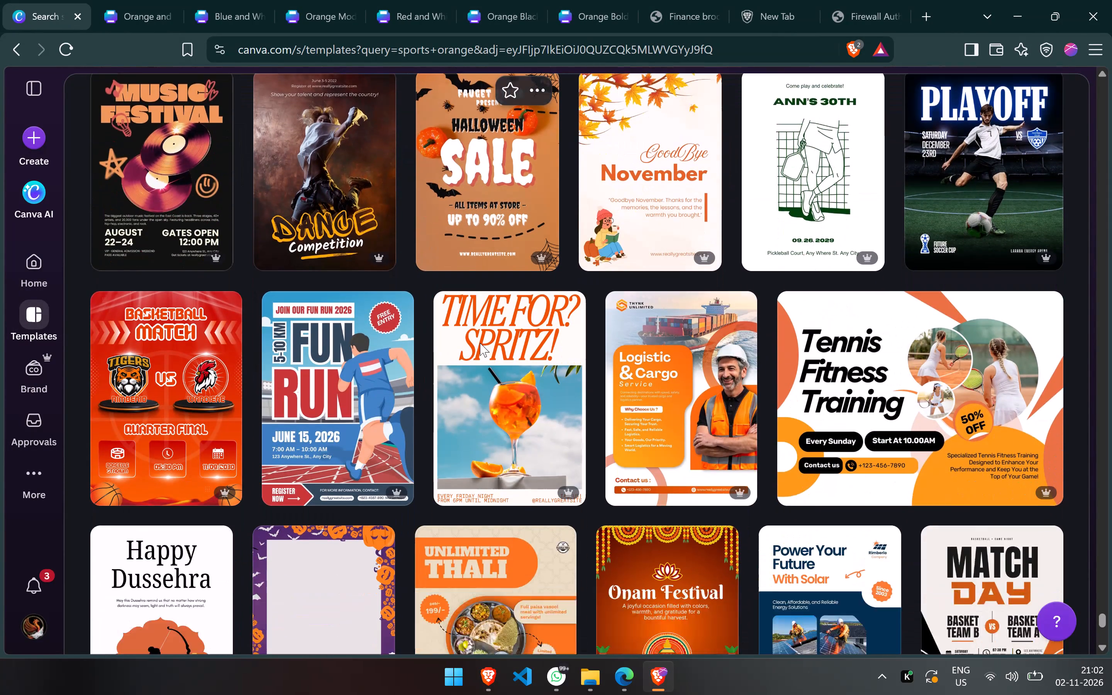
scroll(480, 343, down, 1)
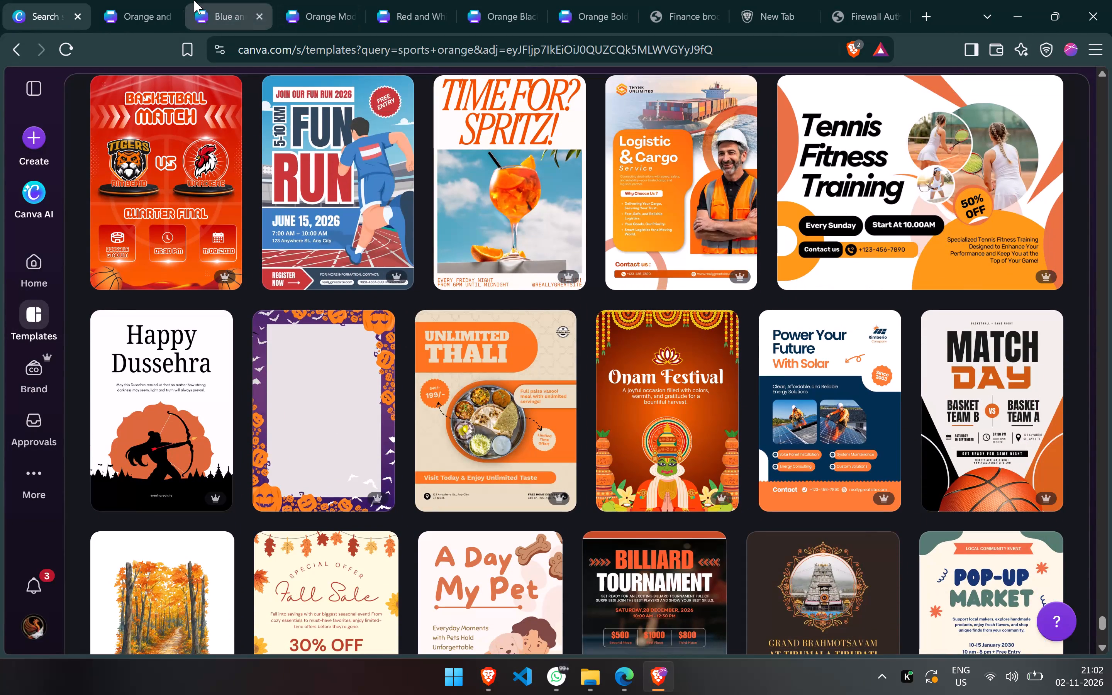
Compare the shortlisted Orange and Black Chess Club, Blue and White Dynamic Football Match and Orange Modern Marathon Event posters.
click(151, 0)
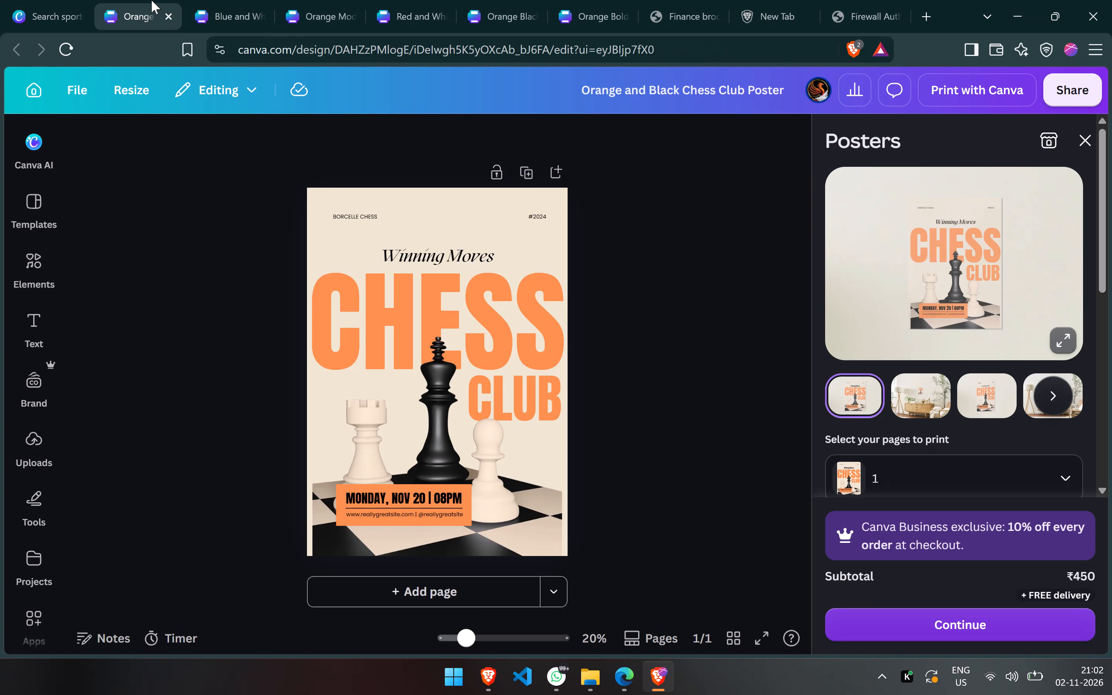
click(242, 0)
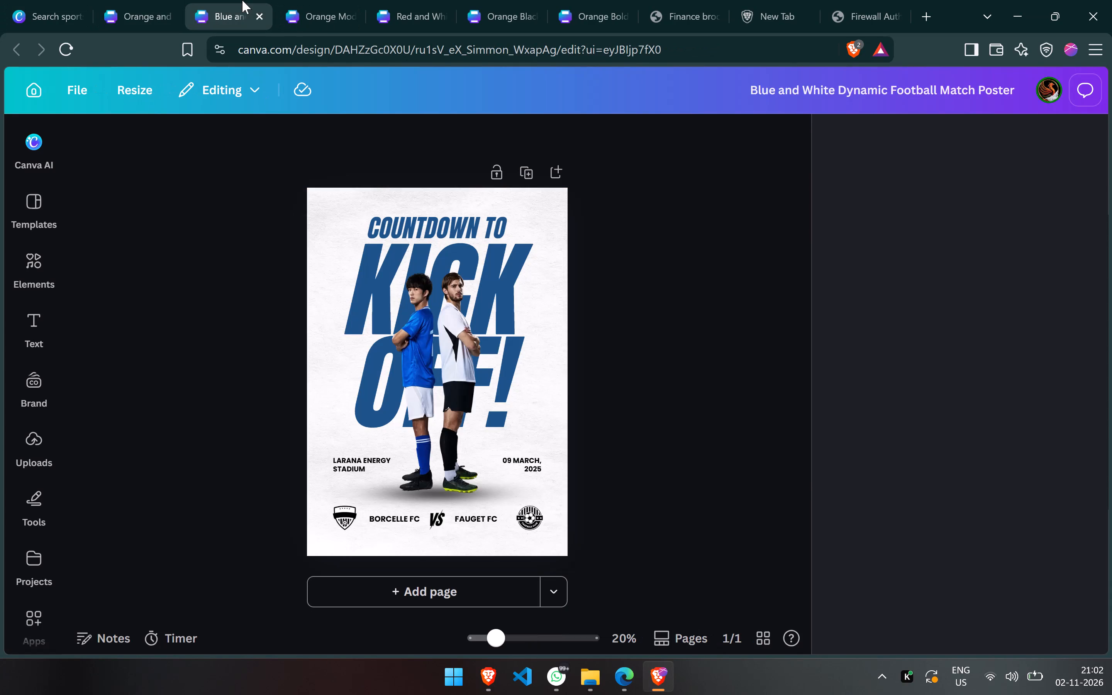
click(129, 0)
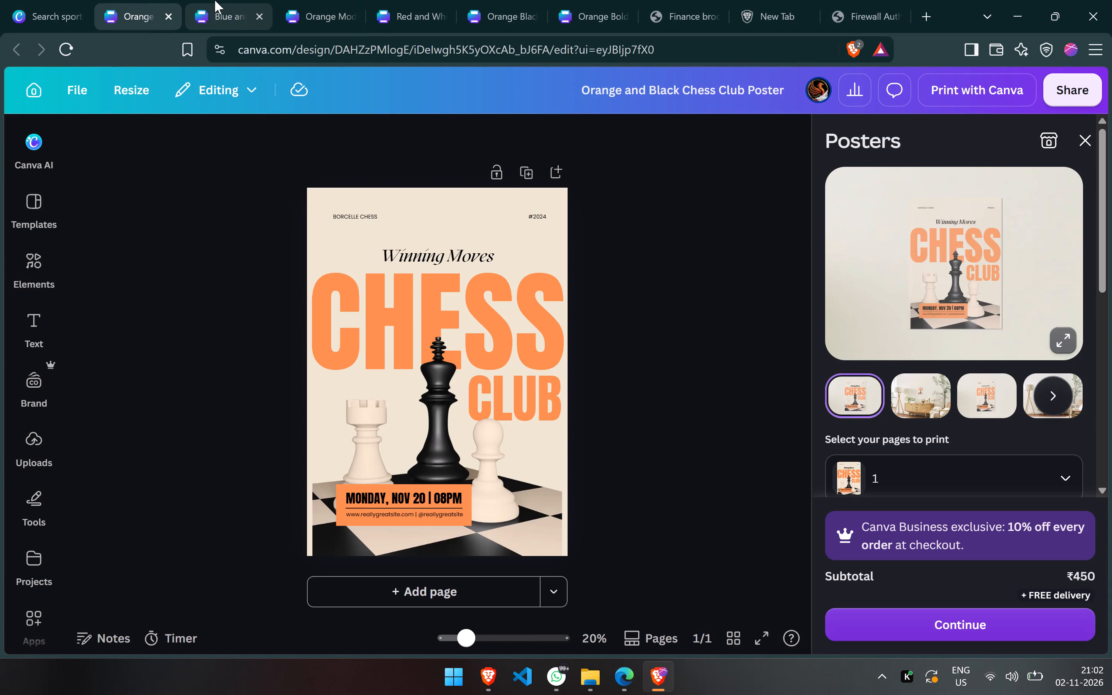
click(215, 0)
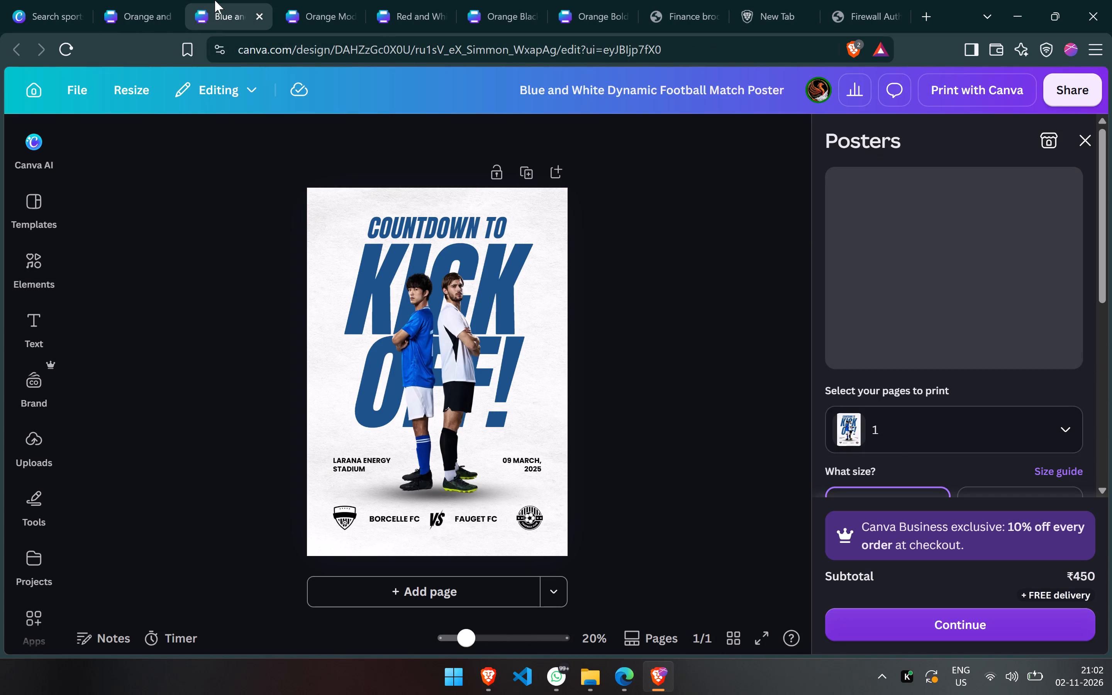
click(293, 0)
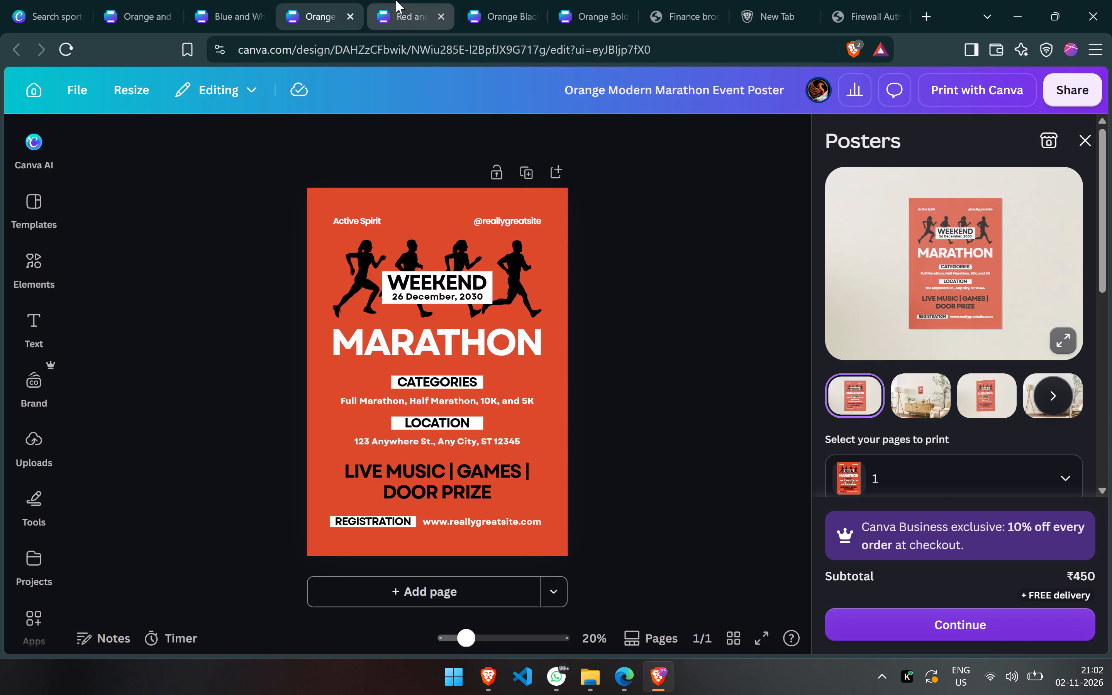
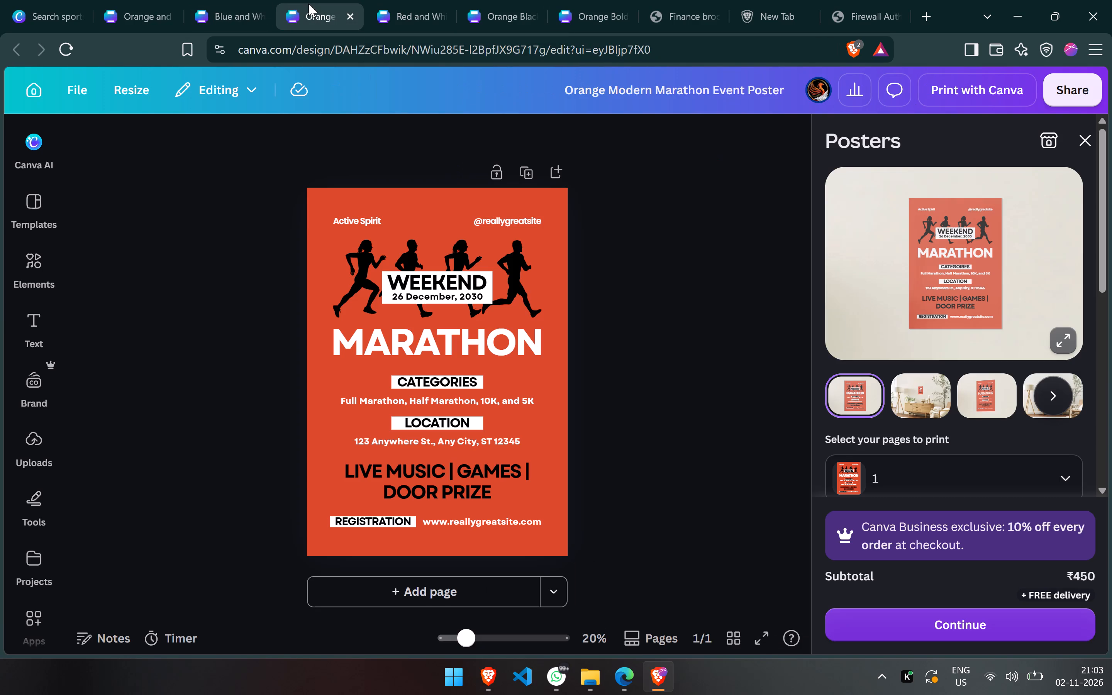
Review the football match, chess club and marathon posters again, plus the Red and White Dynamic Modern Sport Article Document.
click(229, 0)
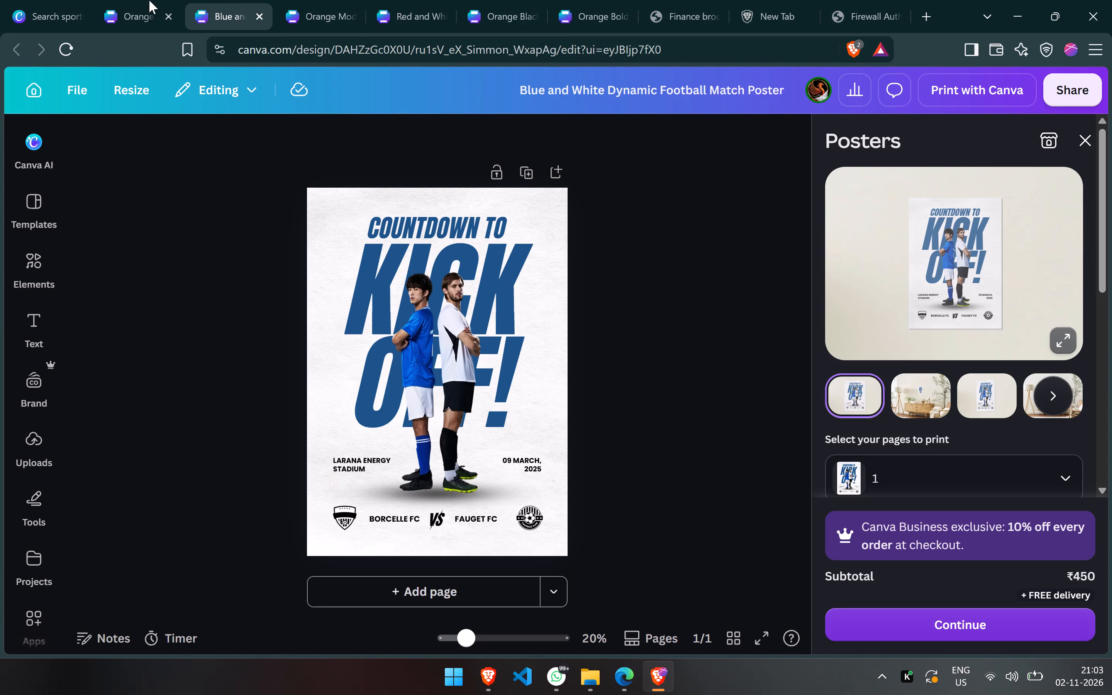
click(143, 0)
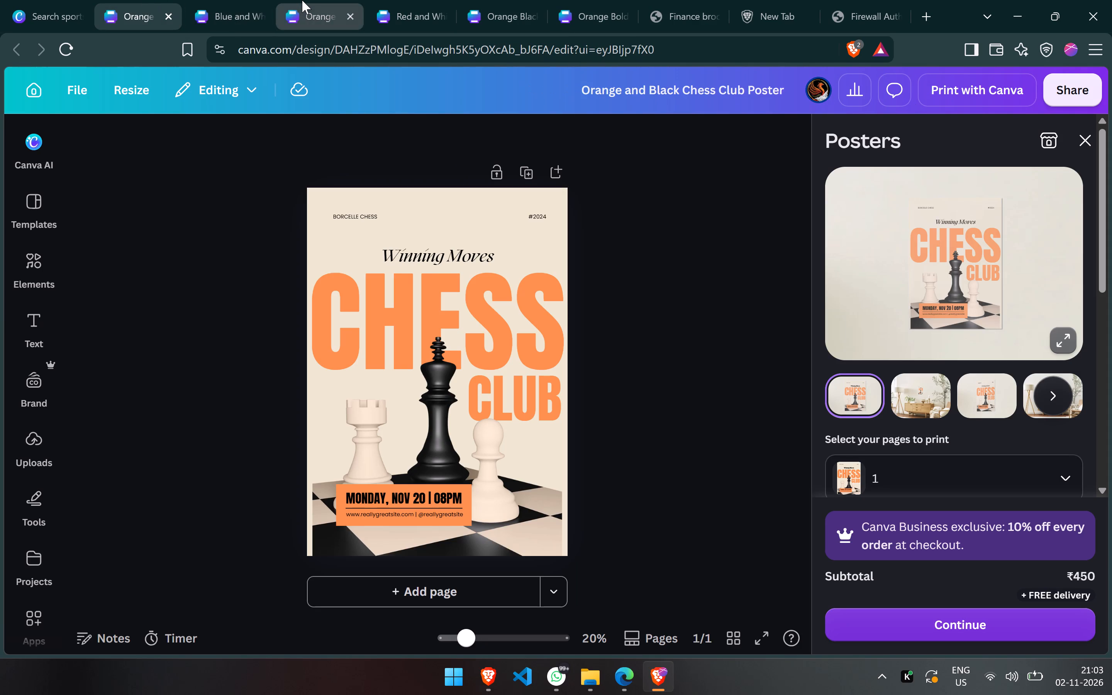
click(302, 0)
click(397, 0)
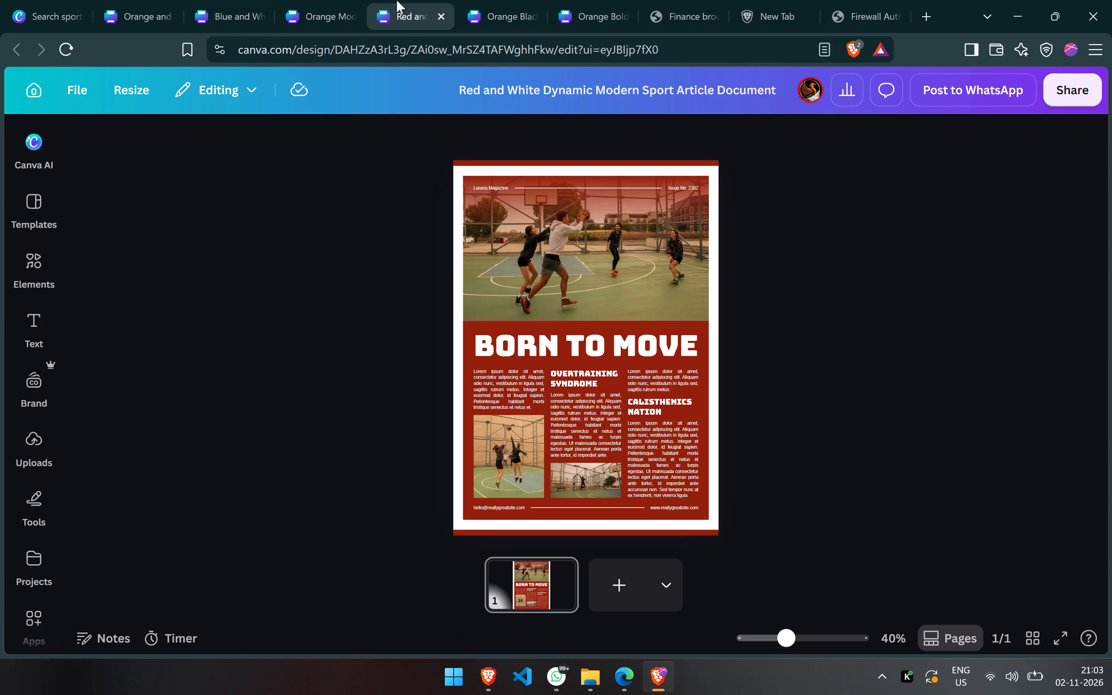
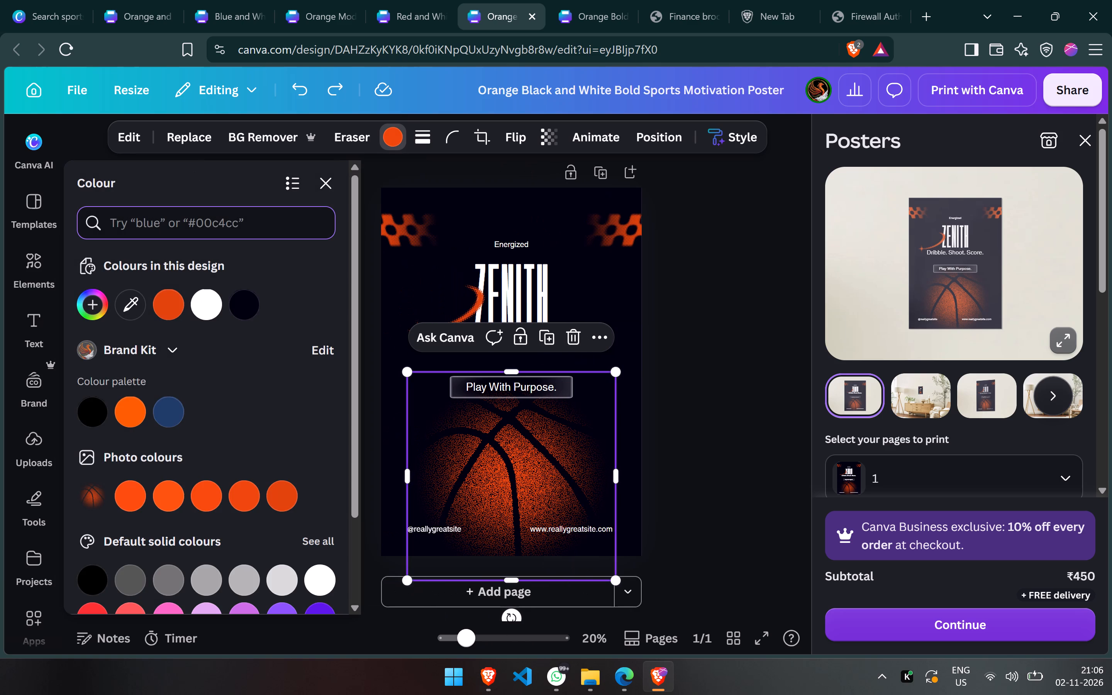
Recolour the basketball graphic with the orange FF7E00.
key(ctrl+v)
click(95, 291)
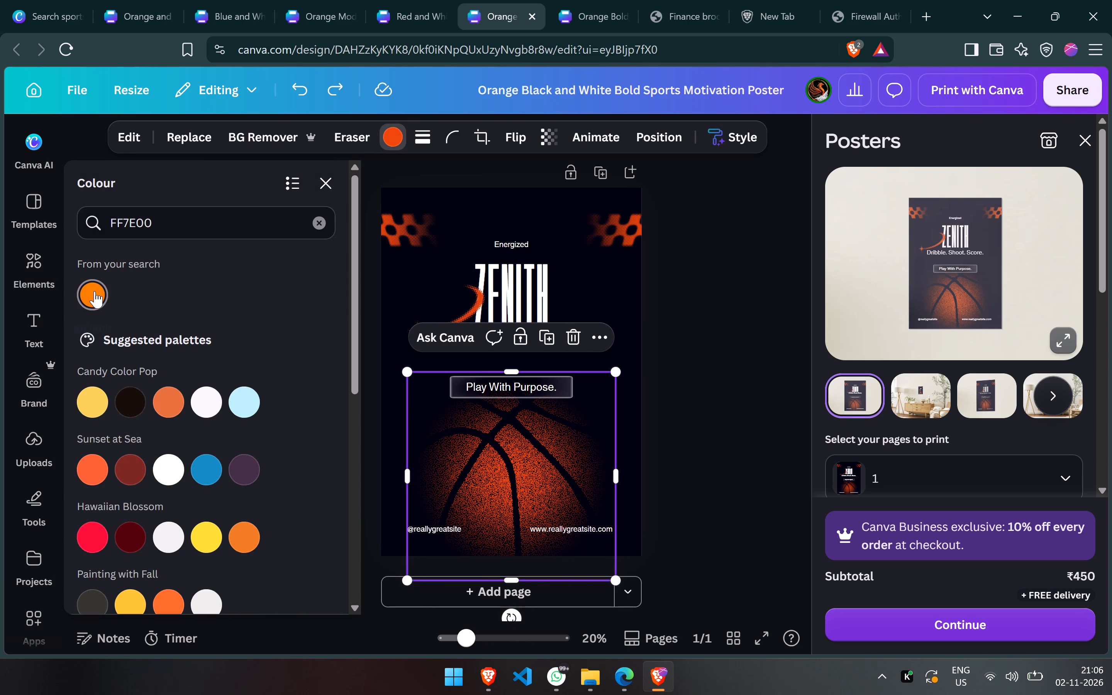
click(684, 400)
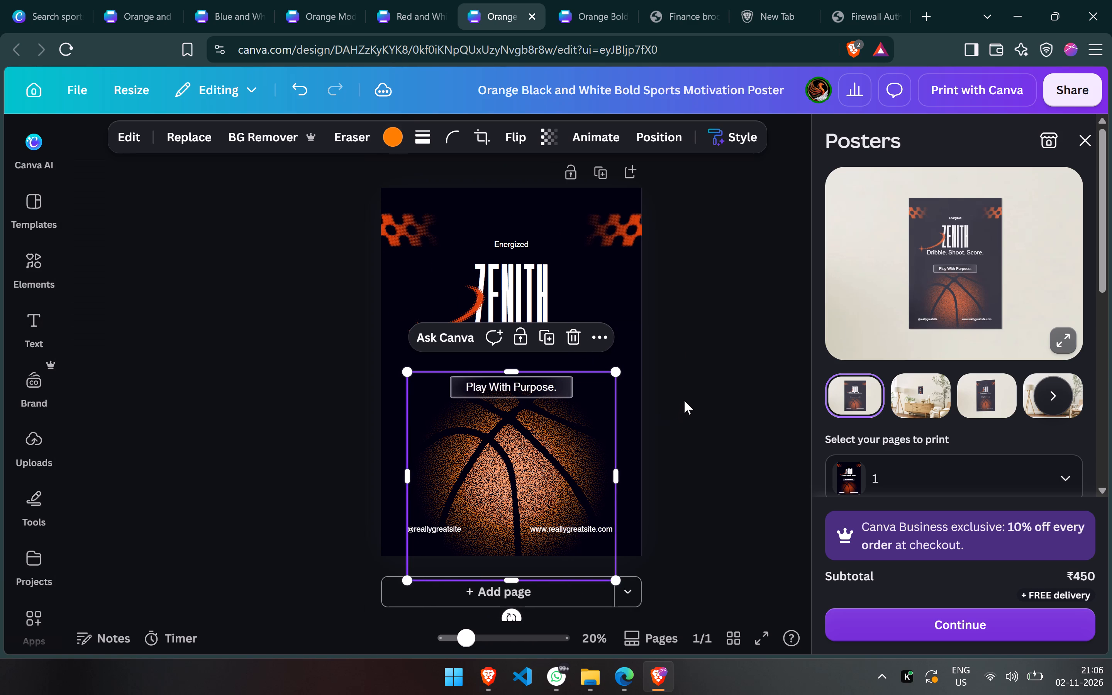
Recolour both chequered graphics in the poster's upper corners with the orange FF7E00.
click(549, 223)
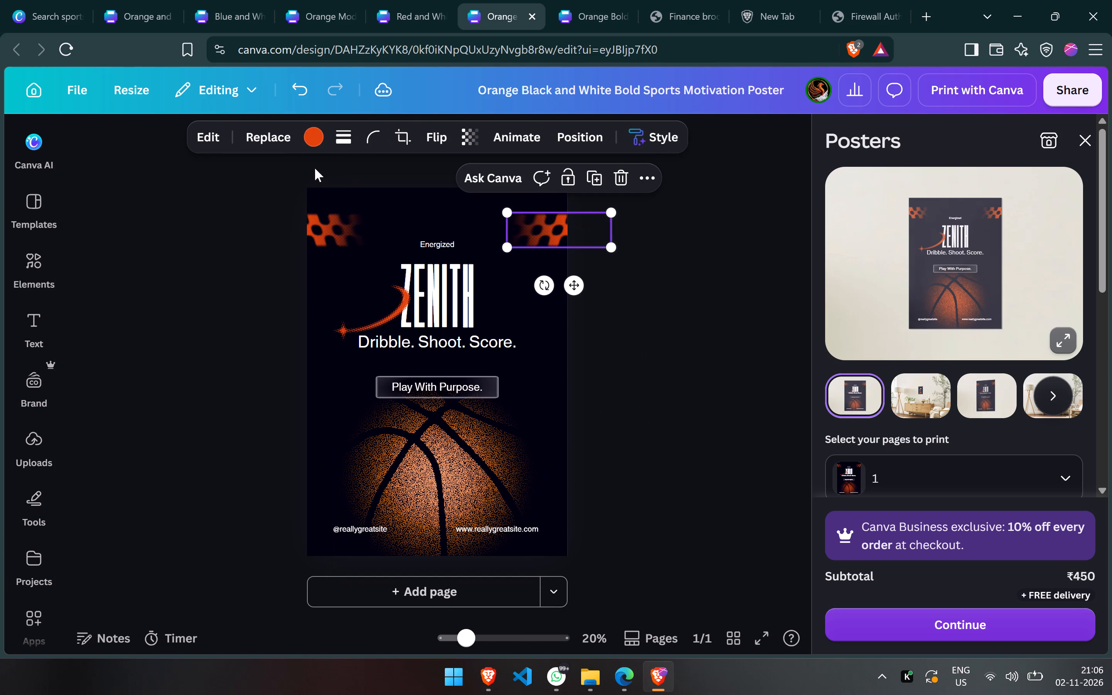
click(313, 142)
click(197, 224)
key(ctrl+a)
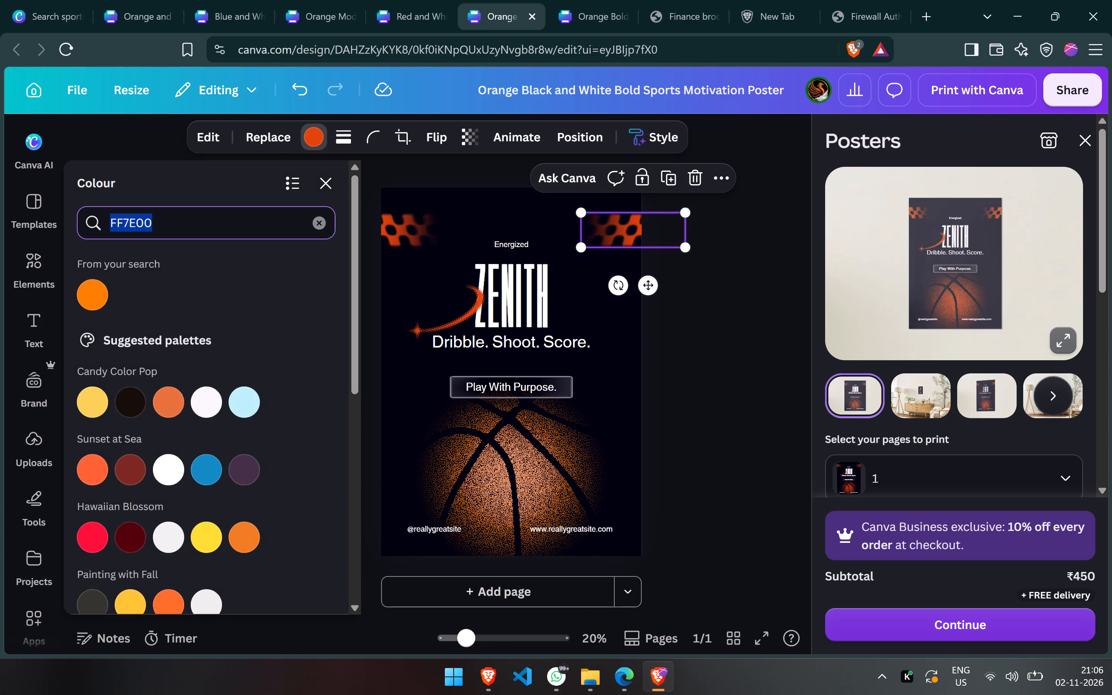
key(ctrl+v)
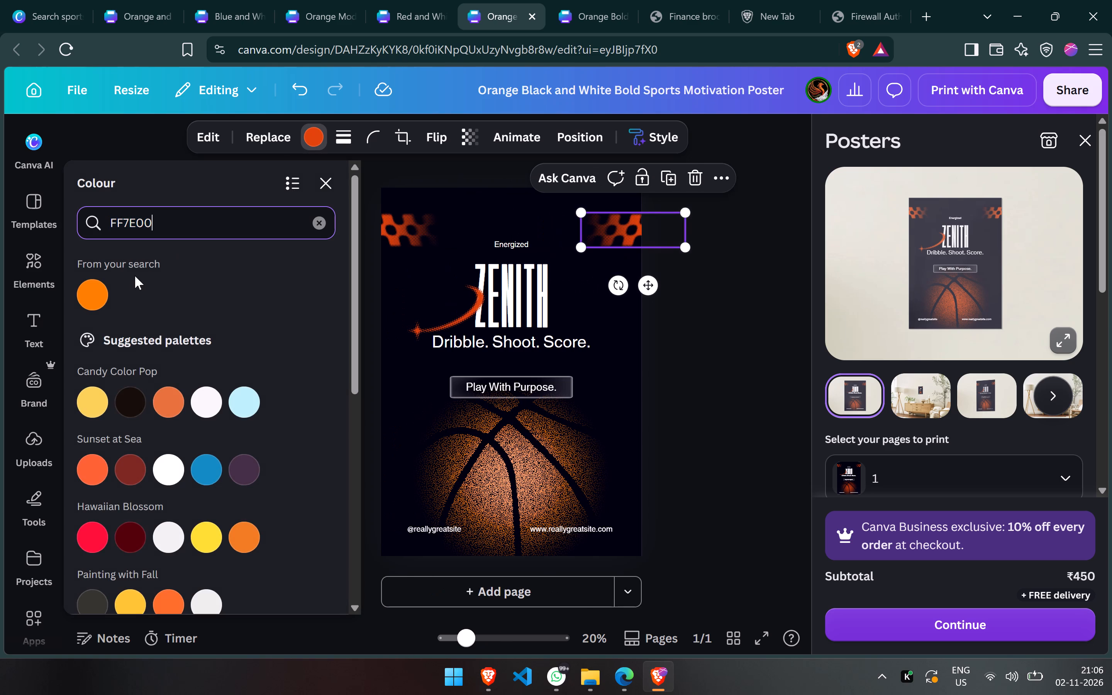
click(97, 293)
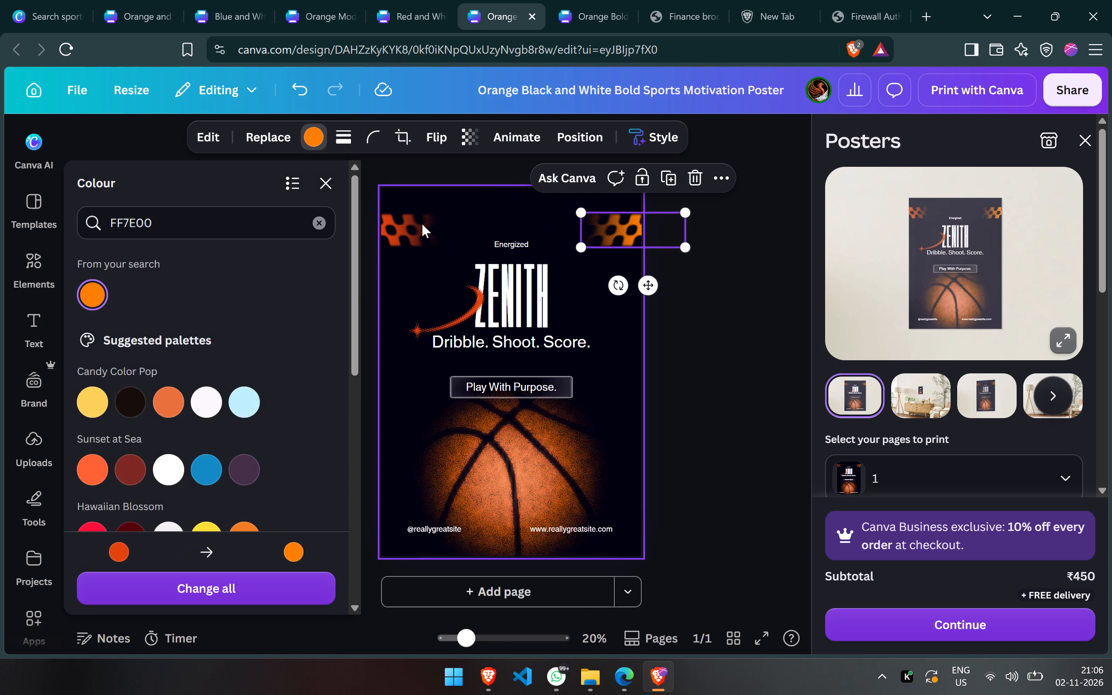
click(412, 224)
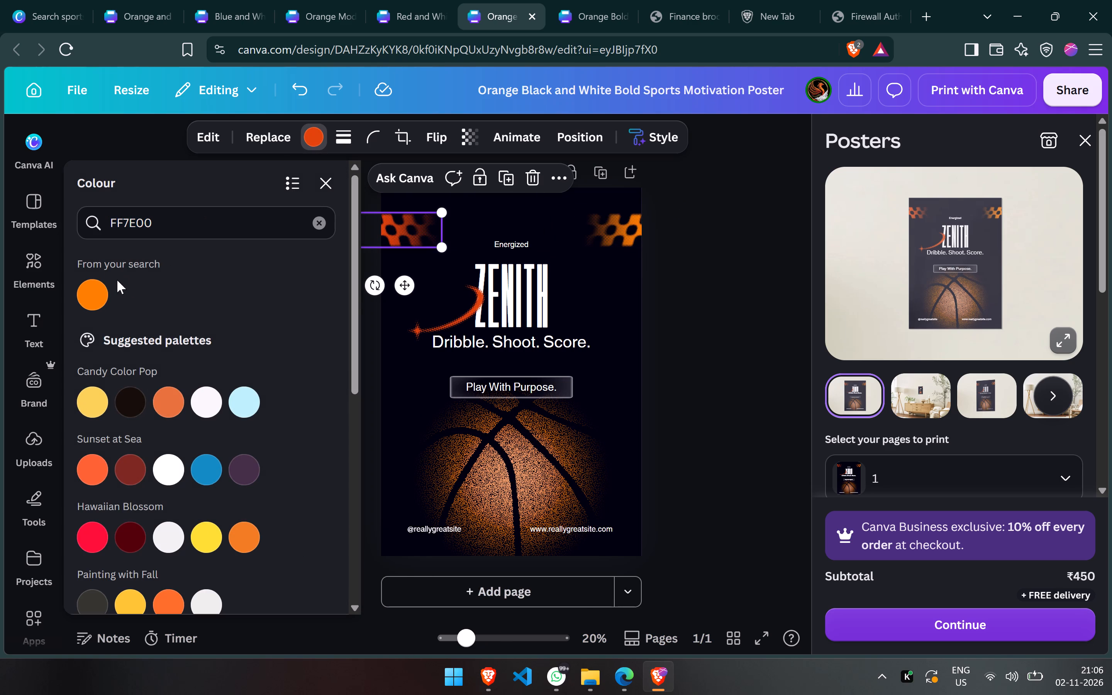
click(95, 291)
click(737, 277)
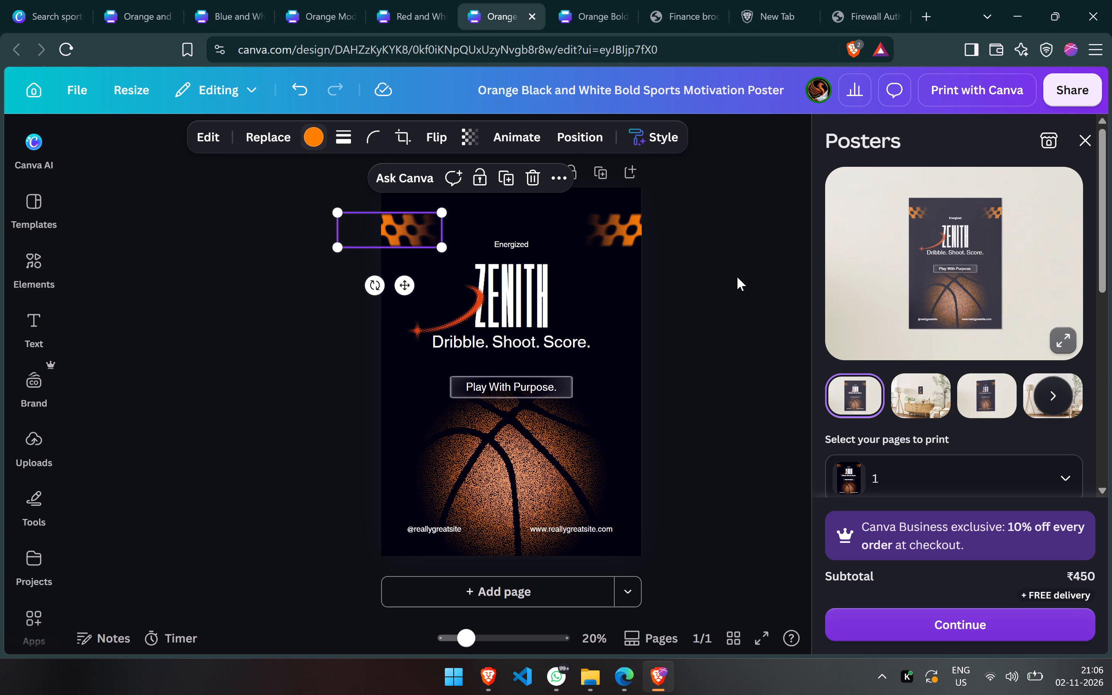
click(660, 333)
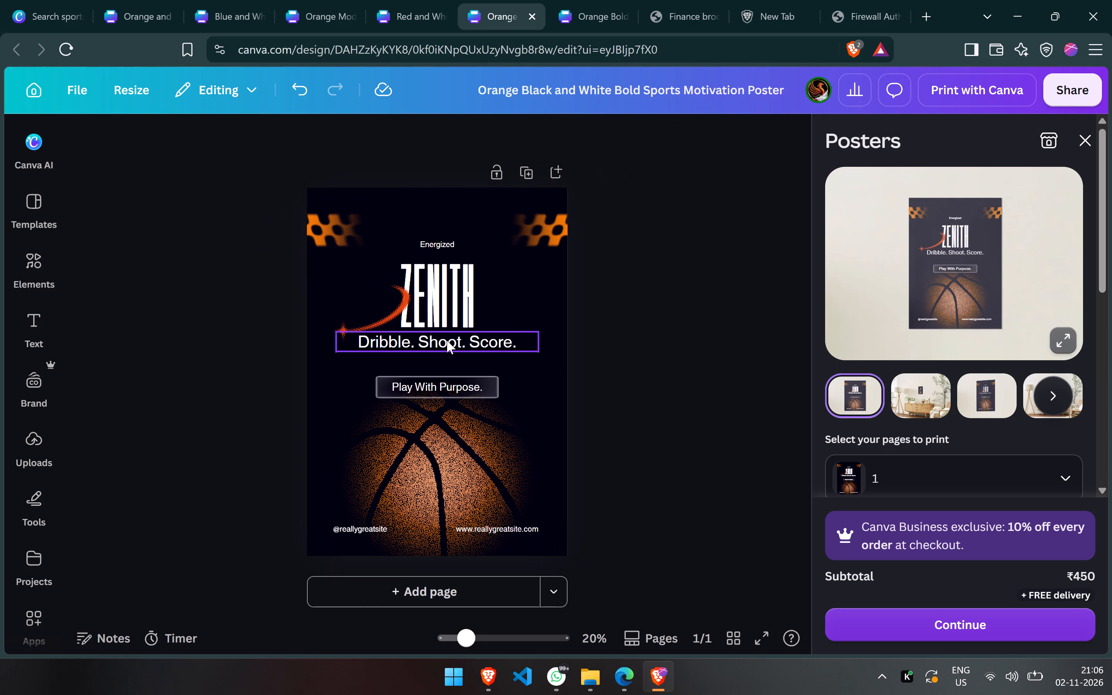
Recolour the star swoosh beside the ZENITH title with the orange FF7E00.
click(383, 320)
click(308, 132)
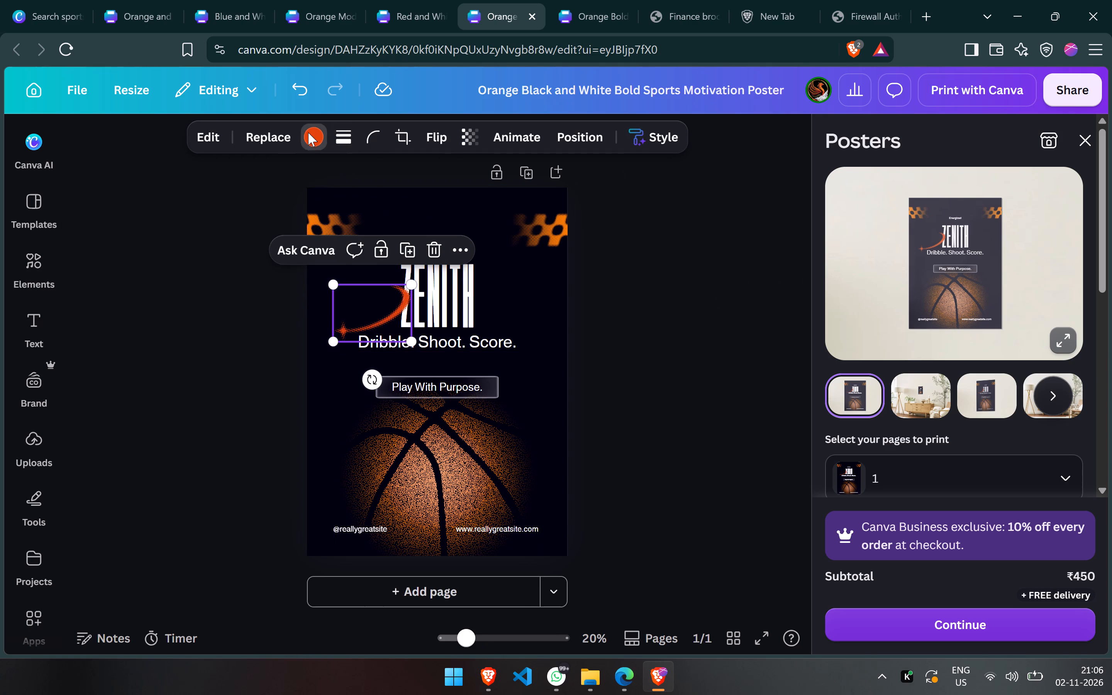
click(79, 285)
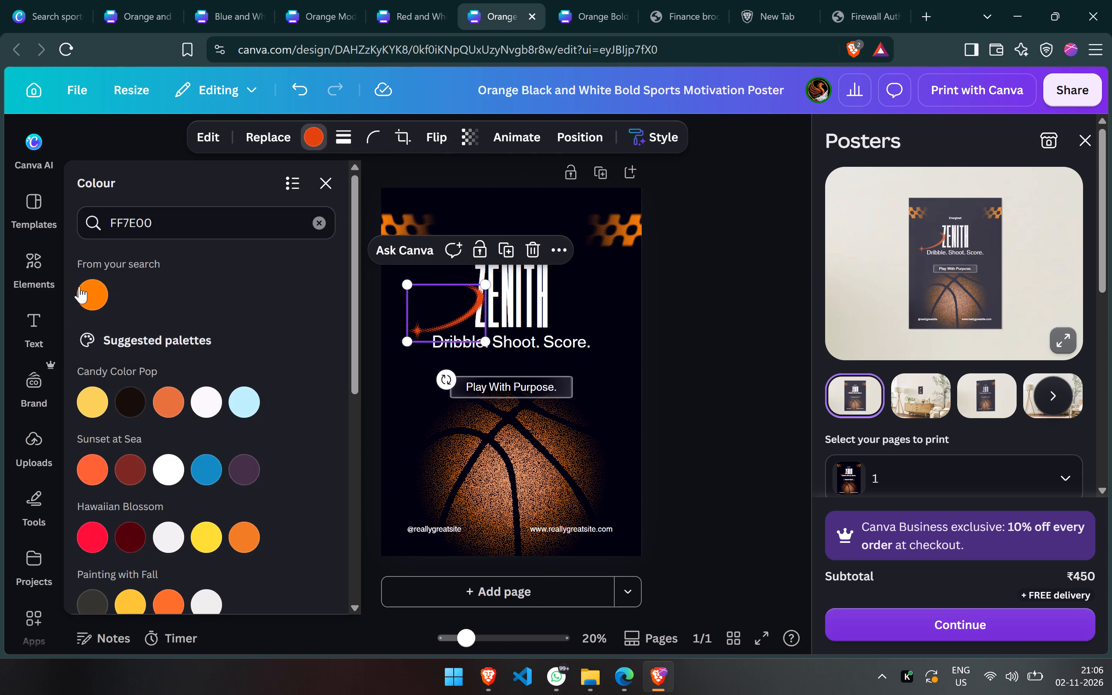
click(86, 295)
click(332, 184)
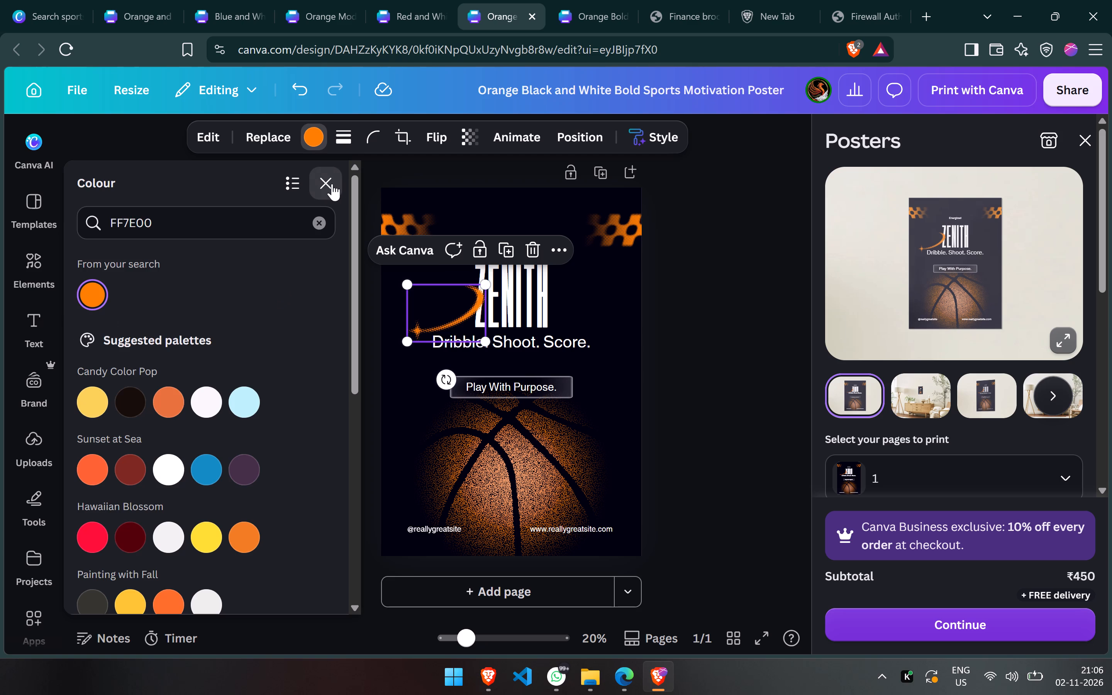
click(682, 302)
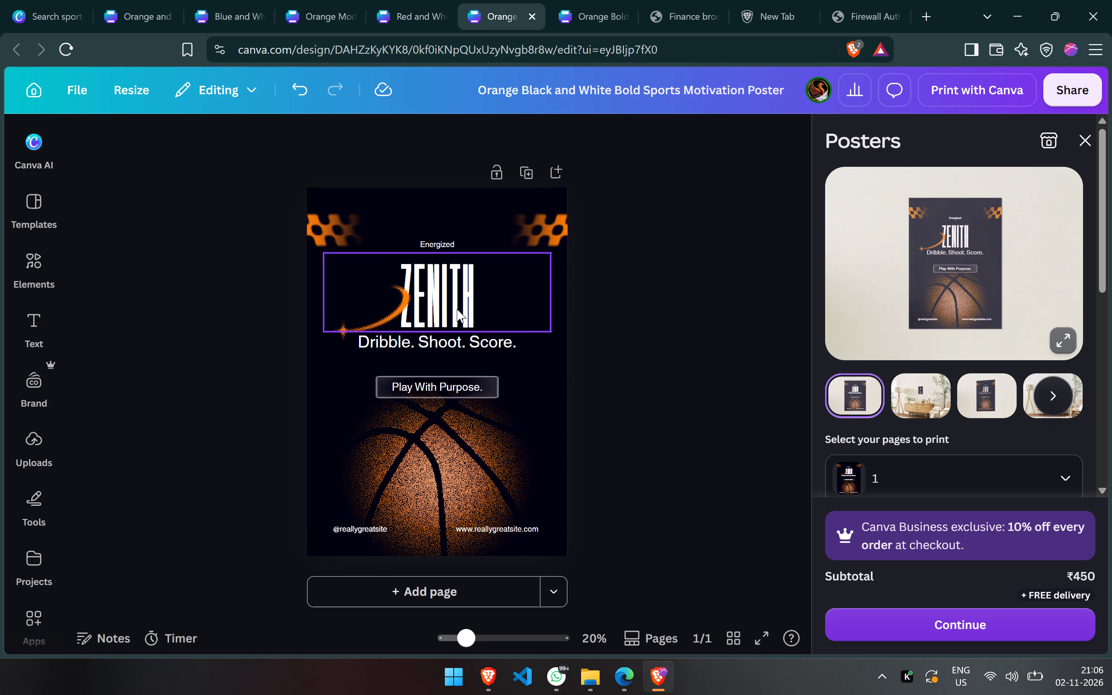
Replace the poster title "ZENITH" with "SPORTS FEST".
double_click(453, 308)
double_click(453, 308)
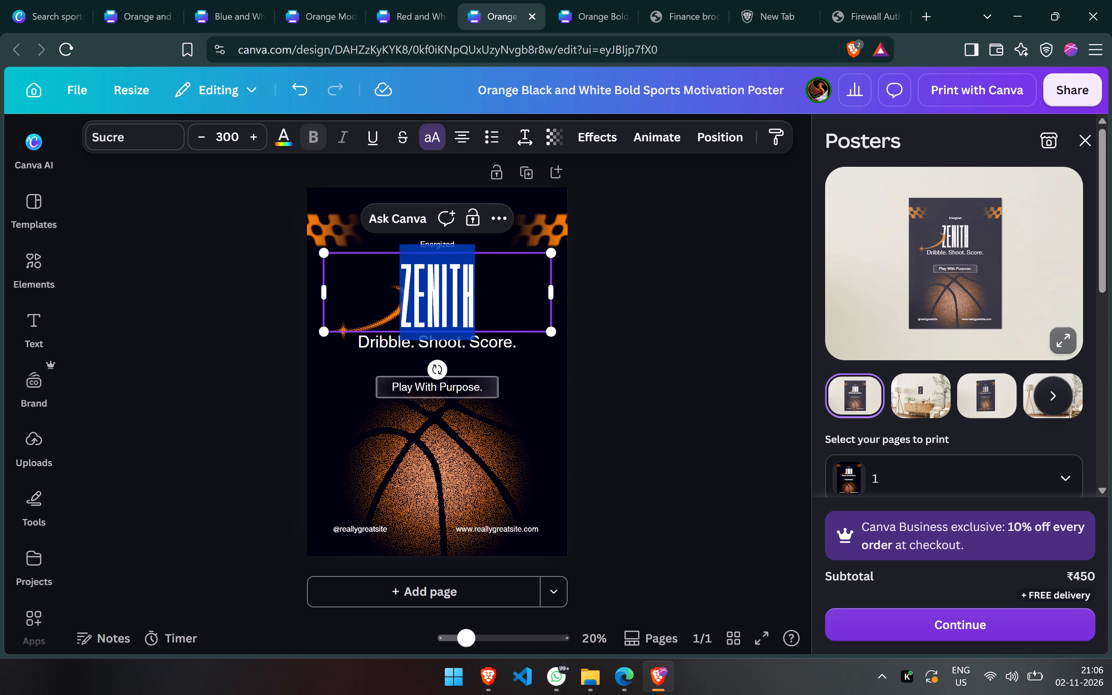
text(sports fest)
click(658, 392)
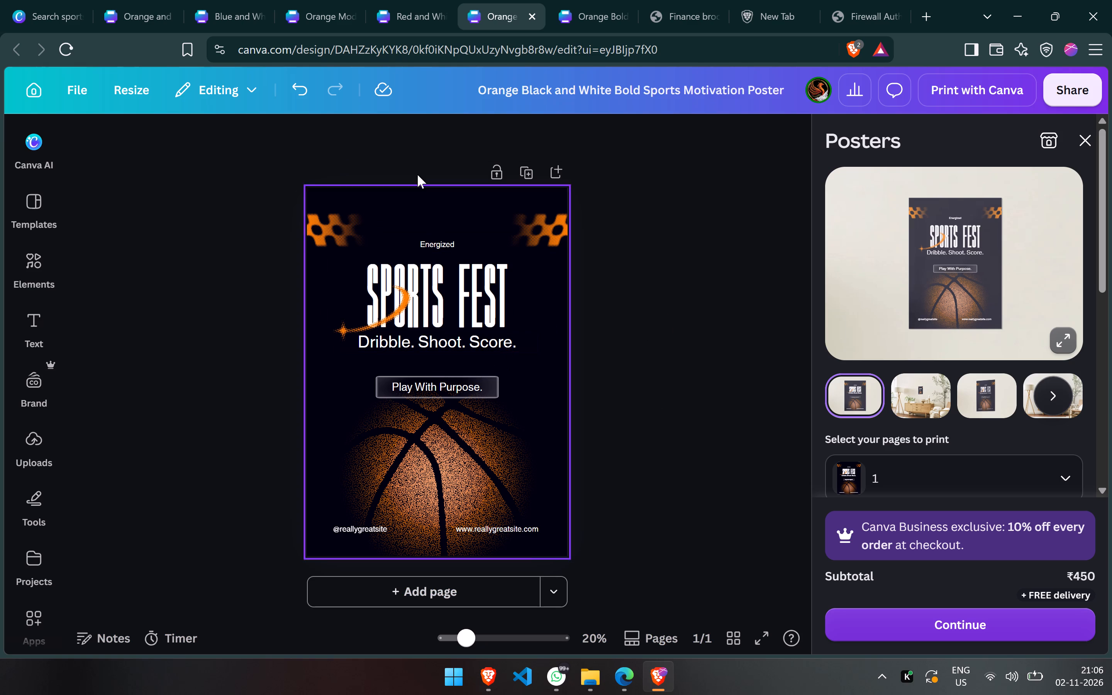
Switch to the Orange Bold Minimalist Marathon Run poster and try "IIST" in place of its "RACE DAY IS COMING SOON" headline, clearing the text again.
click(565, 0)
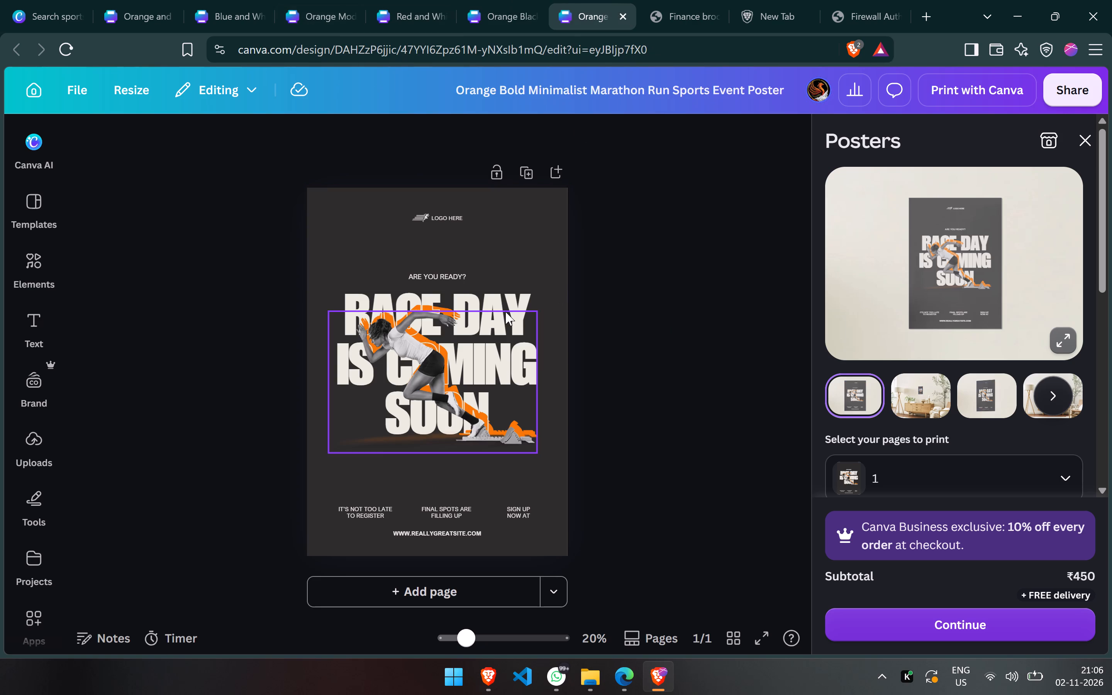
double_click(507, 302)
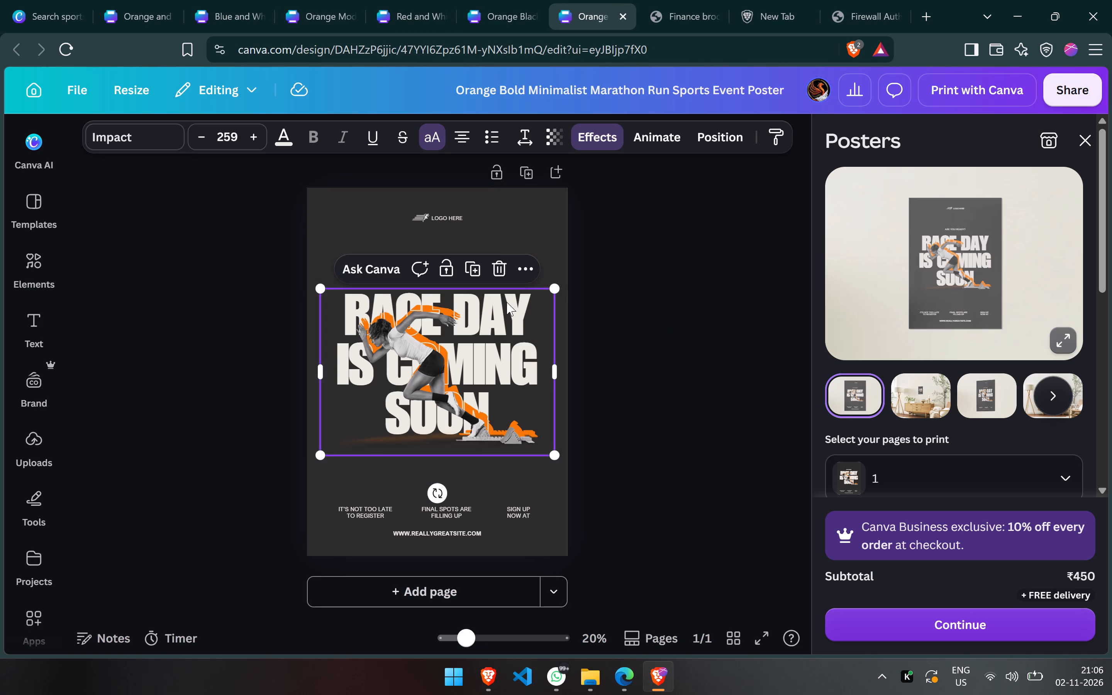
click(619, 311)
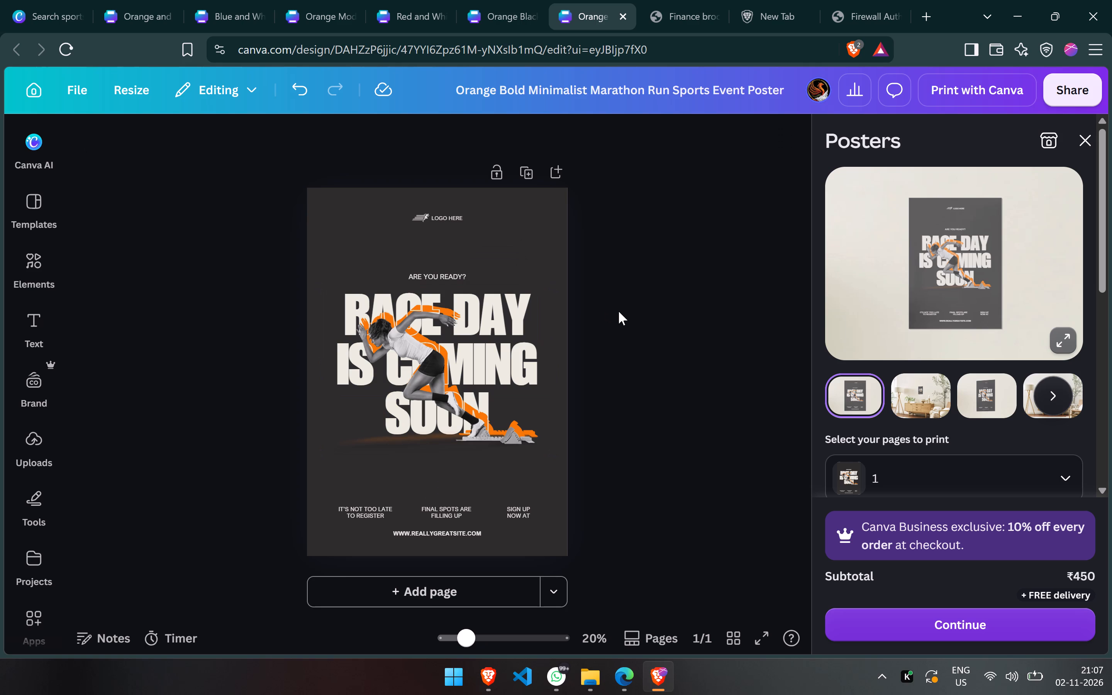
double_click(506, 309)
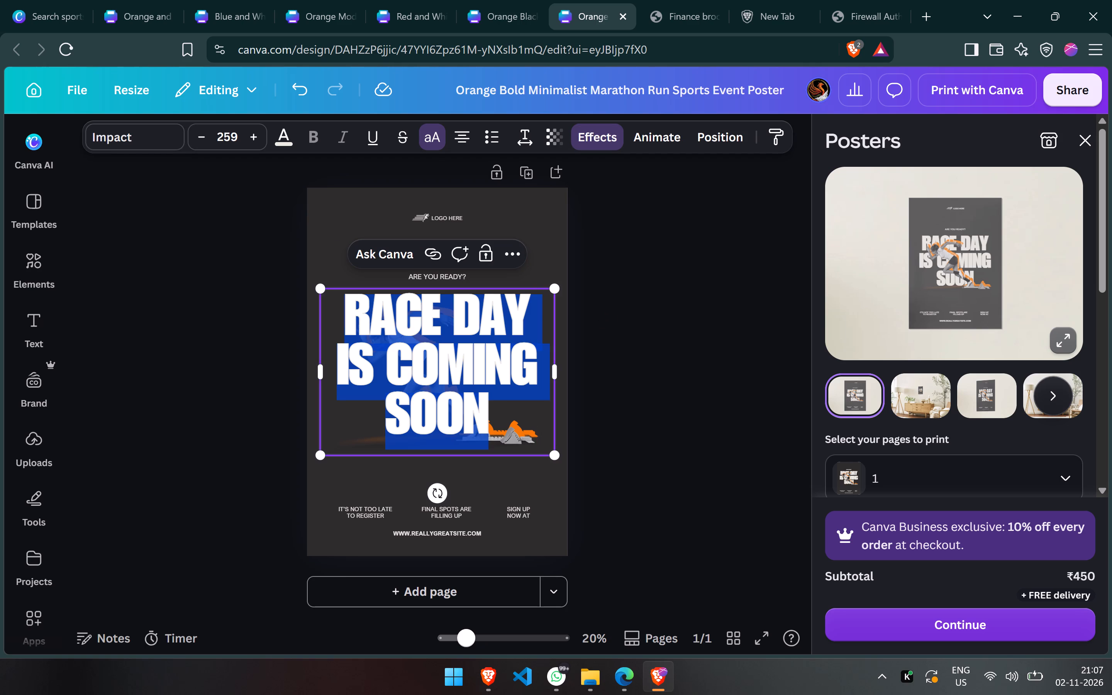
text(ist)
key(BackSpace)
key(BackSpace)
key(BackSpace)
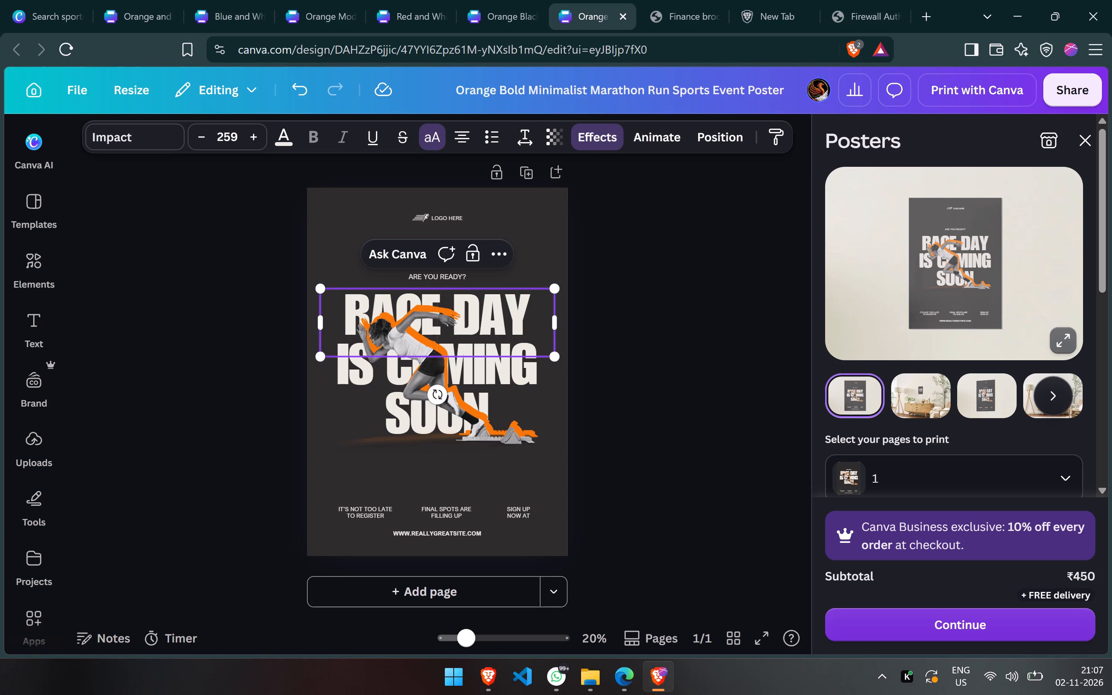
double_click(475, 307)
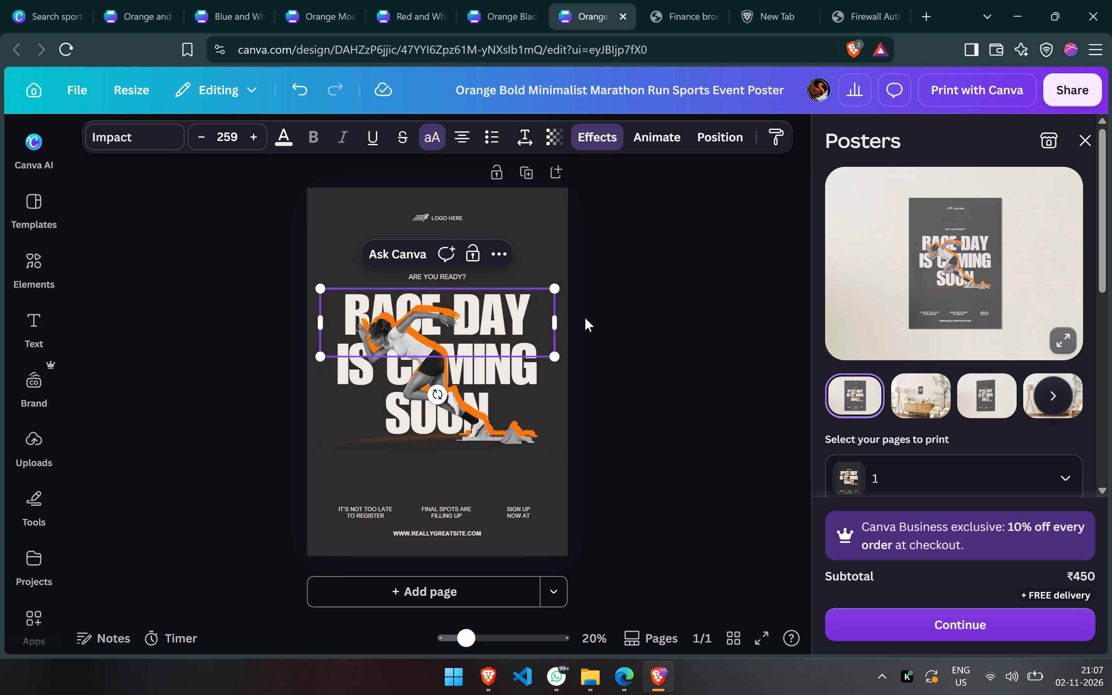
click(585, 318)
double_click(538, 314)
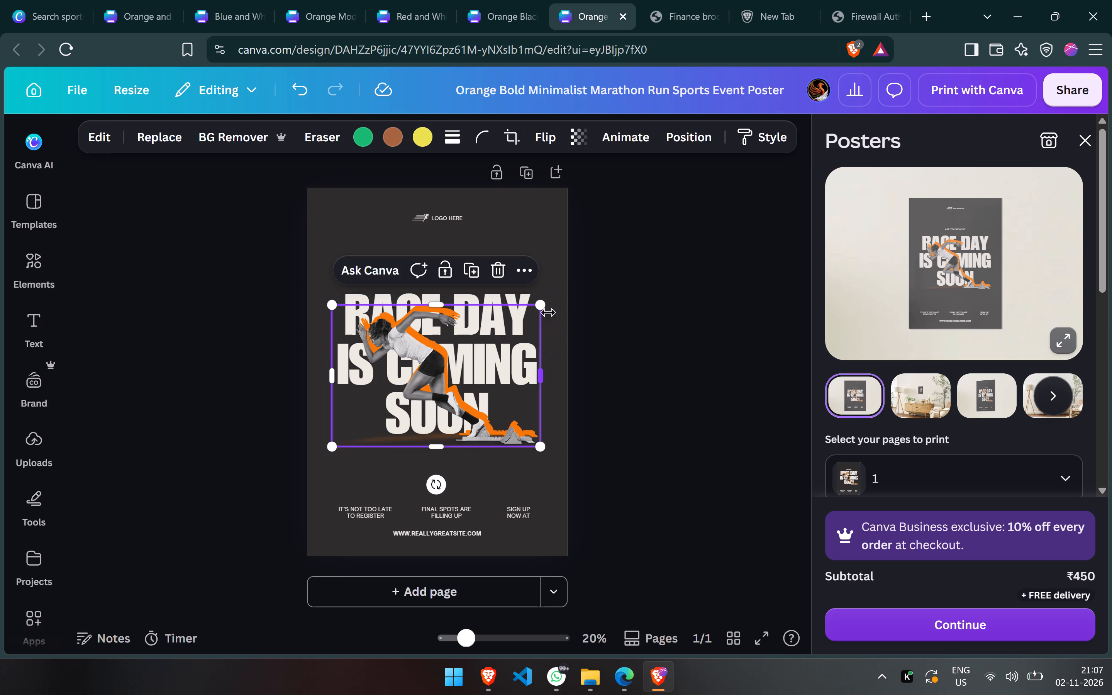
click(596, 307)
double_click(522, 303)
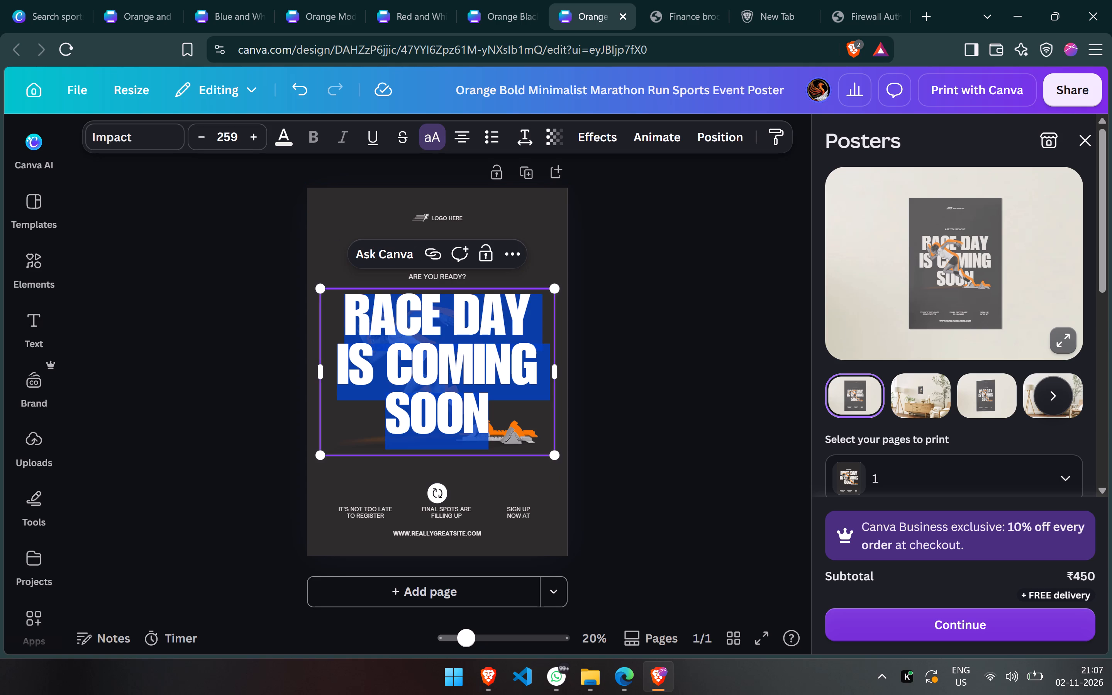
text(iist)
key(space)
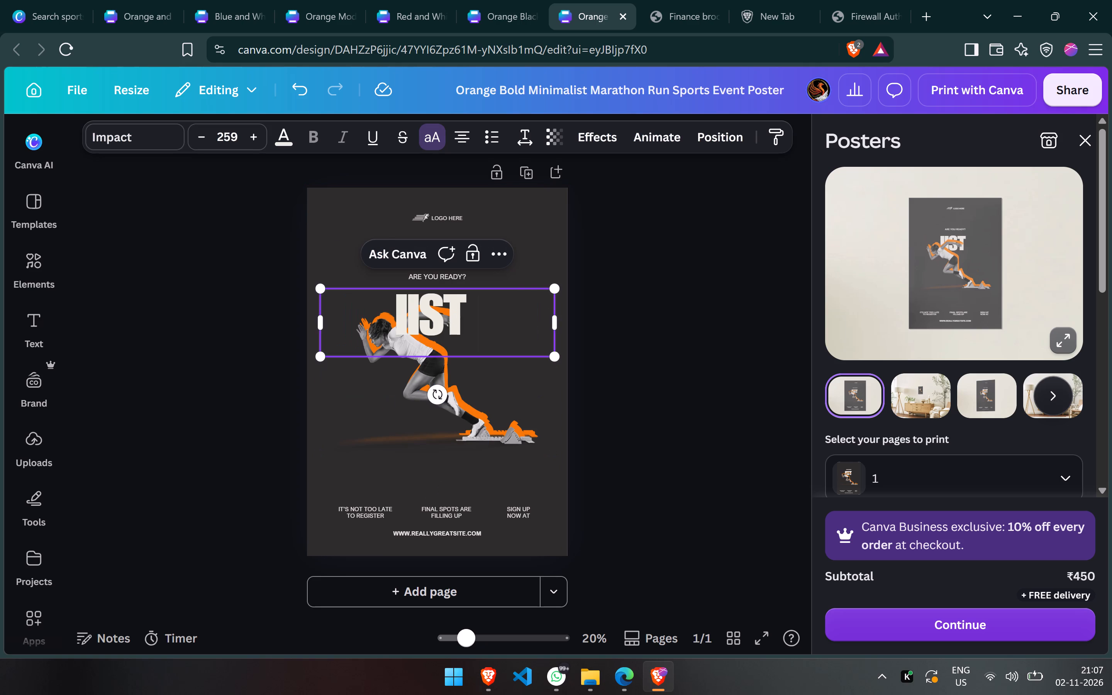
key(BackSpace)
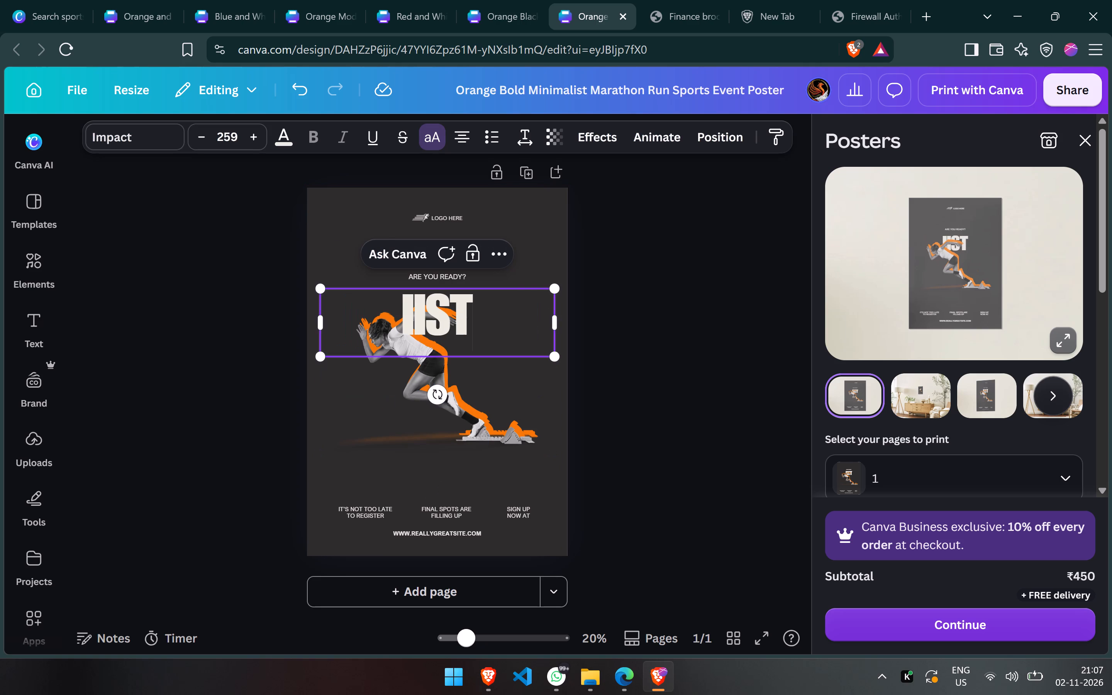
key(ctrl+BackSpace)
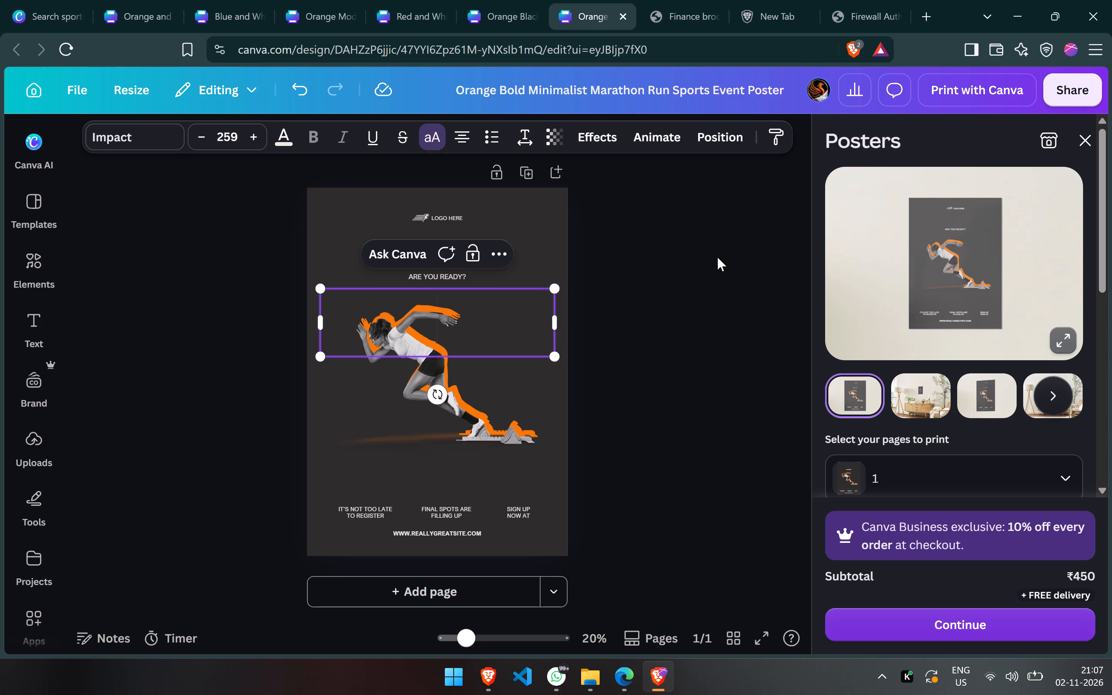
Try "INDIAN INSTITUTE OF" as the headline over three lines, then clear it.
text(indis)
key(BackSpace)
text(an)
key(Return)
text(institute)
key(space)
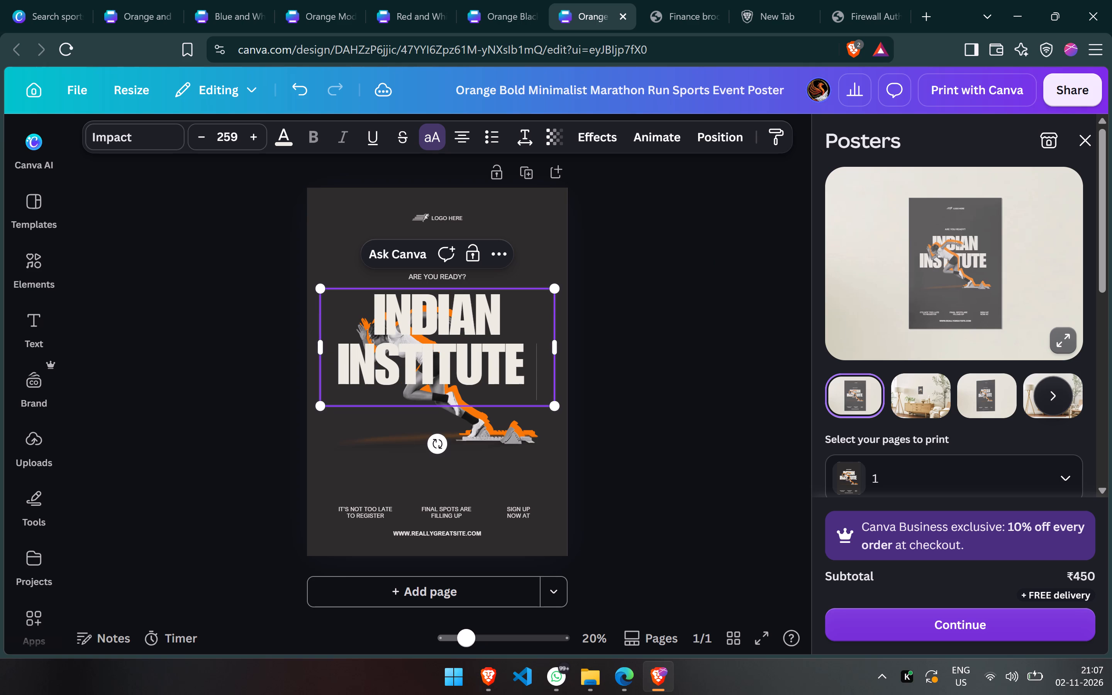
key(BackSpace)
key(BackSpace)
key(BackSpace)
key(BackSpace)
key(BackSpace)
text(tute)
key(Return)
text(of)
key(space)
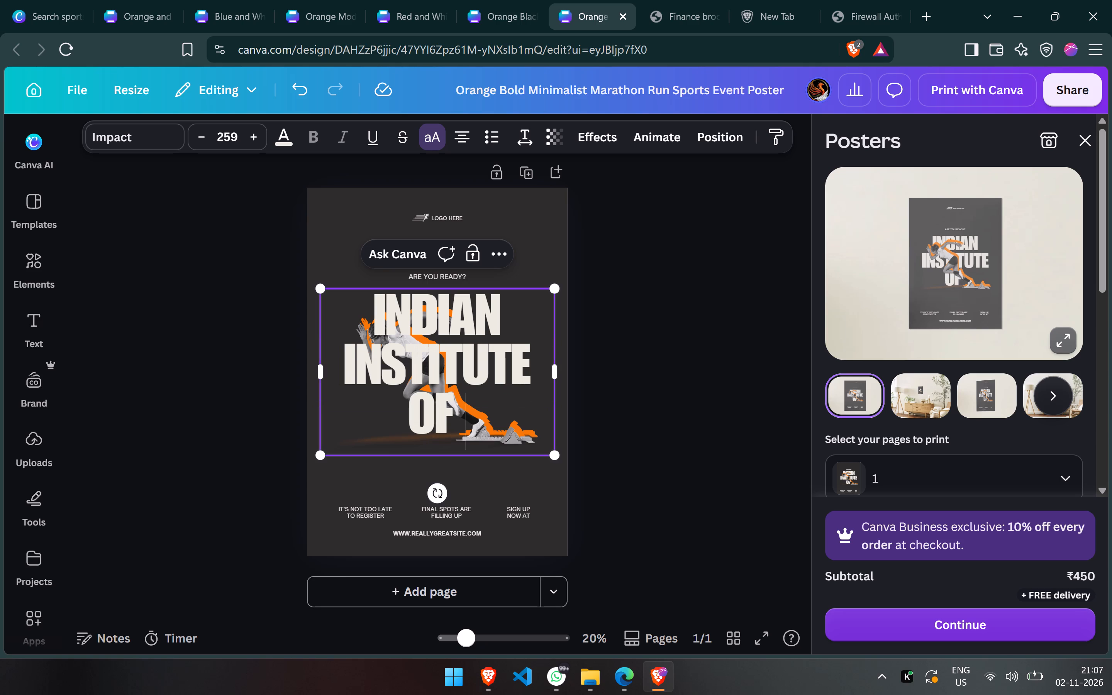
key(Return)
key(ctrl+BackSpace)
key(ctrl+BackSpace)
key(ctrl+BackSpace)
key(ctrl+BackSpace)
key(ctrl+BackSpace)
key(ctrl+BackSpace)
Set the marathon poster's headline to "IIST SPORTS FEST", with one word per line and no trailing blank line.
text(iist)
key(Return)
text(sports)
key(space)
key(Return)
text(fest)
key(Return)
click(527, 354)
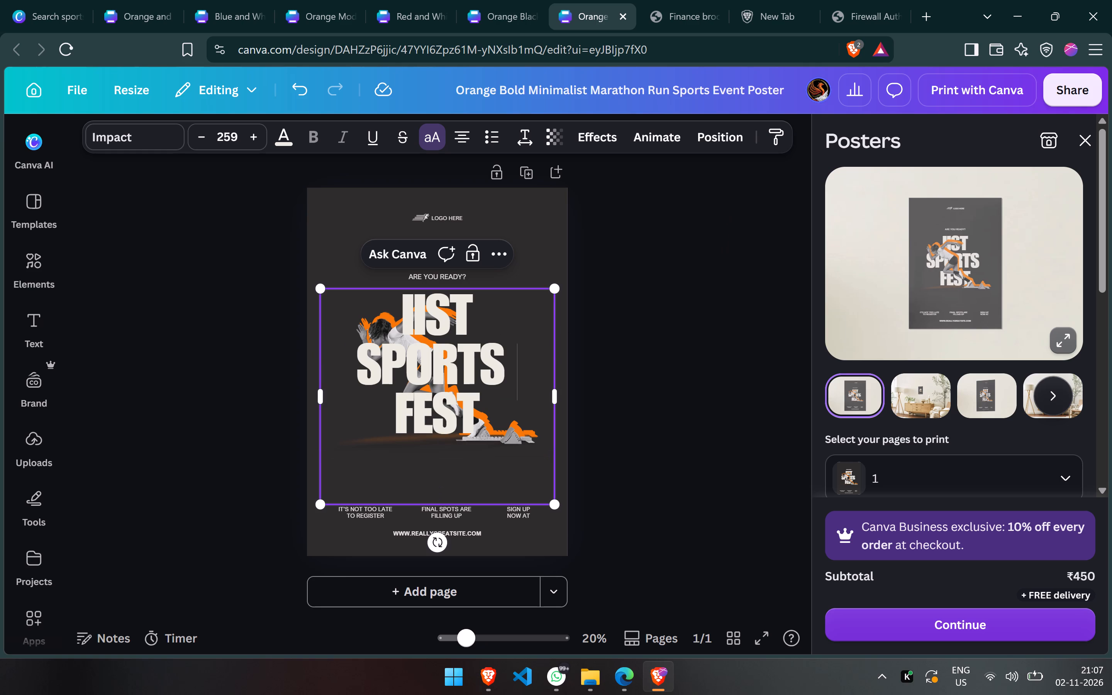
key(BackSpace)
click(598, 354)
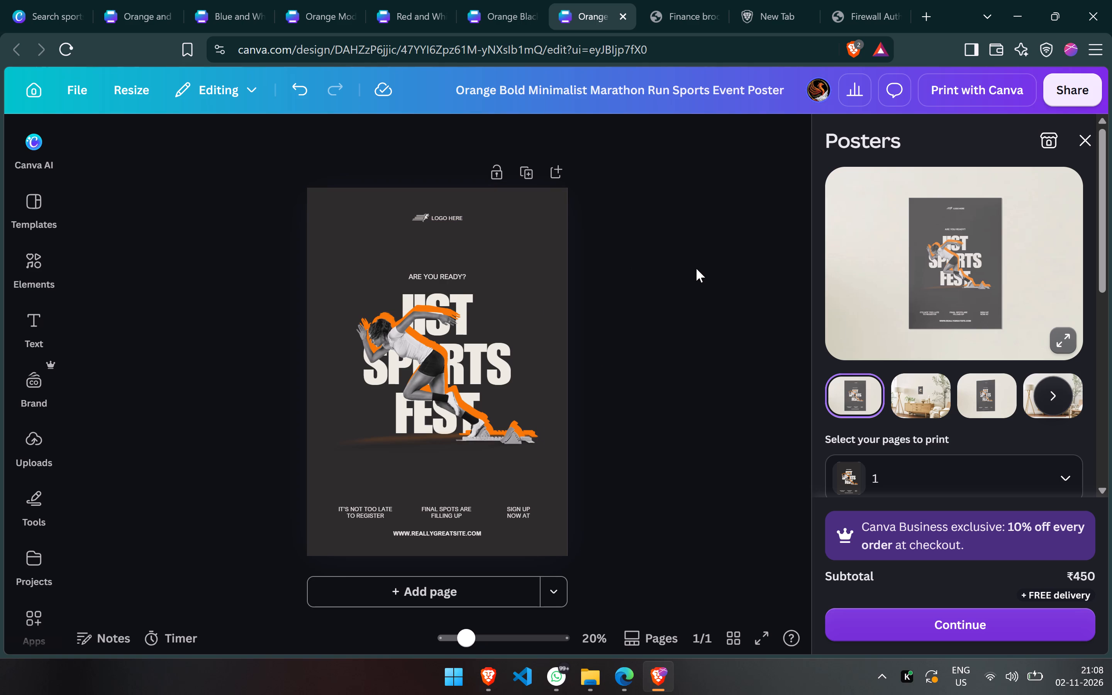
Select the runner image over the headline.
click(420, 329)
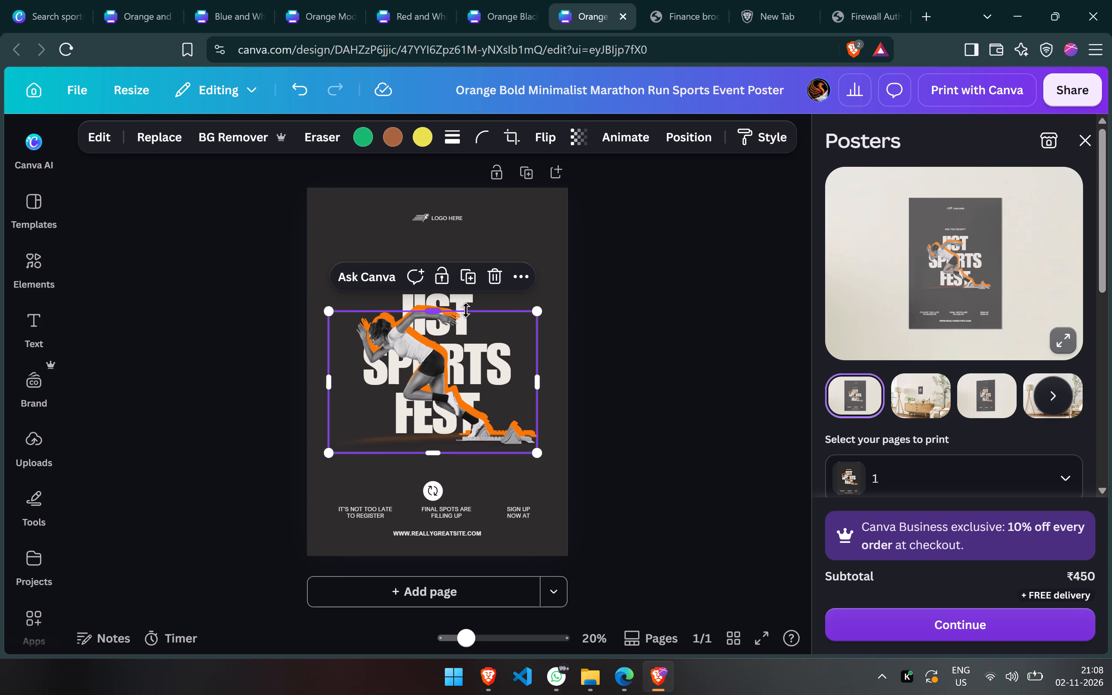
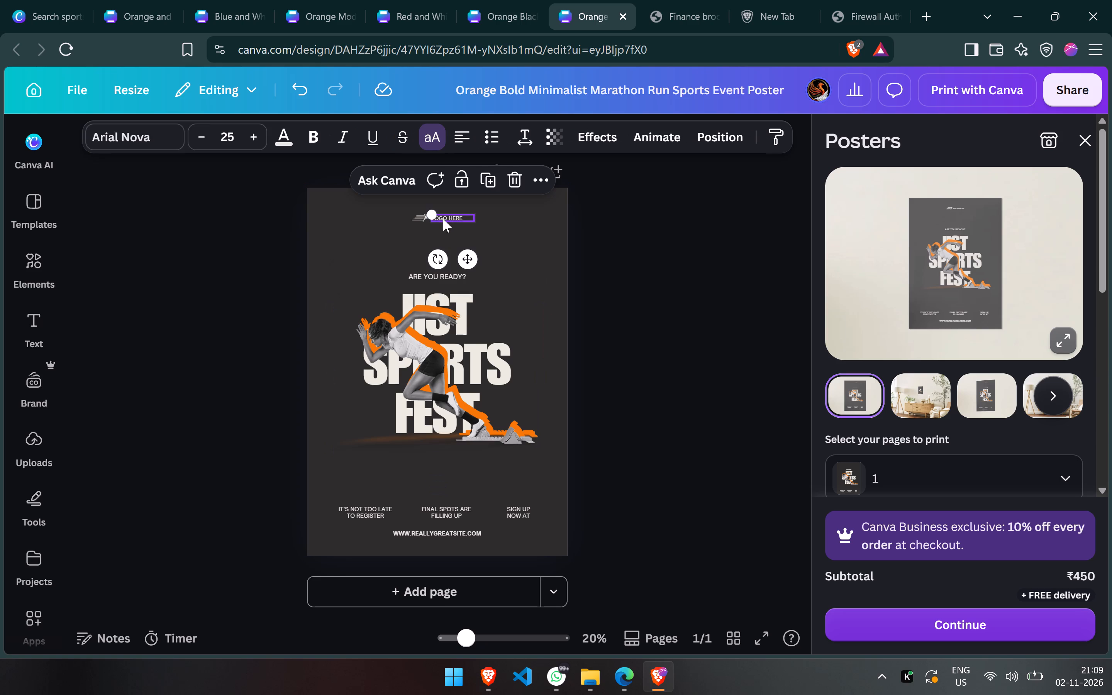
Delete the placeholder logo text and its icon above the marathon poster's "ARE YOU READY?" line.
key(BackSpace)
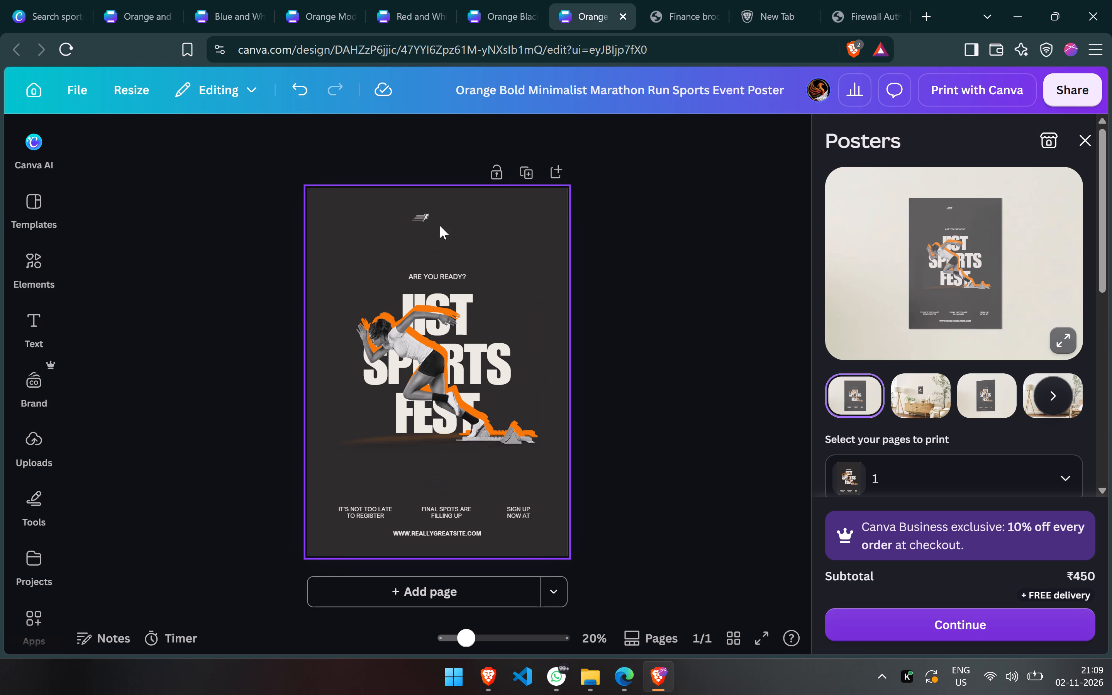
click(424, 218)
key(BackSpace)
Paste the copied ZENITH logo image, shrink it, and place it centred at the top of the poster.
key(ctrl+v)
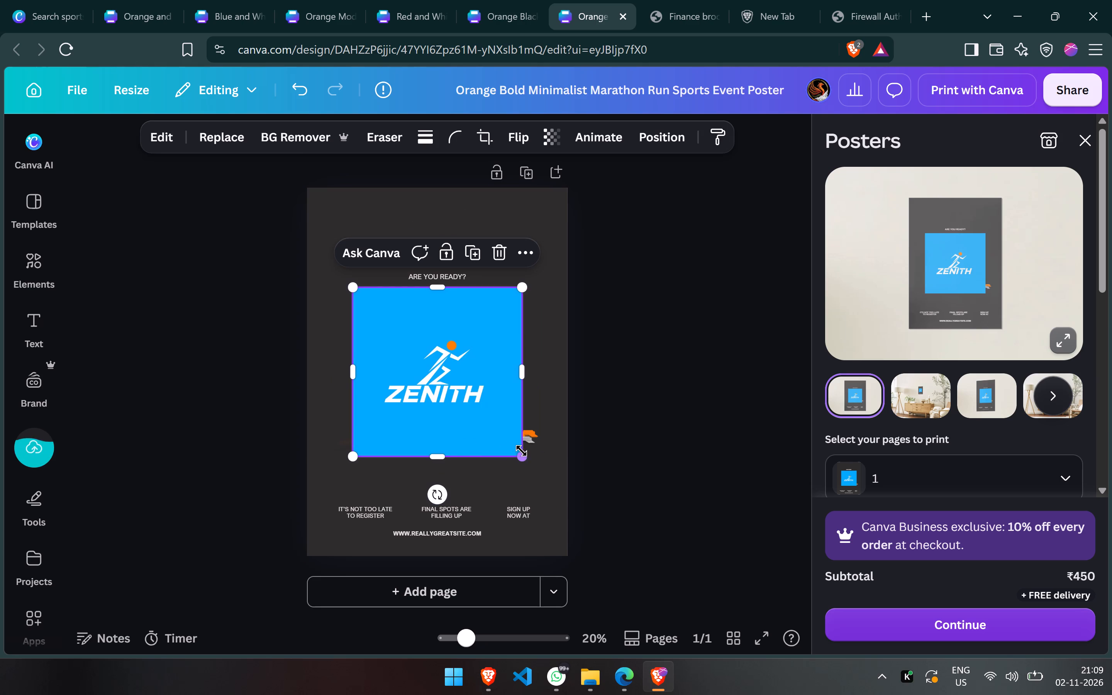
drag(523, 451, 464, 359)
drag(398, 336, 437, 233)
Remove the ZENITH logo's blue background and nudge it up, centred and clear of the "ARE YOU READY?" line.
click(229, 133)
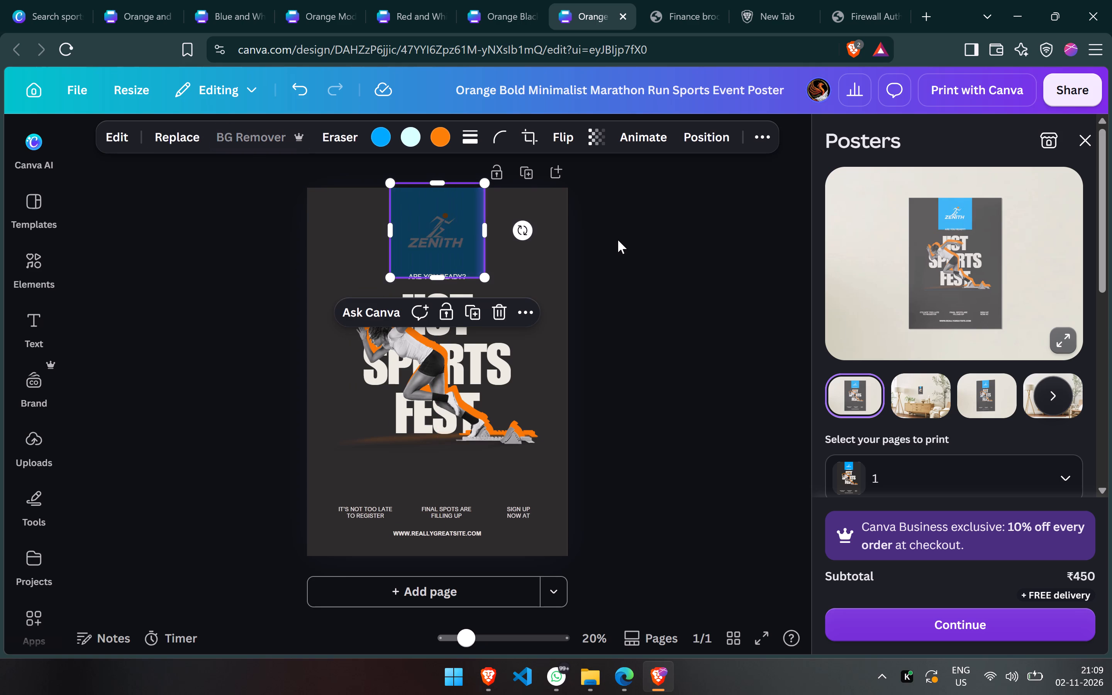
drag(426, 238, 429, 233)
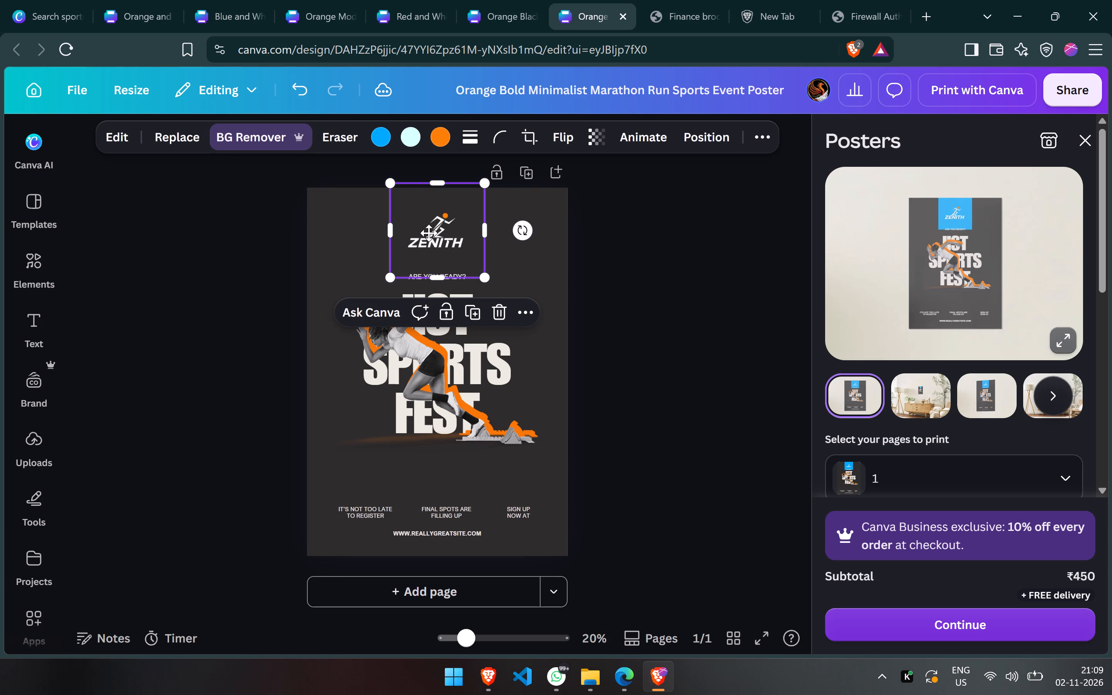
drag(429, 233, 427, 231)
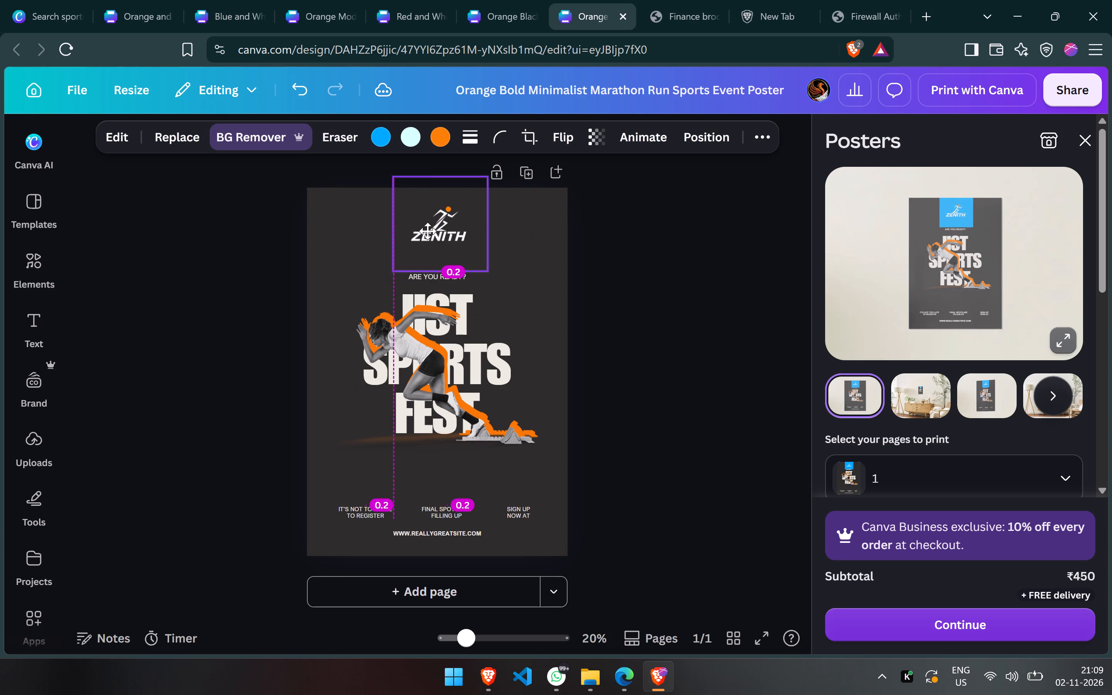
drag(427, 231, 426, 231)
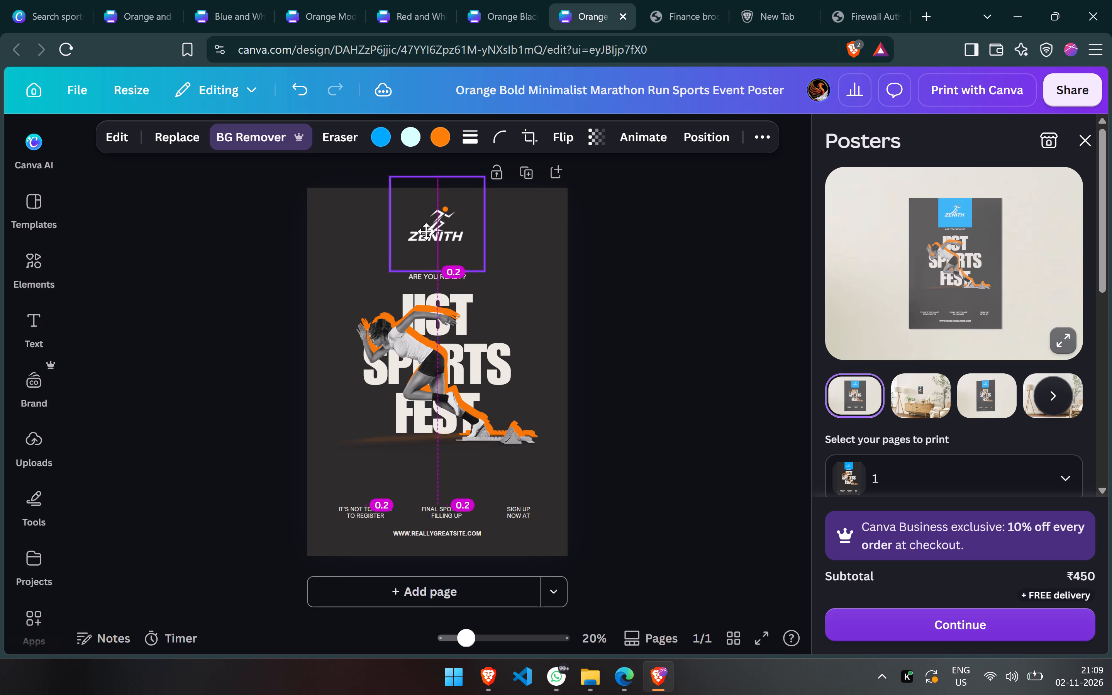
drag(426, 231, 424, 232)
click(633, 276)
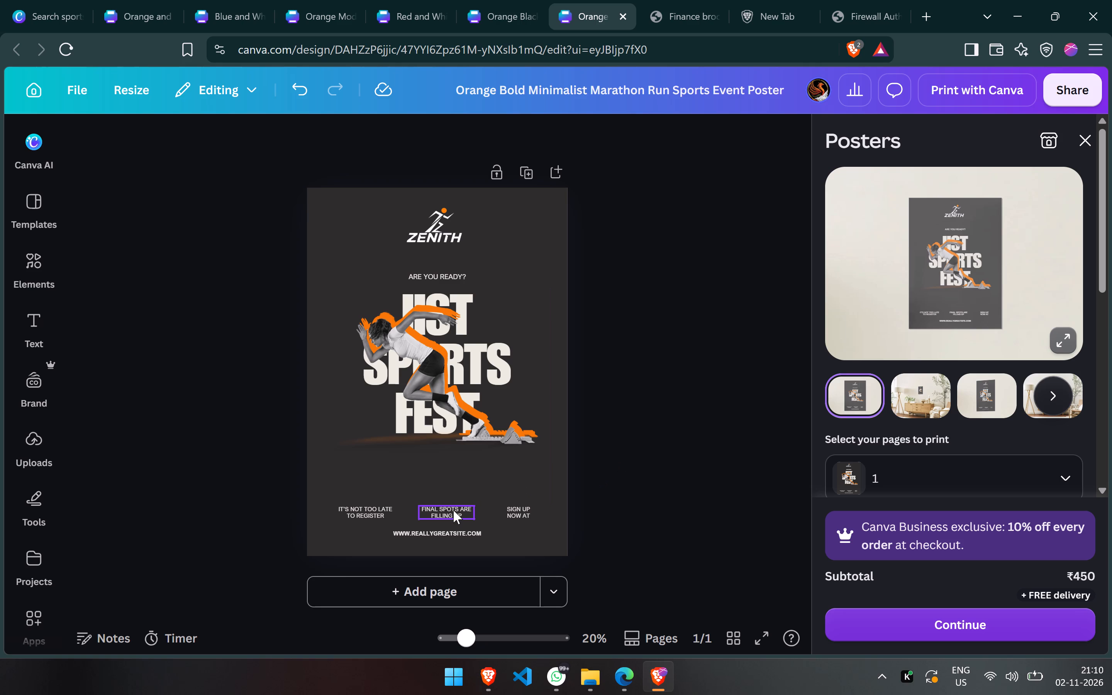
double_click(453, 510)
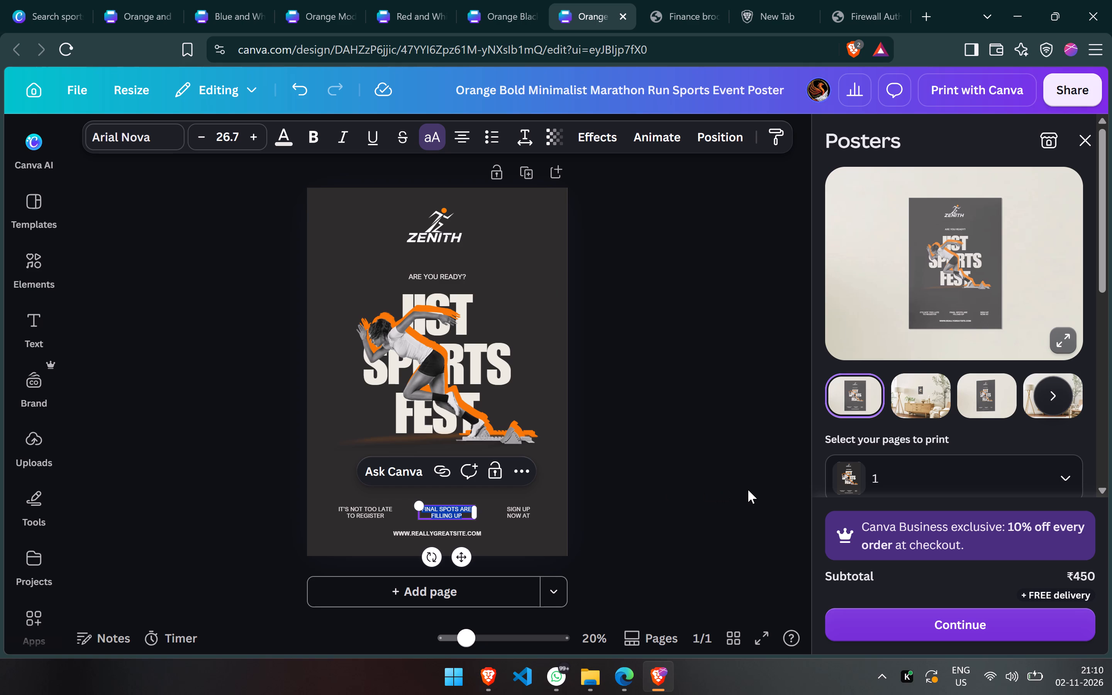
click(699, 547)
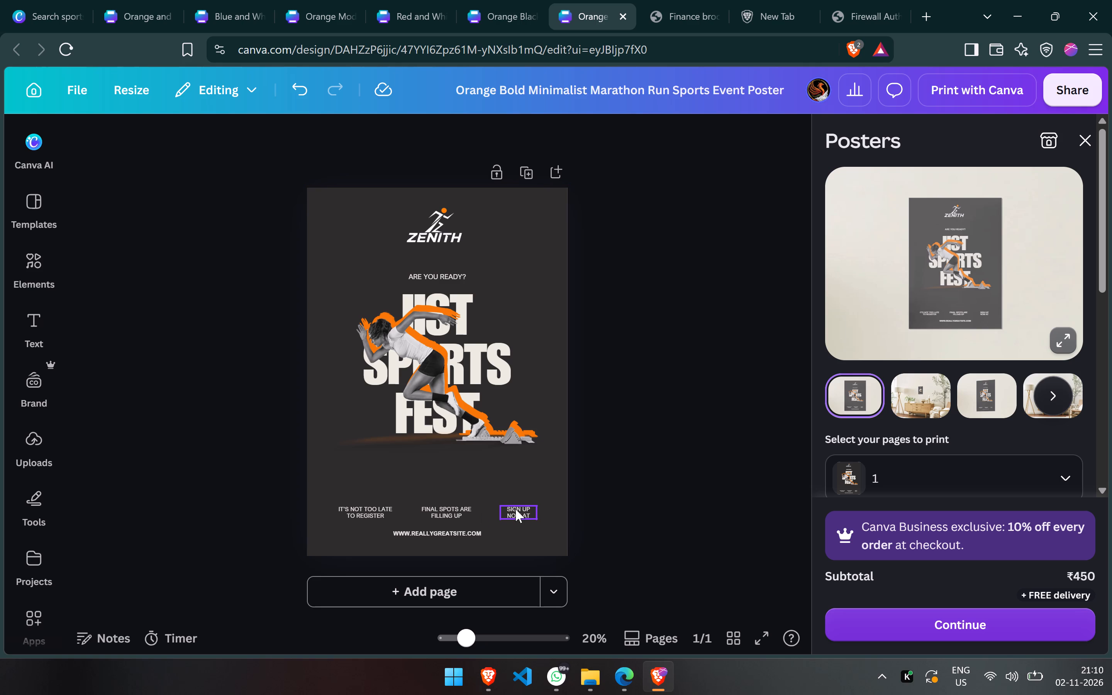
Add a second page to the marathon poster design.
click(441, 586)
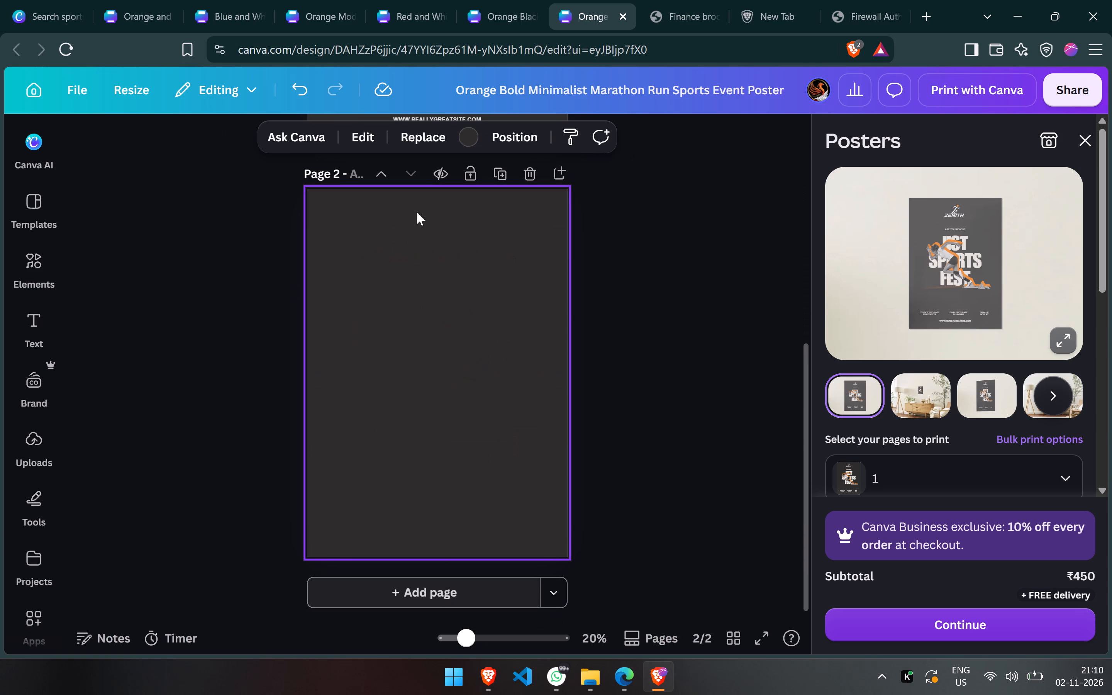
Look through the other open templates and copy the whole page of the Red and White Dynamic Modern Sport Article.
click(217, 0)
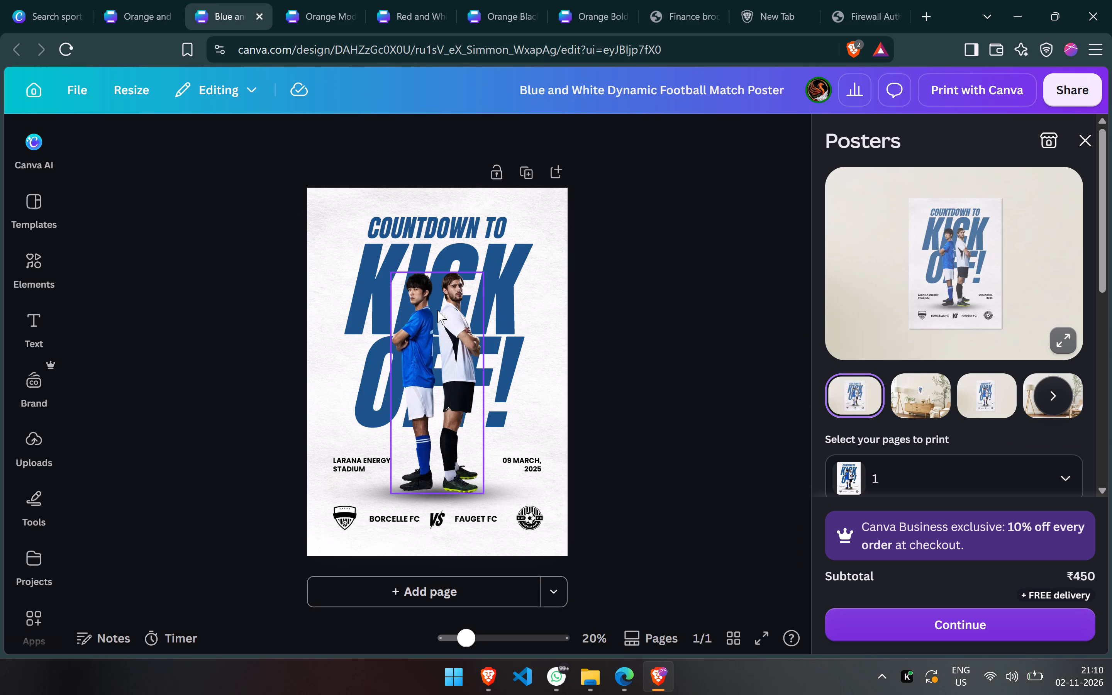
click(553, 260)
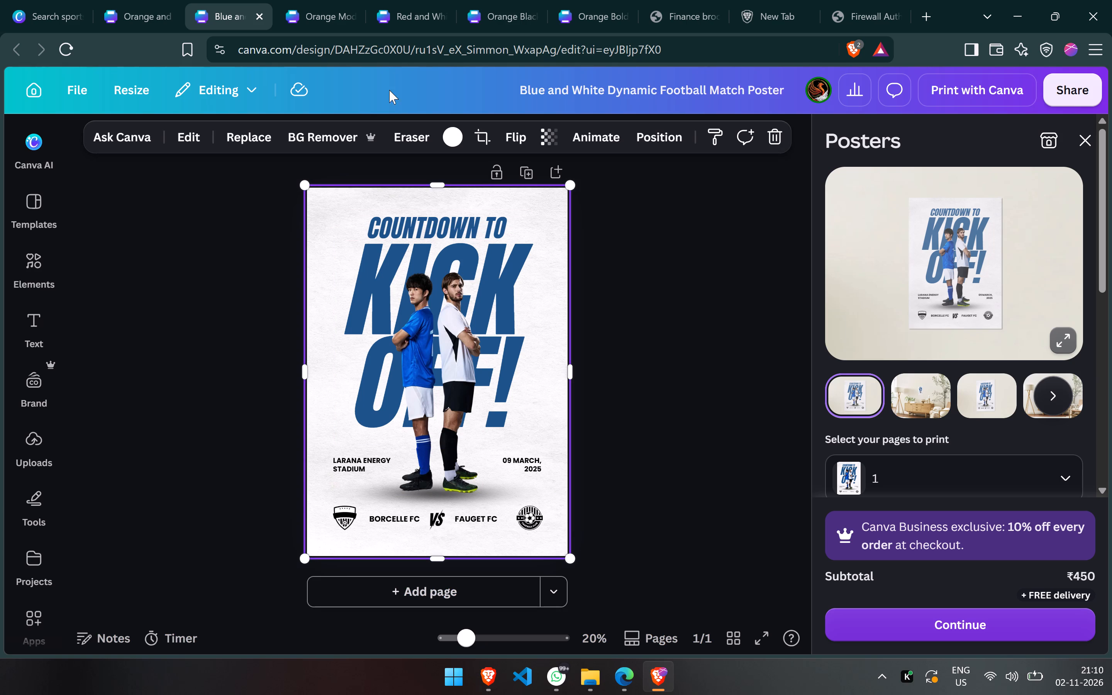
click(309, 0)
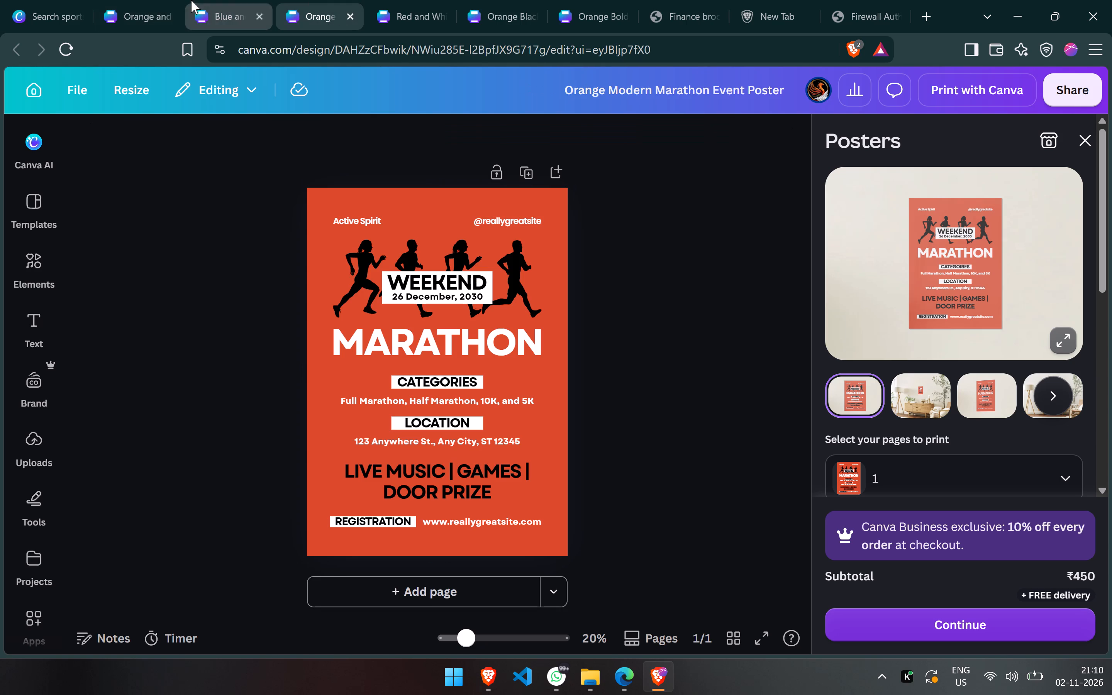
click(146, 0)
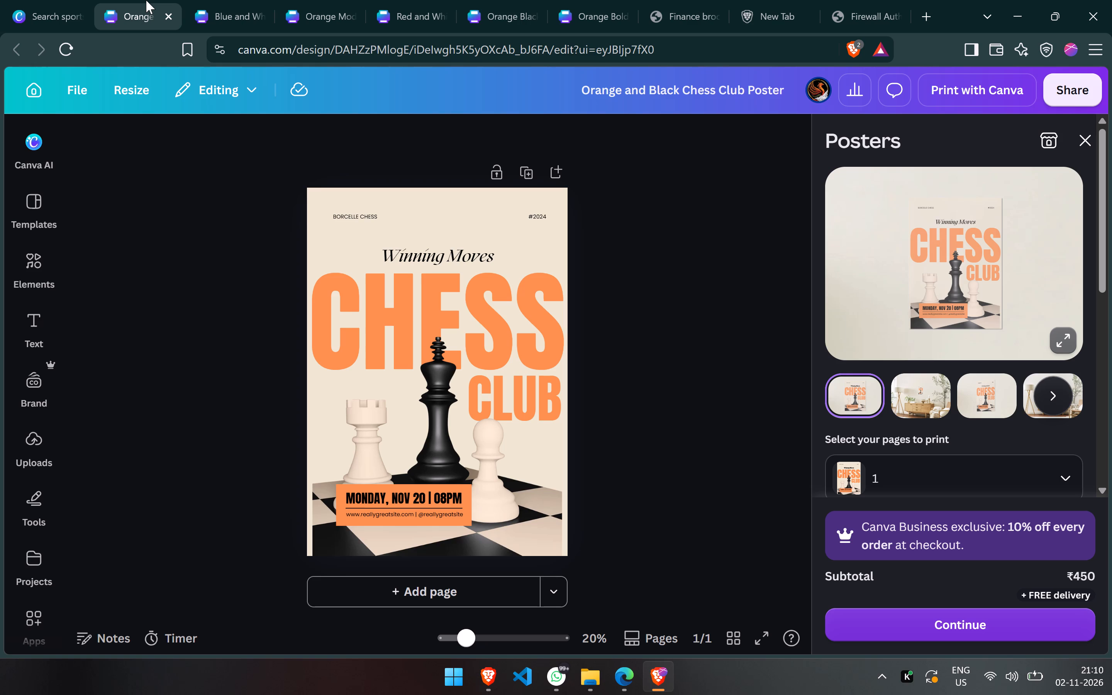
click(214, 0)
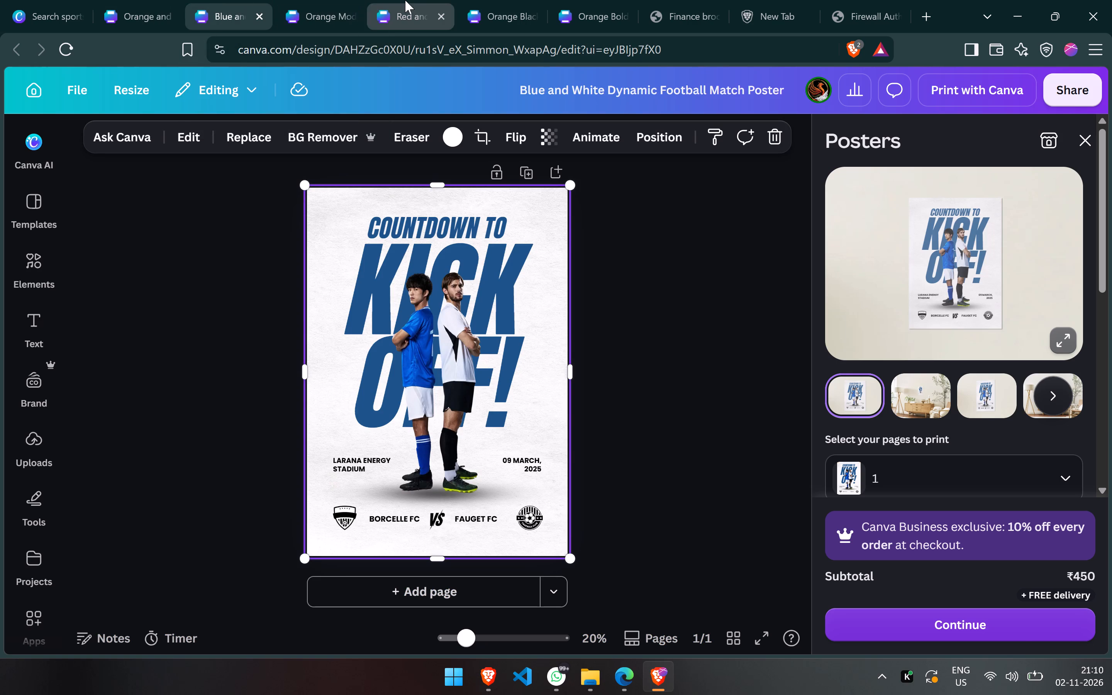
click(411, 0)
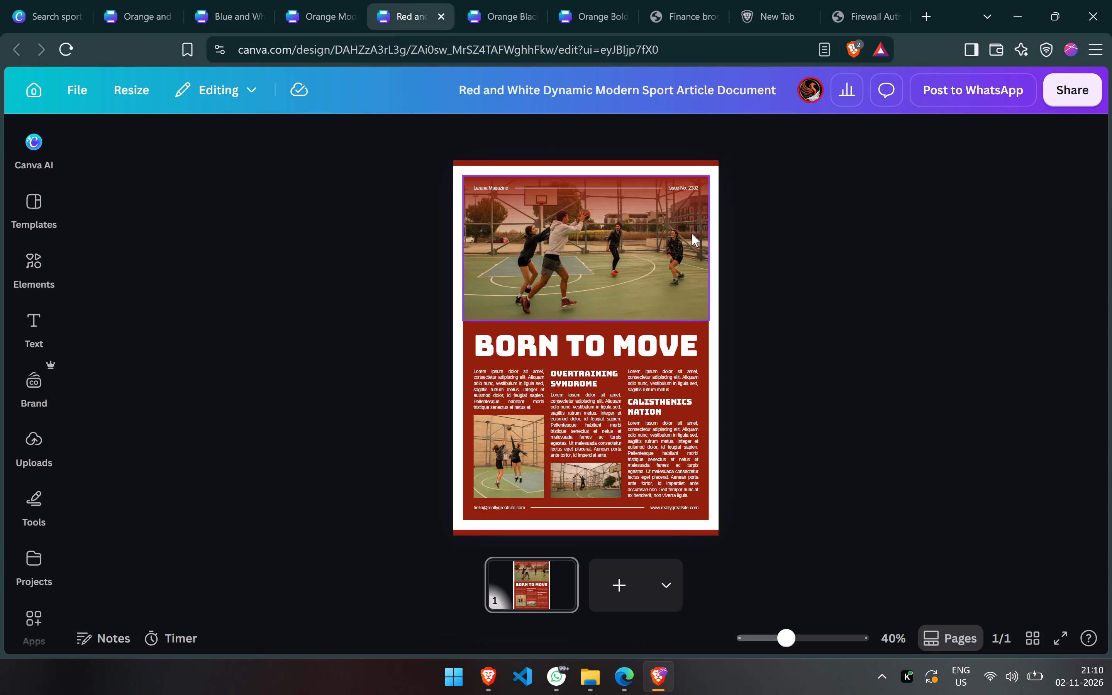
click(716, 210)
right_click(716, 210)
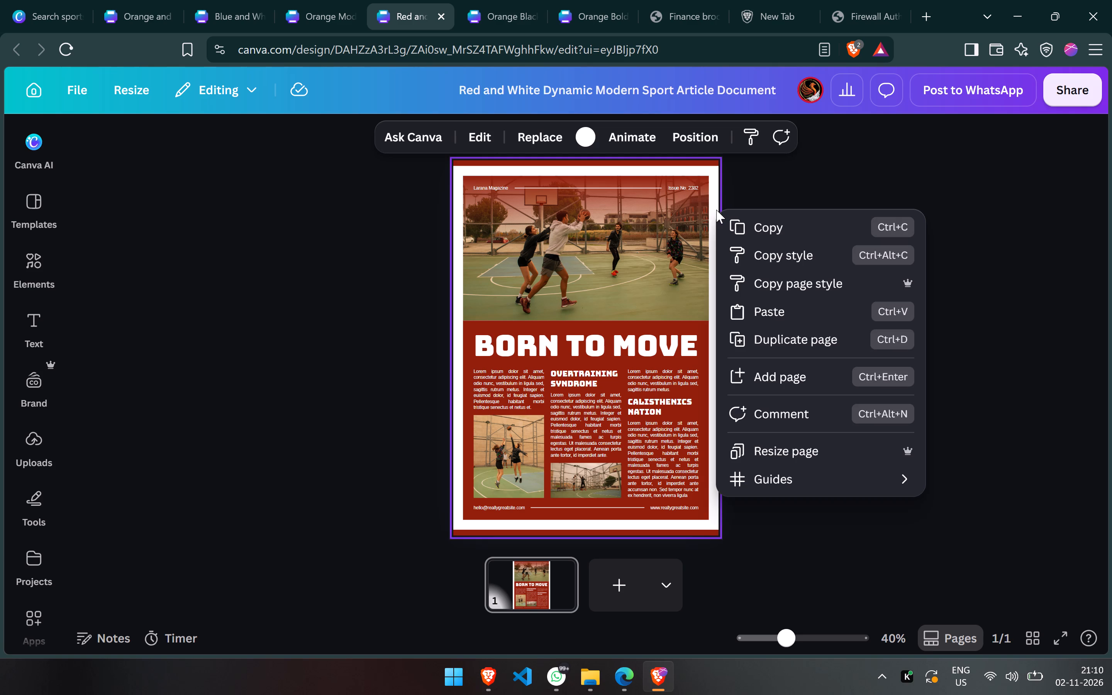
click(807, 188)
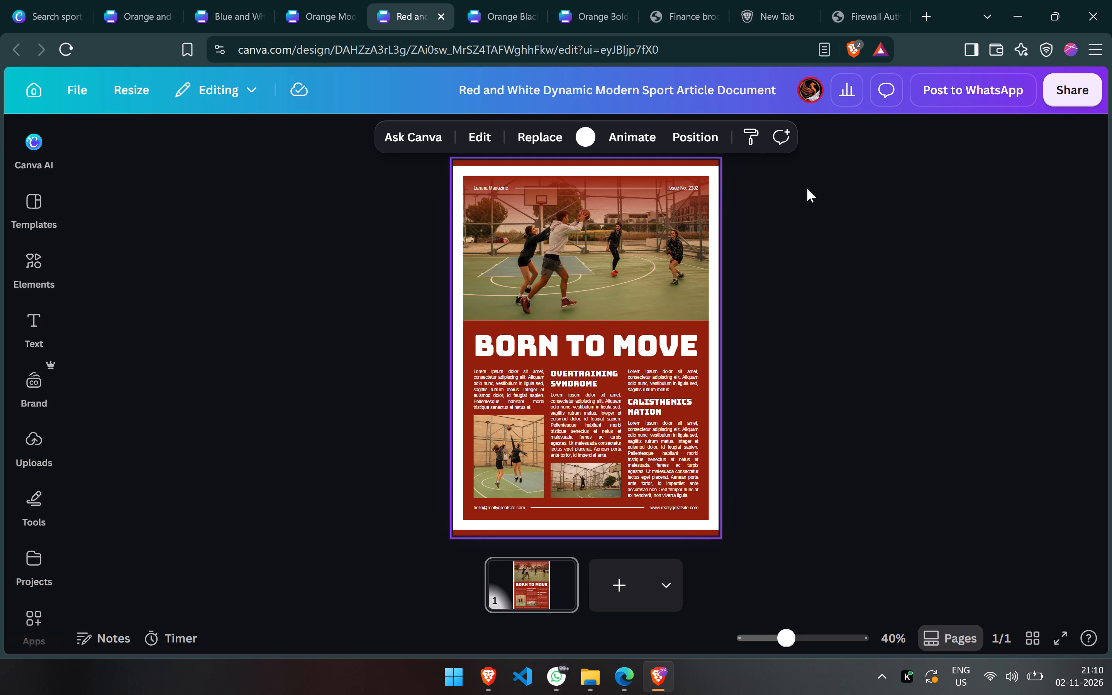
click(741, 297)
right_click(527, 575)
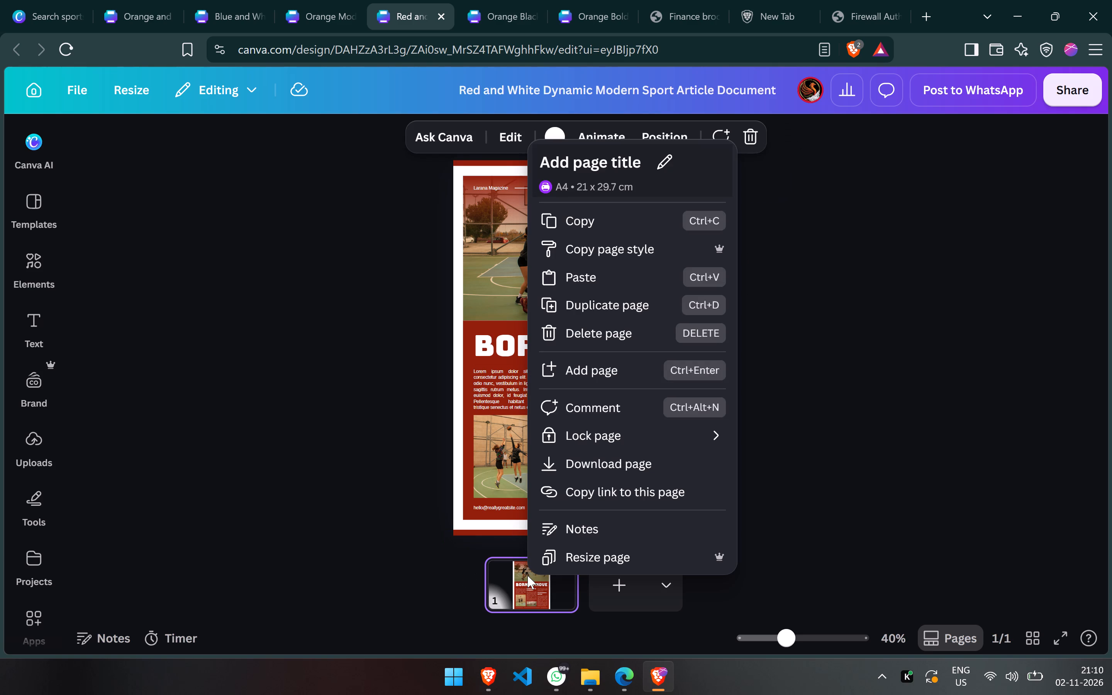
click(656, 224)
Paste the copied article page into the marathon poster design after page 2, allowing clipboard access for the site.
click(485, 0)
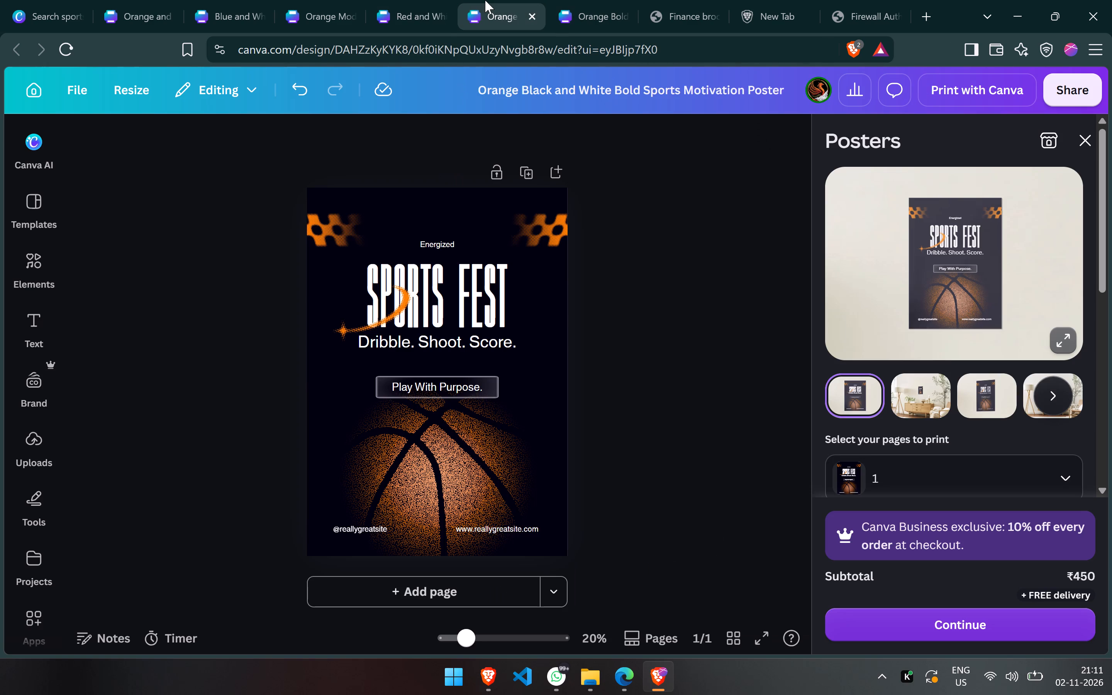
click(571, 0)
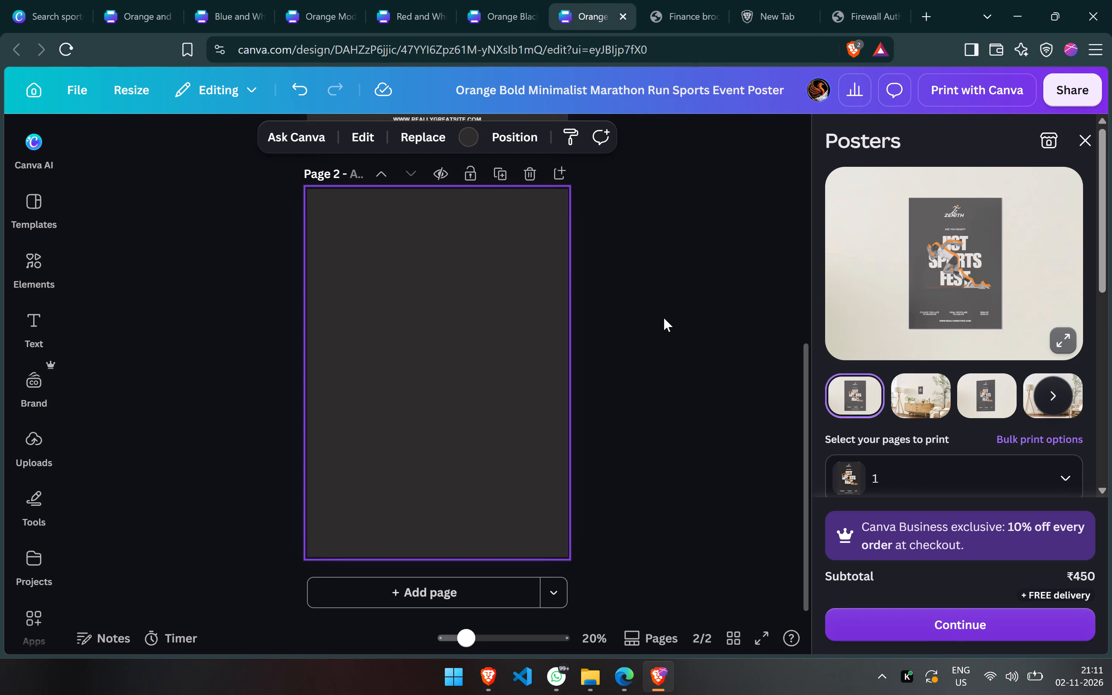
click(640, 366)
right_click(458, 364)
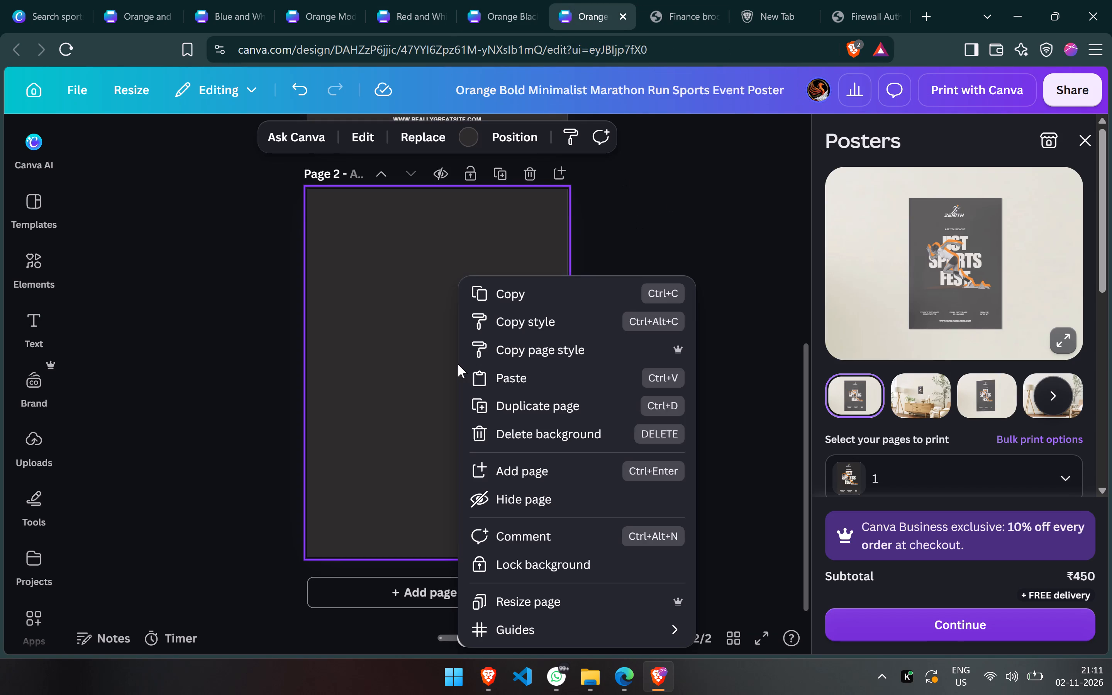
click(508, 381)
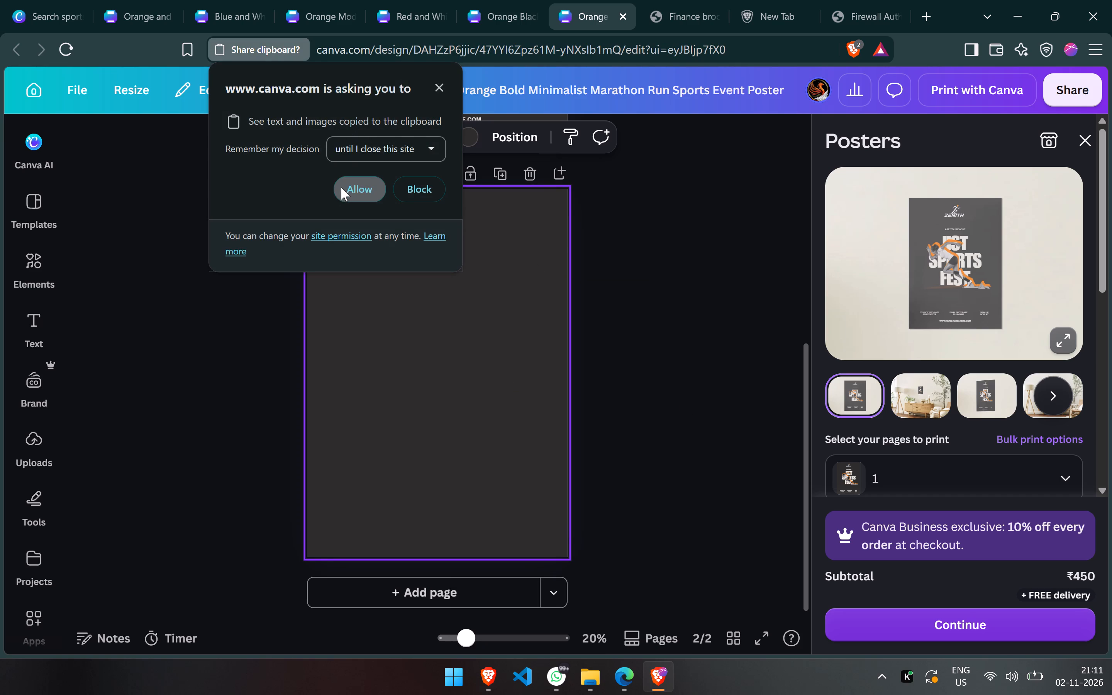
click(341, 186)
click(739, 312)
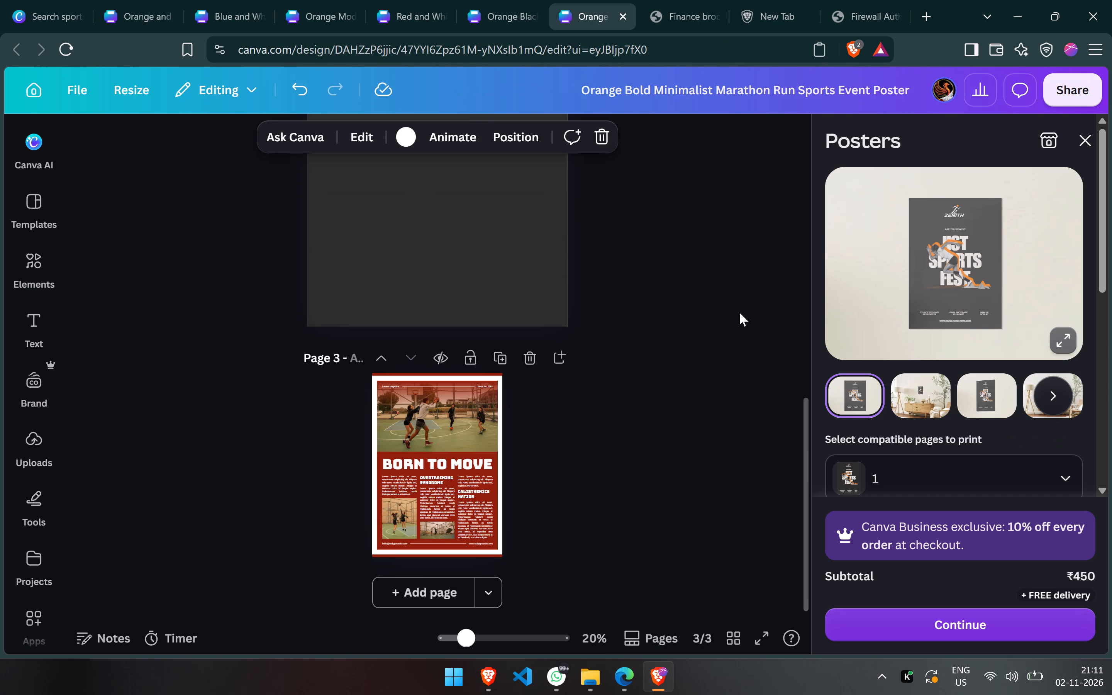
Examine the pasted article page's size and elements against the marathon poster's pages.
scroll(718, 341, up, 7)
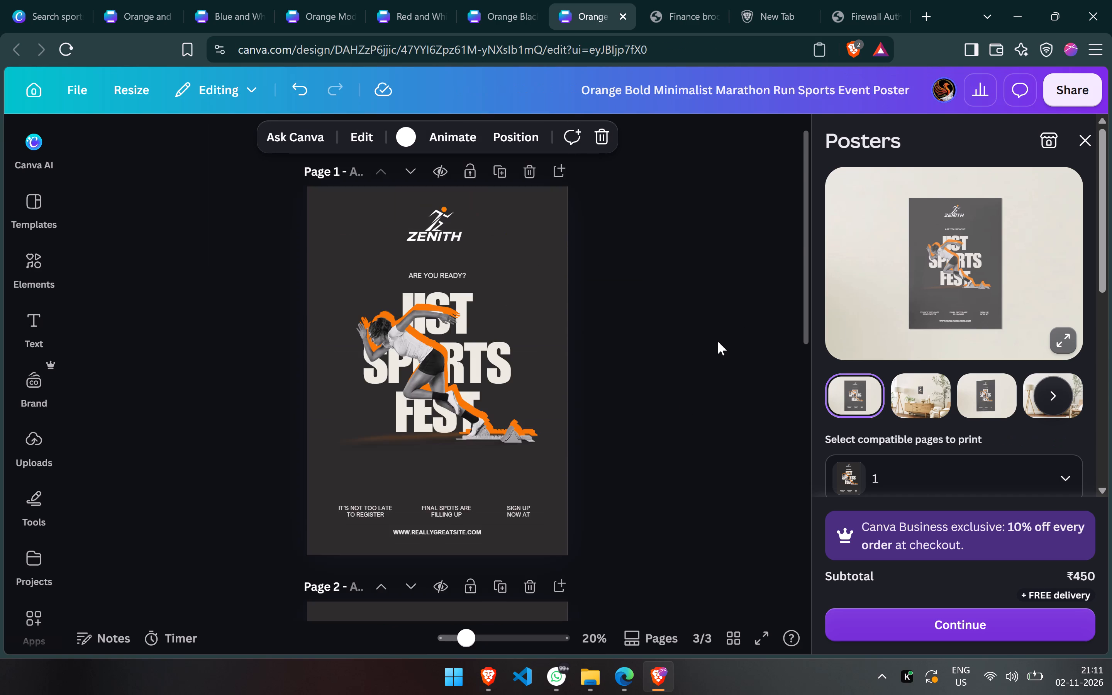
scroll(718, 341, down, 5)
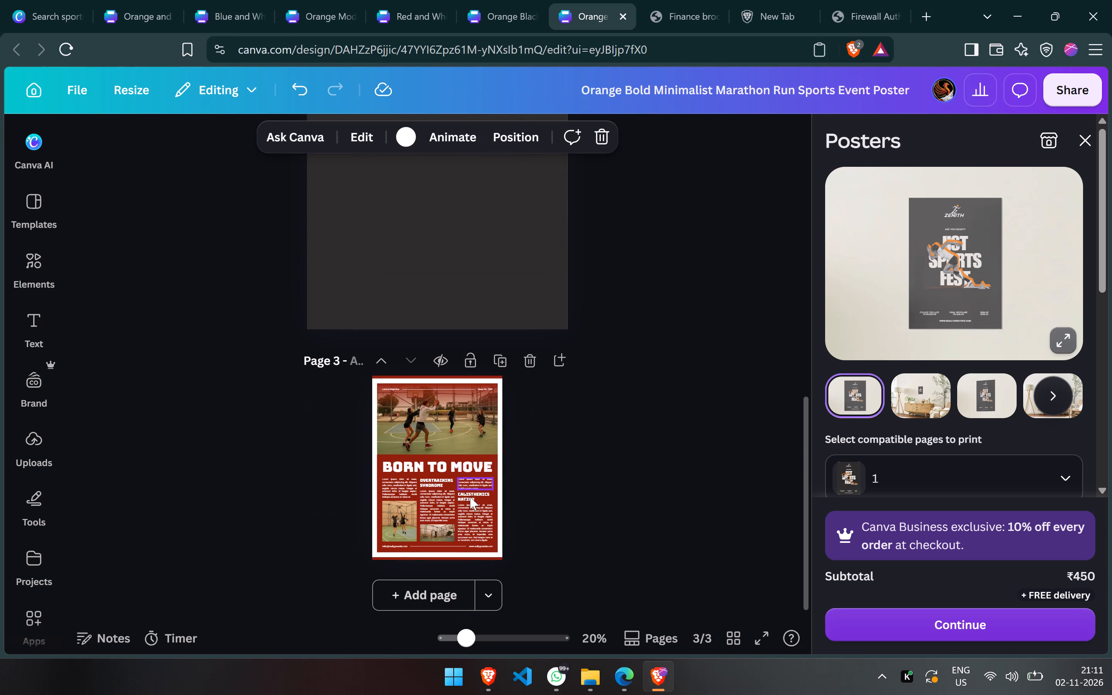
click(466, 498)
click(611, 467)
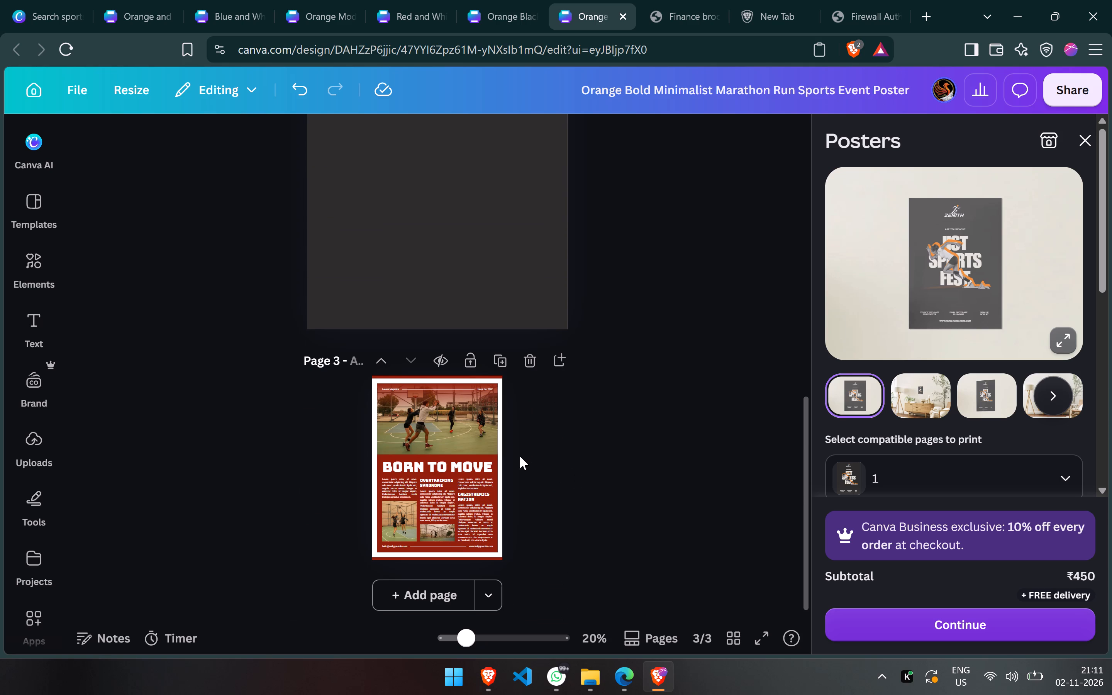
click(496, 469)
click(519, 461)
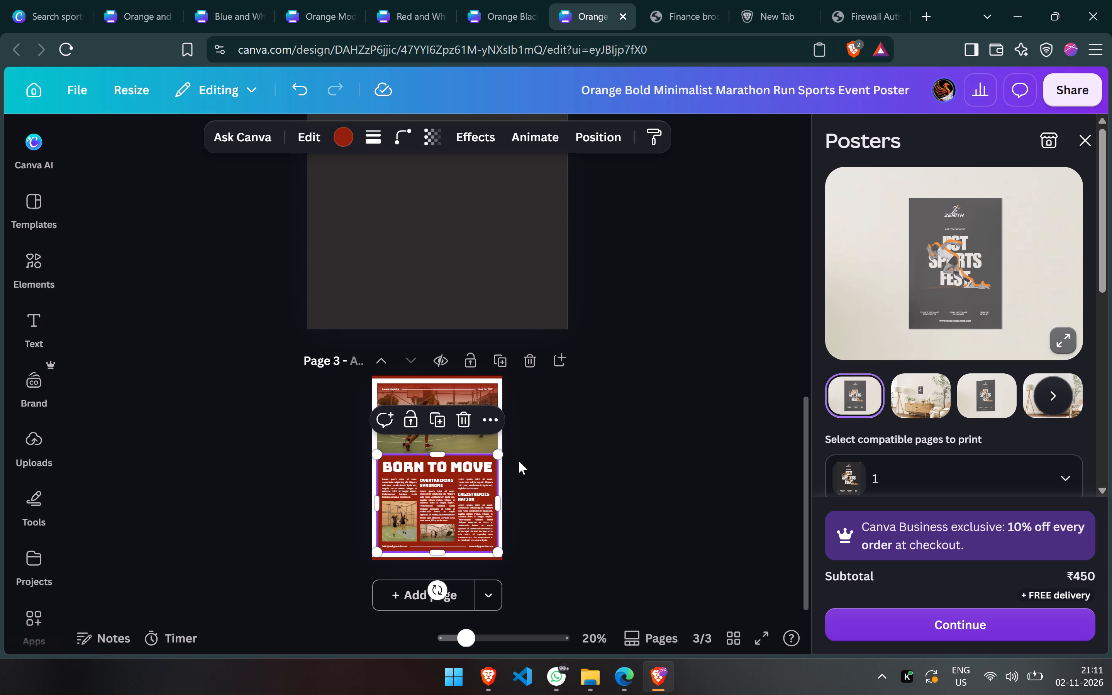
click(502, 433)
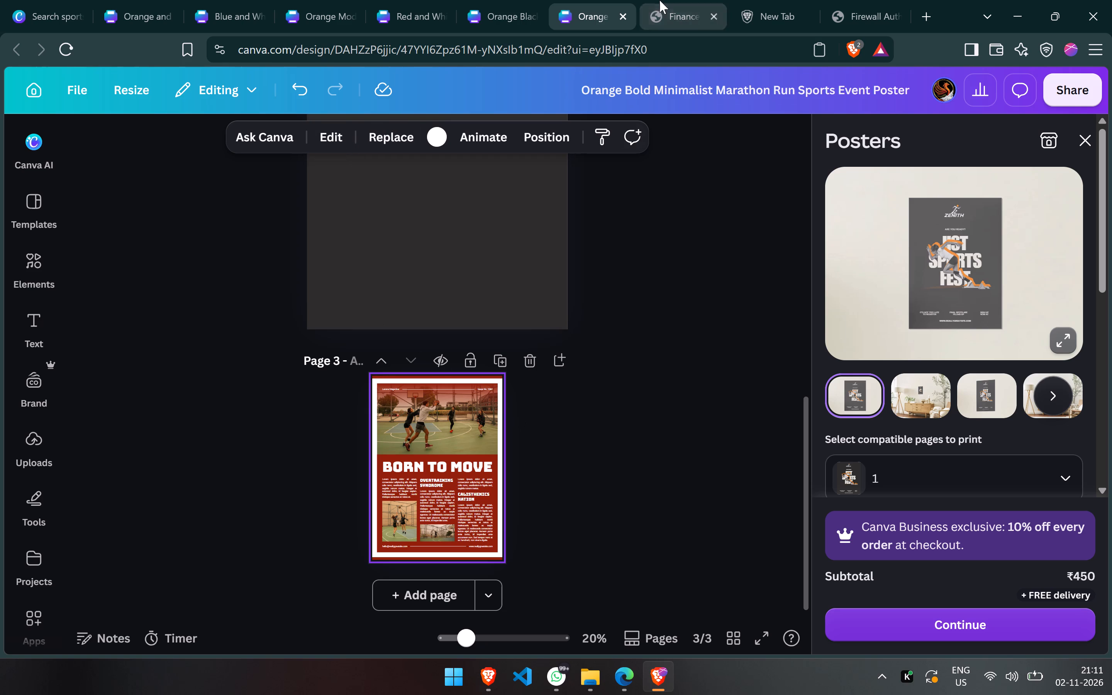
Copy all elements of the Red and White sport article and paste them onto blank page 2 of the marathon poster.
click(514, 0)
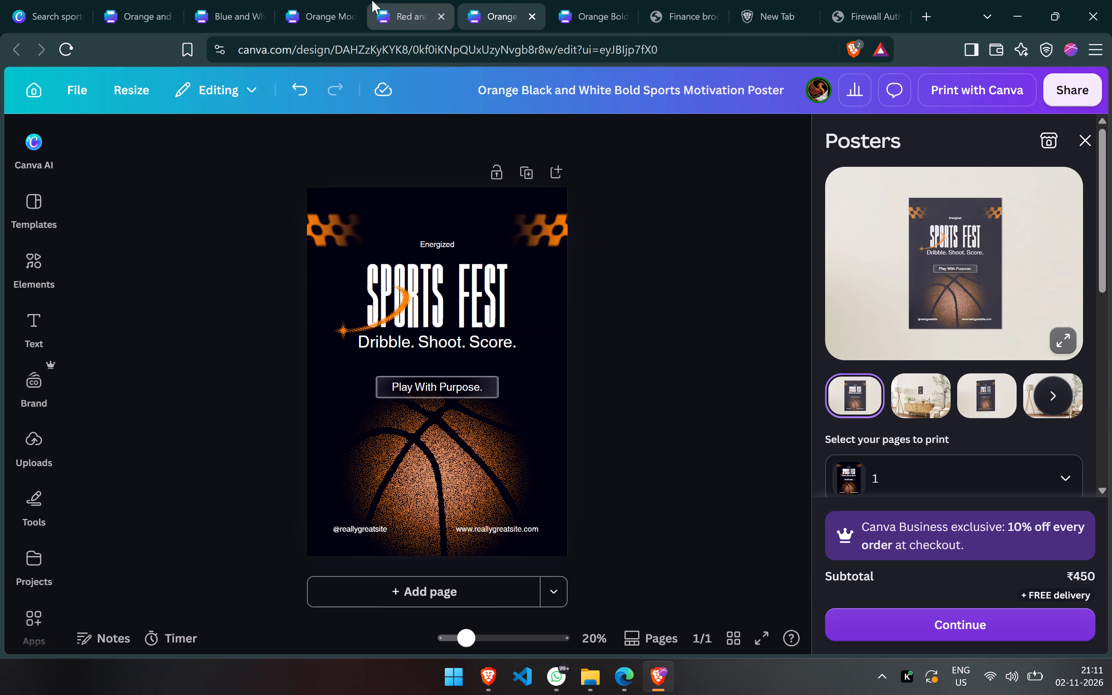
click(372, 0)
click(600, 374)
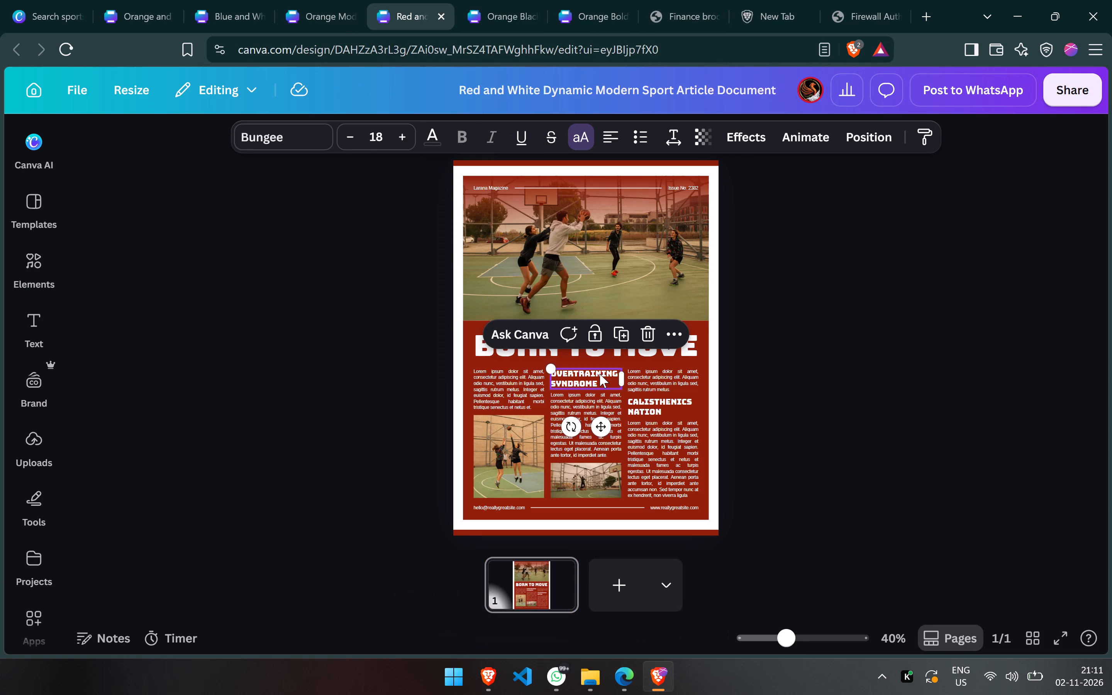
key(ctrl+a)
key(ctrl+c)
key(ctrl+c)
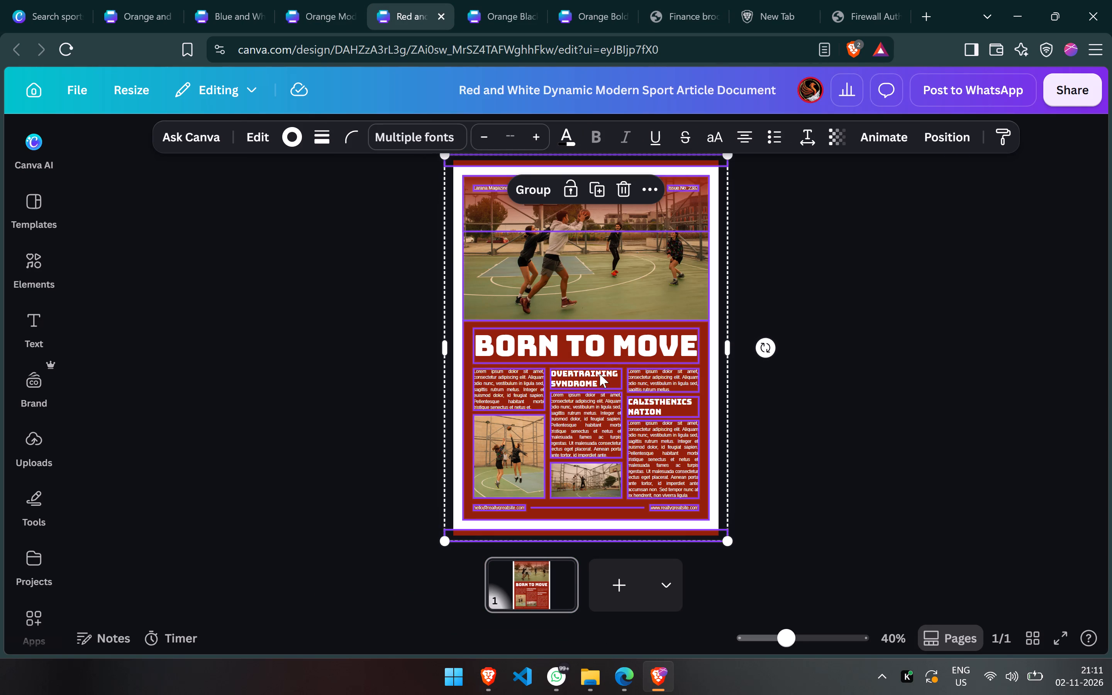
click(602, 0)
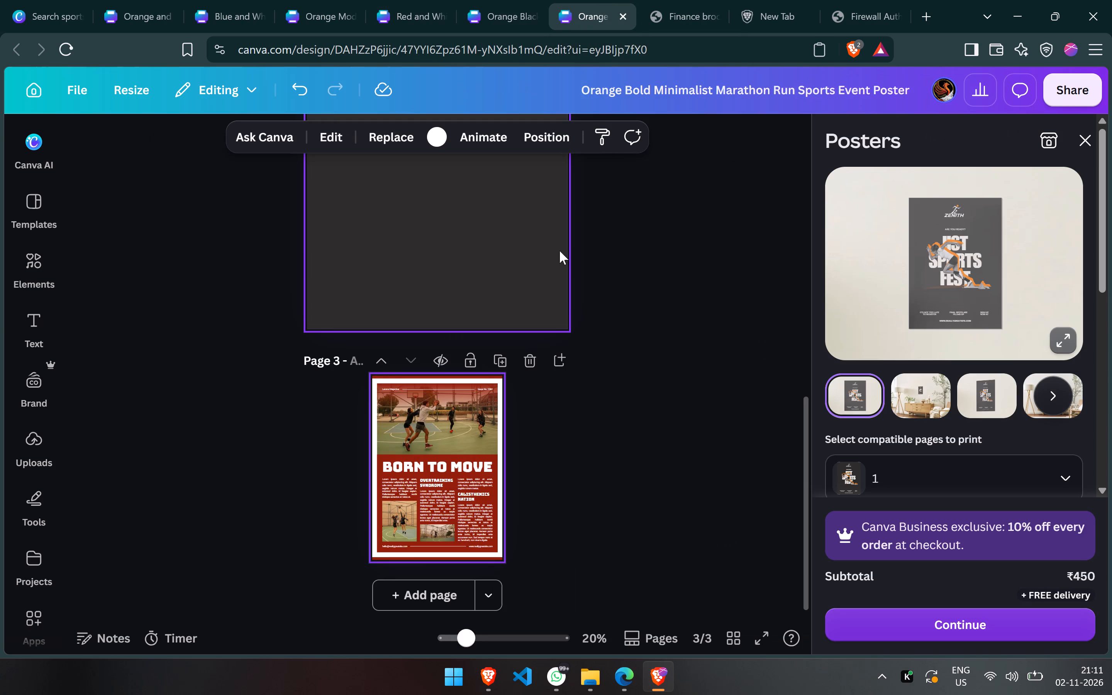
click(487, 248)
key(ctrl+v)
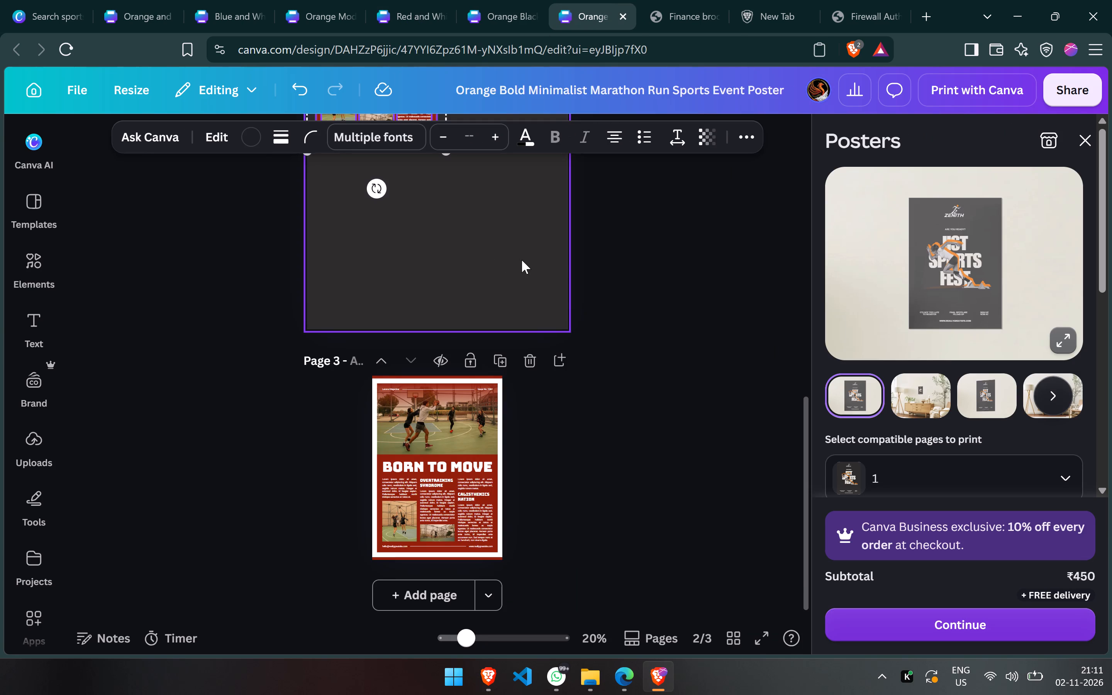
scroll(522, 260, up, 2)
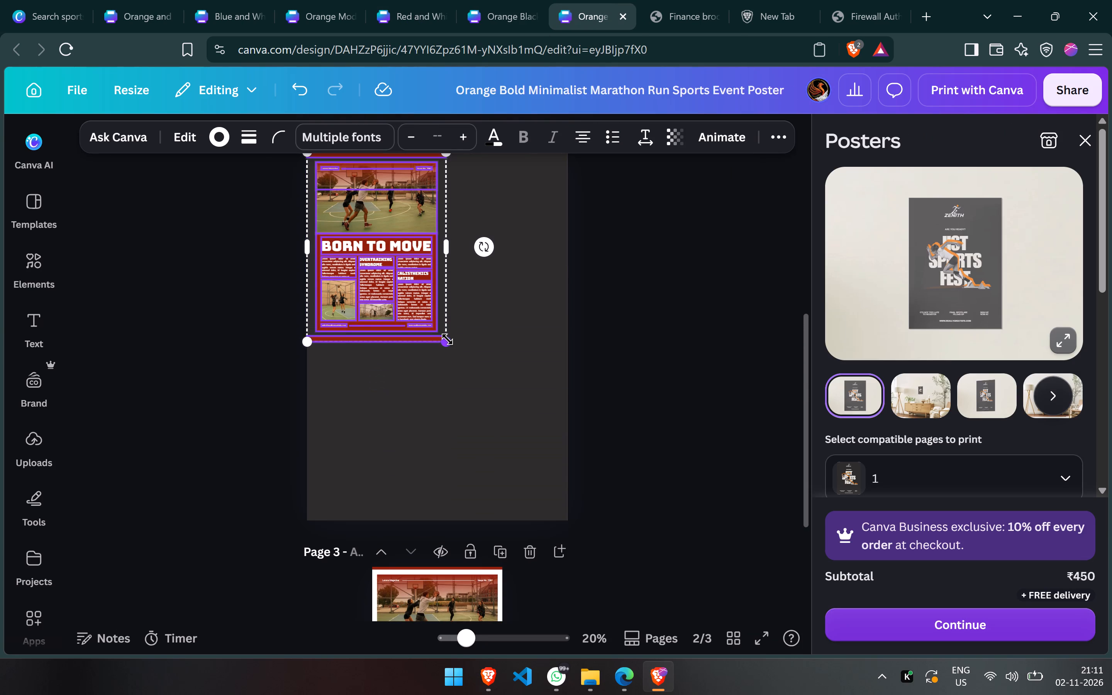
Enlarge the pasted article elements to slightly exceed page 2's width and centre them horizontally on the page.
drag(447, 339, 549, 516)
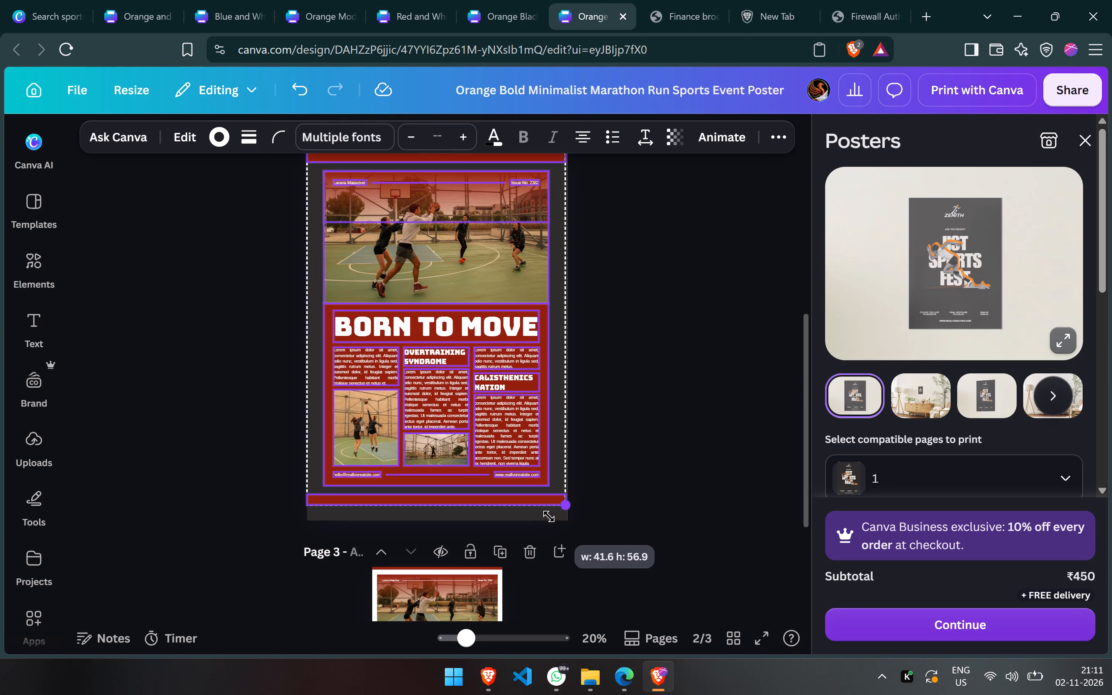
drag(549, 516, 551, 520)
scroll(427, 327, up, 1)
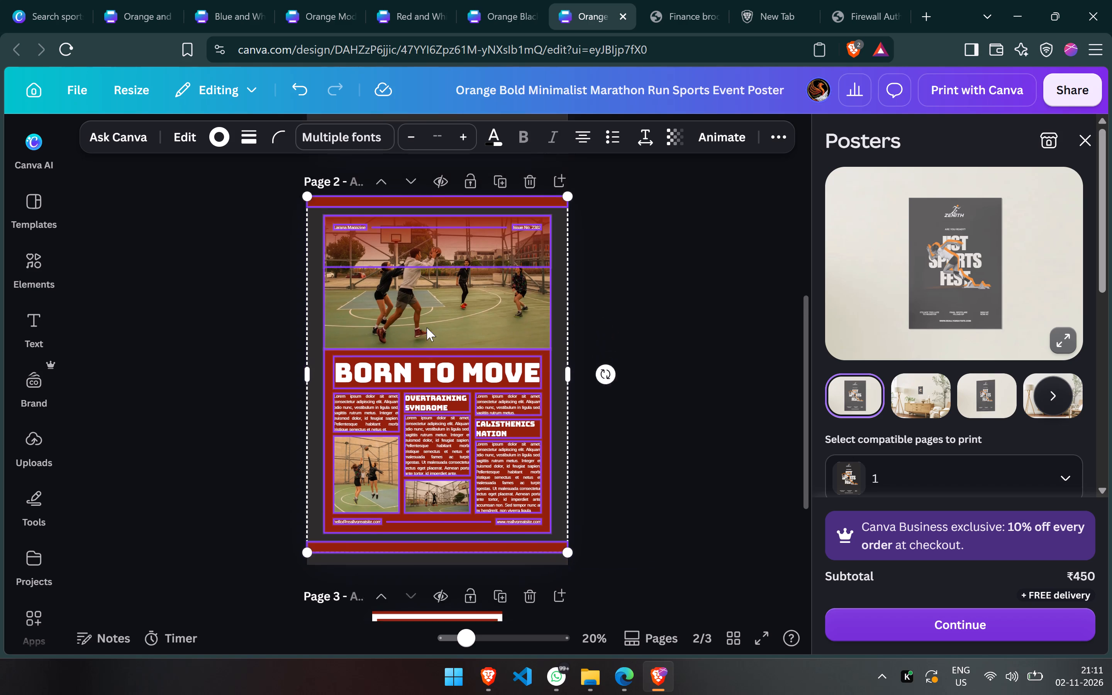
scroll(427, 327, up, 1)
scroll(639, 353, down, 3)
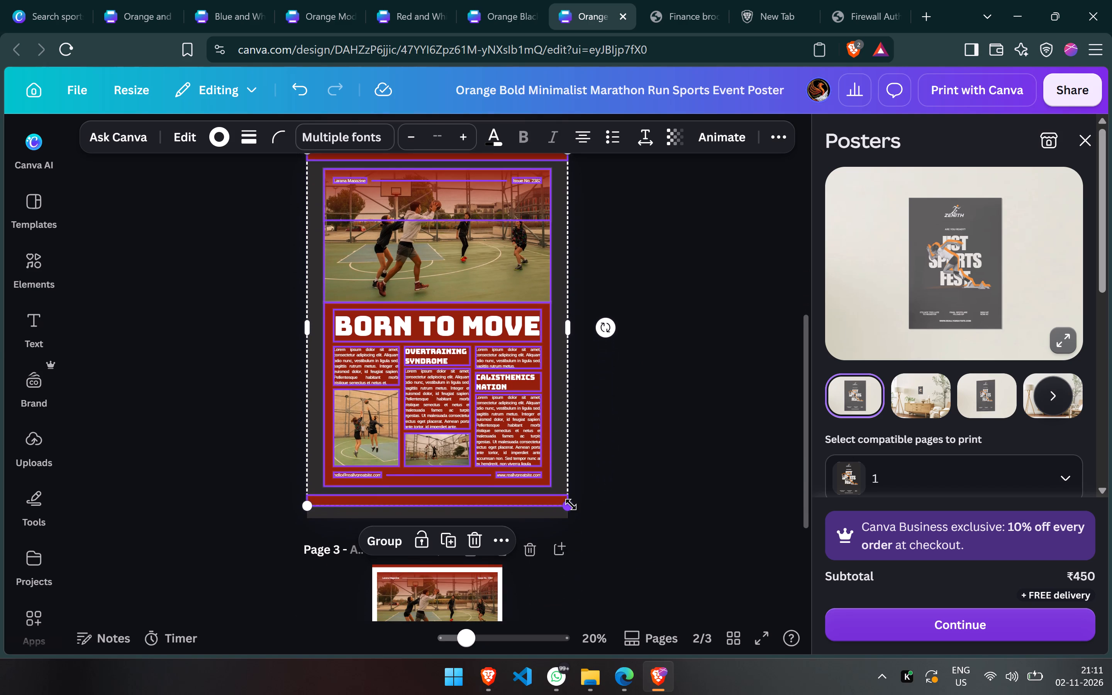
drag(571, 504, 588, 531)
drag(487, 404, 480, 402)
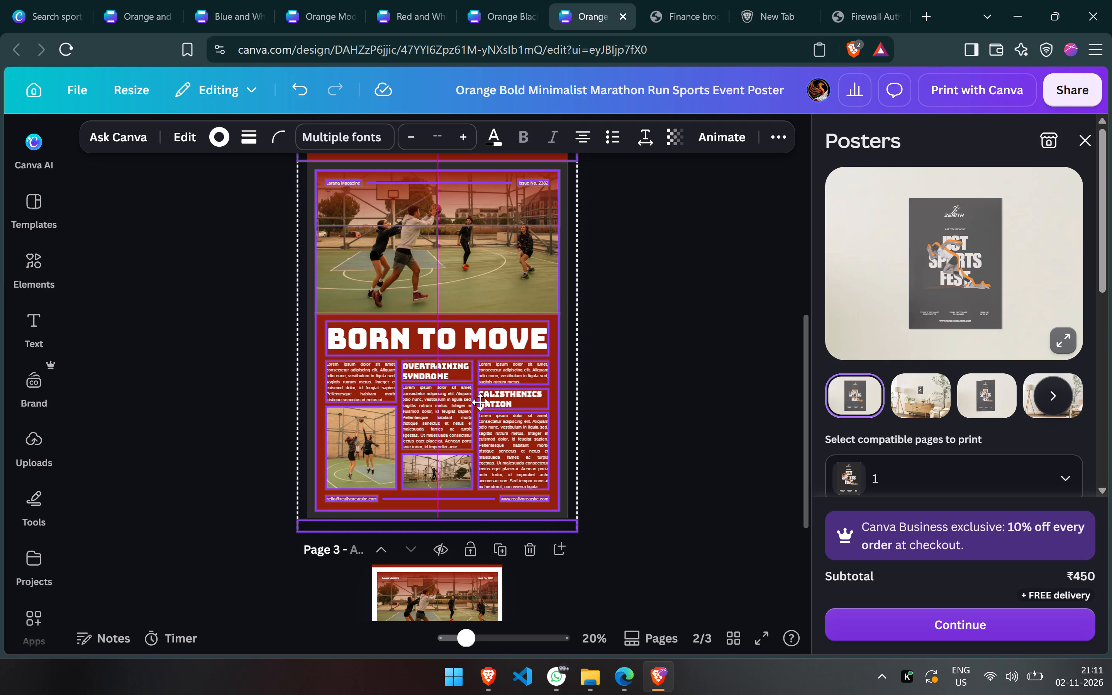
drag(480, 402, 480, 401)
click(640, 340)
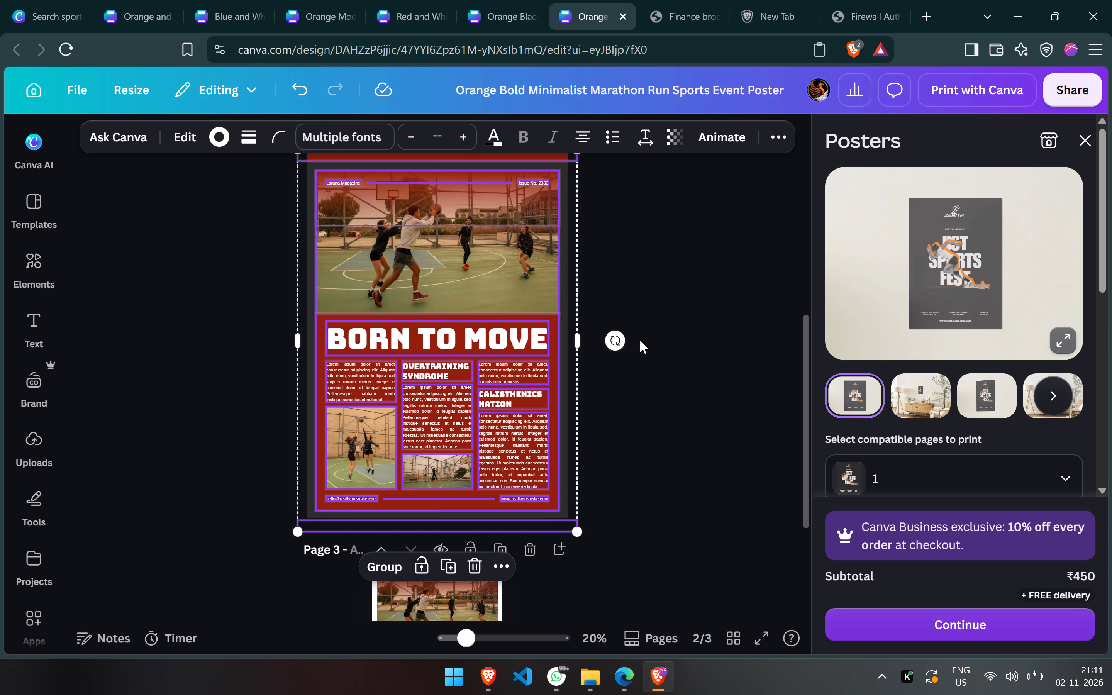
Select all article elements on page 2 and examine their fit and look against the sports fest poster on page 1.
click(561, 331)
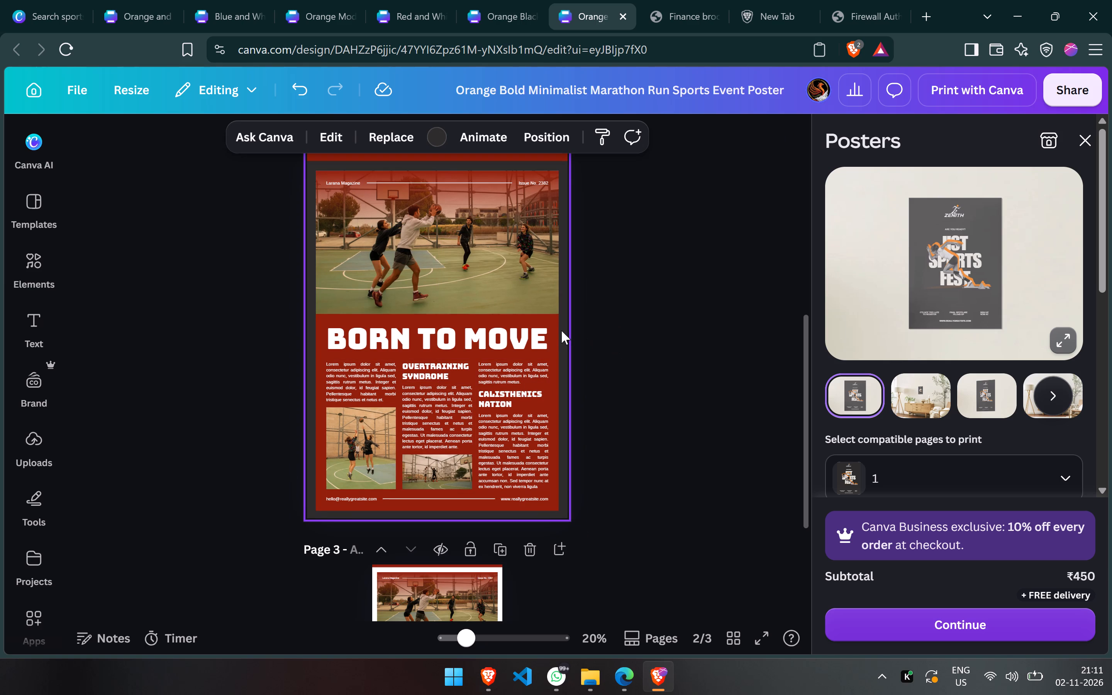
key(ctrl+a)
scroll(673, 500, up, 3)
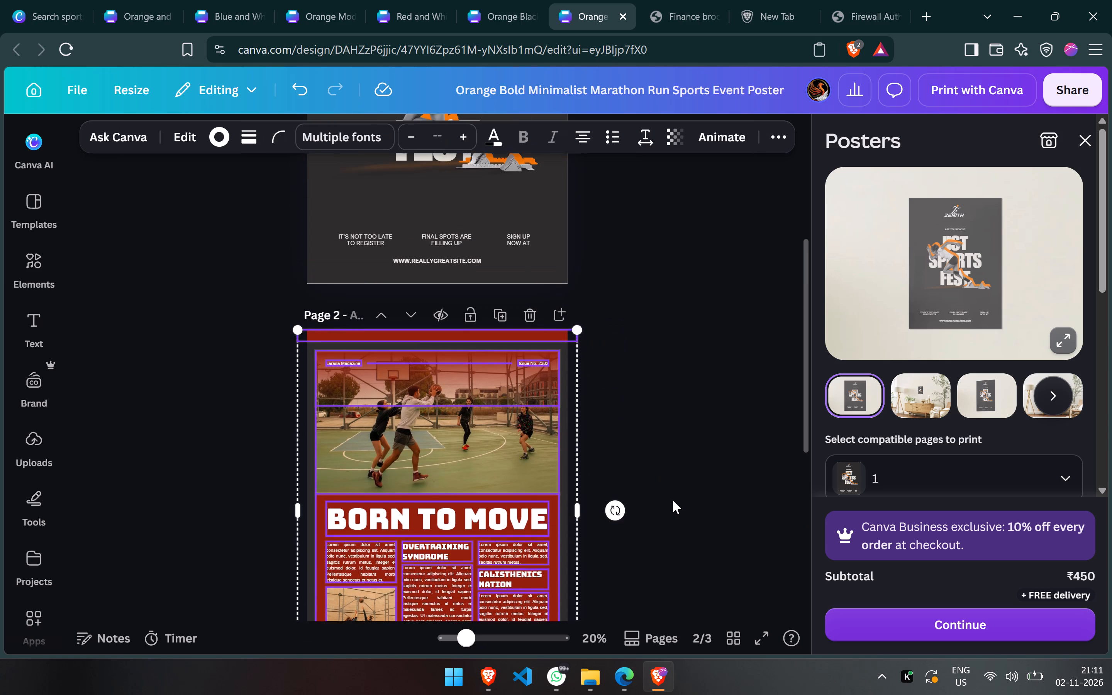
scroll(673, 500, down, 1)
scroll(673, 500, up, 3)
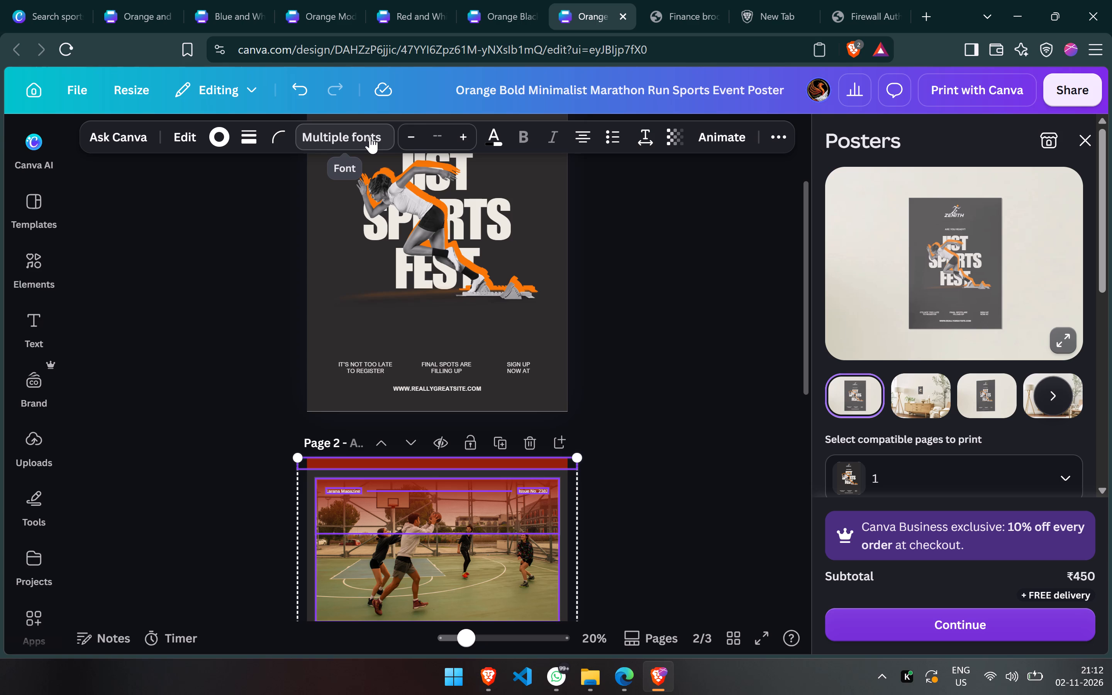
click(549, 461)
scroll(703, 350, up, 1)
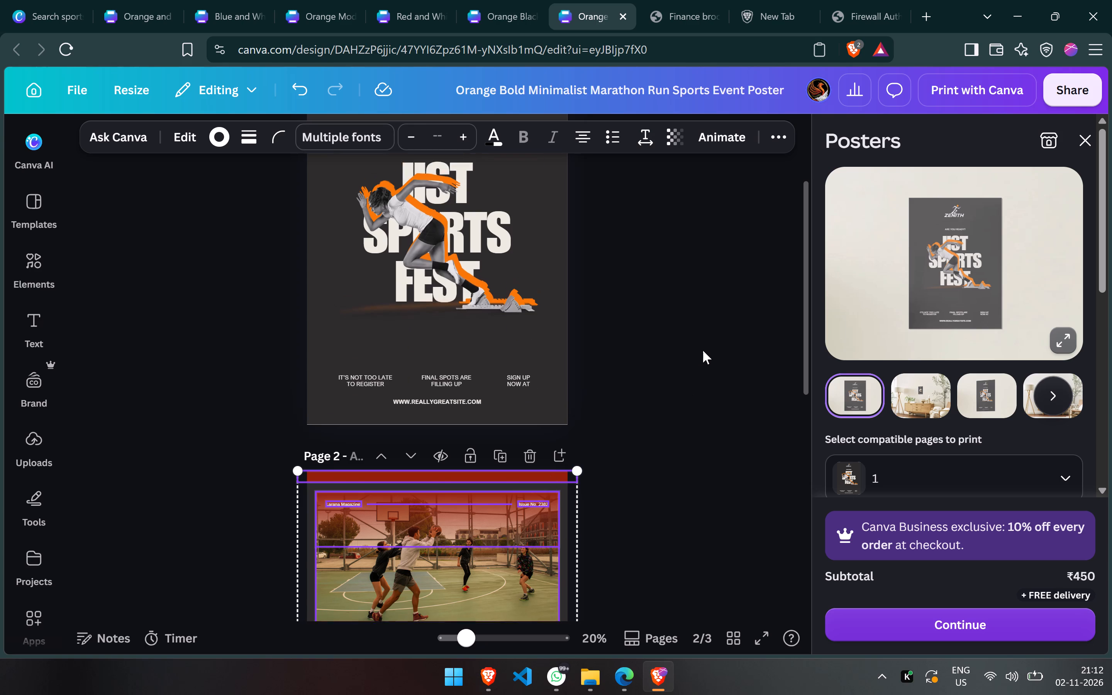
scroll(703, 350, up, 2)
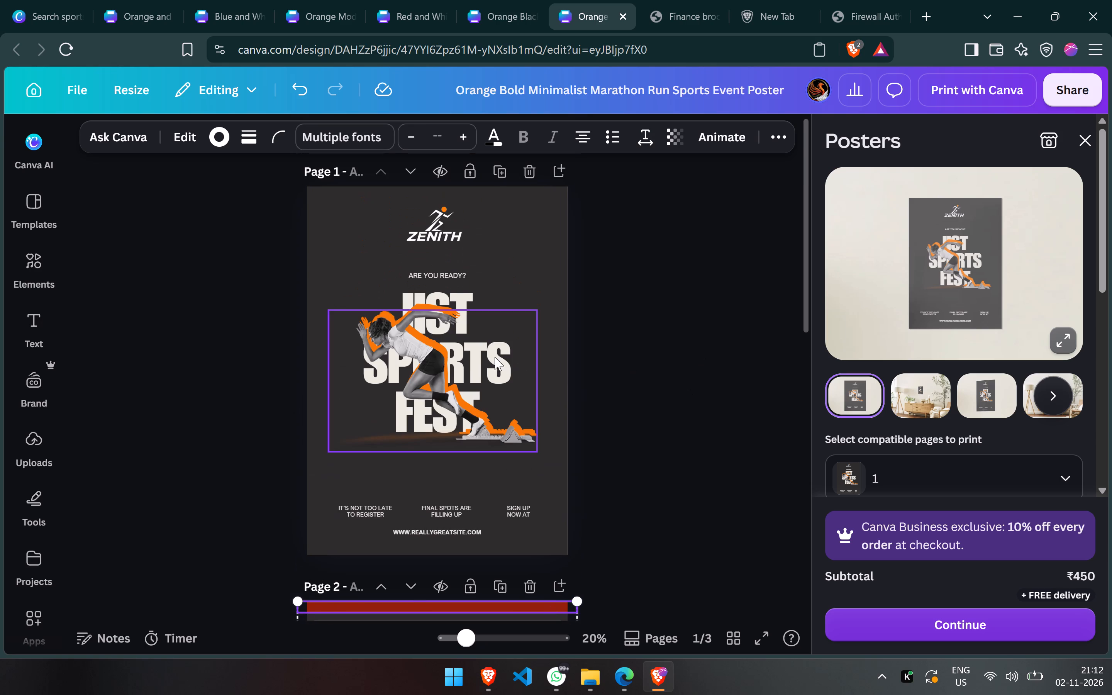
Select the runner image on page 1.
click(415, 359)
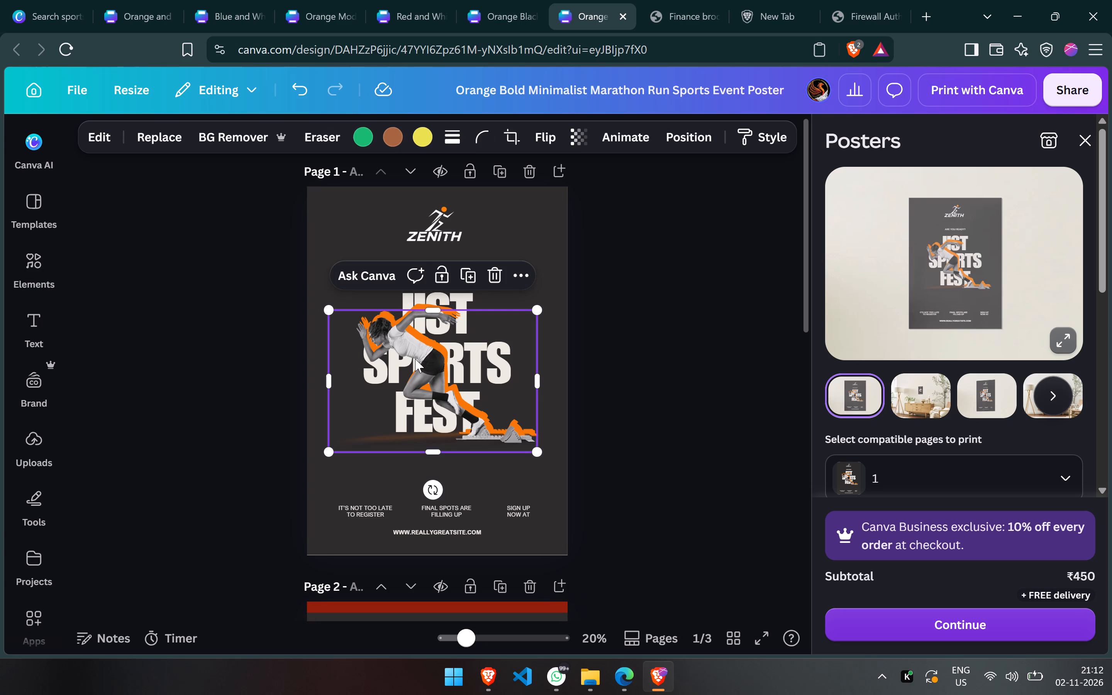
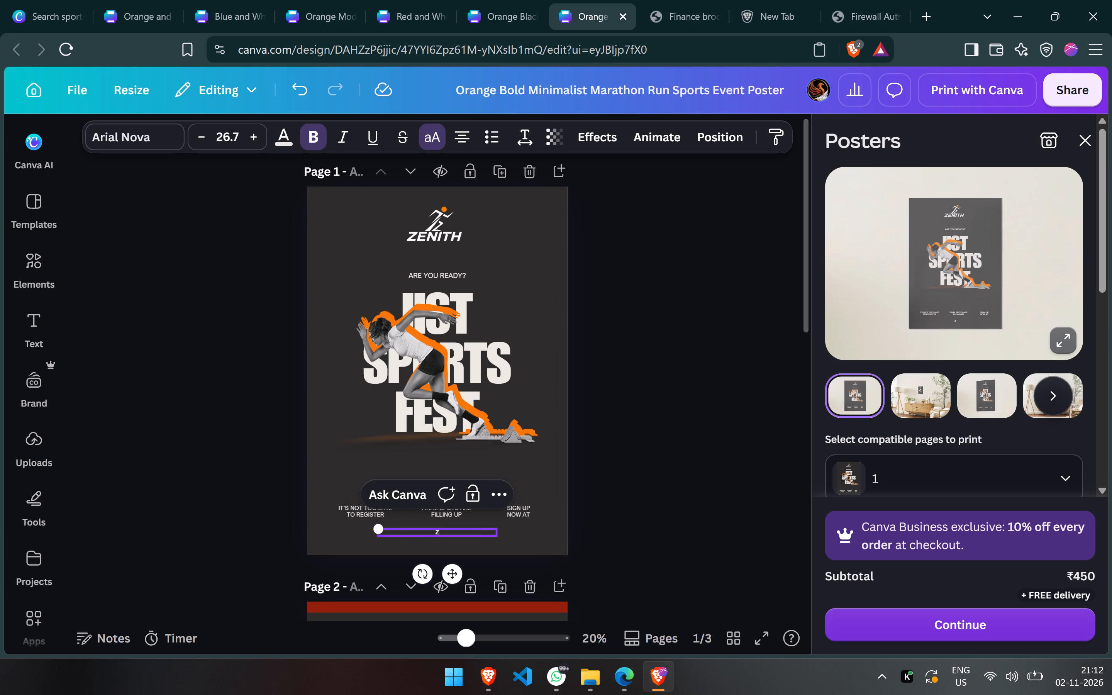
Complete the website line at the bottom of the page 1 poster so it reads ZENITHIIST.IN.
text(enithiis)
text(t)
text(.in)
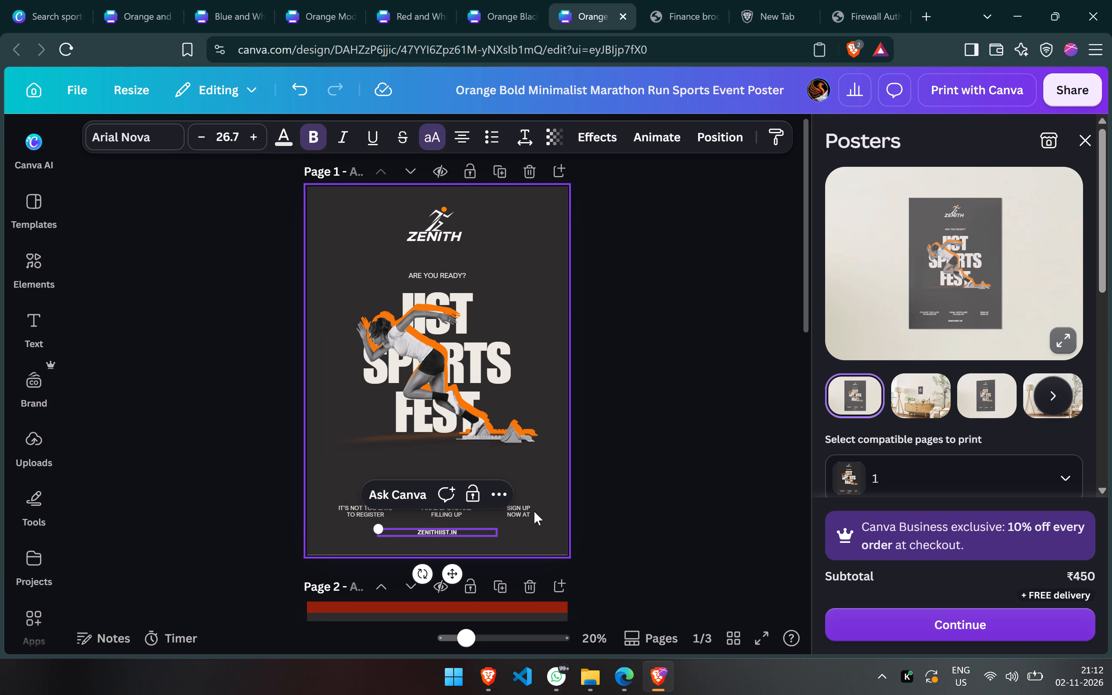
click(621, 509)
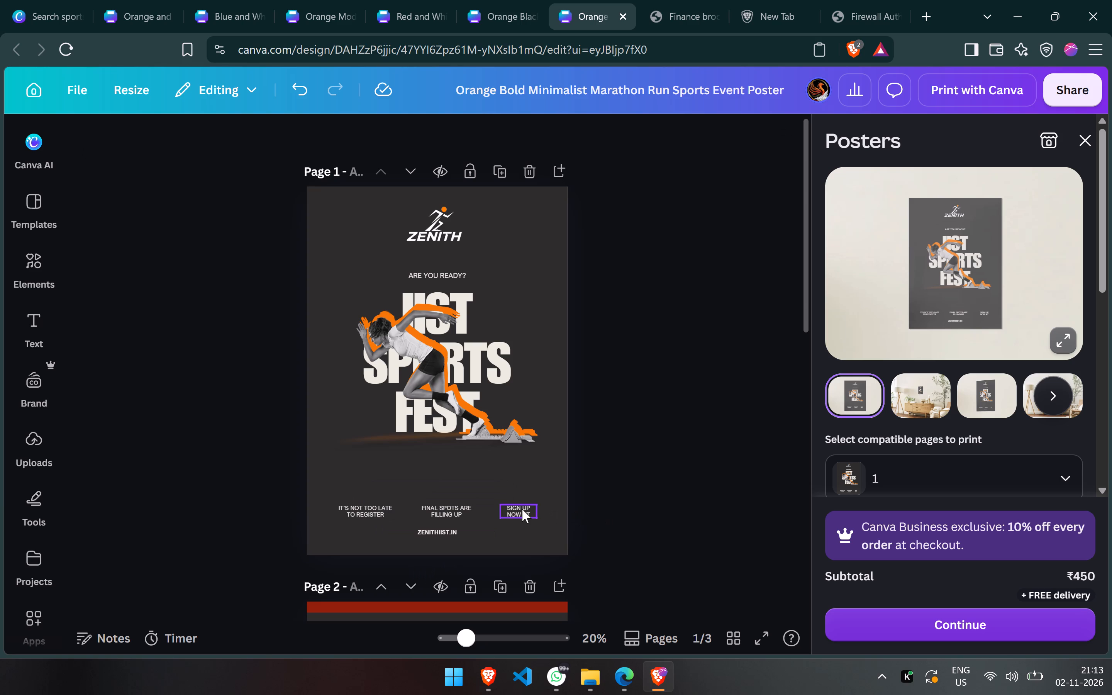
click(631, 303)
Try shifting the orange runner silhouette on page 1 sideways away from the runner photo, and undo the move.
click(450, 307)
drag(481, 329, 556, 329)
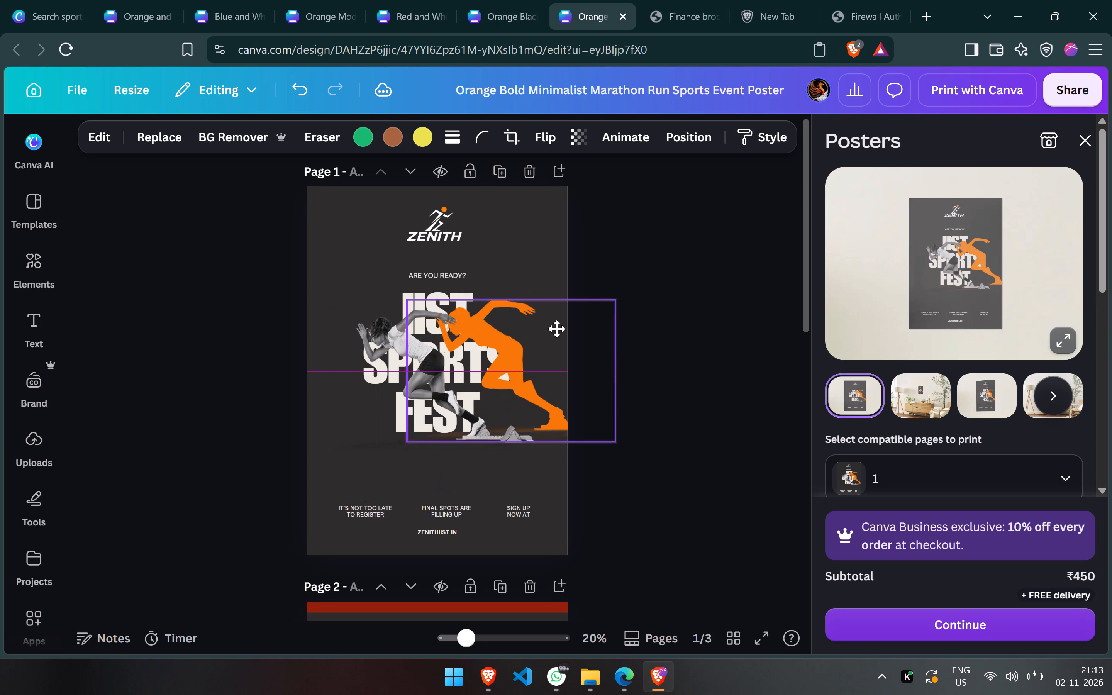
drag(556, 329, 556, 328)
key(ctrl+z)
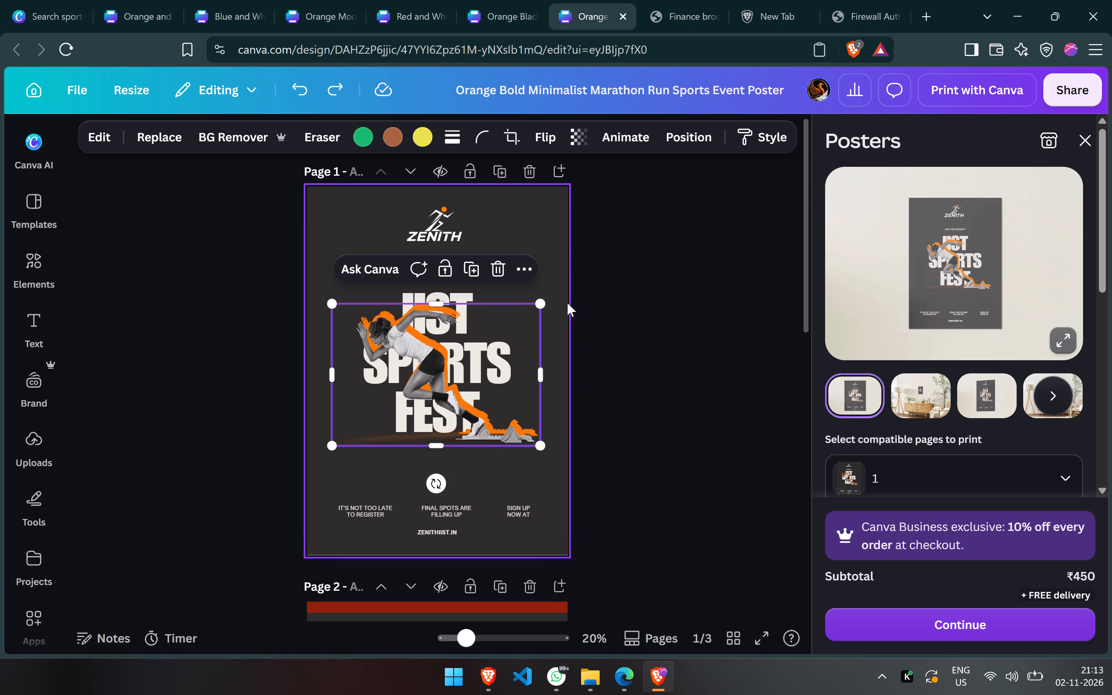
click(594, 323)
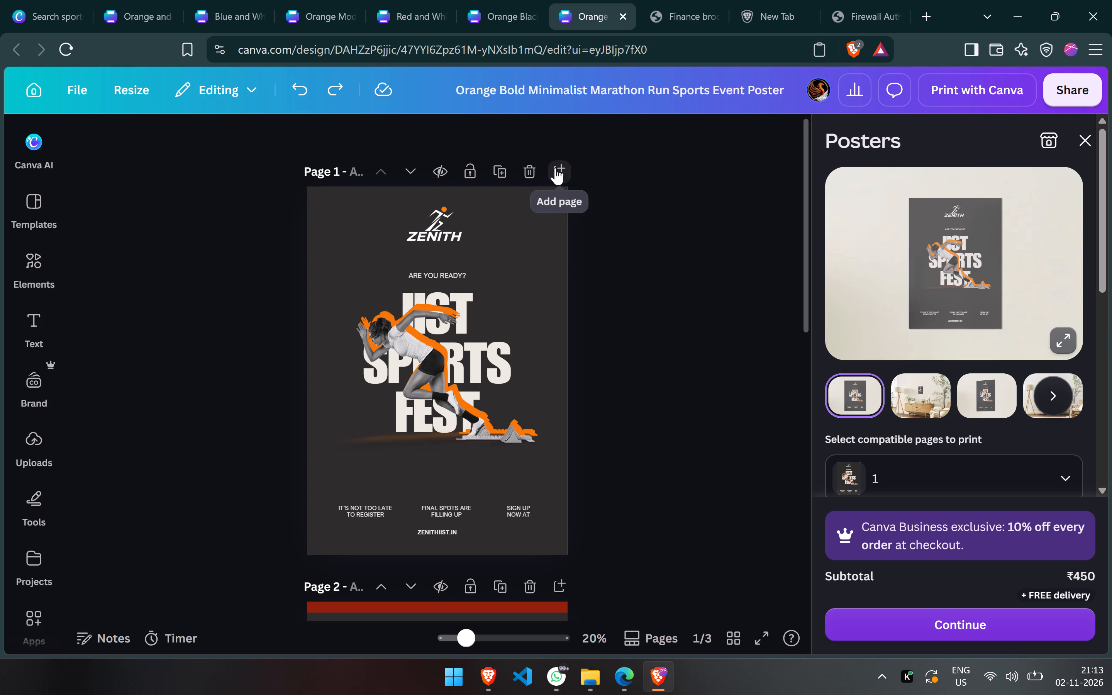
Select page 1's dark background and open its copy and page options.
click(539, 227)
right_click(539, 227)
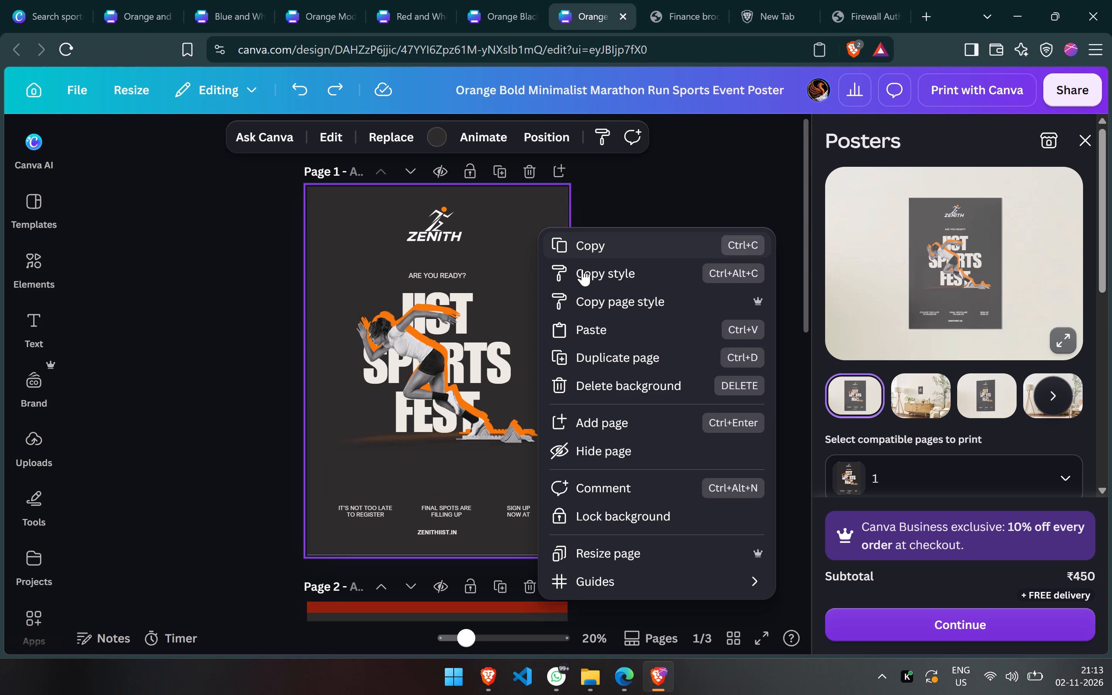
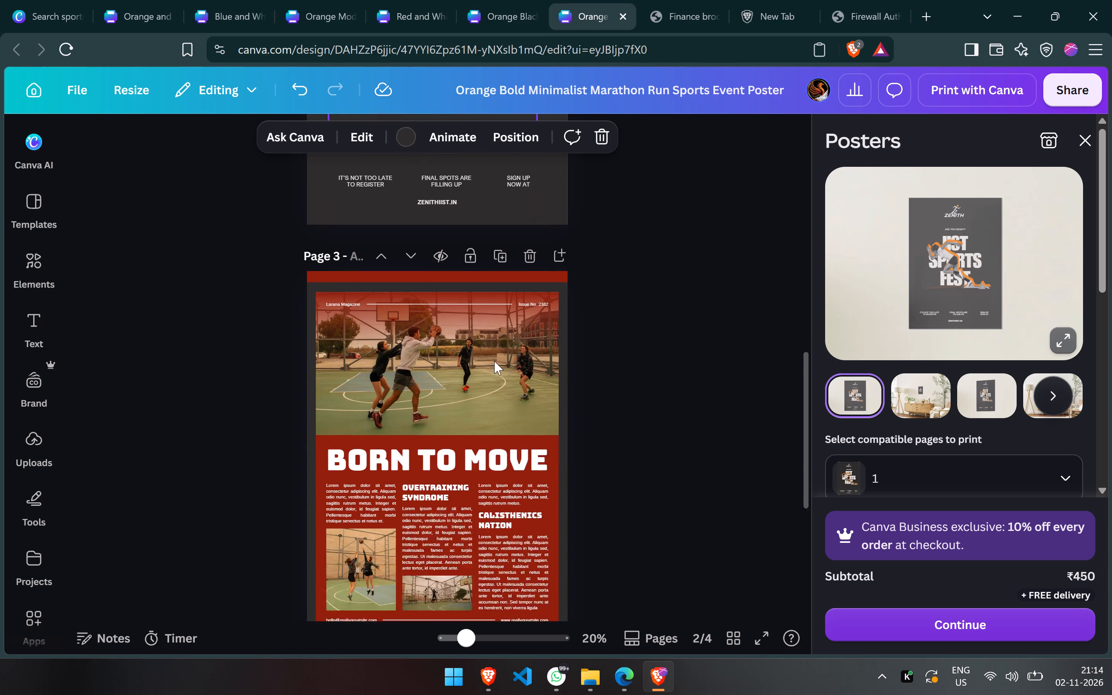
Delete page 4, the small red and white copy of the BORN TO MOVE article.
scroll(494, 361, down, 5)
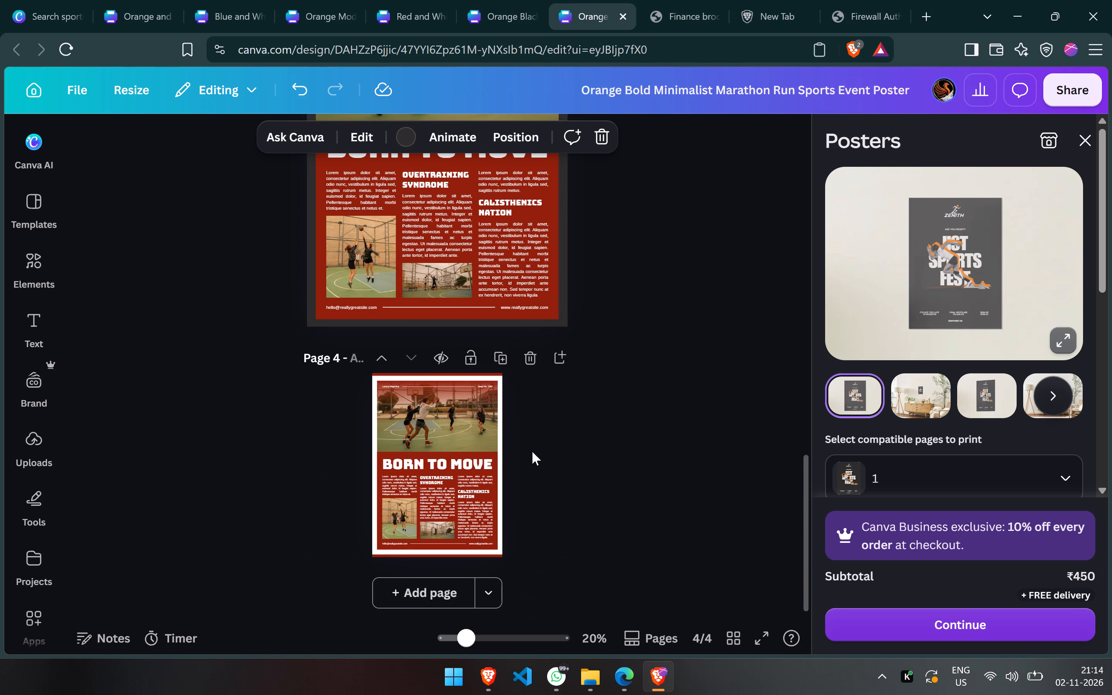
click(532, 349)
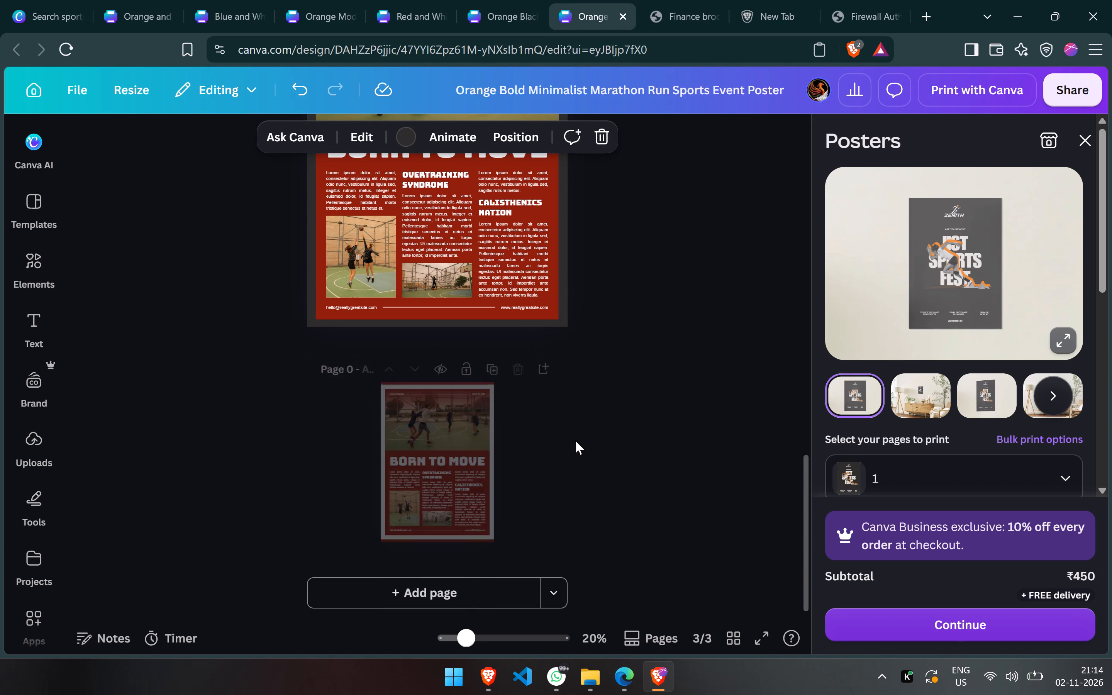
Recolour page 3's red top bar and the solid red block behind the article text to the brand orange.
scroll(591, 403, down, 3)
scroll(591, 403, up, 1)
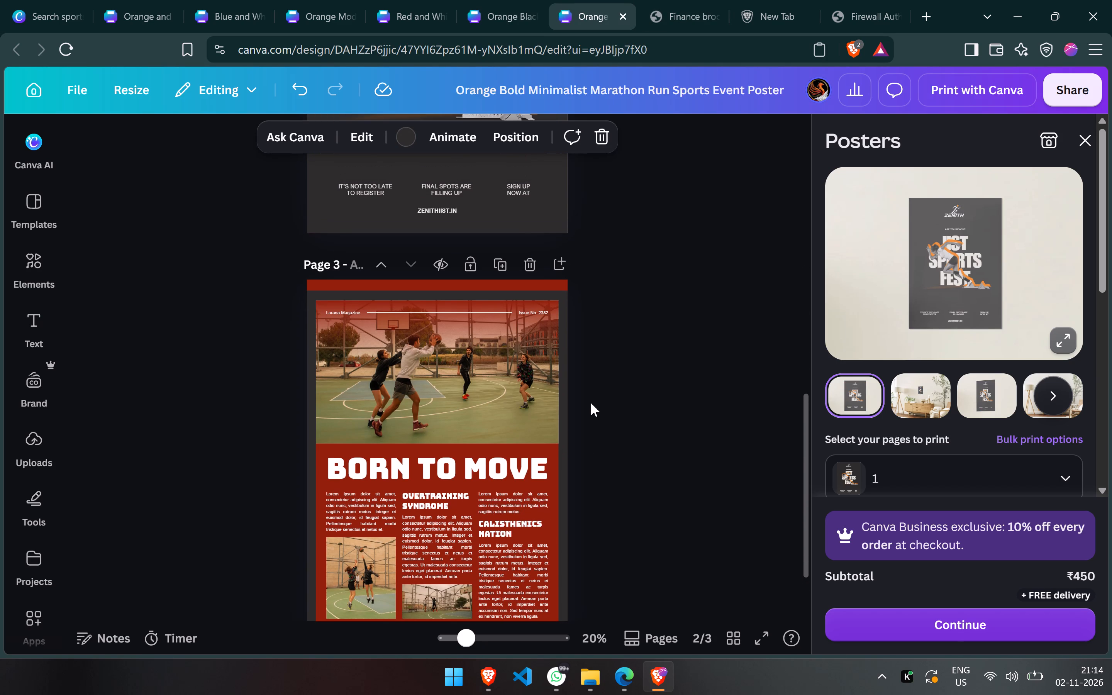
click(530, 285)
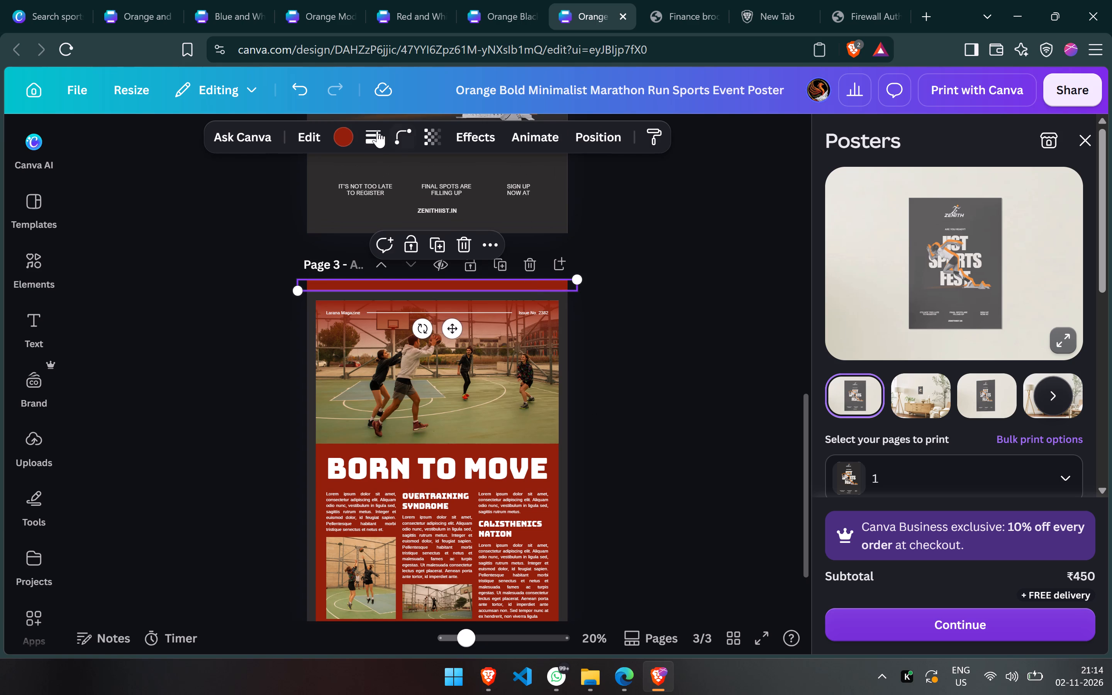
click(348, 133)
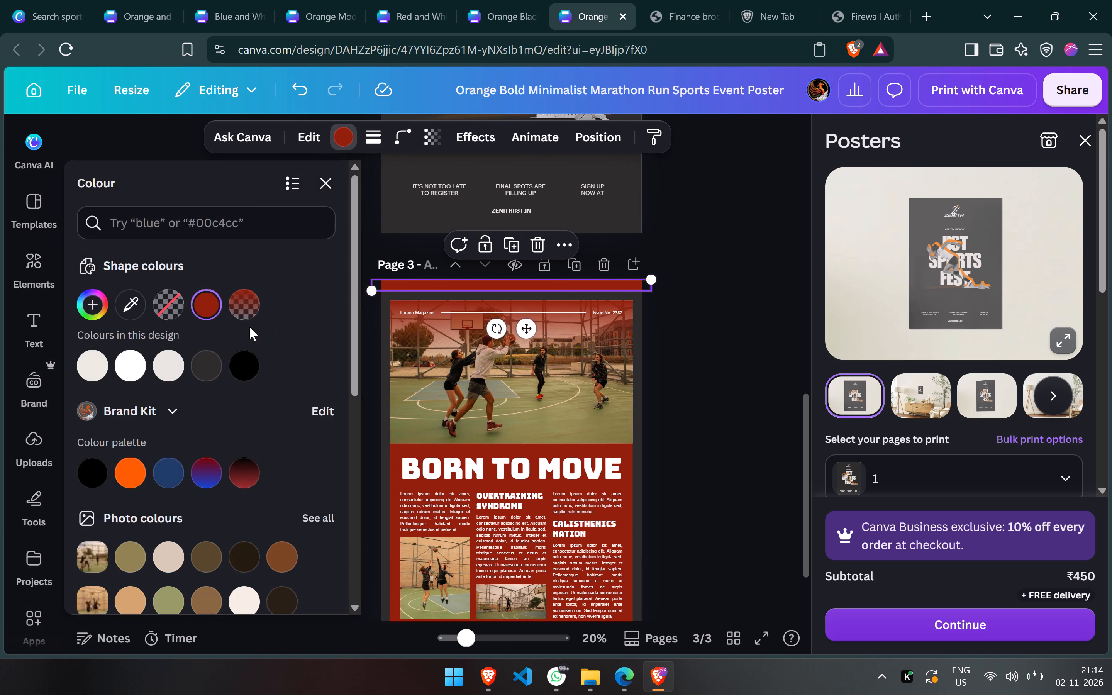
click(121, 469)
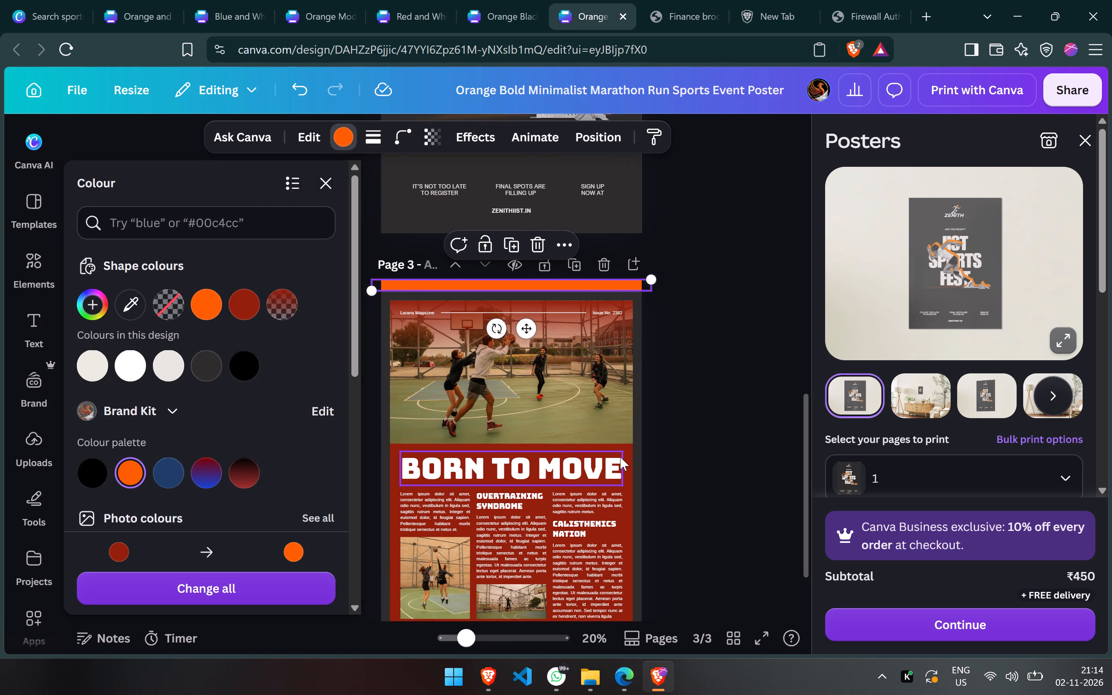
click(628, 479)
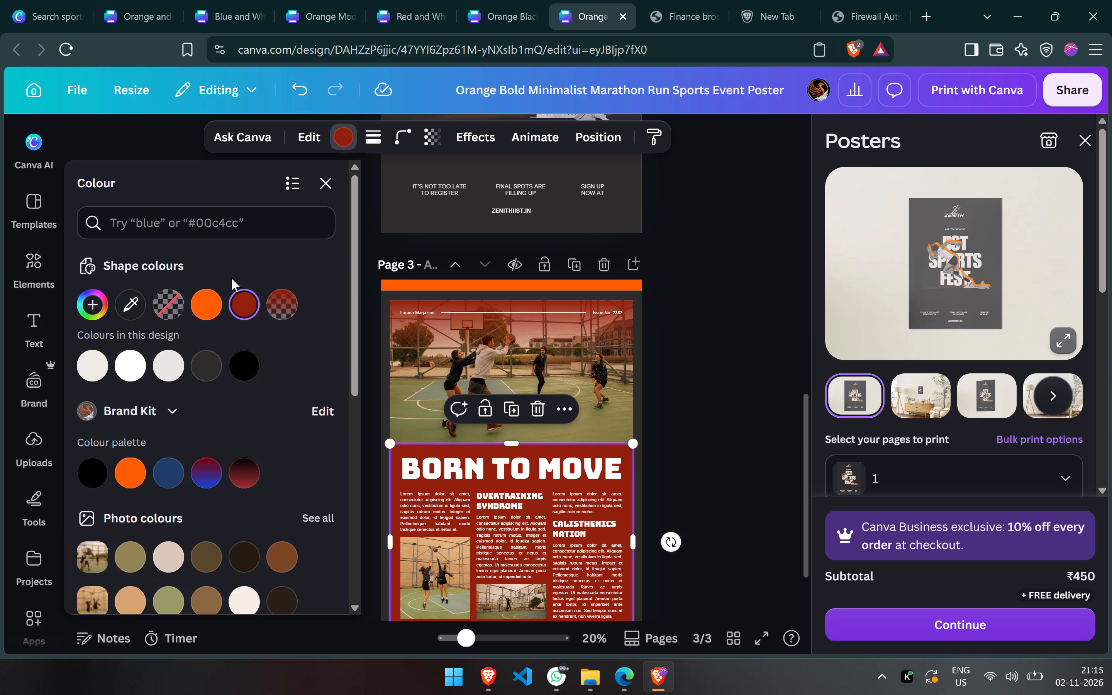
click(200, 299)
click(709, 375)
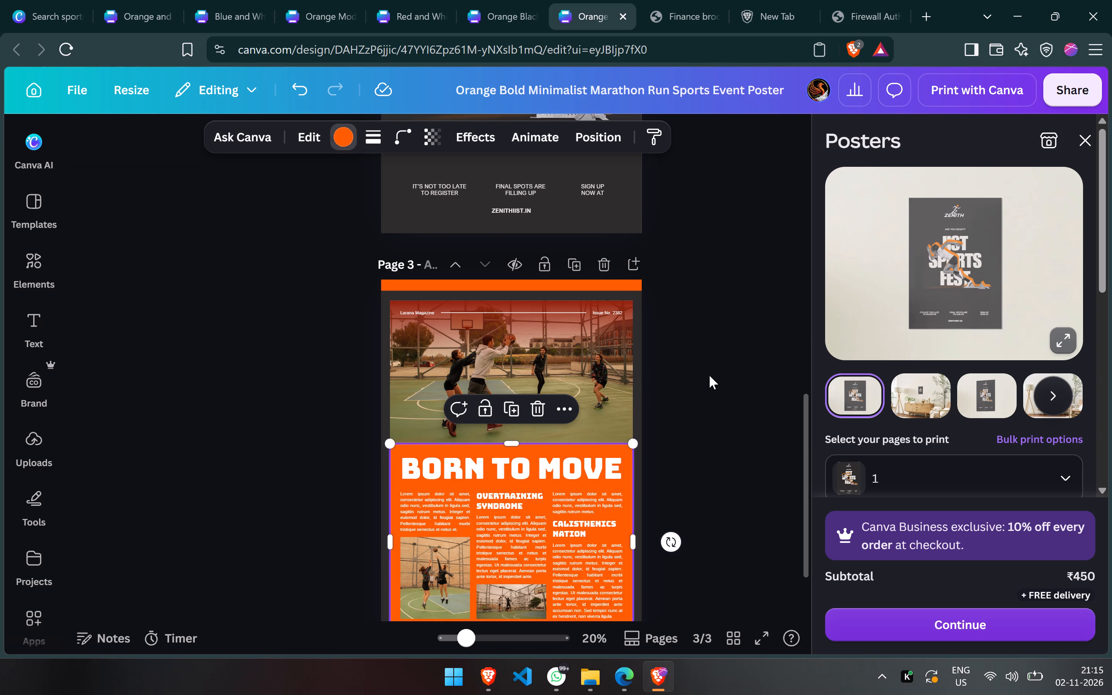
Set all the text on page 3 to black (#000000).
scroll(709, 375, down, 1)
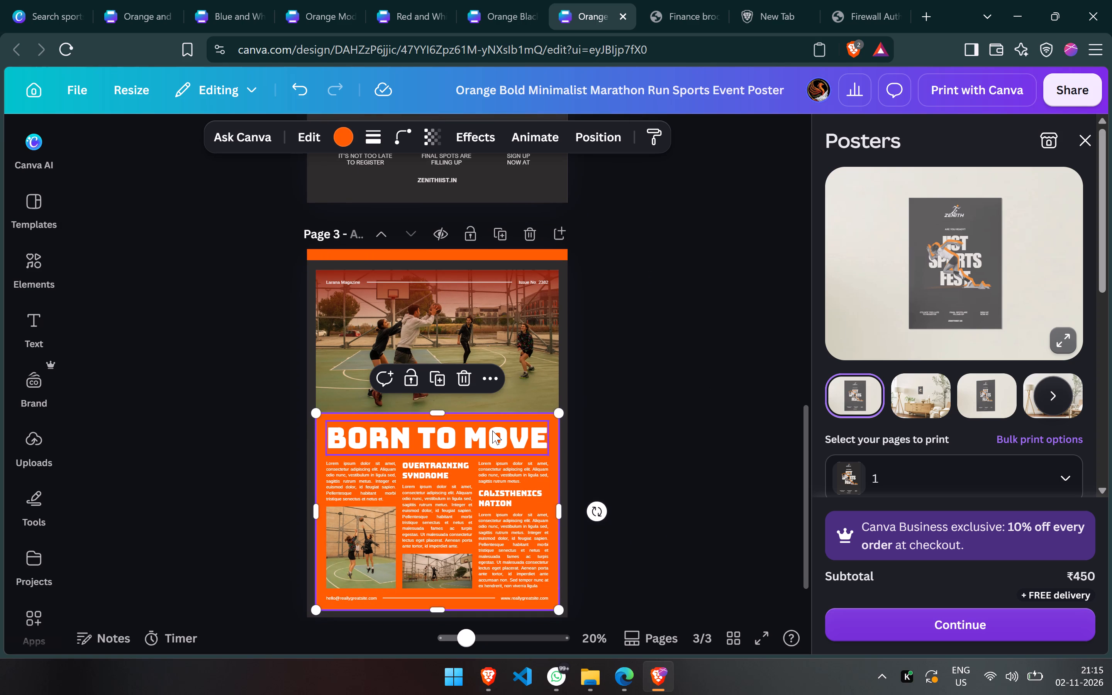
key(ctrl+a)
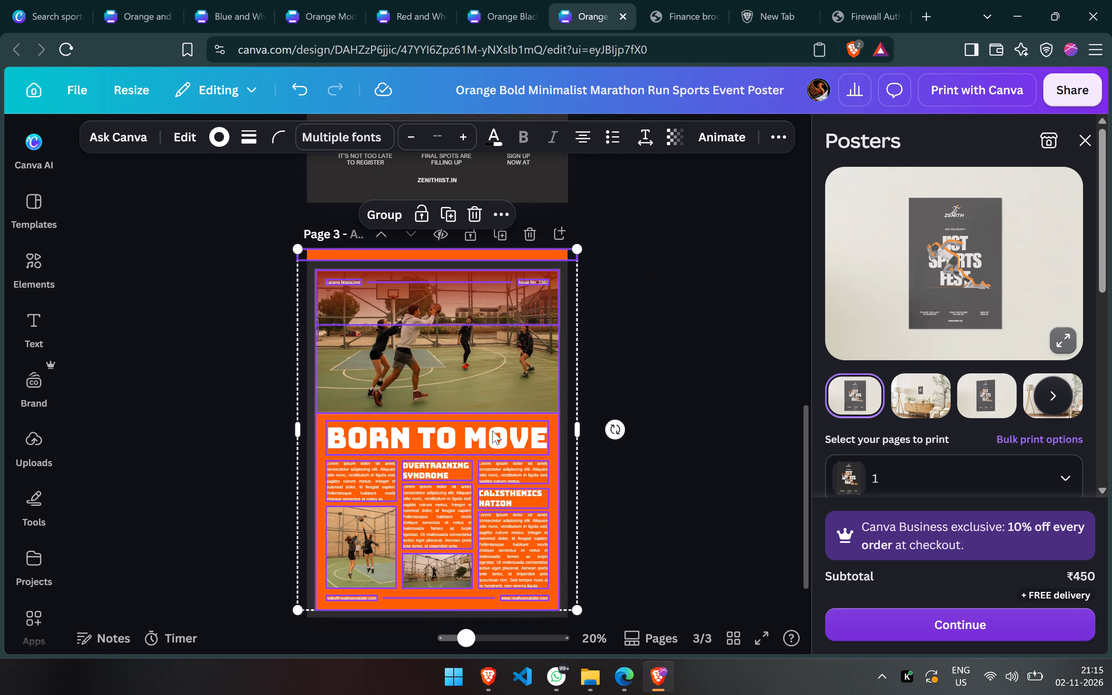
click(493, 142)
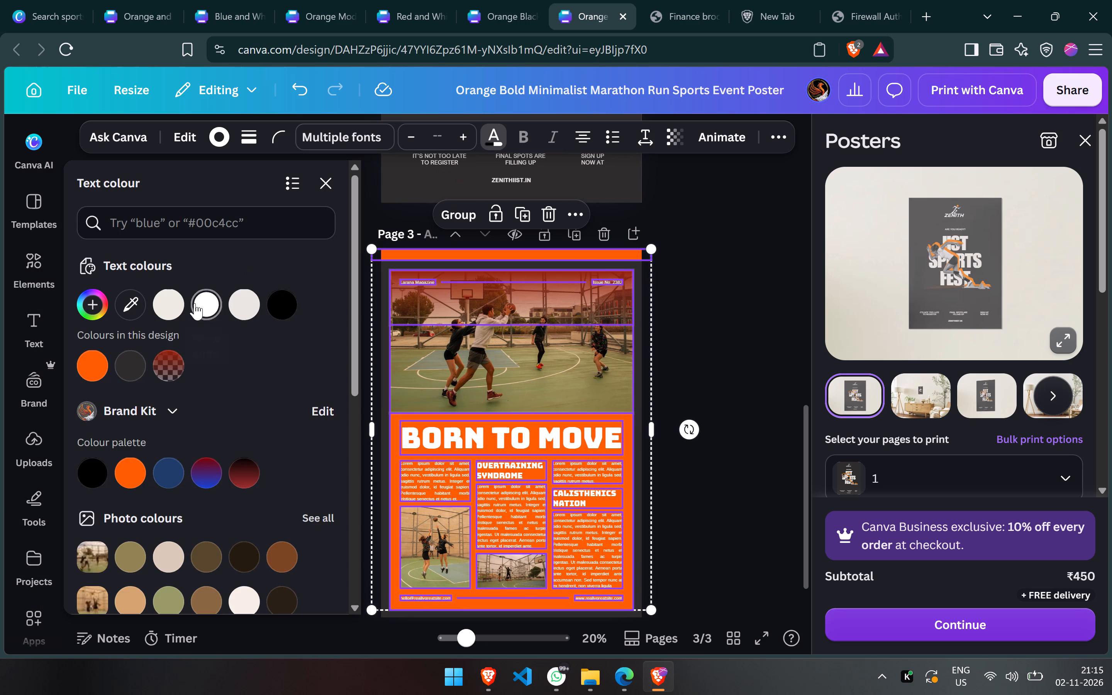
click(284, 296)
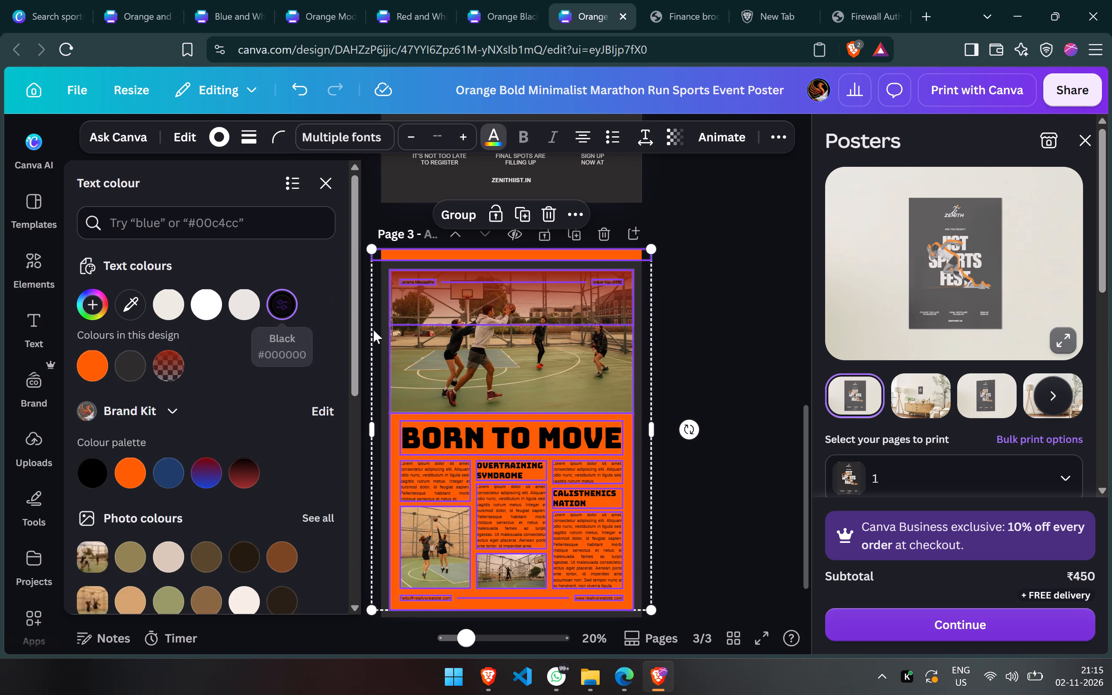
click(451, 537)
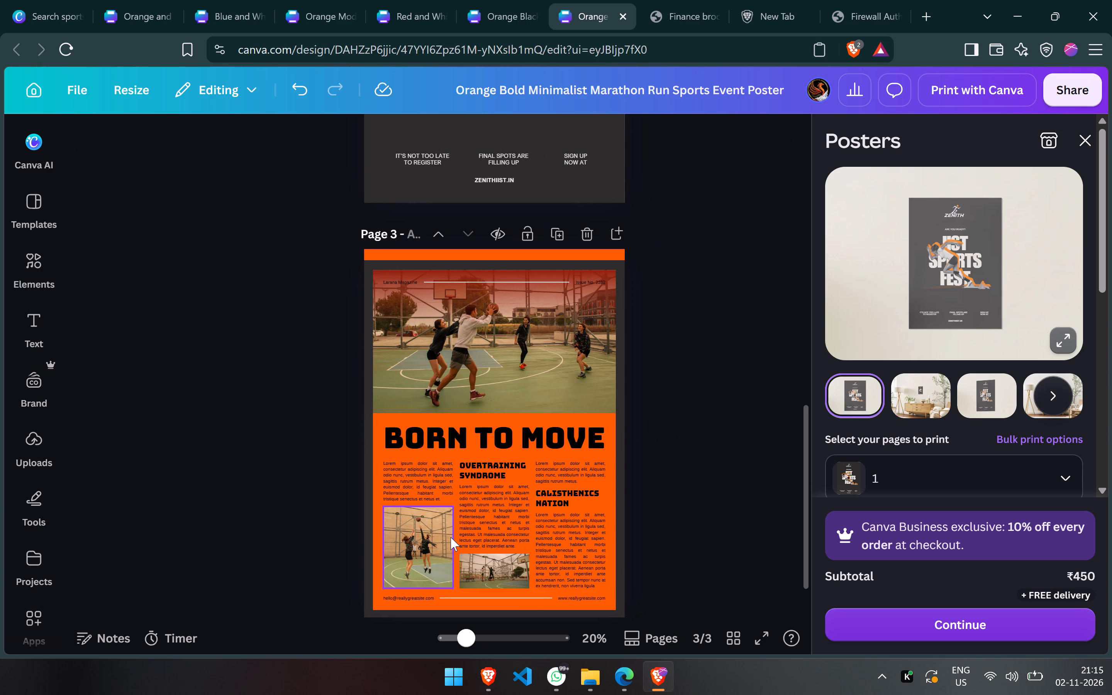
click(605, 389)
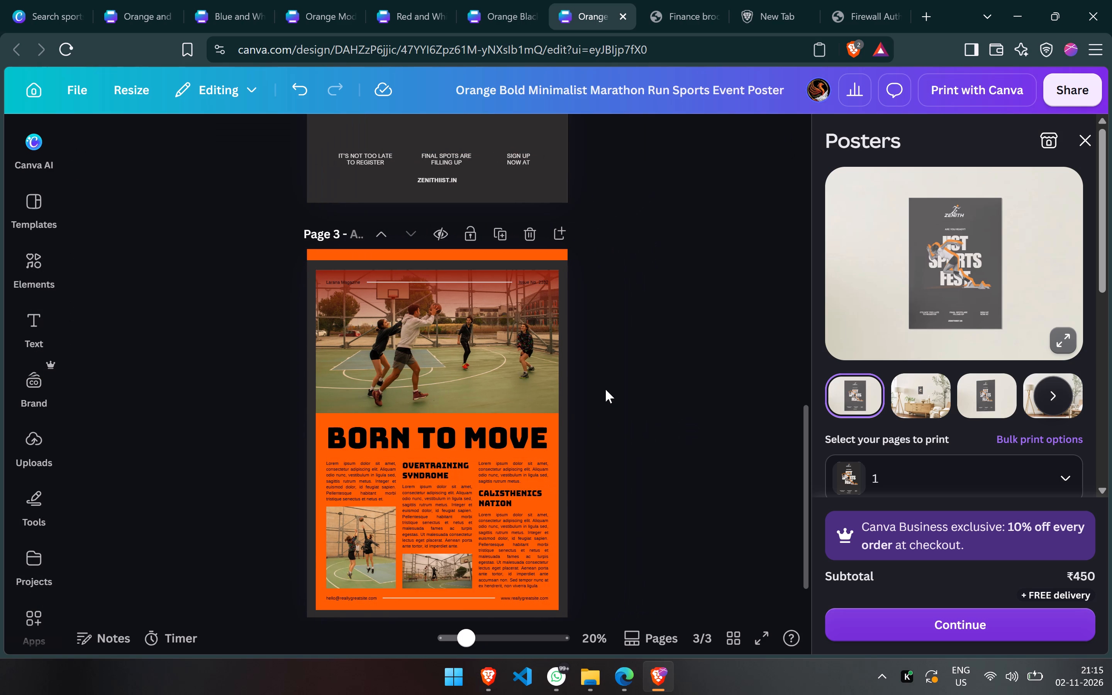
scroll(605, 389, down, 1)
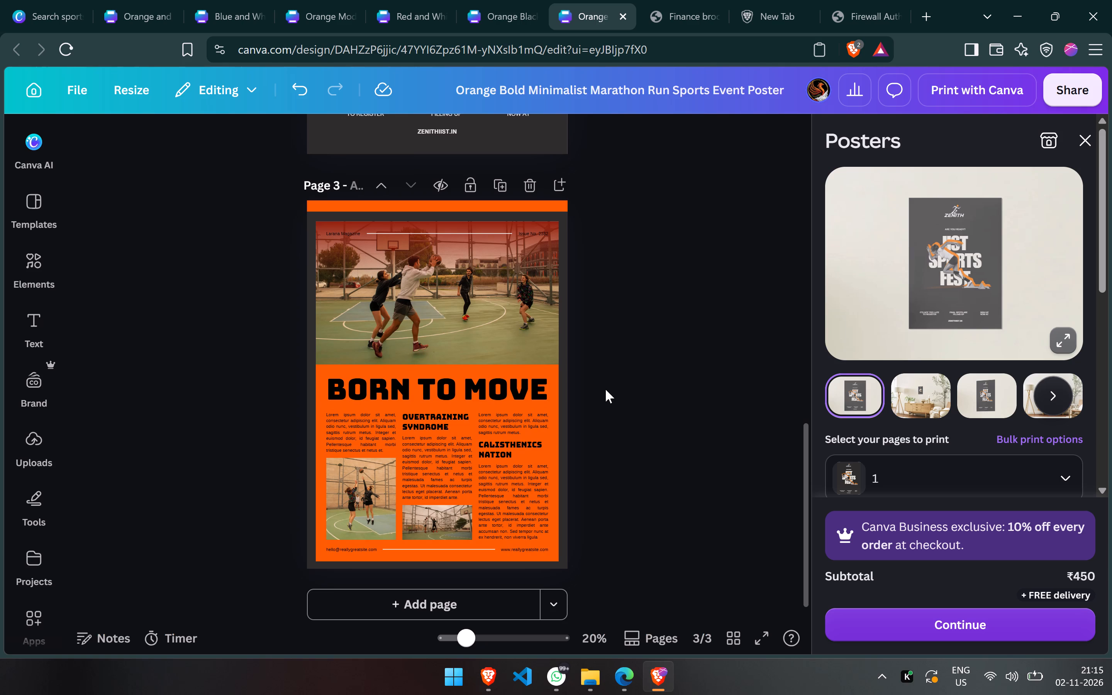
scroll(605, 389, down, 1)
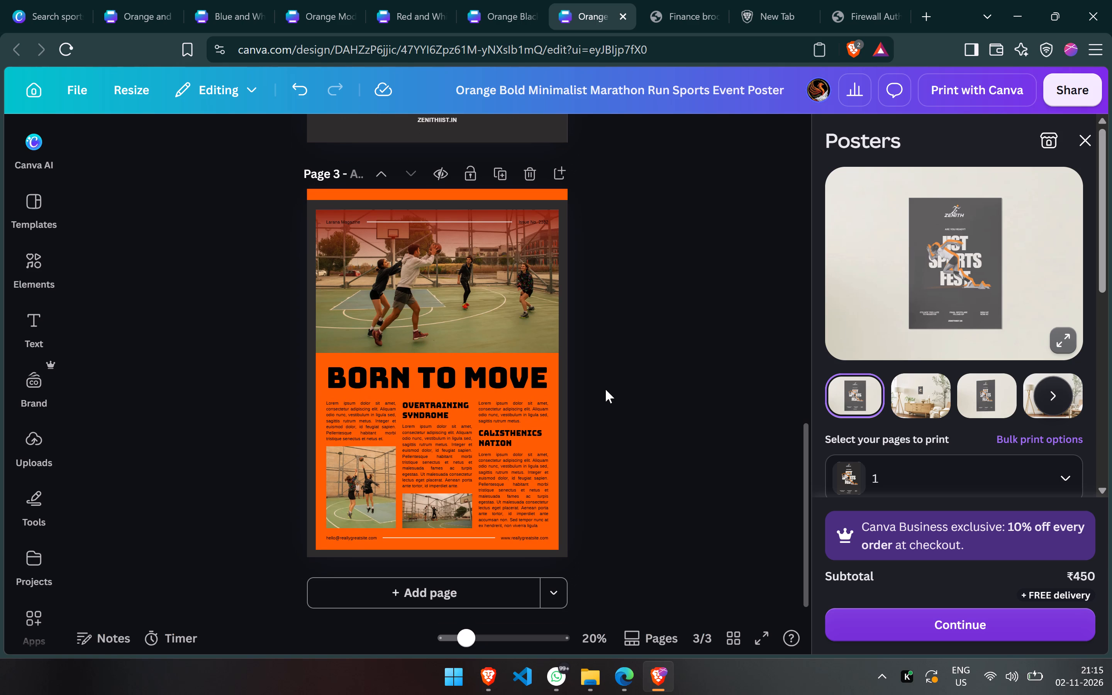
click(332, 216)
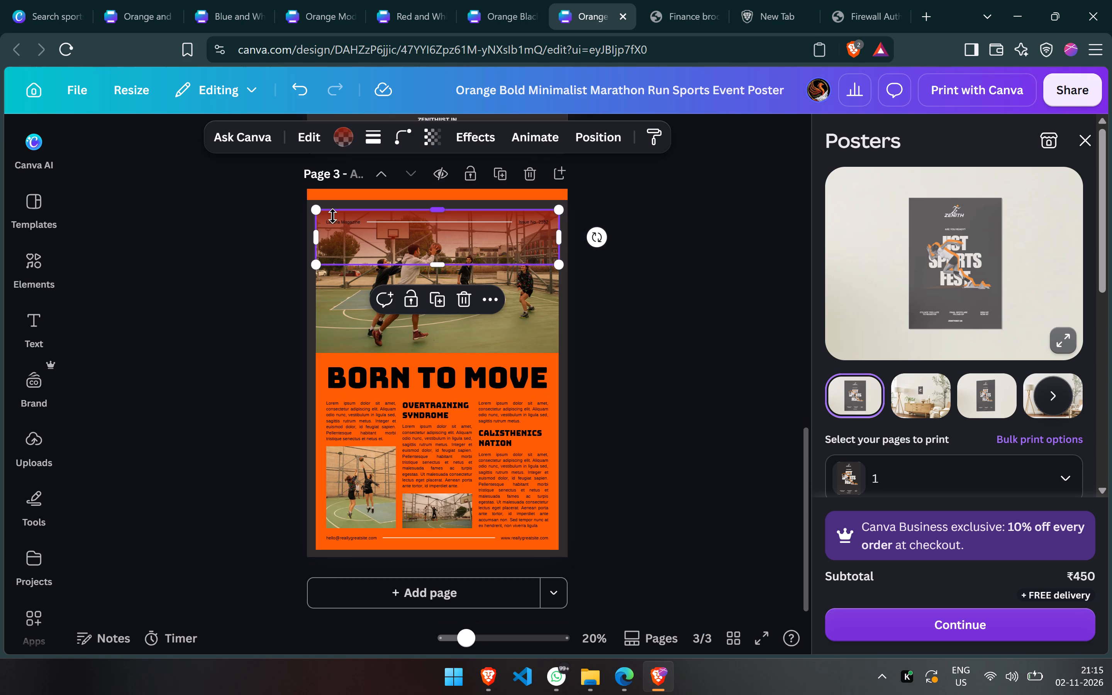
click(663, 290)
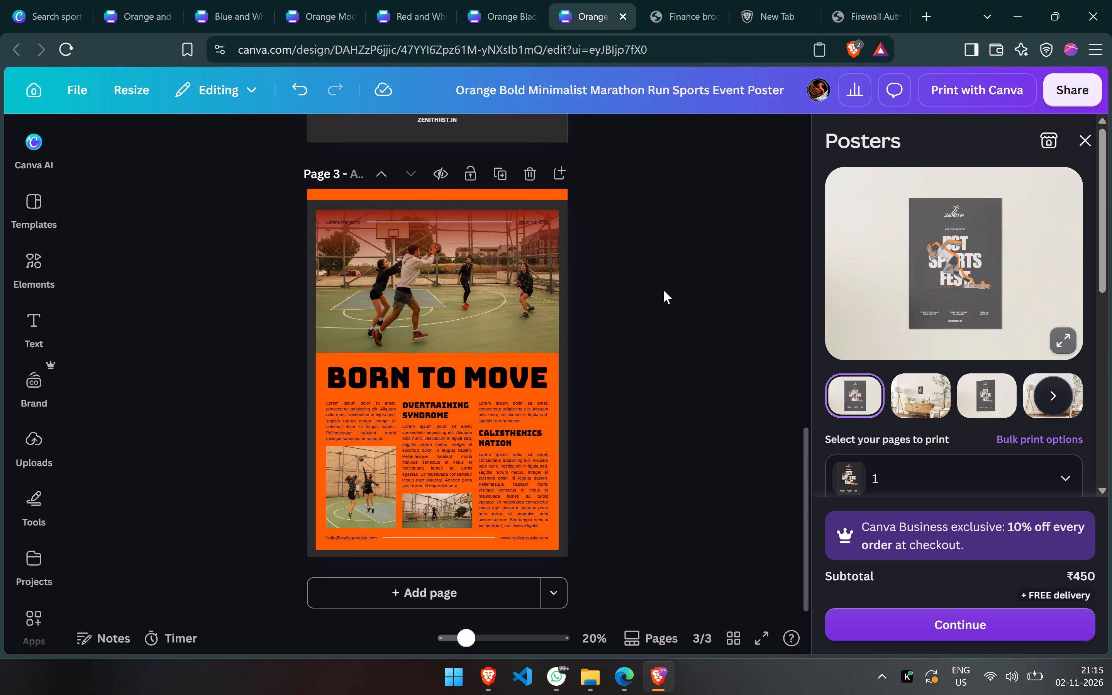
Delete the FINAL SPOTS ARE FILLING UP text from the lower part of the page 2 poster.
scroll(663, 290, up, 1)
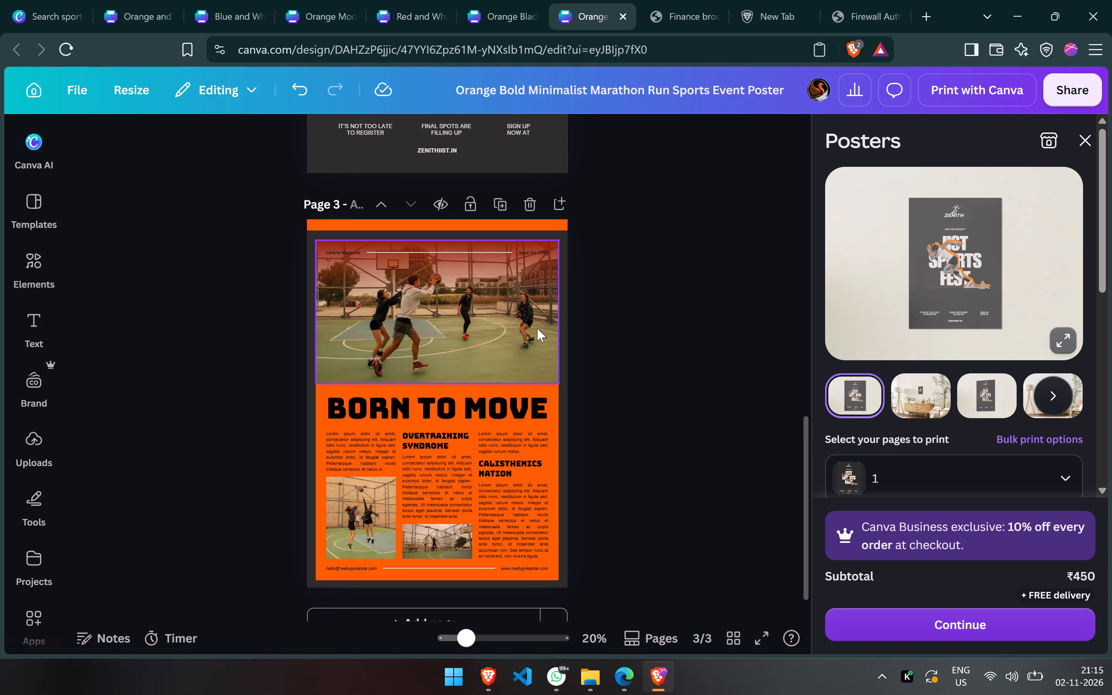
scroll(537, 328, up, 3)
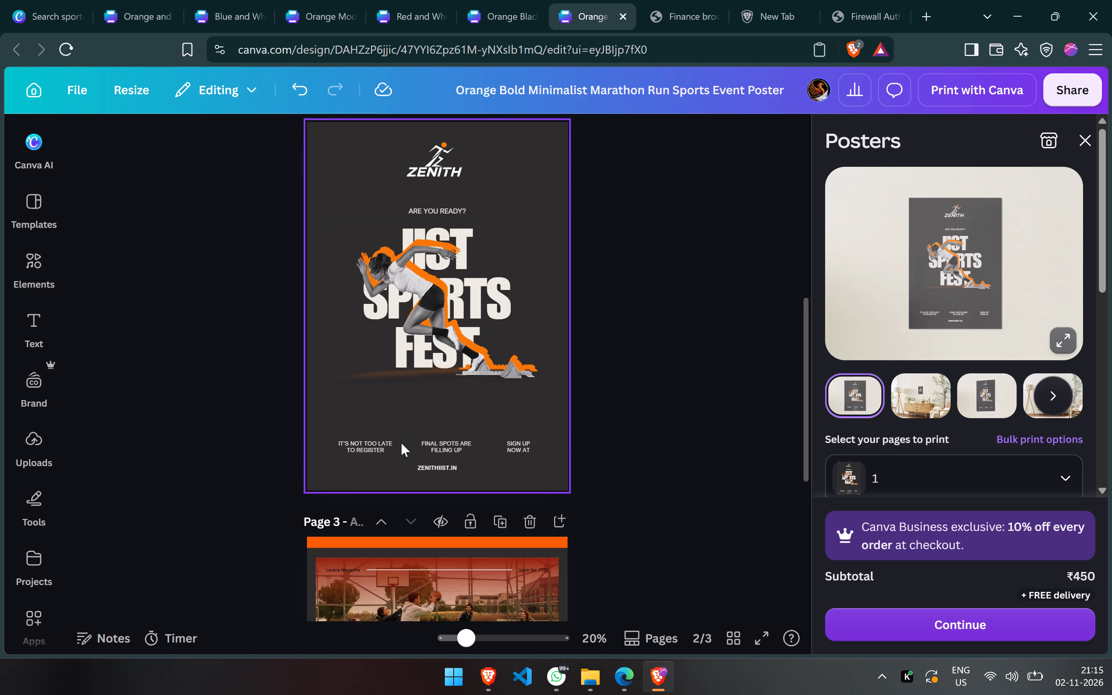
click(441, 444)
key(BackSpace)
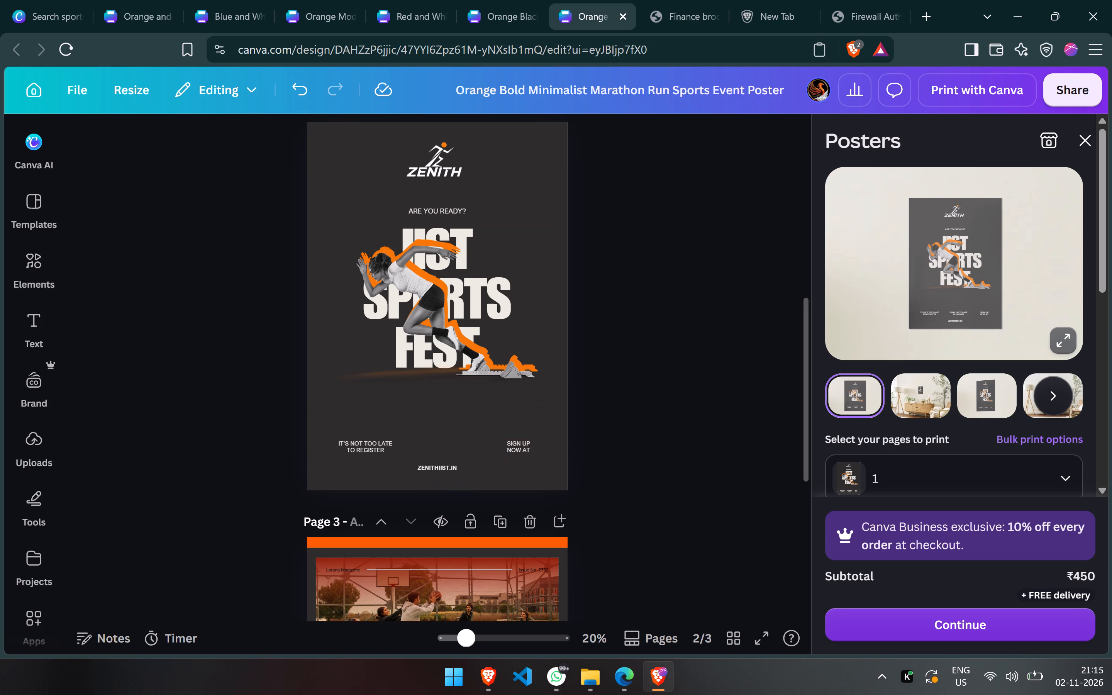
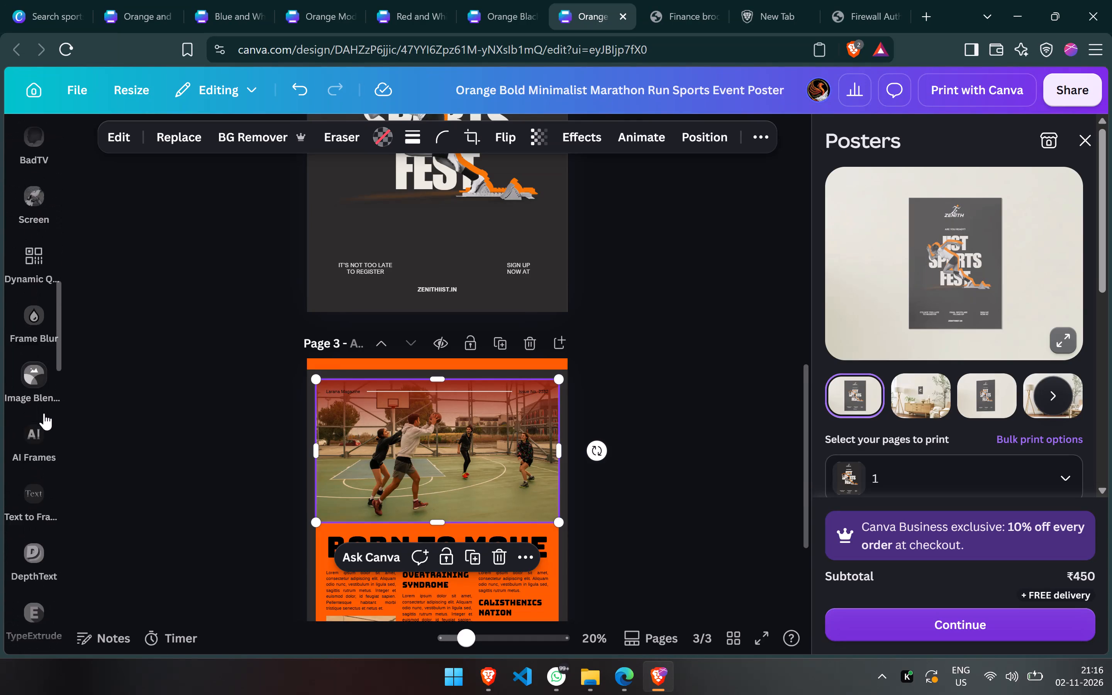
Look through the available apps and starred folders while the basketball photo on page 3 stays selected.
scroll(44, 413, down, 8)
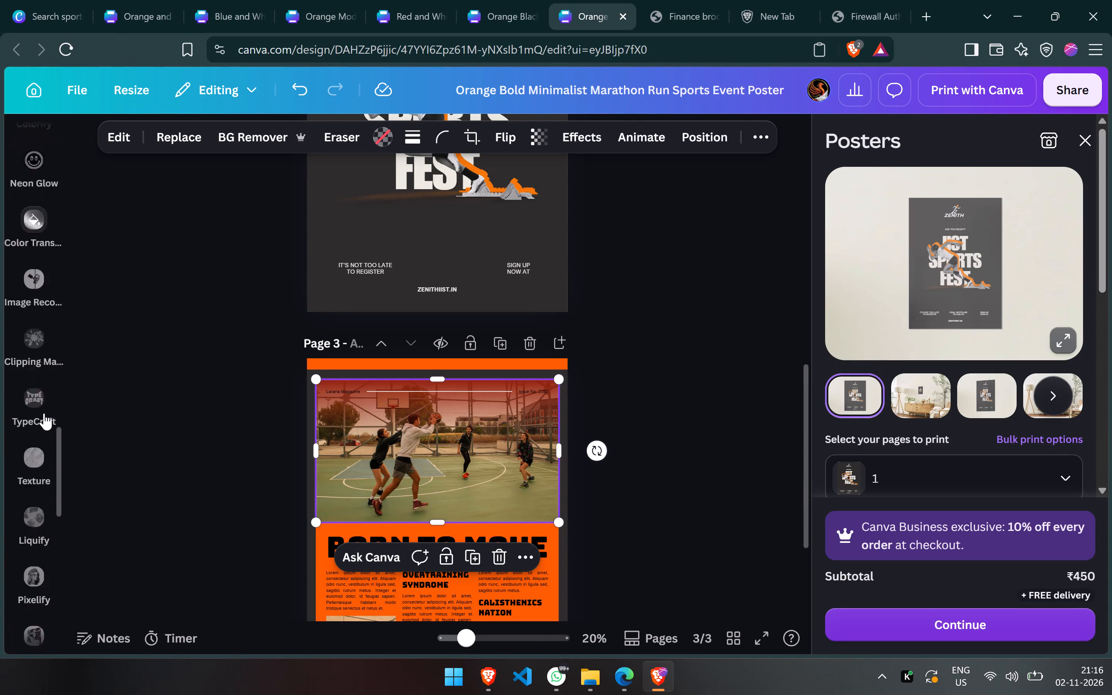
scroll(44, 413, down, 2)
scroll(44, 413, up, 3)
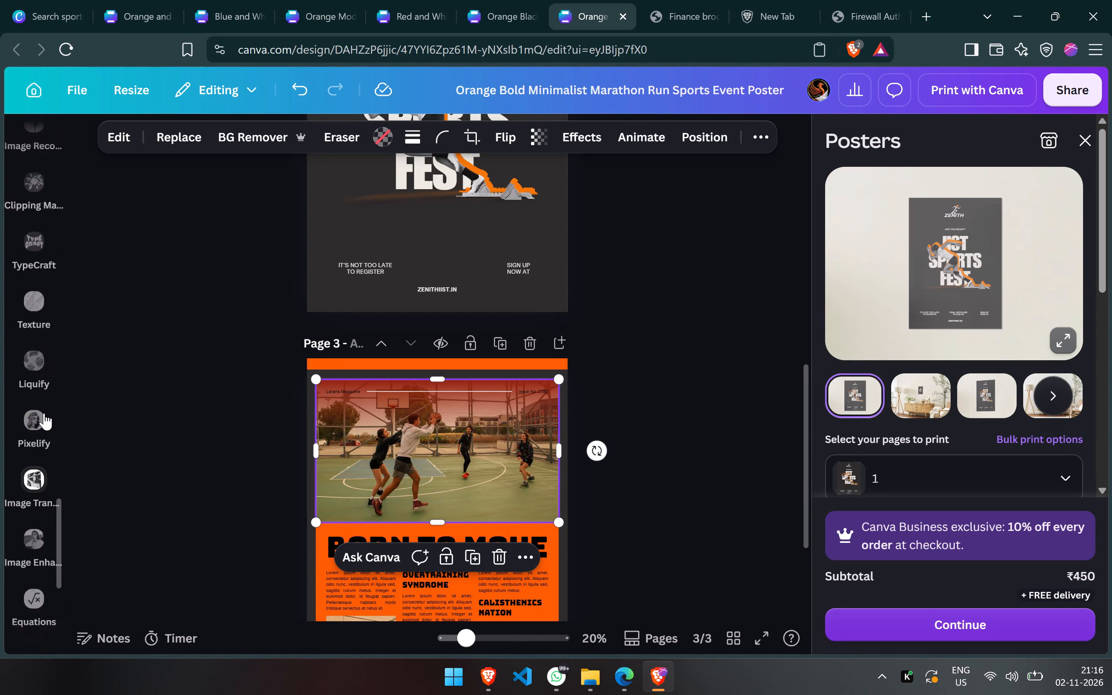
scroll(44, 413, up, 2)
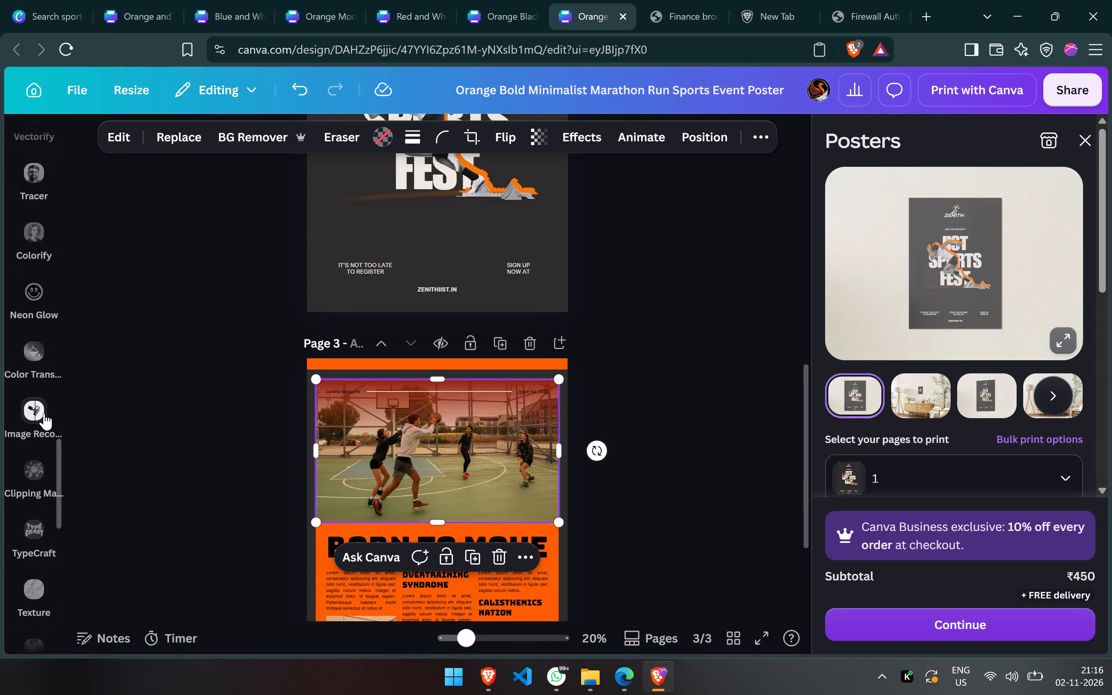
scroll(42, 361, up, 1)
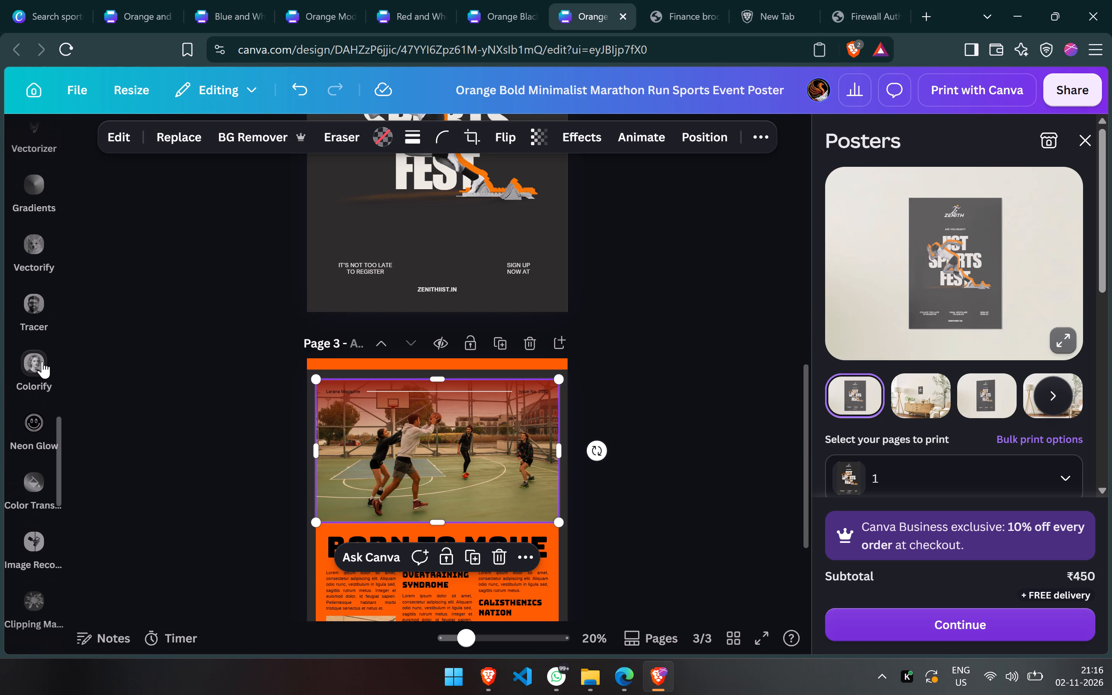
scroll(42, 361, up, 3)
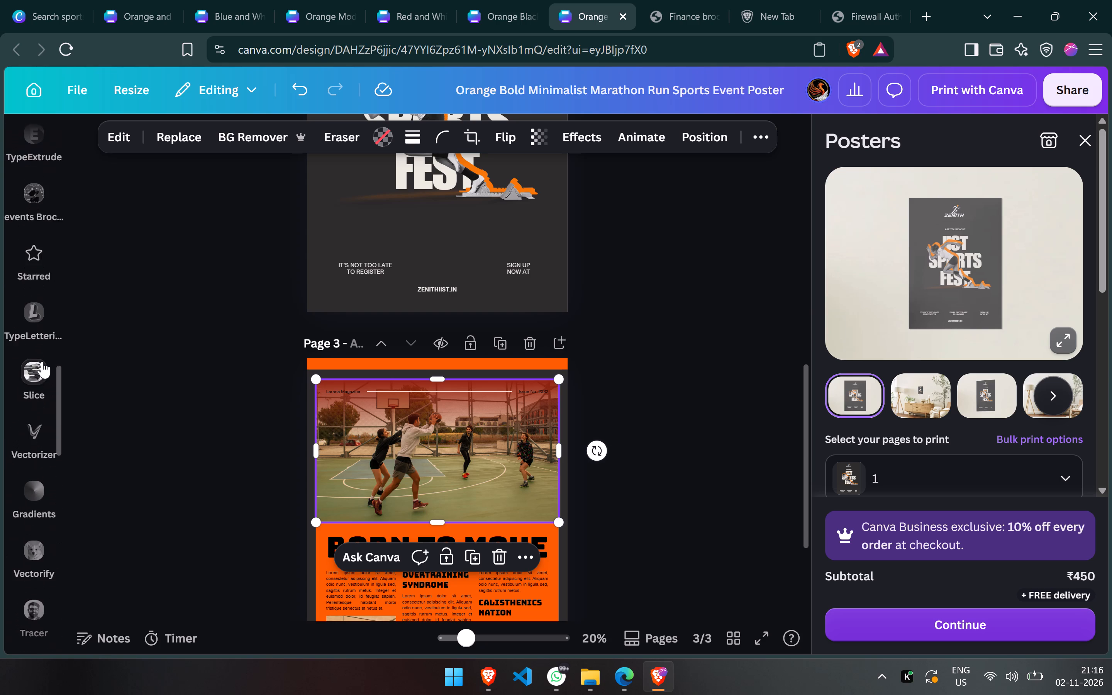
scroll(42, 361, up, 3)
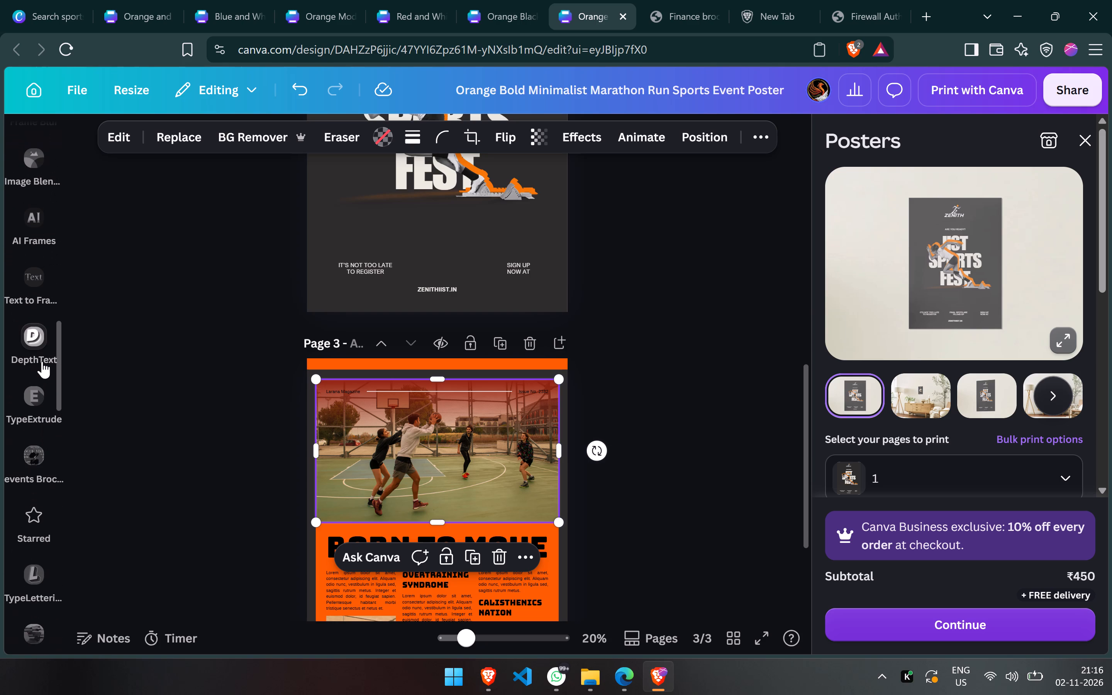
Look through the designs in the events Brochure folder, from E5_playstation down to F3_photo, and close the folder.
click(25, 467)
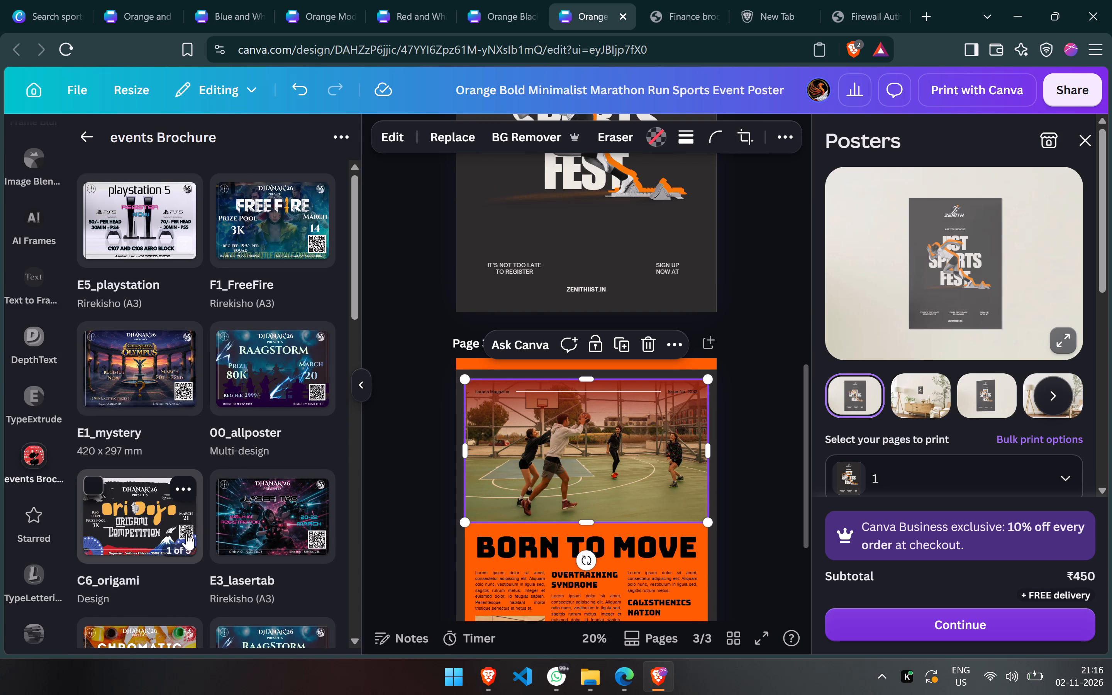
scroll(186, 533, down, 3)
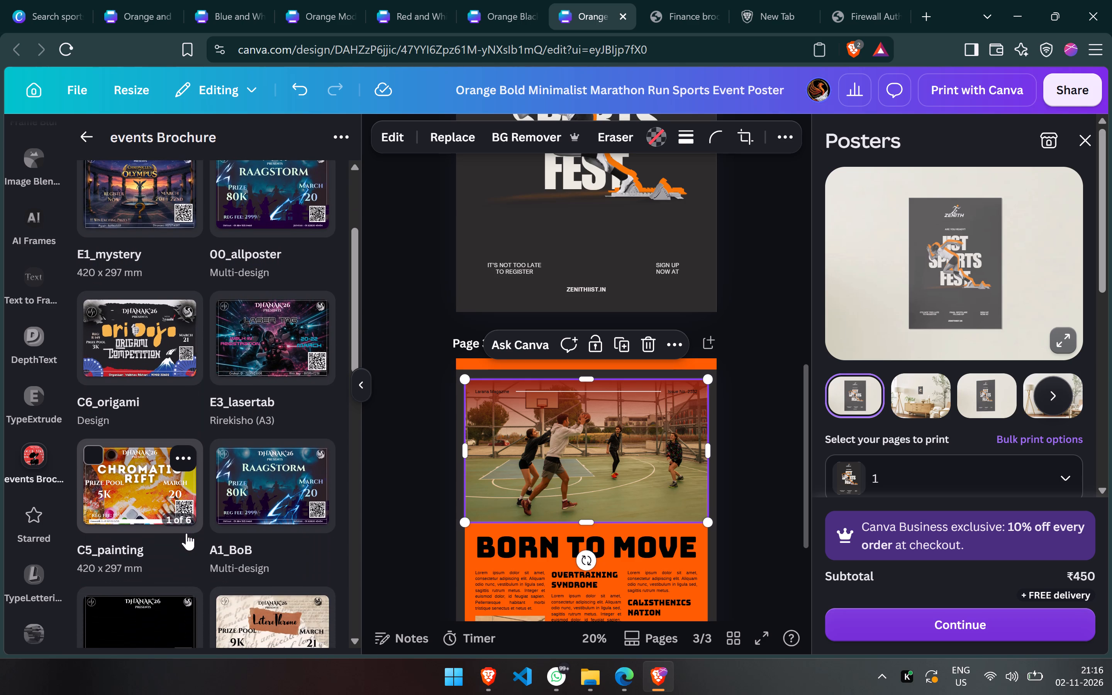
scroll(186, 533, down, 3)
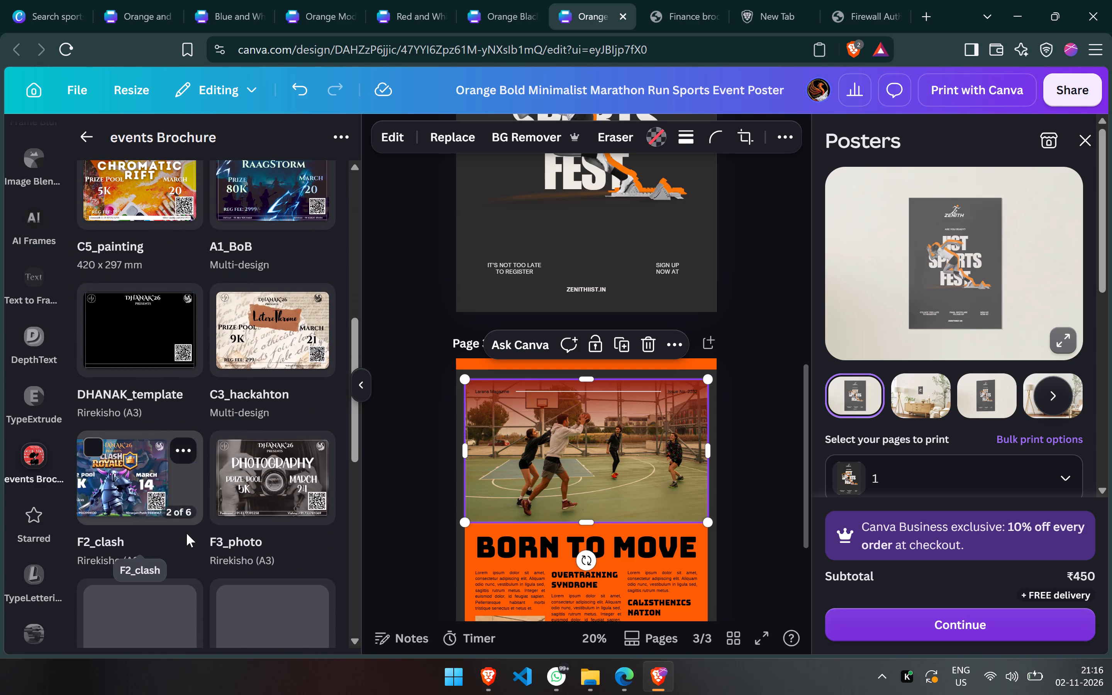
click(371, 384)
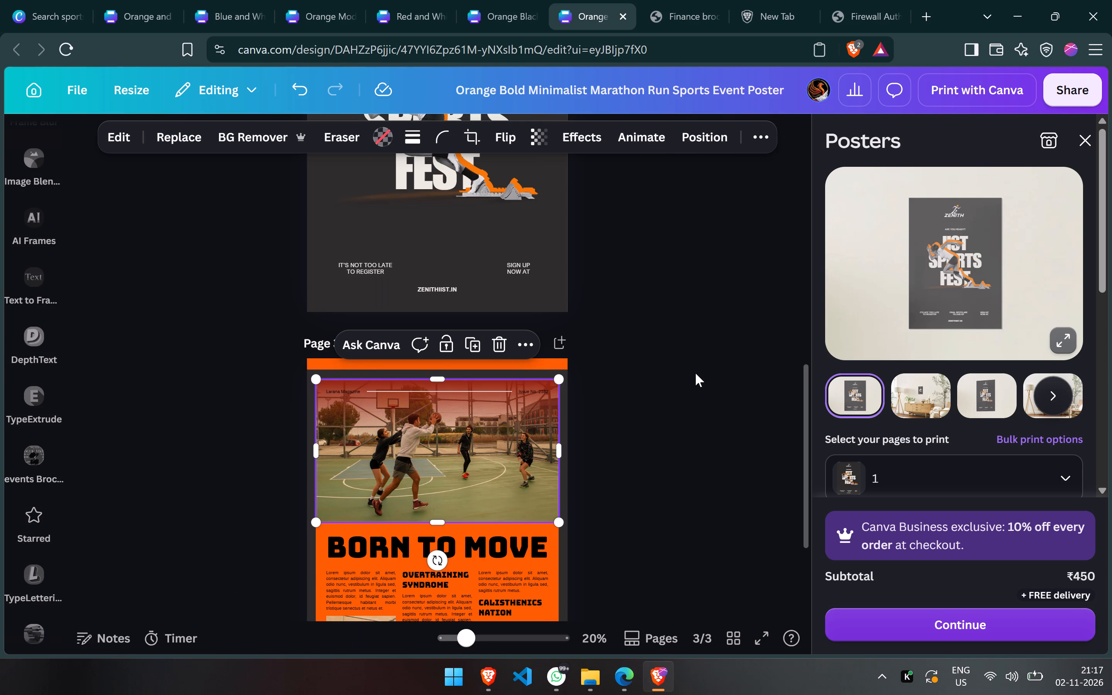
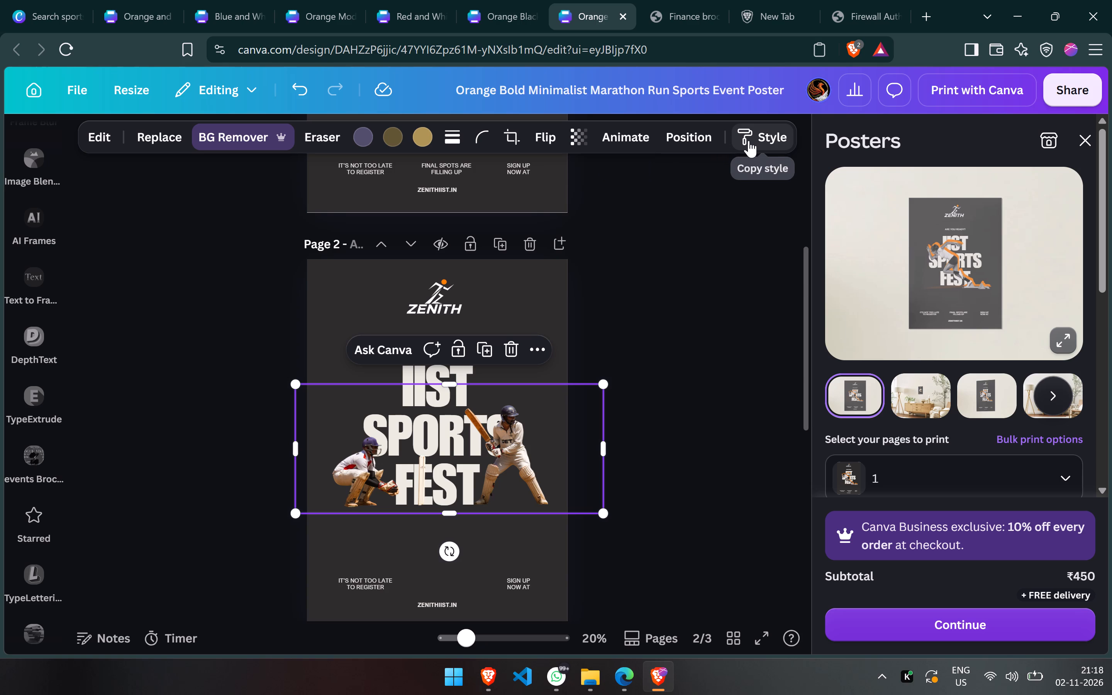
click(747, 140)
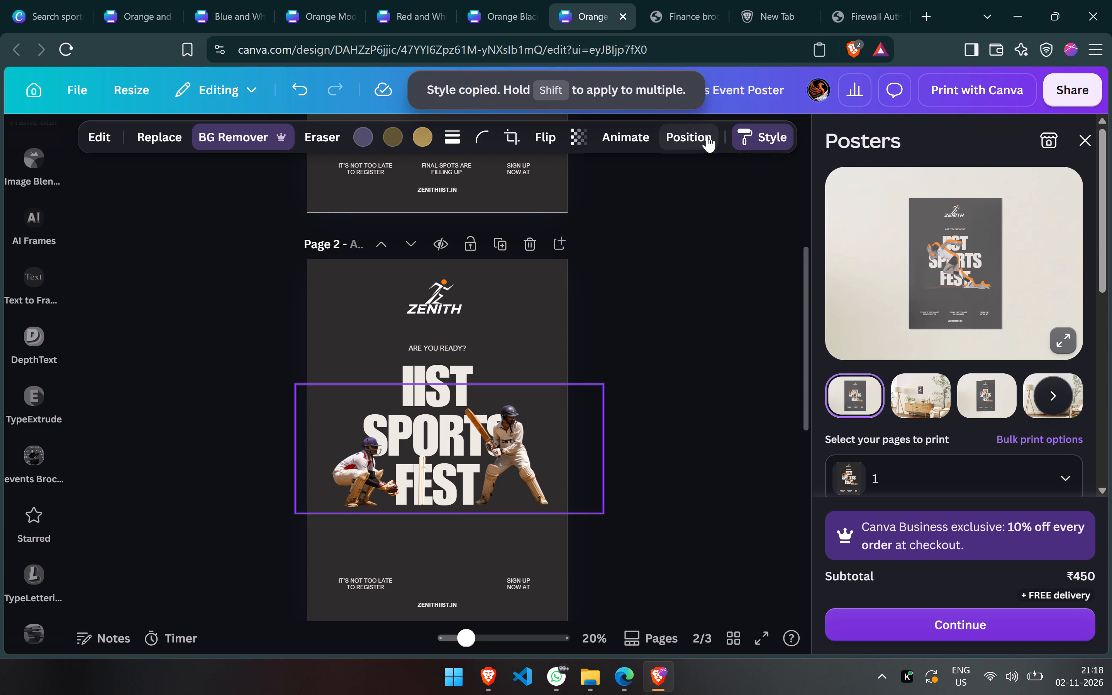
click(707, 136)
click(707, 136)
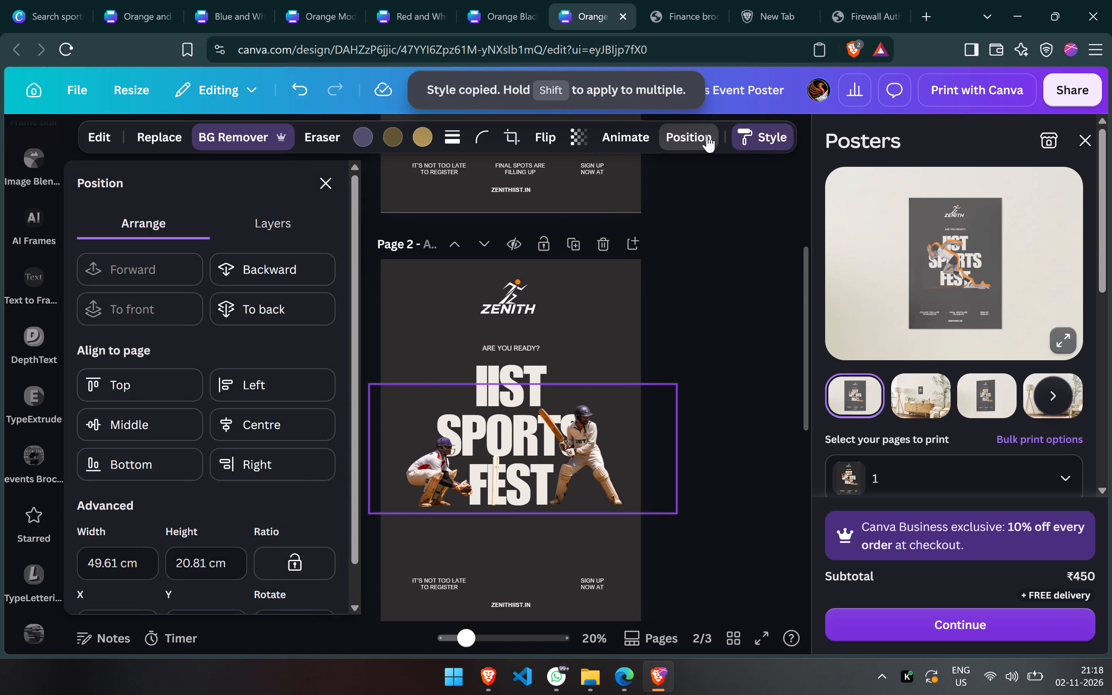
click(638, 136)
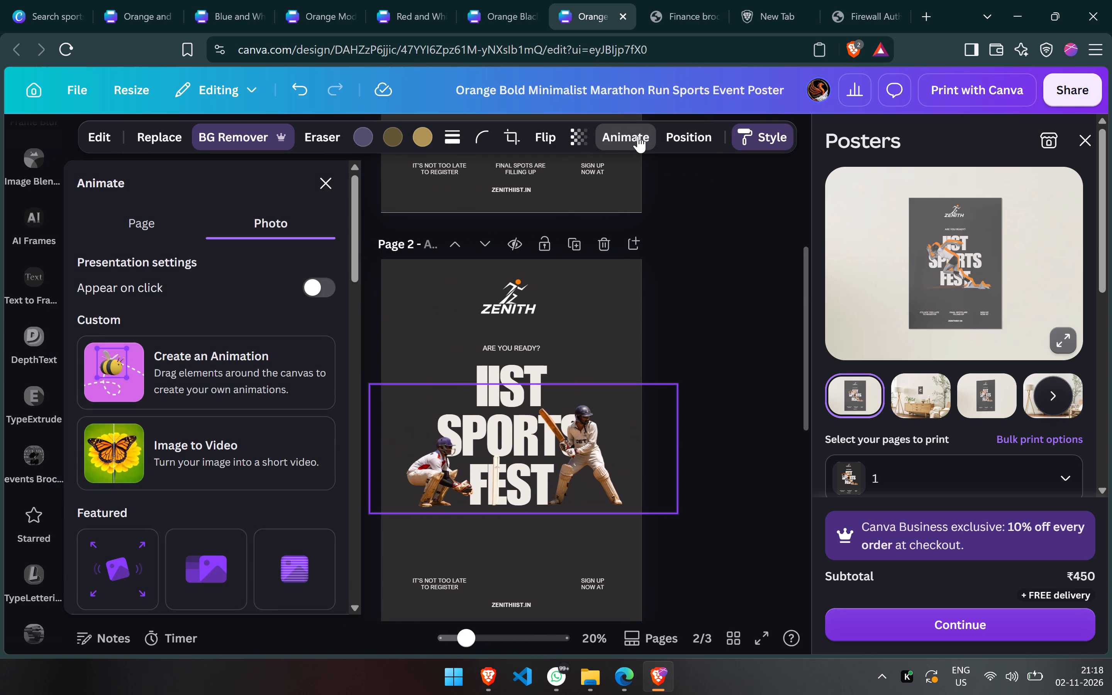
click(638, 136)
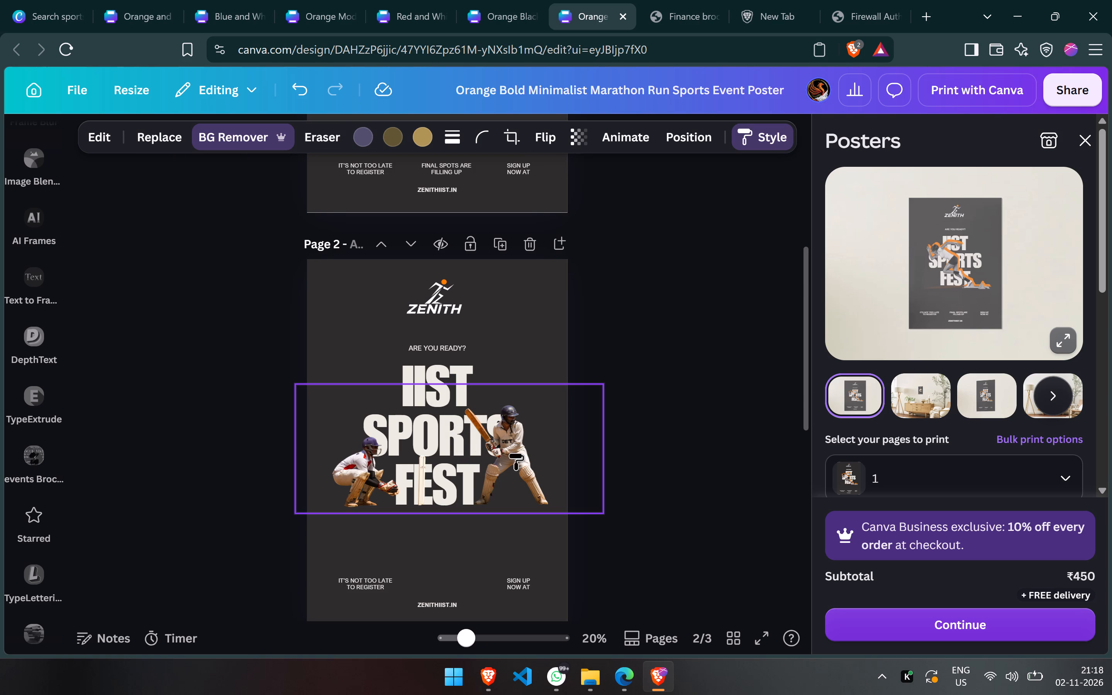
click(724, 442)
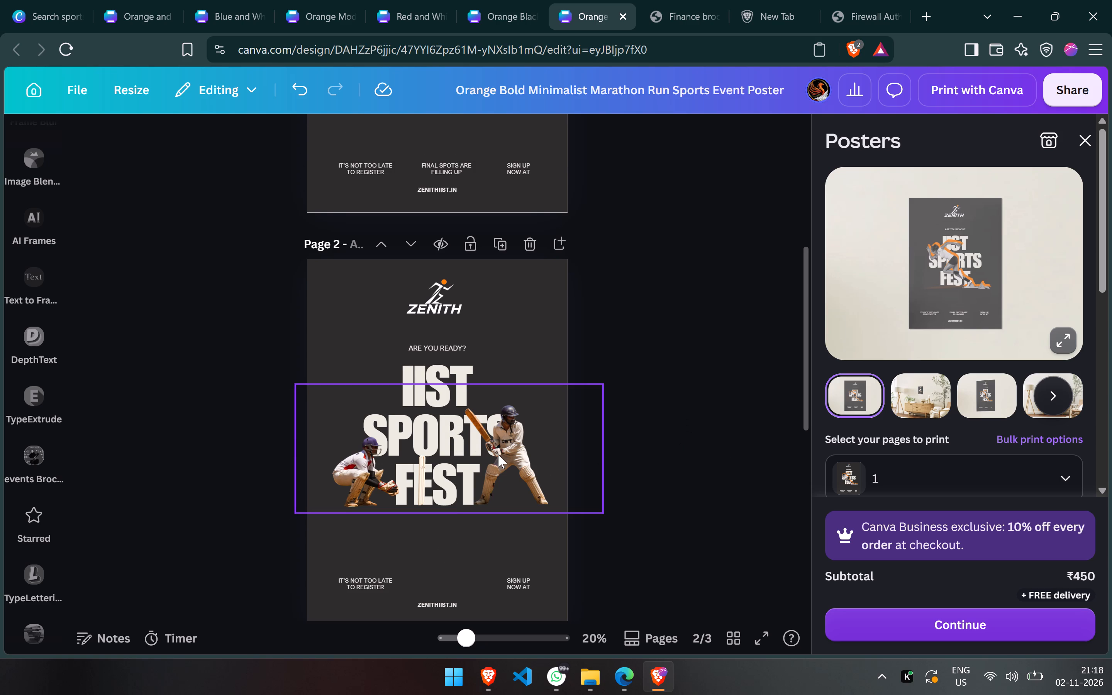
Try the Drop, Glow, Outline, Curved and Angled shadows on the page 2 cricket photo, settling on the Backdrop shadow.
click(498, 454)
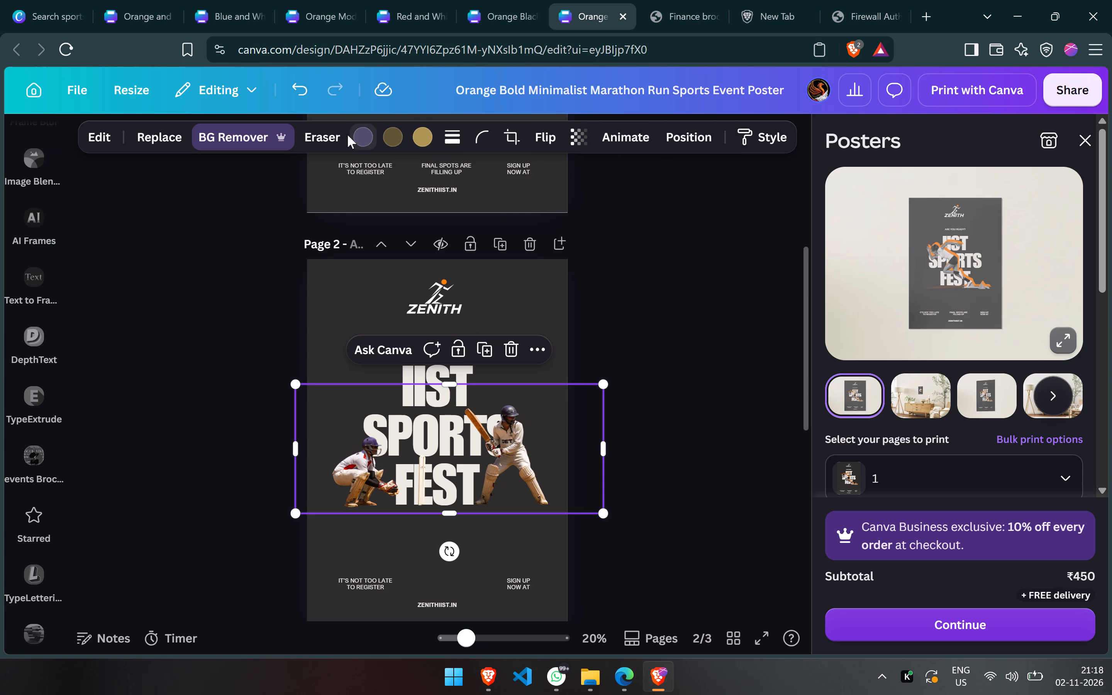
click(101, 129)
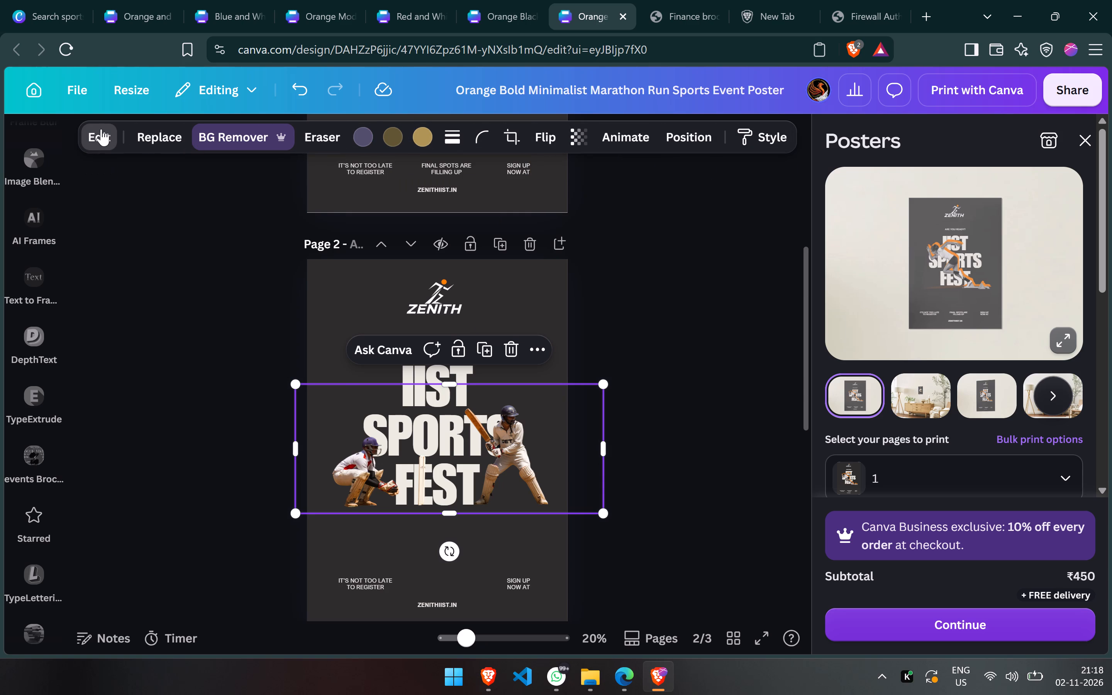
scroll(170, 481, down, 1)
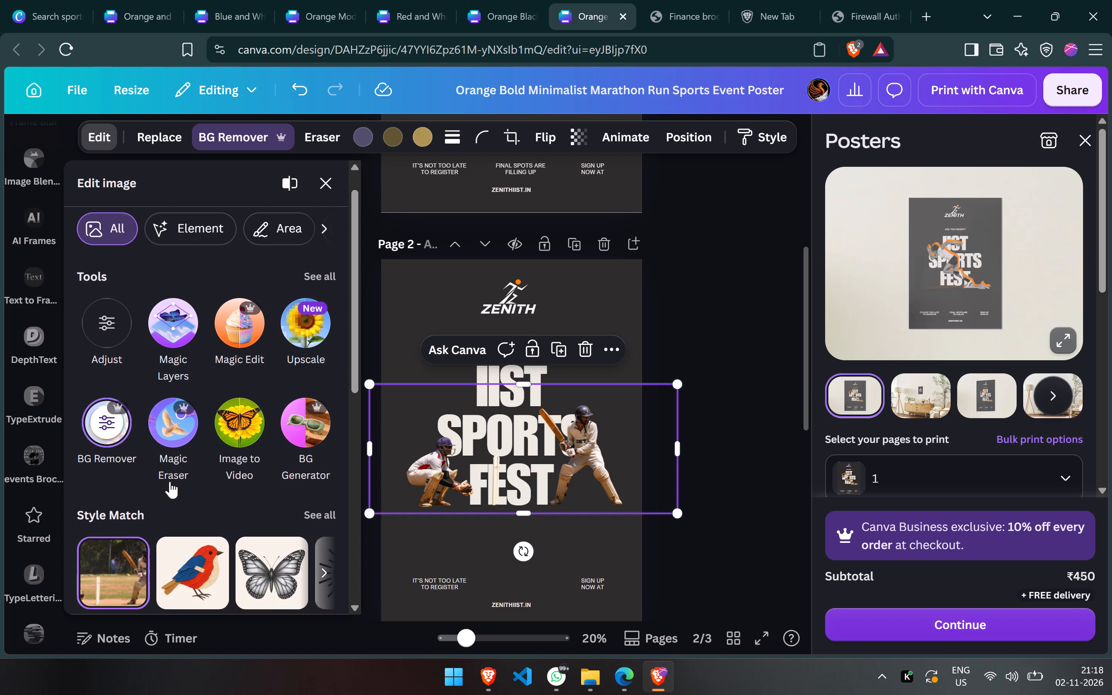
scroll(170, 481, down, 2)
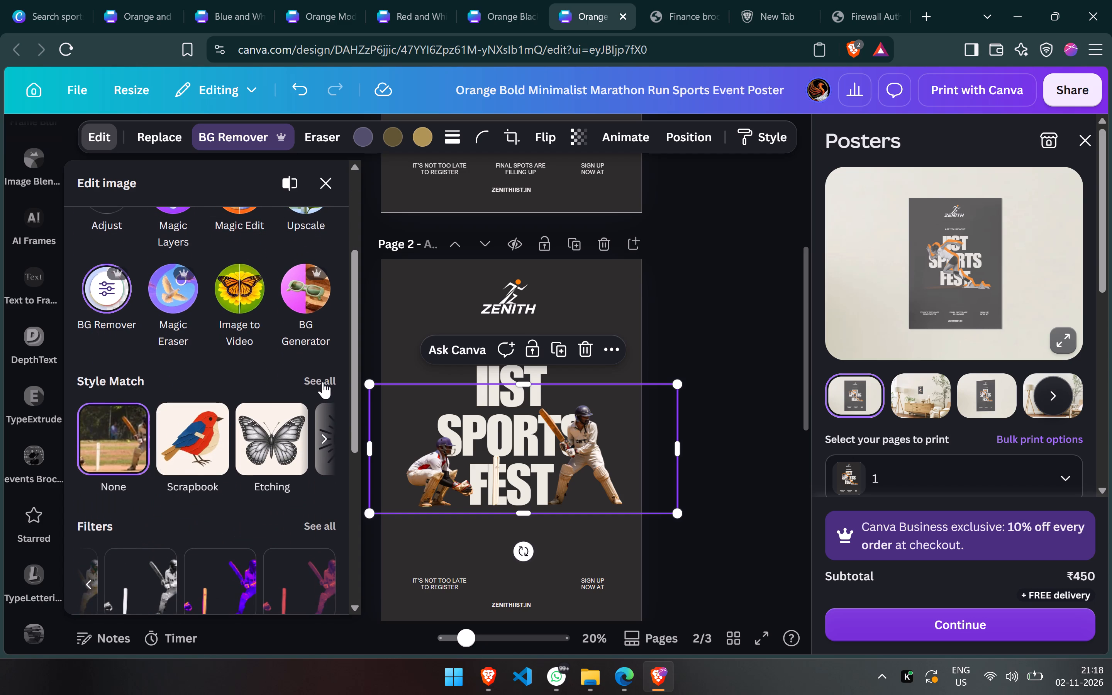
scroll(301, 492, down, 3)
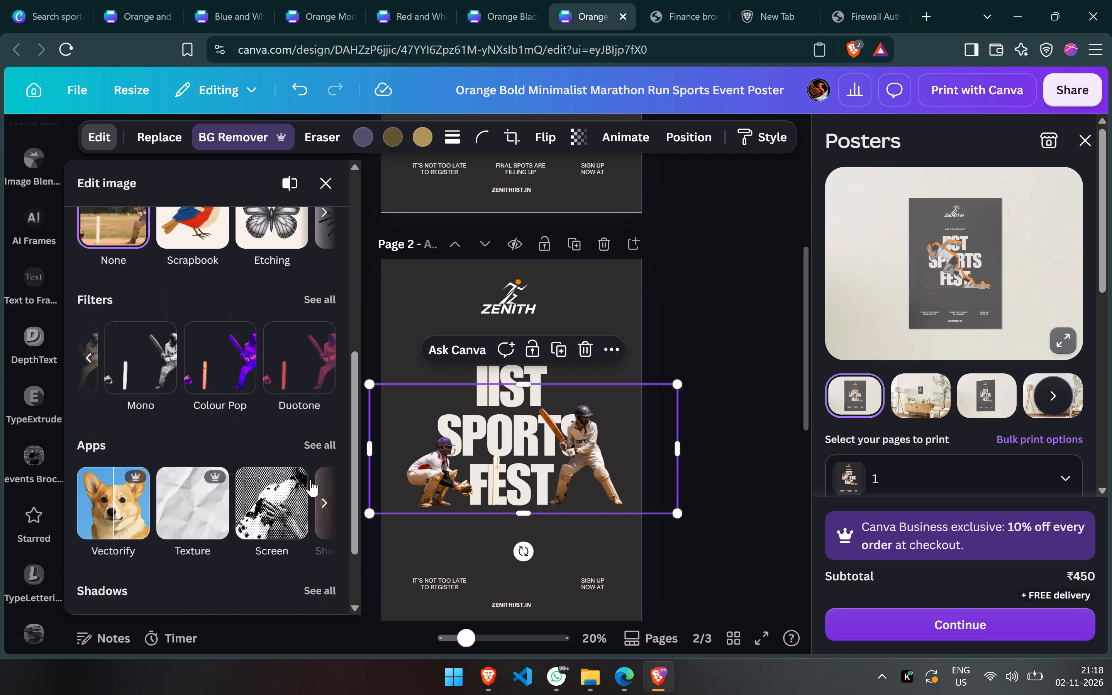
scroll(310, 480, down, 1)
click(266, 550)
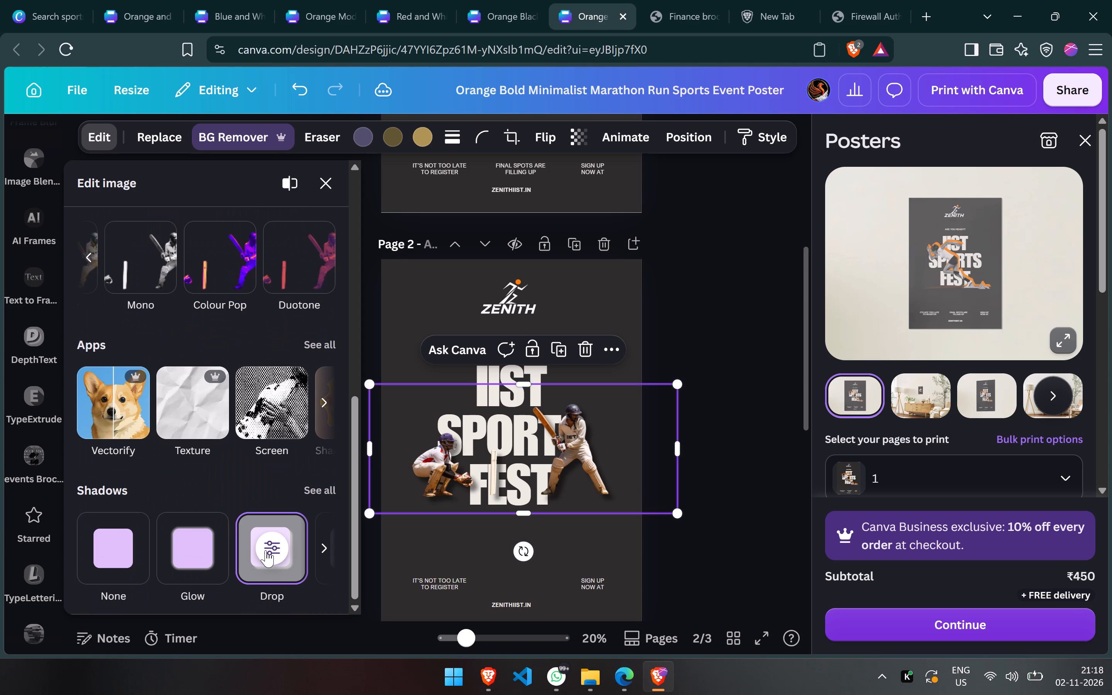
click(203, 553)
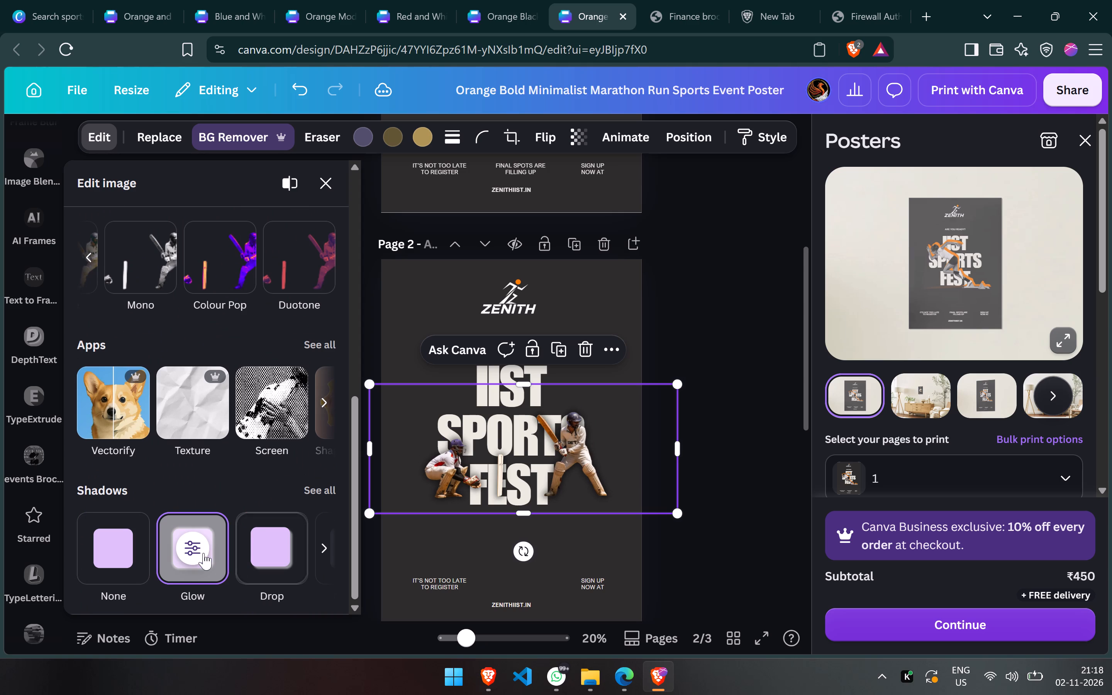
scroll(203, 553, left, 1)
click(276, 568)
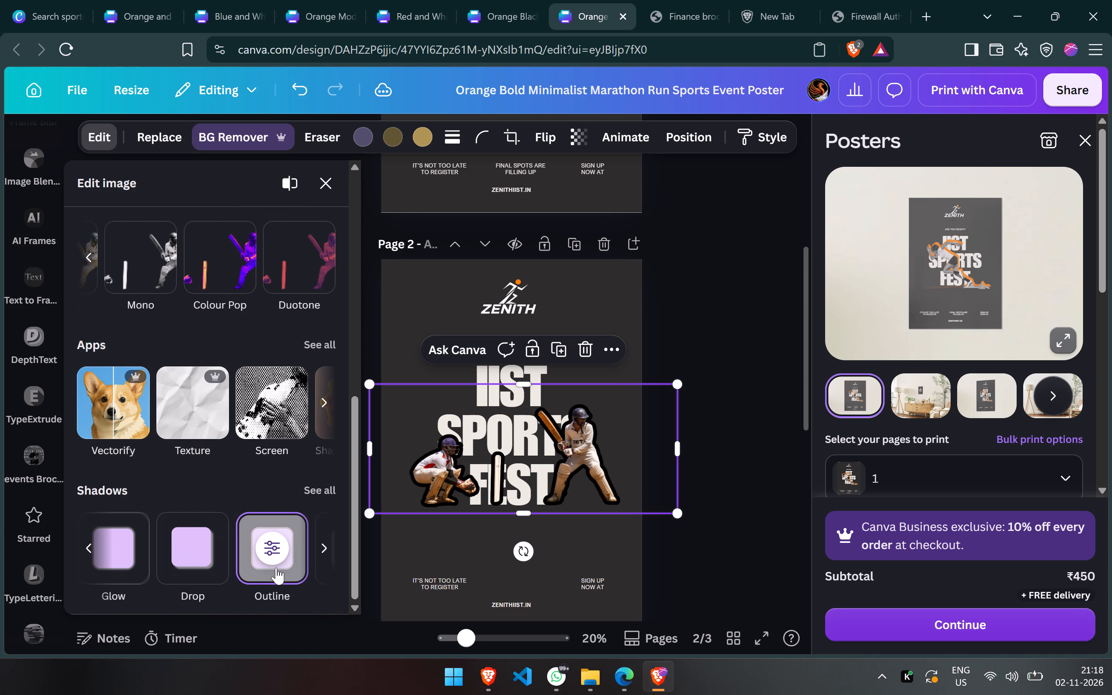
scroll(276, 568, left, 1)
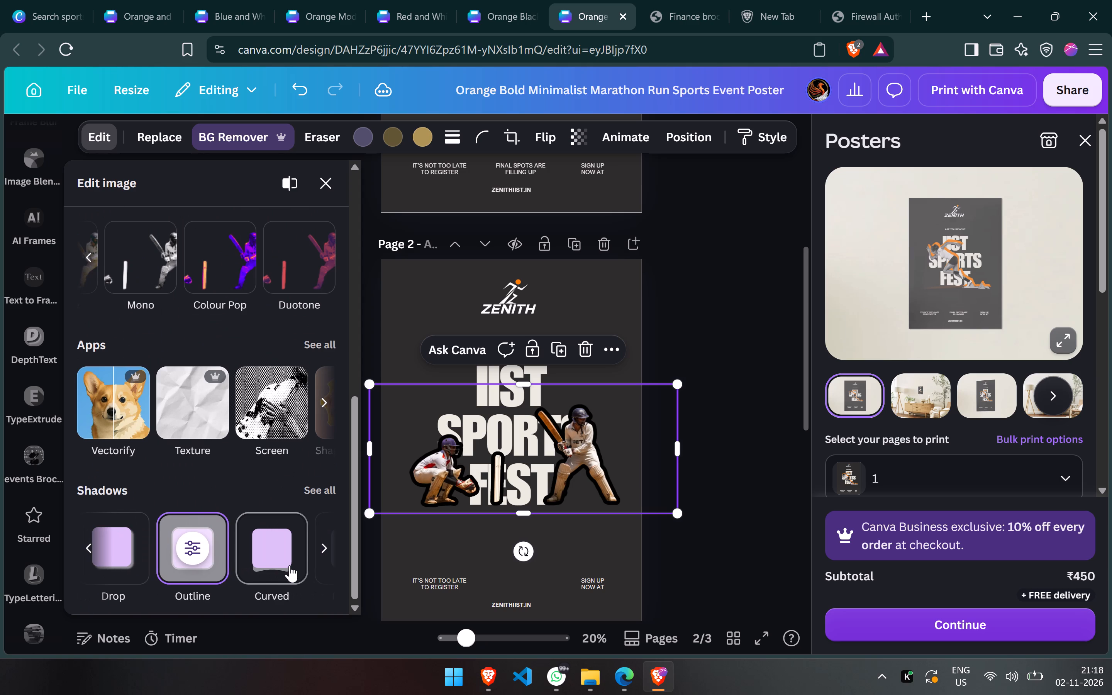
click(290, 565)
scroll(290, 565, left, 1)
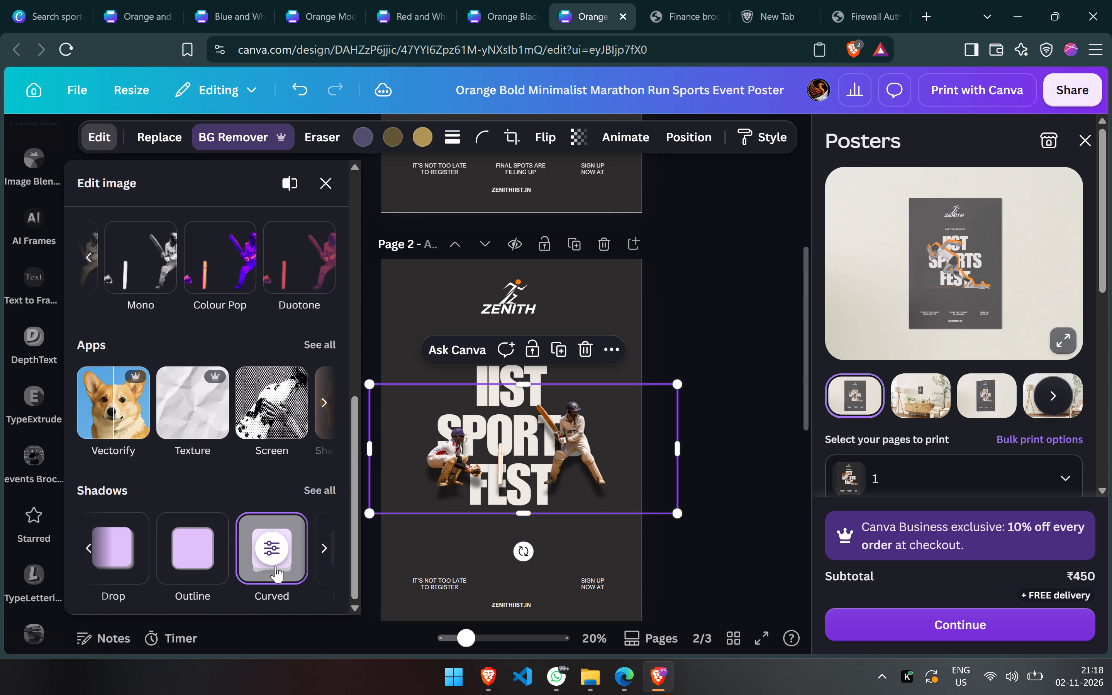
scroll(202, 570, left, 1)
scroll(266, 571, left, 1)
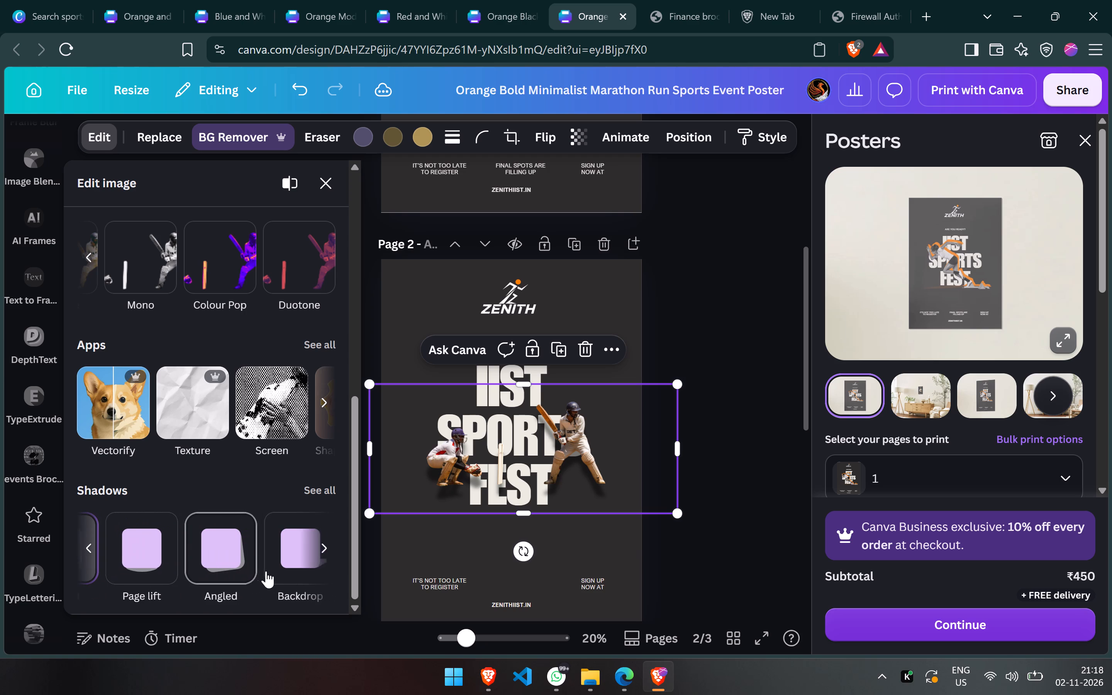
click(233, 568)
scroll(233, 568, left, 1)
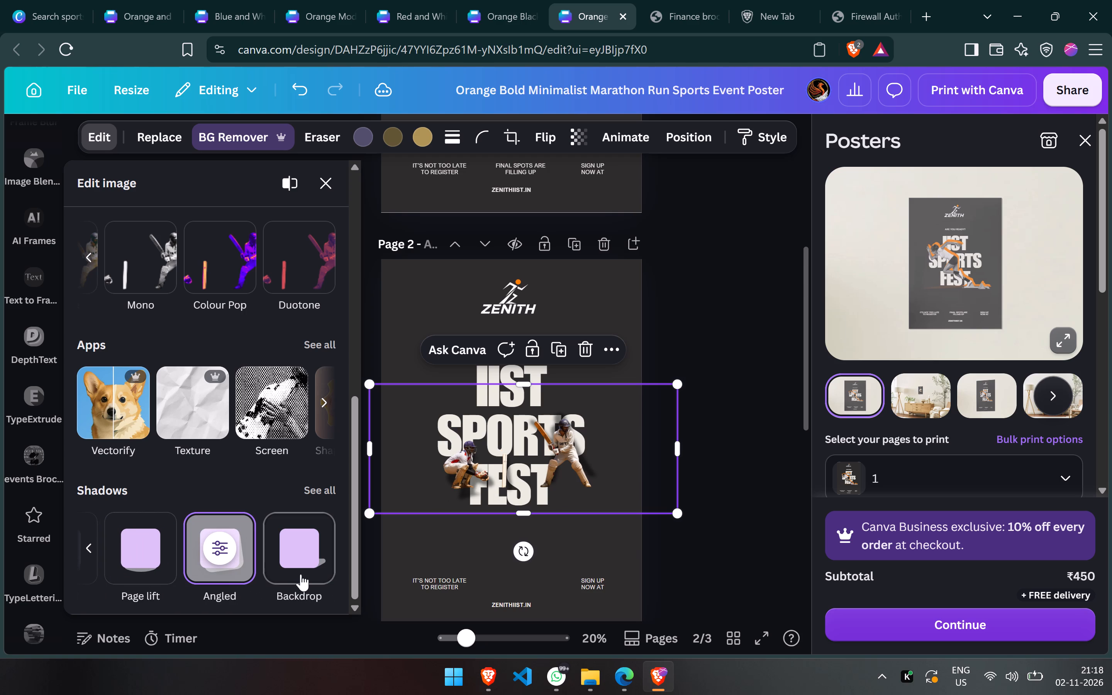
click(304, 566)
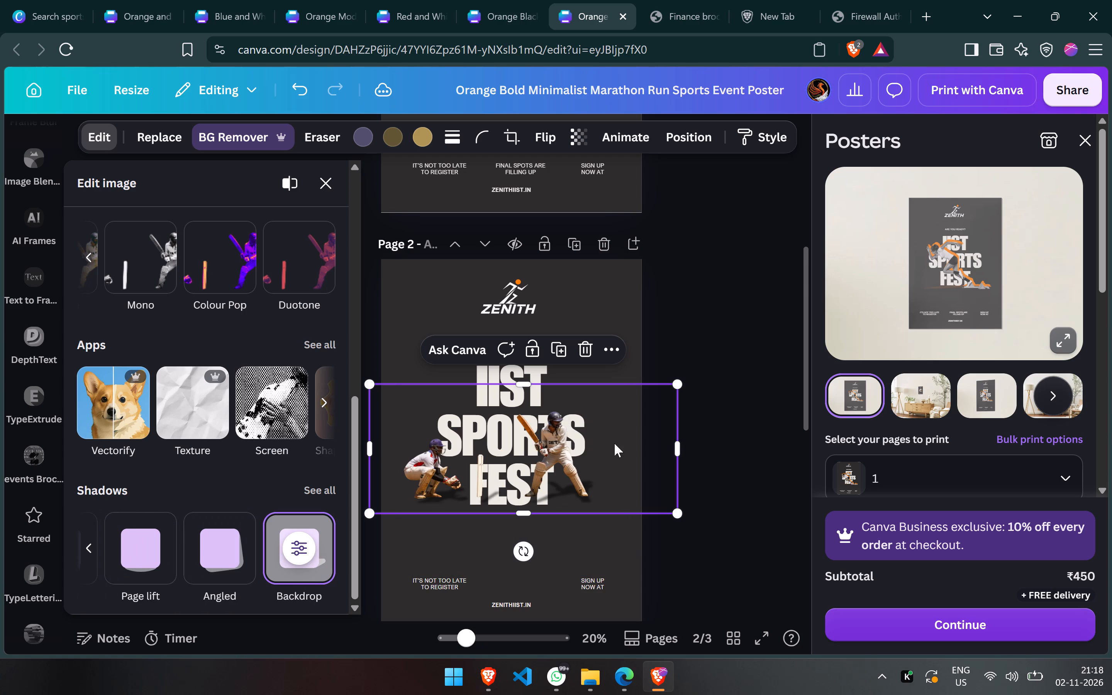
Enlarge the cricket photo to span the page 2 poster and position its players on either side of the IIST SPORTS FEST title.
drag(617, 442, 629, 441)
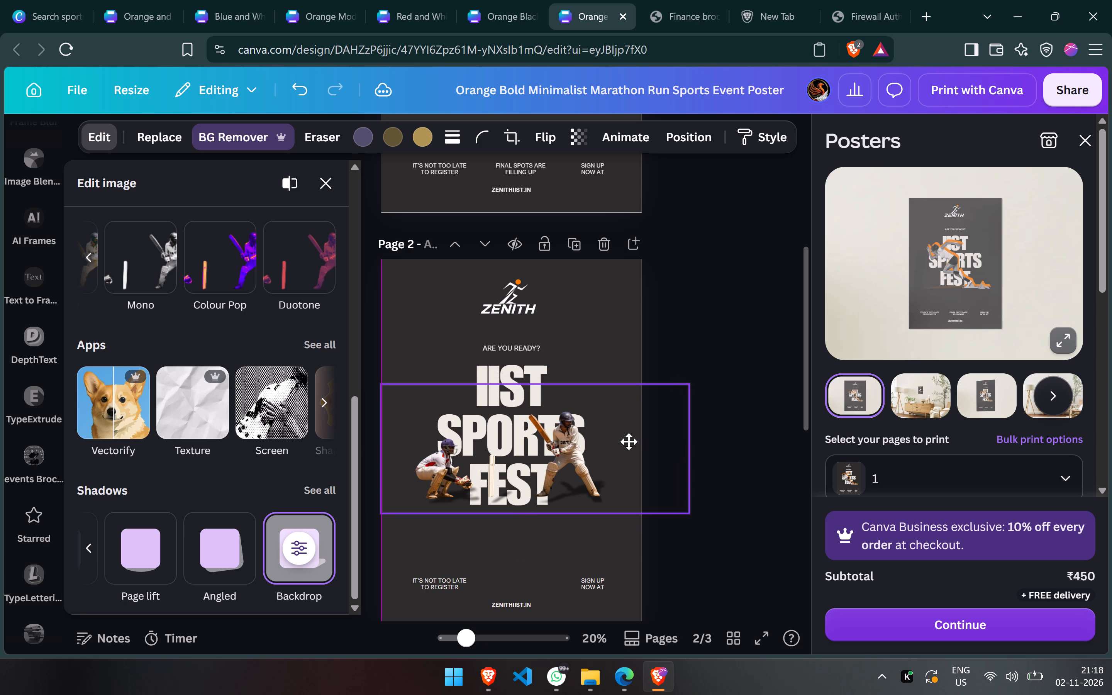
drag(629, 441, 634, 449)
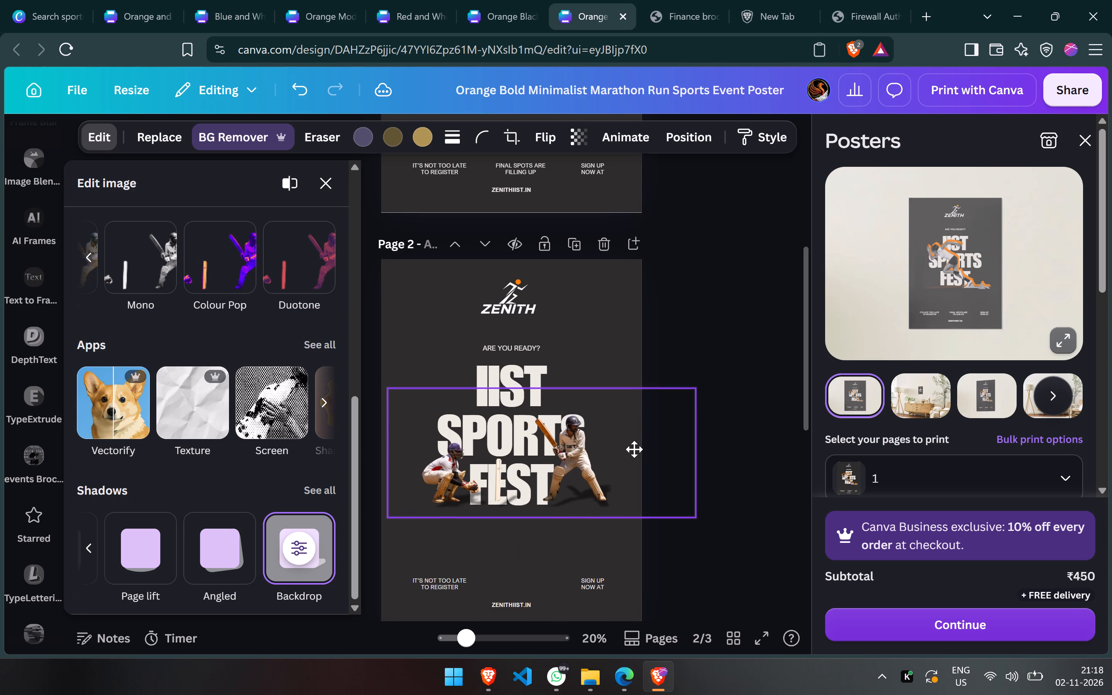
drag(634, 449, 636, 447)
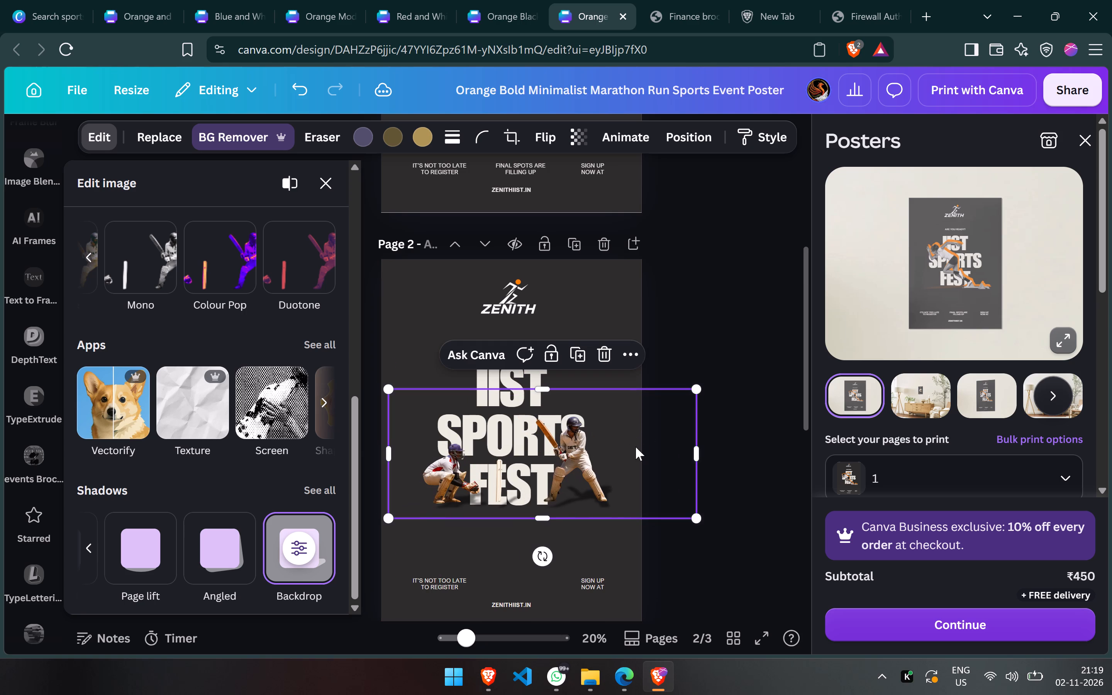
drag(692, 391, 741, 227)
drag(516, 423, 471, 428)
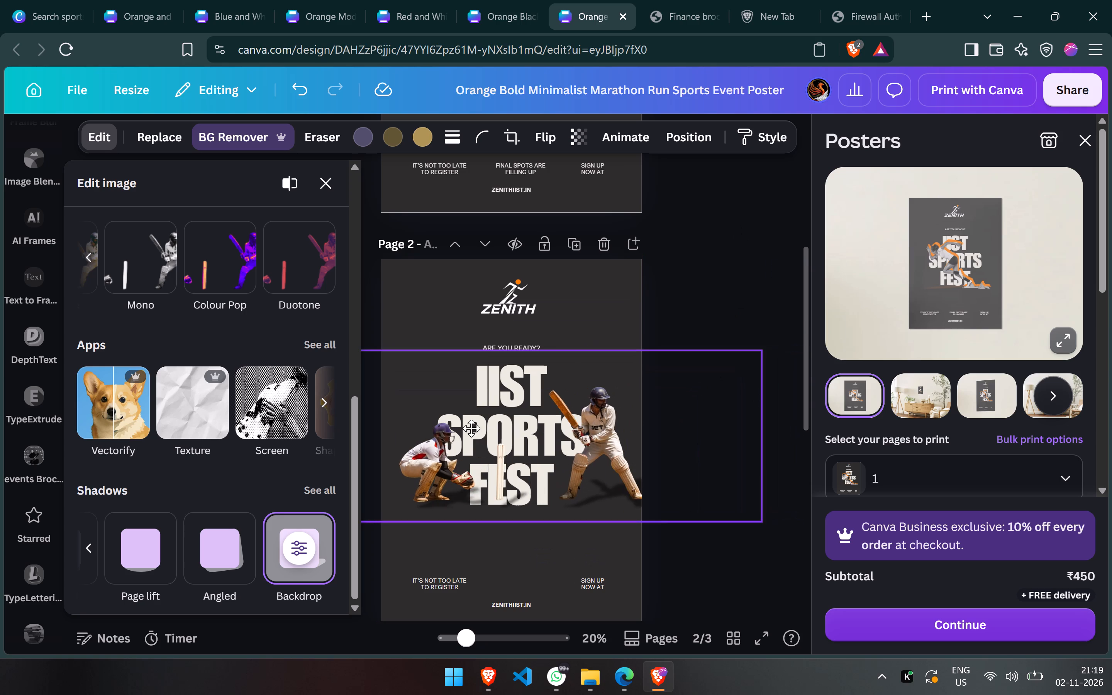
drag(471, 428, 468, 429)
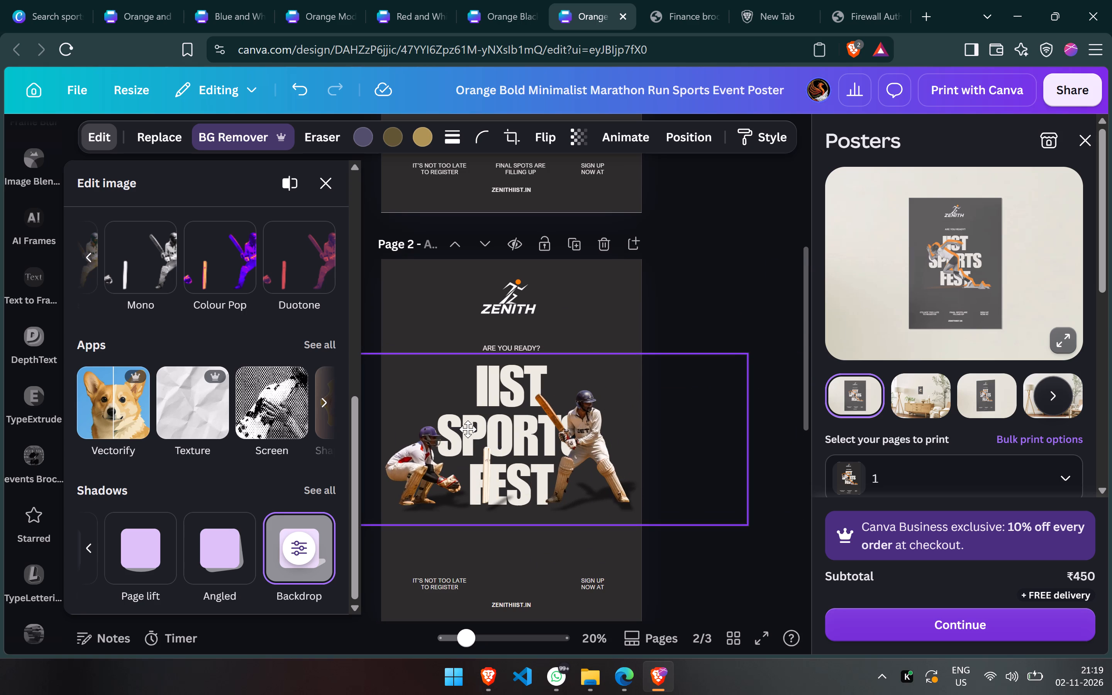
drag(468, 429, 470, 431)
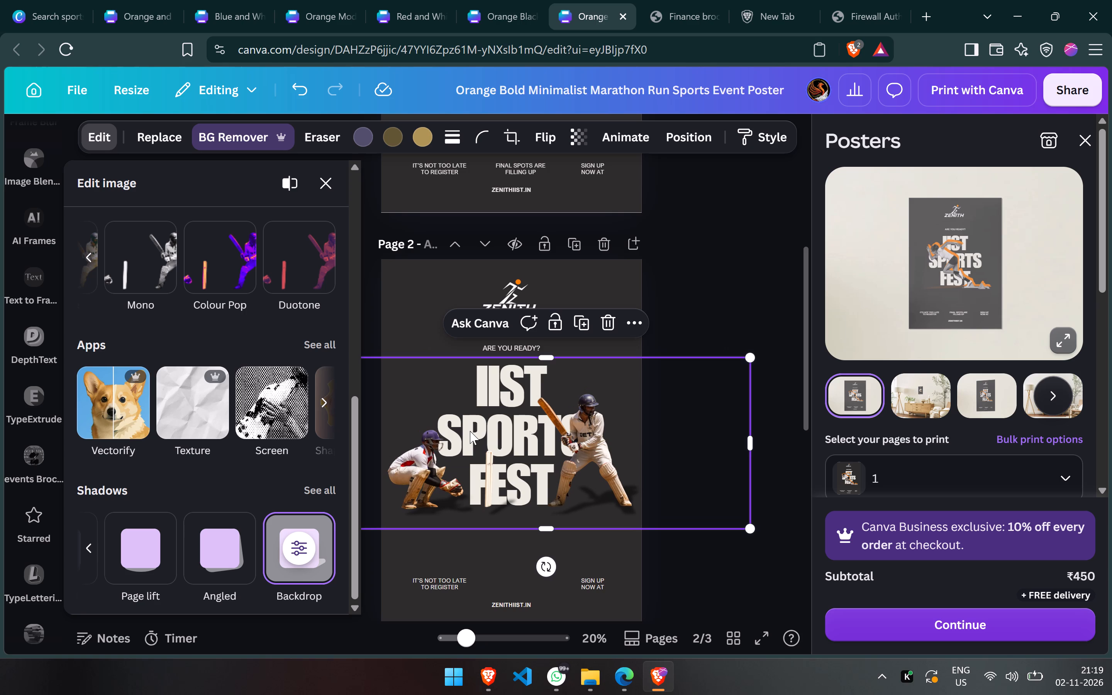
drag(487, 454, 491, 454)
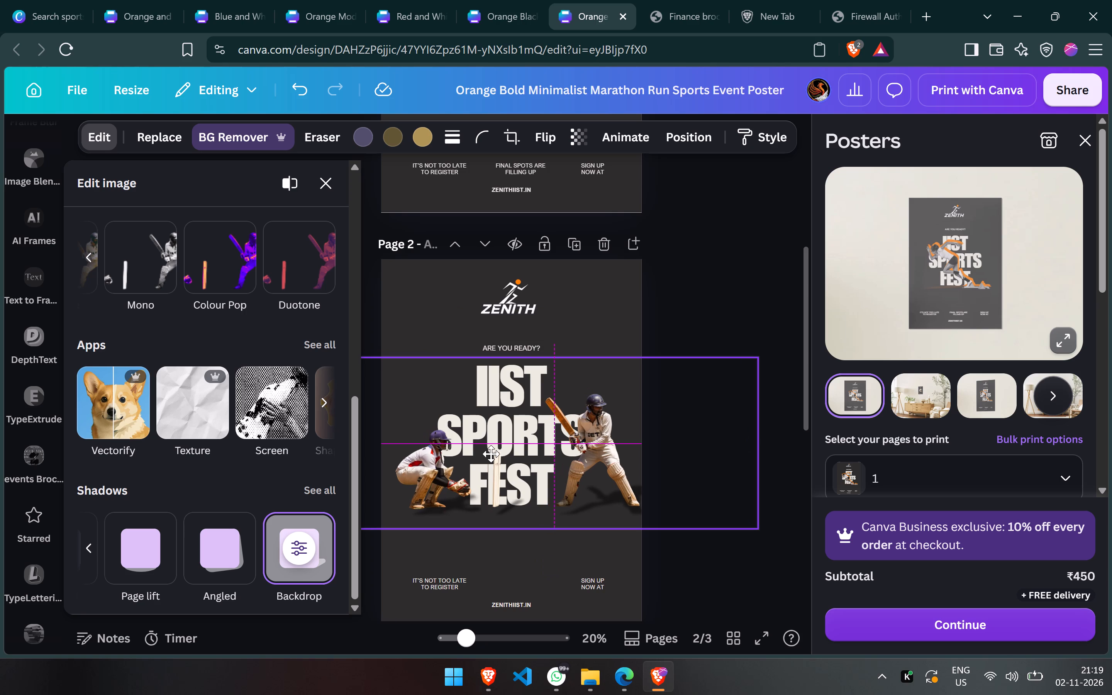
drag(491, 454, 492, 454)
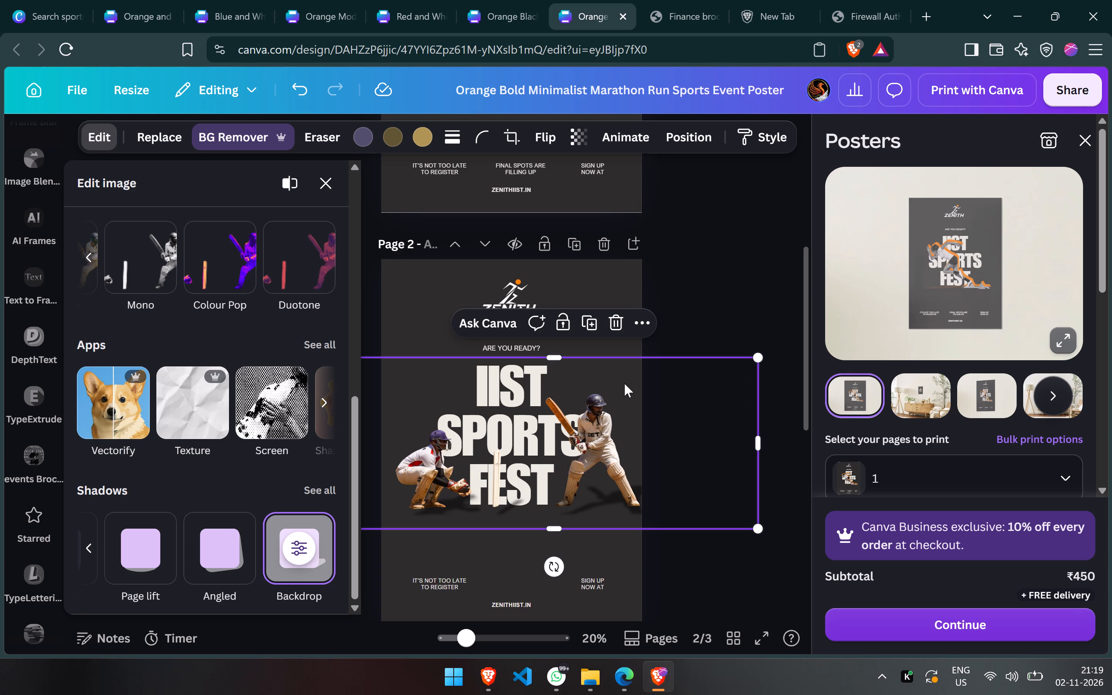
Adjust the cricket photo's Backdrop shadow to direction -10, intensity 81 and blur amount 6.
click(307, 539)
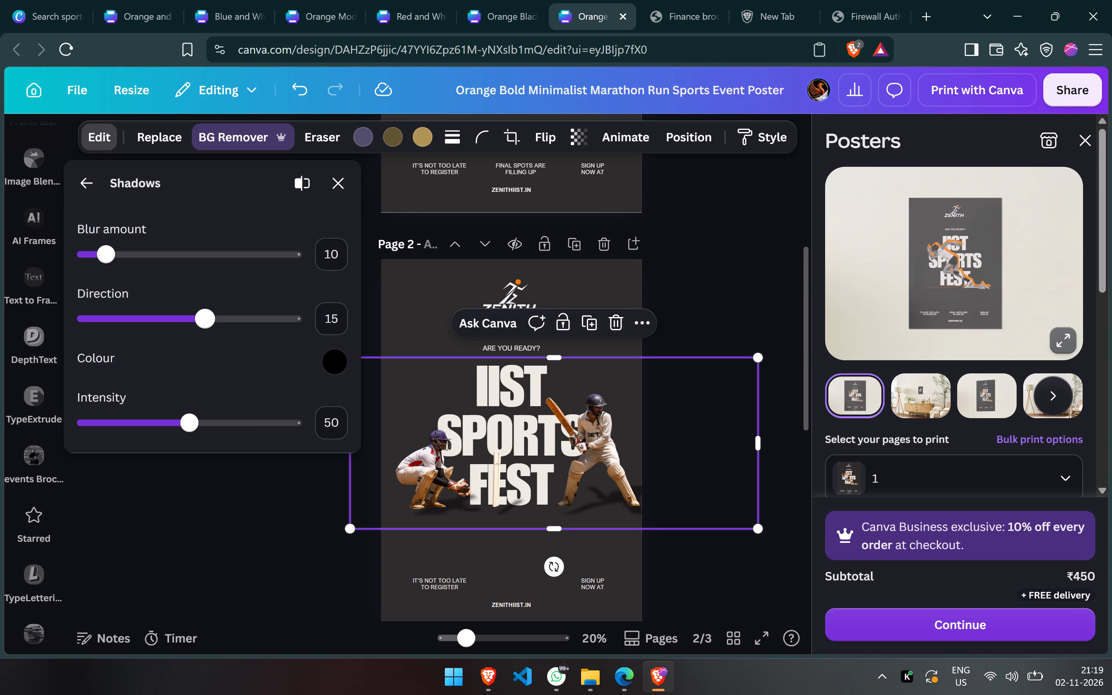
drag(208, 327, 193, 324)
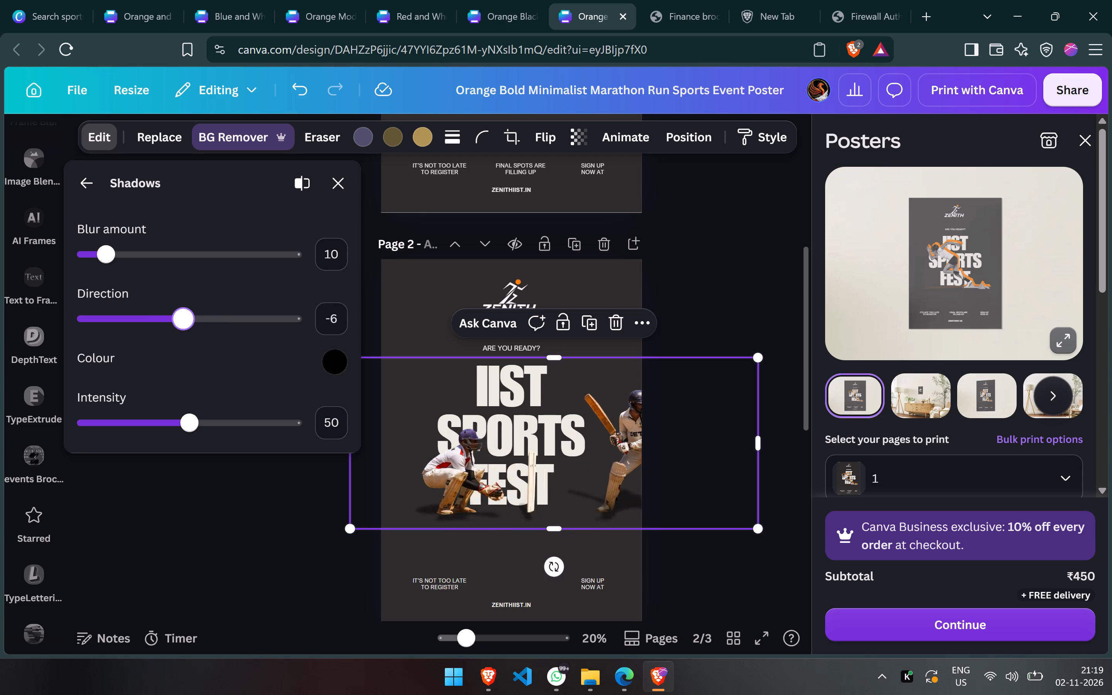
drag(193, 324, 183, 317)
drag(183, 317, 179, 317)
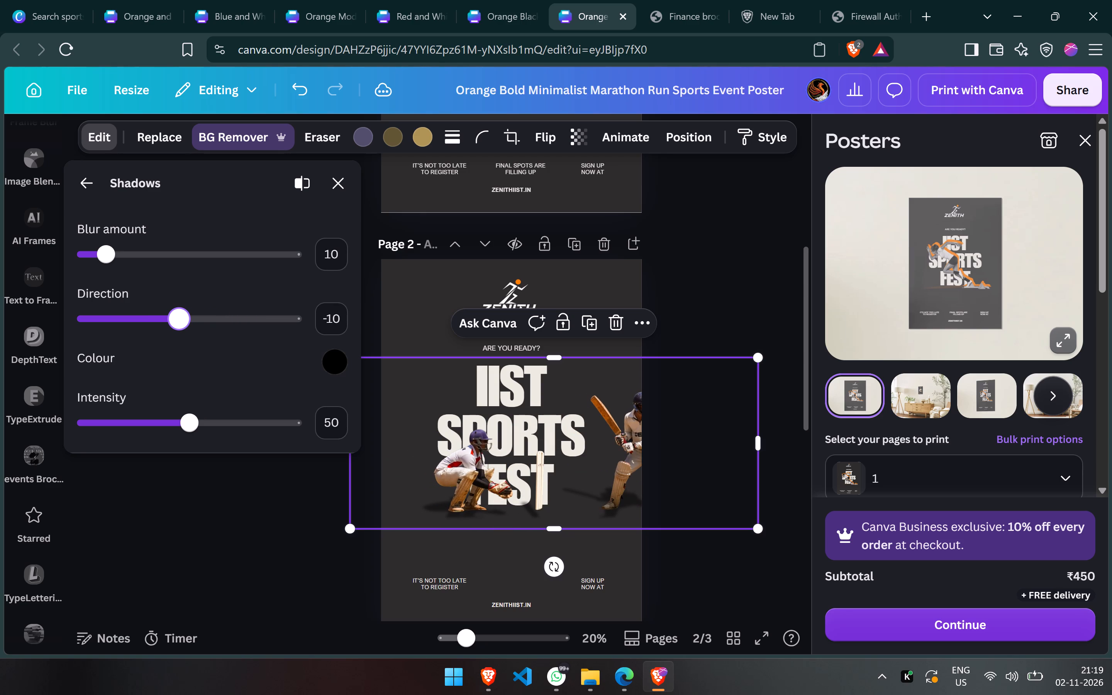
drag(179, 317, 164, 320)
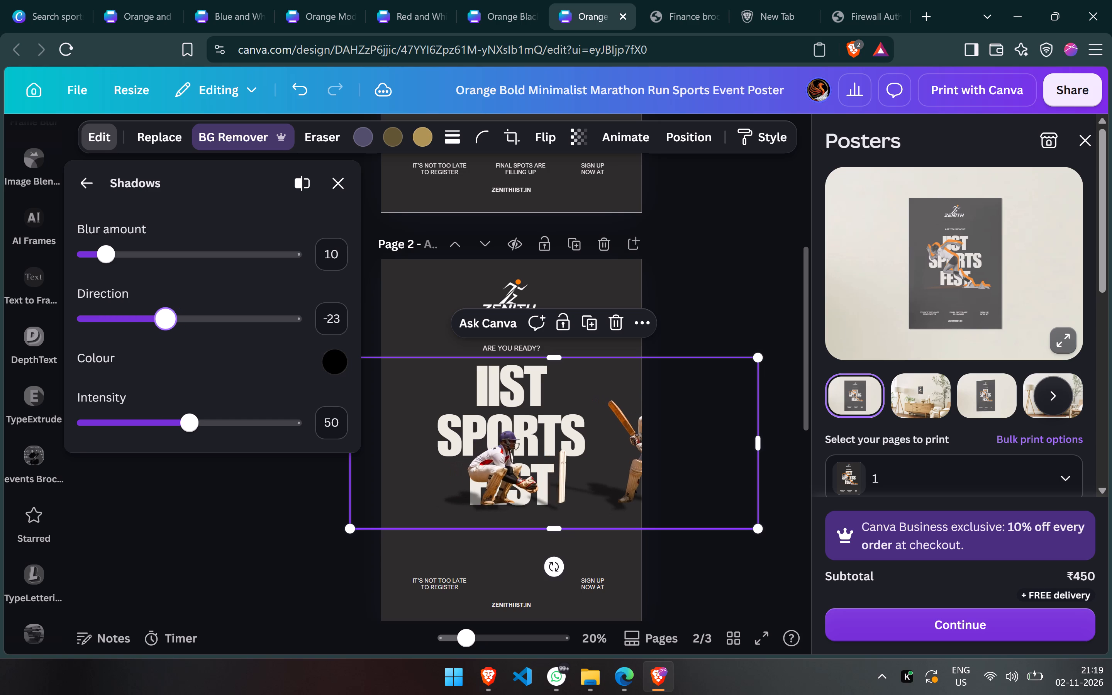
drag(164, 320, 179, 319)
drag(201, 427, 223, 424)
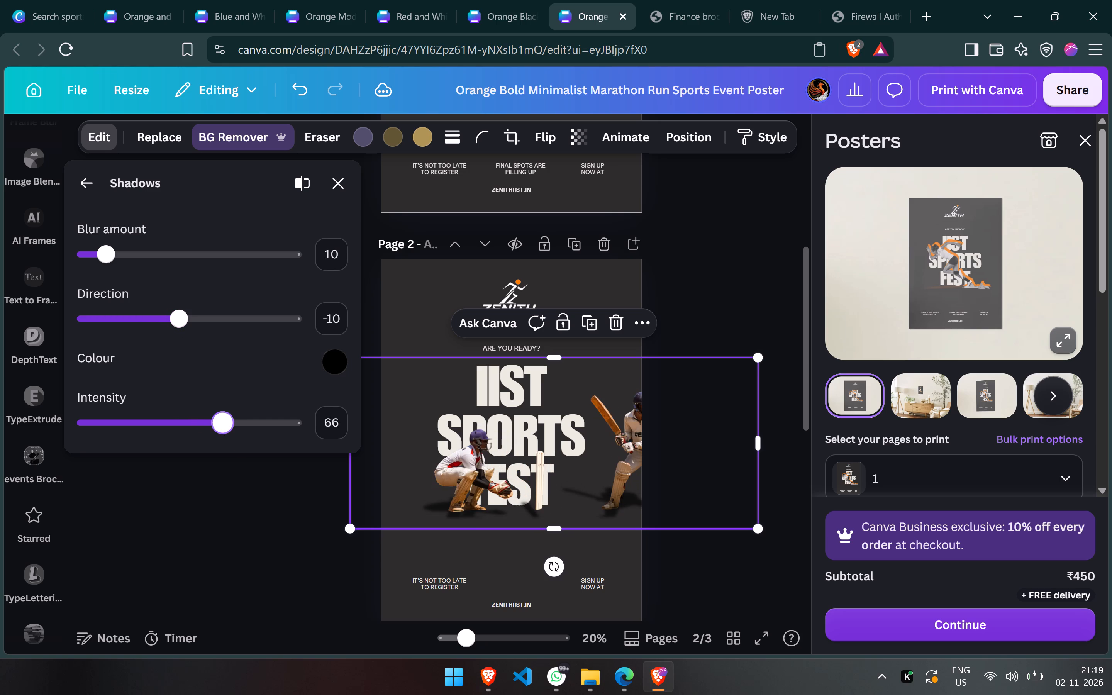
drag(223, 424, 256, 419)
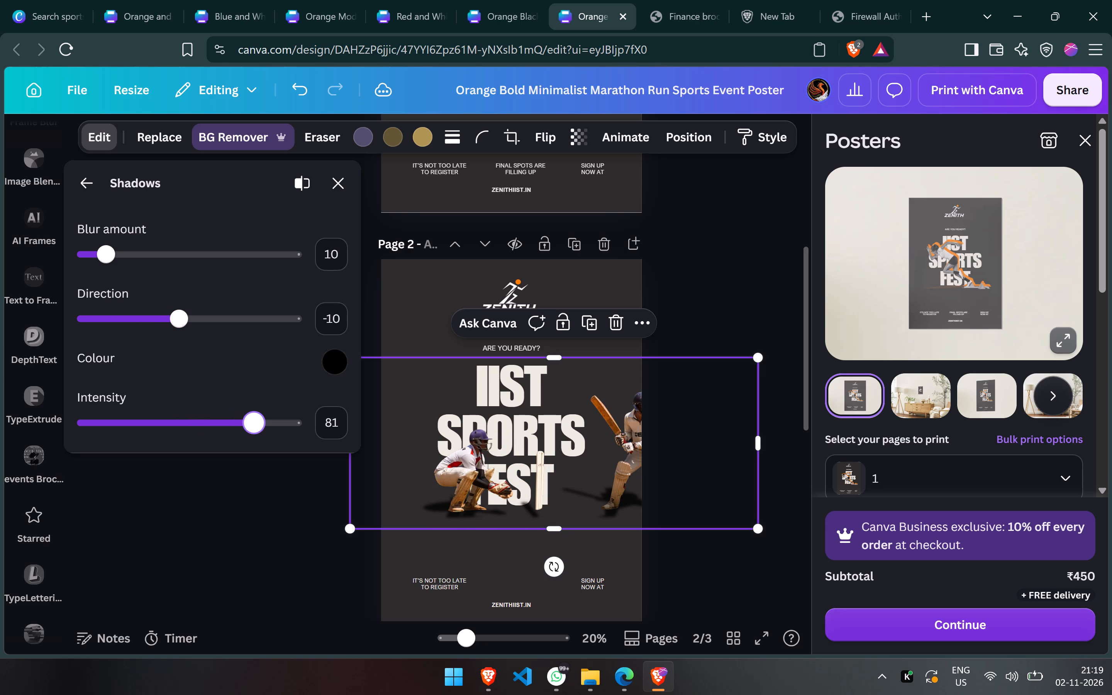
drag(107, 247, 208, 271)
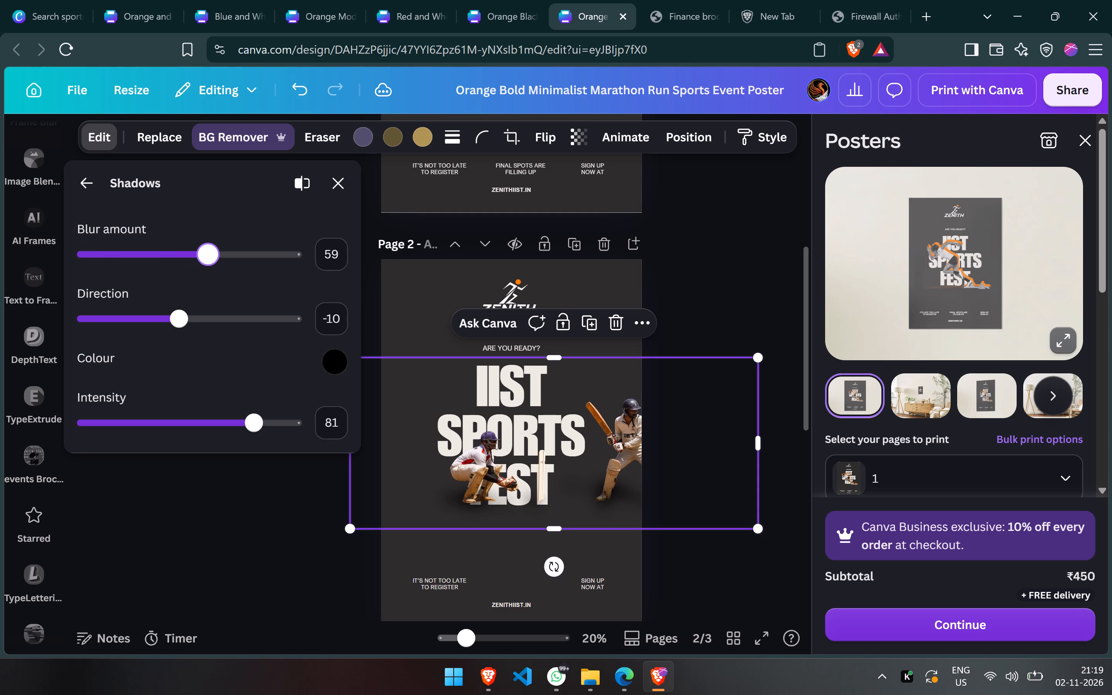
drag(208, 271, 98, 272)
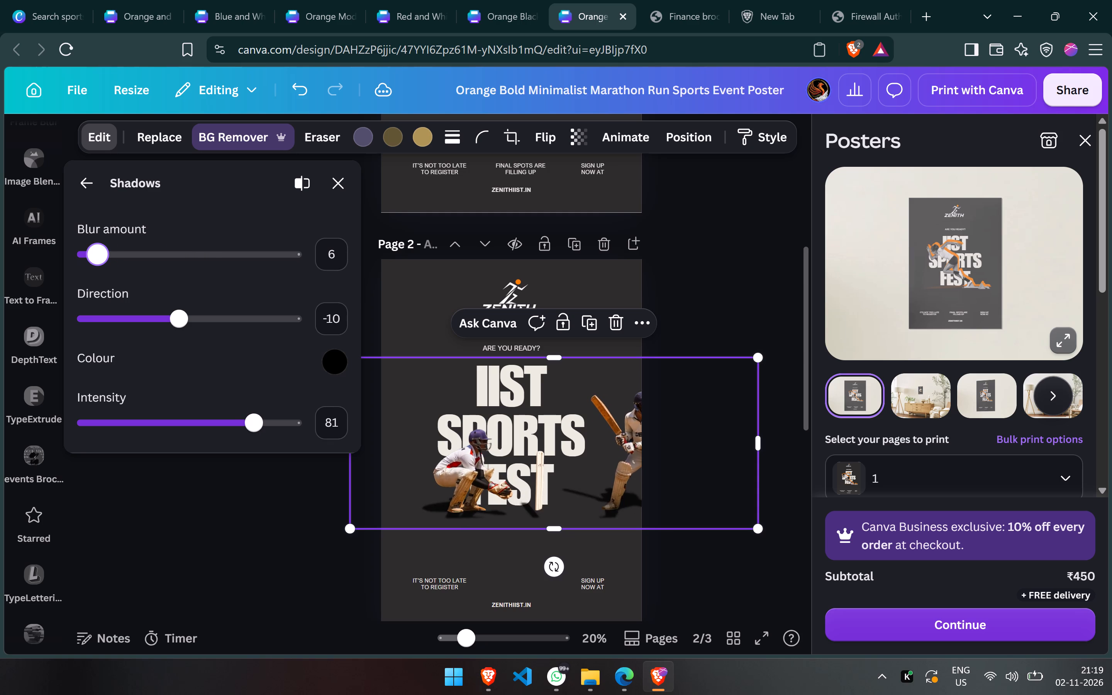
Set the cricket photo's Backdrop shadow to blur amount 13 and direction -33.
drag(98, 272, 112, 272)
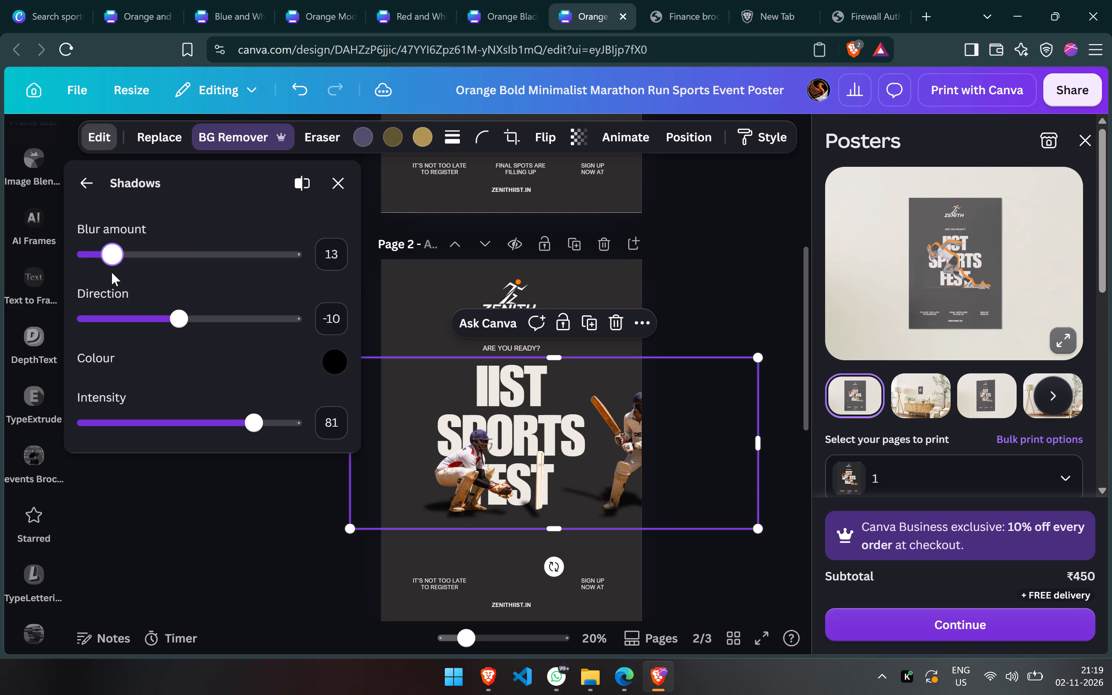
drag(168, 316, 146, 320)
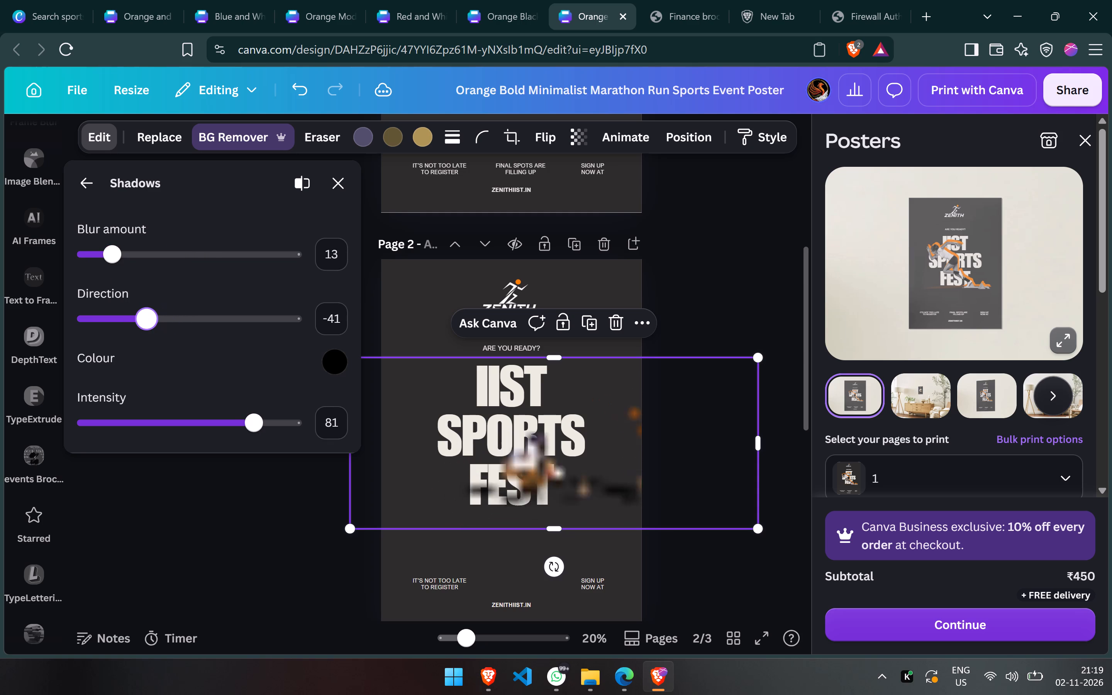
drag(146, 320, 154, 321)
Move the cricket photo so both players stand fully inside the page 2 poster, overlapping the lower lines of the title.
drag(591, 452, 552, 451)
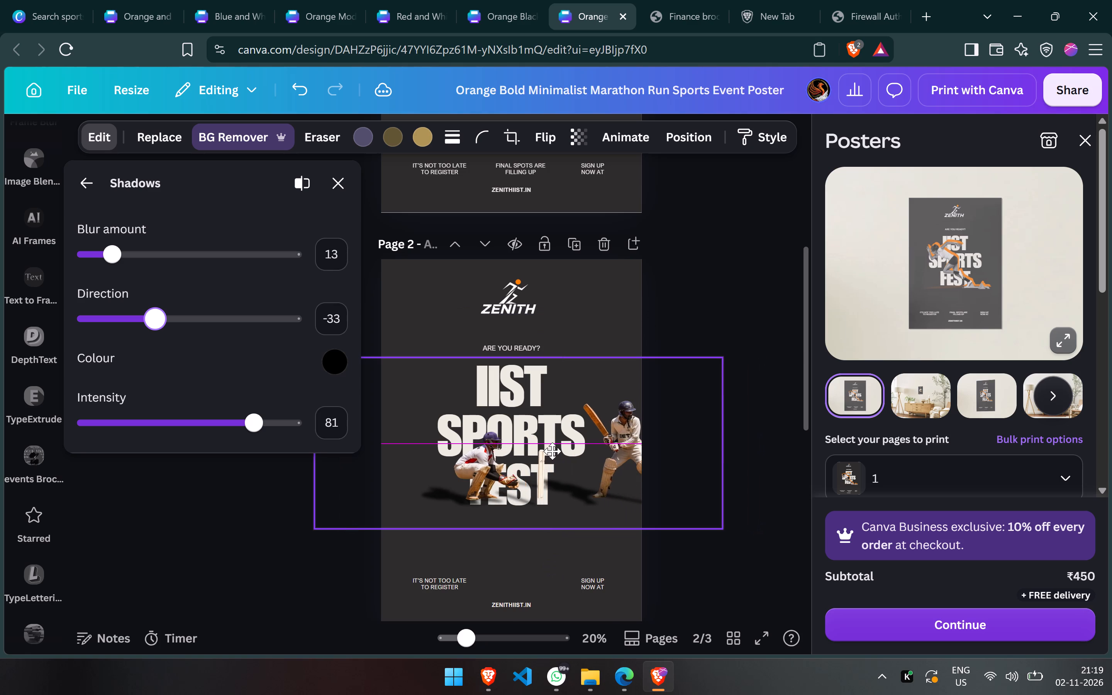
drag(552, 451, 518, 457)
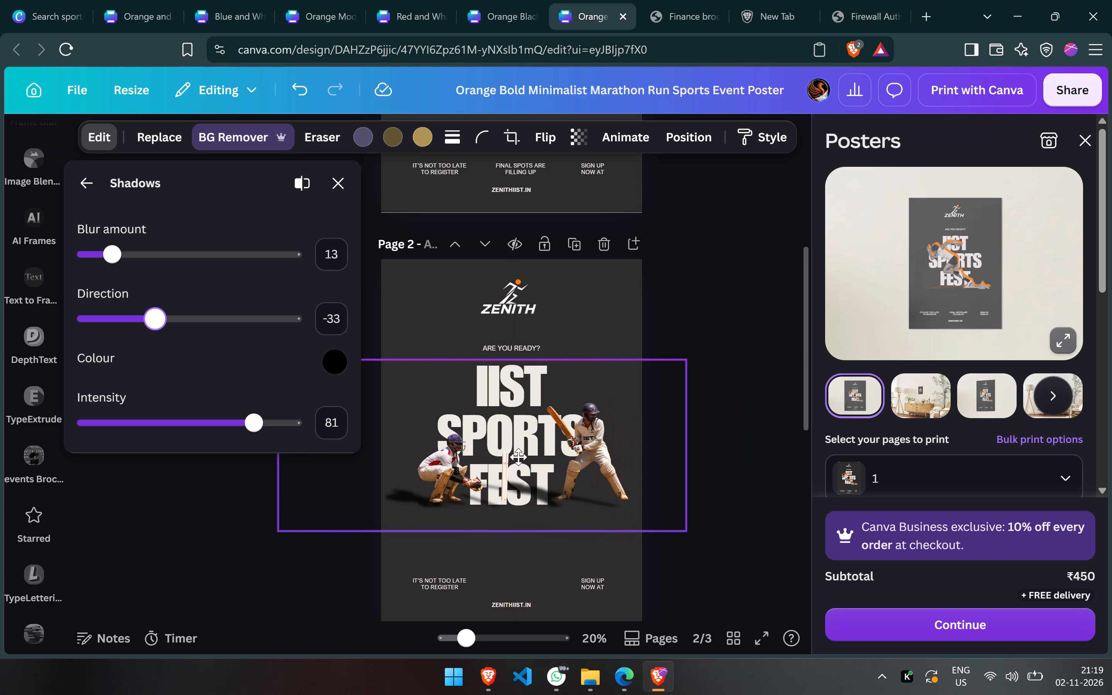
drag(518, 457, 524, 459)
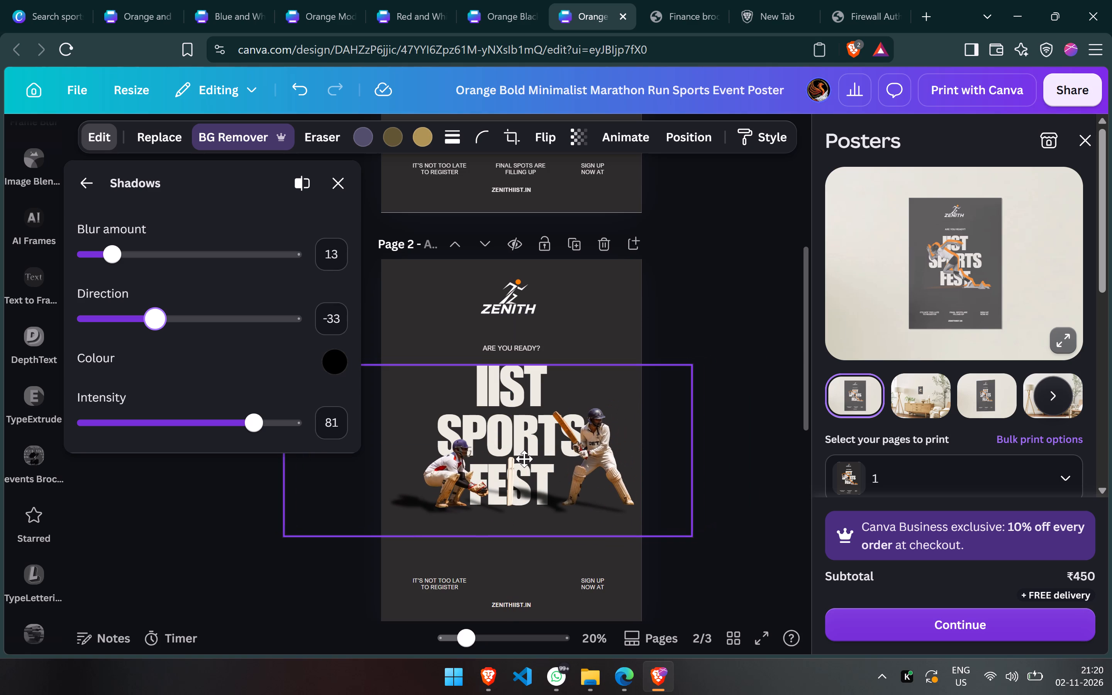
drag(524, 459, 524, 457)
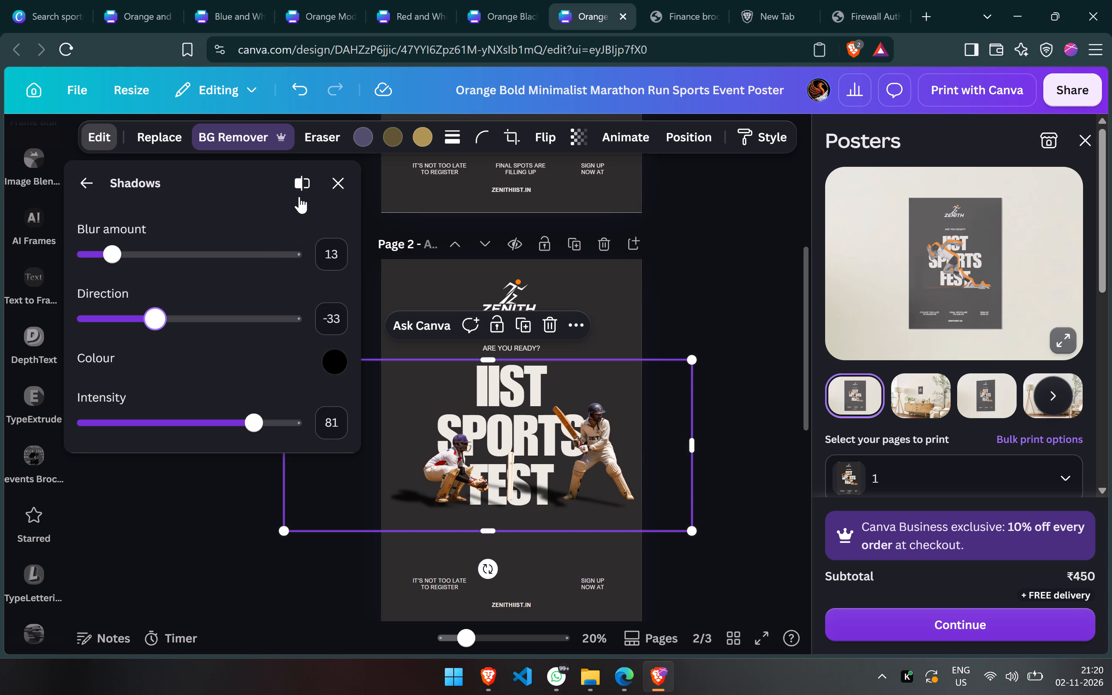
click(316, 176)
click(316, 176)
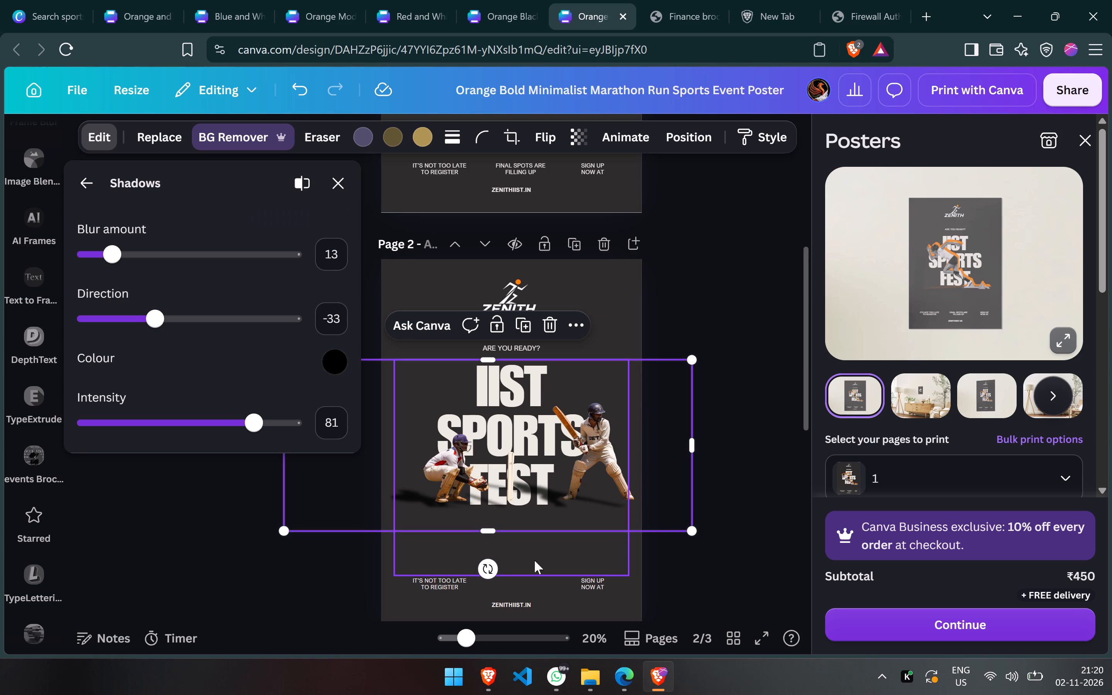
Rotate the cricket photo clockwise by about 3°.
drag(488, 569, 485, 573)
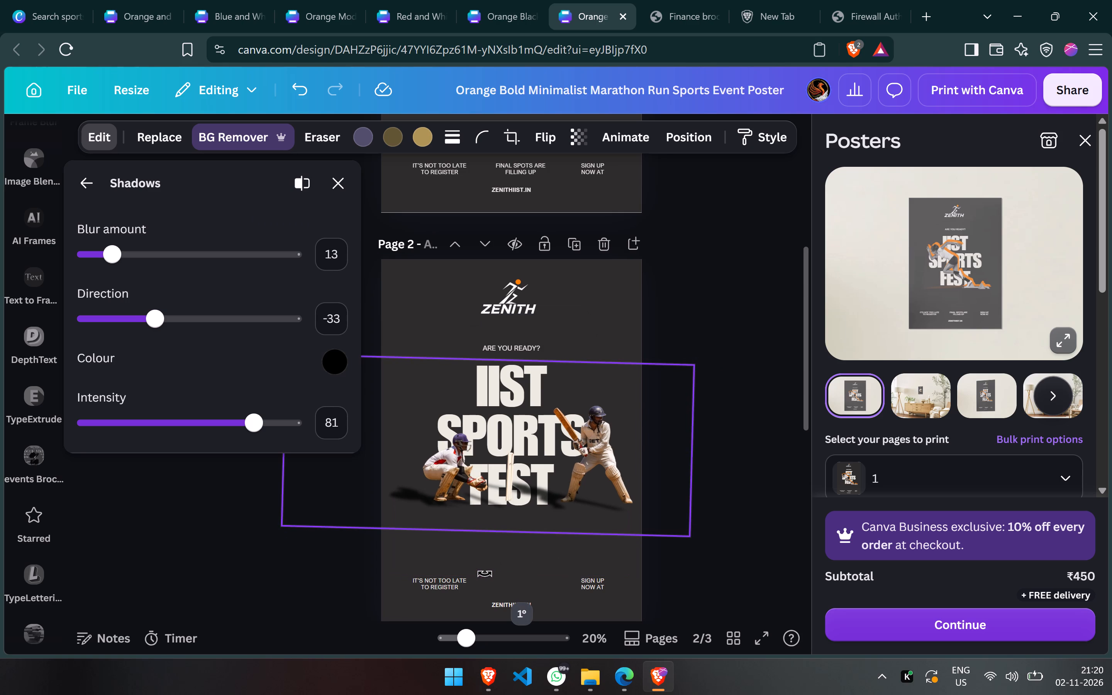
drag(485, 573, 481, 576)
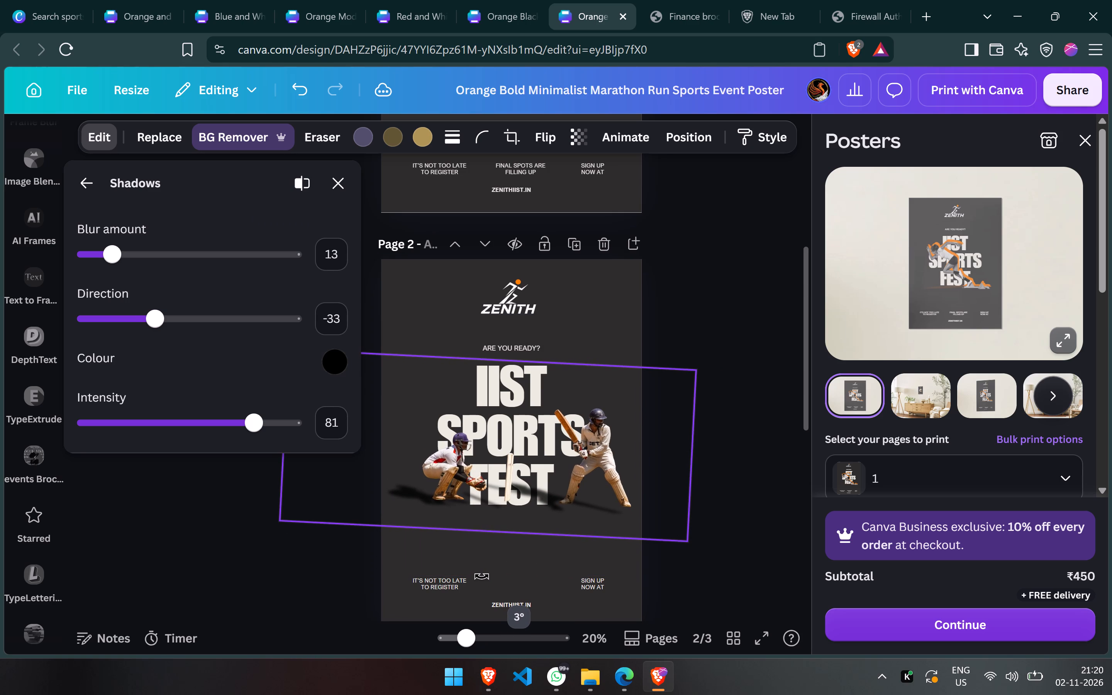
drag(481, 576, 484, 574)
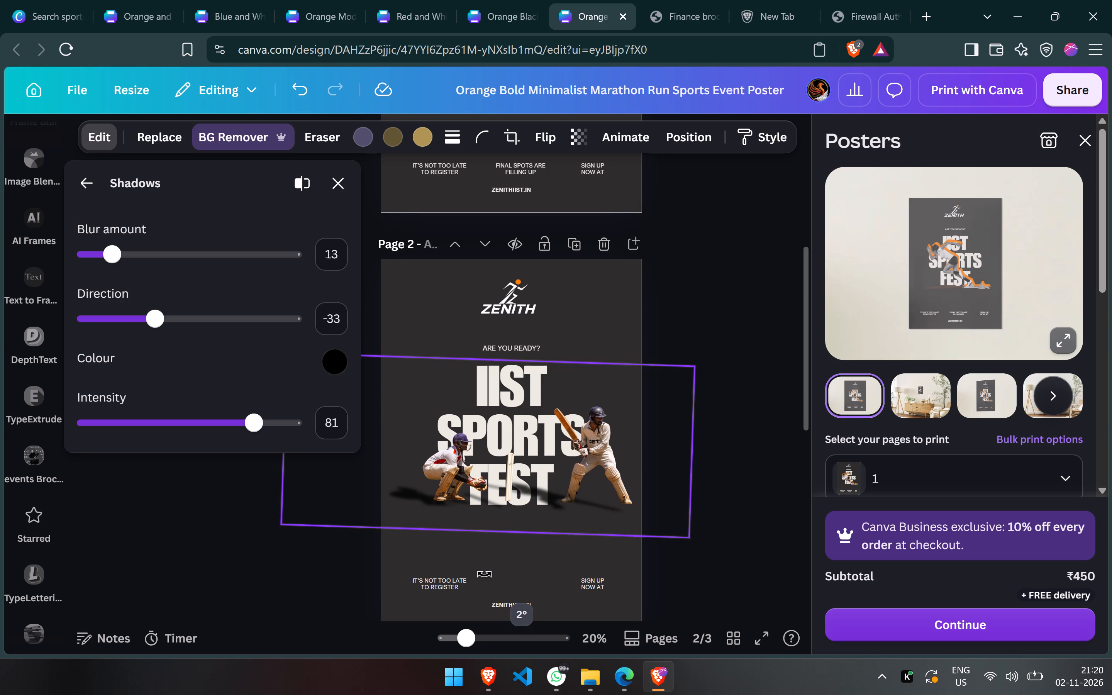
drag(484, 574, 481, 578)
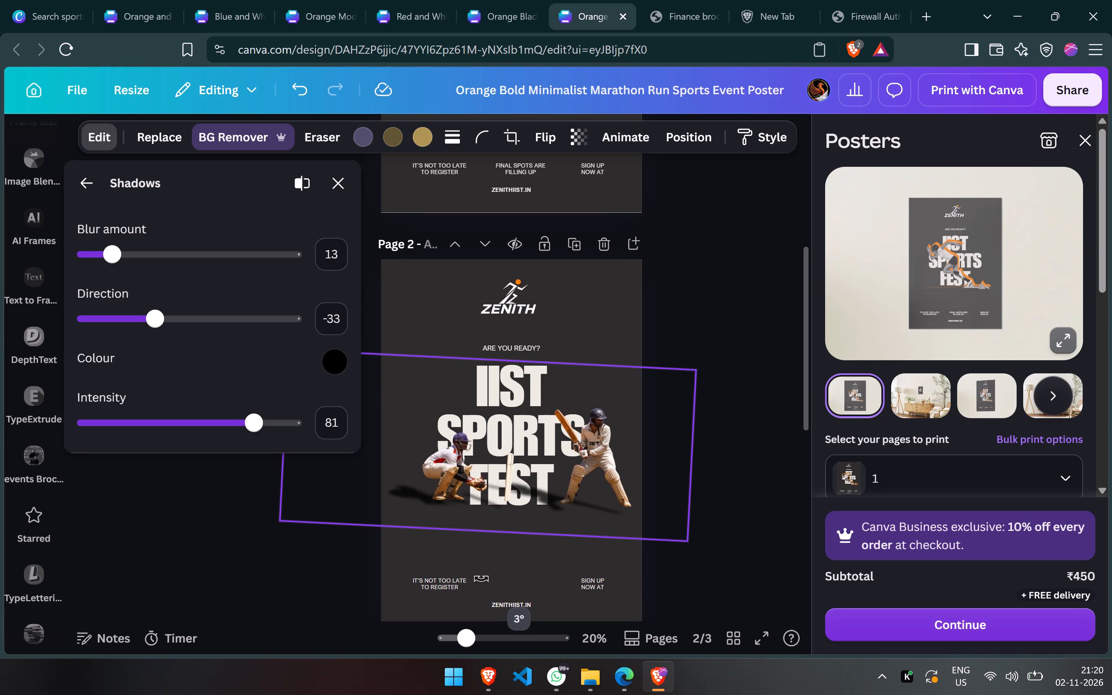
drag(481, 578, 482, 578)
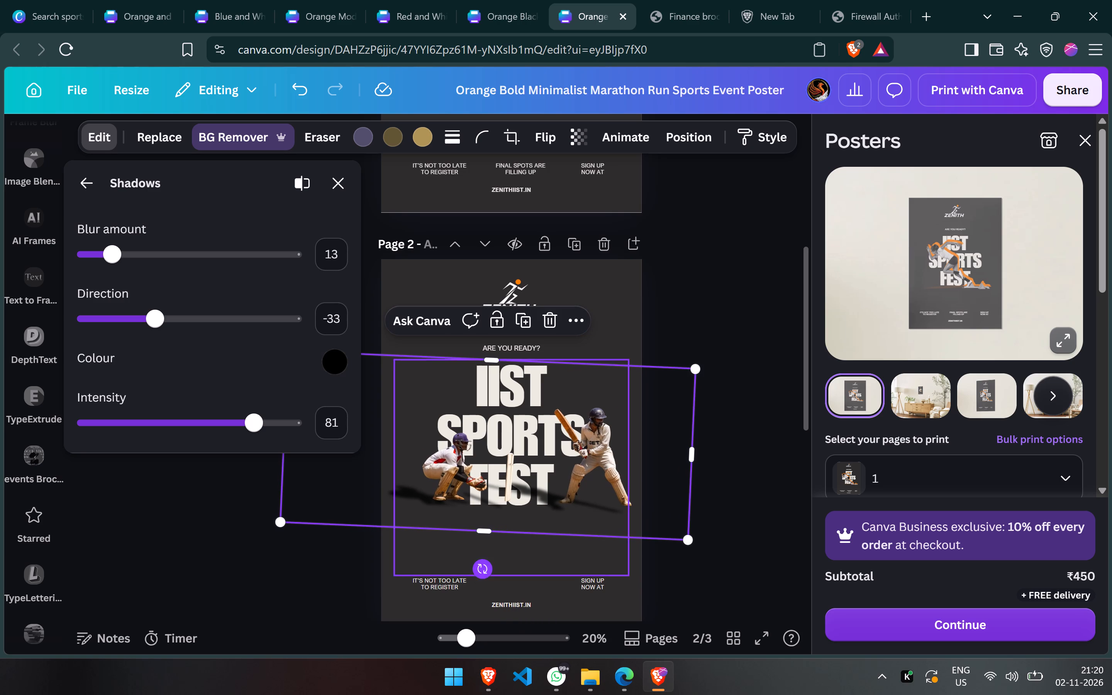
Set the cricket photo's shadow direction to 8.
drag(165, 316, 154, 316)
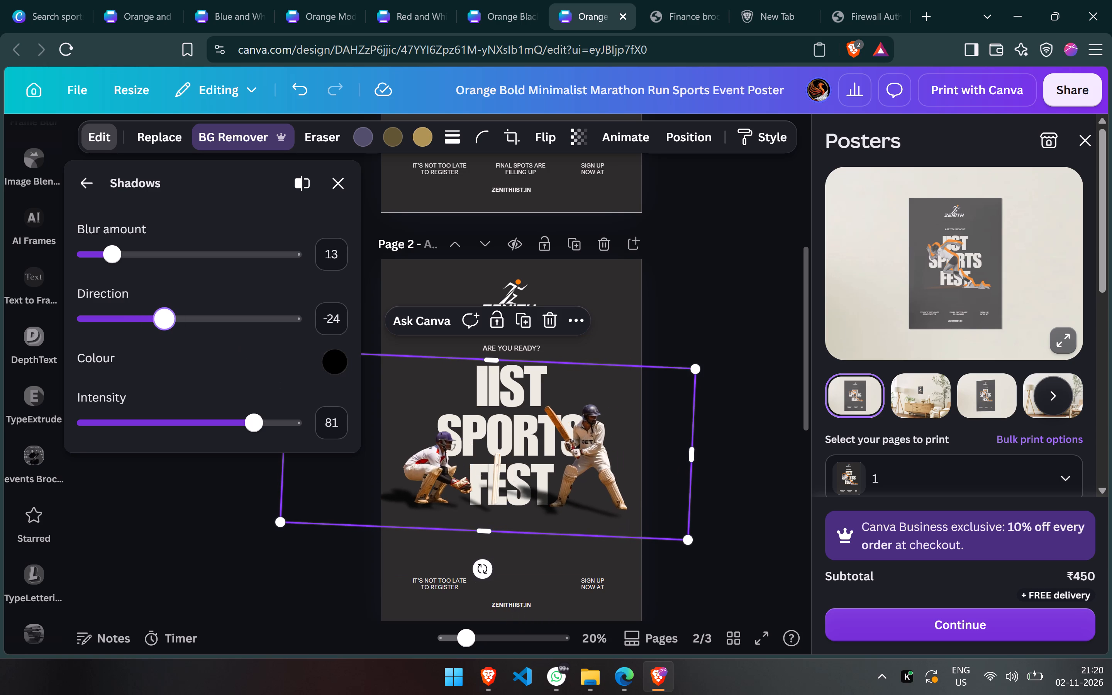
drag(154, 316, 197, 321)
Reposition the cricket photo with the players on either side of the IIST SPORTS FEST title, and set its tilt to about 2°.
drag(470, 474, 509, 472)
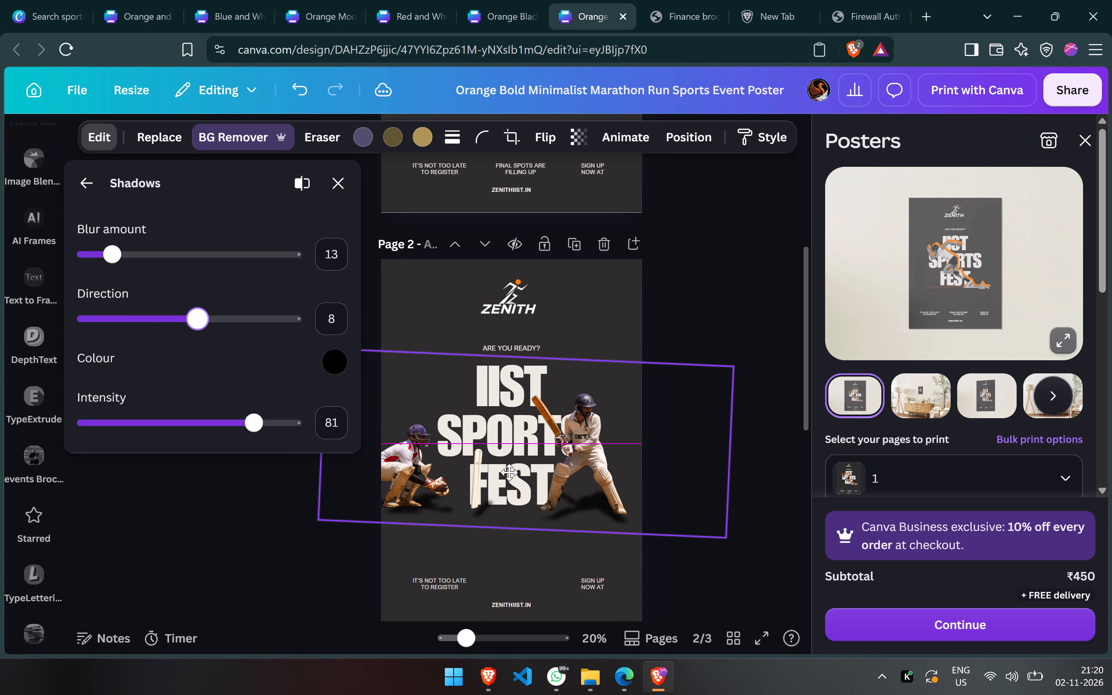
drag(509, 472, 514, 466)
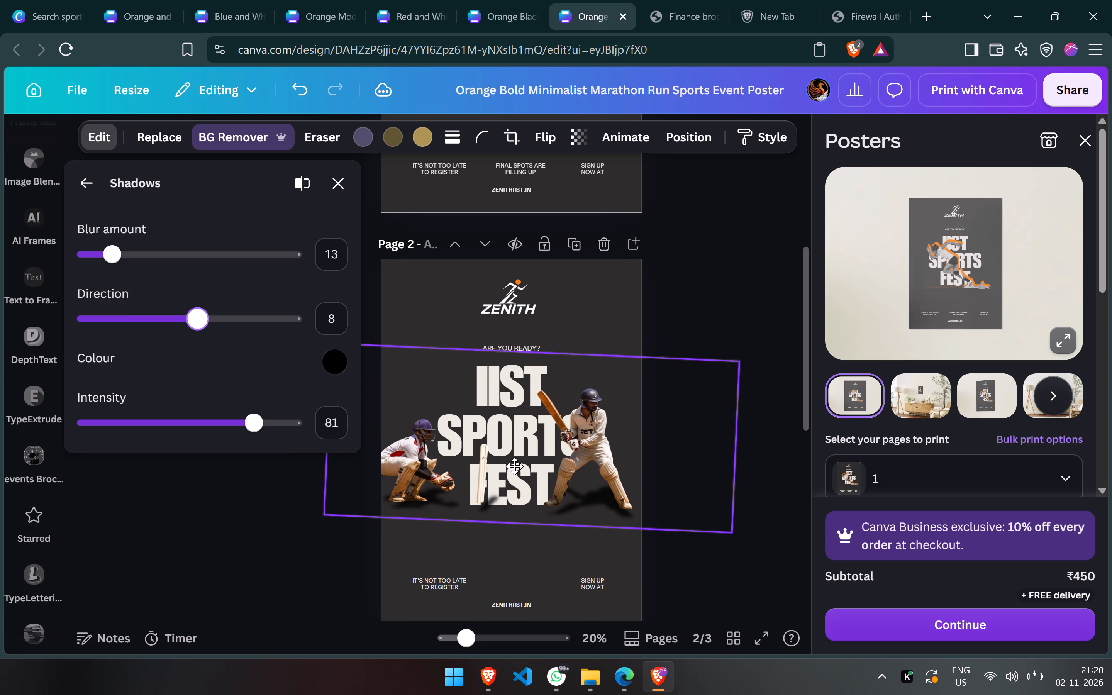
drag(514, 466, 517, 466)
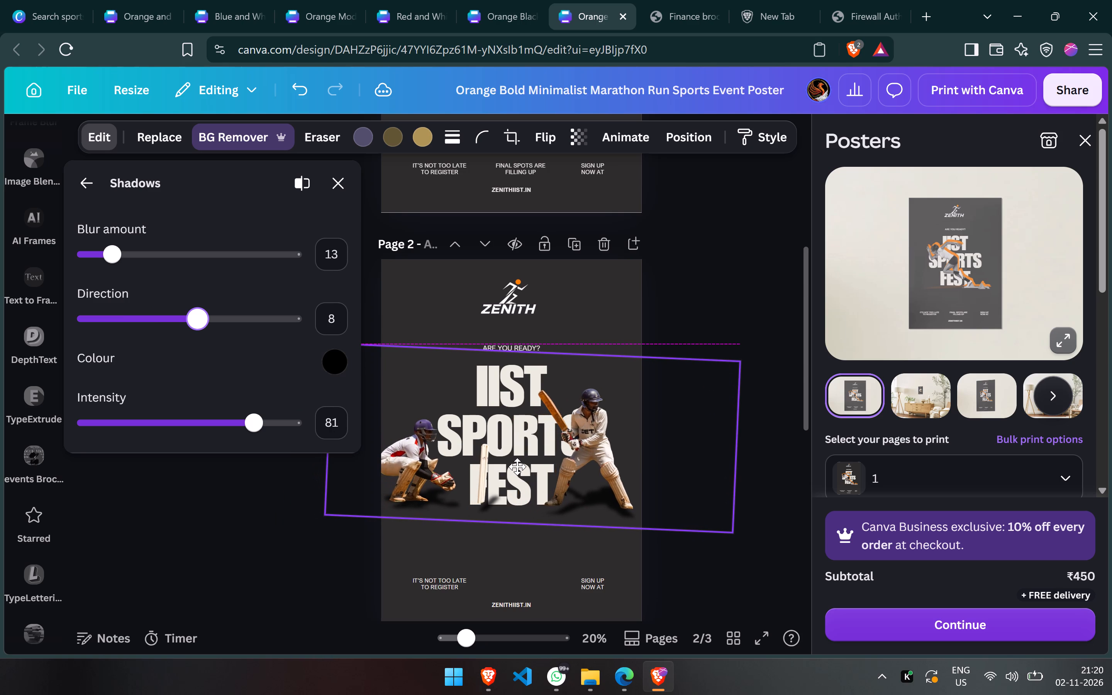
drag(517, 466, 517, 466)
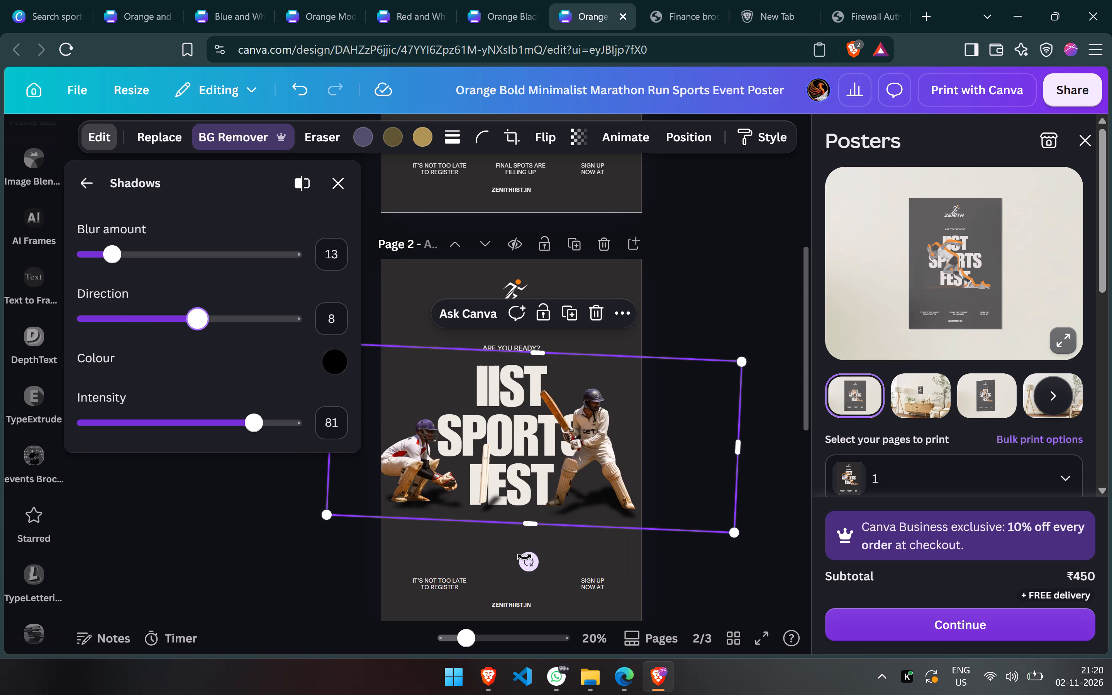
click(528, 557)
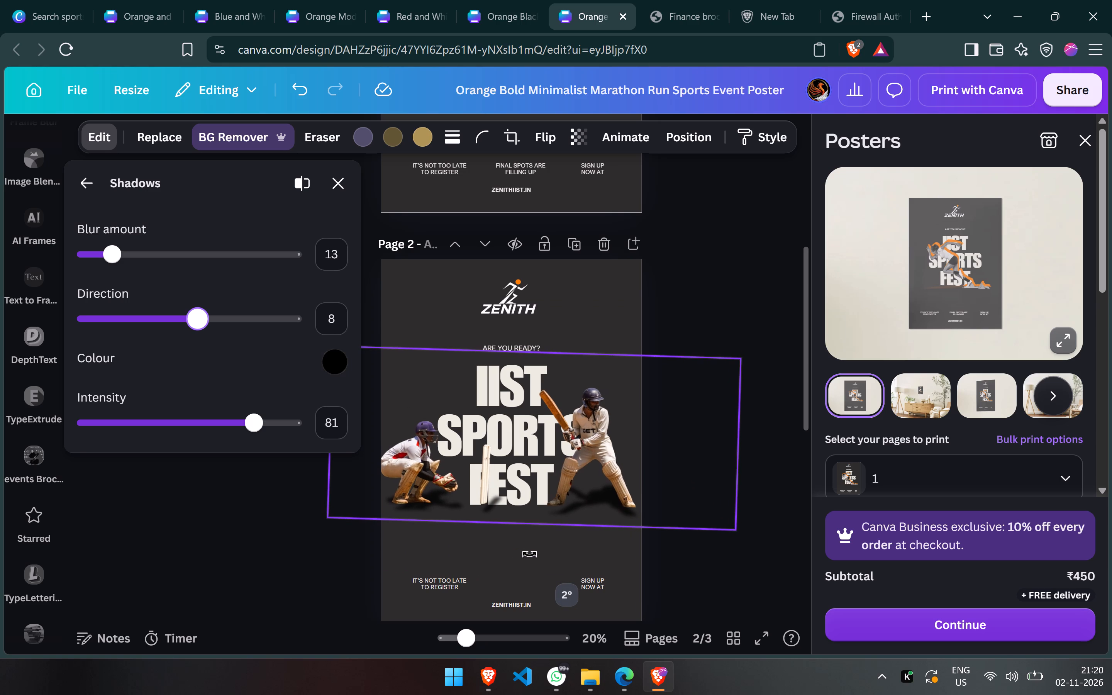
click(714, 285)
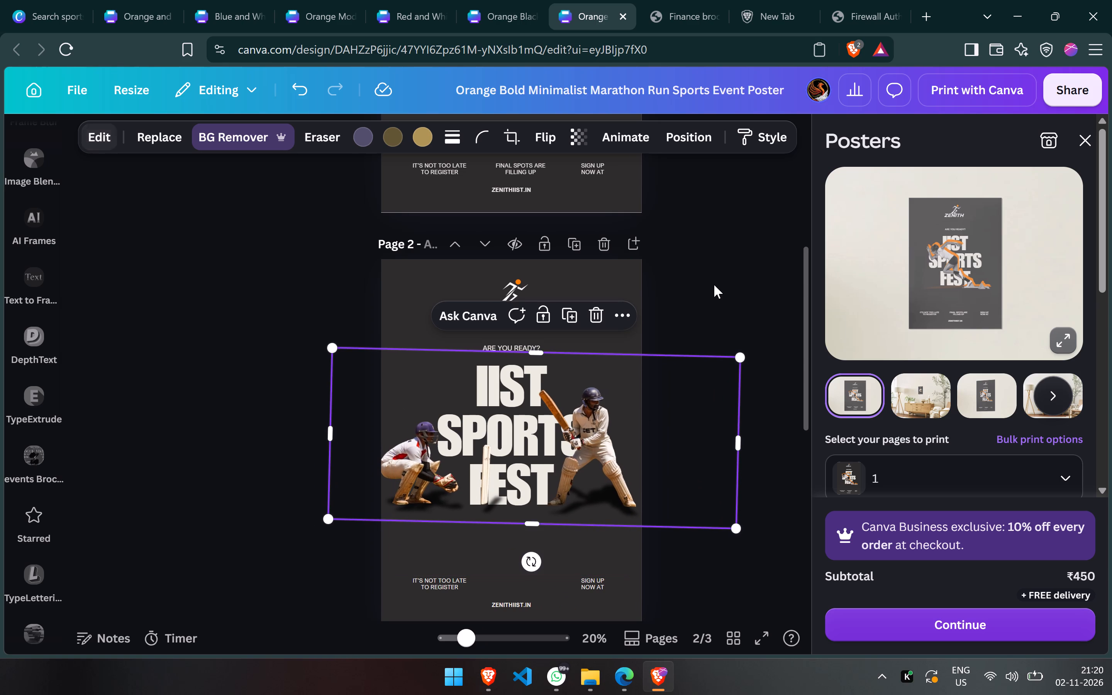
drag(565, 444, 569, 444)
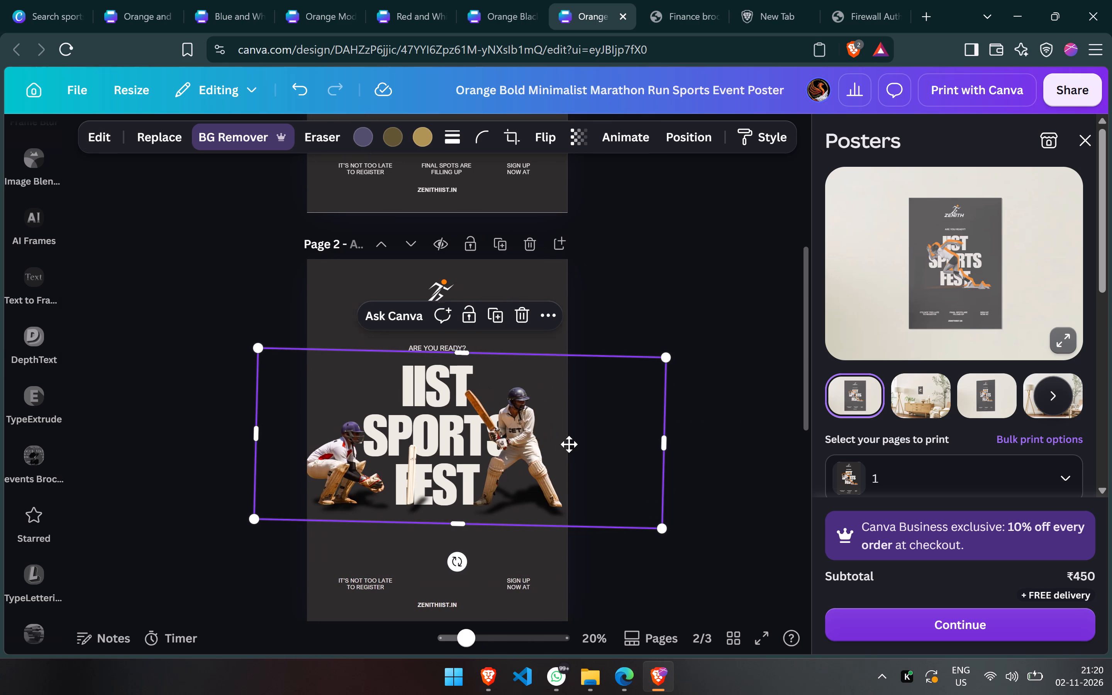
drag(569, 444, 570, 444)
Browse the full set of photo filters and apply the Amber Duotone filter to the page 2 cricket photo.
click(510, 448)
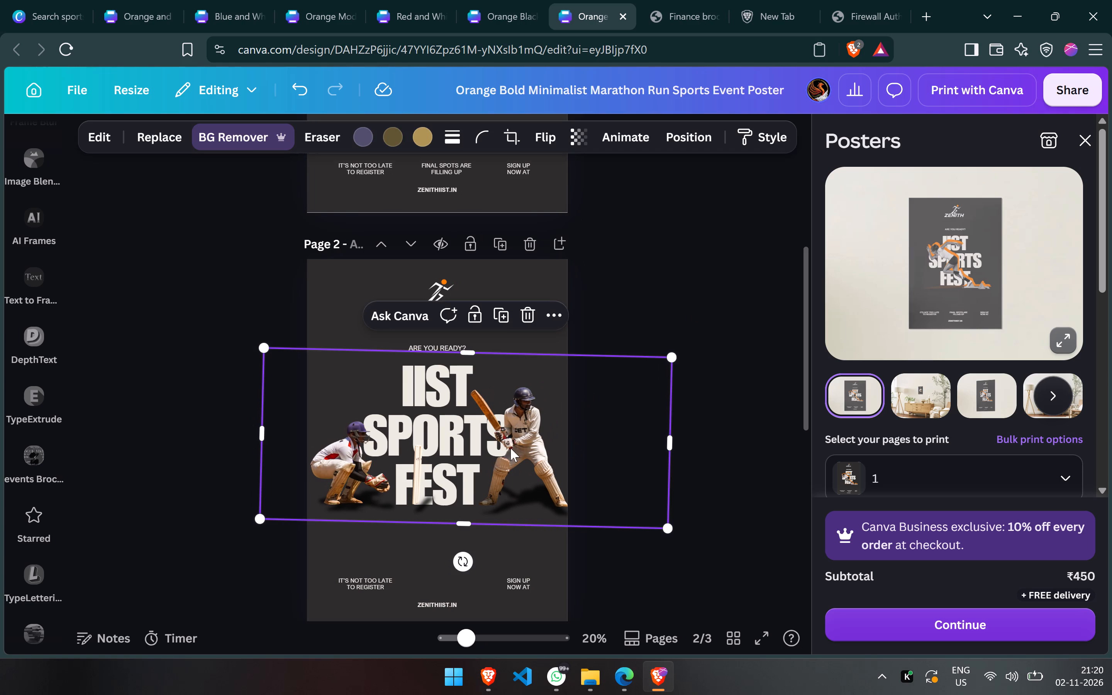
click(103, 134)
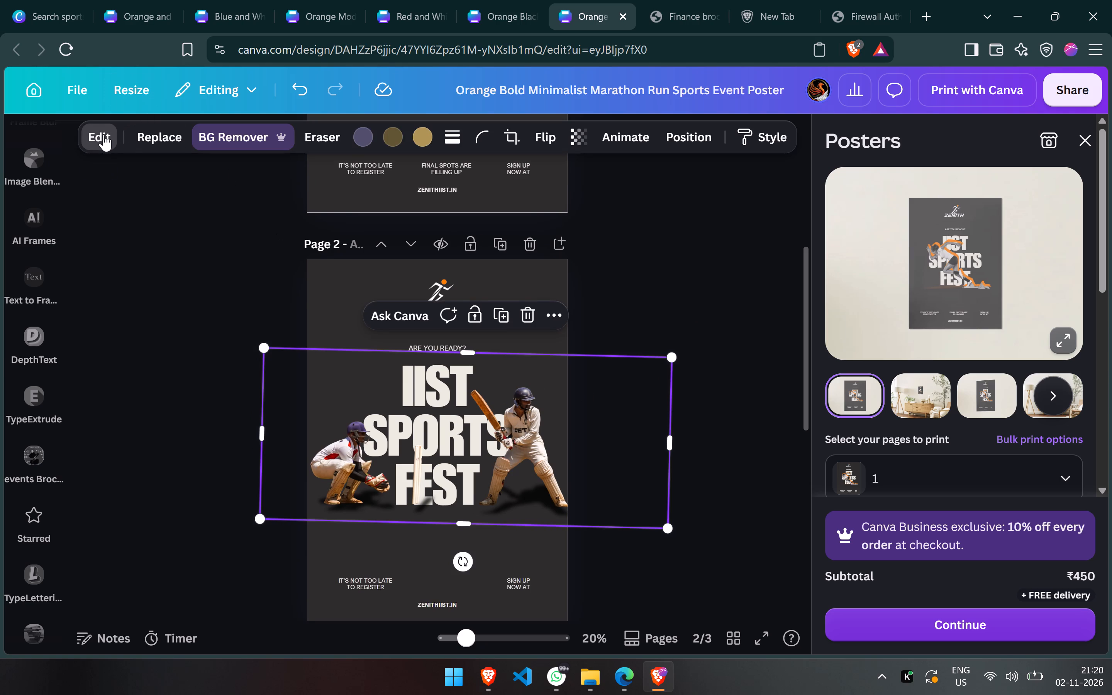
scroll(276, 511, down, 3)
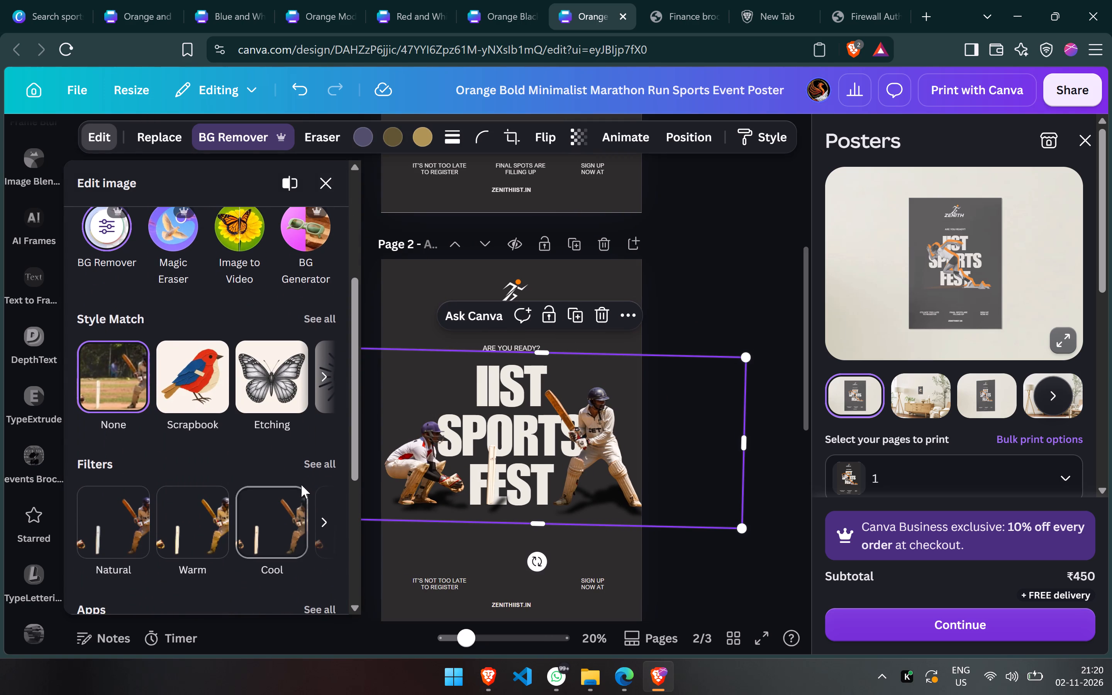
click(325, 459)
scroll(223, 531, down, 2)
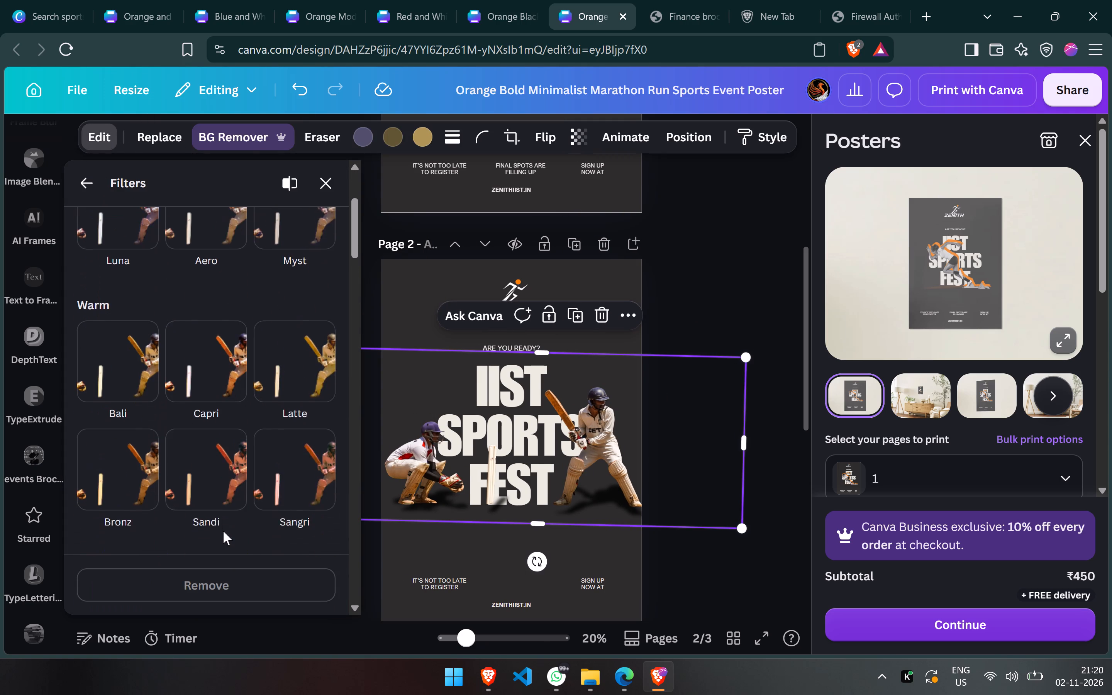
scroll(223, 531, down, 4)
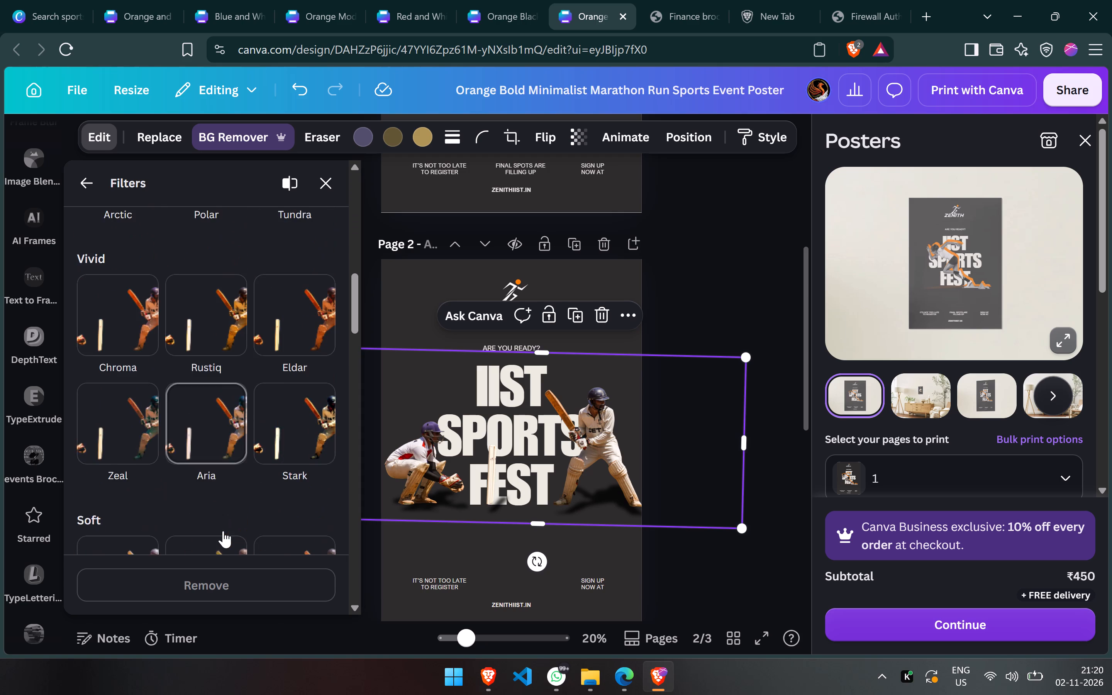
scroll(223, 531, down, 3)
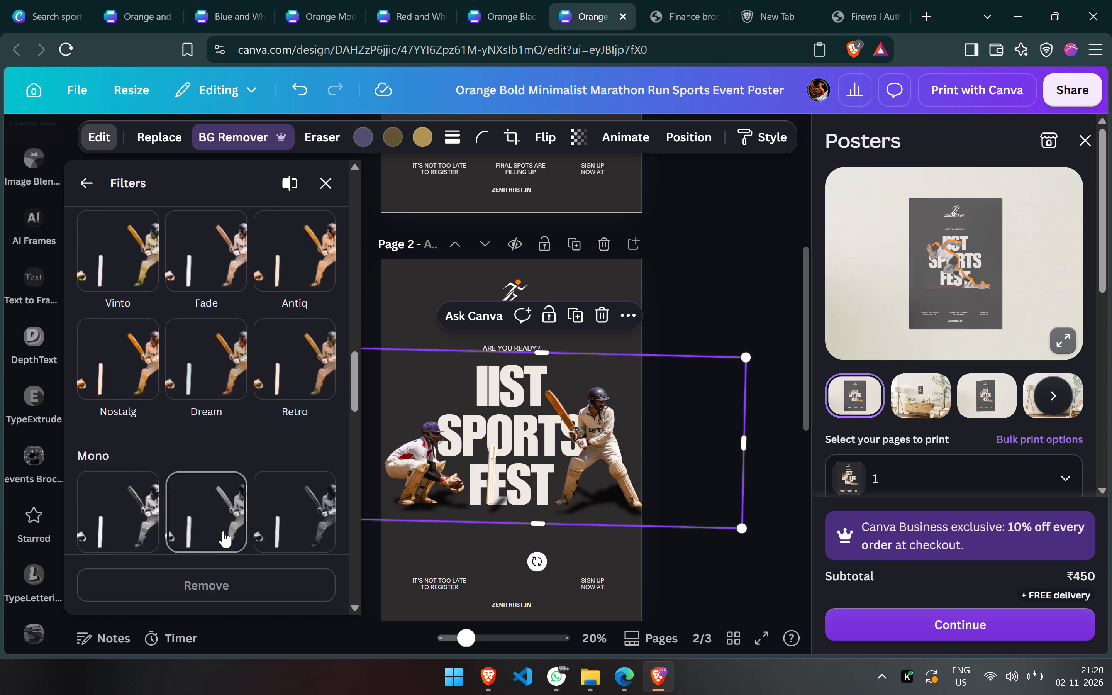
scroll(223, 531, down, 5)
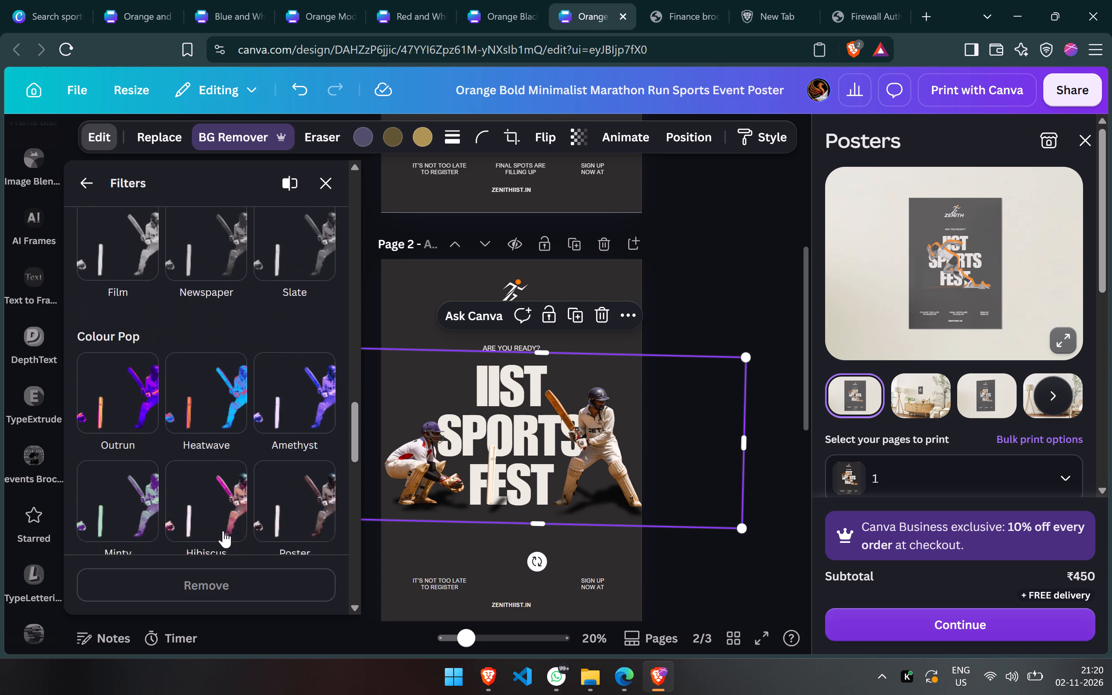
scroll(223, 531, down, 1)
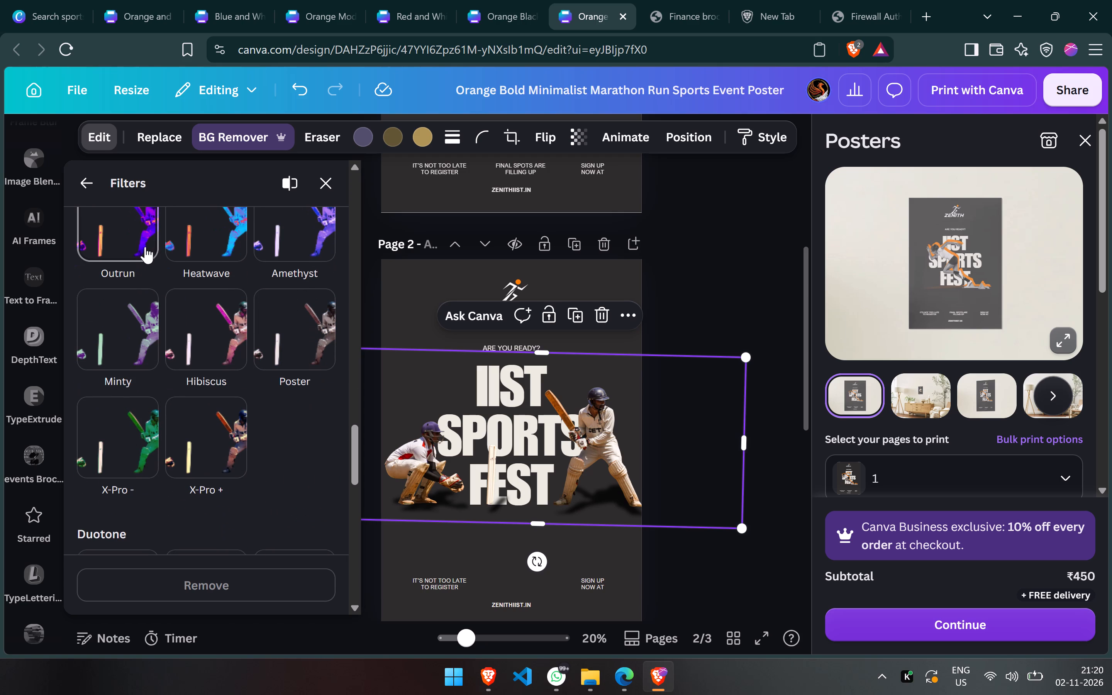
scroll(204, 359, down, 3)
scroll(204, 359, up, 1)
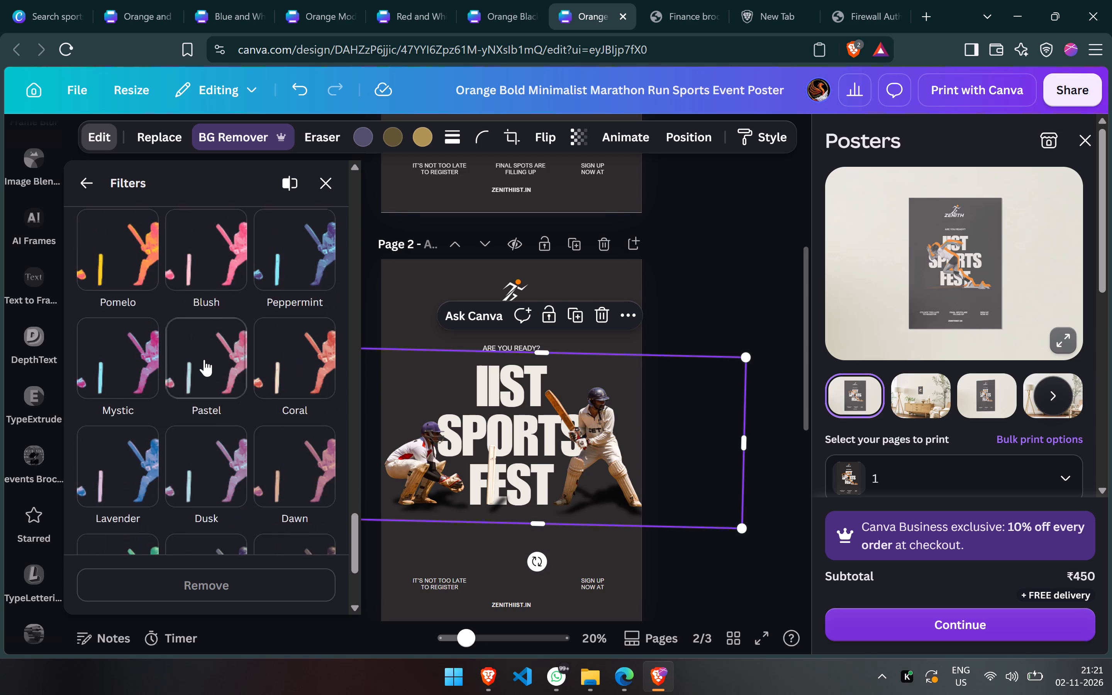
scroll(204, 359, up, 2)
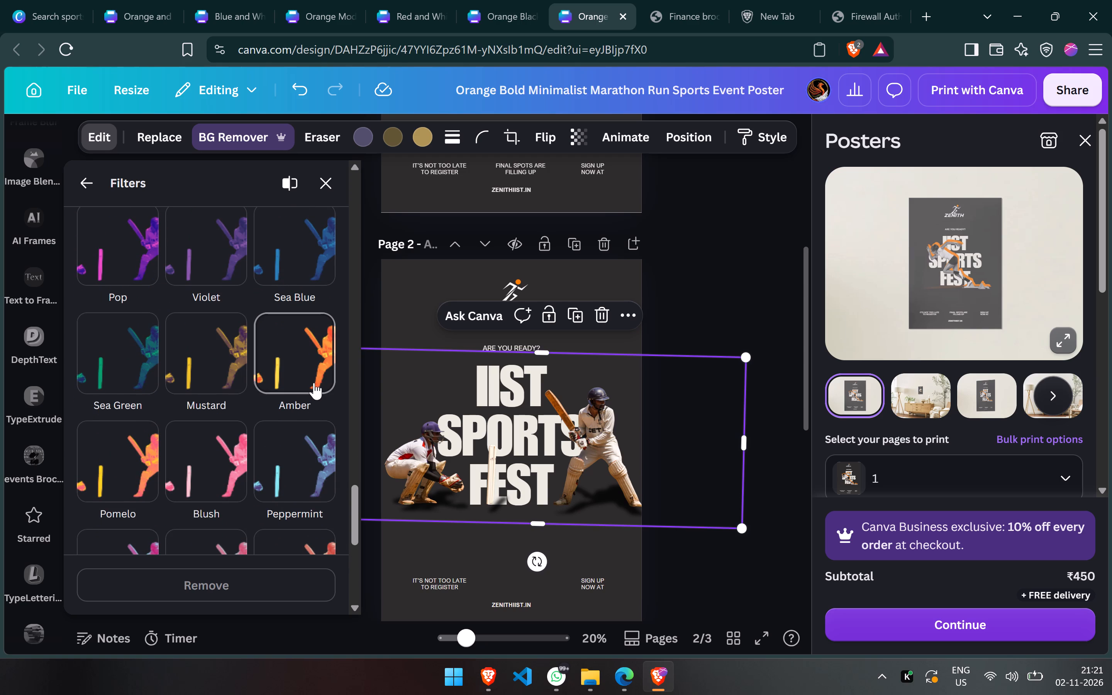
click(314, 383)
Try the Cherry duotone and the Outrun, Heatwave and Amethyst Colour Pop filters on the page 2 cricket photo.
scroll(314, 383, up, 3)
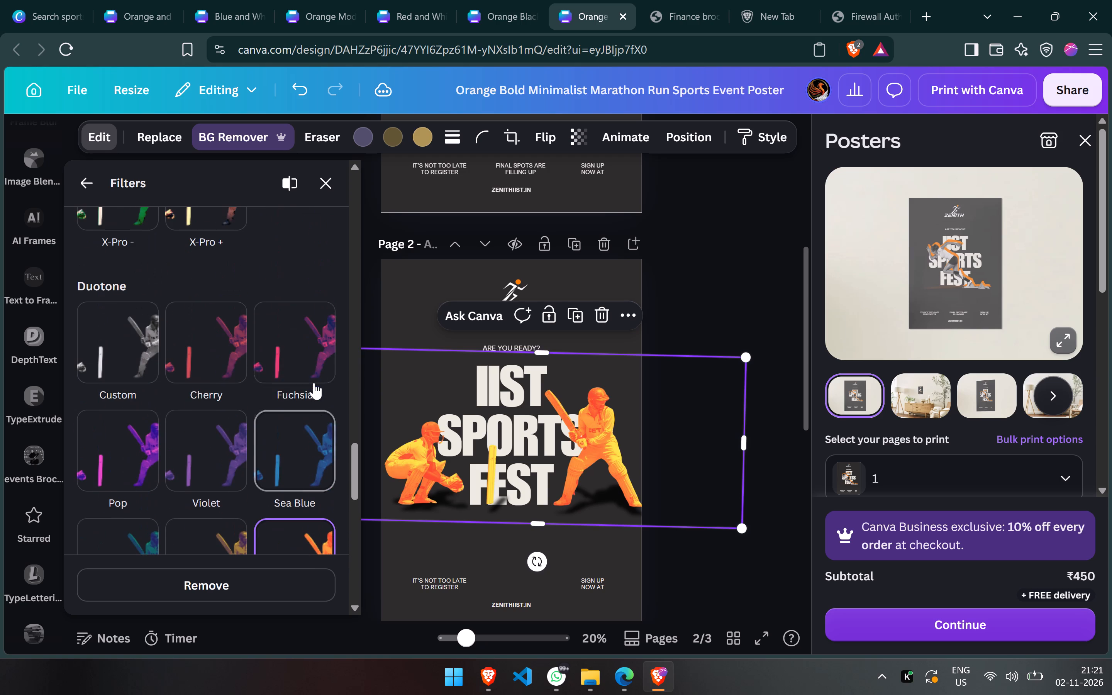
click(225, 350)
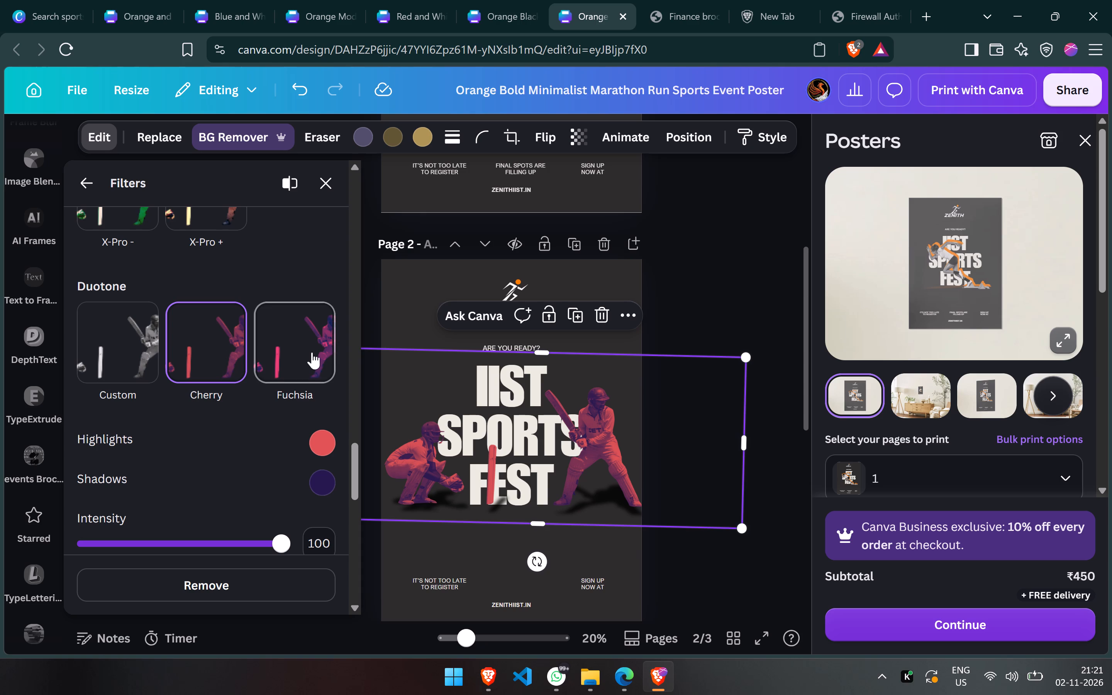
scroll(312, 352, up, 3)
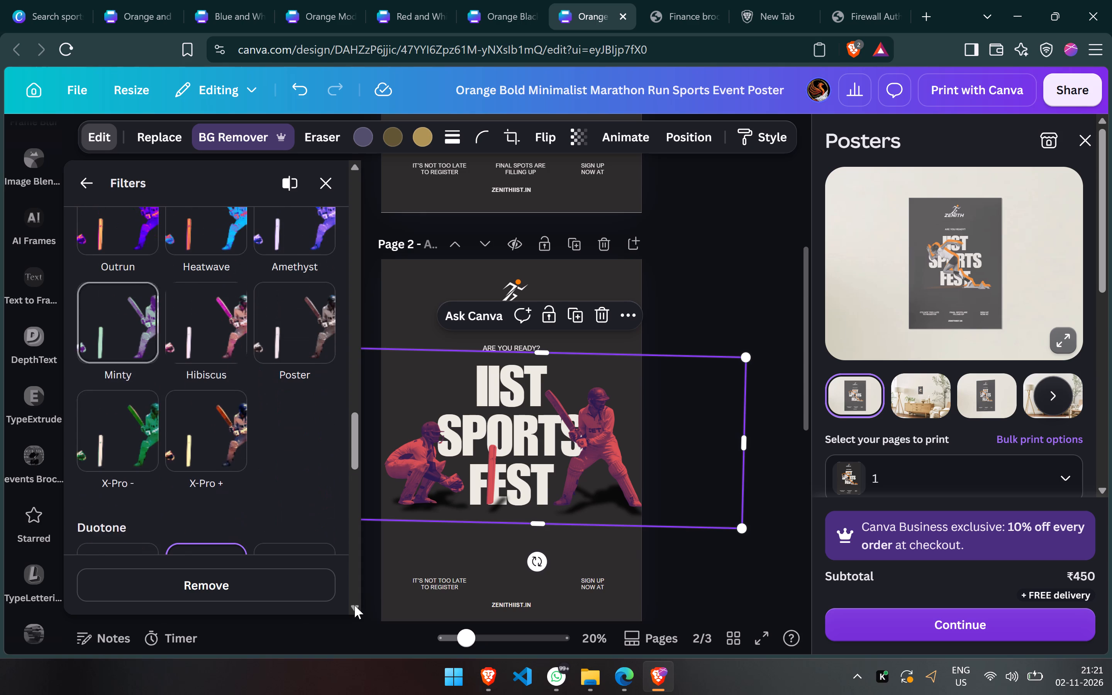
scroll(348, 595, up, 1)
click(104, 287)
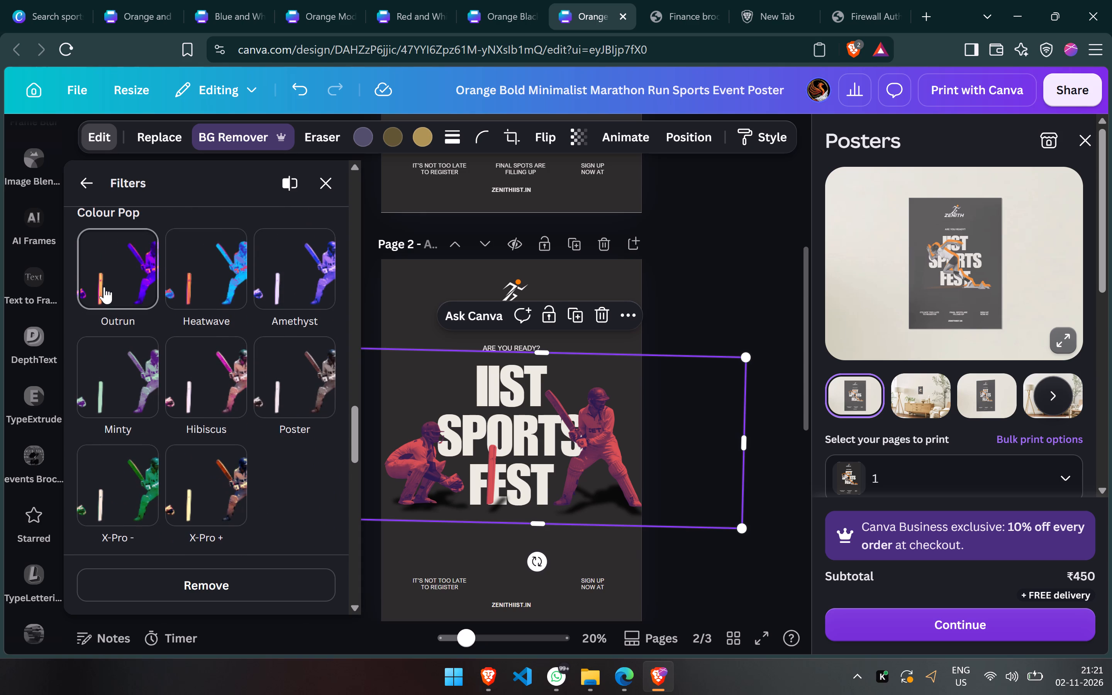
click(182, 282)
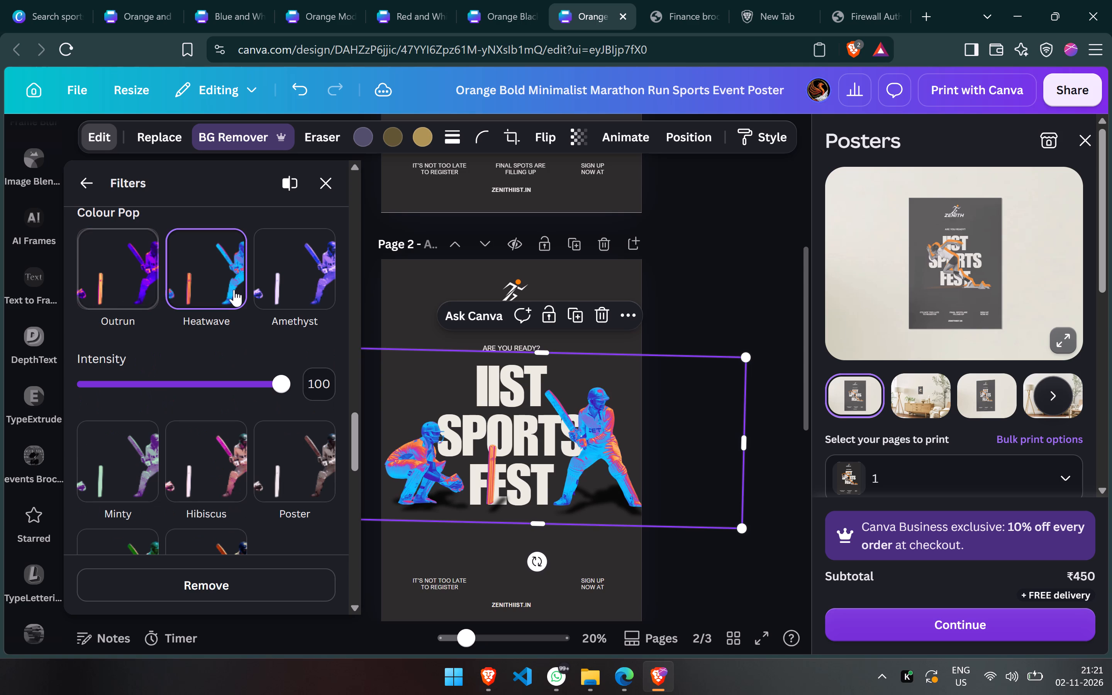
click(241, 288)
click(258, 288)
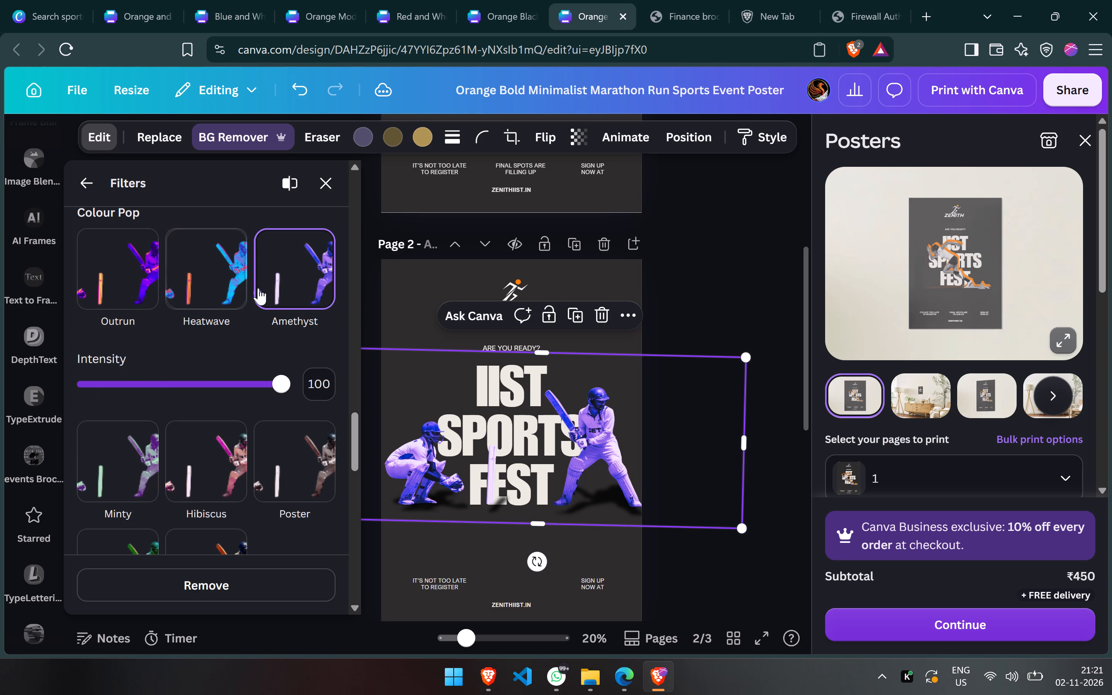
Compare the Mono filters Slate, Classic, Ink, Noir and Film on the cricket photo, and apply Newspaper.
scroll(258, 288, up, 3)
click(285, 315)
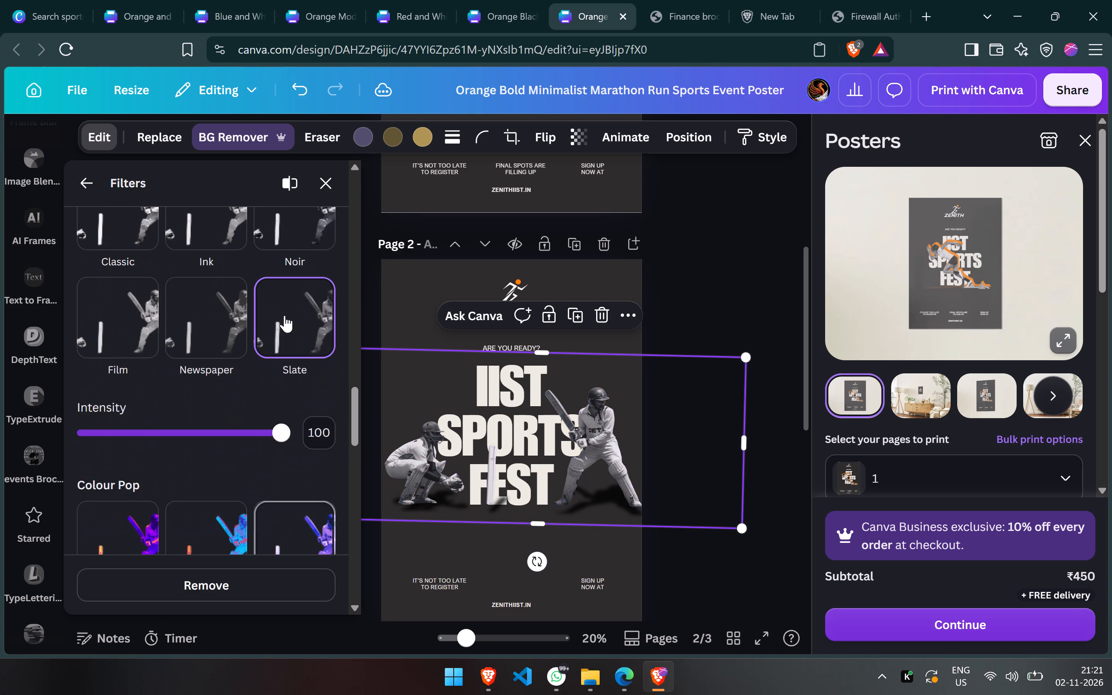
scroll(285, 315, up, 1)
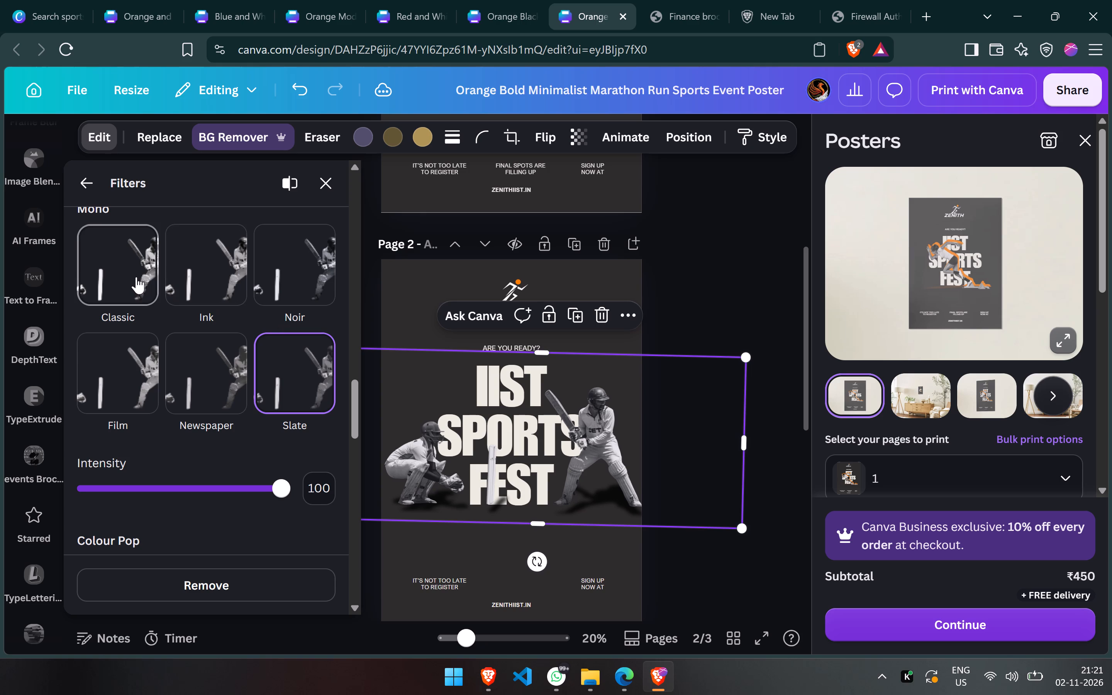
click(144, 272)
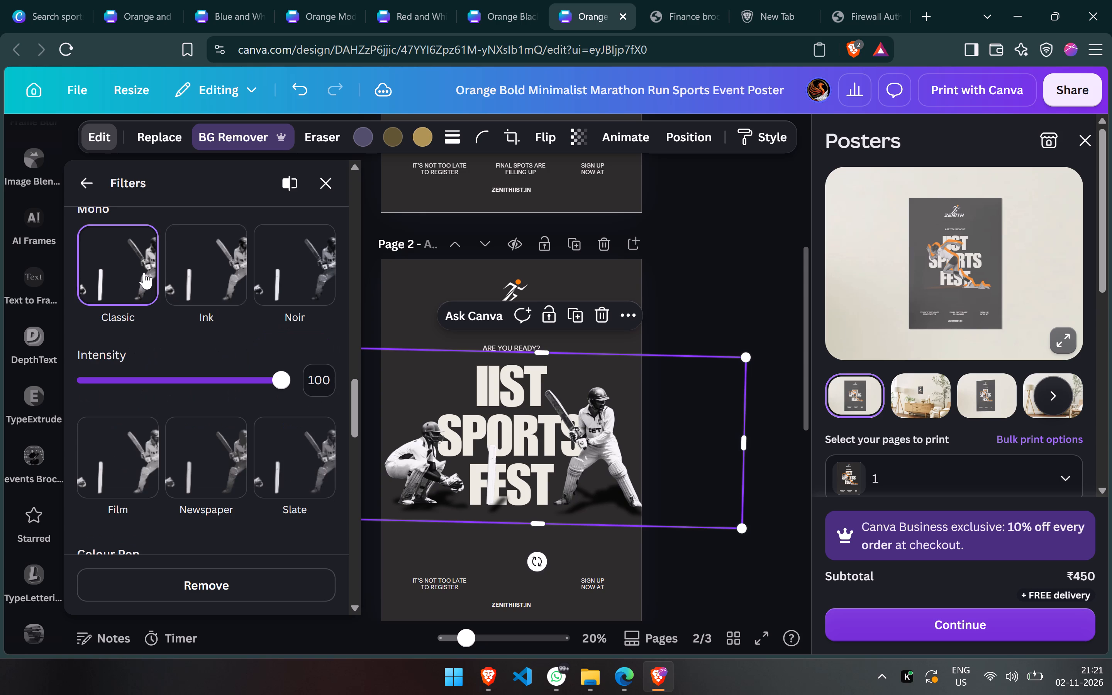
click(207, 292)
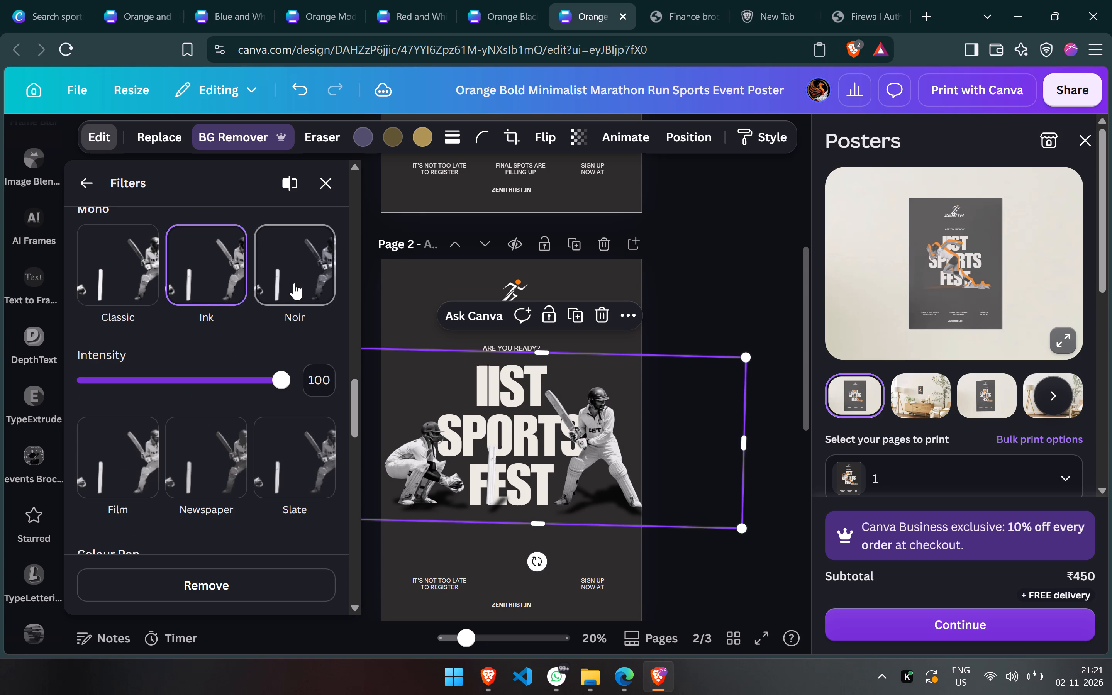
click(294, 283)
click(231, 287)
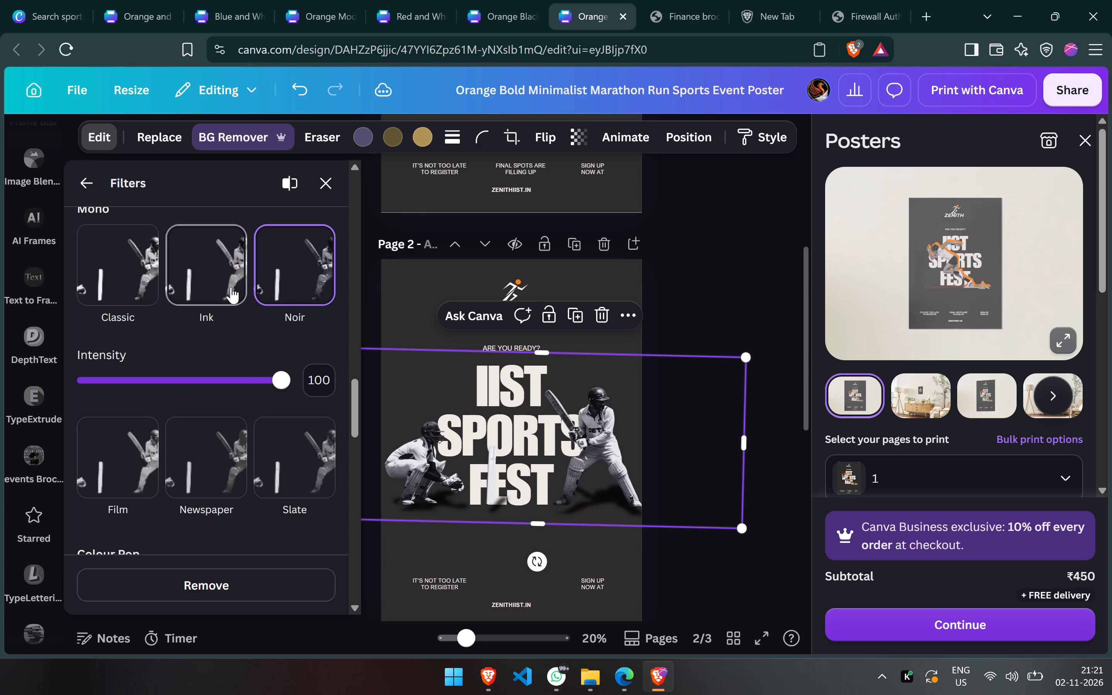
scroll(231, 287, down, 1)
click(143, 418)
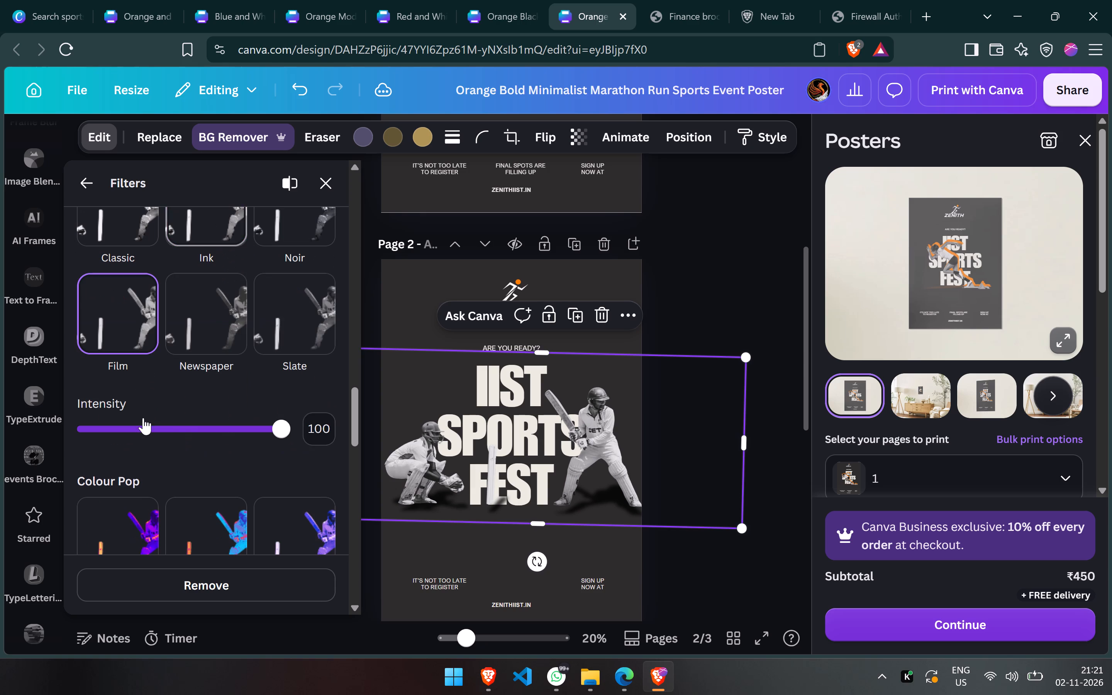
click(197, 307)
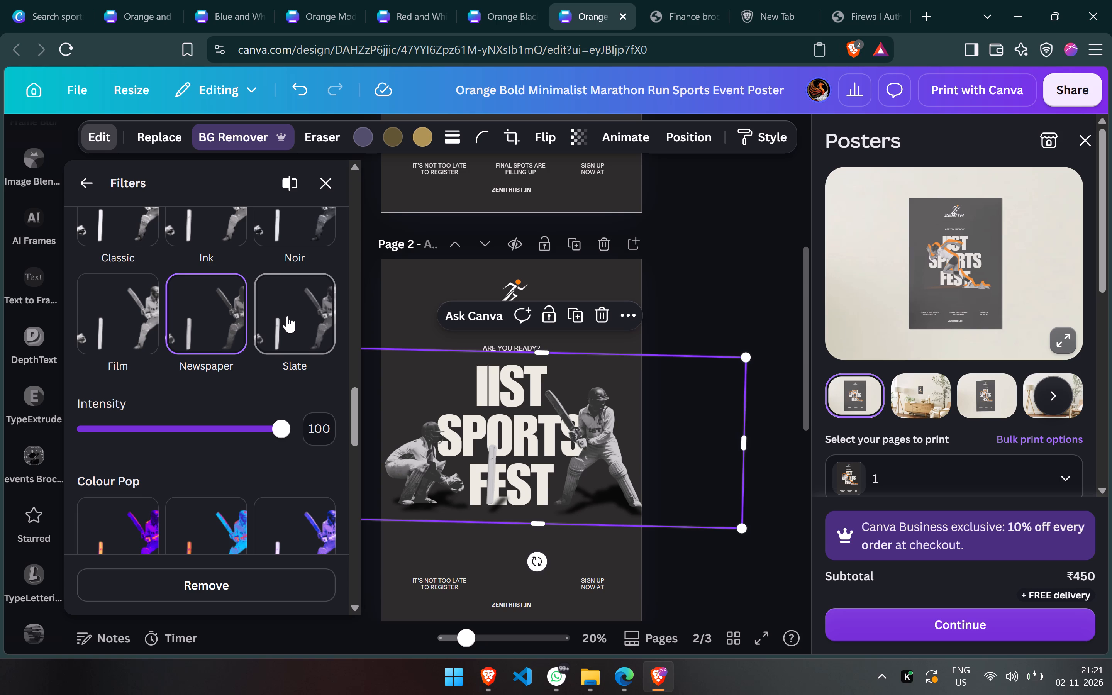
Change the cricket photo's shadow style to Drop.
click(98, 132)
click(98, 132)
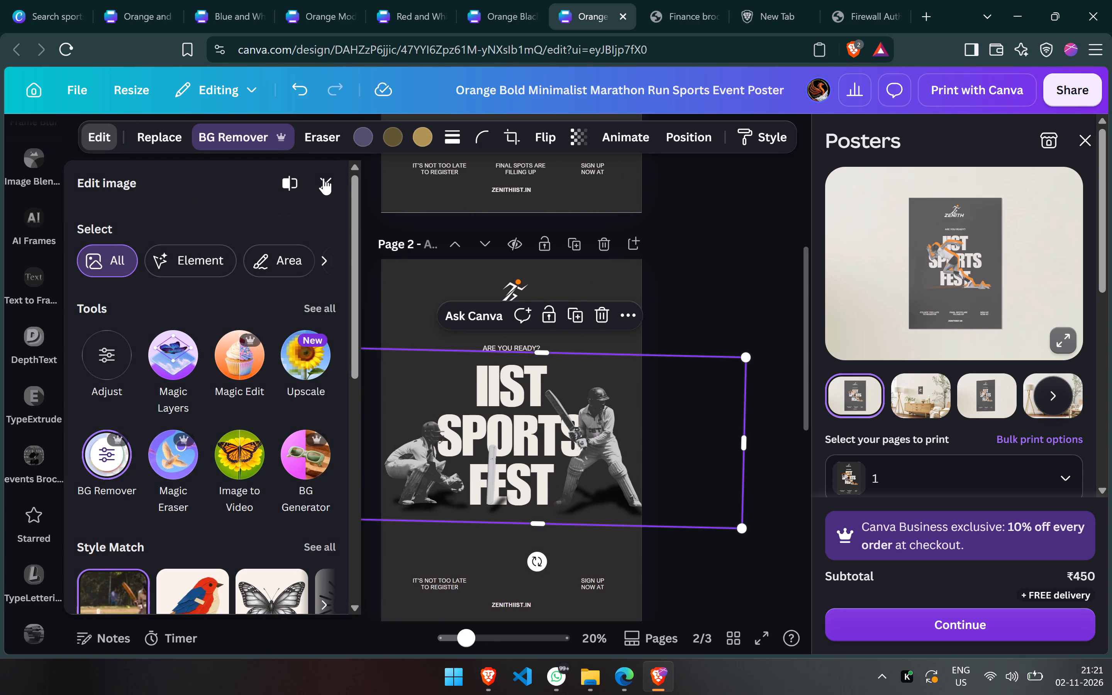
click(324, 177)
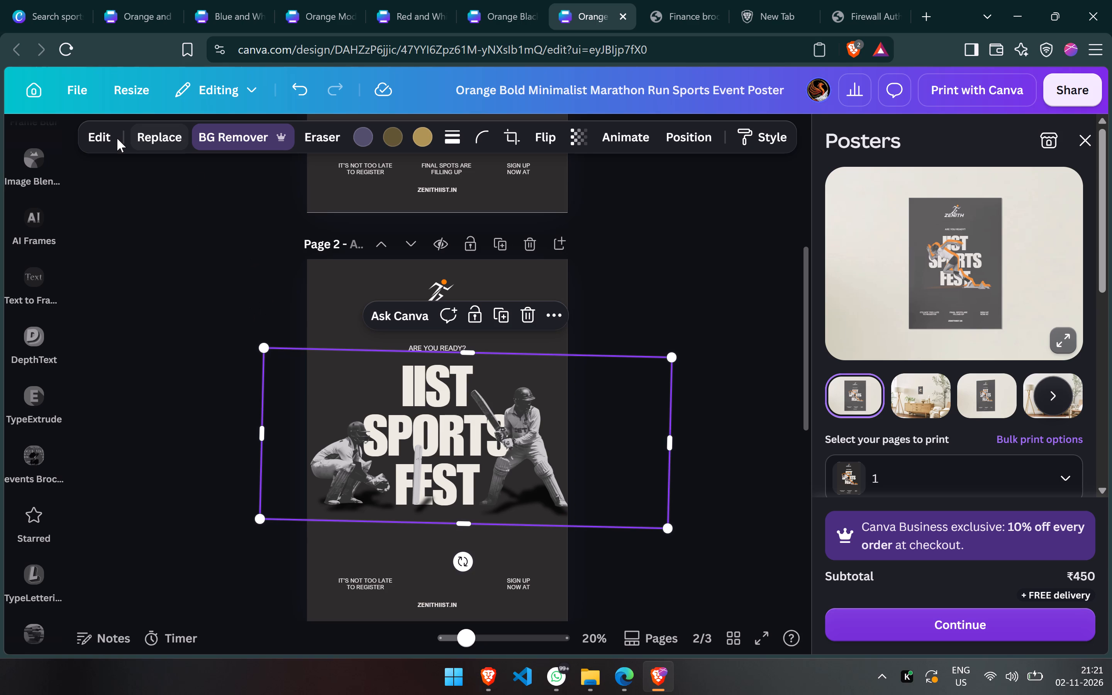
click(117, 138)
click(117, 138)
click(102, 137)
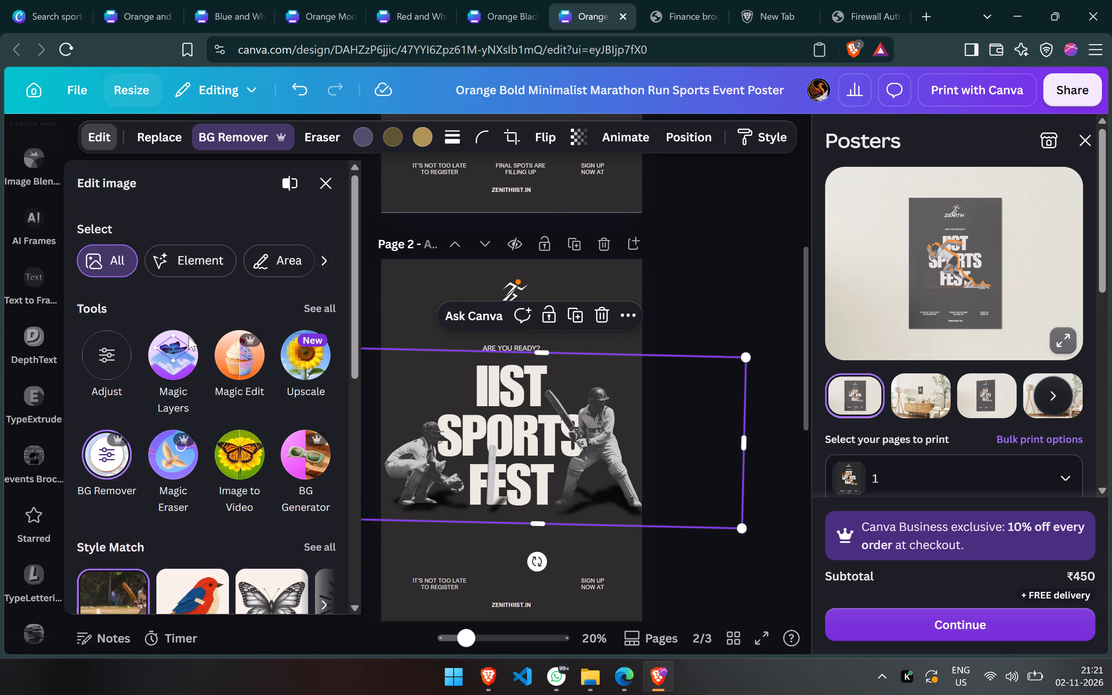
scroll(195, 407, down, 6)
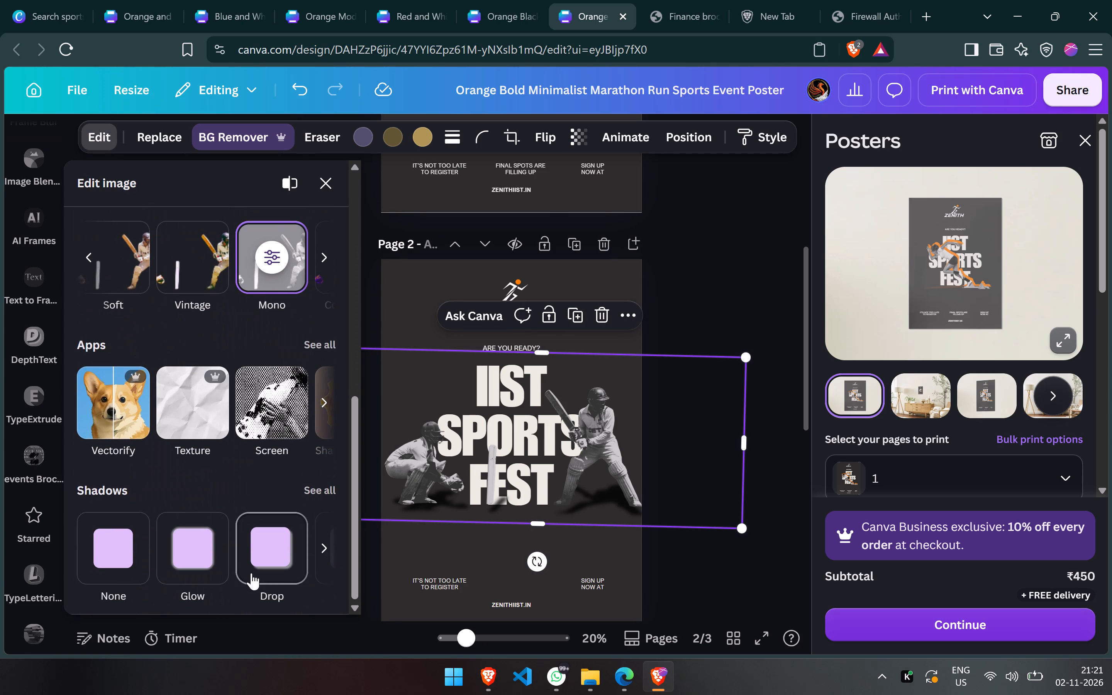
click(279, 576)
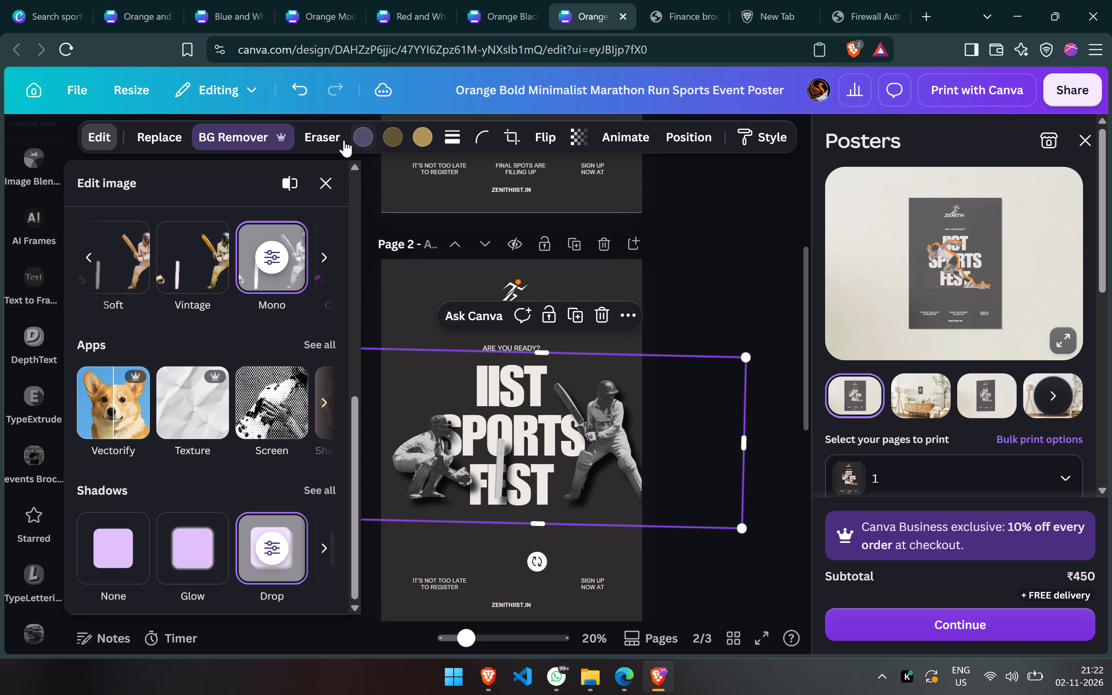
Try several angles for the cricket photo's drop shadow and set the angle to 79.
click(275, 532)
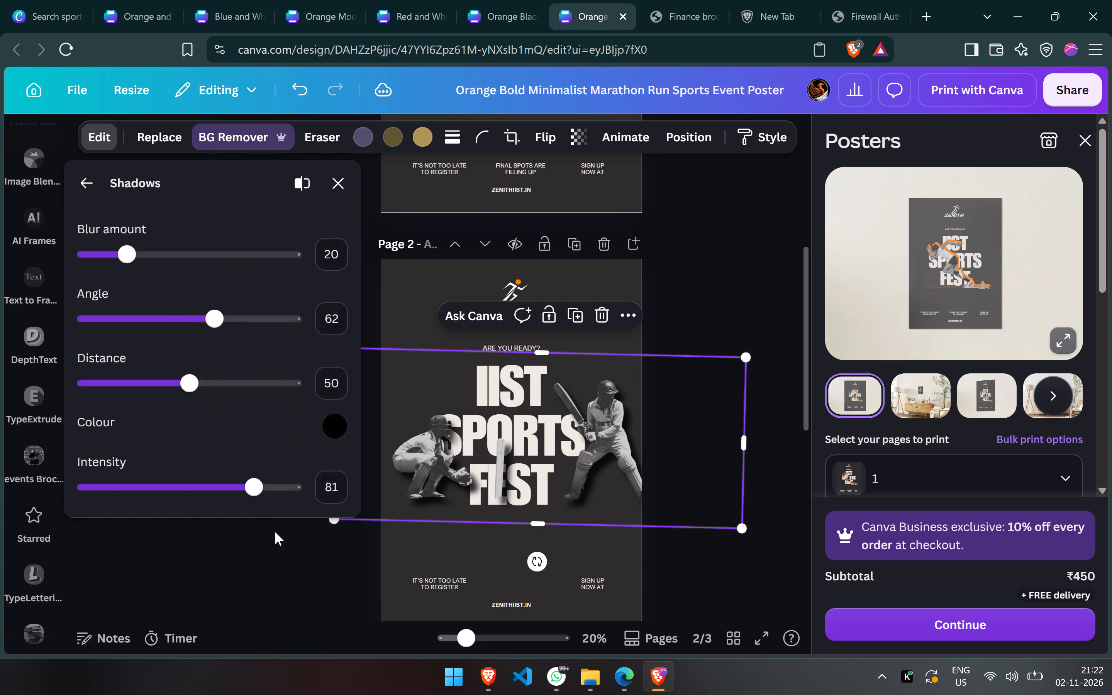
drag(211, 319, 233, 319)
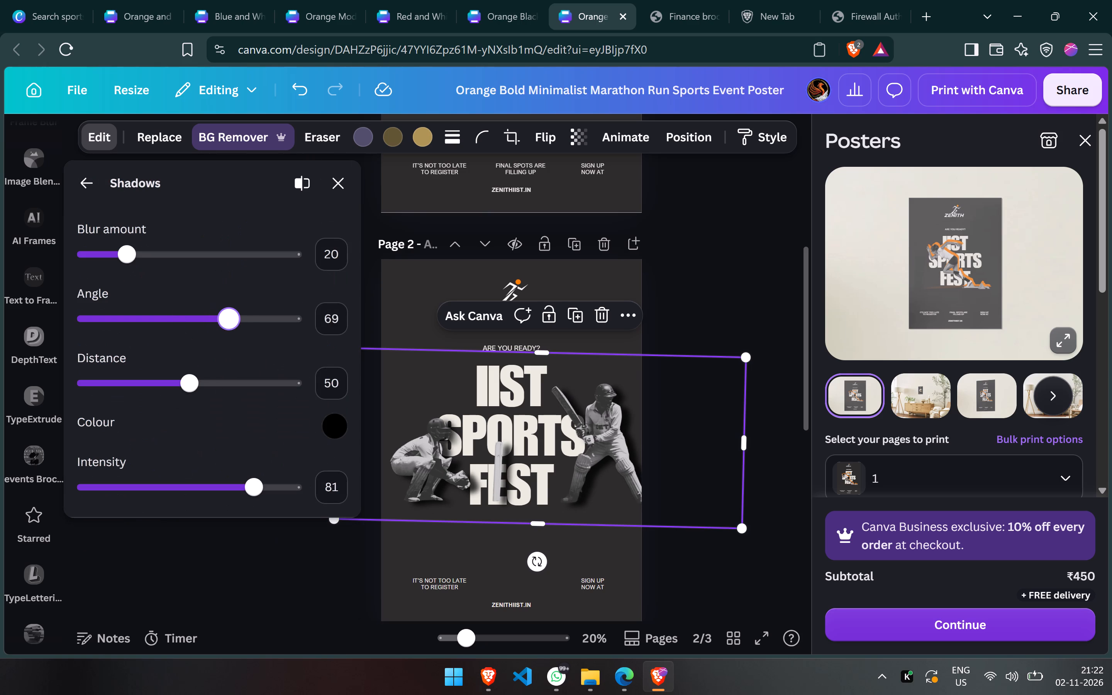
drag(233, 319, 195, 317)
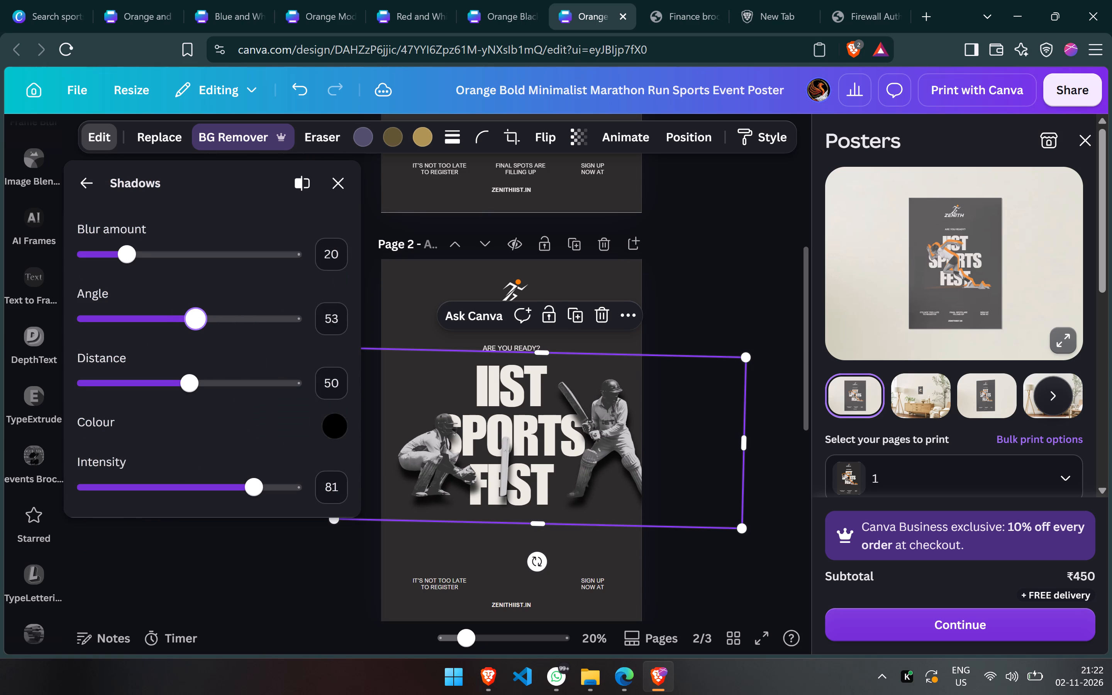
drag(195, 317, 251, 310)
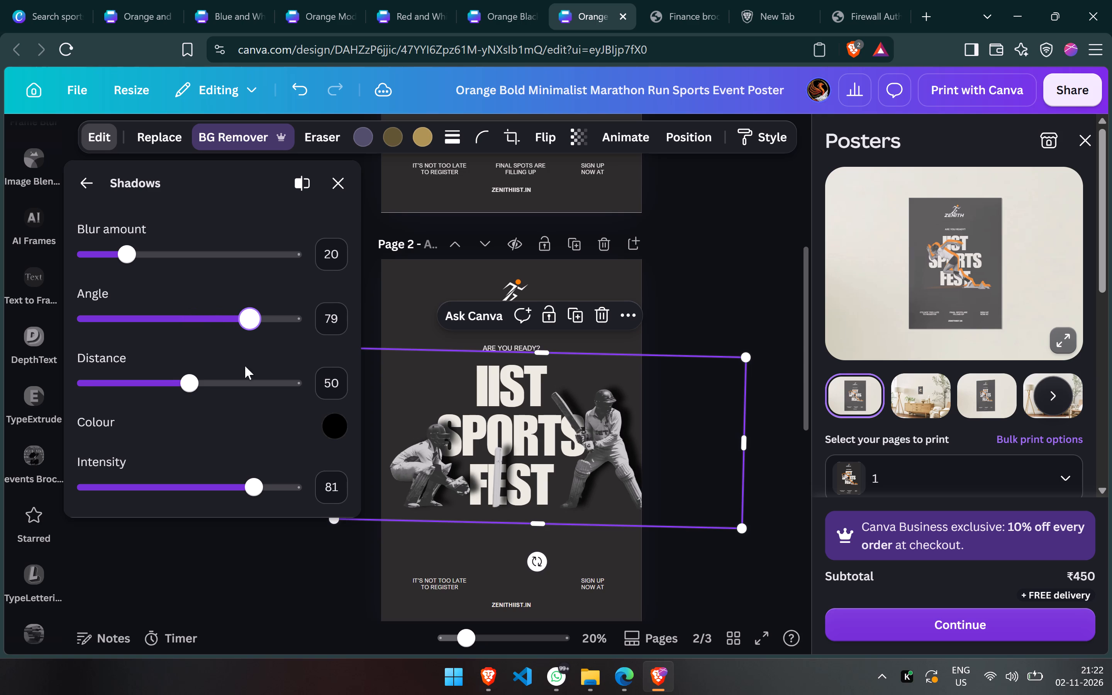
Open the drop shadow's colour code for editing.
drag(324, 418, 331, 421)
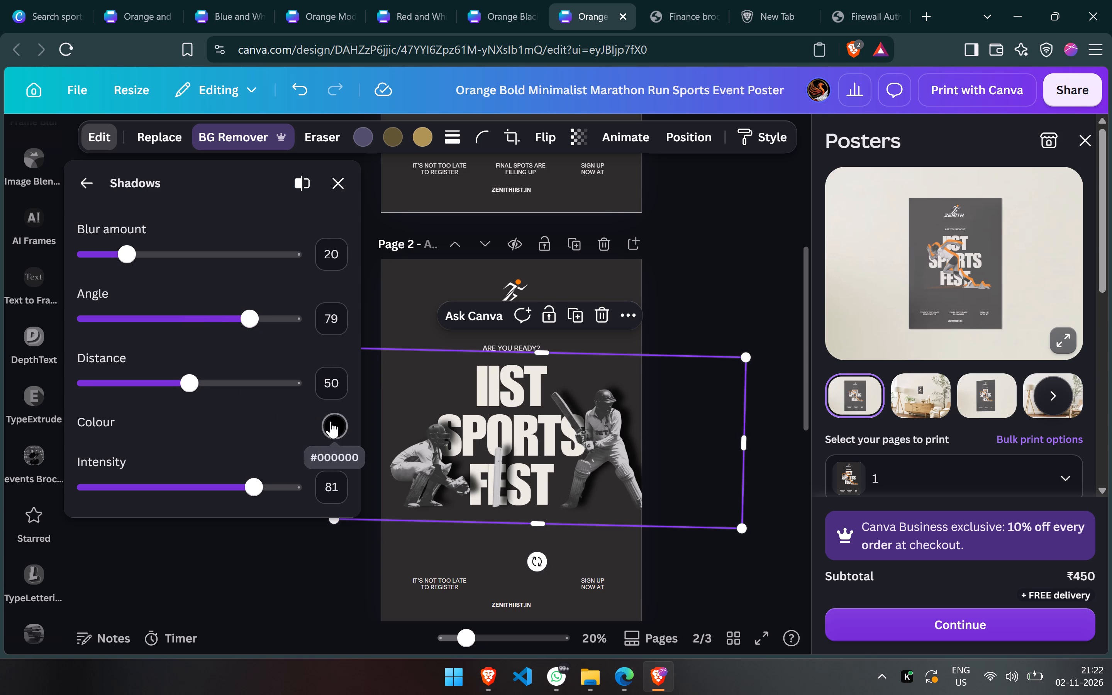
click(331, 421)
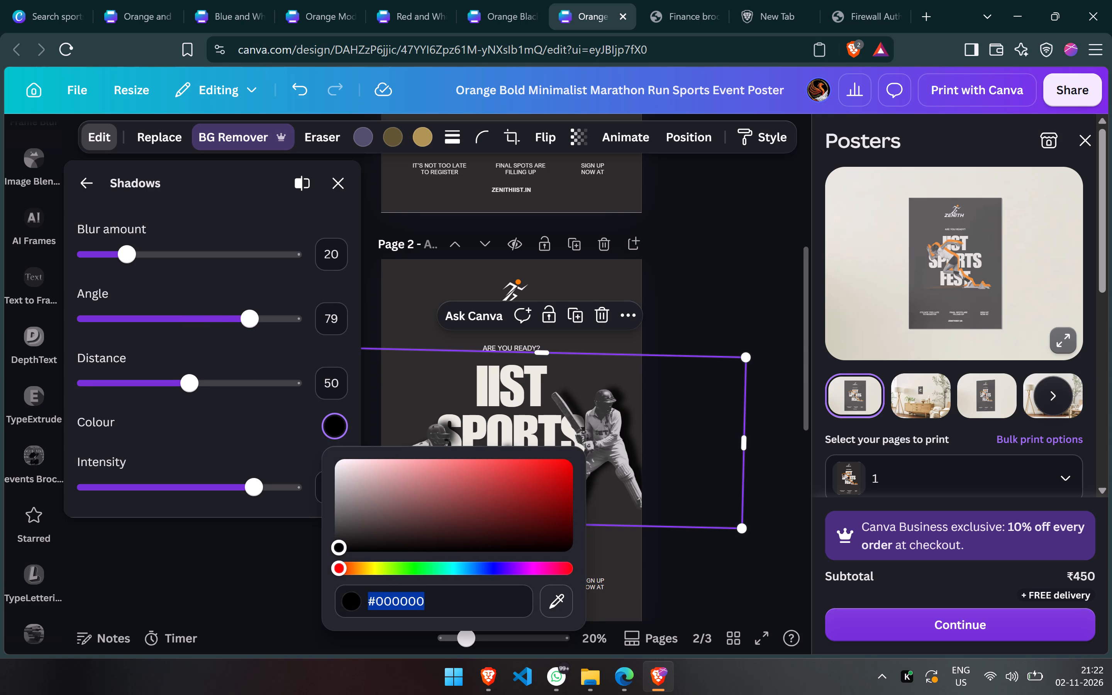
click(397, 591)
key(ctrl+a)
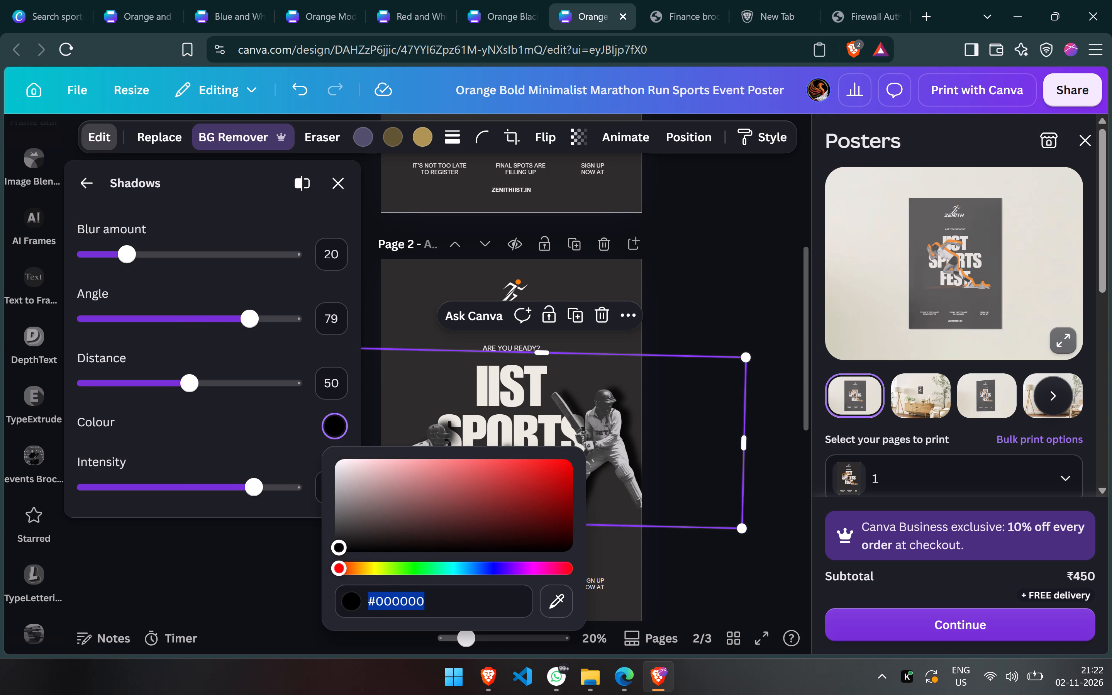
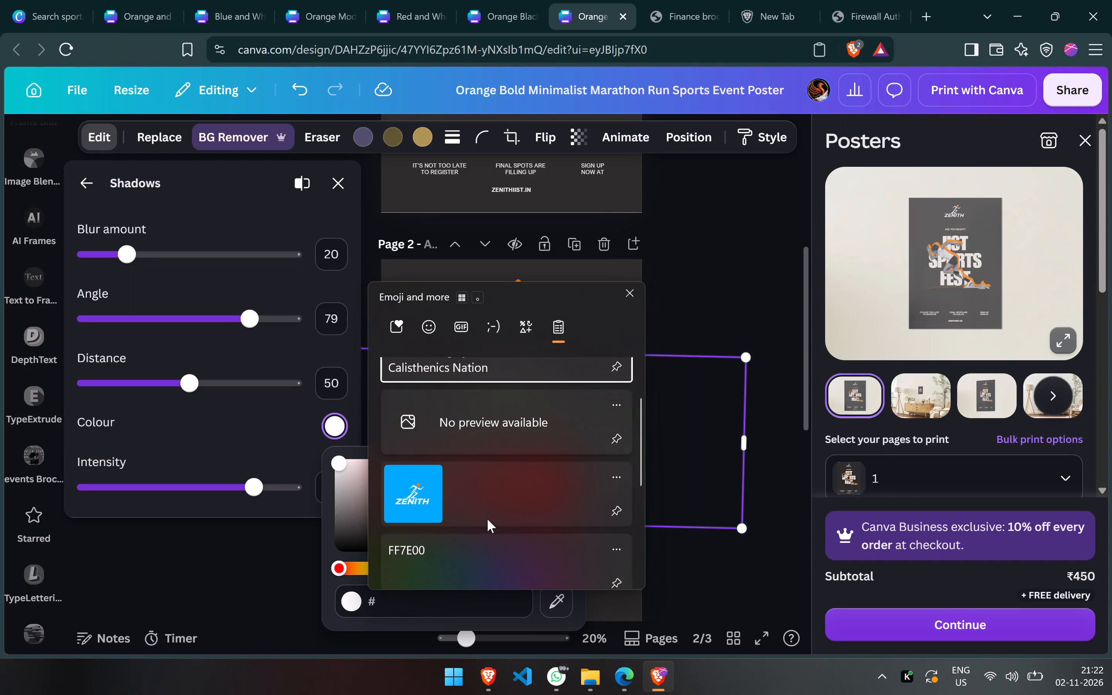
Set the cricket photo's drop shadow colour to FF7E00.
scroll(487, 519, down, 1)
click(479, 537)
key(ctrl+v)
click(479, 537)
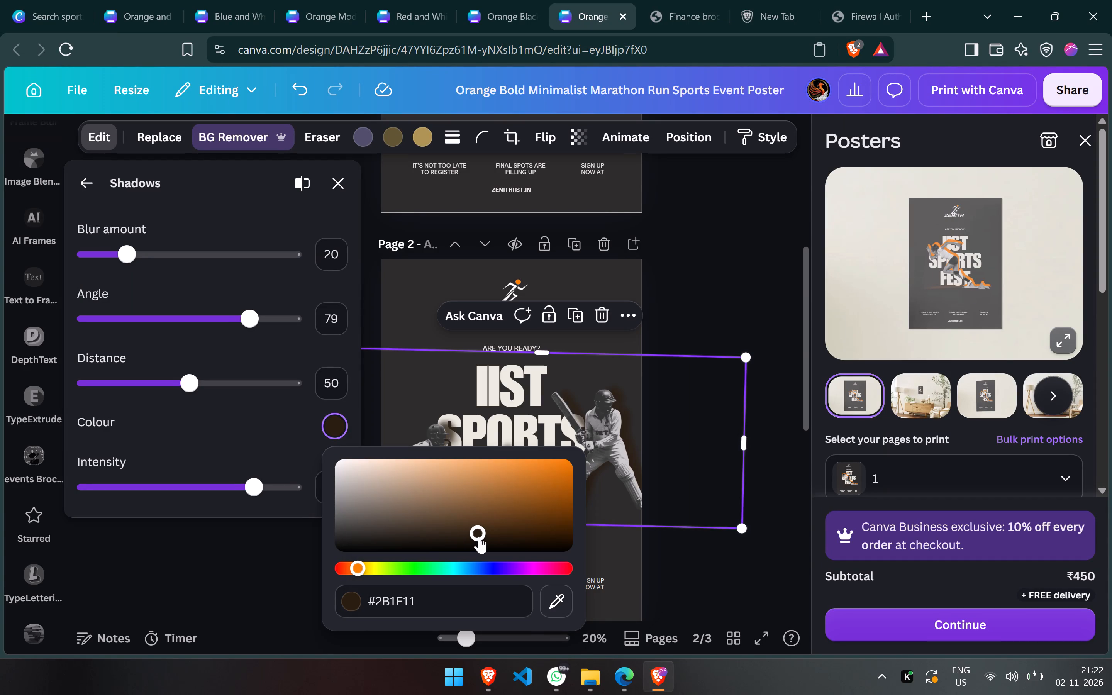
click(461, 594)
key(ctrl+z)
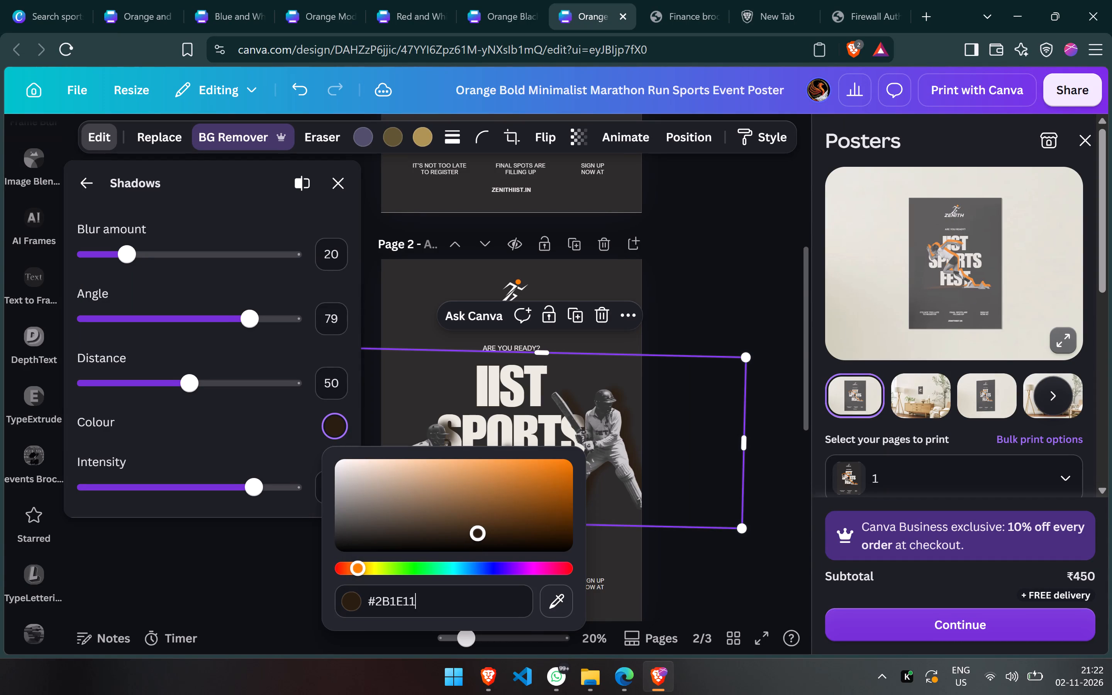
key(ctrl+z)
click(461, 594)
key(ctrl+BackSpace)
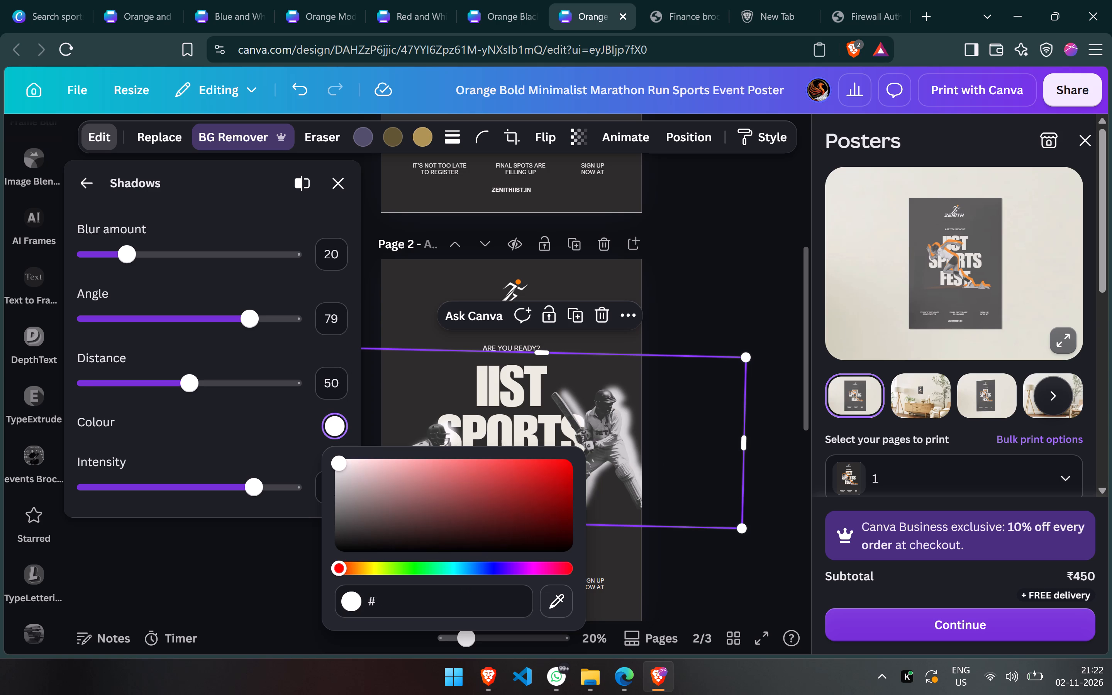
key(ctrl+c)
key(ctrl+v)
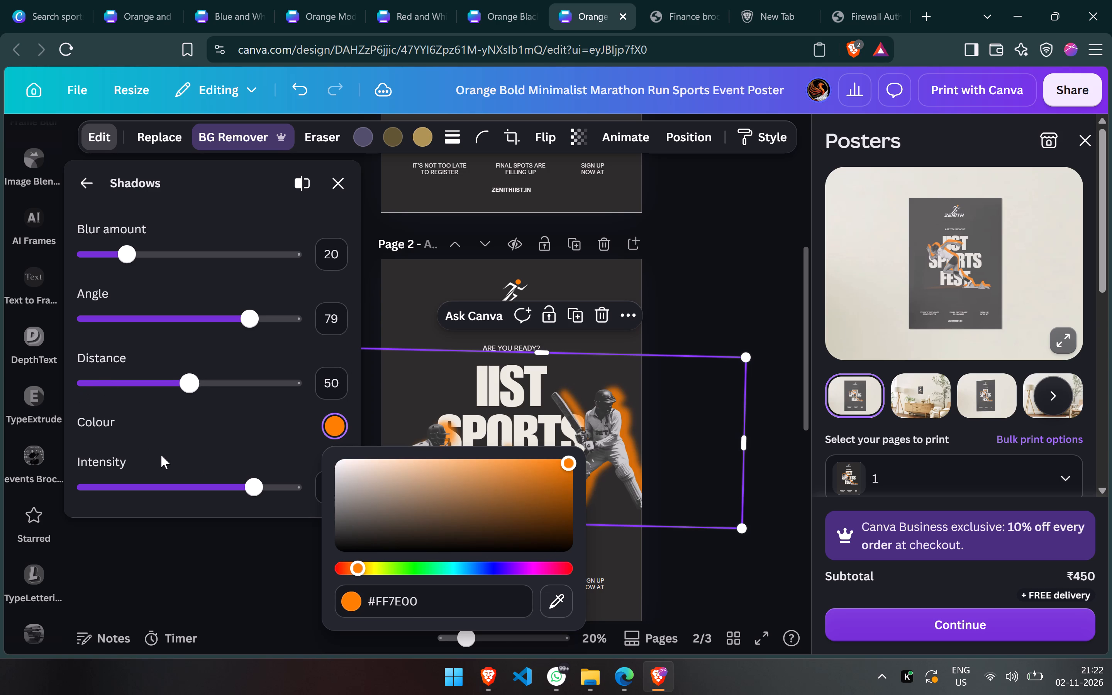
Set the cricket photo's drop shadow intensity to 100 and its blur amount to 0.
drag(247, 478, 313, 465)
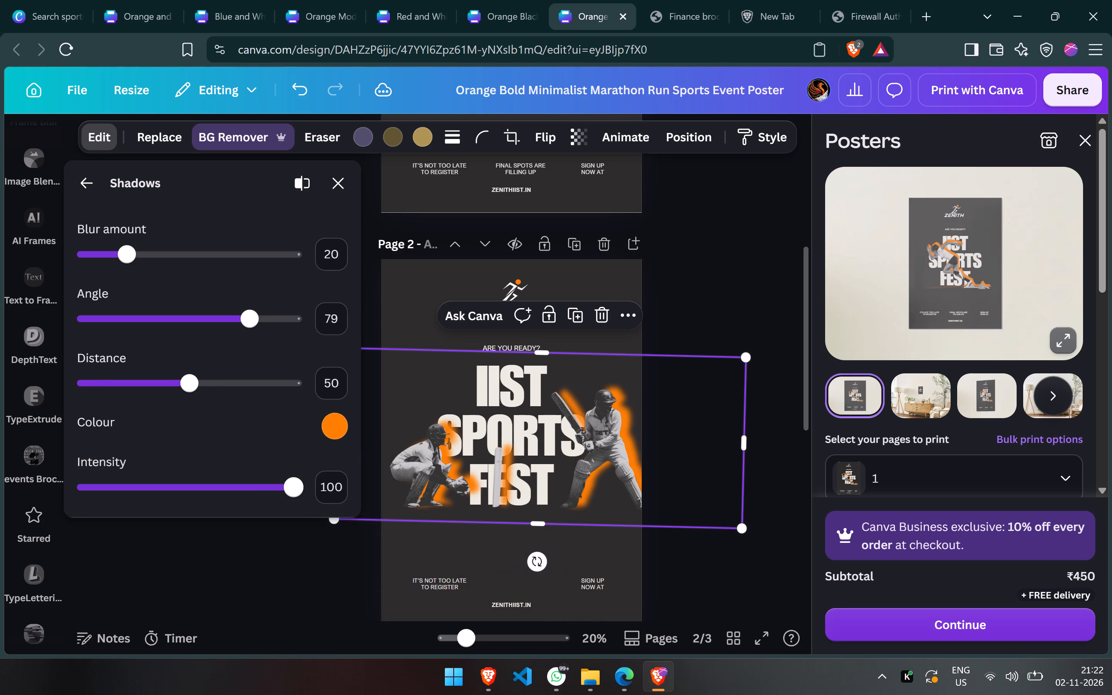
drag(313, 465, 354, 415)
drag(354, 415, 351, 415)
drag(139, 258, 83, 261)
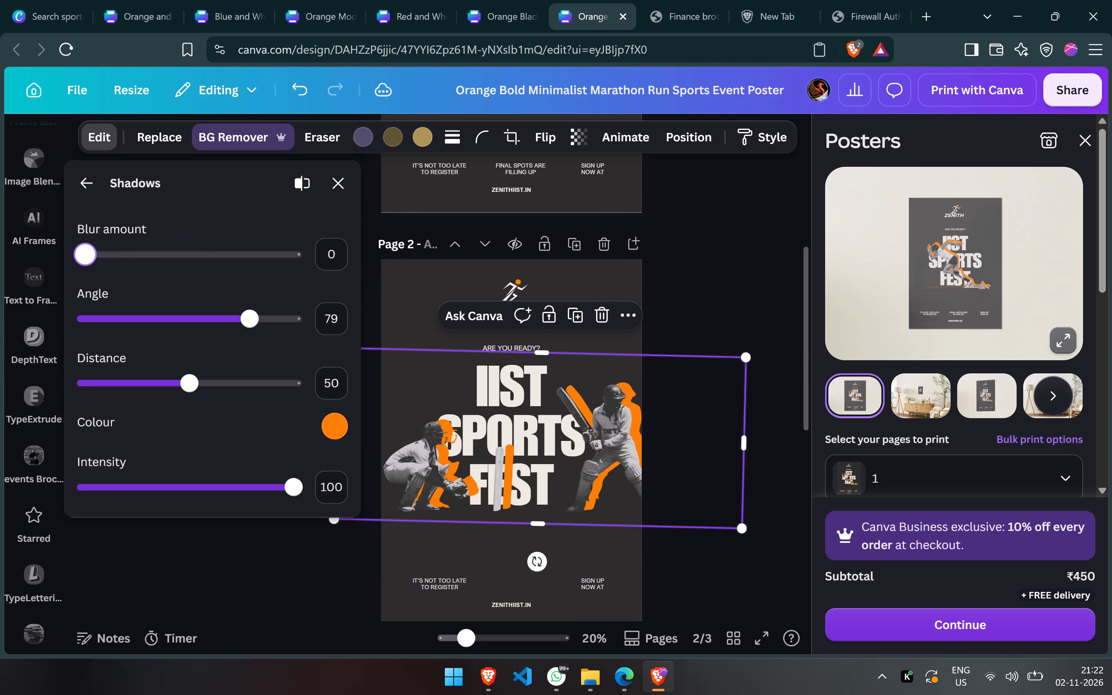
drag(83, 261, 94, 259)
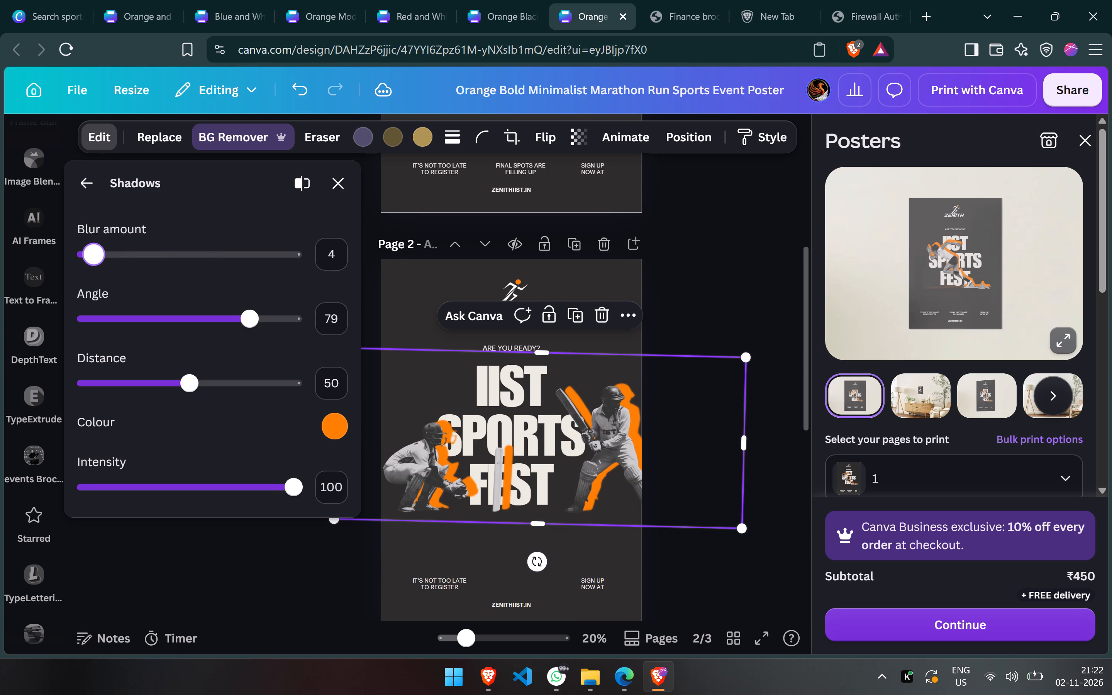
drag(94, 259, 59, 270)
Set the cricket photo's drop shadow distance to 26.
drag(199, 388, 143, 389)
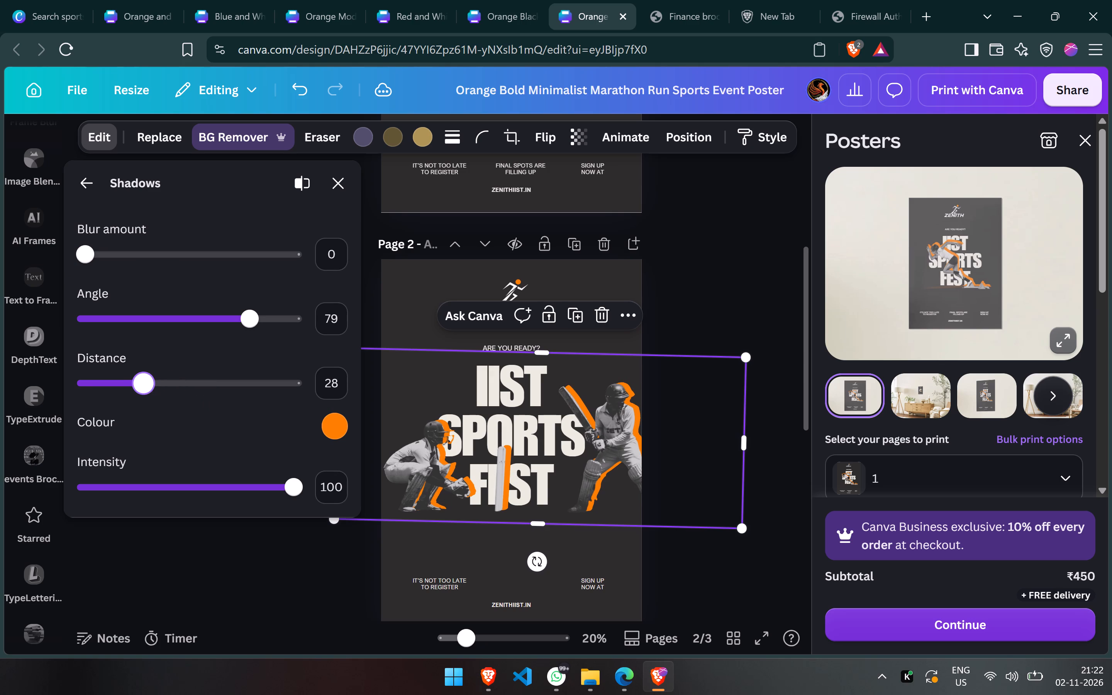
drag(143, 389, 138, 392)
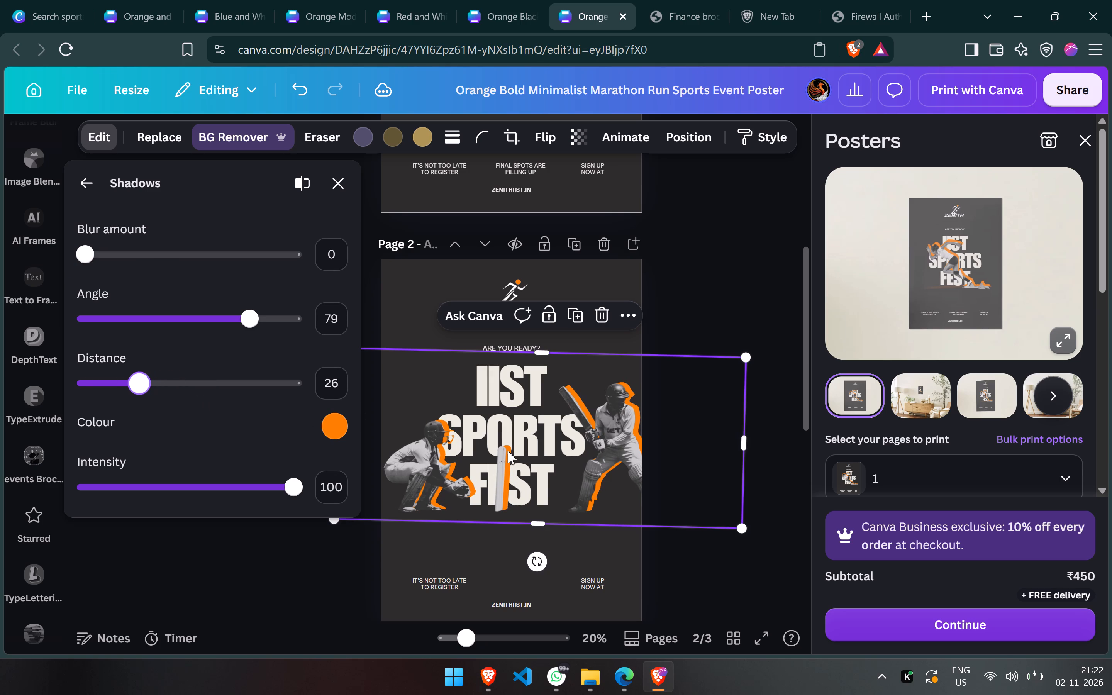
Shrink the cricket photo slightly and reposition it over the IIST SPORTS FEST title so both players fit within page 2.
drag(584, 464, 568, 459)
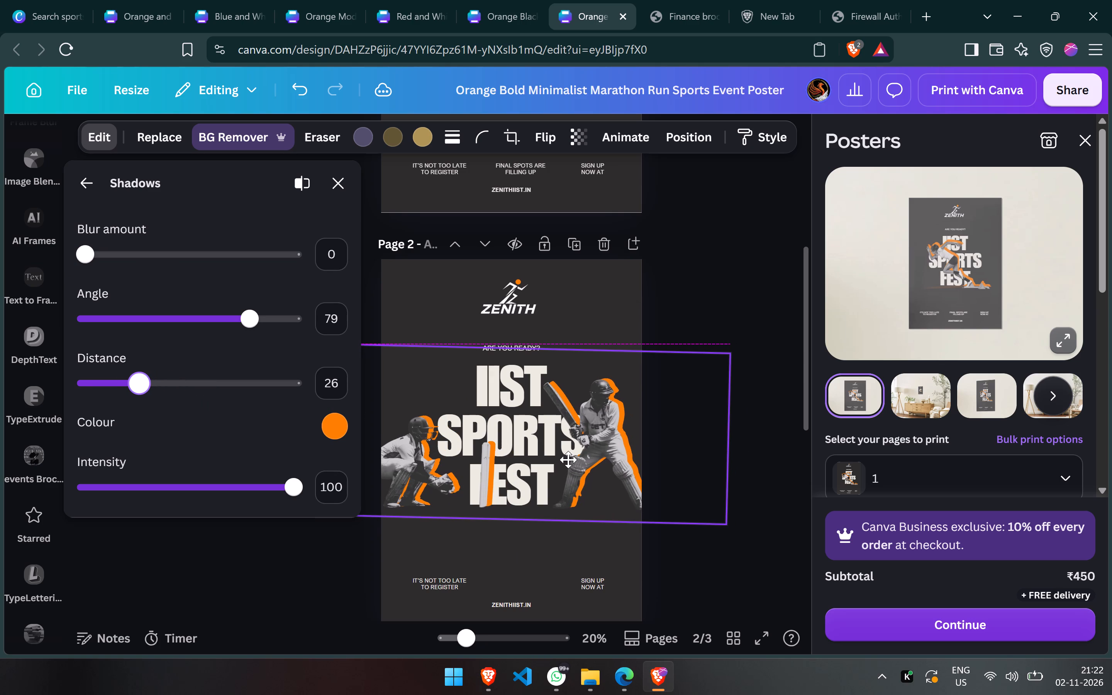
drag(568, 459, 569, 459)
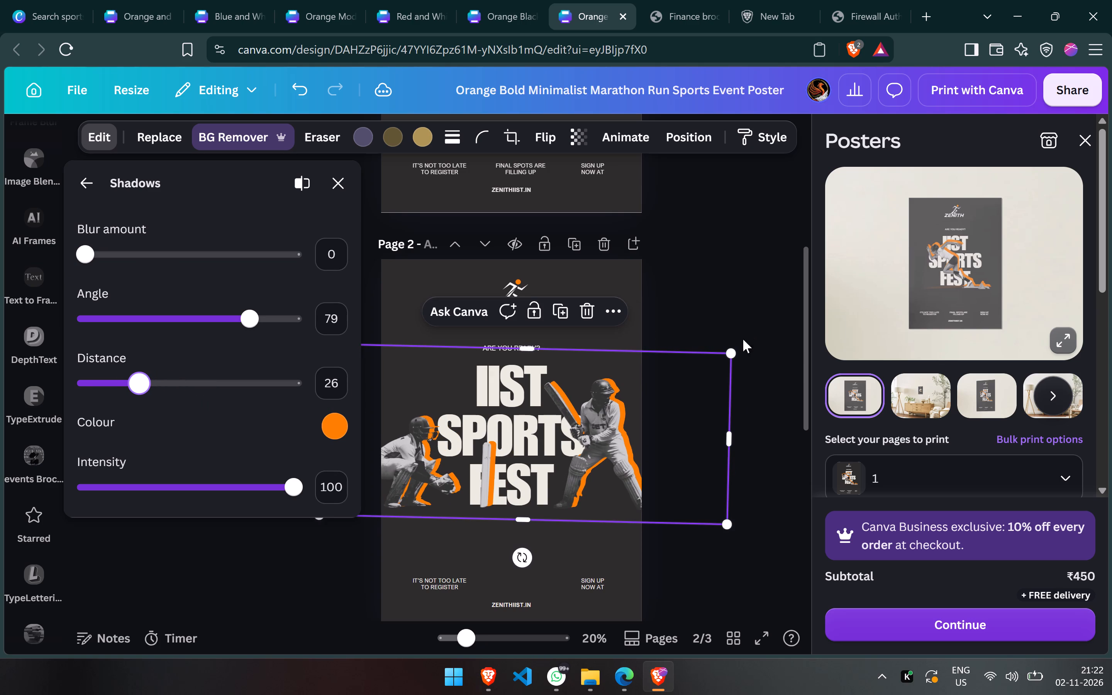
drag(734, 355, 703, 366)
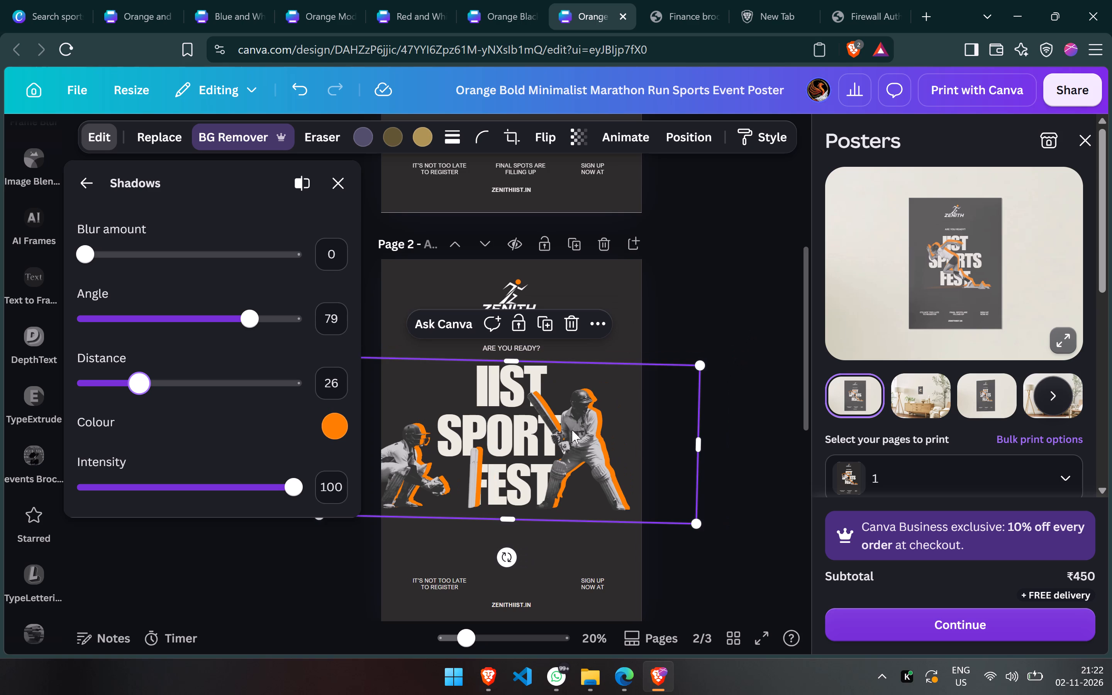
drag(571, 430, 581, 428)
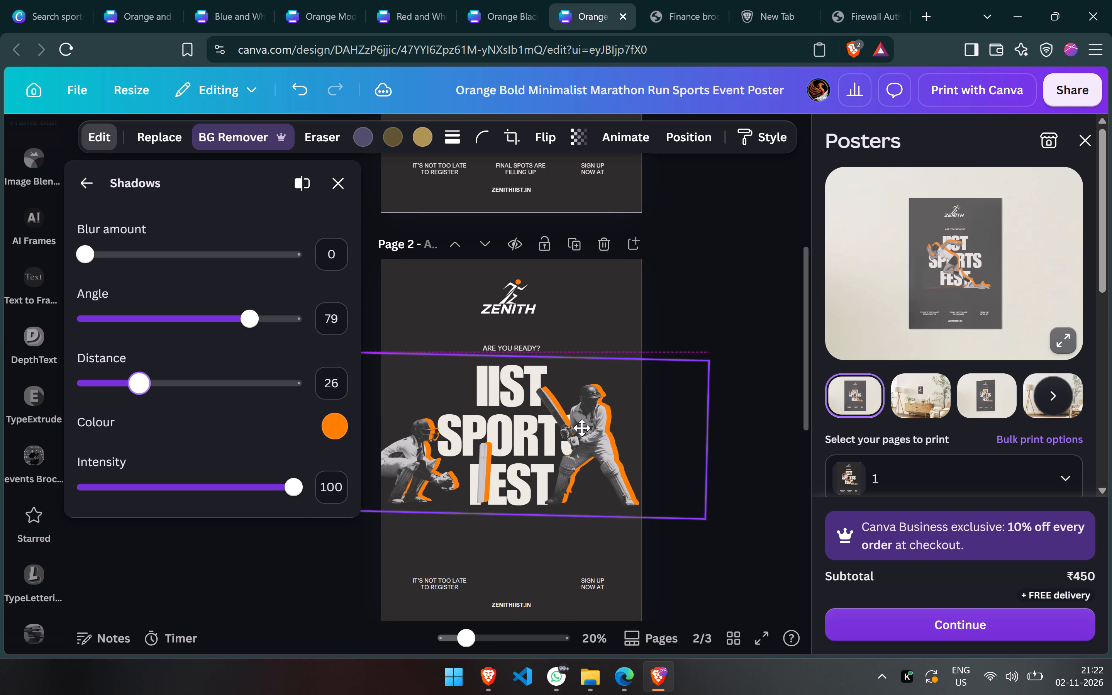
drag(581, 428, 586, 427)
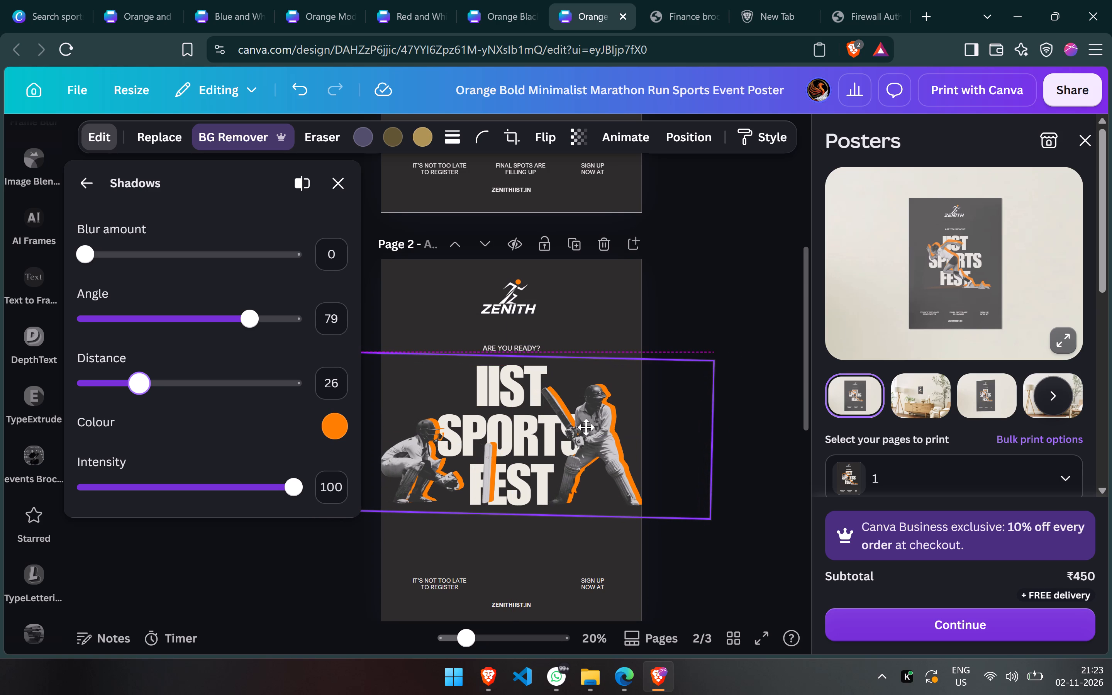
drag(586, 427, 587, 426)
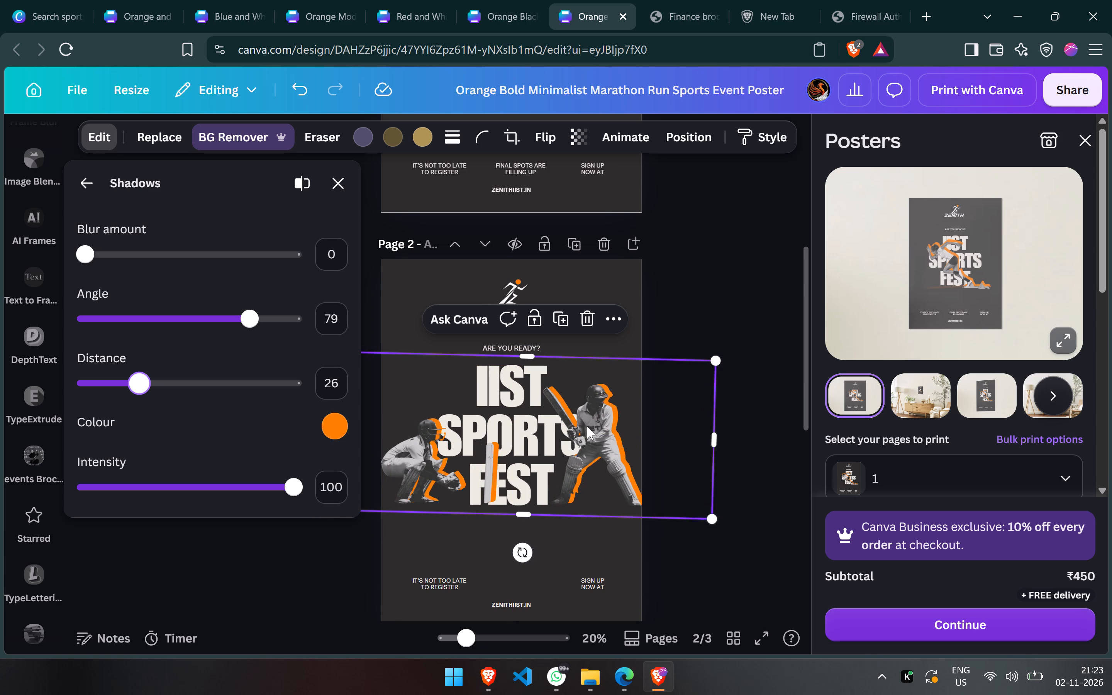
click(587, 426)
Fine-tune the cricket photo's drop shadow distance to 24.
key(Down)
key(Down)
key(Down)
key(Up)
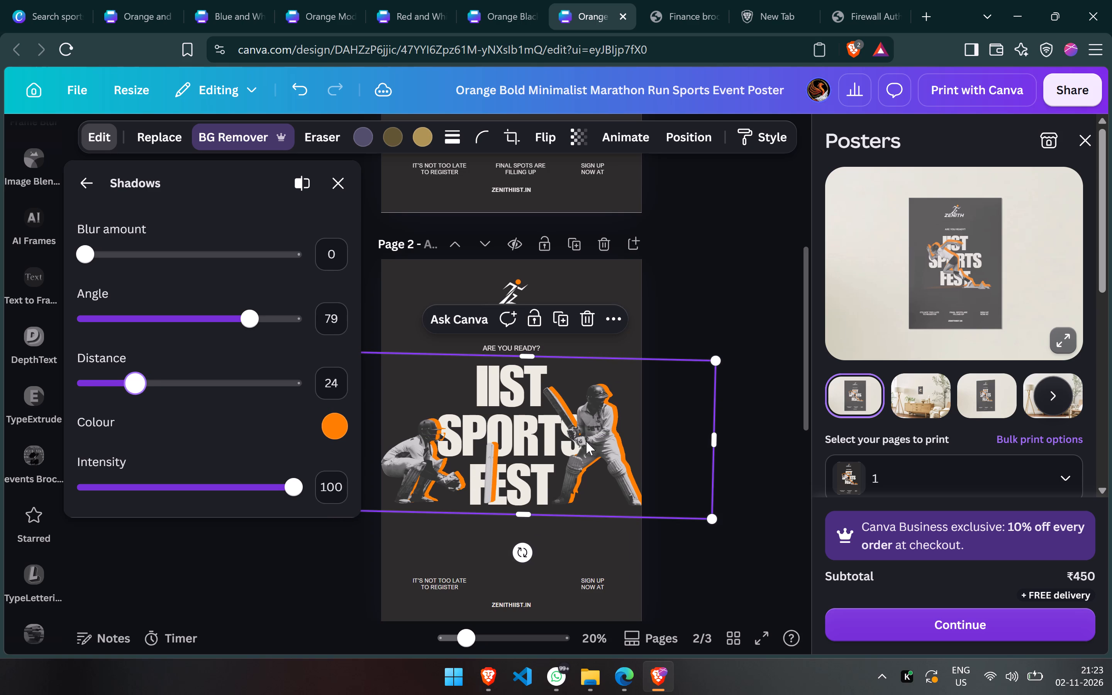
key(Up)
key(Up)
key(Down)
key(Down)
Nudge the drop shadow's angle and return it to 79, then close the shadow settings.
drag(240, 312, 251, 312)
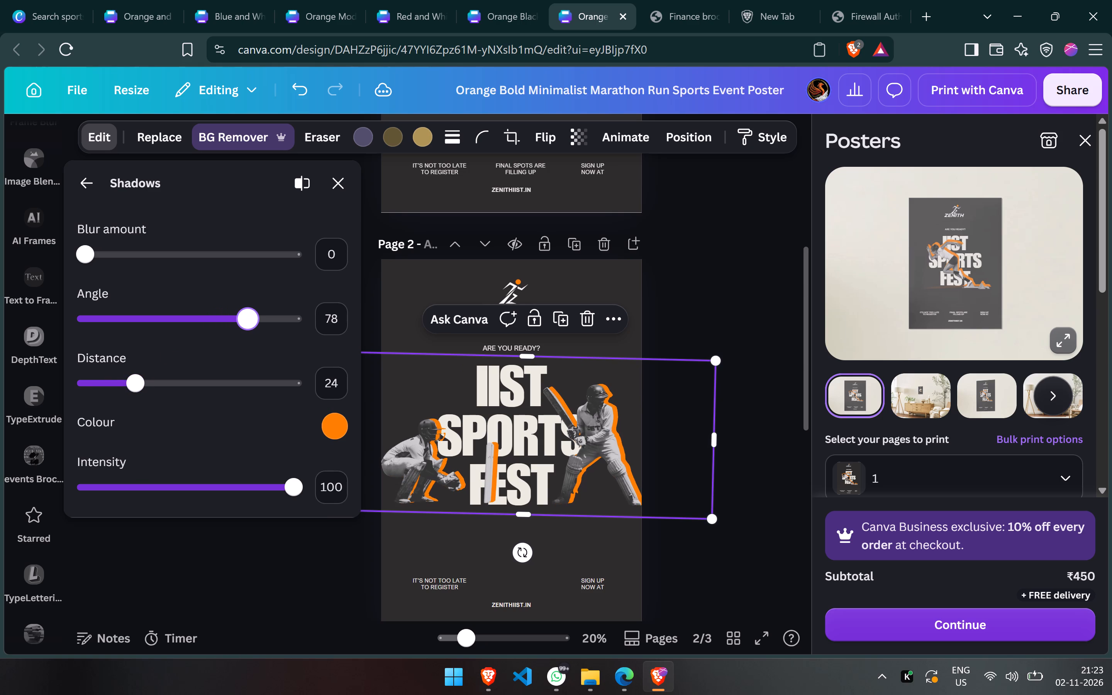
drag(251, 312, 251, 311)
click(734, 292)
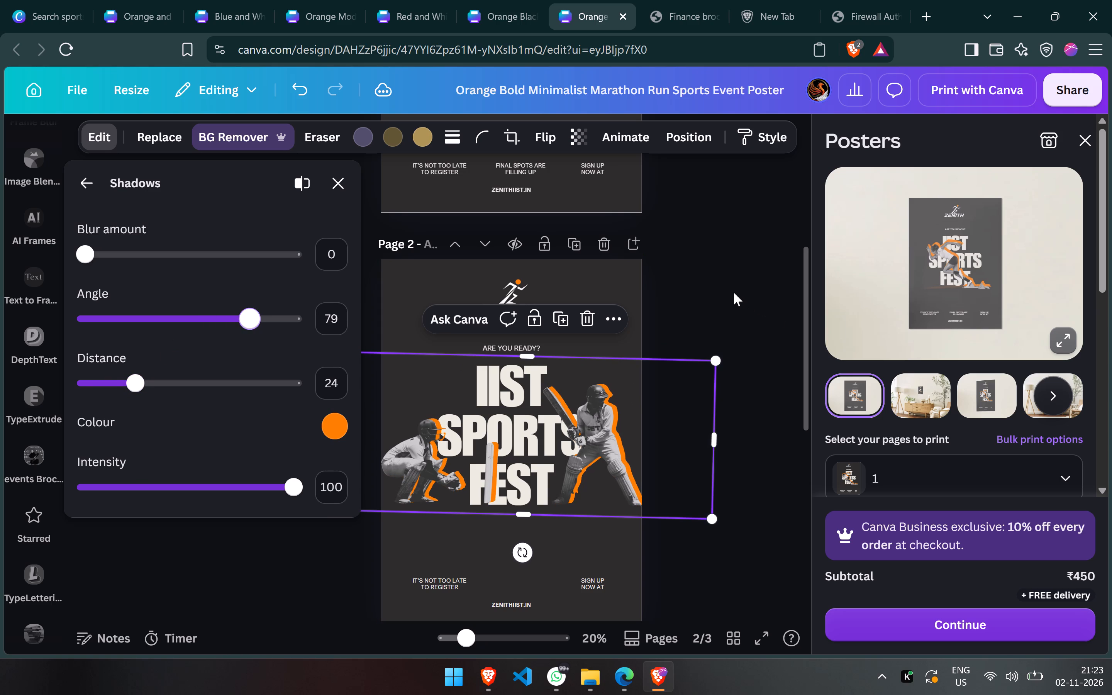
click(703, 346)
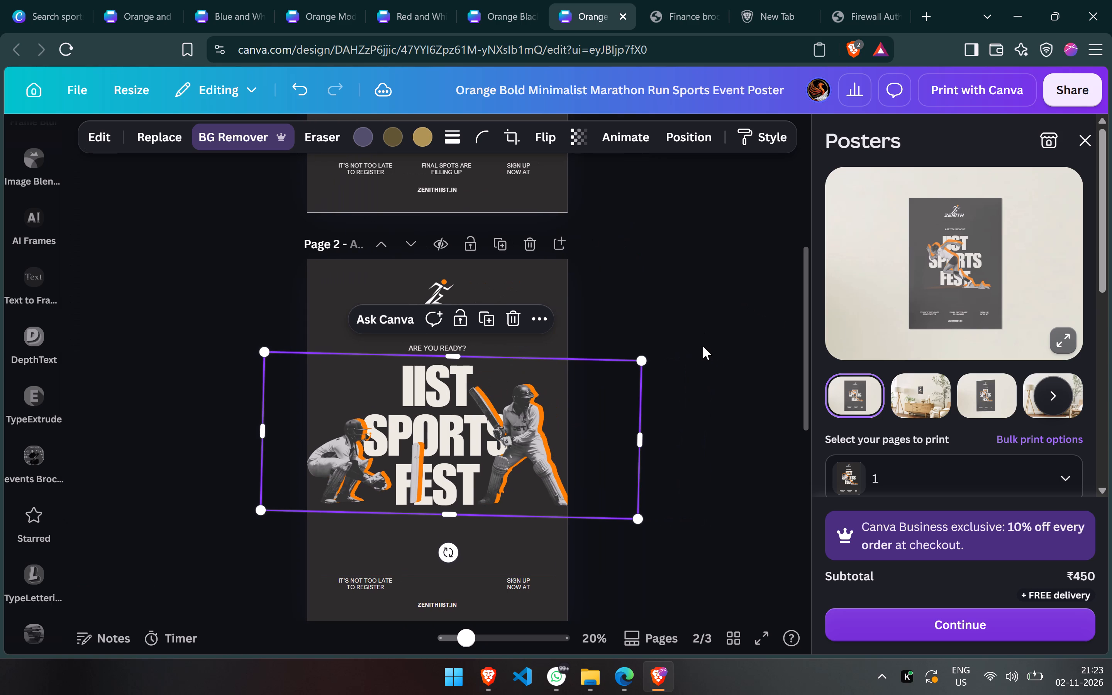
Move the cricket photo slightly lower on page 2, keeping it over the title.
click(499, 489)
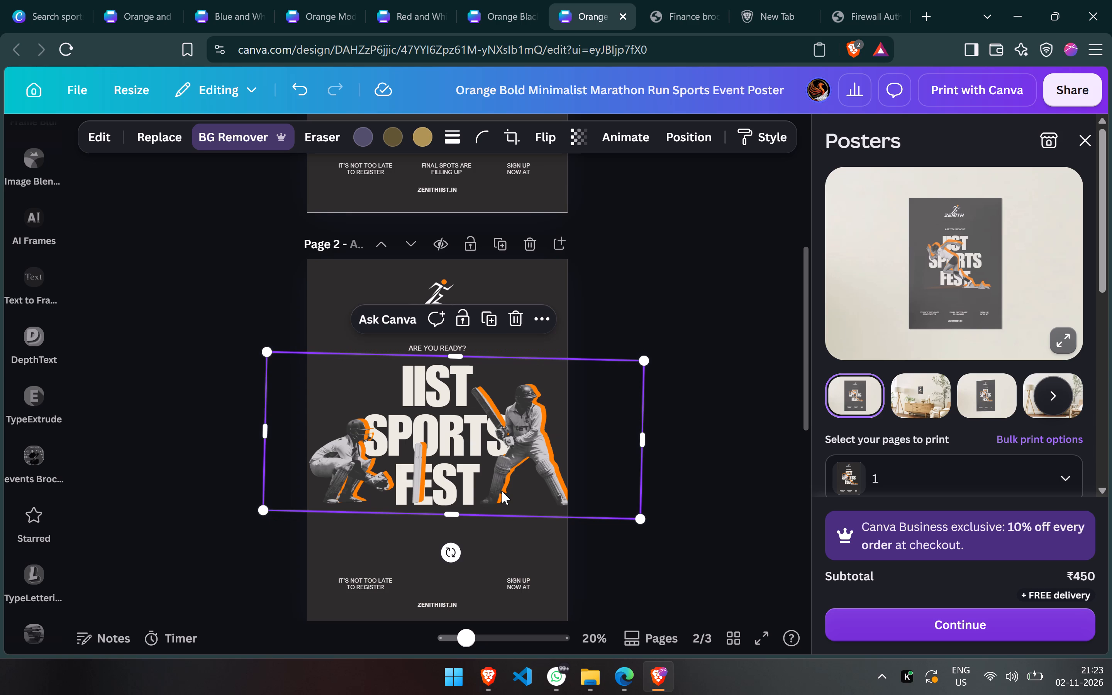
click(502, 491)
drag(547, 475, 547, 479)
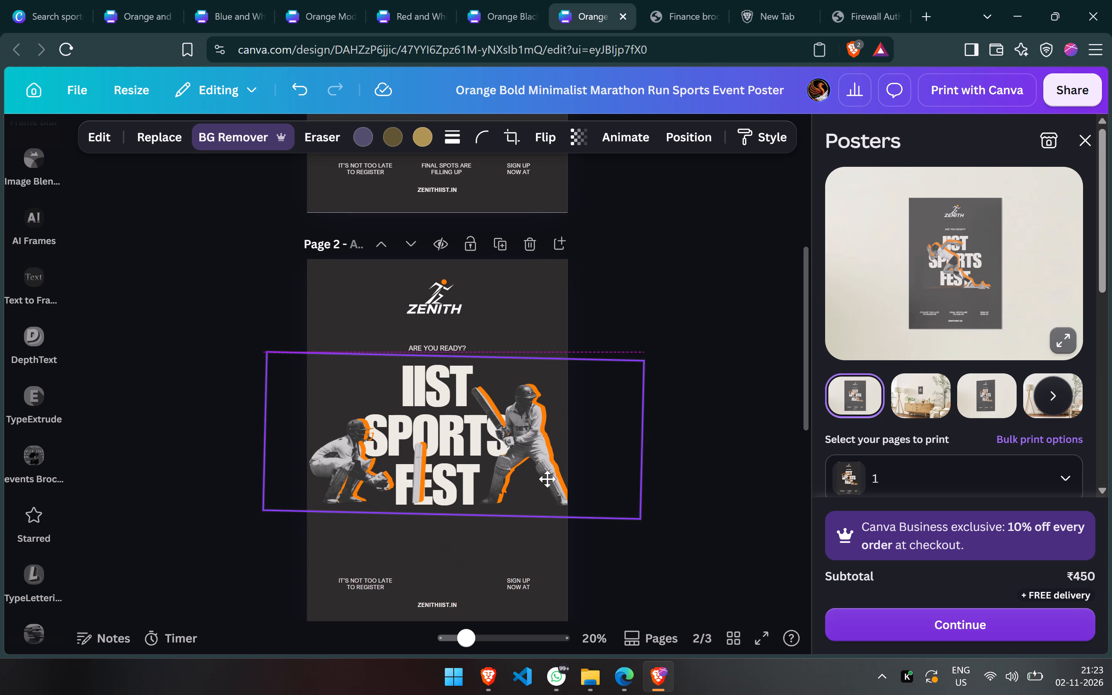
drag(547, 479, 547, 480)
click(666, 450)
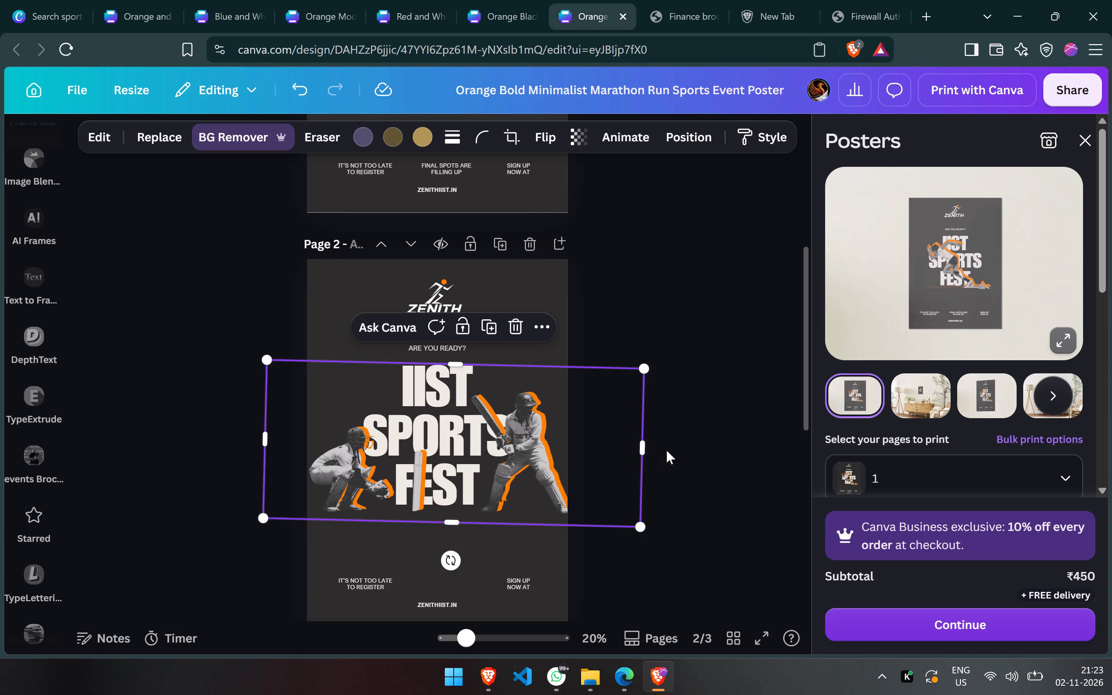
Review the cricket photo's drop shadow settings and the other available shadow styles.
click(515, 444)
click(102, 137)
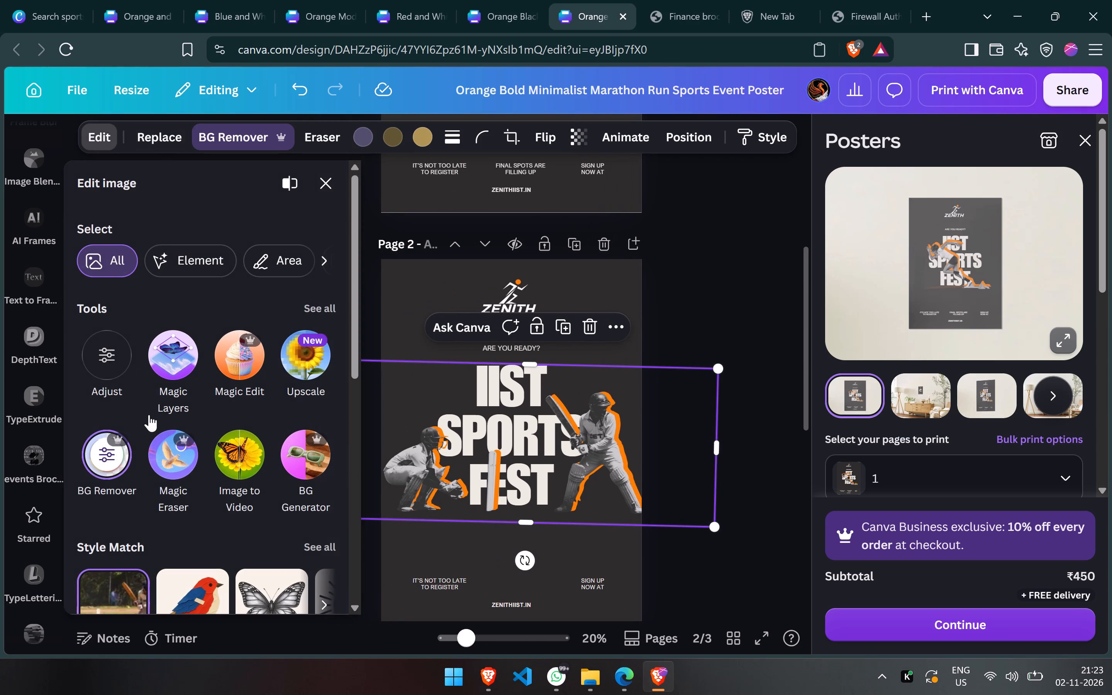
scroll(149, 415, down, 5)
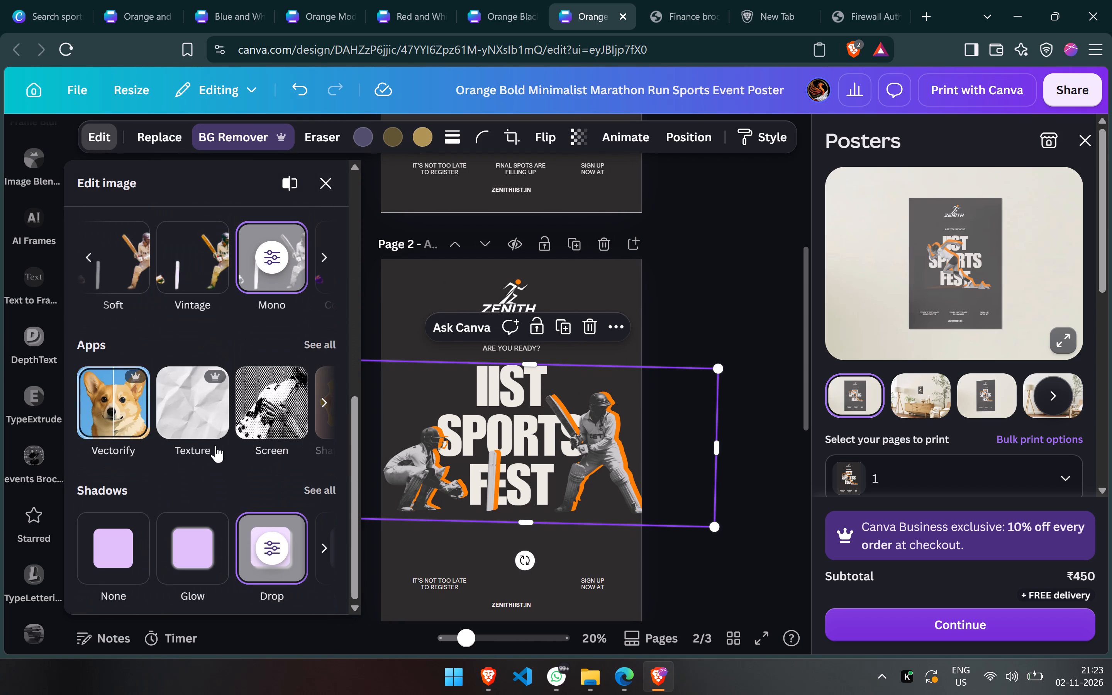
click(321, 483)
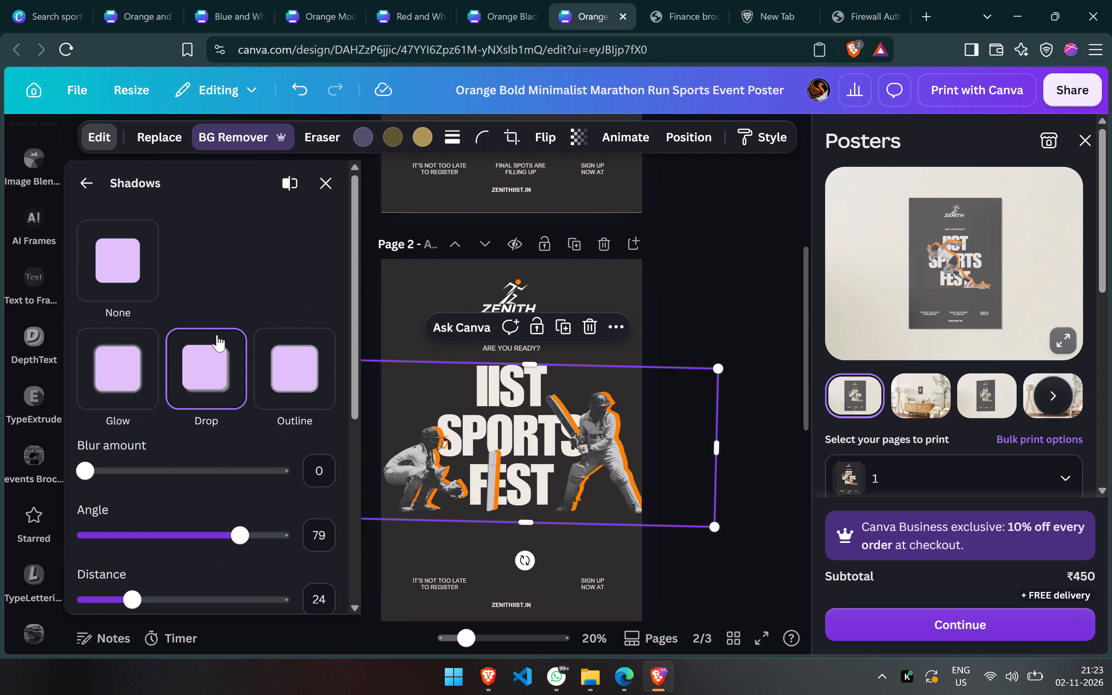
scroll(285, 442, down, 4)
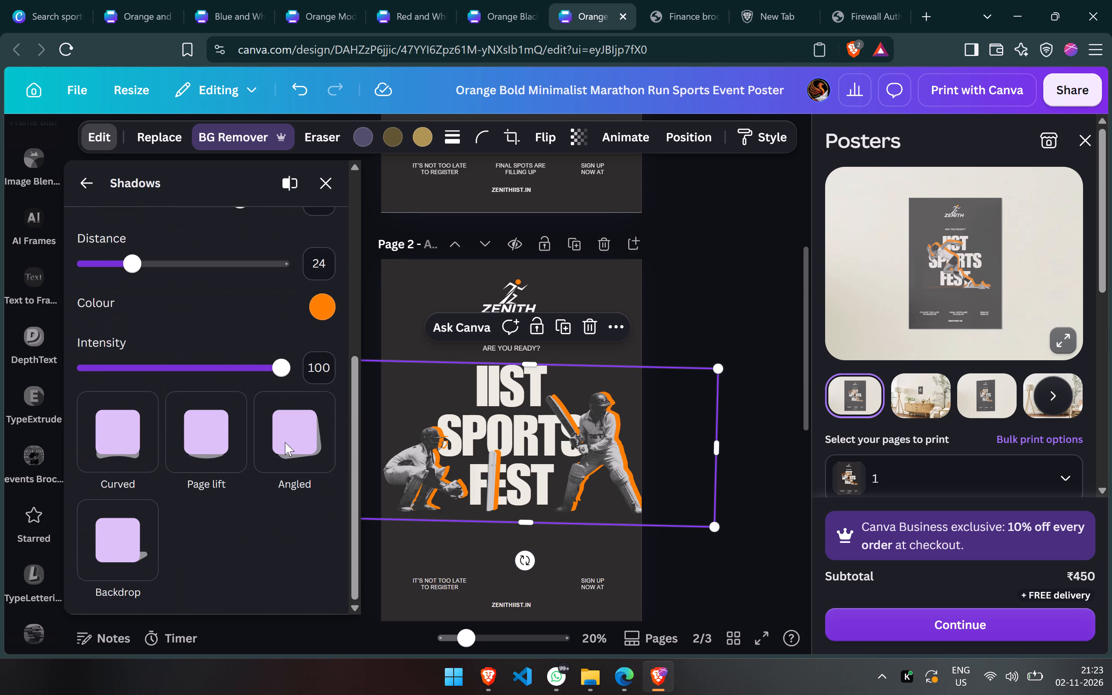
scroll(285, 442, down, 1)
click(688, 578)
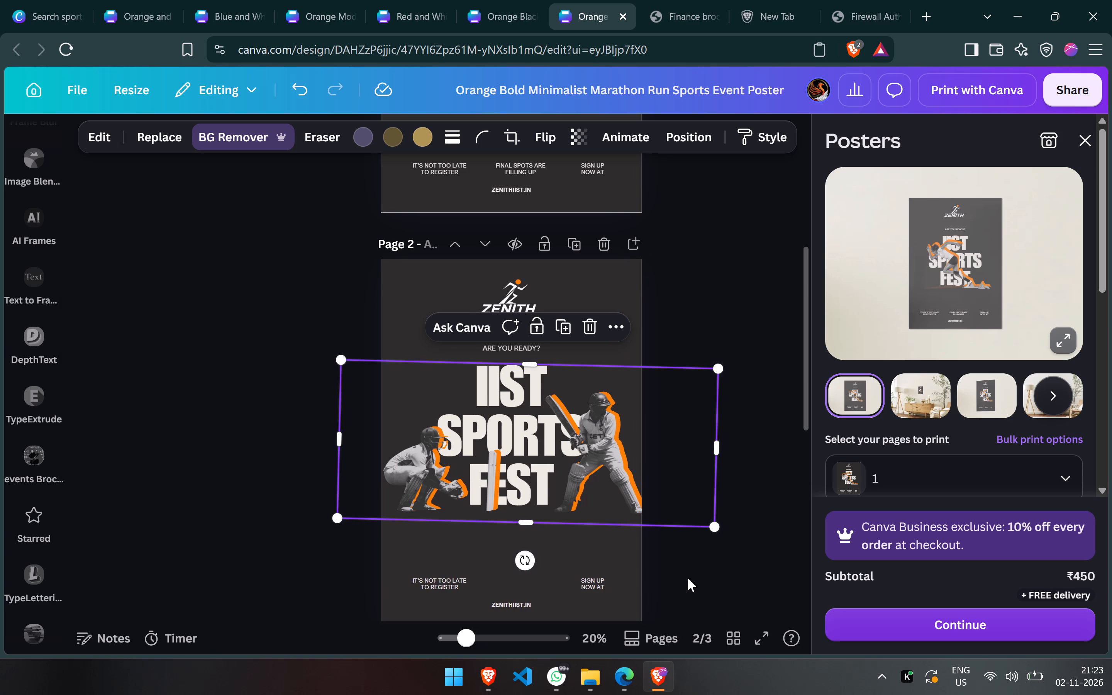
click(688, 578)
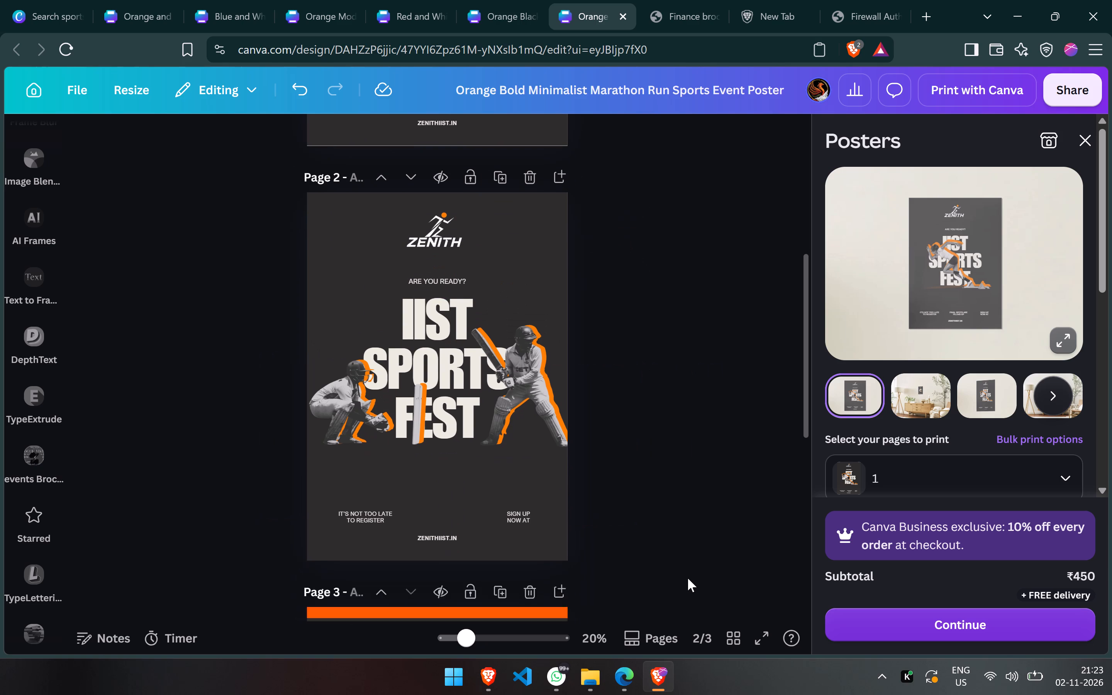
Compare the cricket poster on page 2 with the runner poster on page 1.
scroll(688, 578, up, 2)
scroll(688, 578, down, 1)
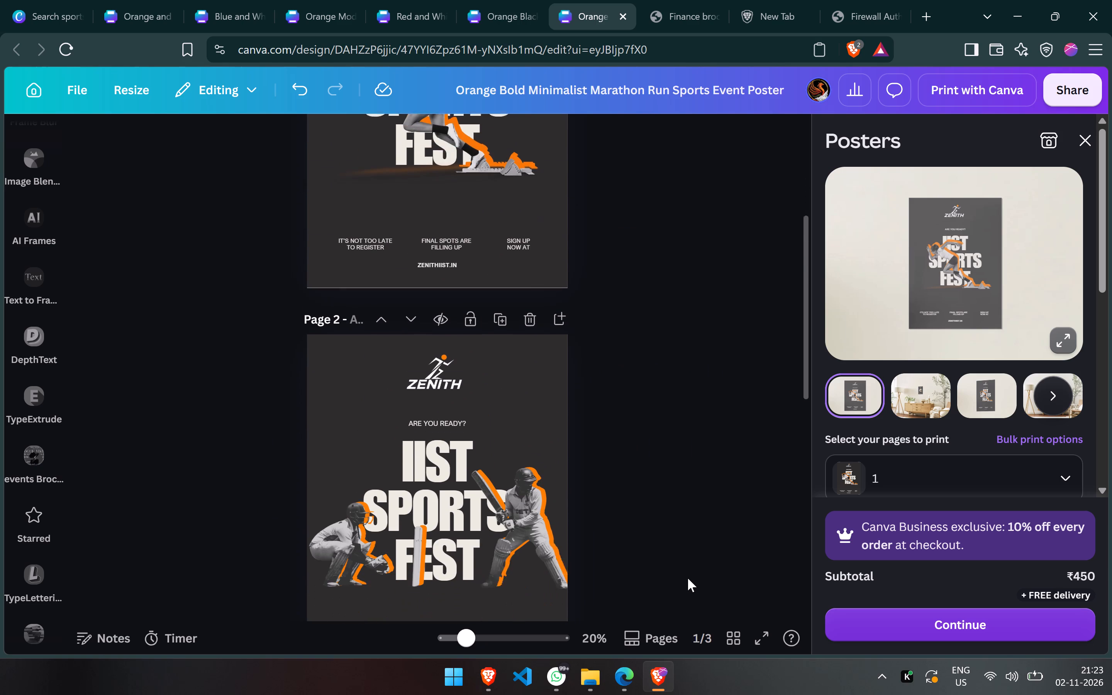
scroll(688, 578, down, 1)
scroll(688, 578, up, 3)
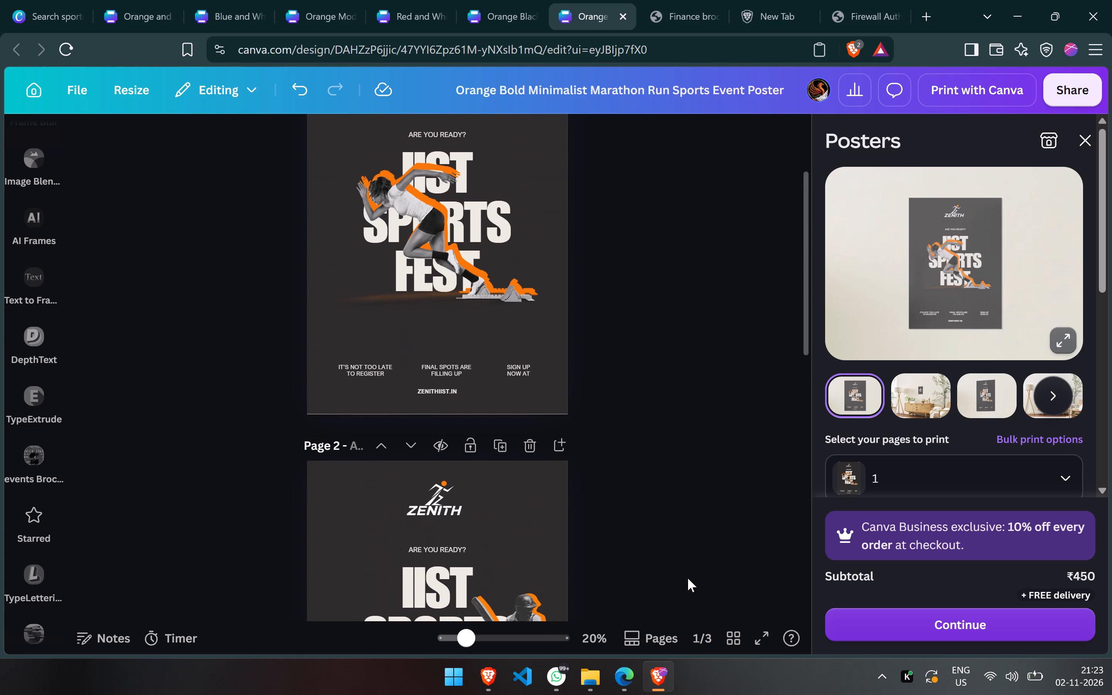
scroll(688, 578, down, 1)
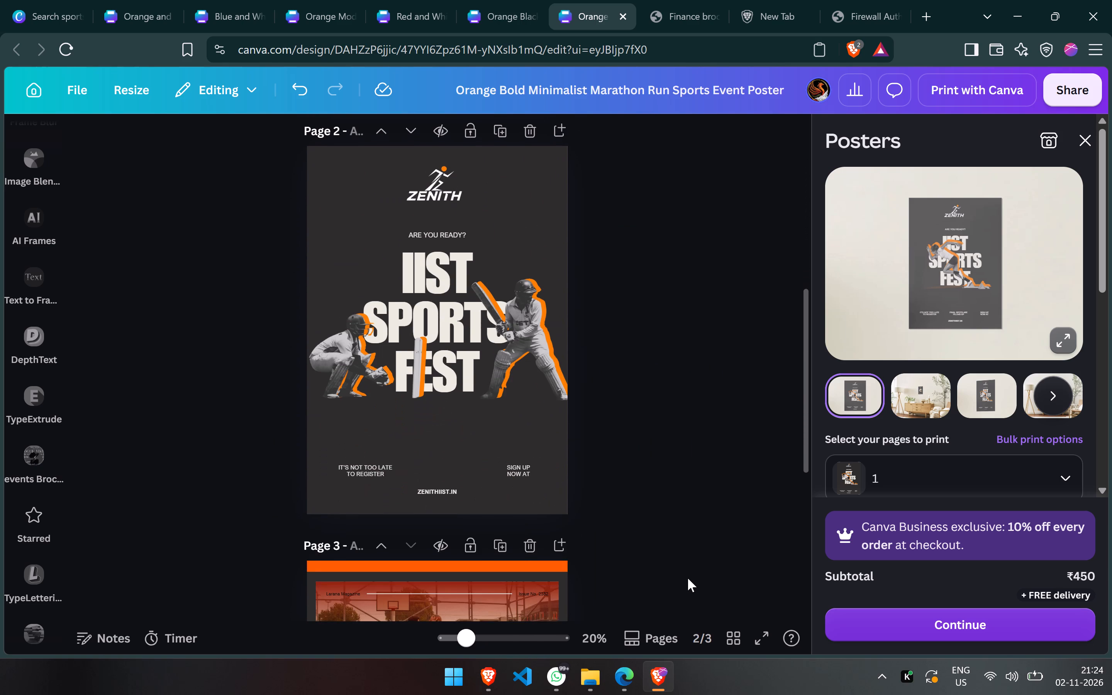
scroll(688, 578, down, 1)
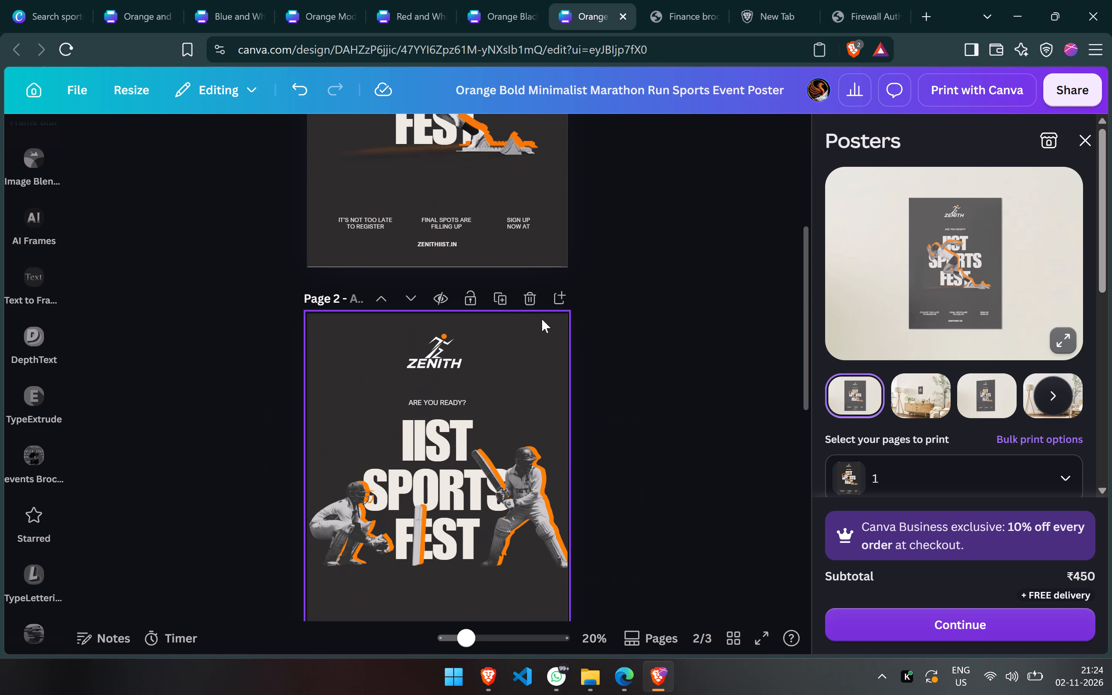
Open the available actions for page 2's background.
right_click(532, 338)
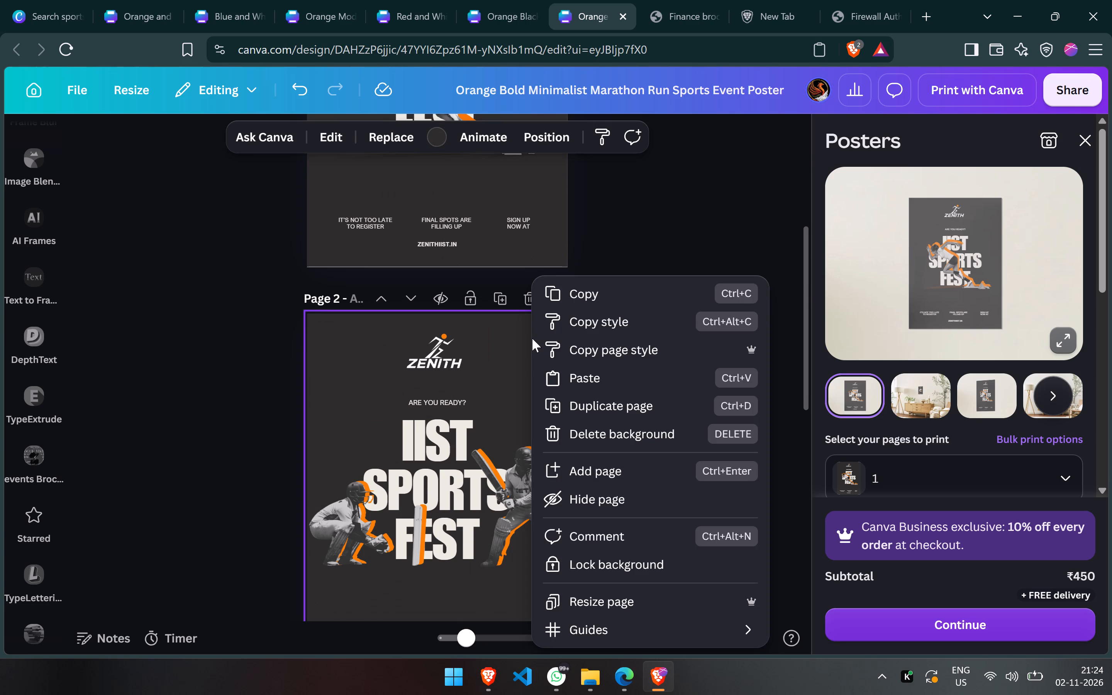
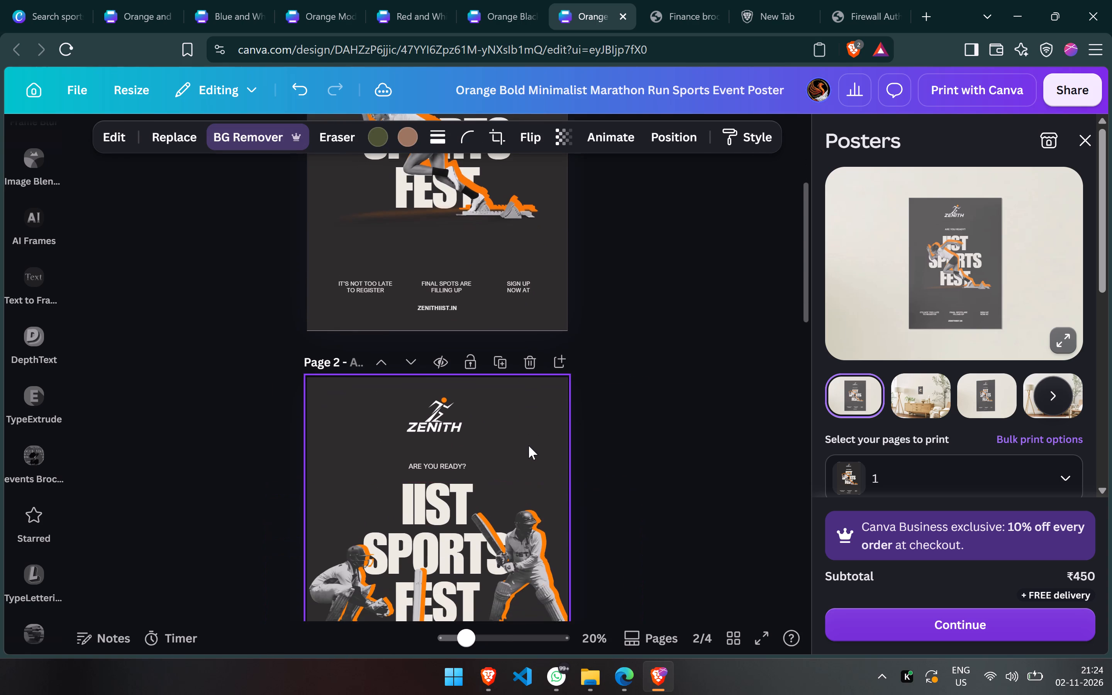
Enlarge the cricket batter photo on page 3 until the batter spans most of the IIST SPORTS FEST title's height.
scroll(529, 446, down, 5)
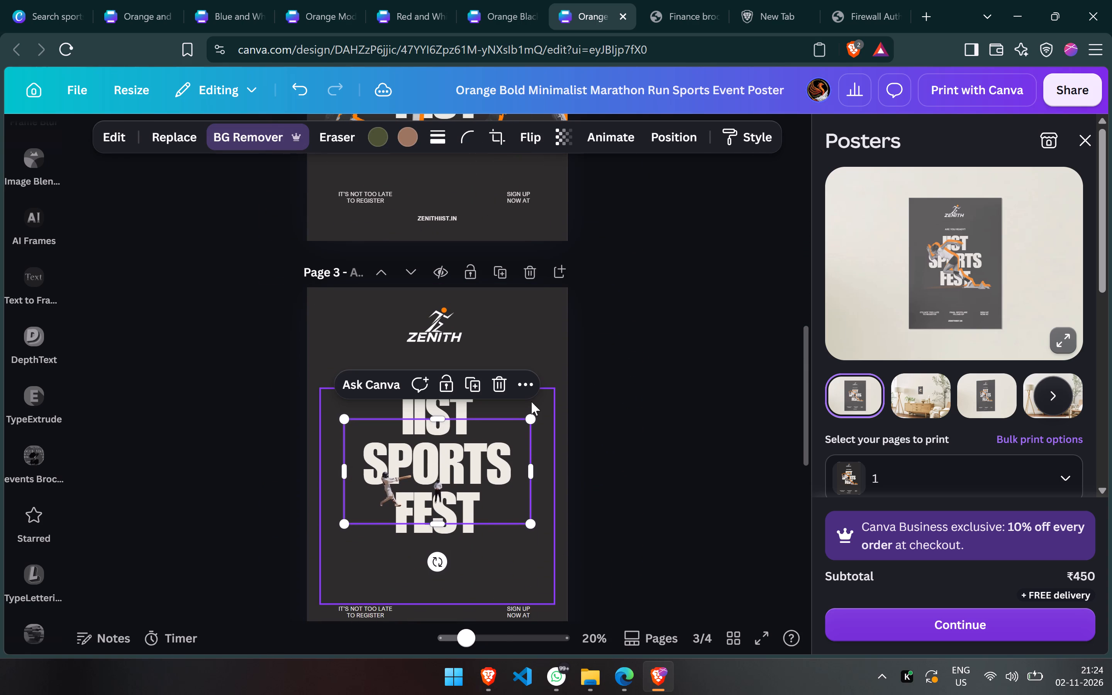
drag(531, 419, 747, 336)
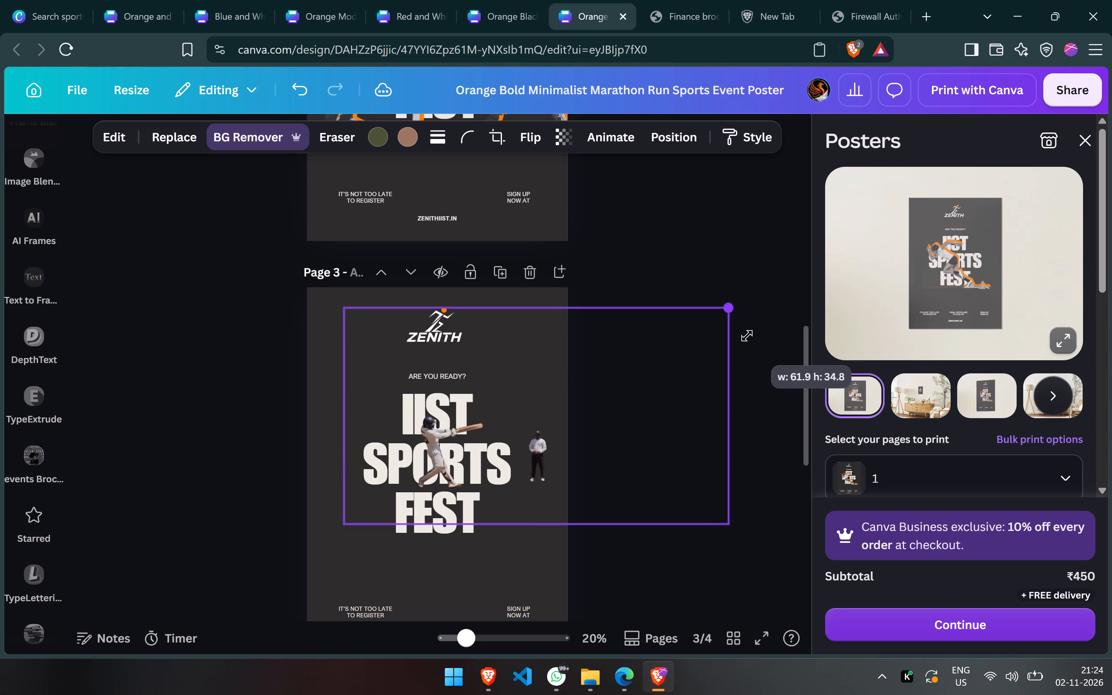
drag(747, 336, 822, 268)
drag(524, 449, 493, 495)
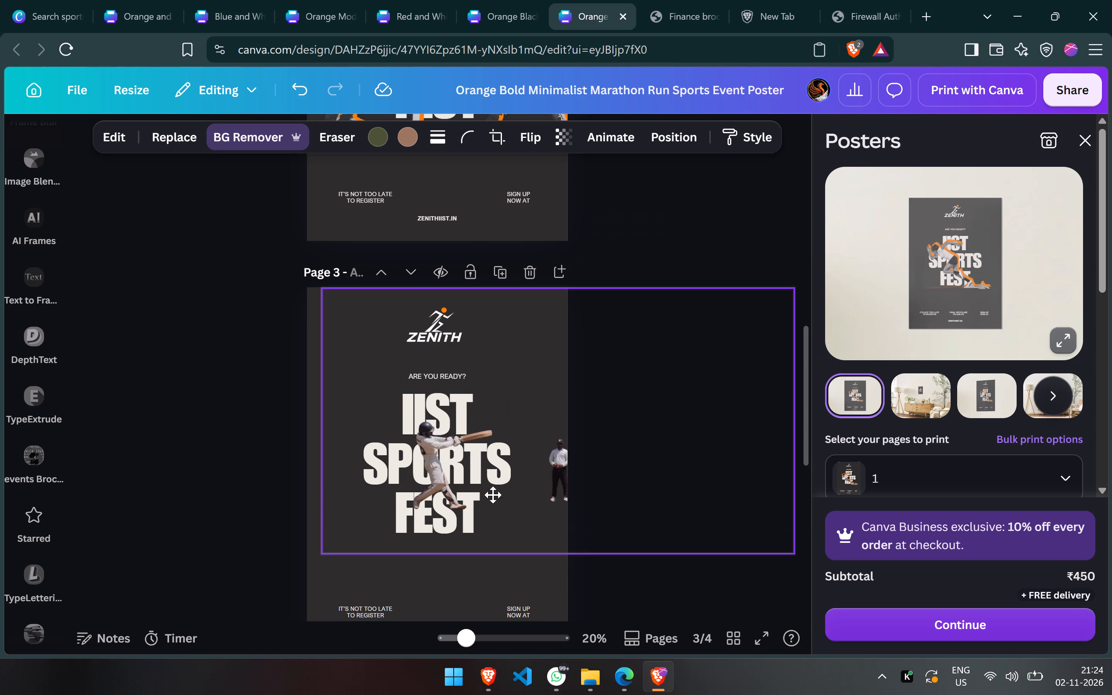
drag(493, 495, 502, 502)
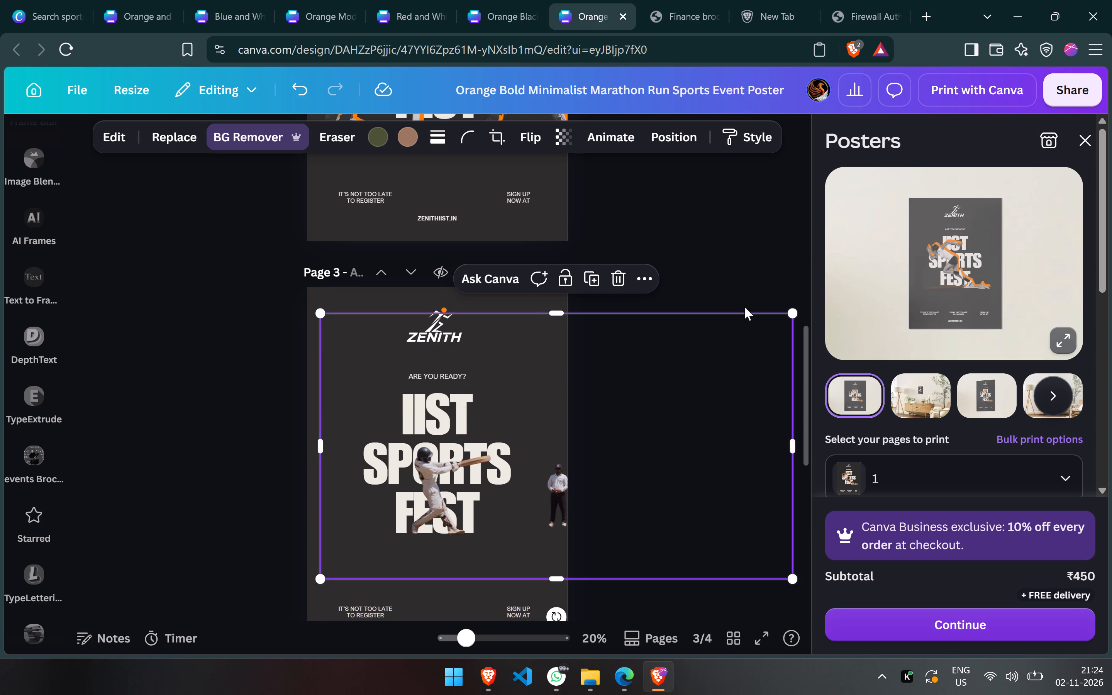
drag(791, 316, 976, 163)
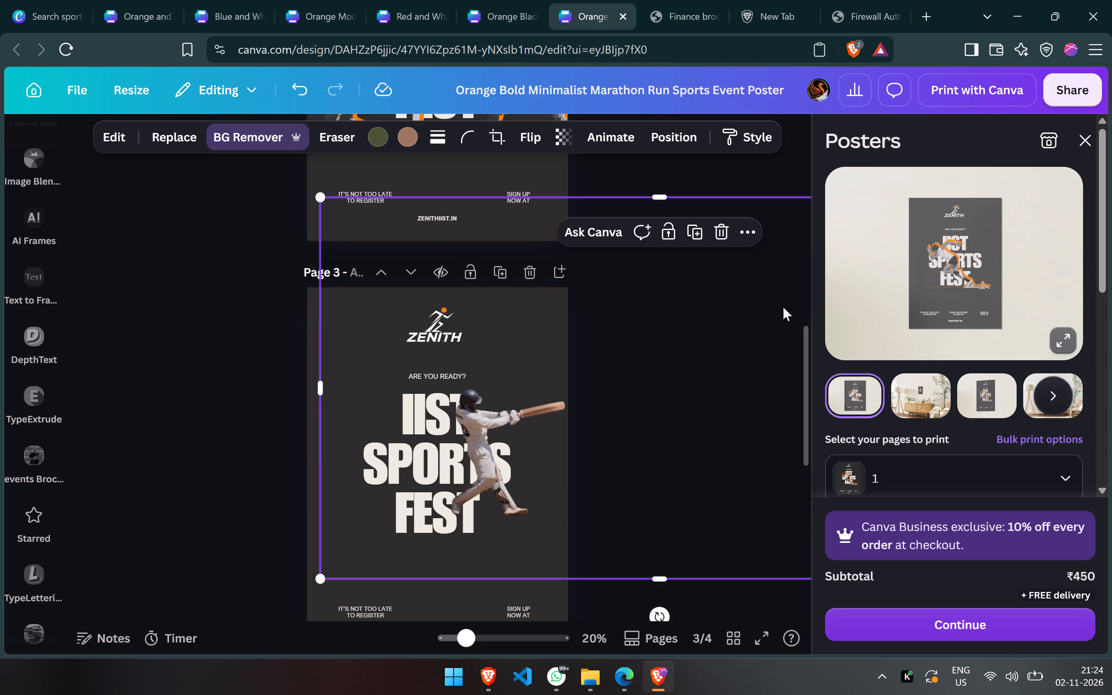
Crop the page 3 cricket photo with a freeform crop so only the batter remains and the standing umpire is cut out.
click(501, 135)
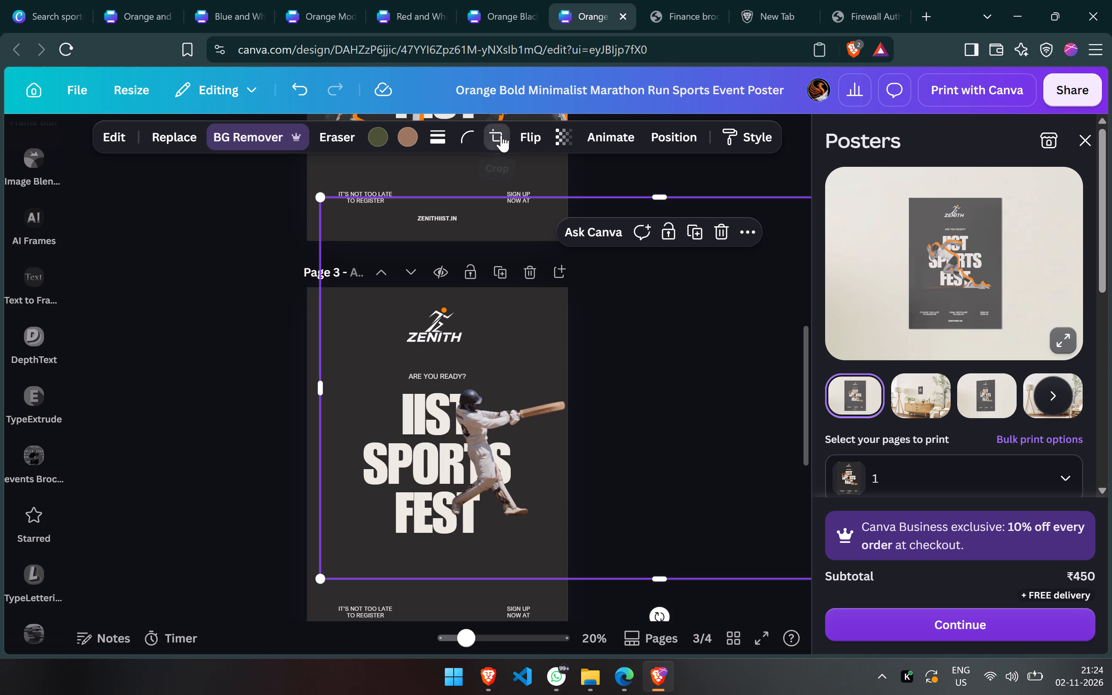
scroll(541, 348, left, 4)
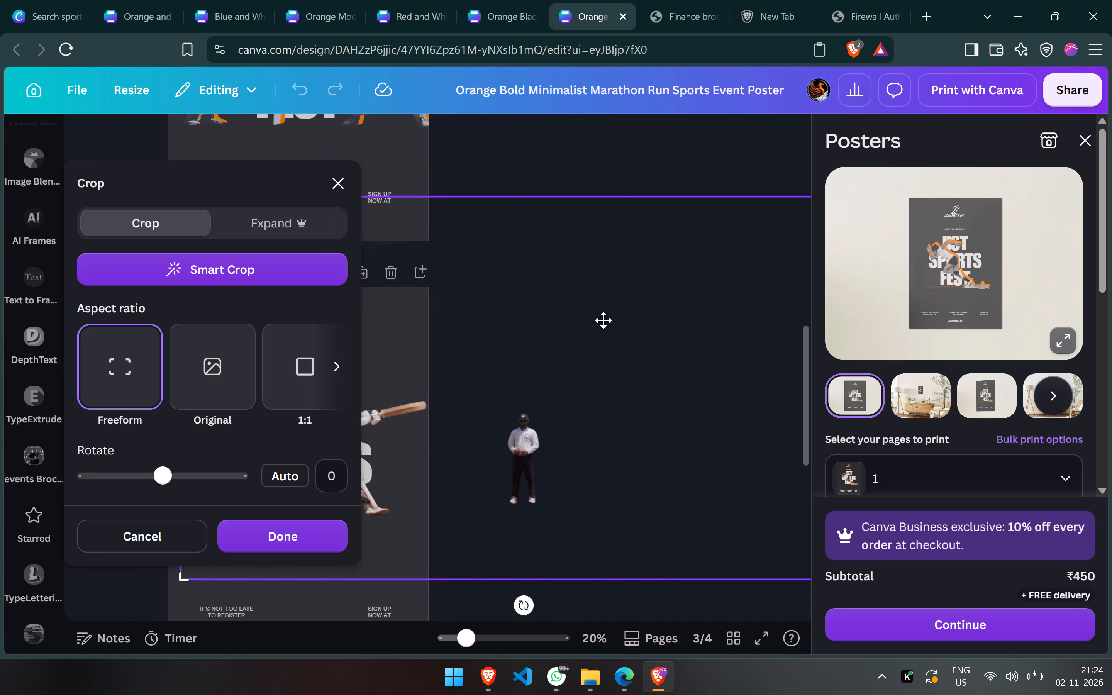
drag(797, 199, 452, 243)
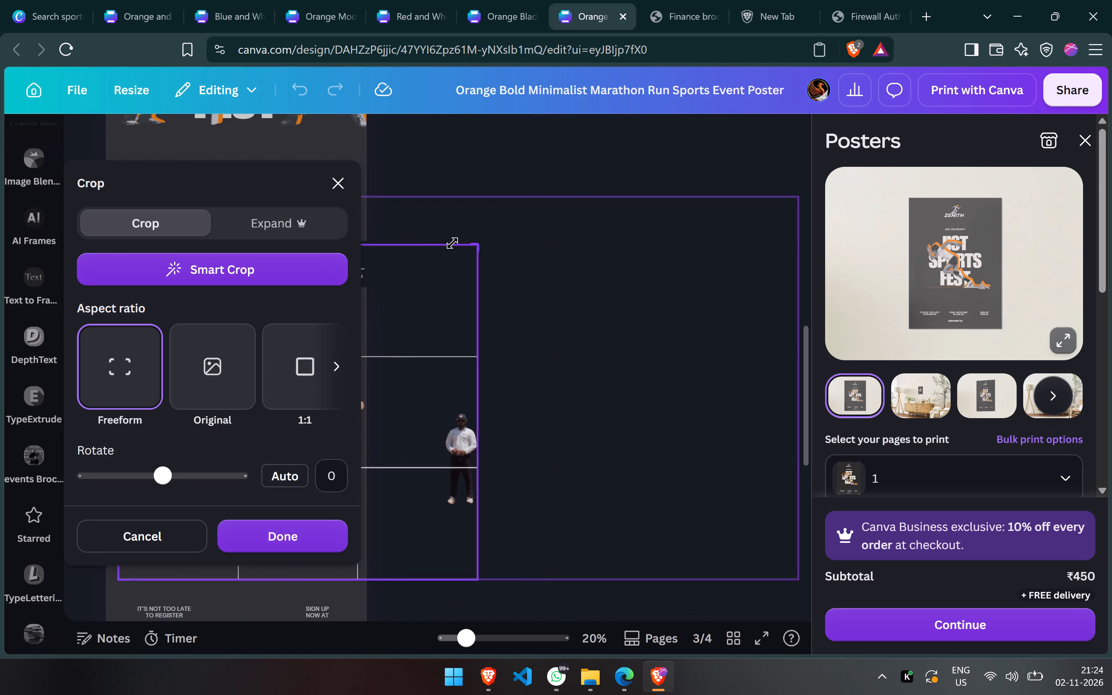
drag(452, 243, 390, 163)
scroll(442, 199, right, 2)
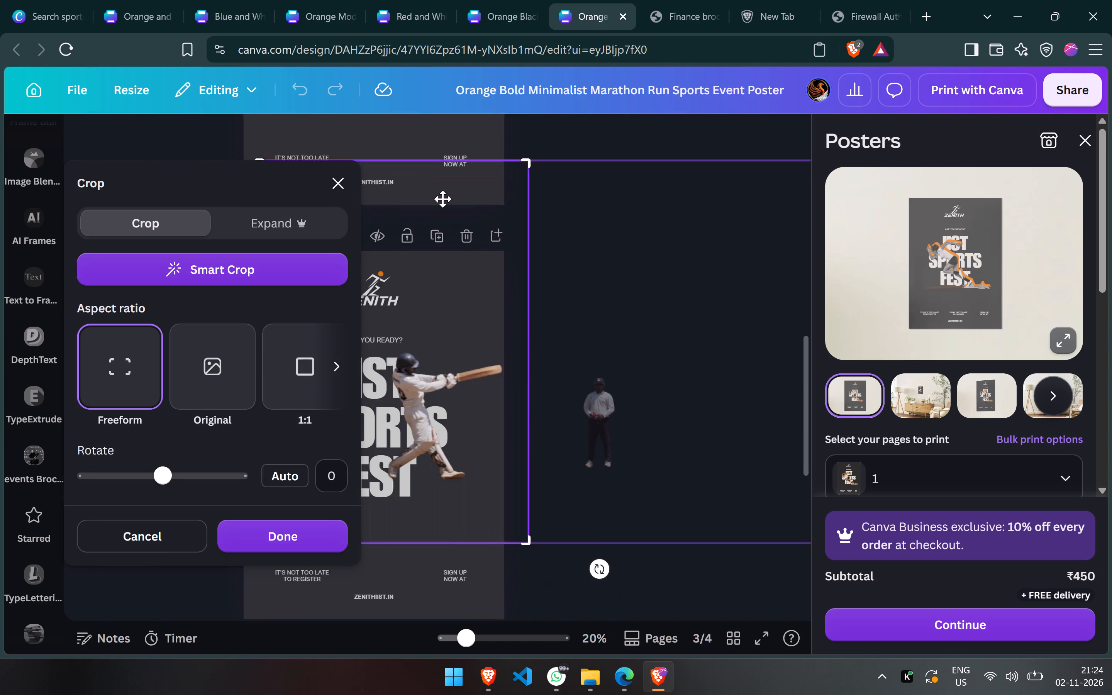
scroll(442, 199, right, 2)
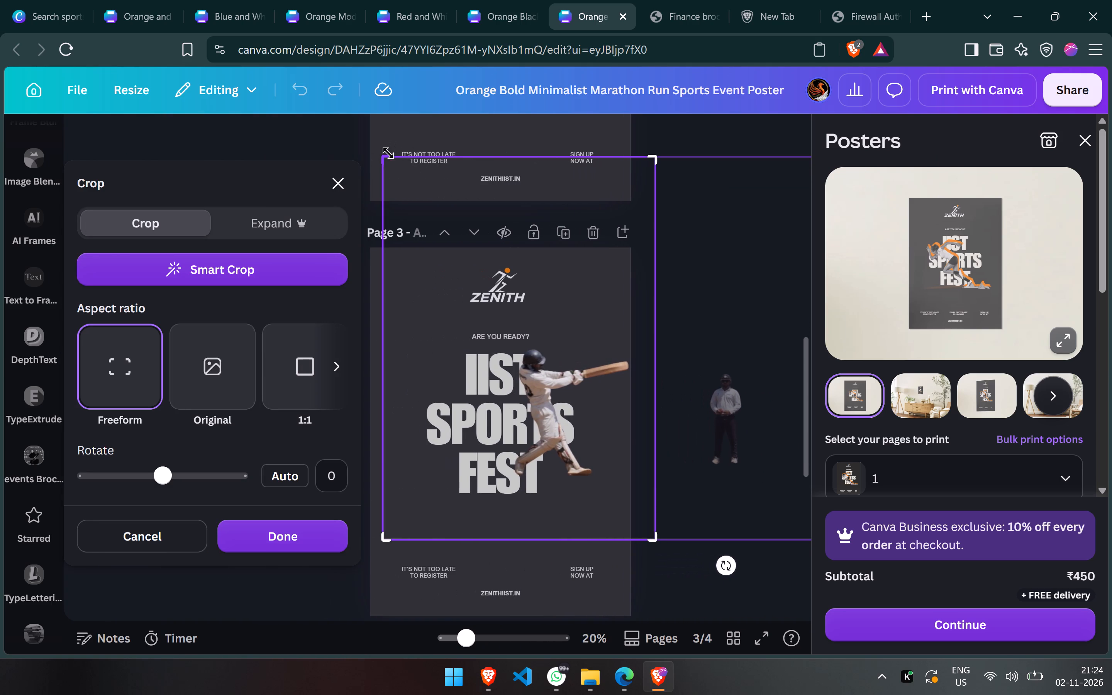
drag(656, 158, 686, 154)
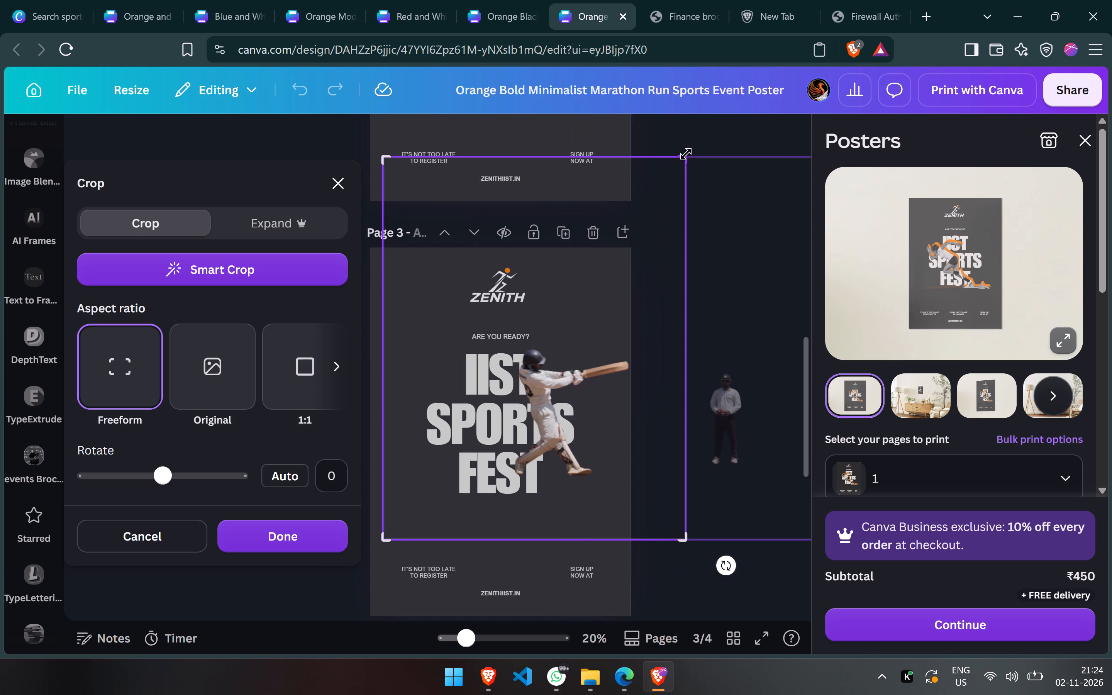
click(257, 530)
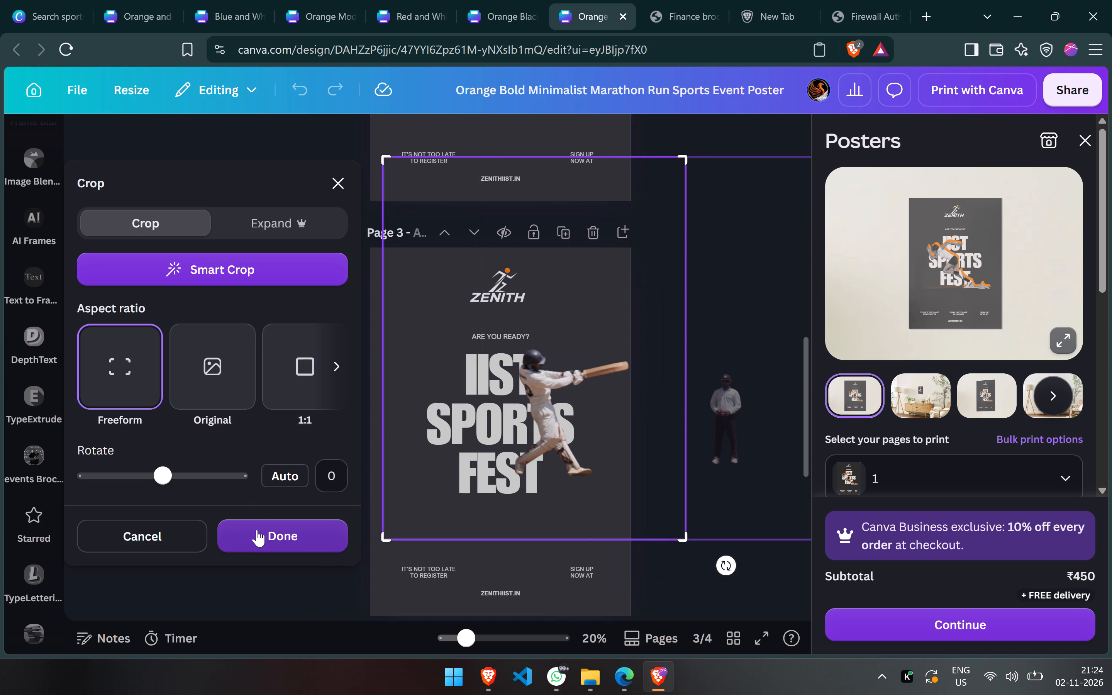
Reposition and slightly resize the cropped batter so he sits centred over the IIST SPORTS FEST title on page 3.
drag(527, 363, 480, 386)
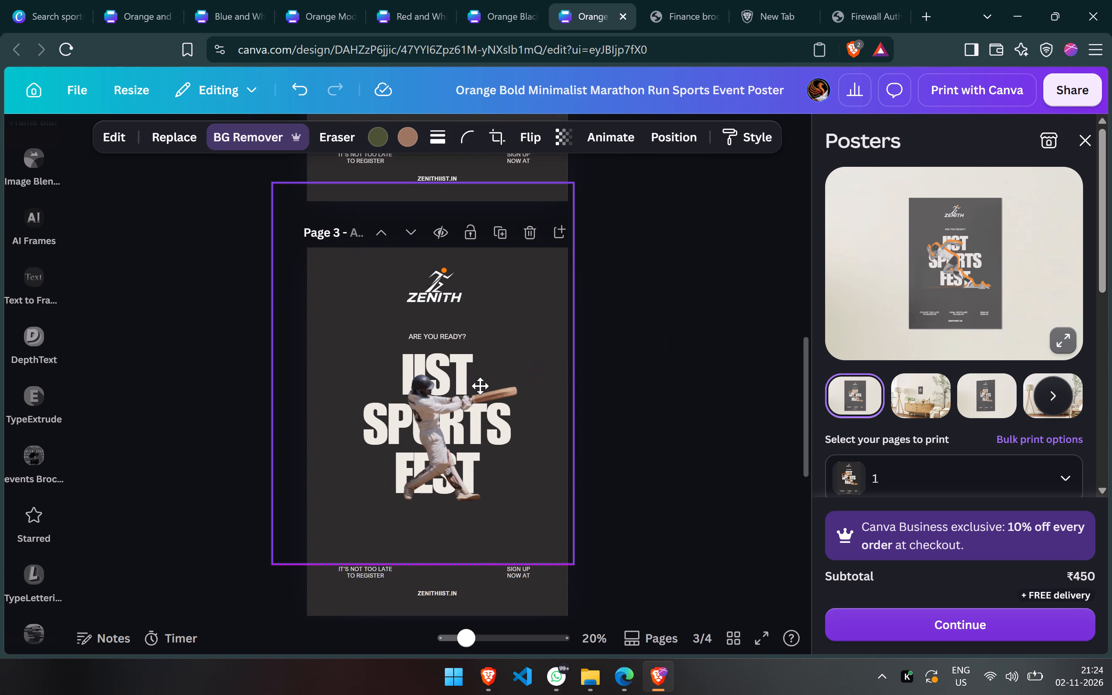
drag(480, 386, 480, 379)
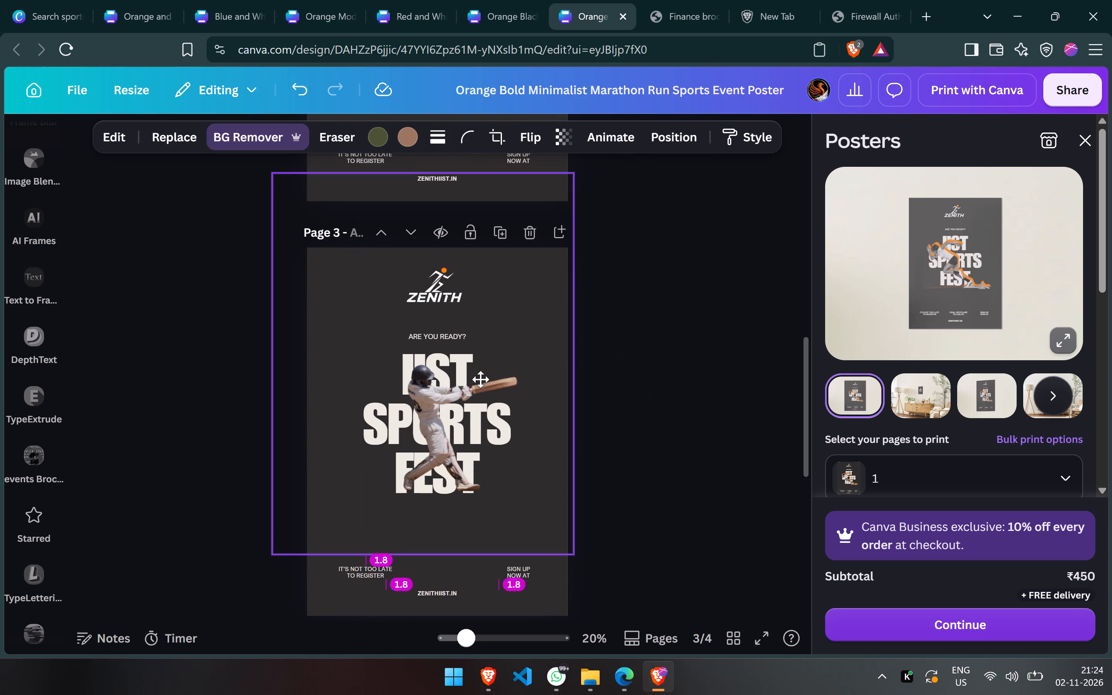
drag(480, 379, 477, 382)
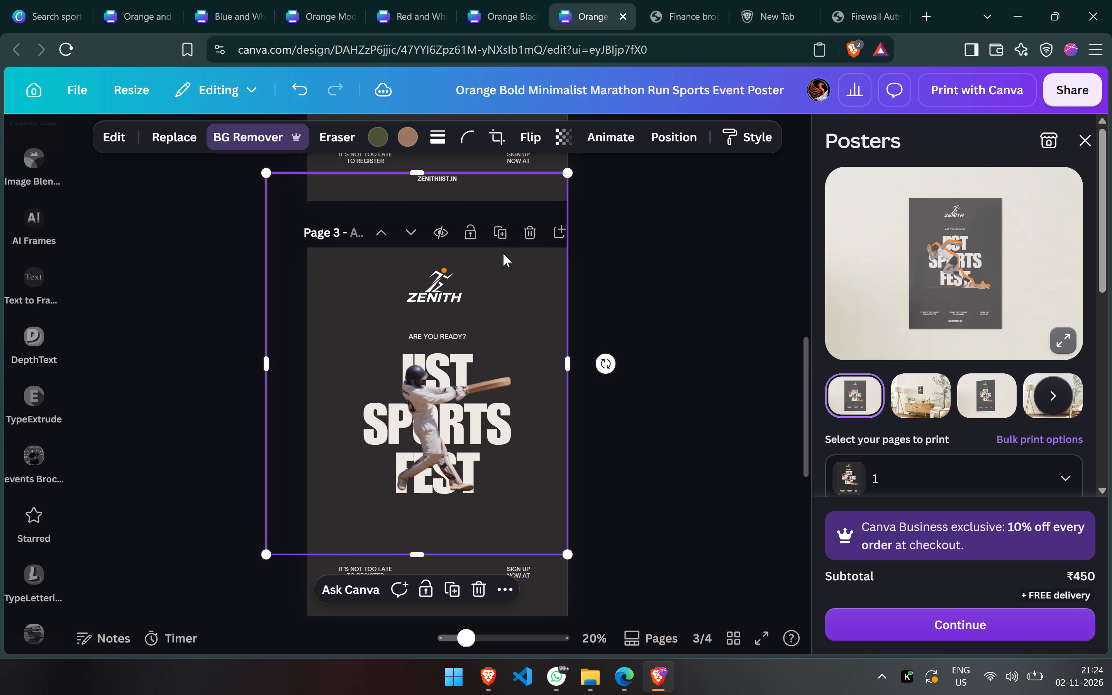
drag(566, 175, 644, 135)
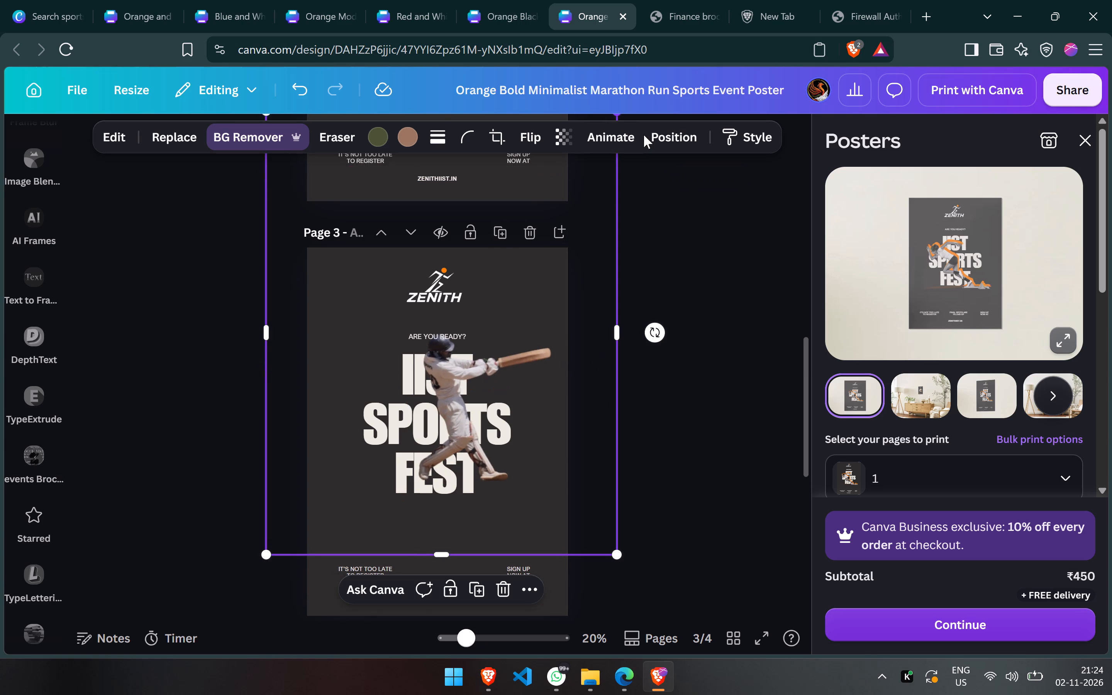
drag(498, 370, 478, 385)
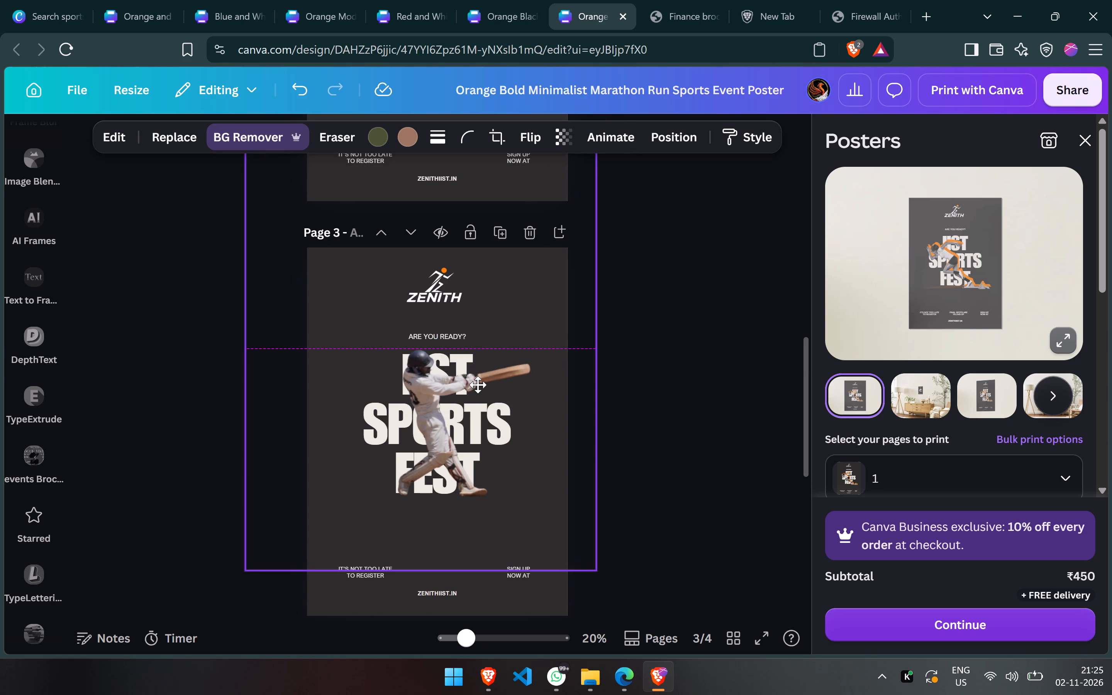
drag(478, 385, 478, 384)
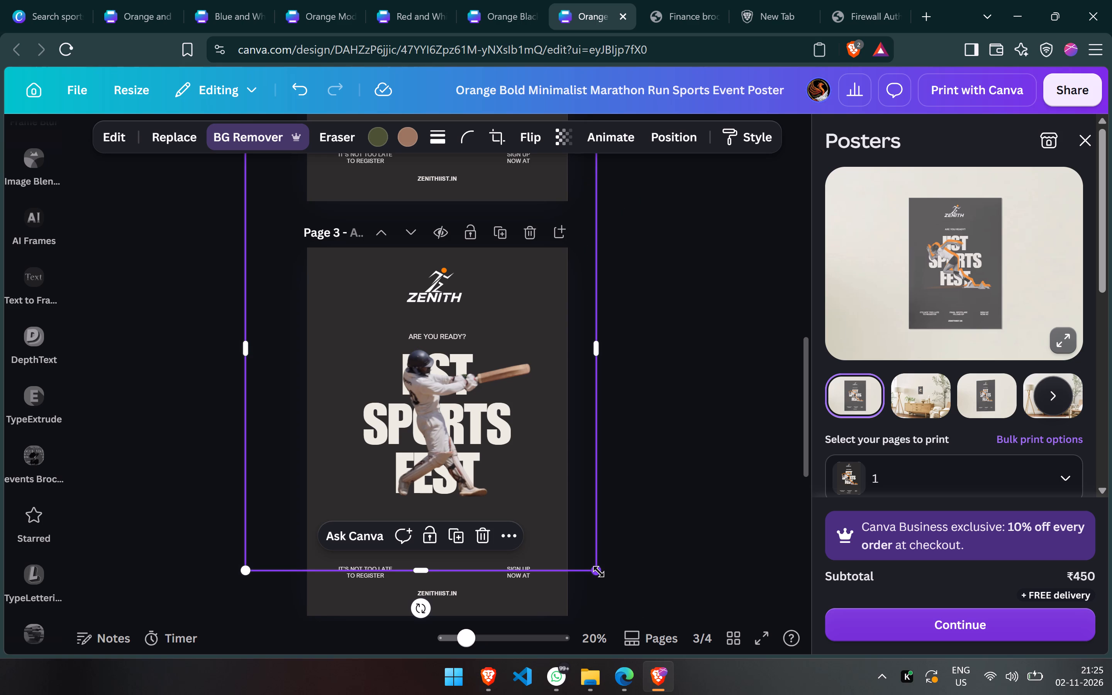
drag(597, 570, 543, 522)
drag(388, 334, 409, 383)
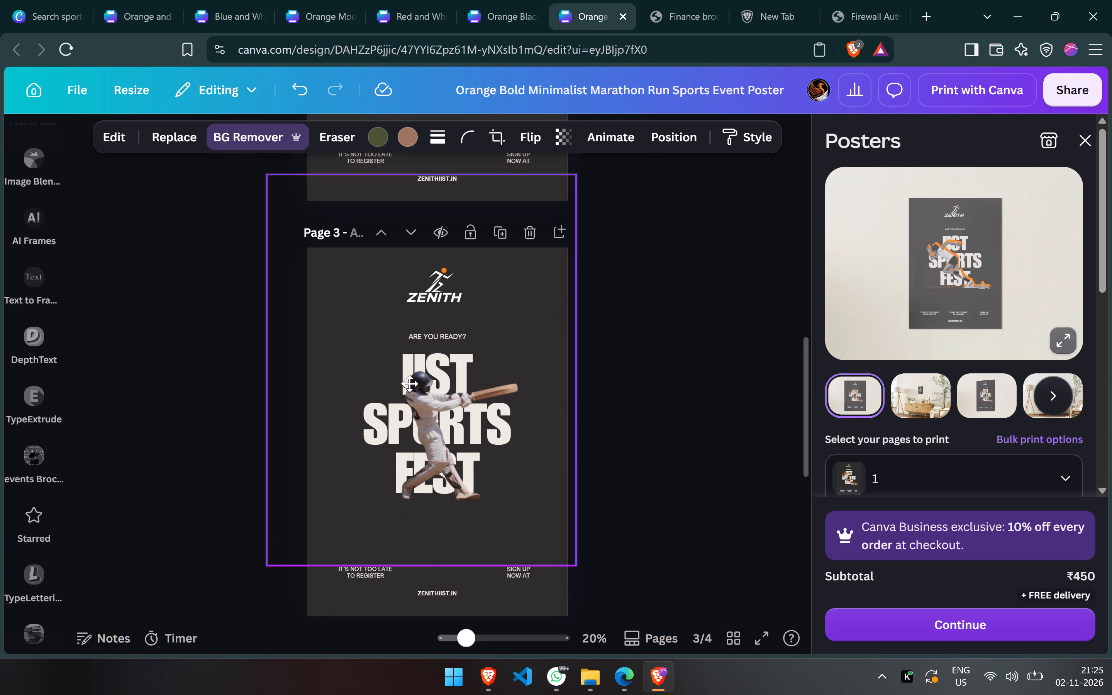
drag(409, 383, 409, 383)
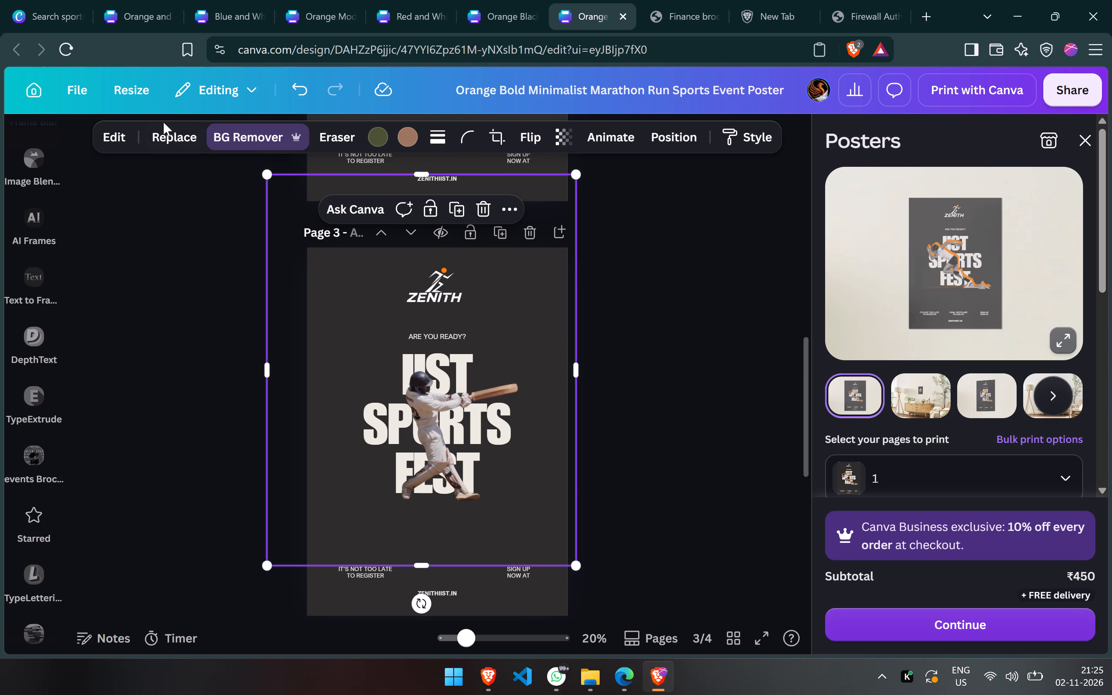
Apply a Drop shadow to the batter photo on page 3.
click(121, 132)
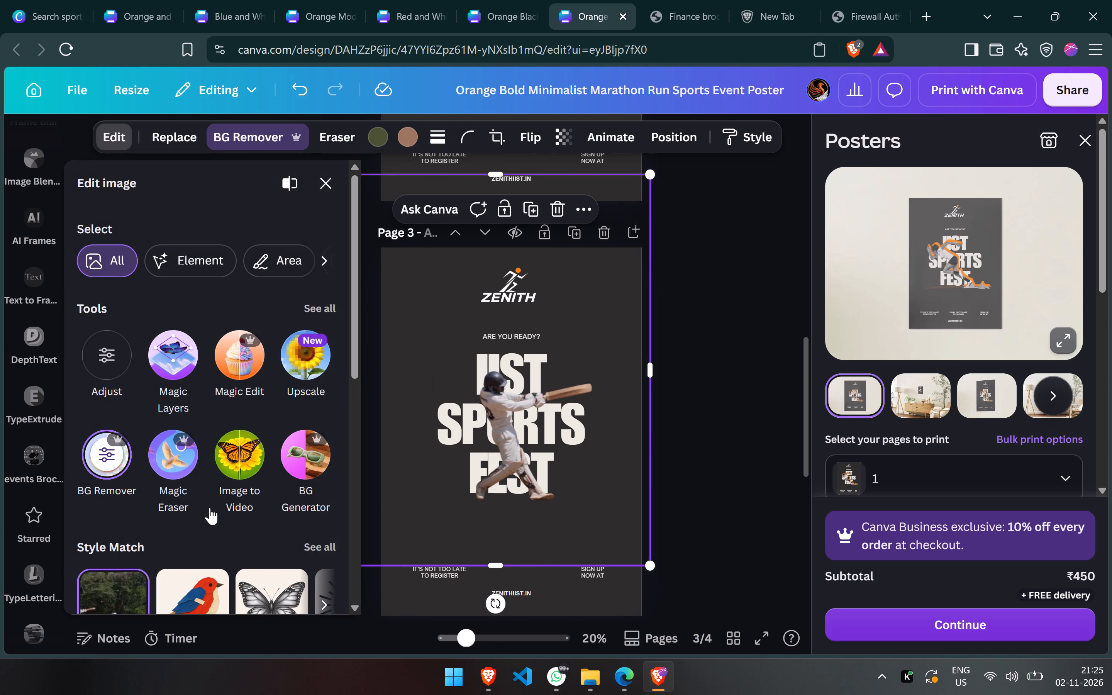
scroll(167, 473, down, 4)
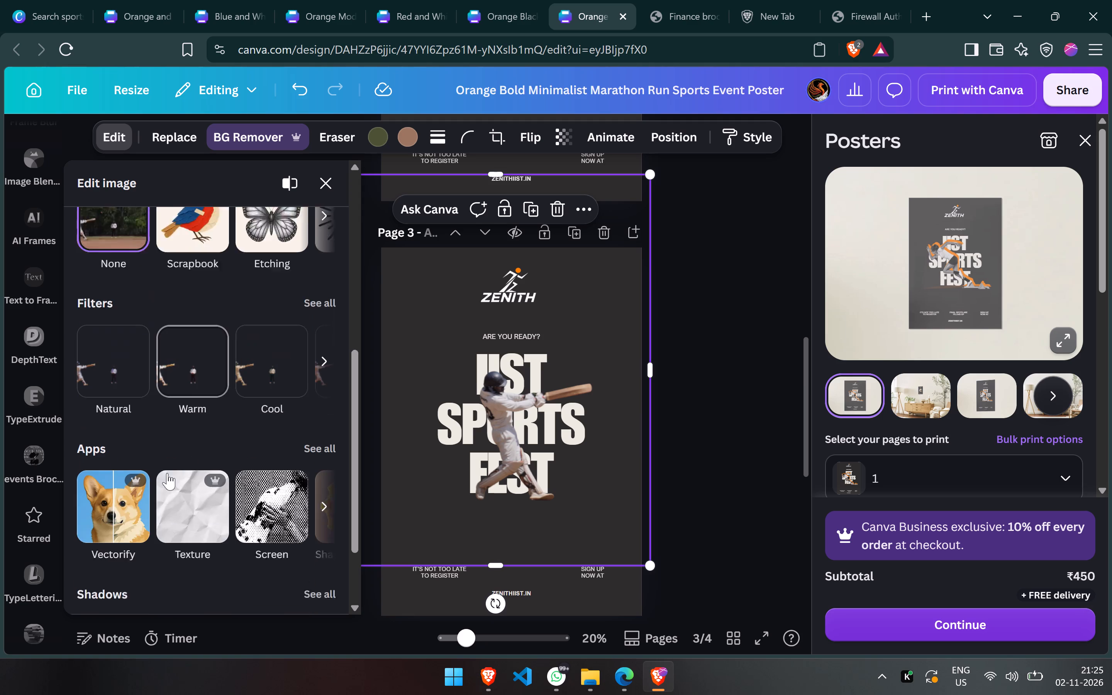
scroll(167, 473, down, 2)
click(277, 575)
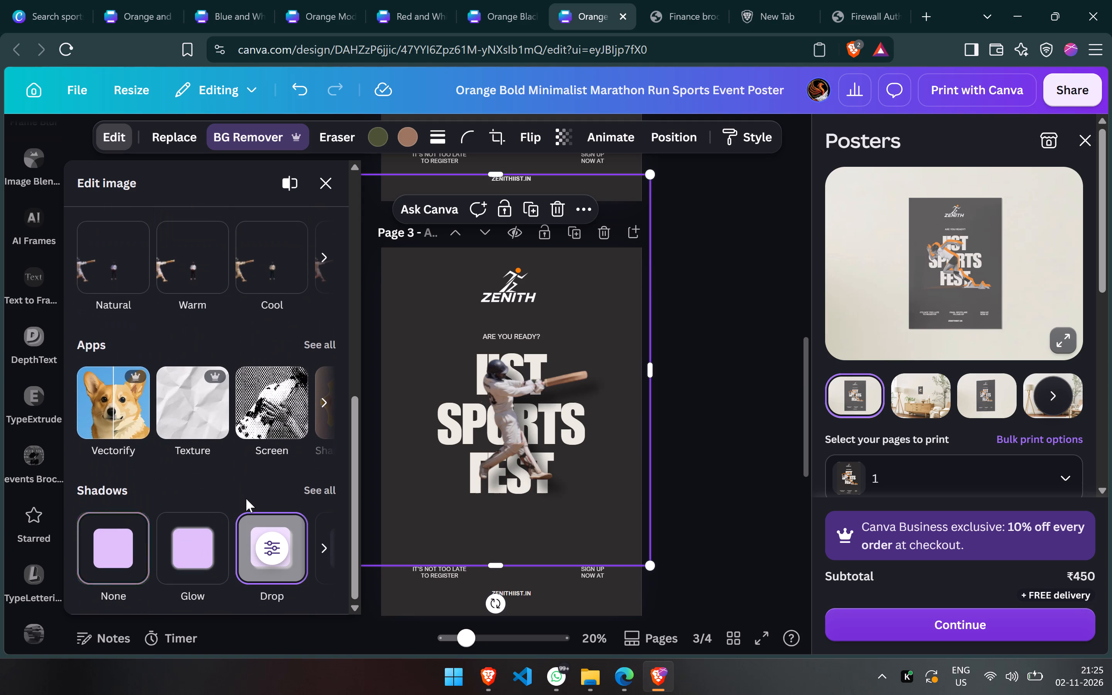
Set the batter's drop shadow to angle 80, distance 26 and intensity 100.
click(259, 567)
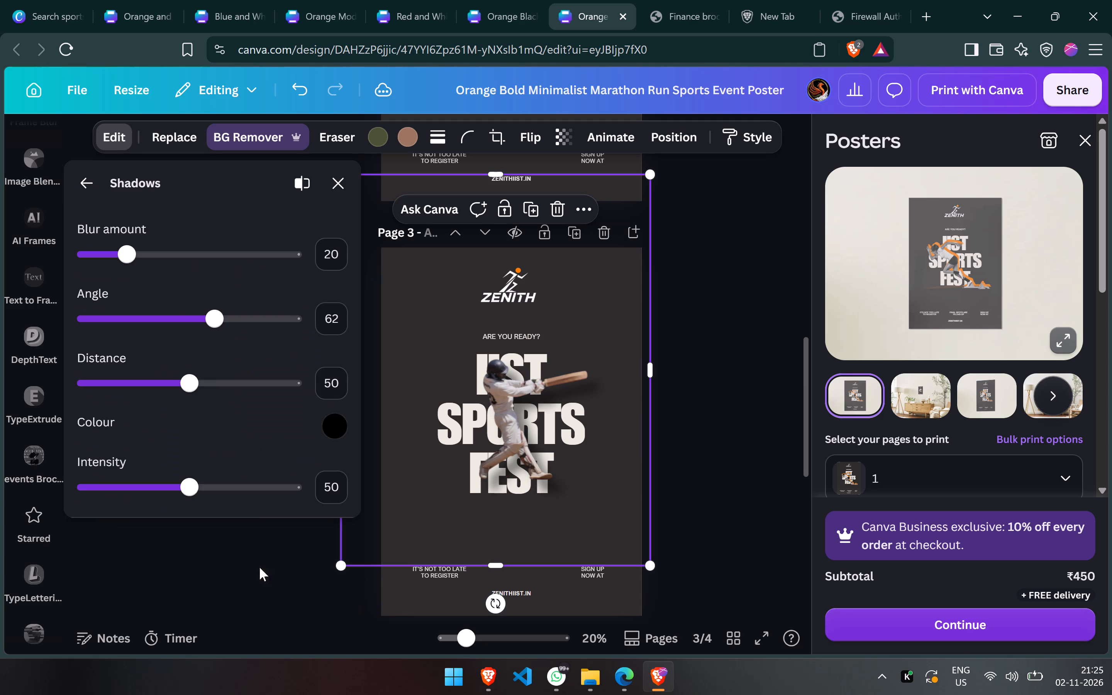
drag(207, 322, 201, 322)
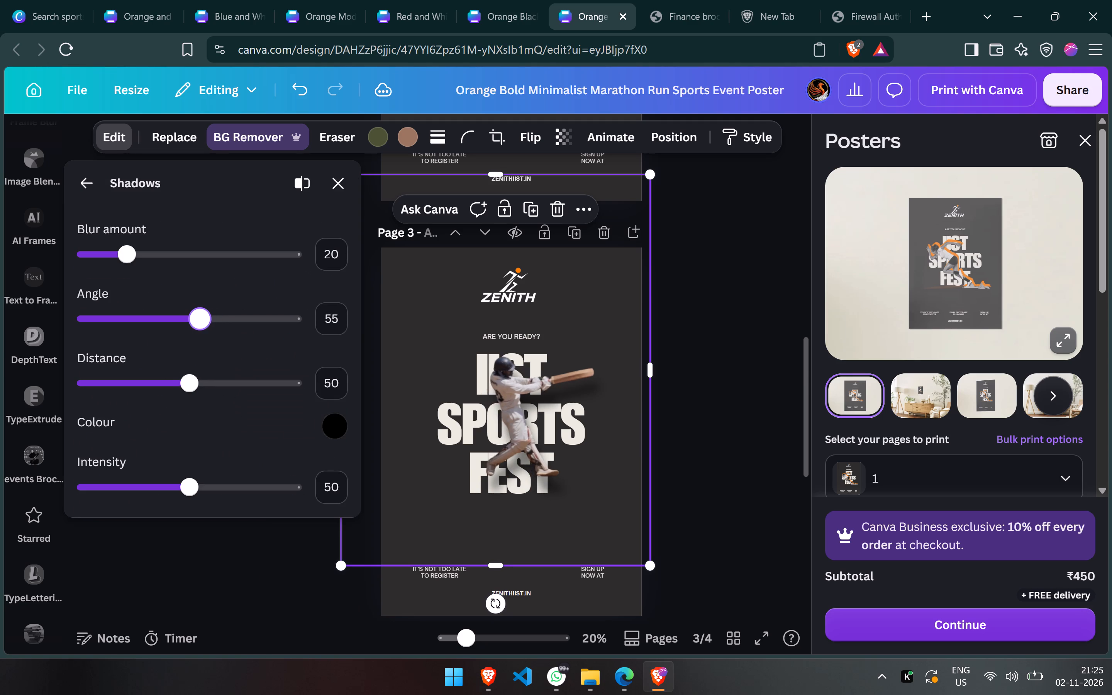
drag(201, 322, 252, 312)
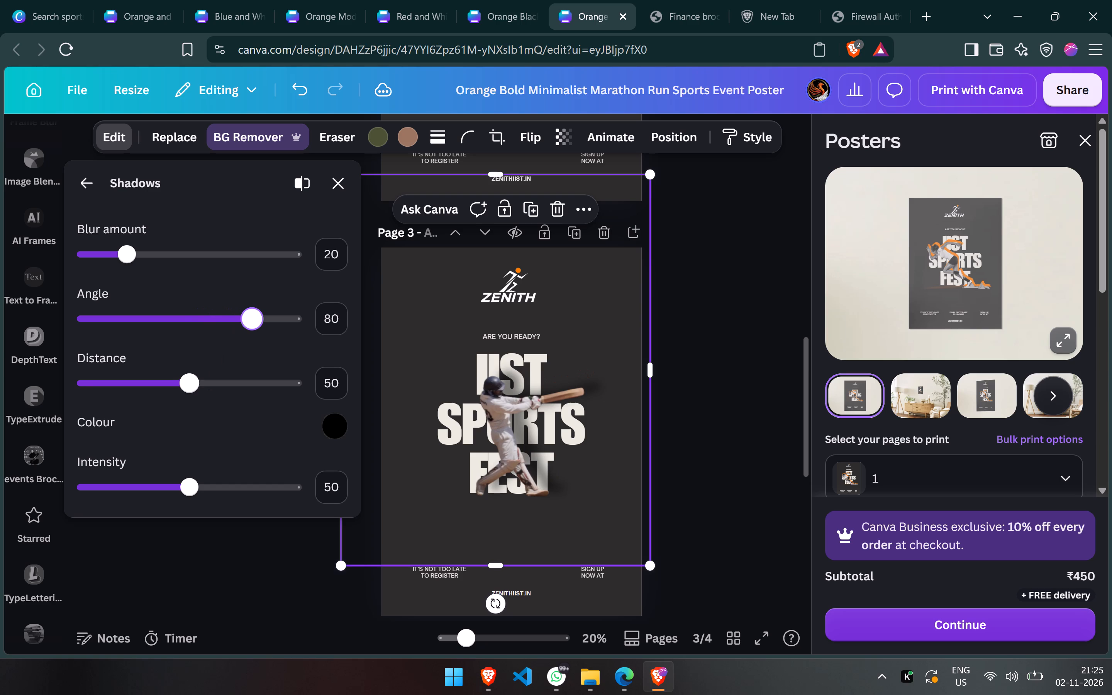
drag(188, 382, 137, 369)
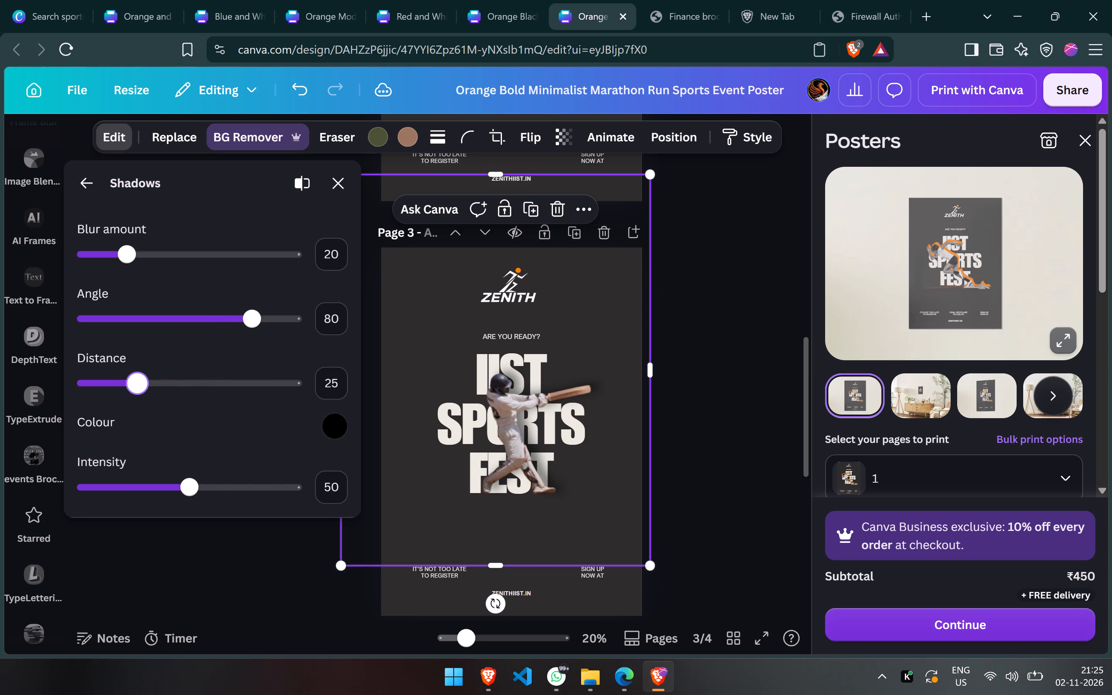
drag(137, 369, 146, 368)
drag(192, 481, 473, 472)
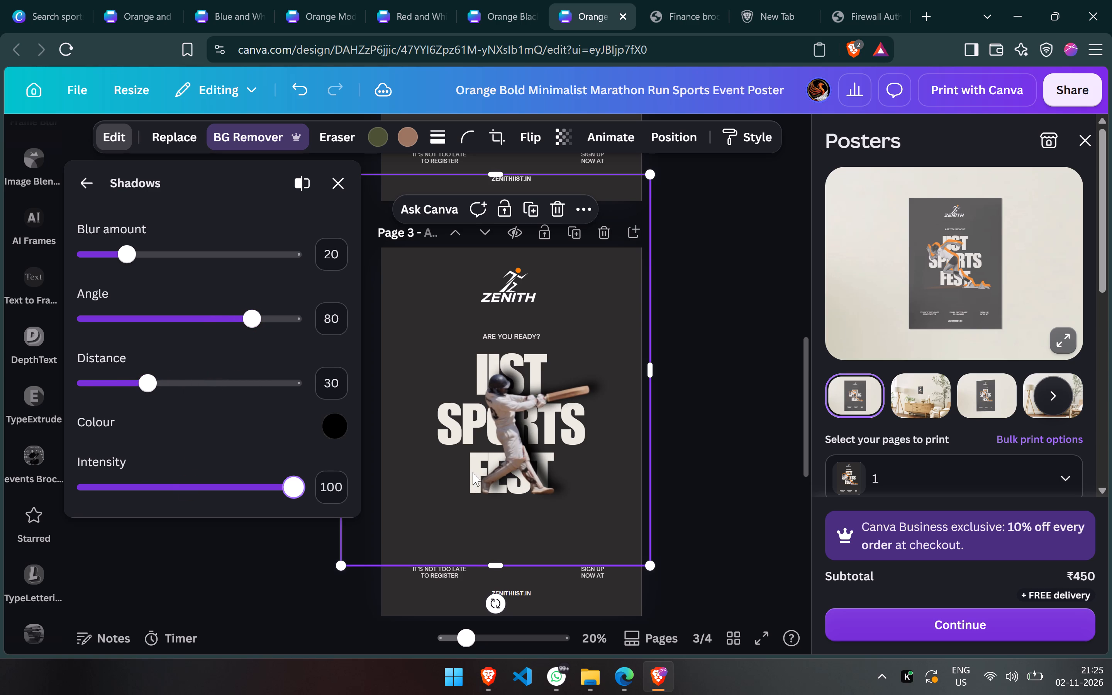
drag(141, 385, 140, 385)
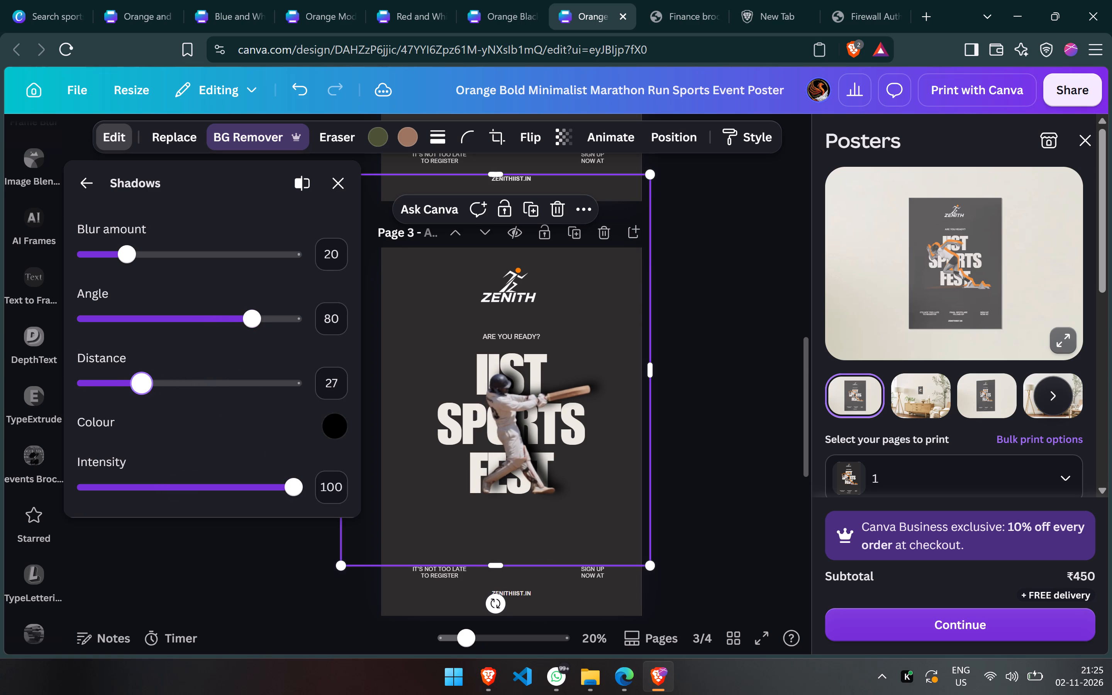
drag(140, 385, 145, 381)
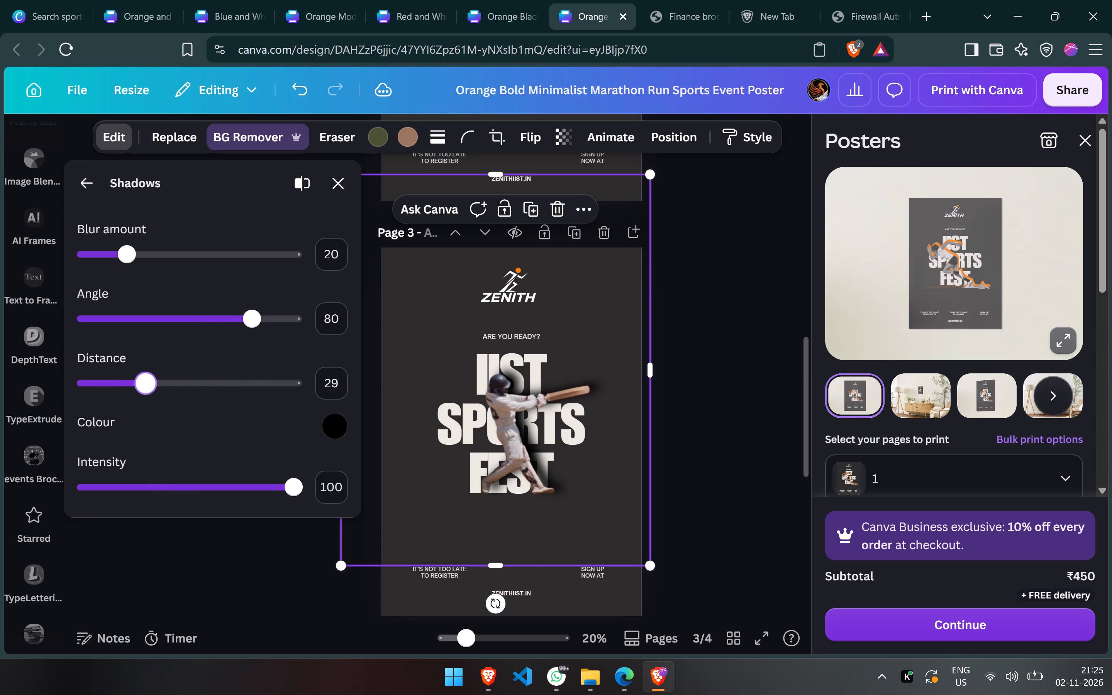
drag(145, 381, 139, 381)
Set the batter's drop shadow colour to orange #FF7E00, reusing the hex code from the clipboard history.
click(342, 425)
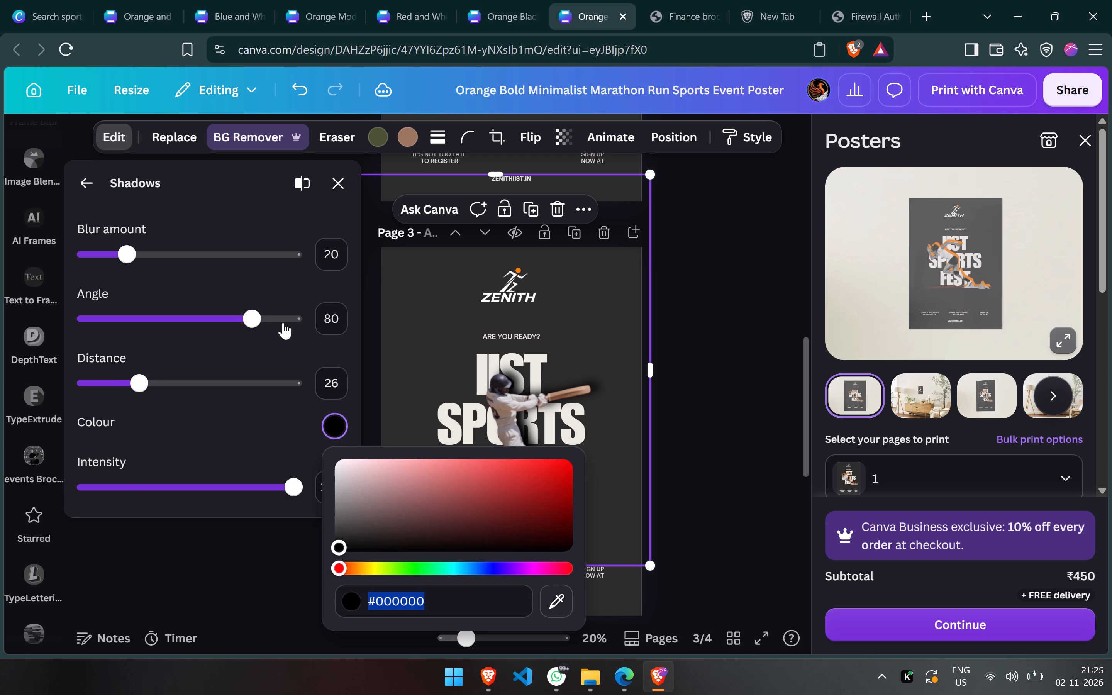
click(431, 602)
drag(431, 602, 403, 601)
drag(403, 601, 394, 601)
key(ctrl+v)
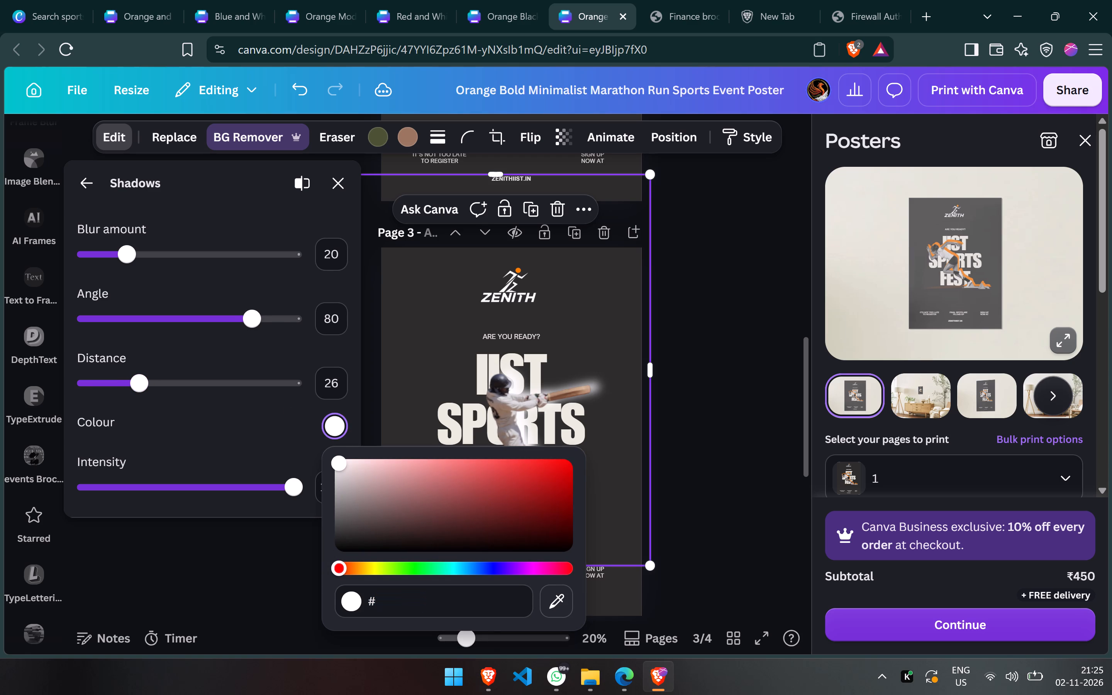
key(super+v)
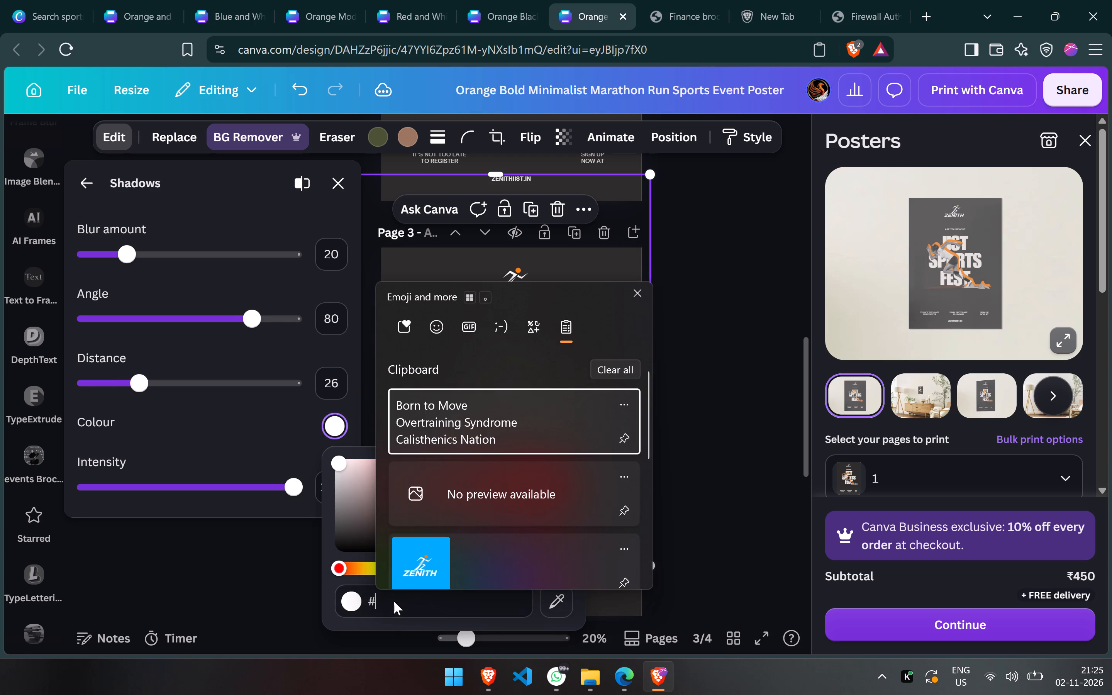
scroll(417, 549, down, 2)
click(467, 502)
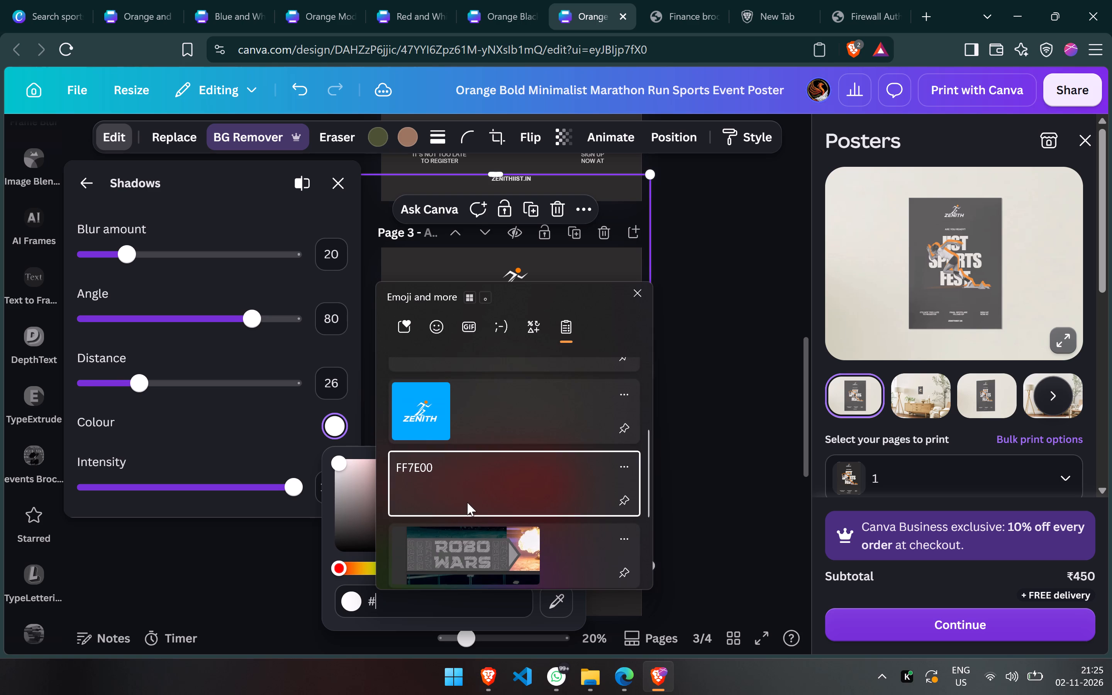
Enter the copied hex code #FF7E00 as the colour of the batter's drop shadow.
key(ctrl+v)
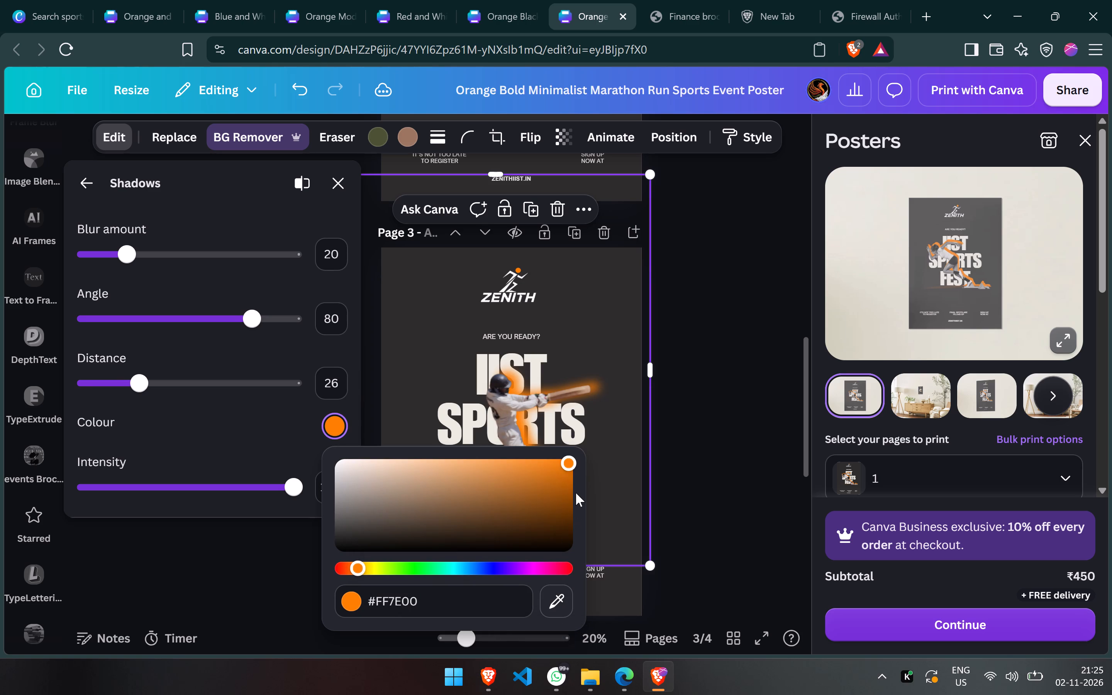
key(Return)
Set the batter's drop shadow to blur amount 0 and distance 13.
drag(130, 261, 0, 265)
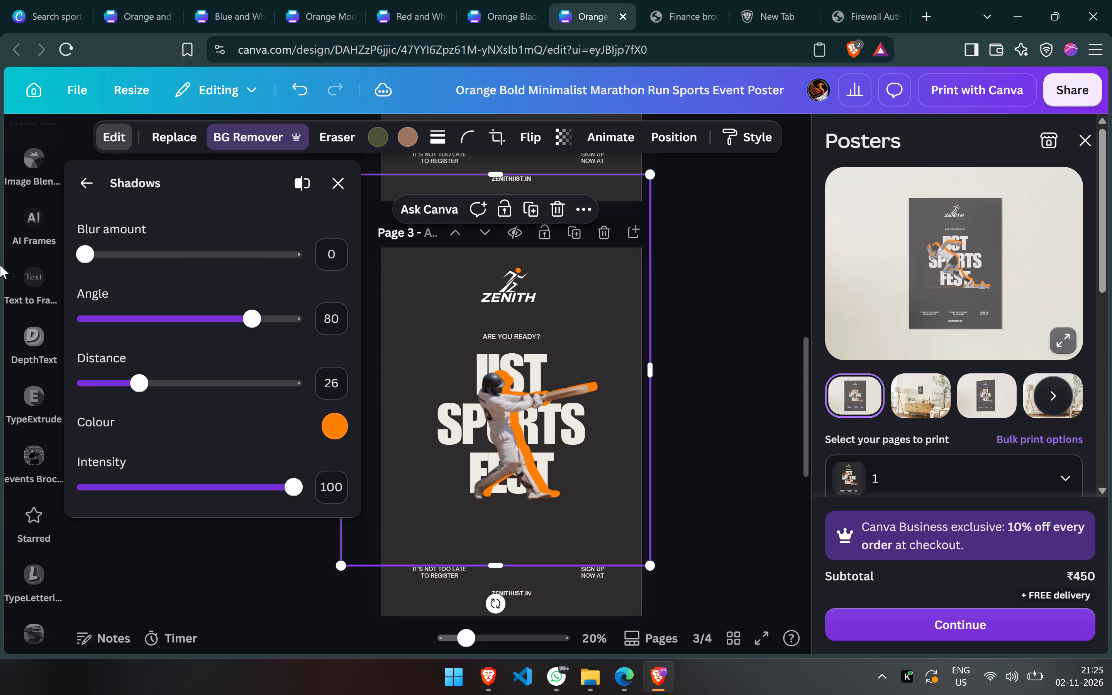
drag(136, 378, 126, 381)
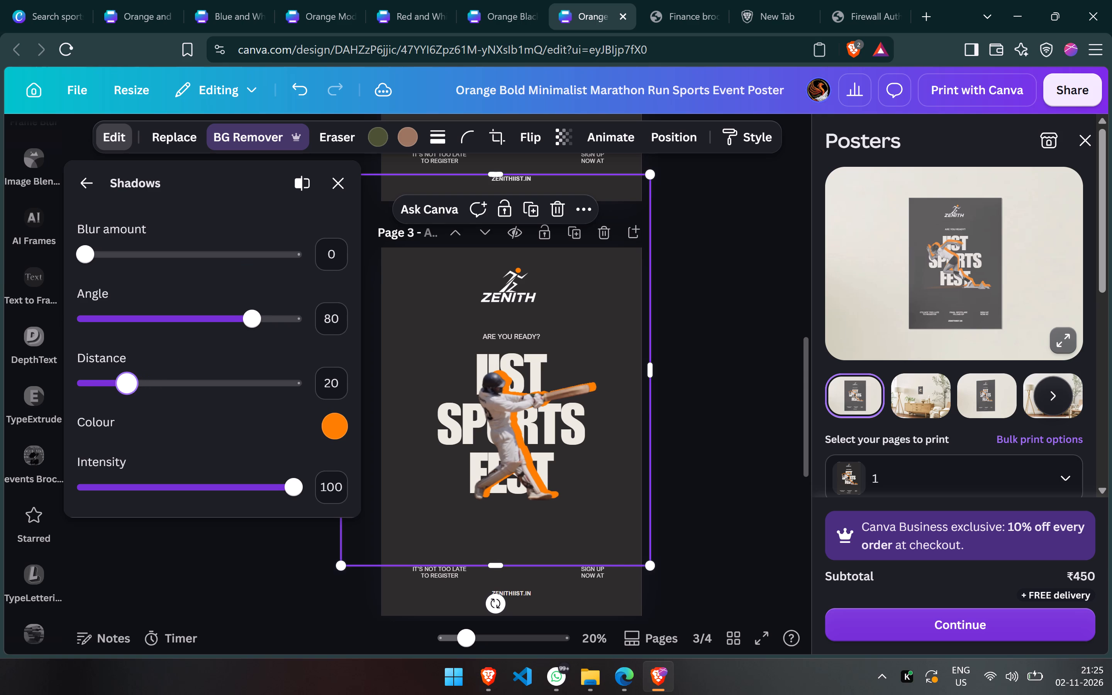
drag(126, 381, 110, 383)
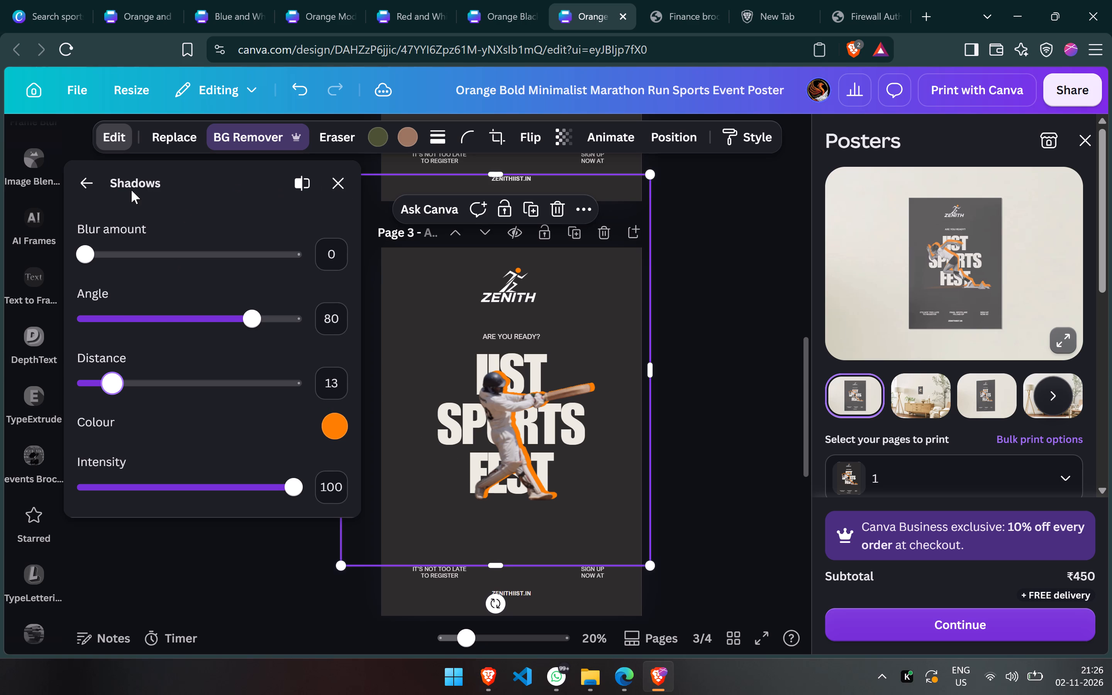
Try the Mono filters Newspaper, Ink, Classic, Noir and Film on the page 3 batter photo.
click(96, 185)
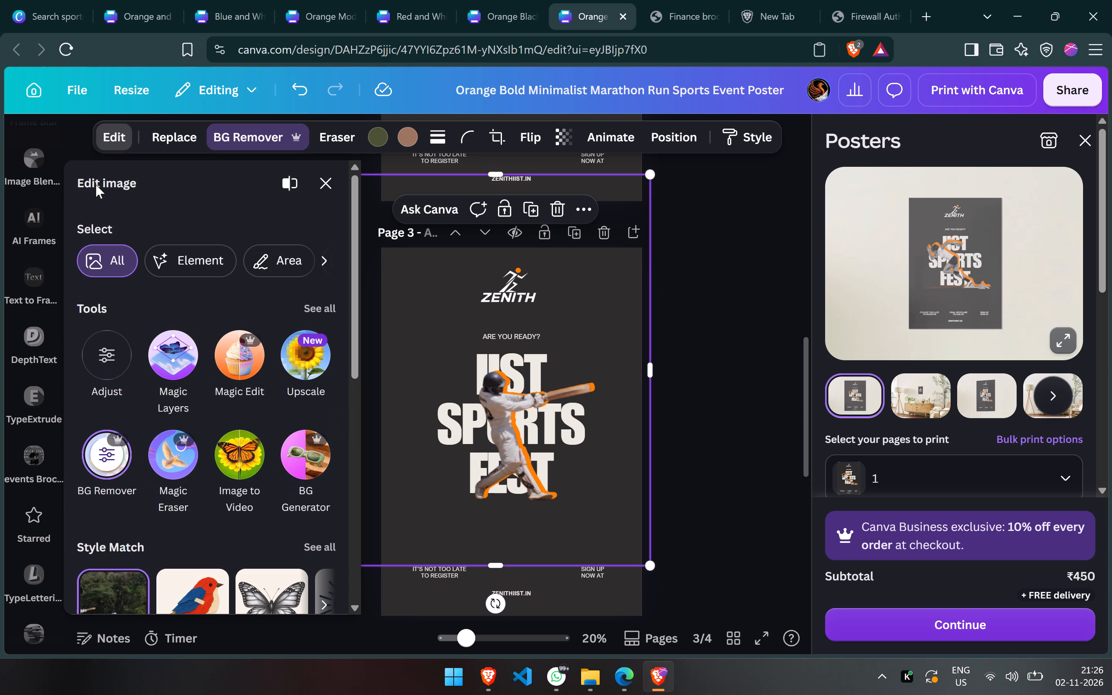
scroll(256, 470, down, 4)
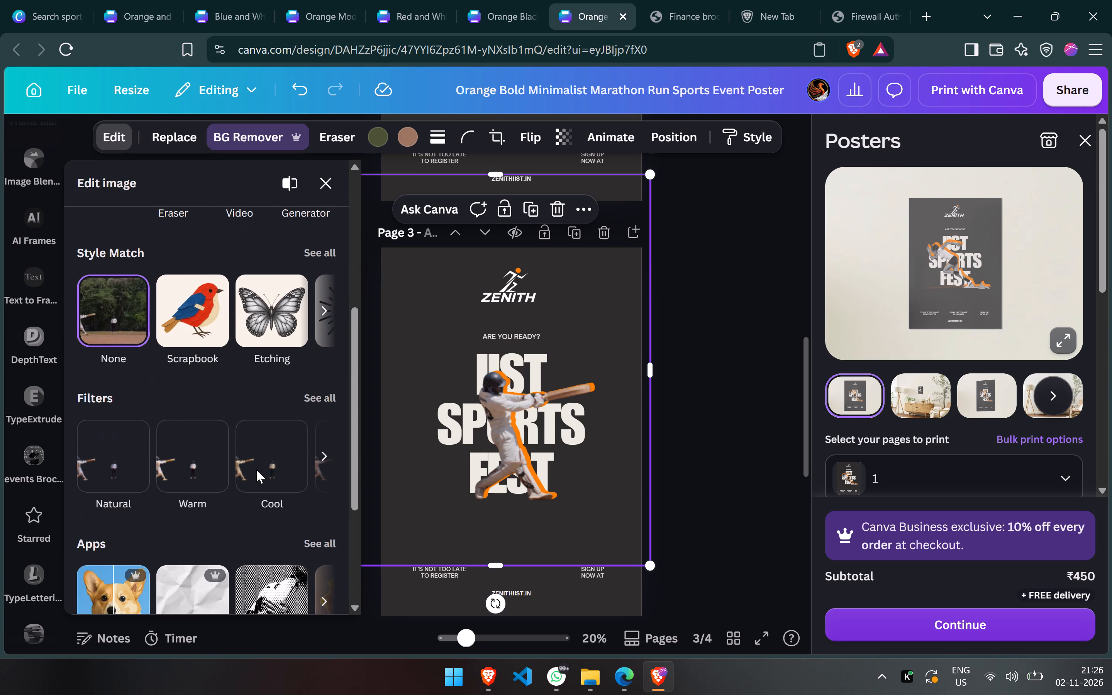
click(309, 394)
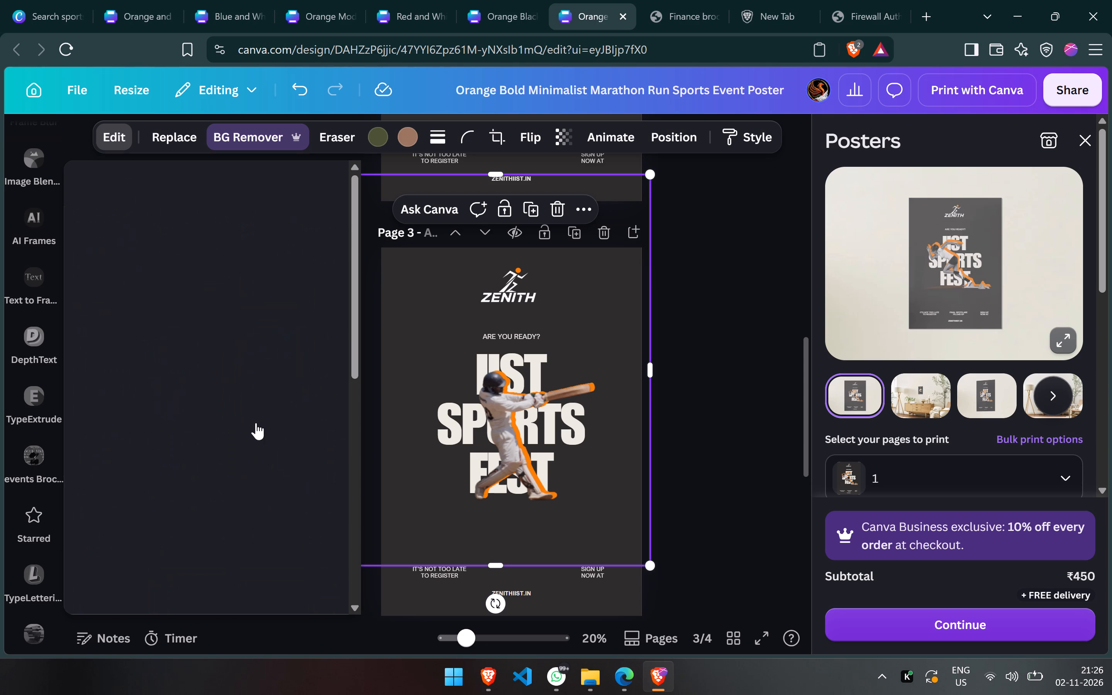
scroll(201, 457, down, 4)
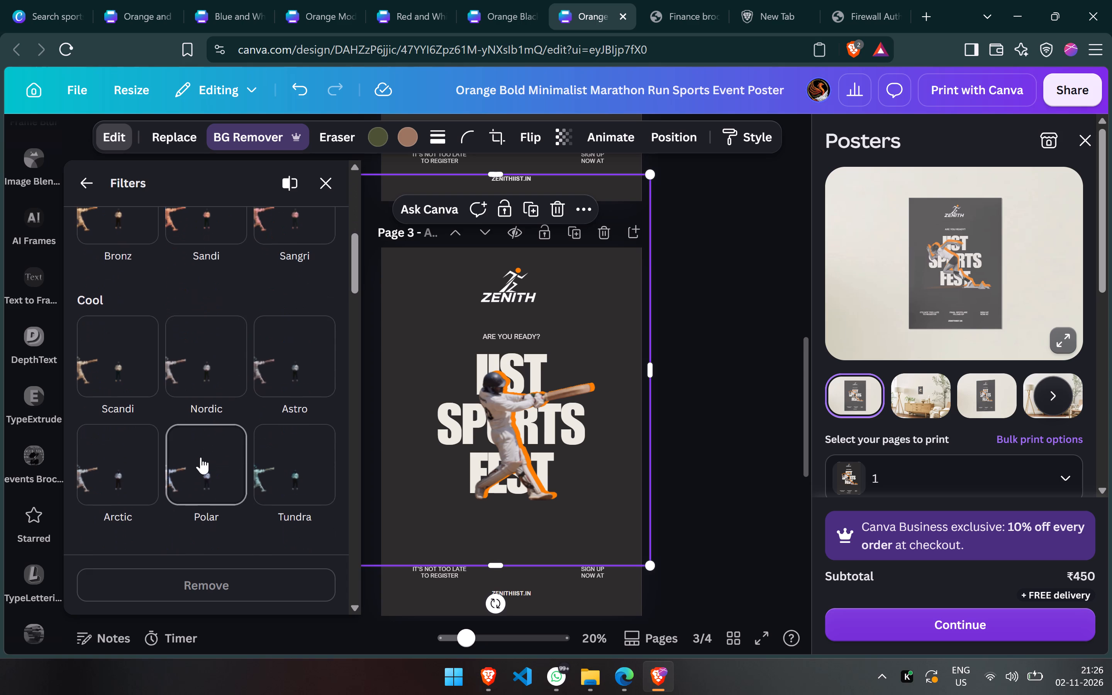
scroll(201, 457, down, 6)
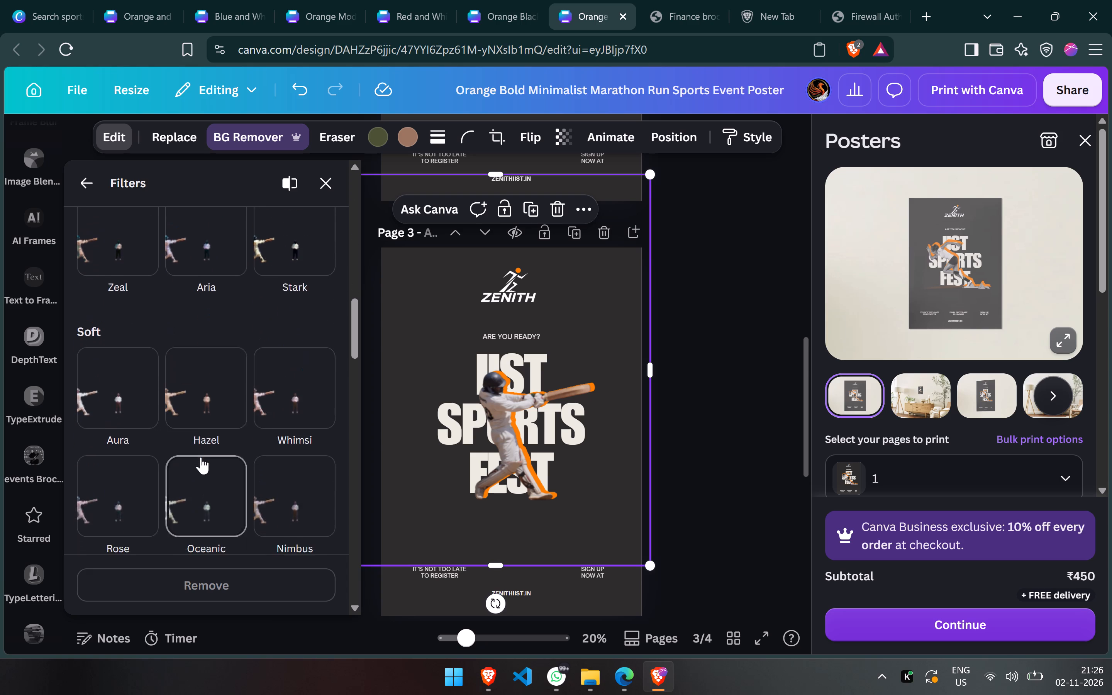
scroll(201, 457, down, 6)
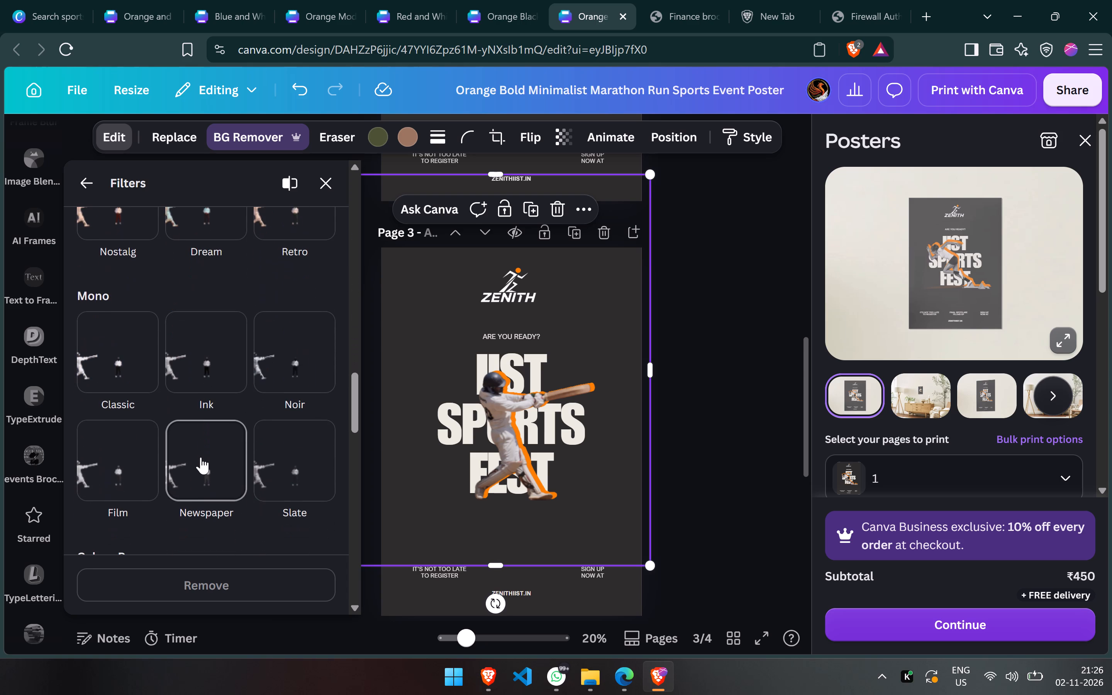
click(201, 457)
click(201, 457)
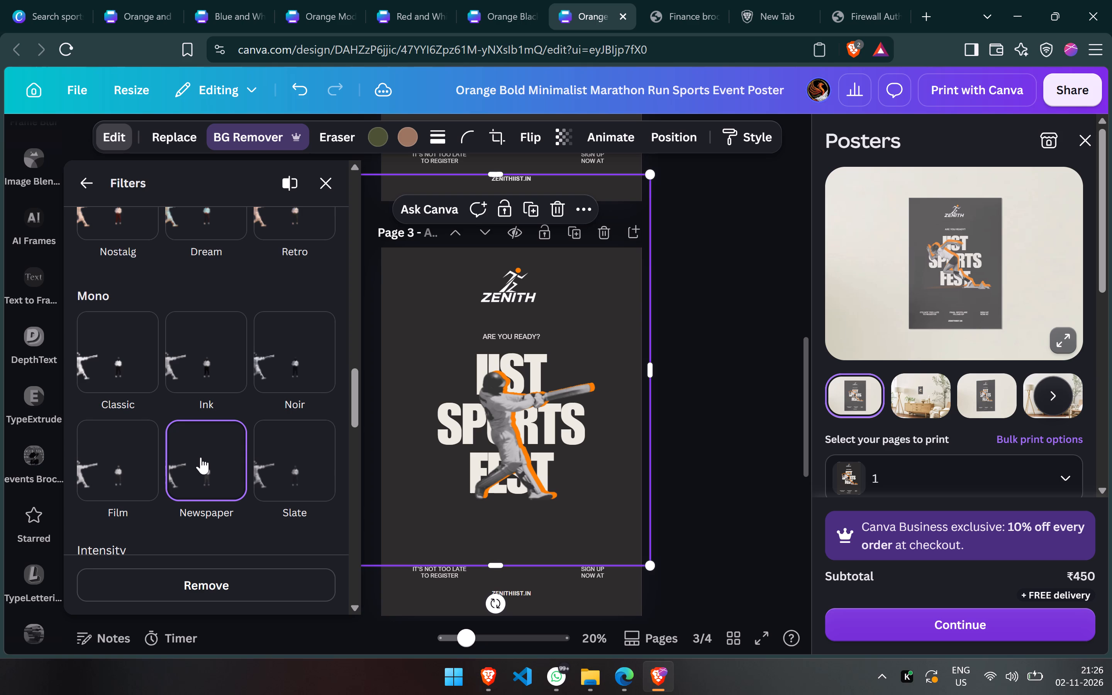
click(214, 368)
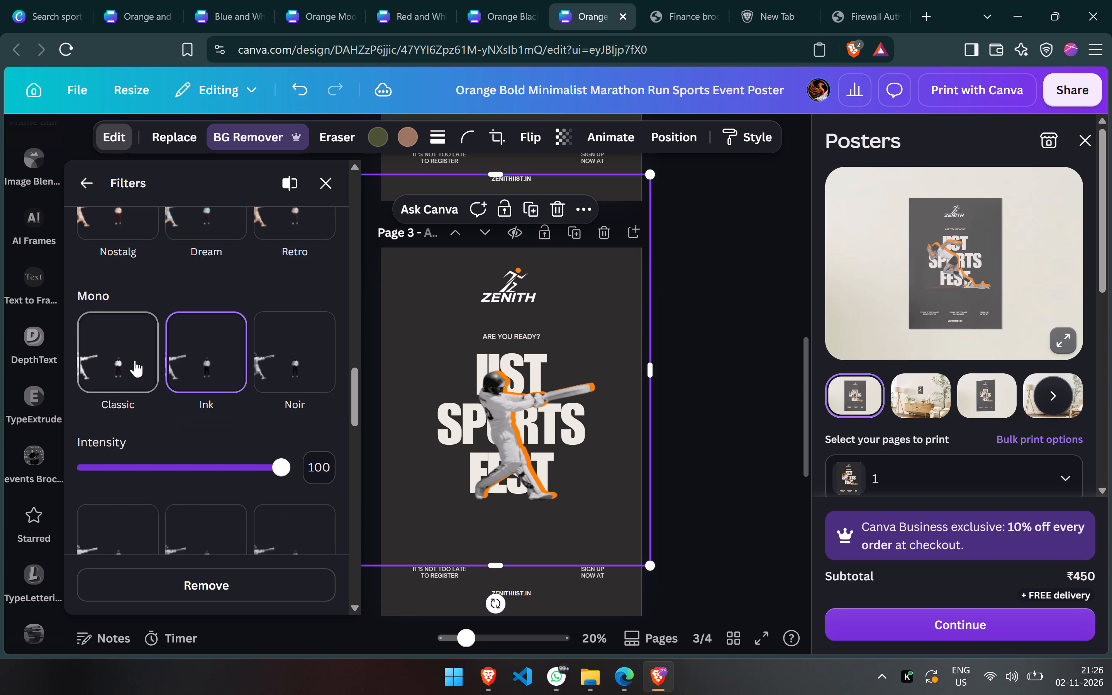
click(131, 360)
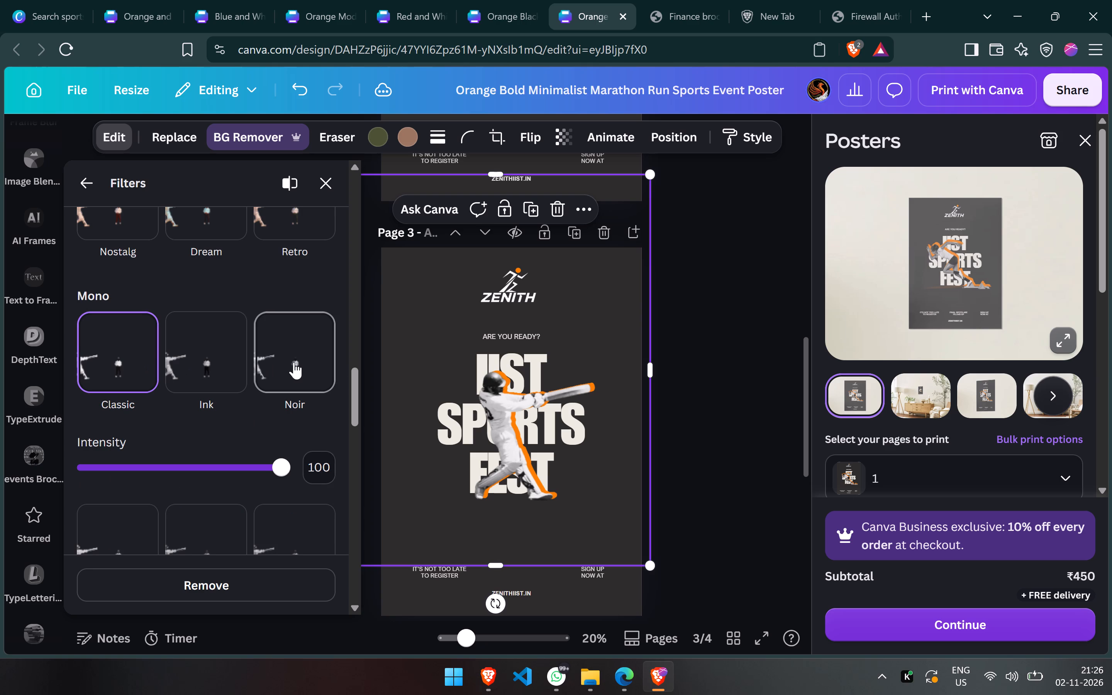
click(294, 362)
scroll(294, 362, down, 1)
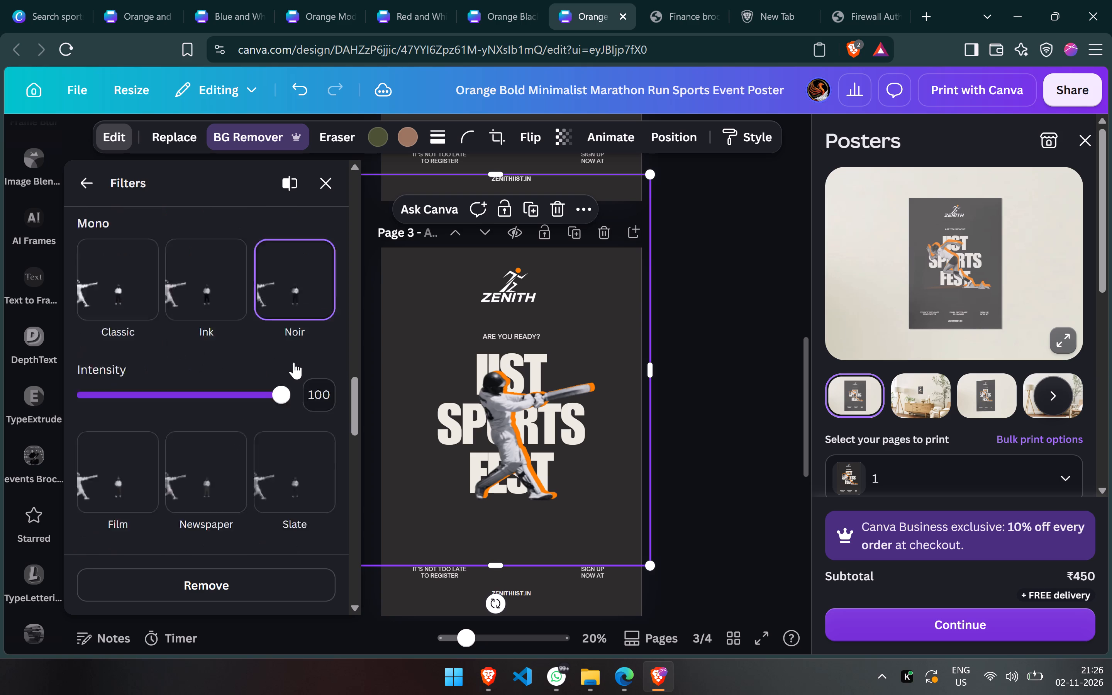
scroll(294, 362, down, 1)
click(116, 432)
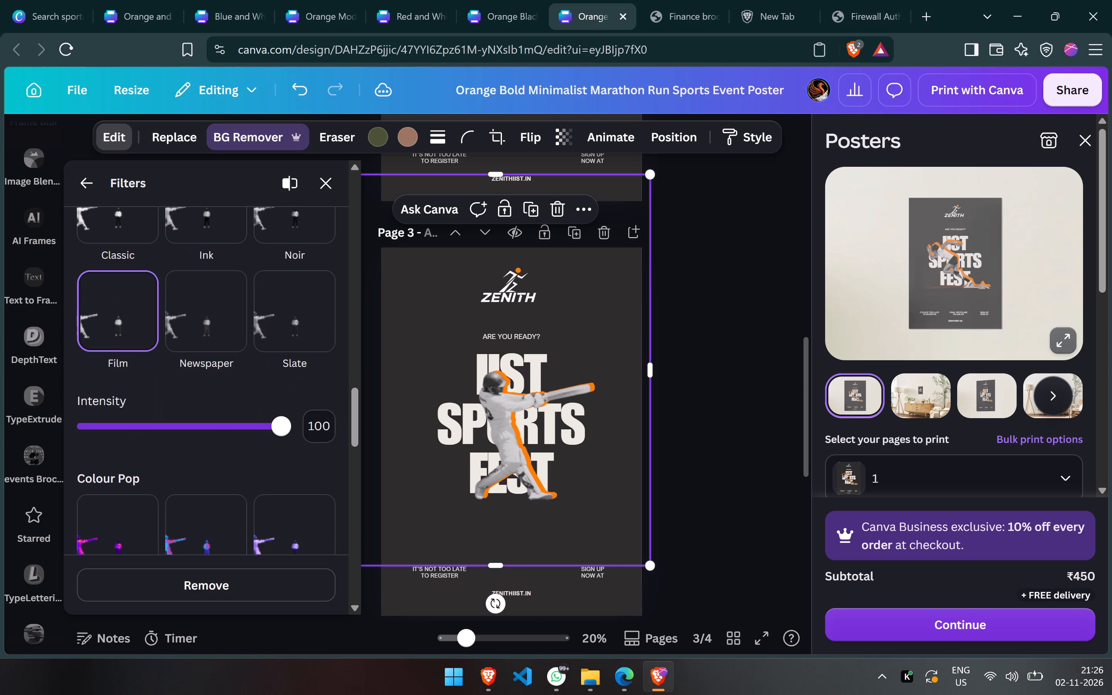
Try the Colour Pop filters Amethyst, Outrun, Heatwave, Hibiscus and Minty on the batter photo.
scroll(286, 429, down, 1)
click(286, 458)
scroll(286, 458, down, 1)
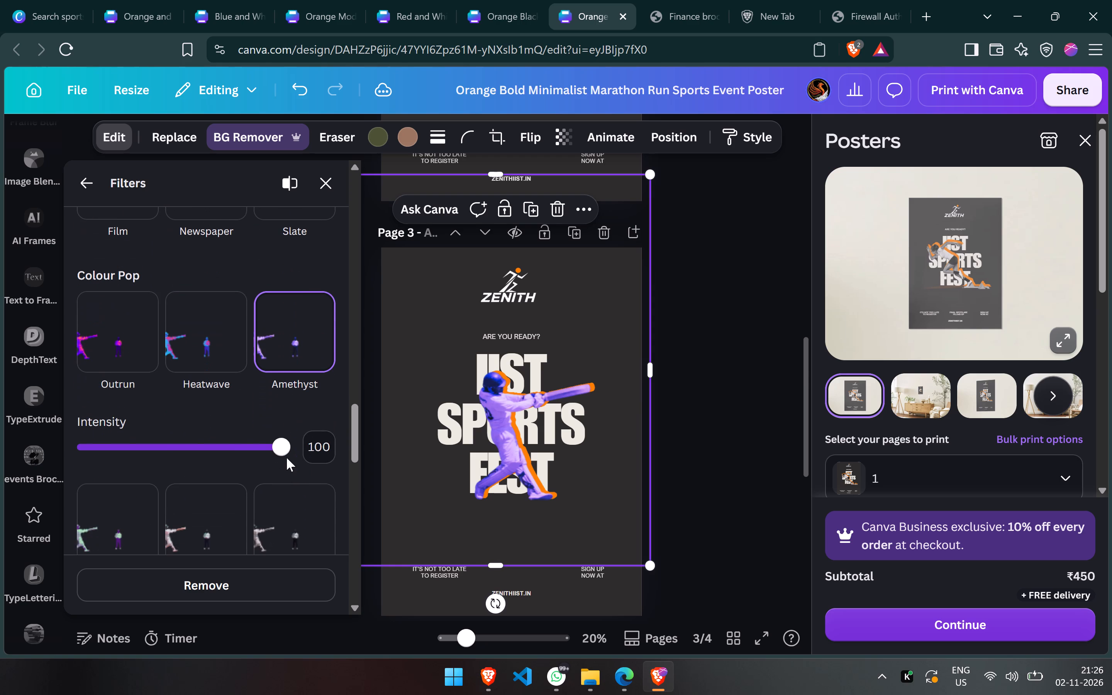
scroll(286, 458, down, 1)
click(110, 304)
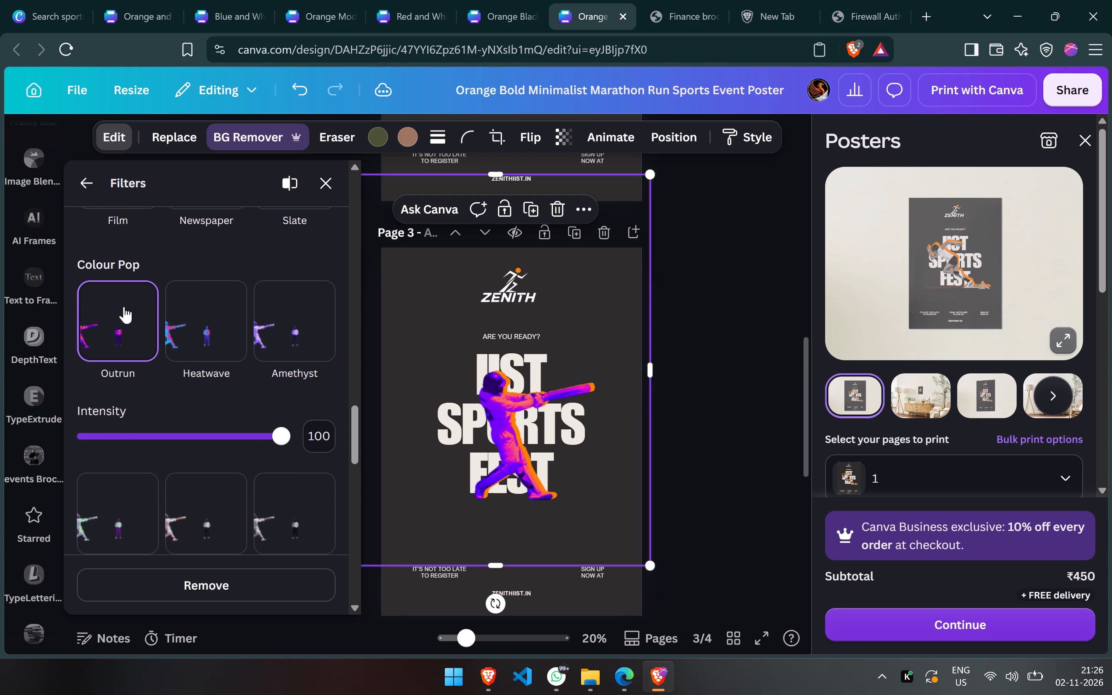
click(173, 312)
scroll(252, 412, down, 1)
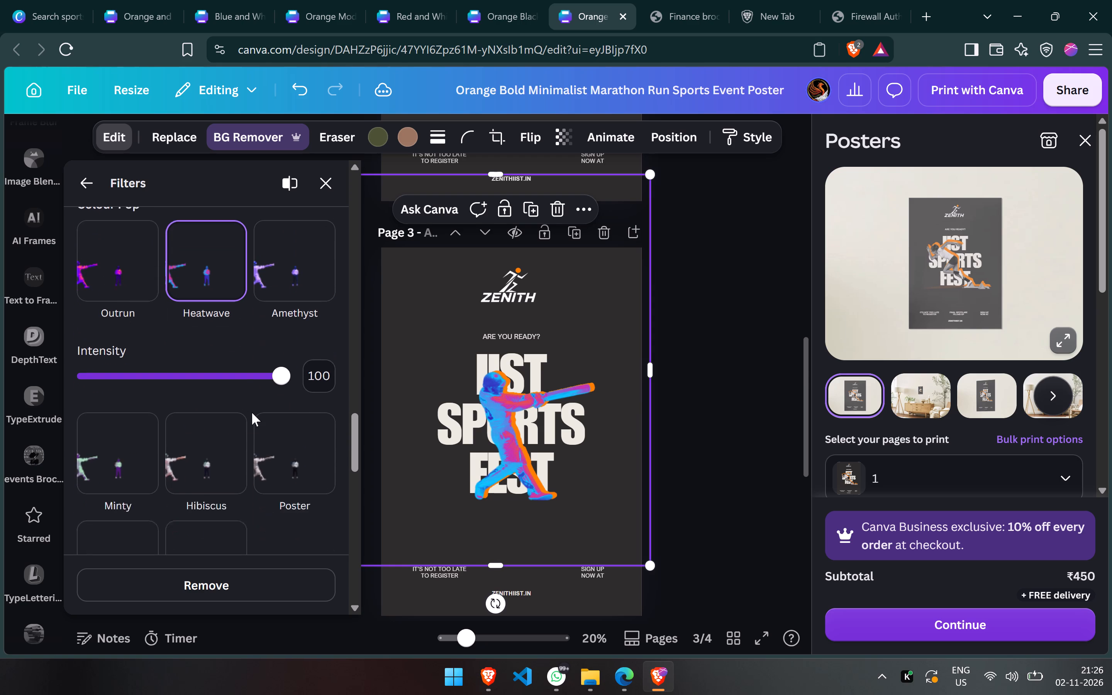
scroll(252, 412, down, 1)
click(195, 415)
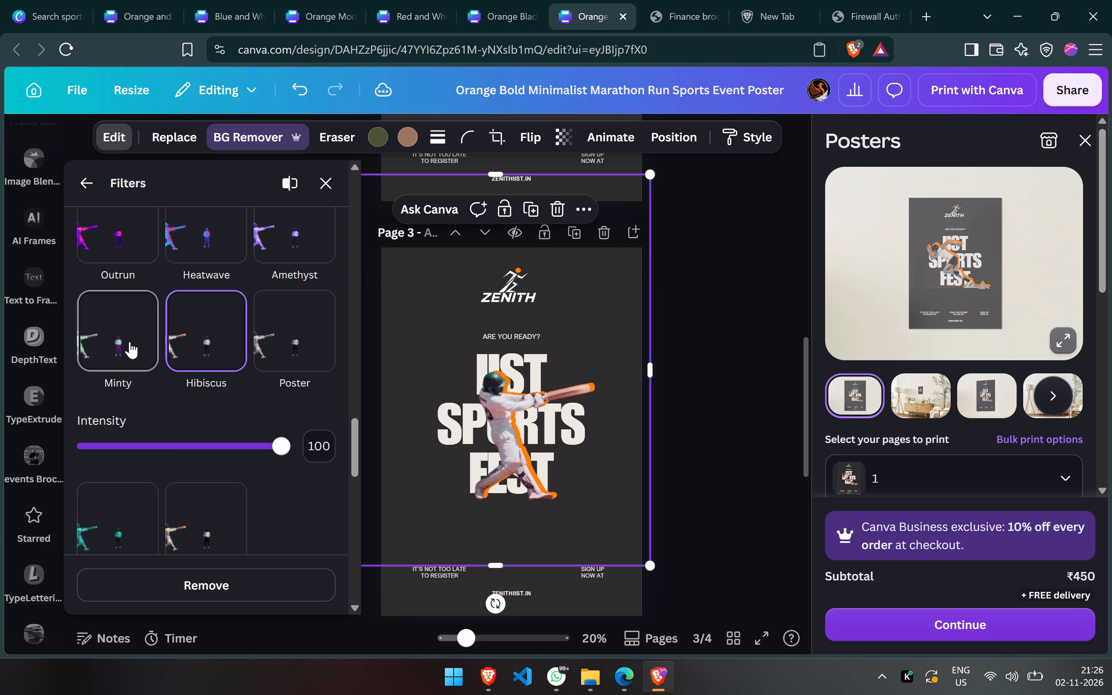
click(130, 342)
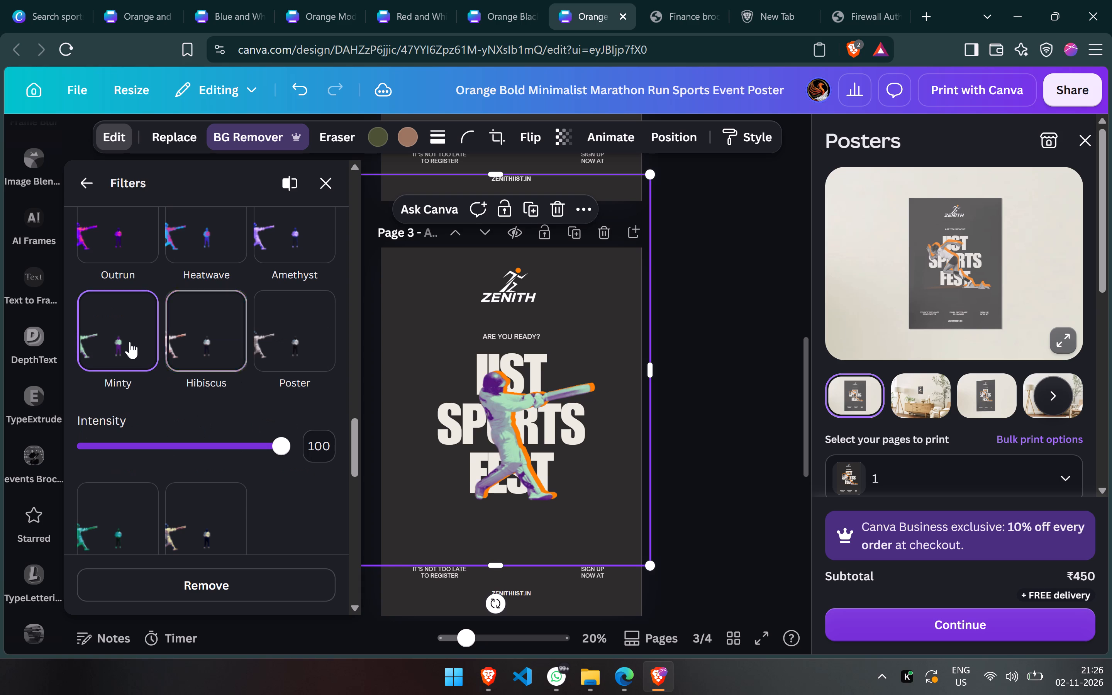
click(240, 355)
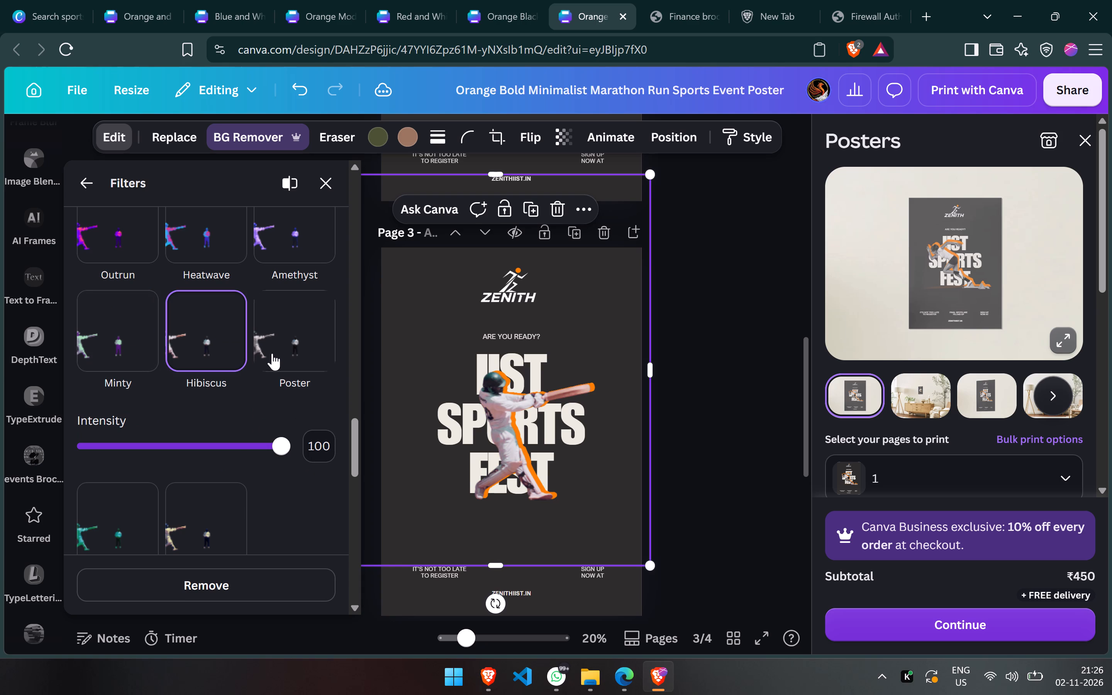
Apply the Poster filter from the Colour Pop set to the batter photo and deselect it.
click(274, 352)
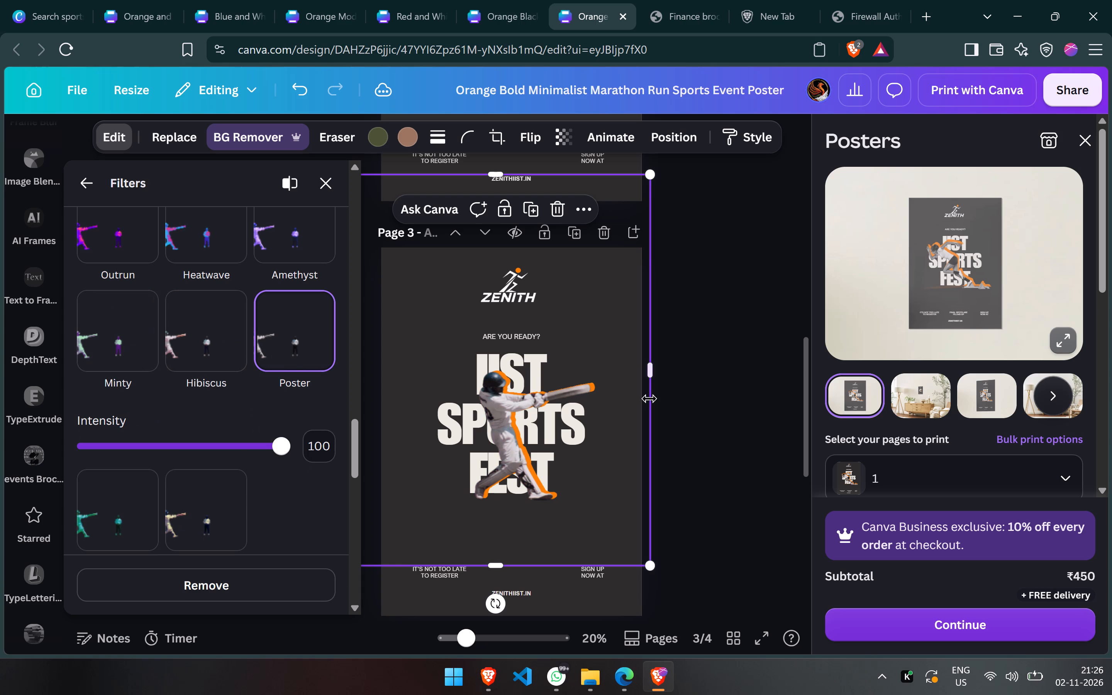
click(689, 402)
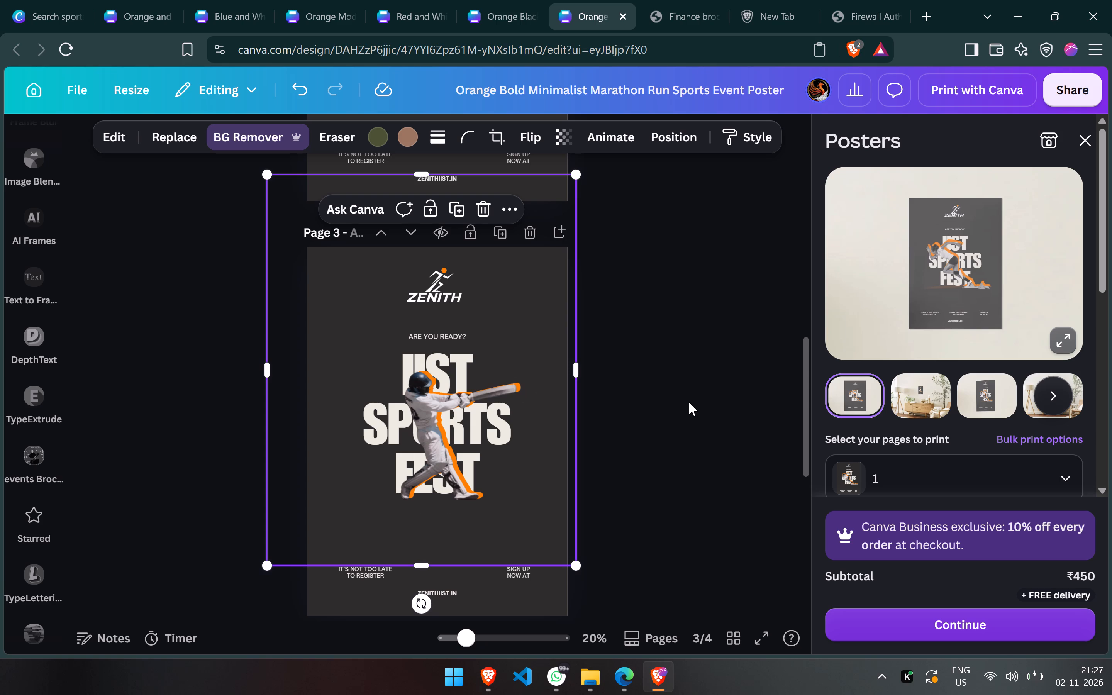
click(689, 402)
Select the large basketball court photo above the BORN TO MOVE heading on page 4.
scroll(689, 402, up, 3)
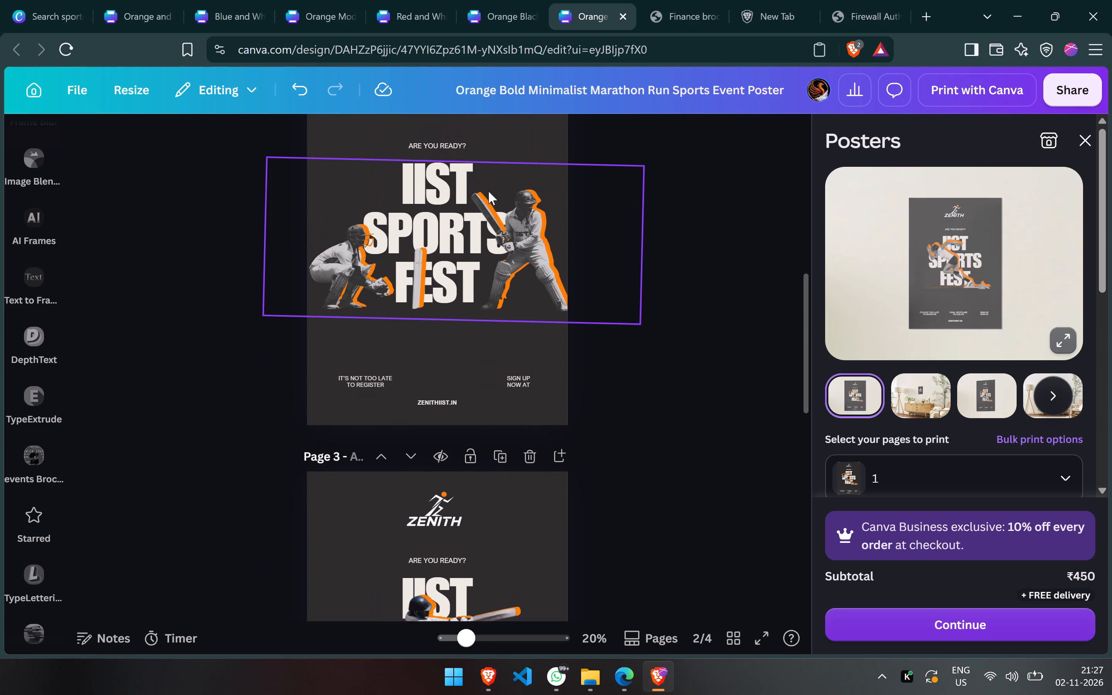
scroll(560, 294, down, 3)
scroll(560, 294, up, 2)
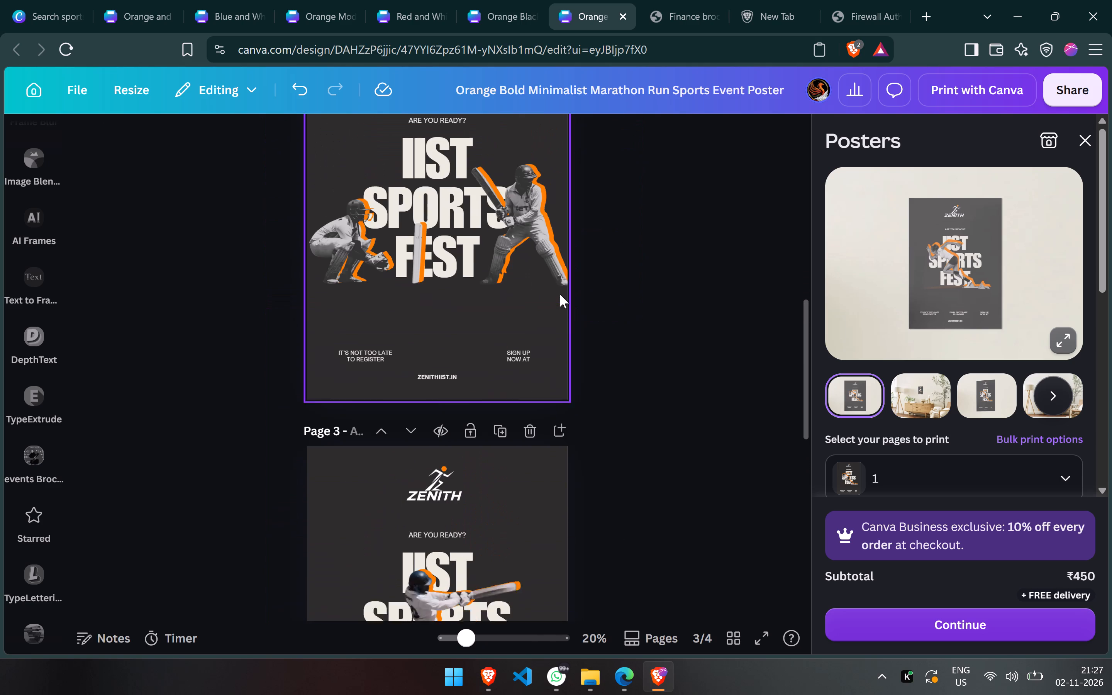
scroll(560, 294, up, 1)
scroll(560, 294, down, 5)
click(483, 292)
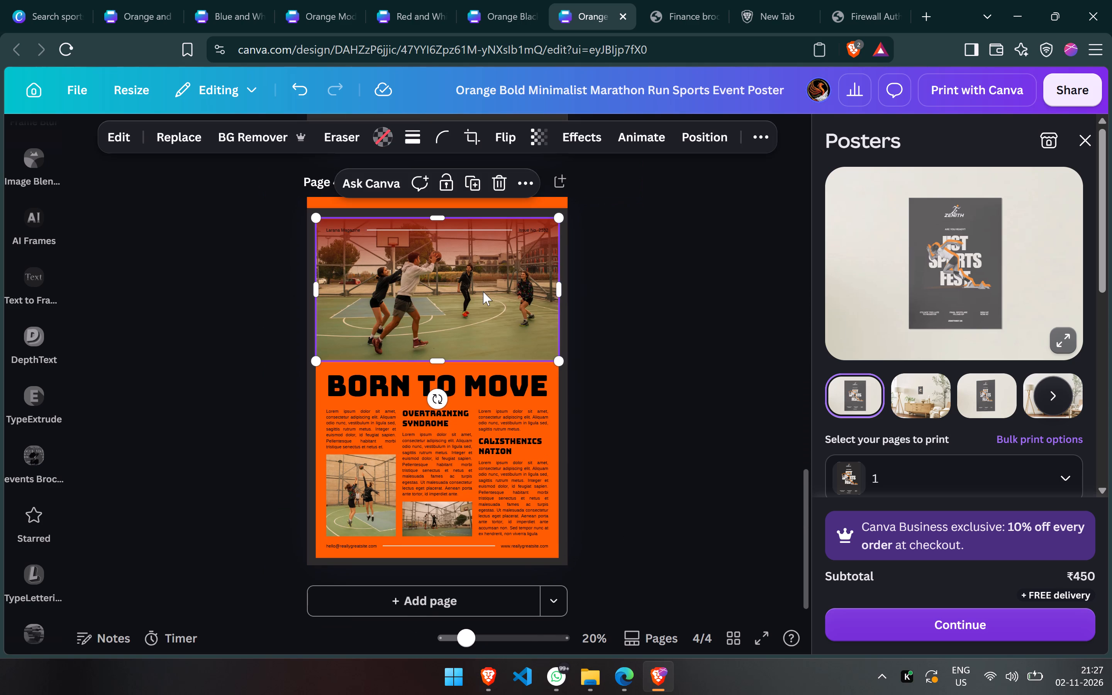
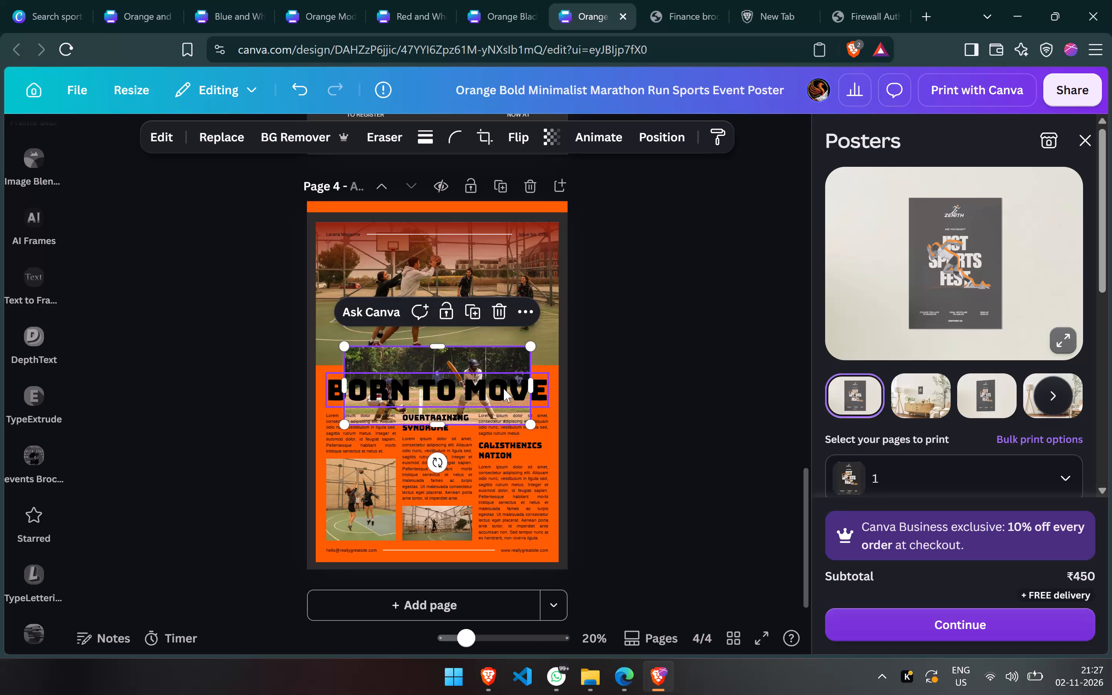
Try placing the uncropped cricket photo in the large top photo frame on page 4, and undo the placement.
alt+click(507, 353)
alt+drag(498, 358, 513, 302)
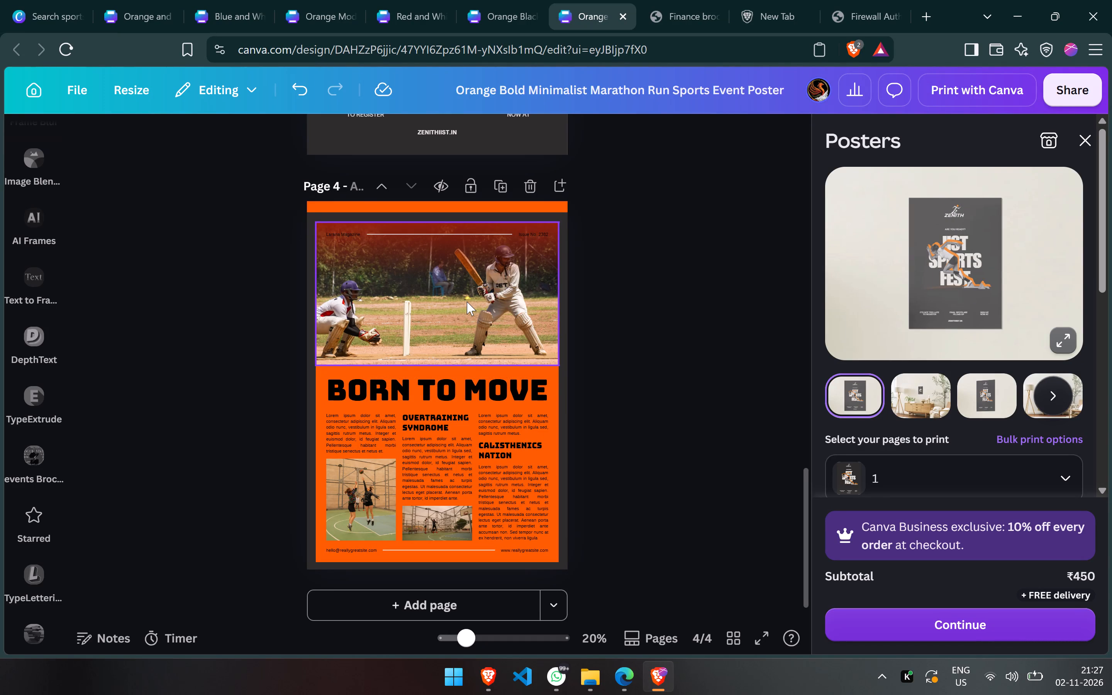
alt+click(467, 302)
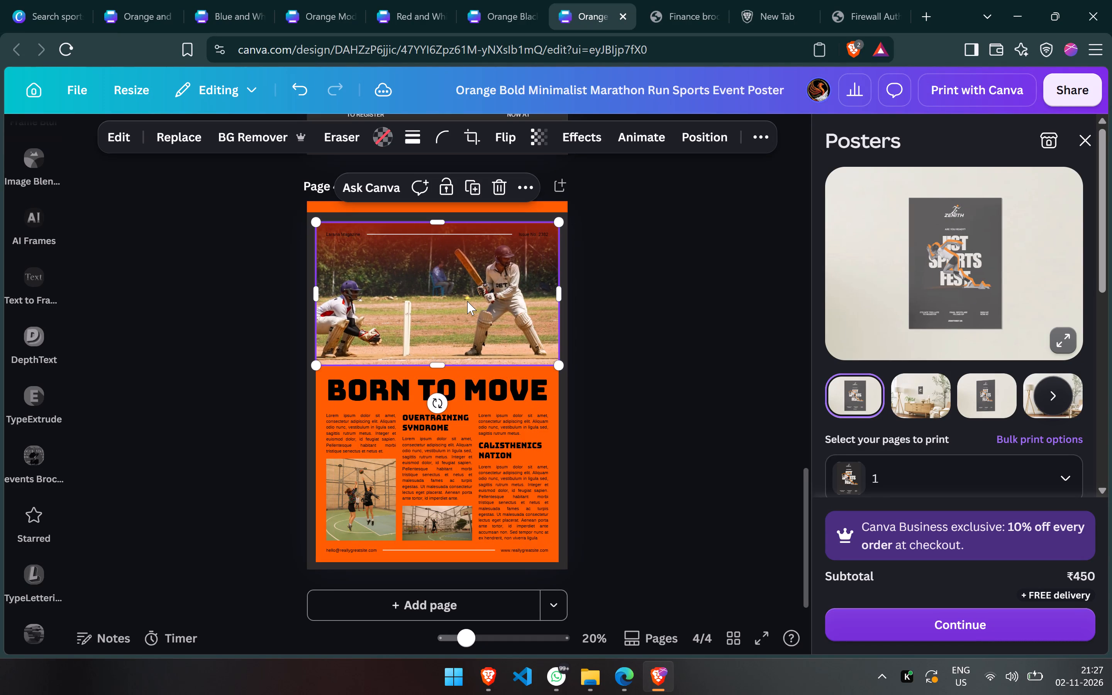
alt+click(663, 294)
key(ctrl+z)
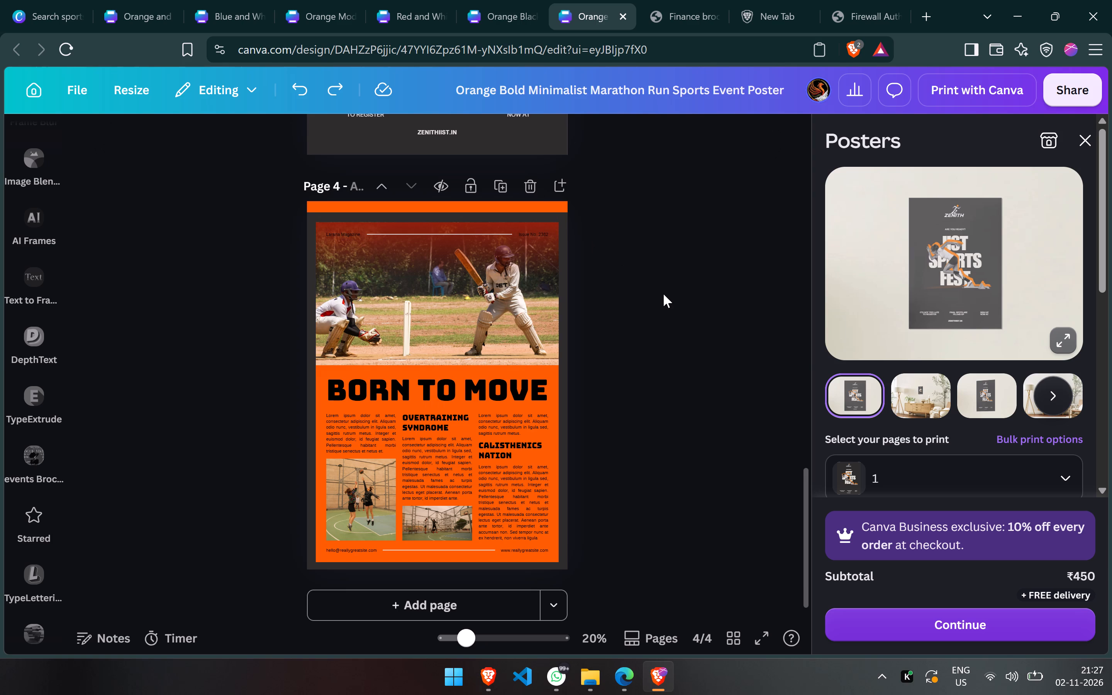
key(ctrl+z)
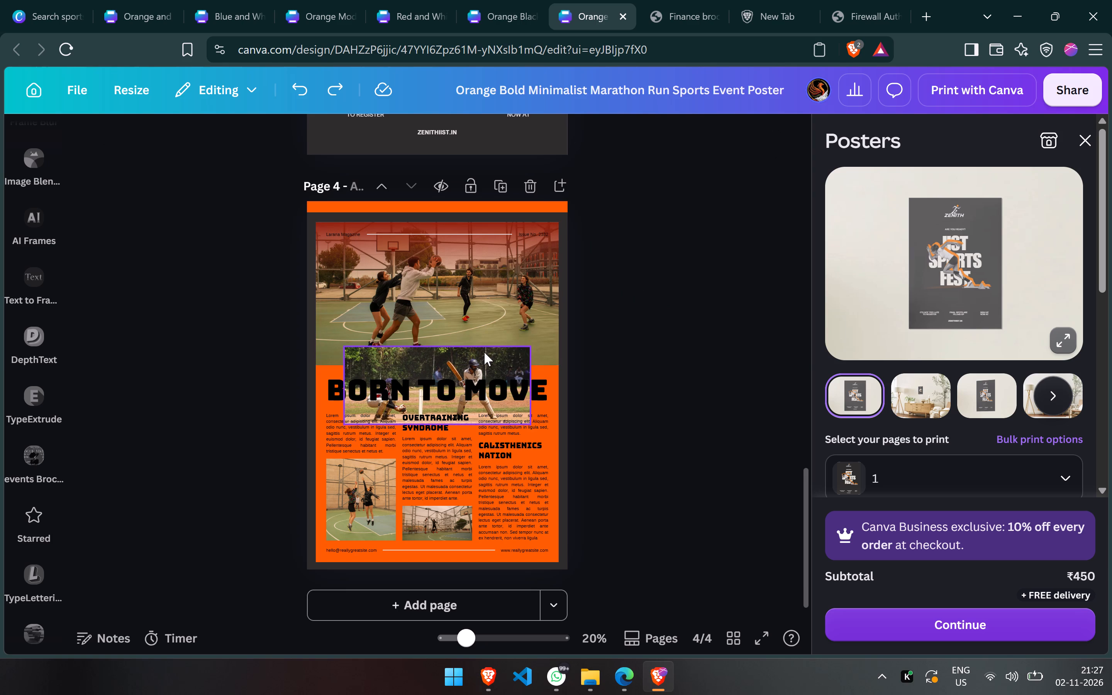
Crop the loose cricket photo on page 4 freeform, trimming a narrow strip off its right side.
click(484, 352)
click(512, 132)
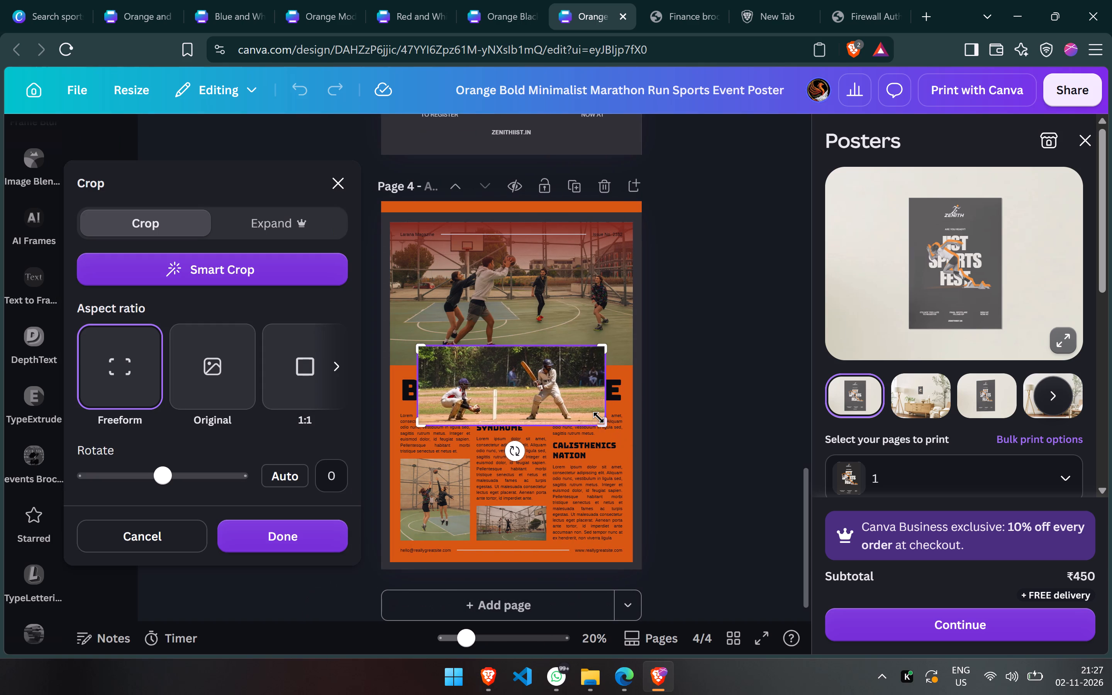
drag(606, 422, 586, 429)
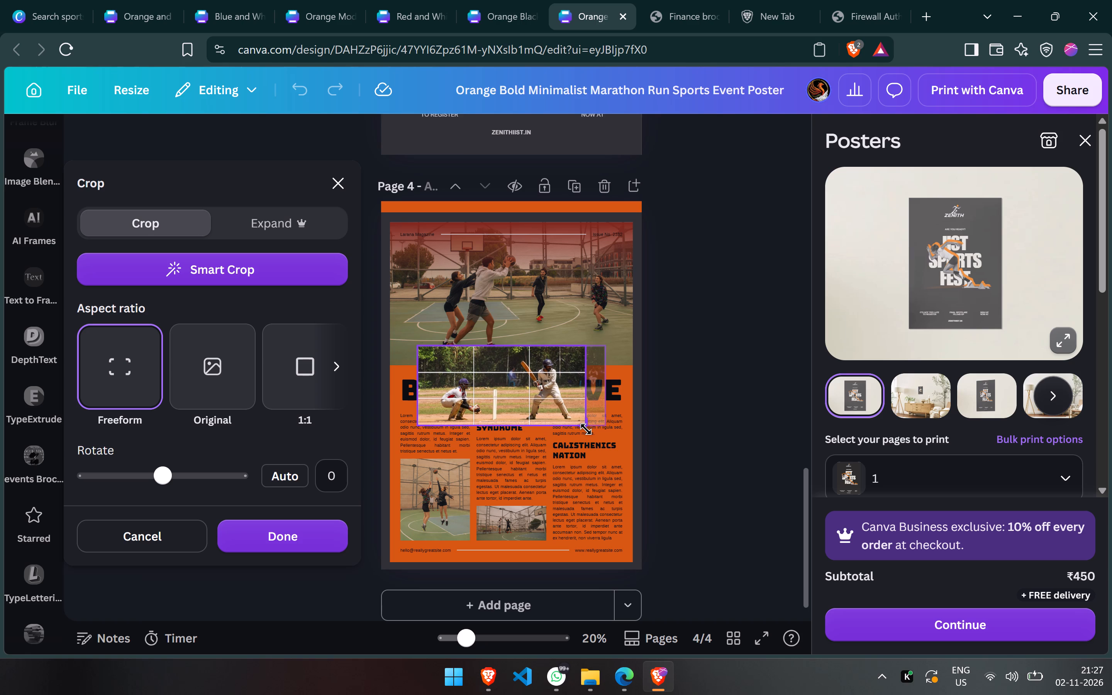
drag(586, 429, 583, 430)
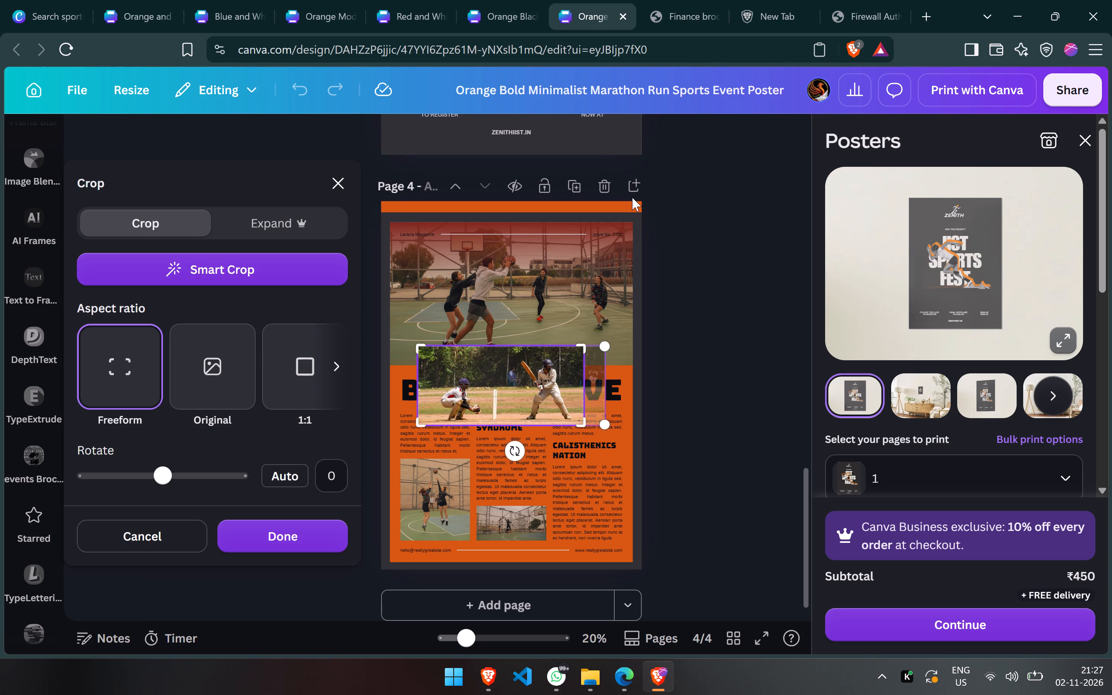
click(298, 538)
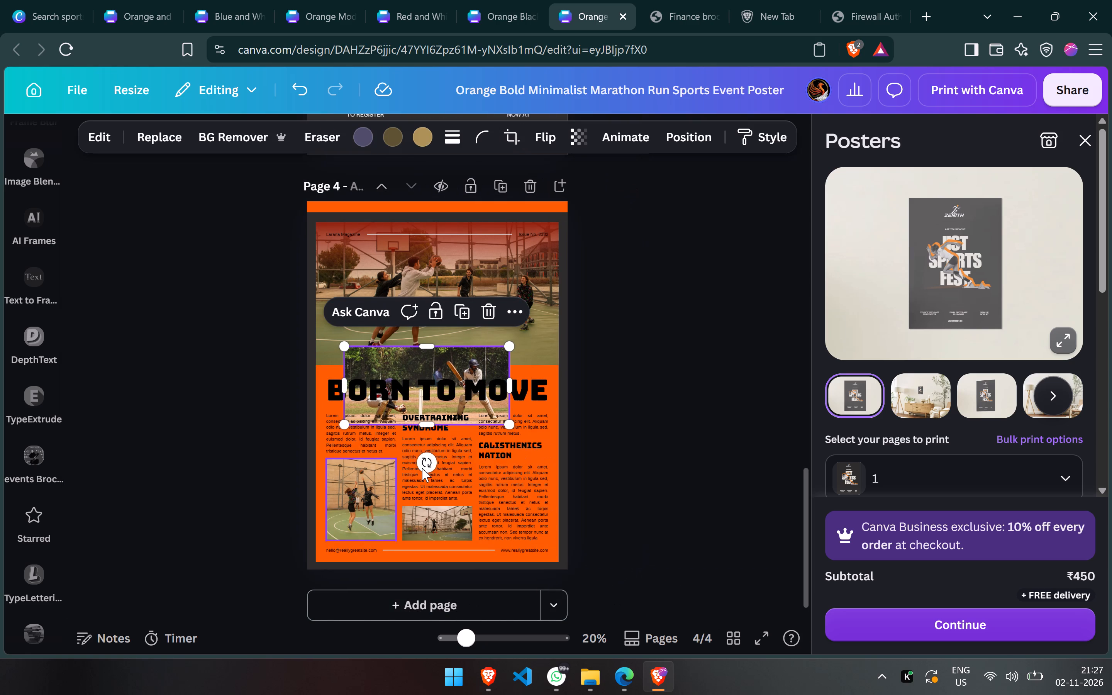
Place the cropped cricket photo in the large photo frame above the BORN TO MOVE headline.
drag(450, 356, 474, 336)
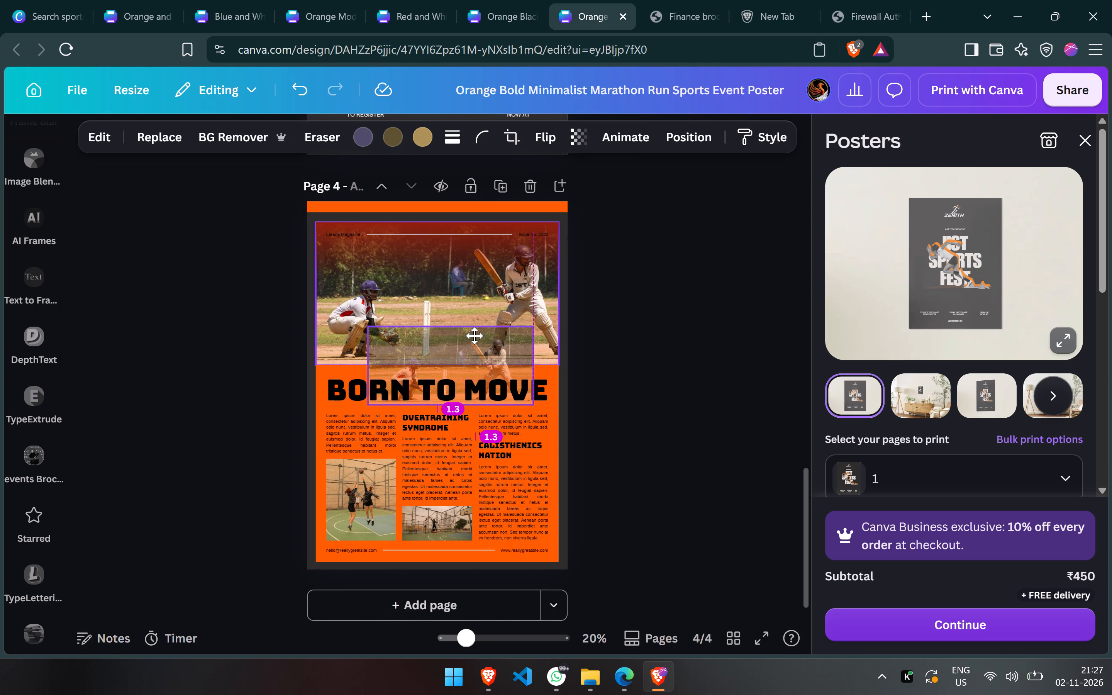
drag(474, 336, 474, 345)
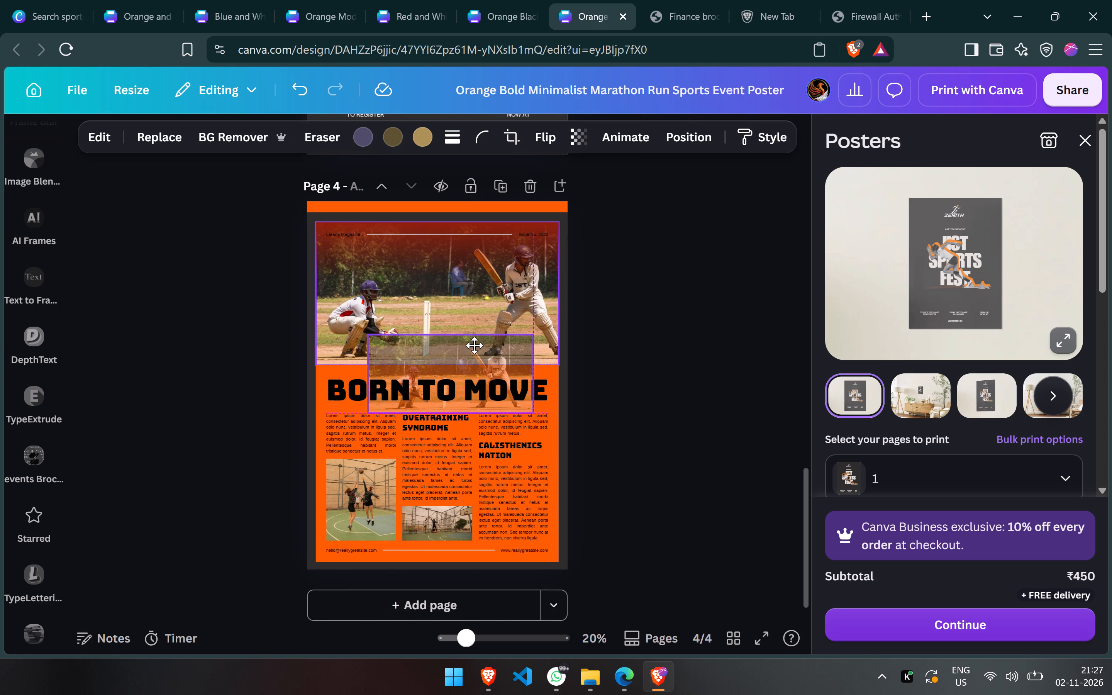
drag(474, 345, 474, 344)
click(653, 347)
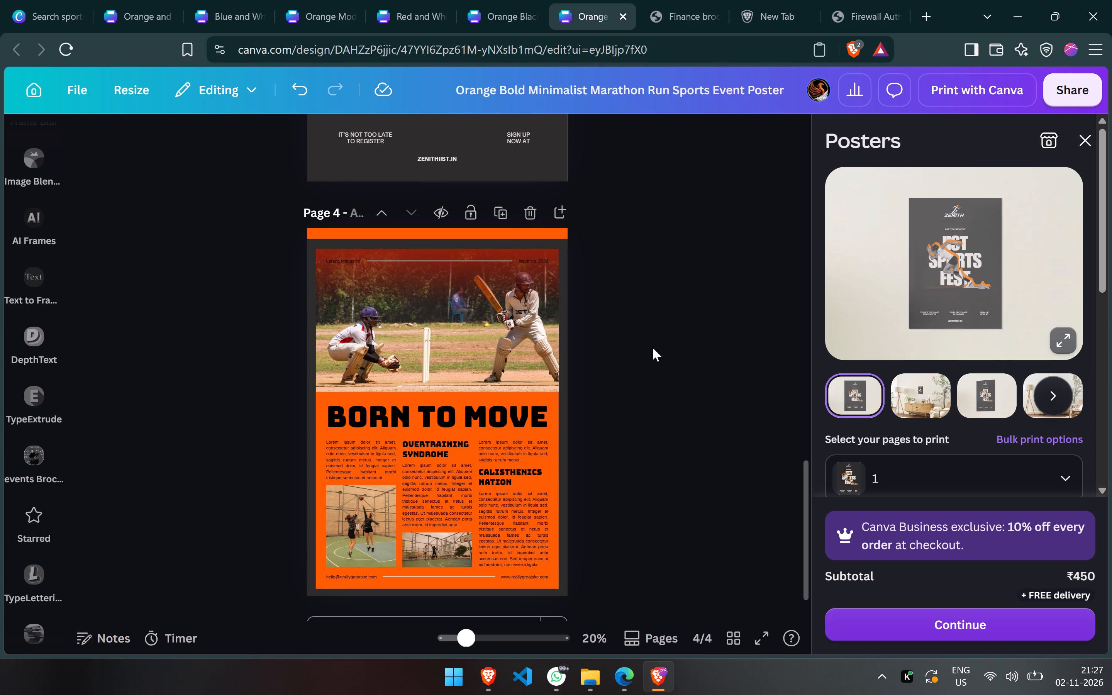
Shift the cricket photo slightly left inside its frame so the batsman sits farther from the right edge.
scroll(639, 346, down, 1)
click(538, 329)
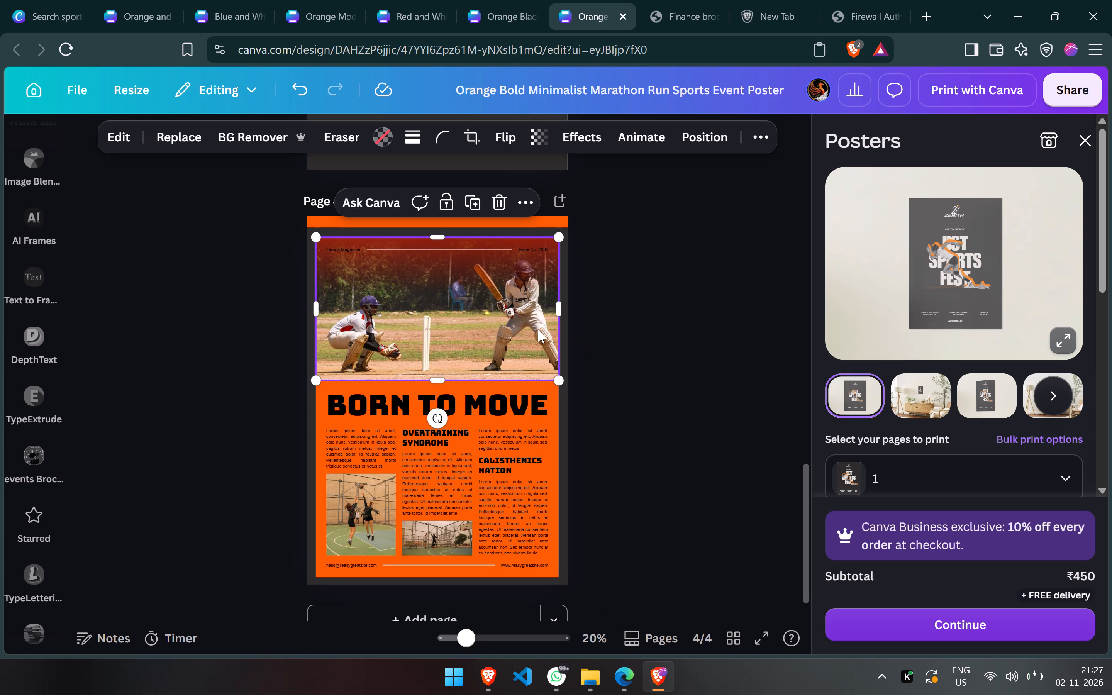
click(480, 136)
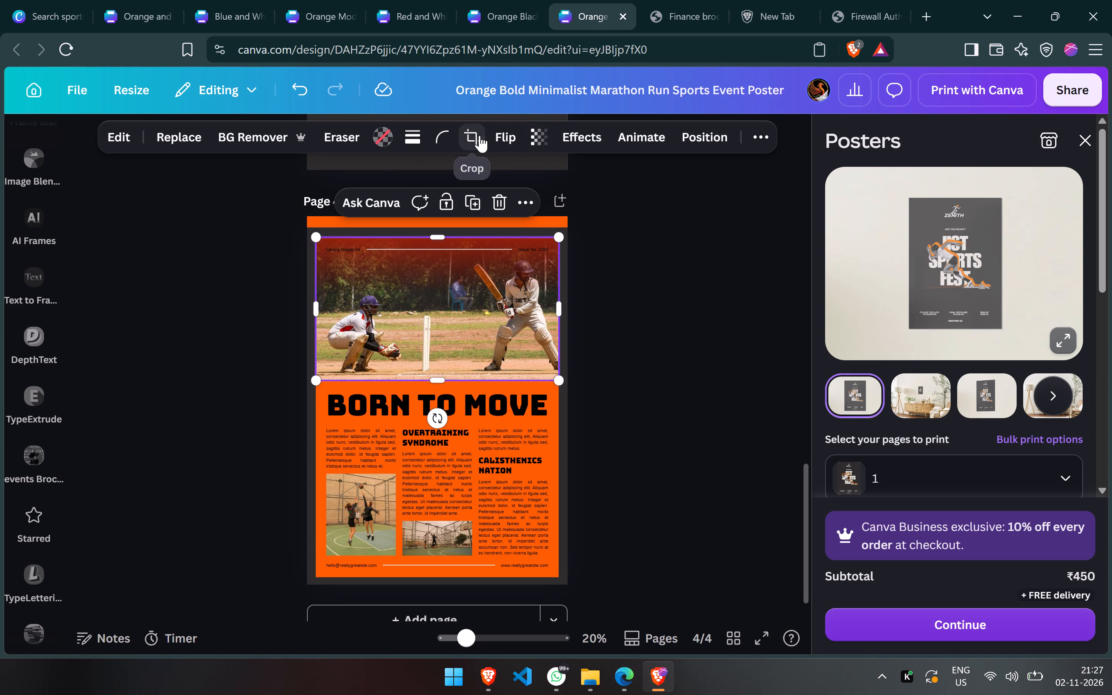
drag(570, 314, 559, 315)
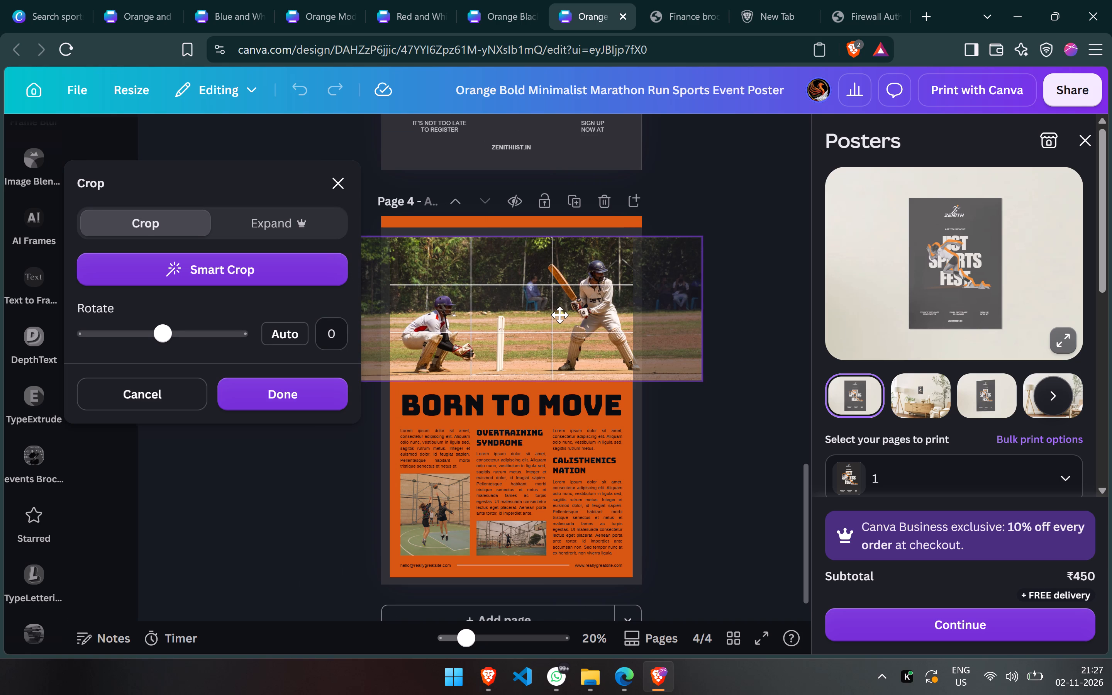
drag(559, 315, 551, 315)
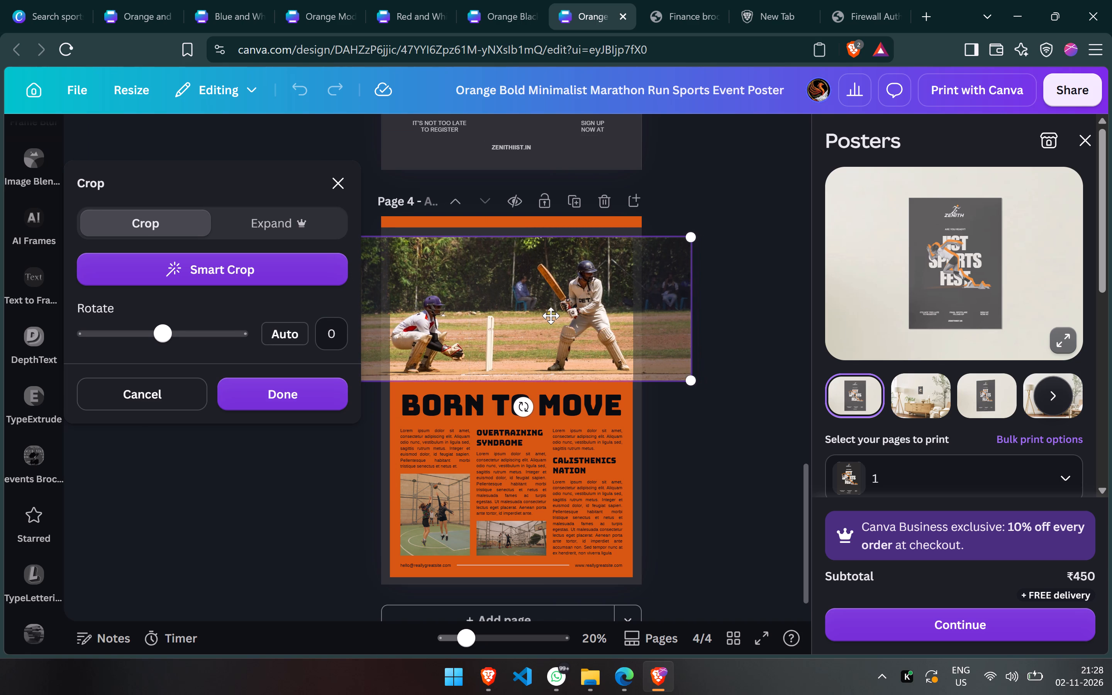
click(290, 403)
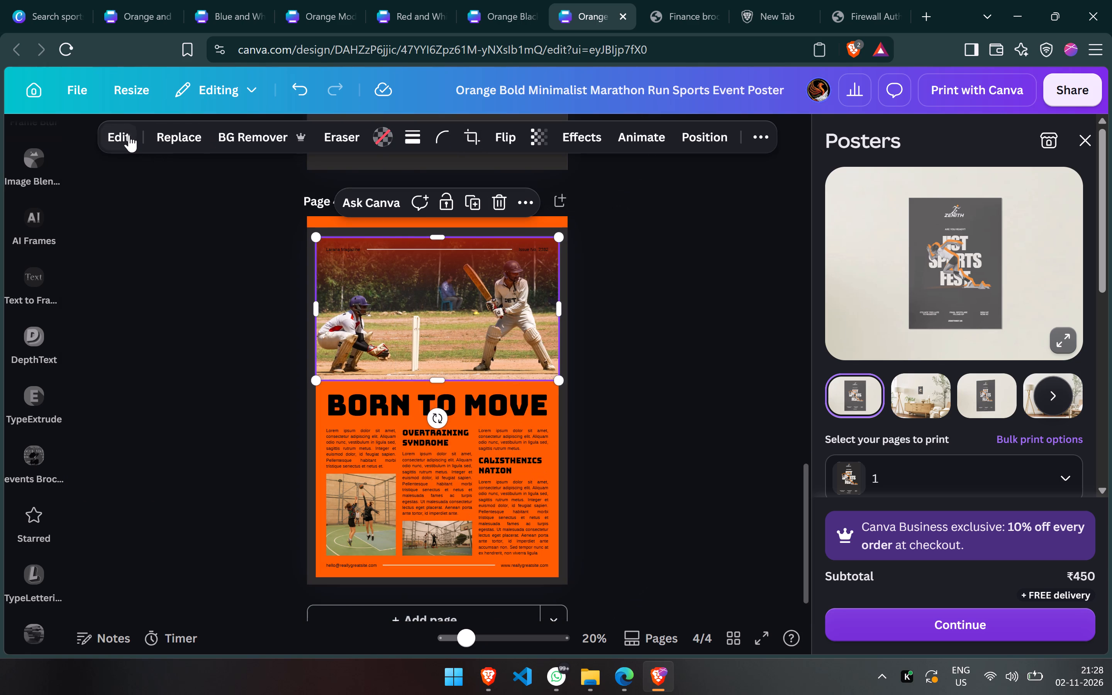
Open the full filter collection for the cricket photo and browse to the Mono and Colour Pop groups.
click(129, 134)
scroll(237, 566, down, 1)
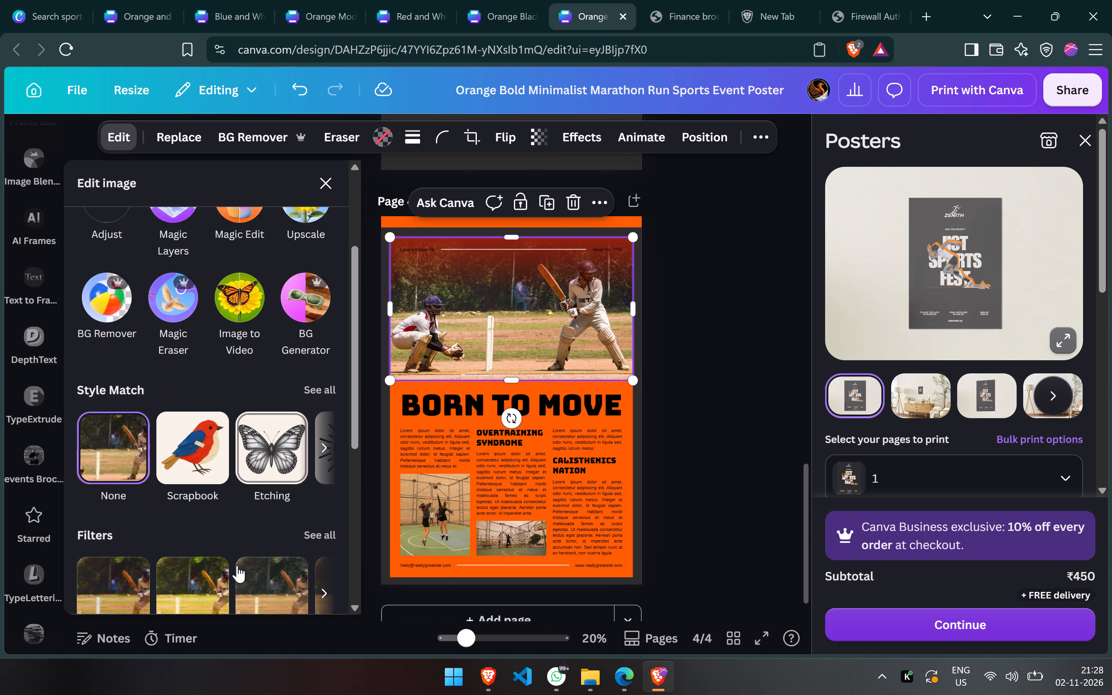
scroll(237, 566, down, 1)
click(311, 426)
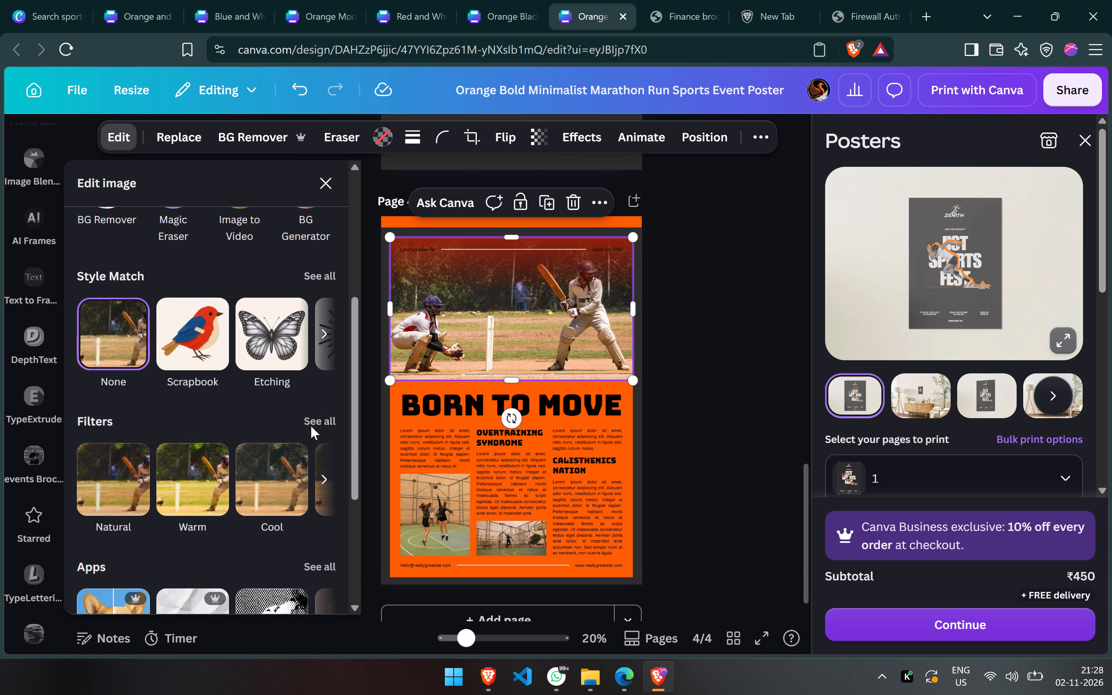
scroll(231, 507, down, 3)
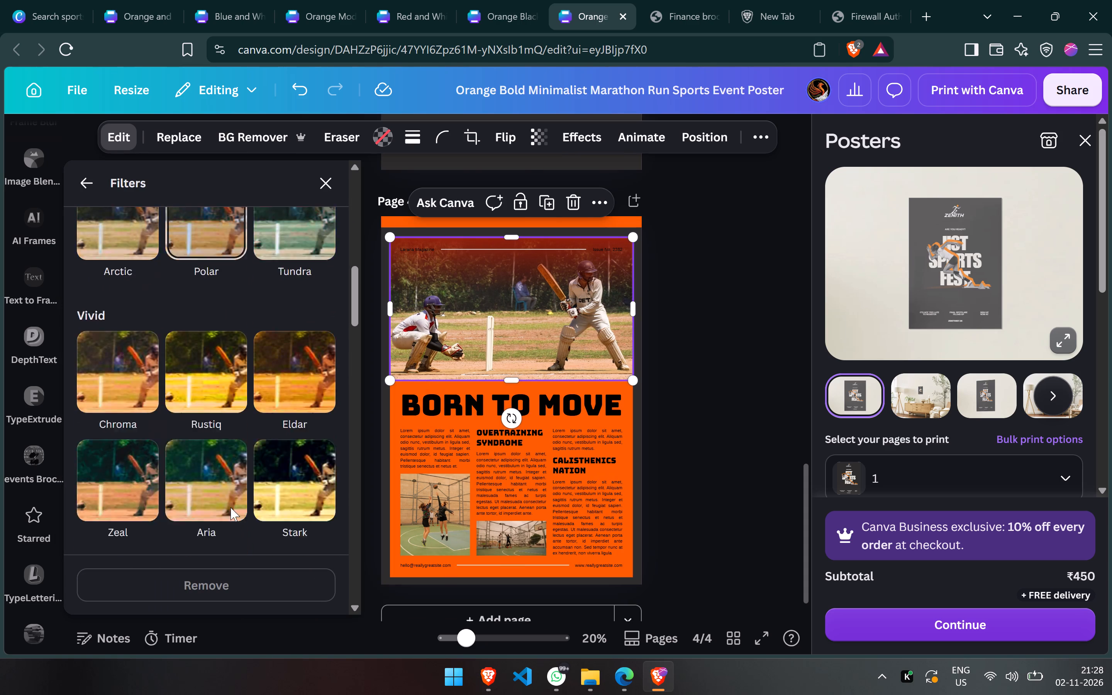
scroll(231, 507, down, 3)
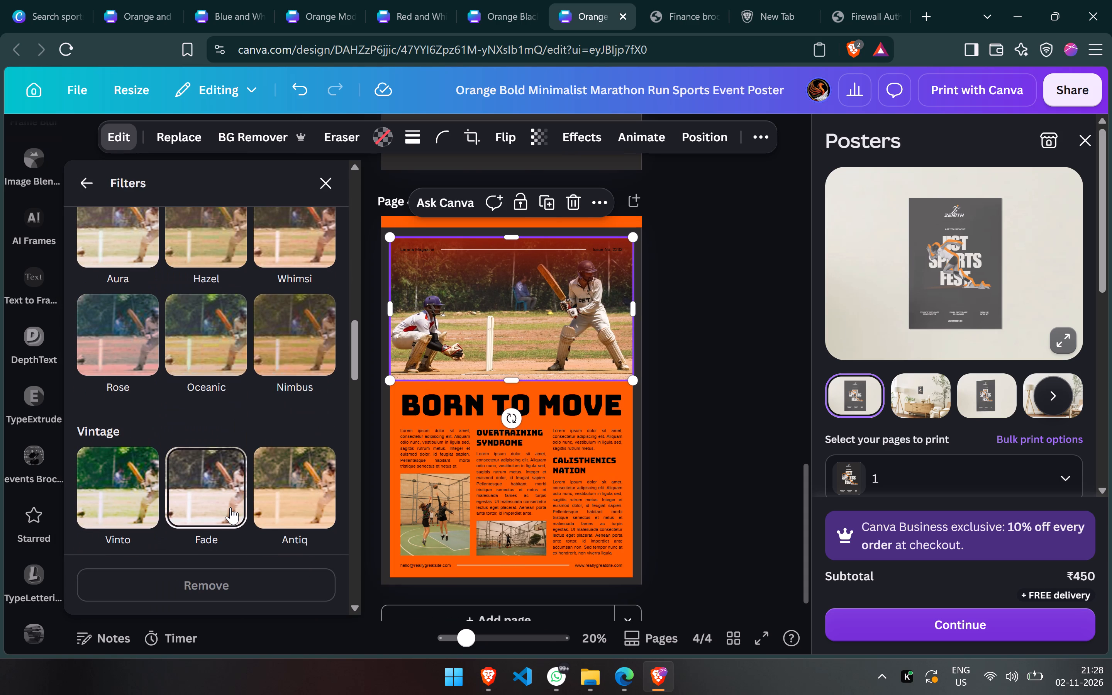
scroll(231, 507, down, 4)
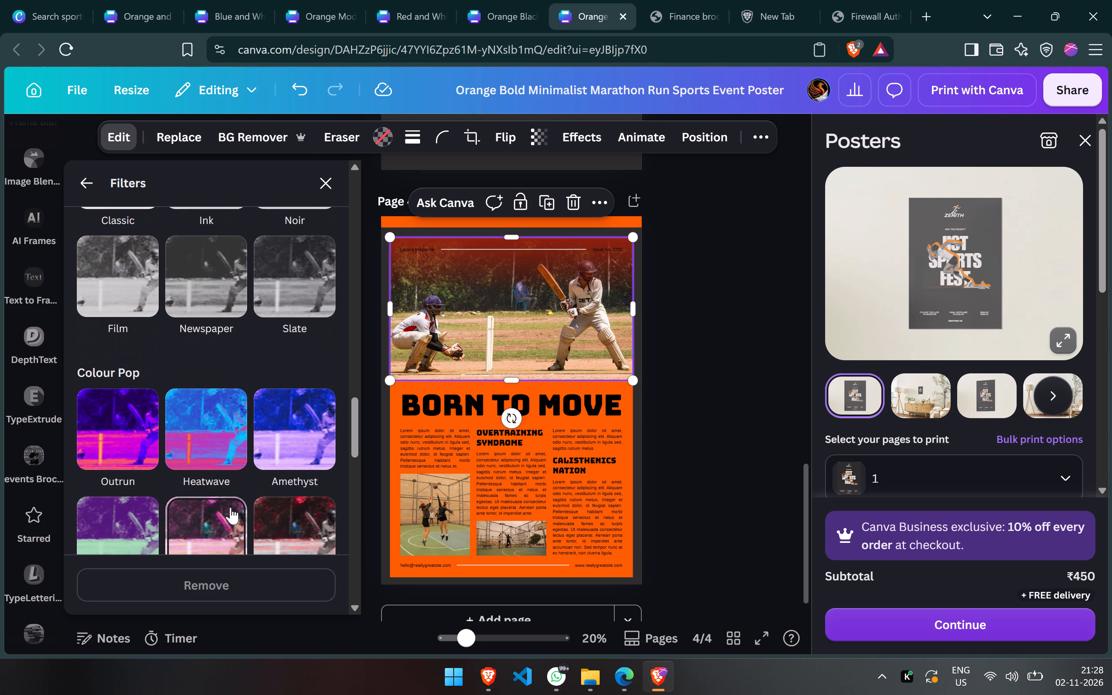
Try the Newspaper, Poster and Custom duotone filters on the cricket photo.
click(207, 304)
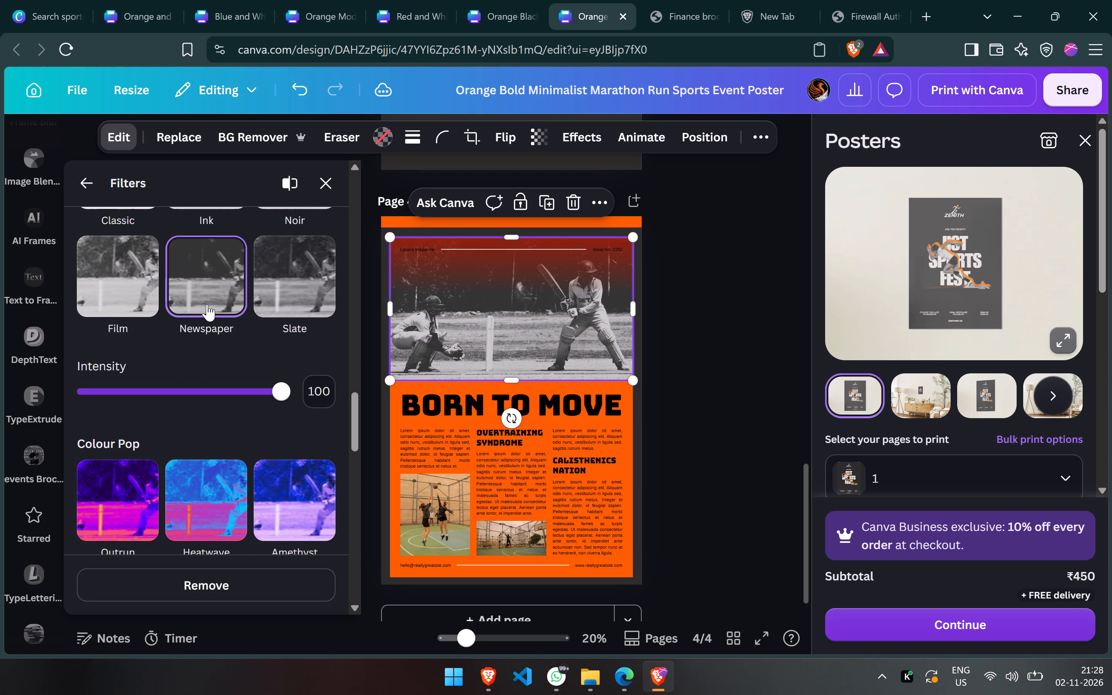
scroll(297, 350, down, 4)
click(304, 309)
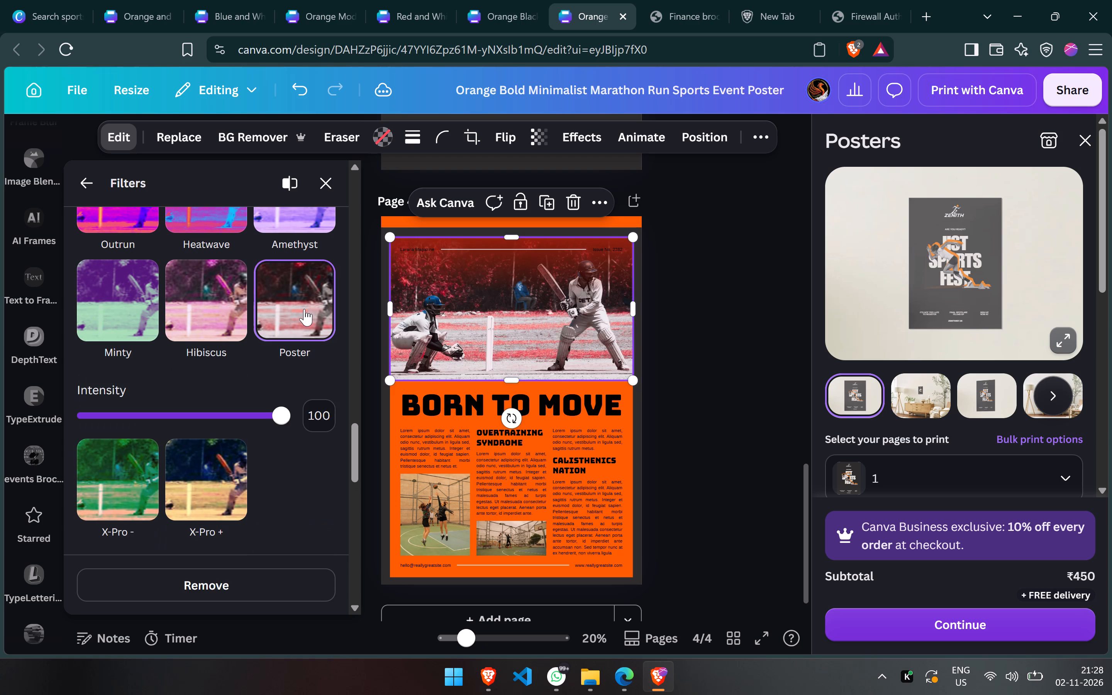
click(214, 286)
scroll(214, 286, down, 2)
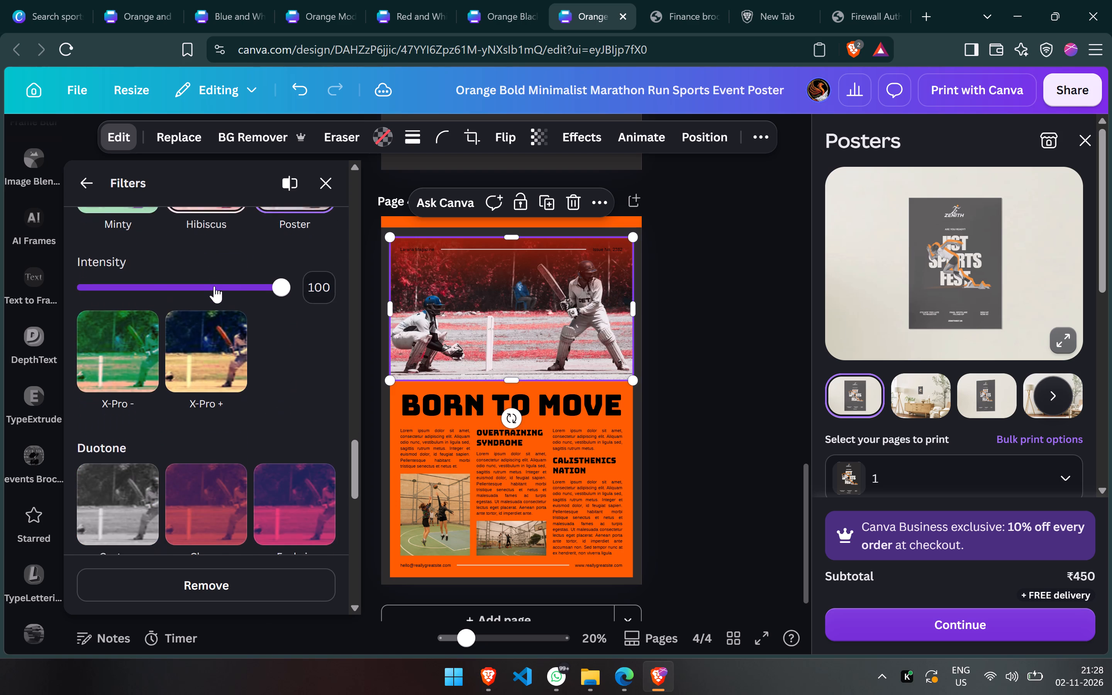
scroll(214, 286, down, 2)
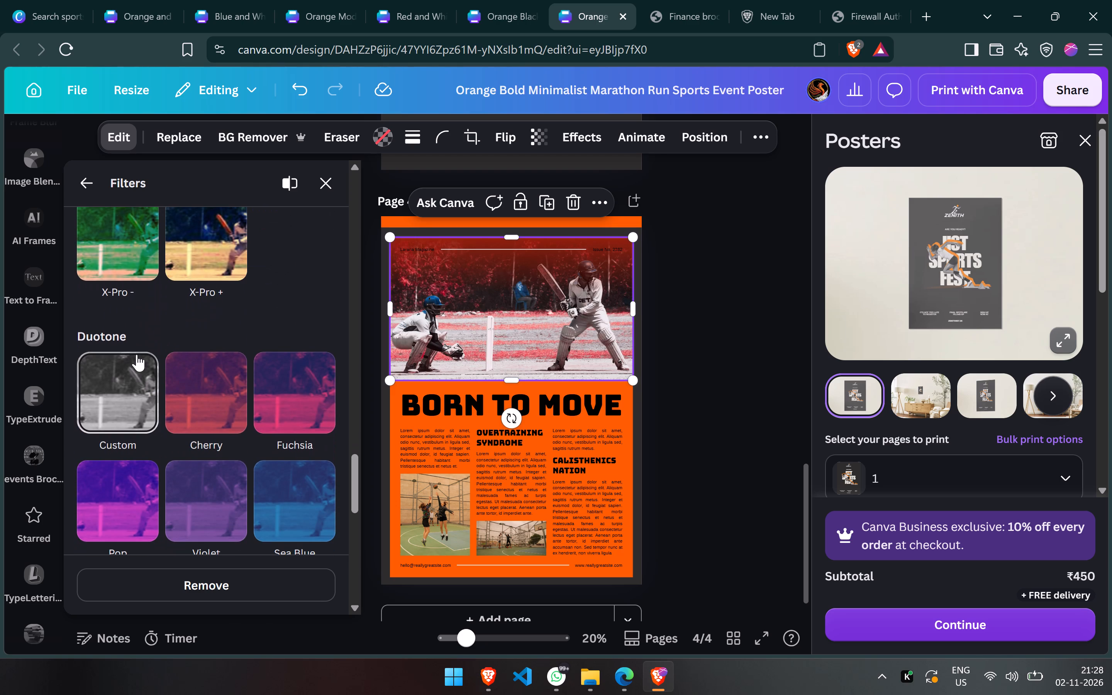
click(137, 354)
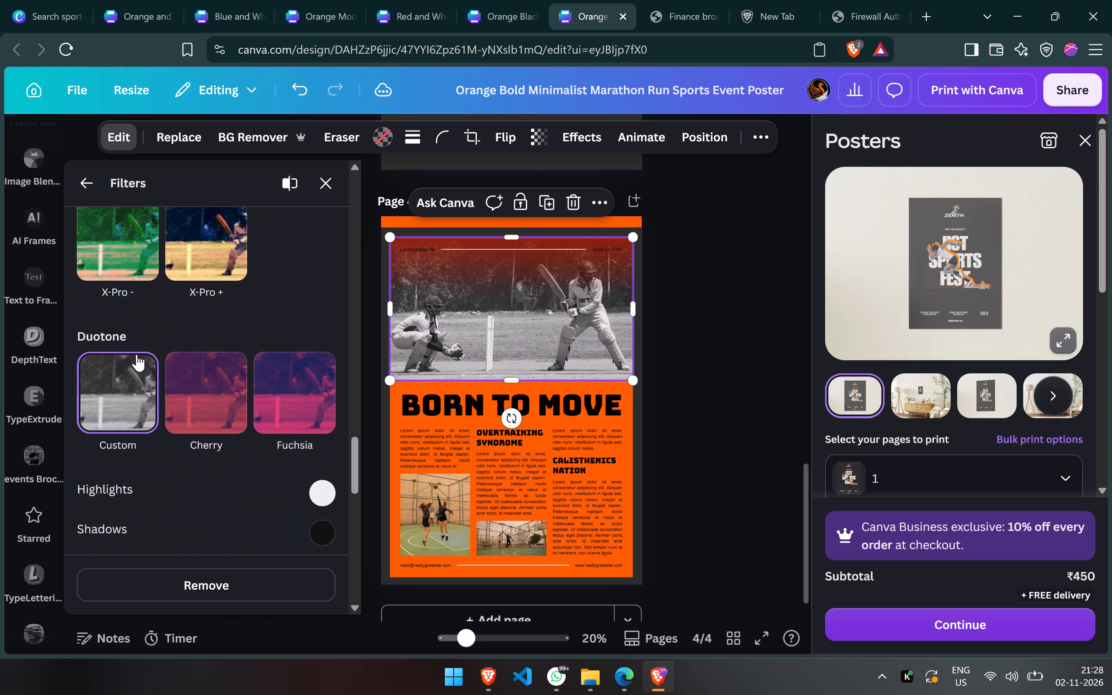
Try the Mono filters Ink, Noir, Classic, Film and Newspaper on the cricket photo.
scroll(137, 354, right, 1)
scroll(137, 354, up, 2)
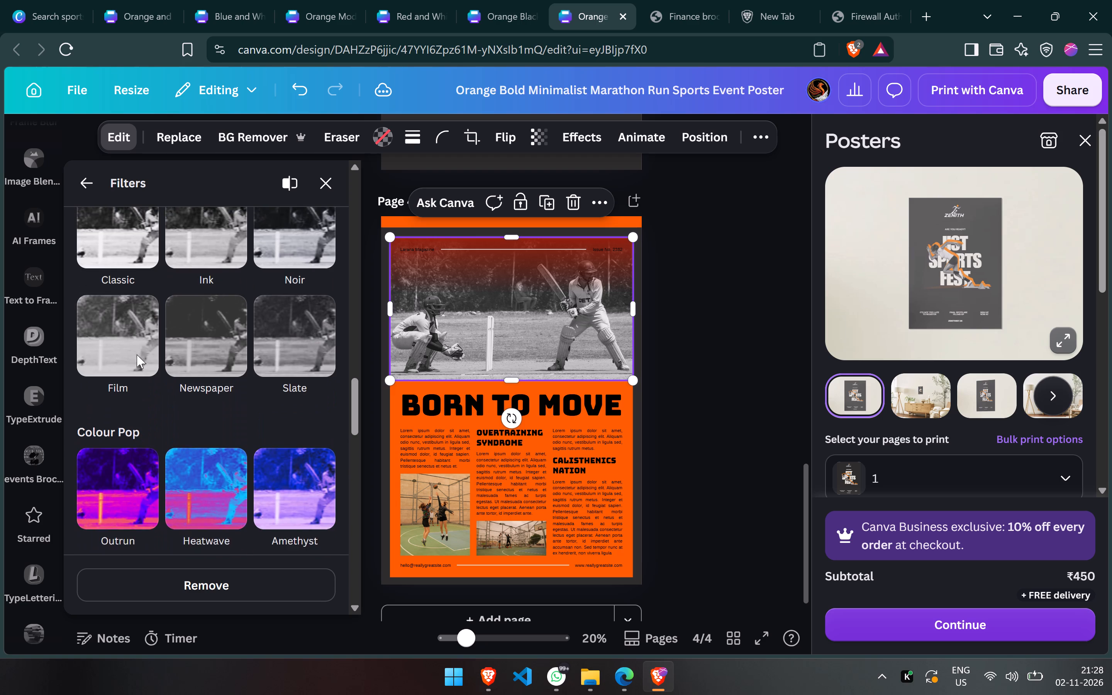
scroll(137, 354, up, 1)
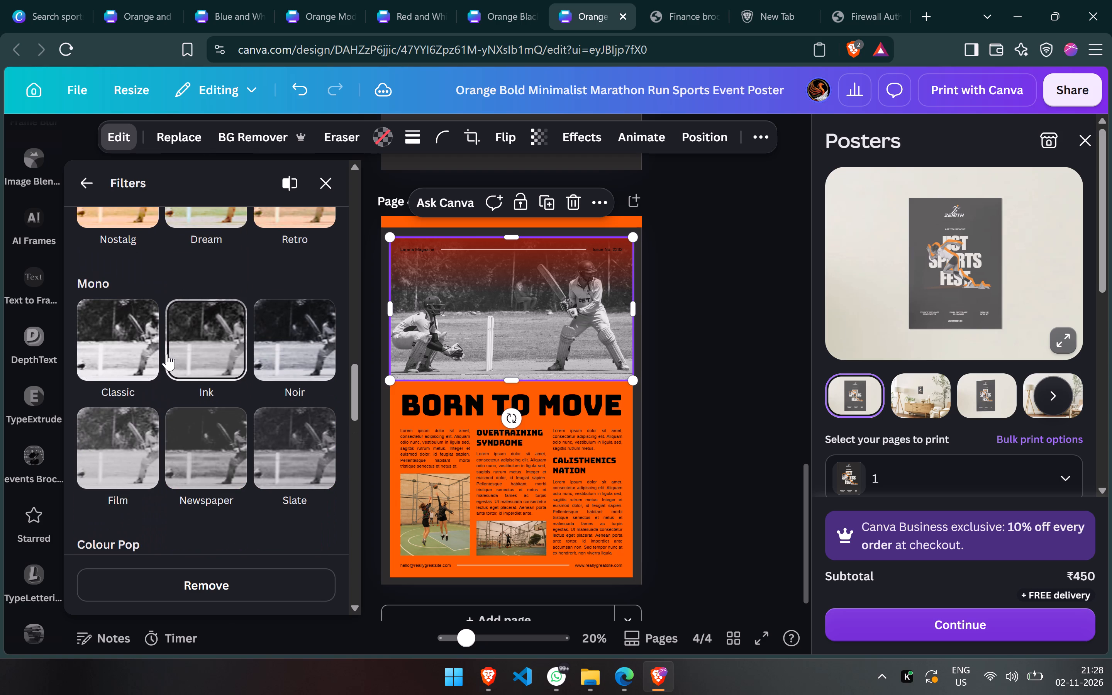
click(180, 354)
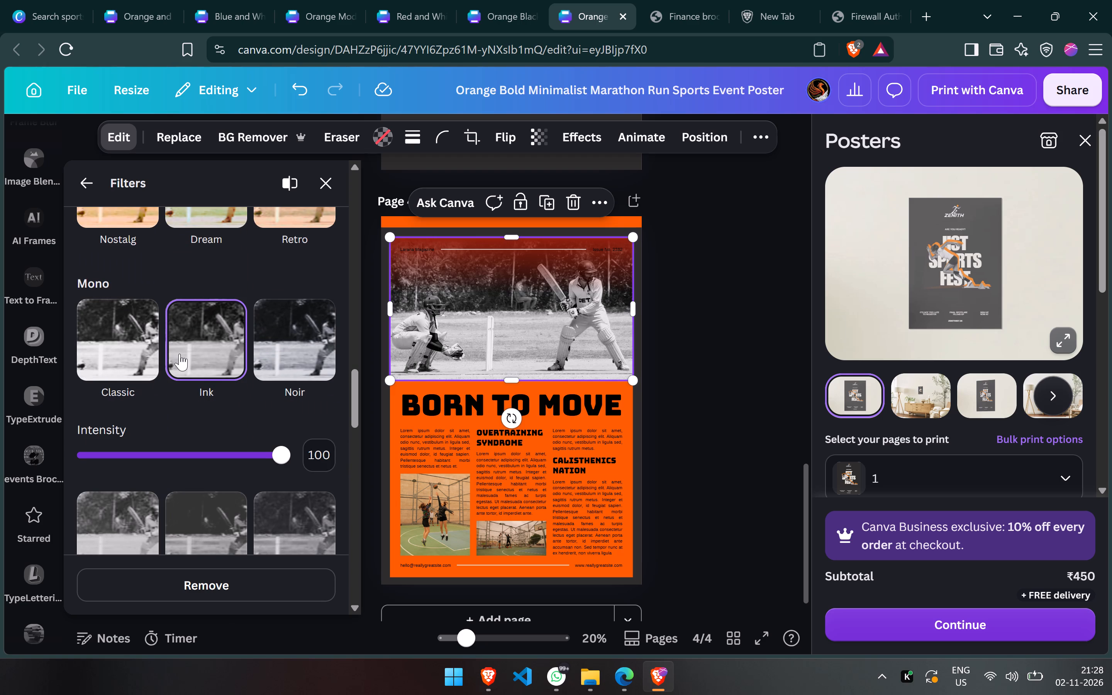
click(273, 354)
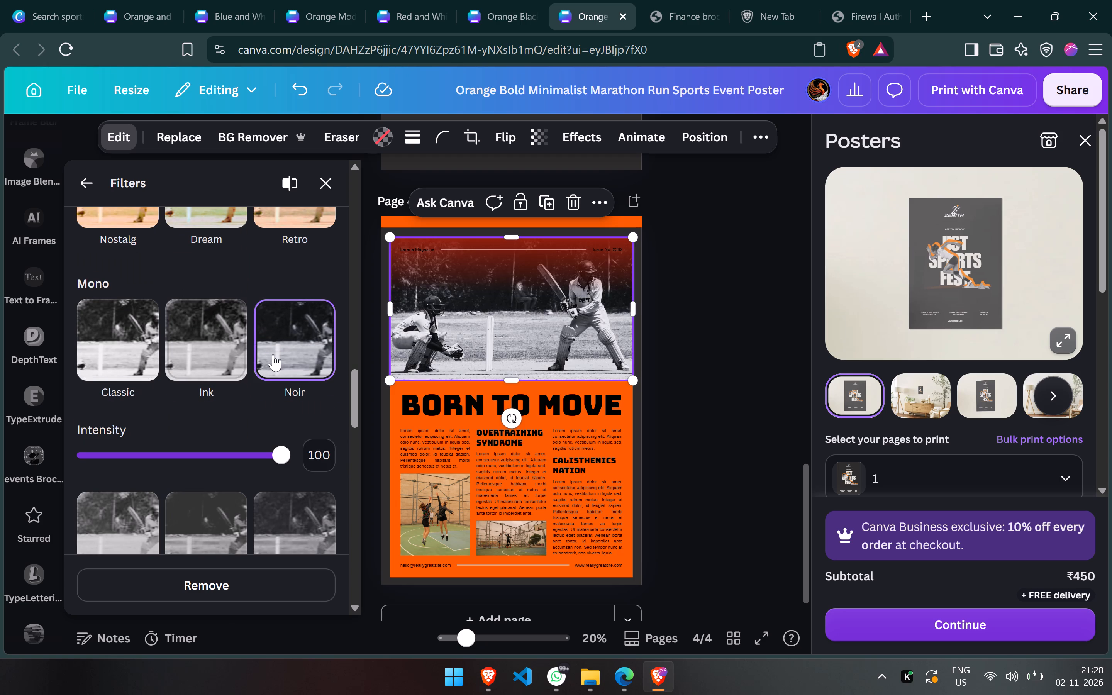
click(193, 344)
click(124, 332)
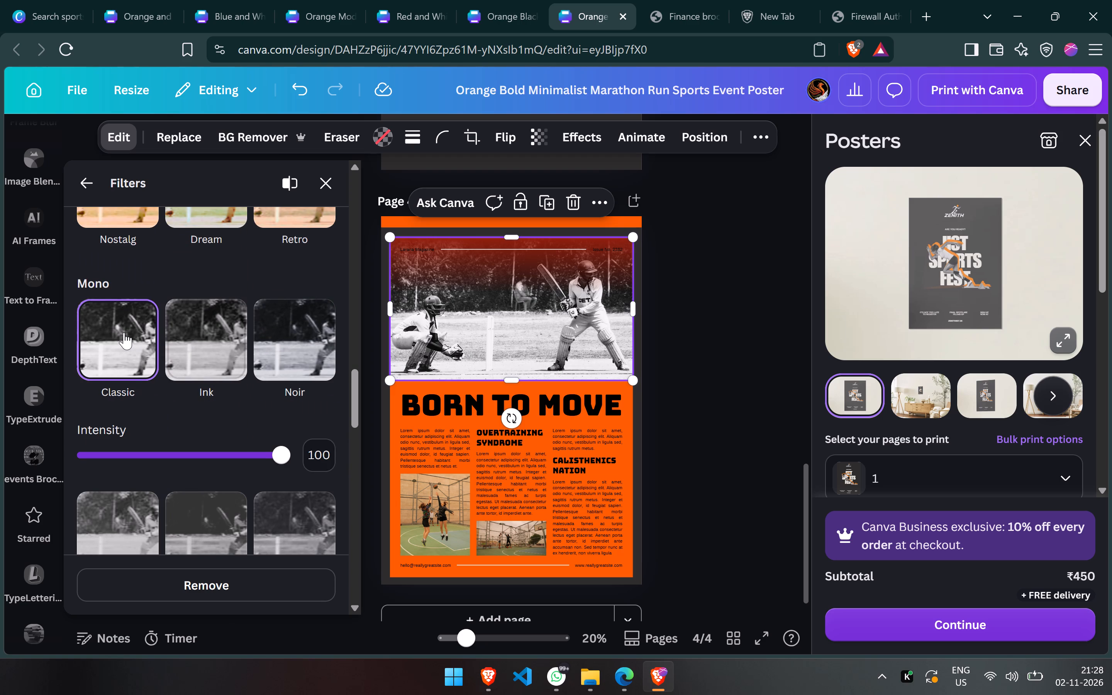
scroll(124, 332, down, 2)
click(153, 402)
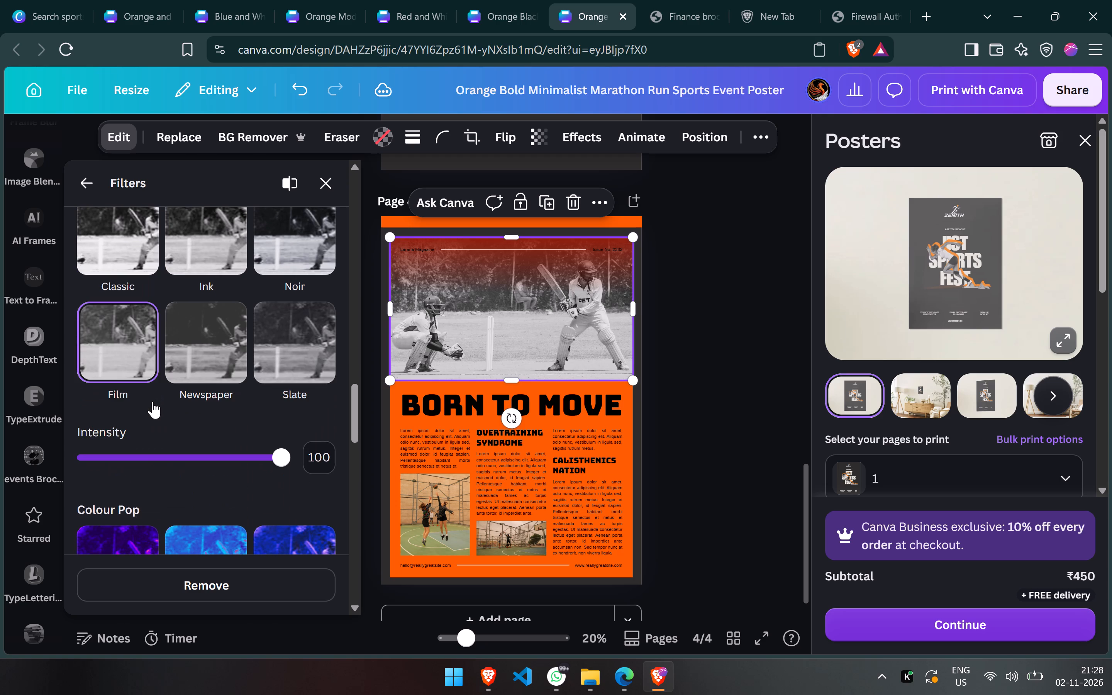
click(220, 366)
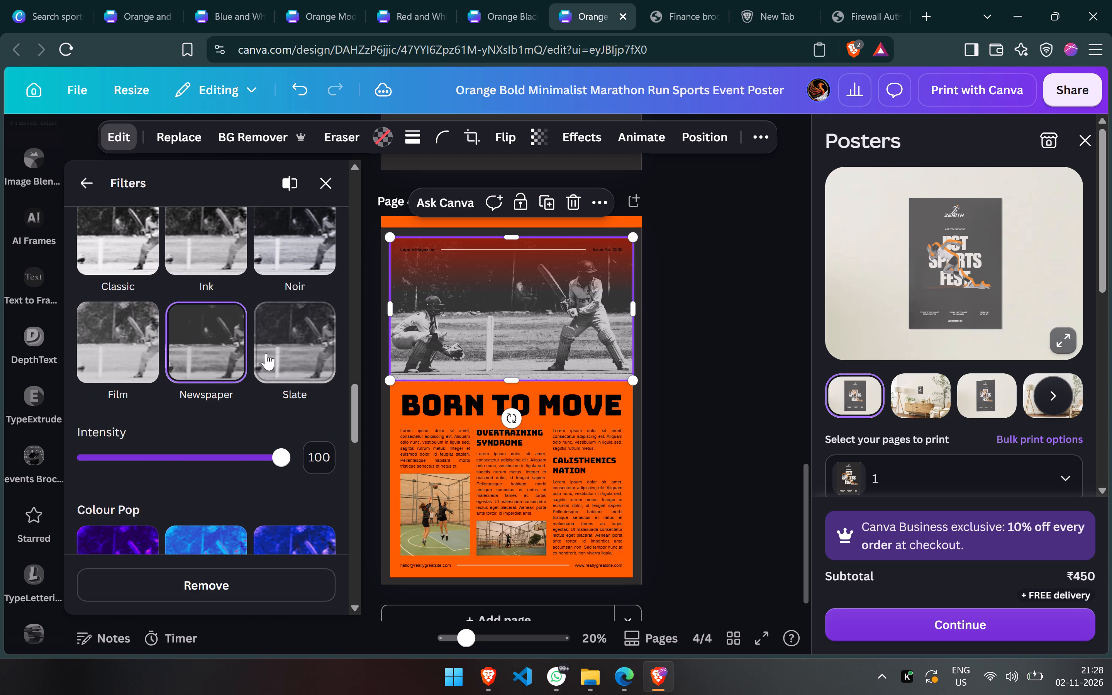
Apply the Slate filter from the Mono group to the cricket photo and deselect it.
click(285, 351)
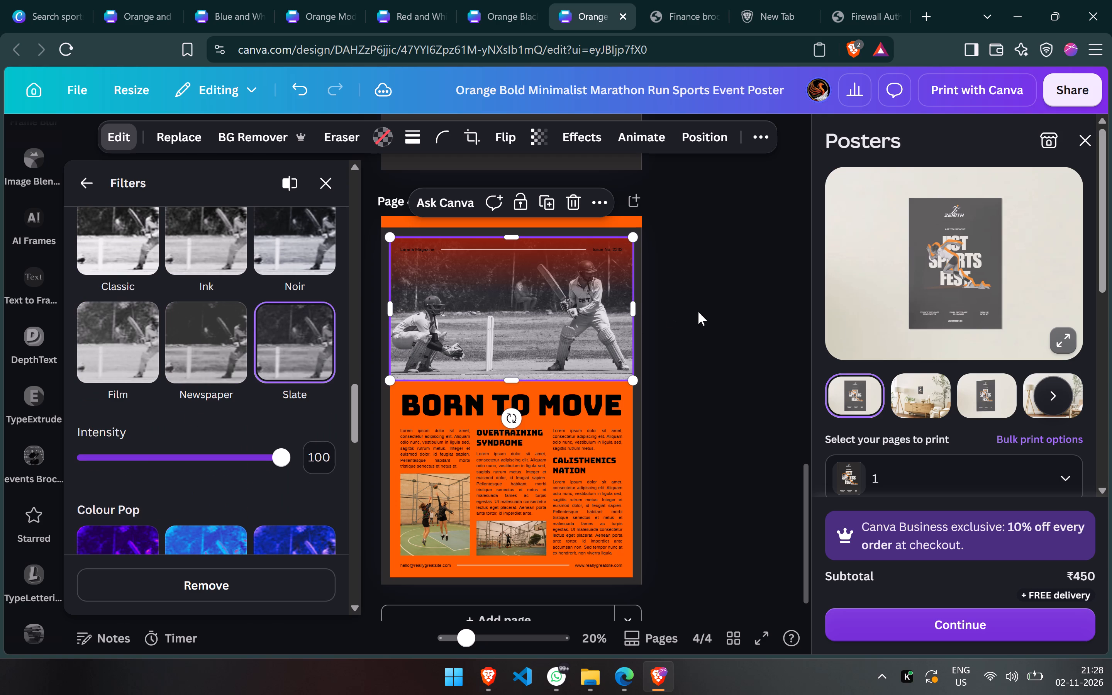
click(720, 312)
click(720, 312)
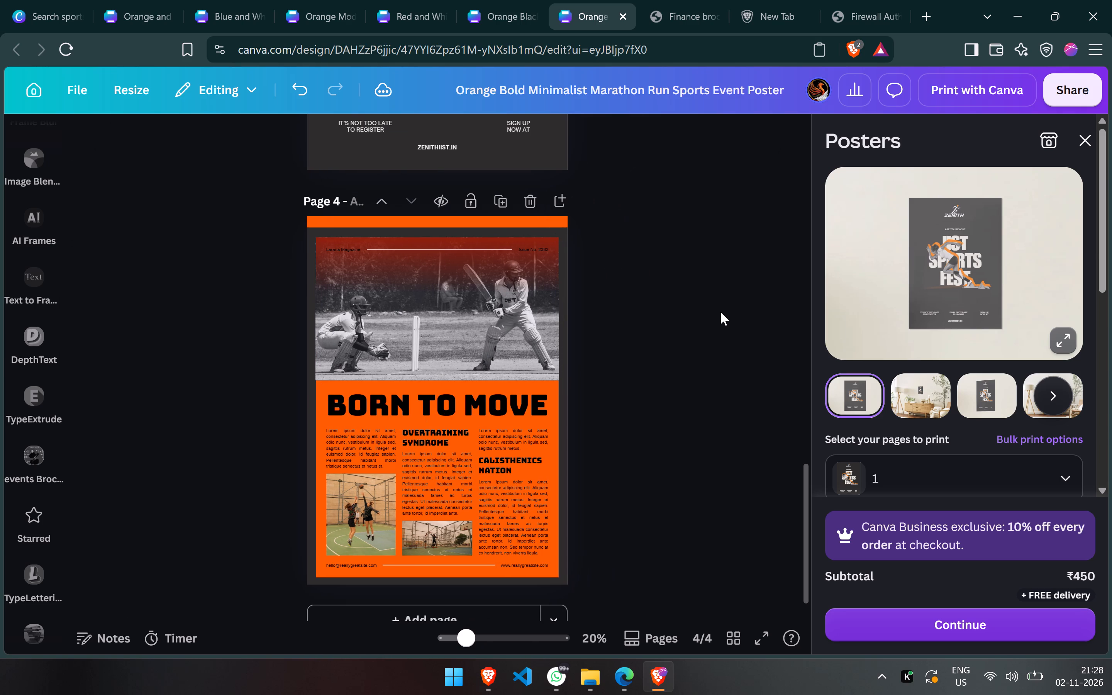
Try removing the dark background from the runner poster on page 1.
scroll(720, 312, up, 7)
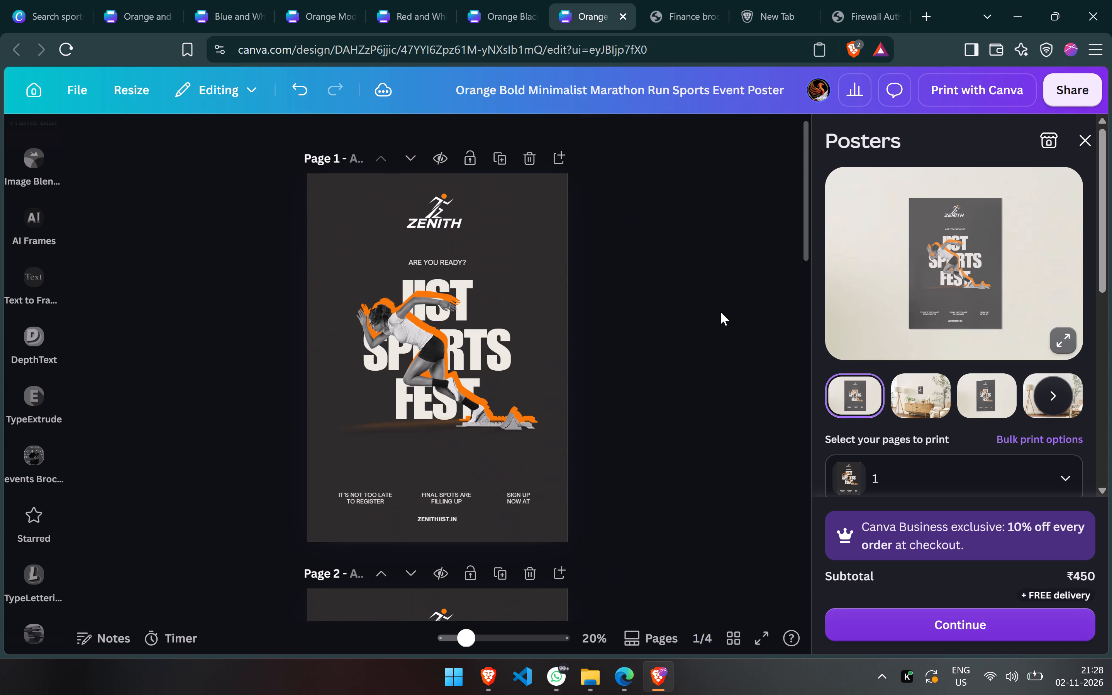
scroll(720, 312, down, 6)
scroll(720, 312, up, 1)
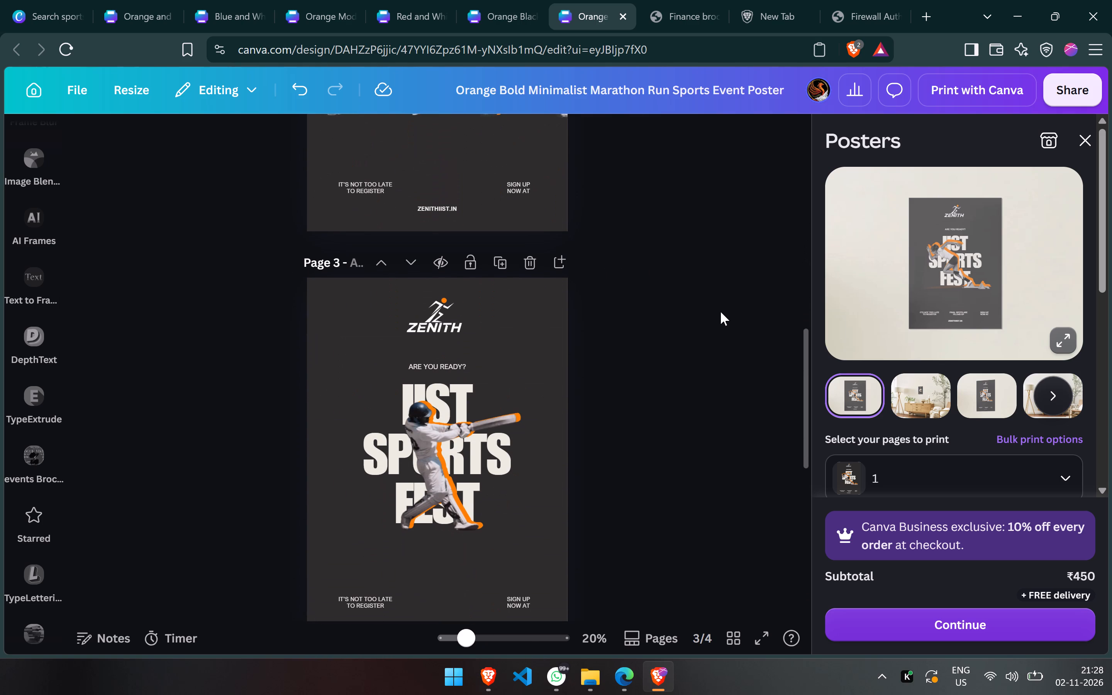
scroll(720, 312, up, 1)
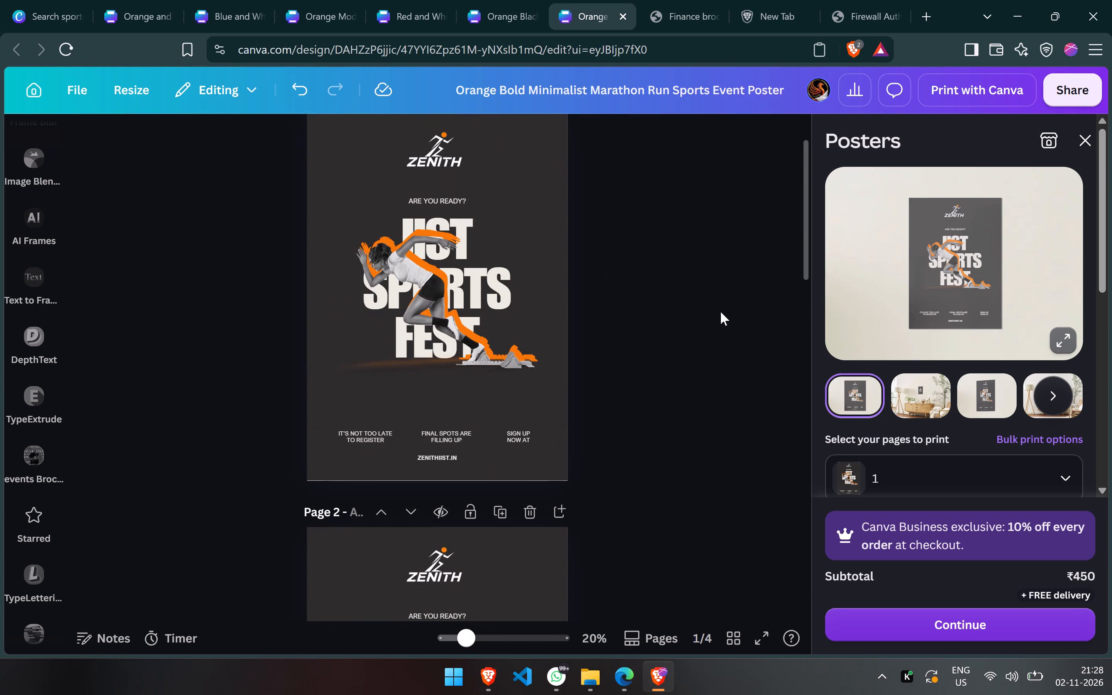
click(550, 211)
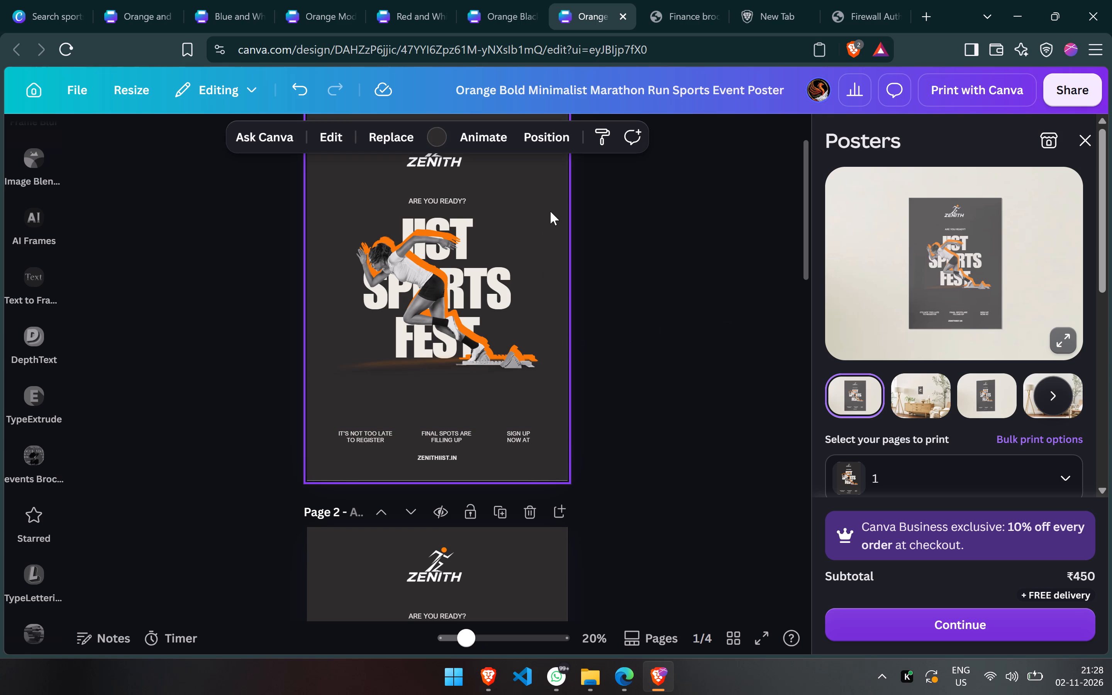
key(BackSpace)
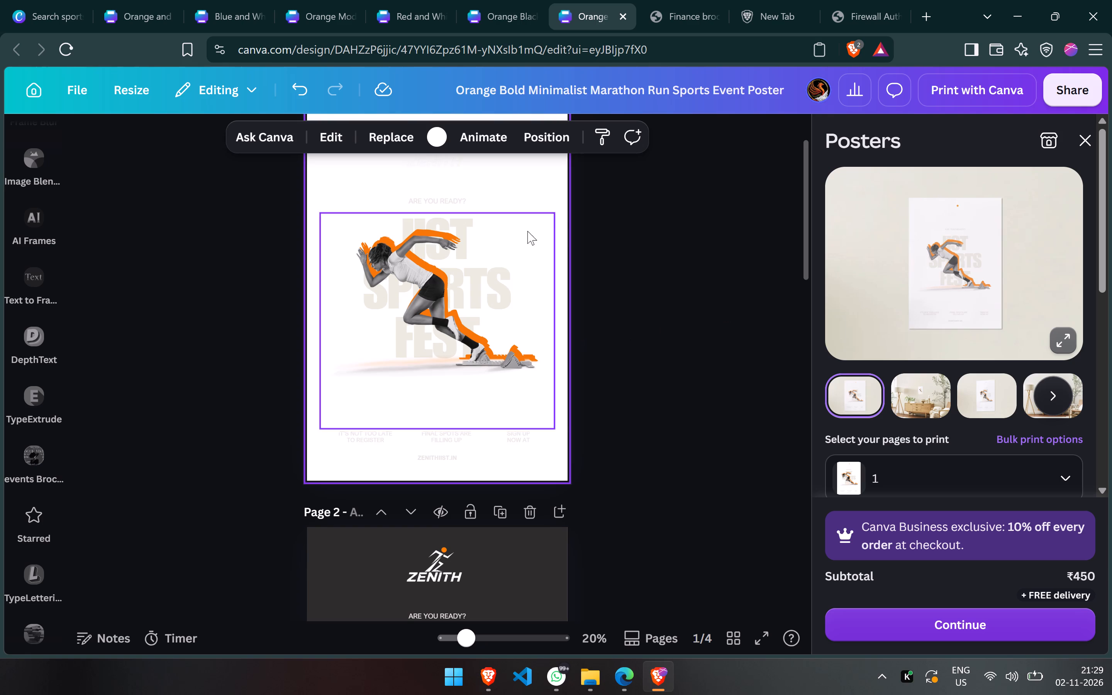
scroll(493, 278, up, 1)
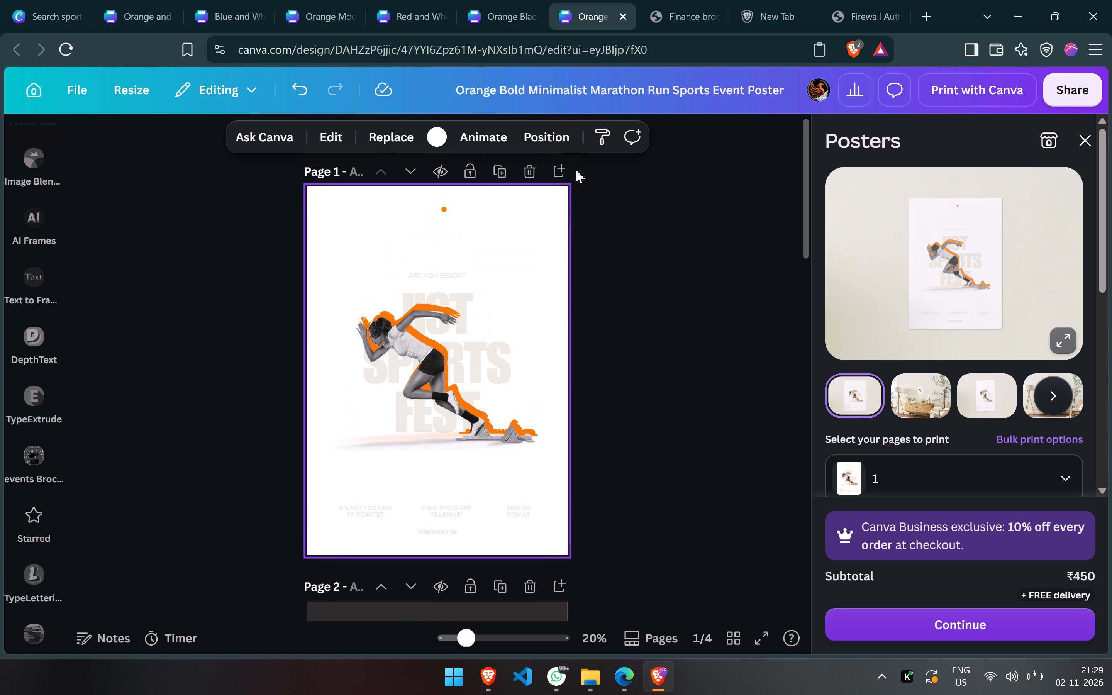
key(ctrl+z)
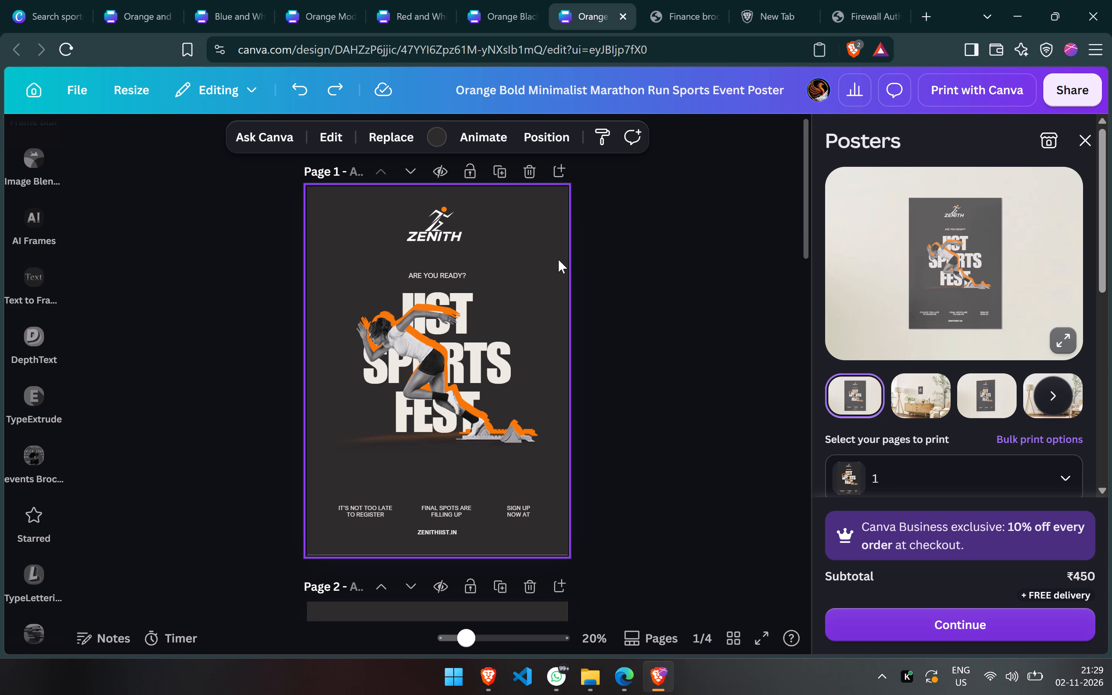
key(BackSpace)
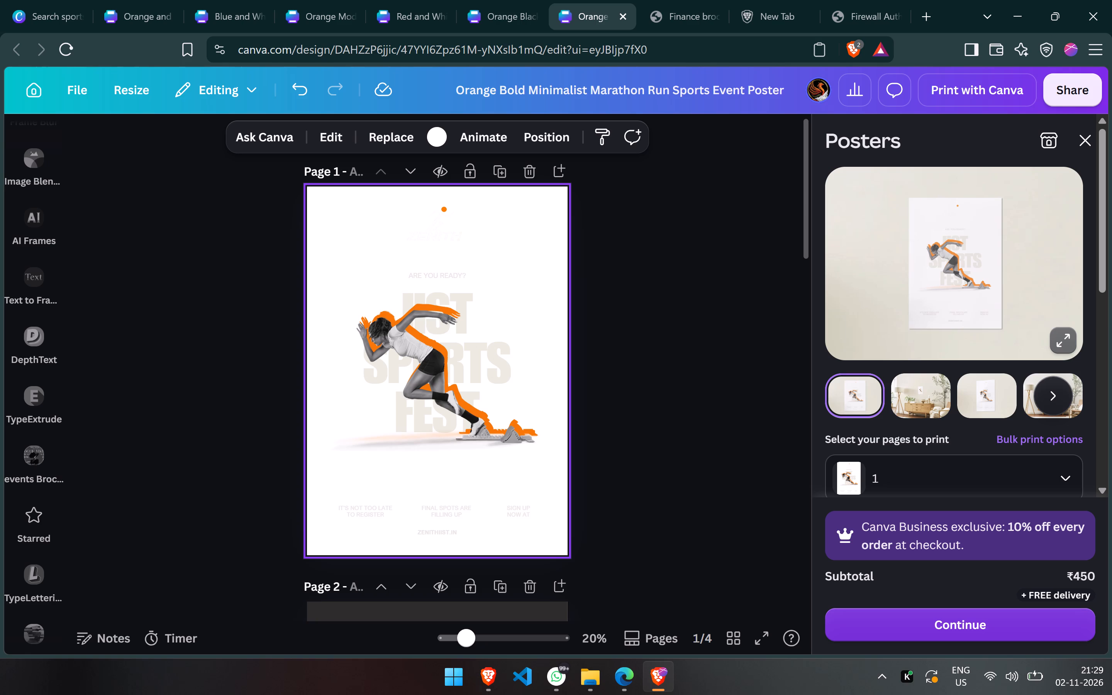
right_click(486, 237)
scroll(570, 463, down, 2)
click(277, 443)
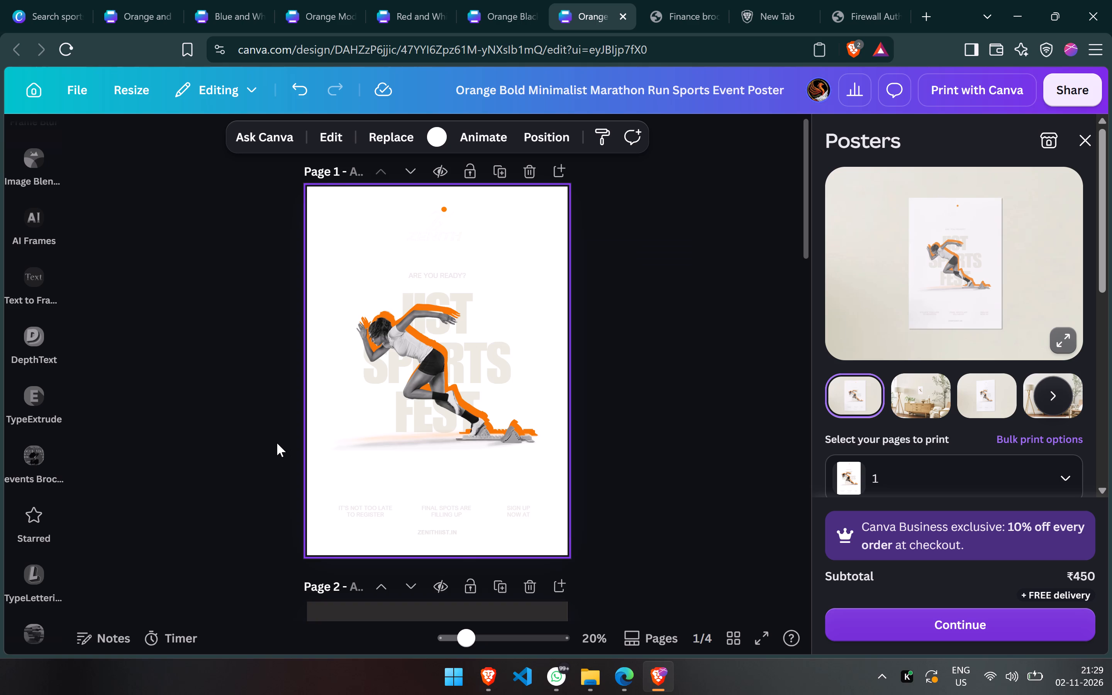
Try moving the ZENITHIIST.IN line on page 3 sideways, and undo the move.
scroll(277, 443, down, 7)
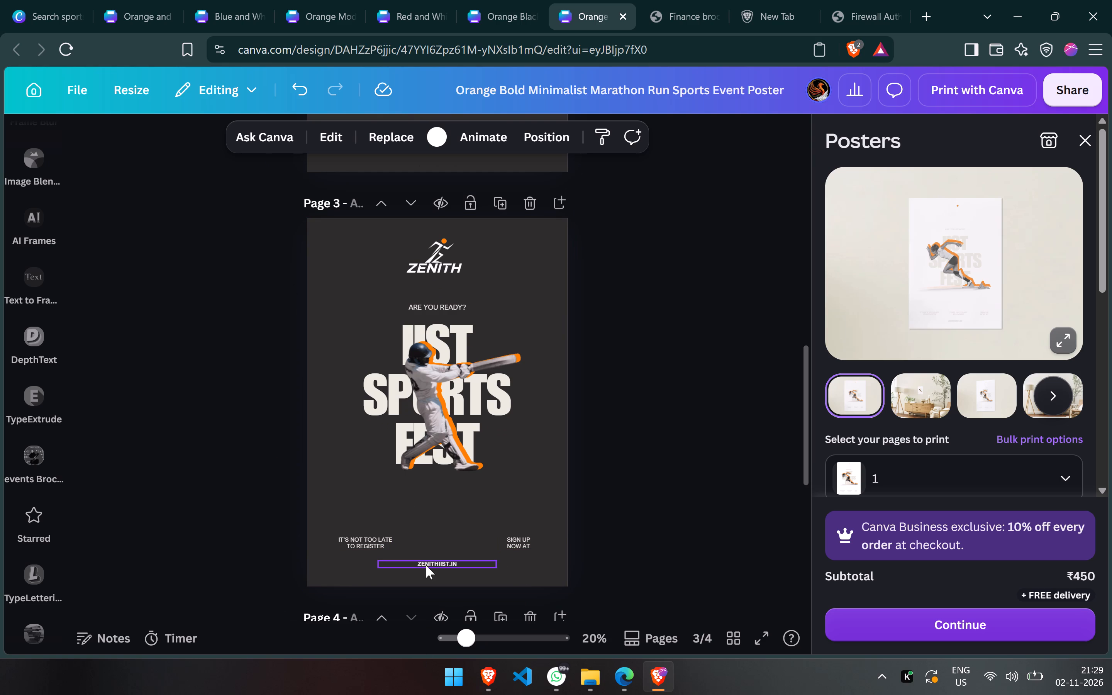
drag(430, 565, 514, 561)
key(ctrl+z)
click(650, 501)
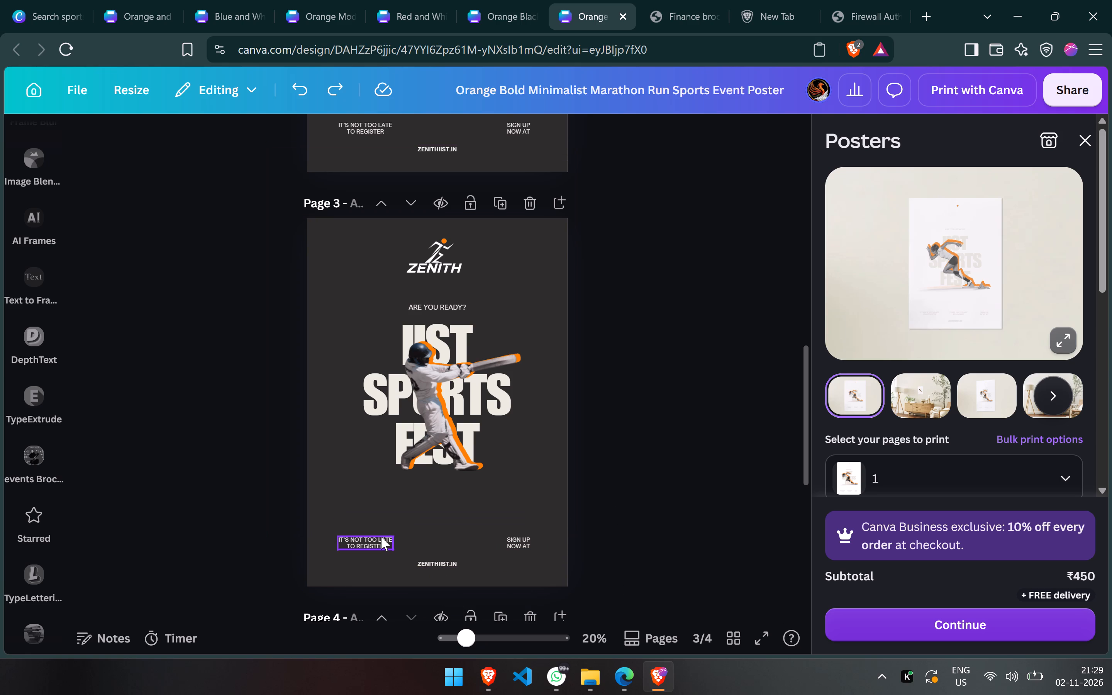
On page 3, delete the "Sign up now at" text and centre "It's not too late to register" just above ZENITHIIST.IN.
drag(381, 537, 449, 543)
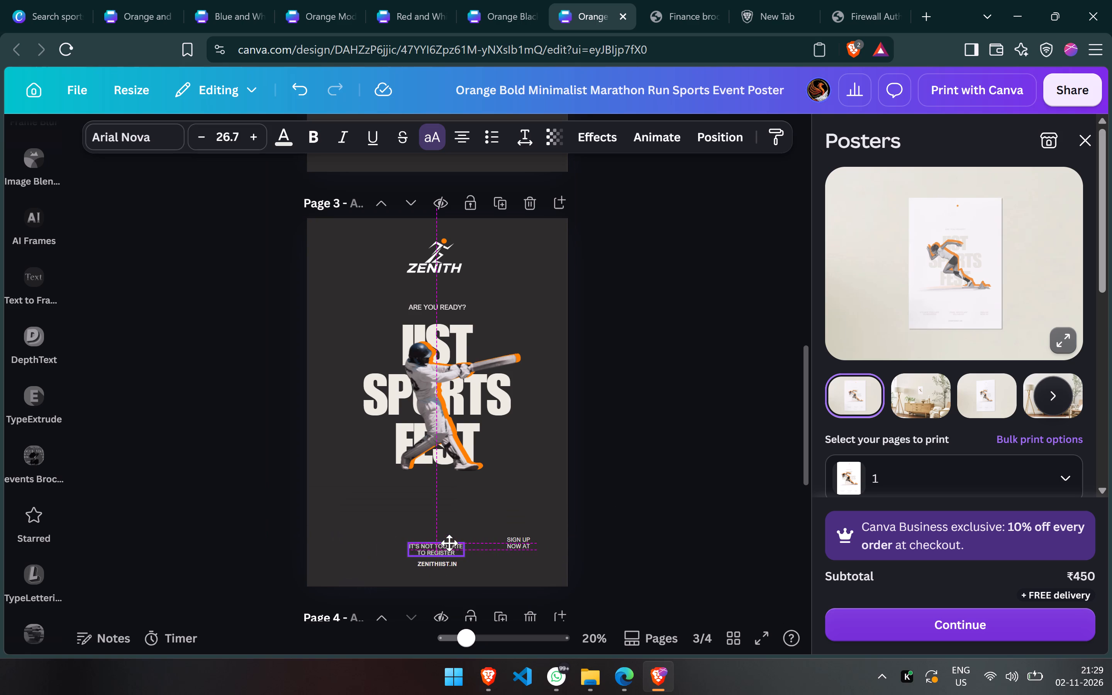
drag(449, 543, 449, 544)
click(510, 542)
key(BackSpace)
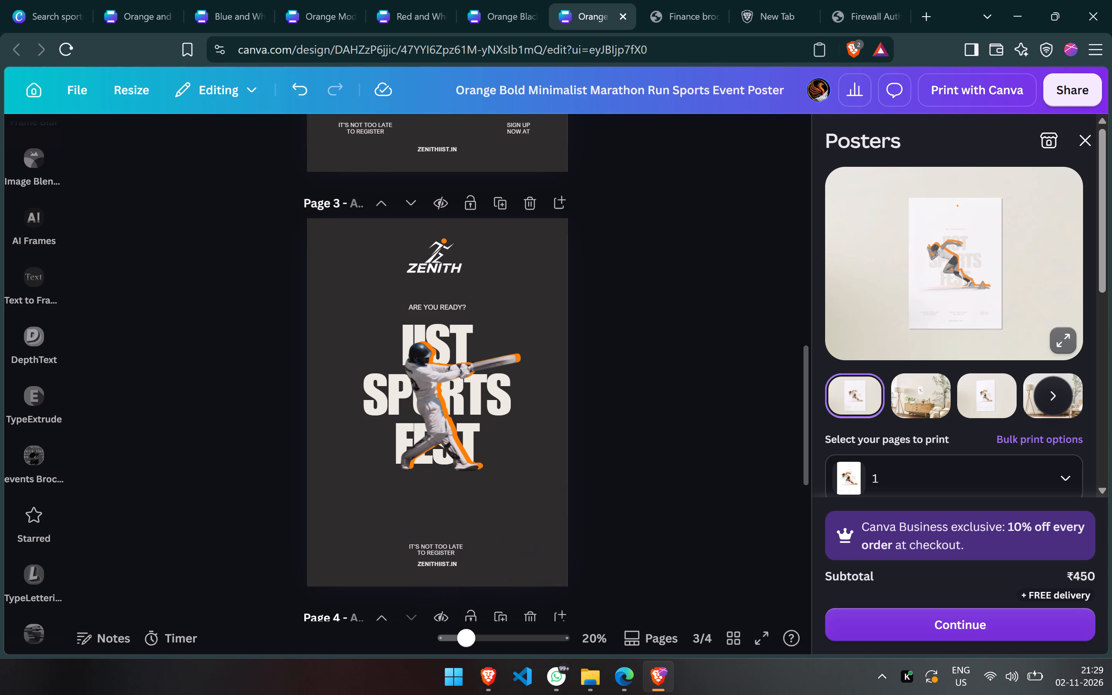
drag(442, 546, 438, 547)
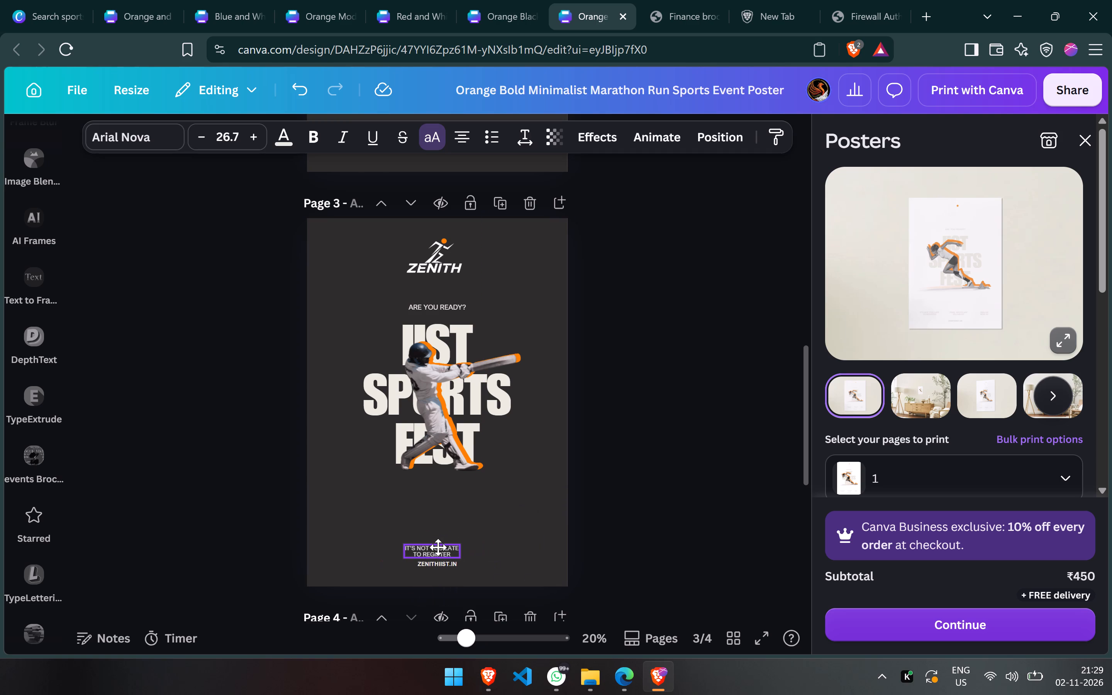
drag(438, 547, 436, 545)
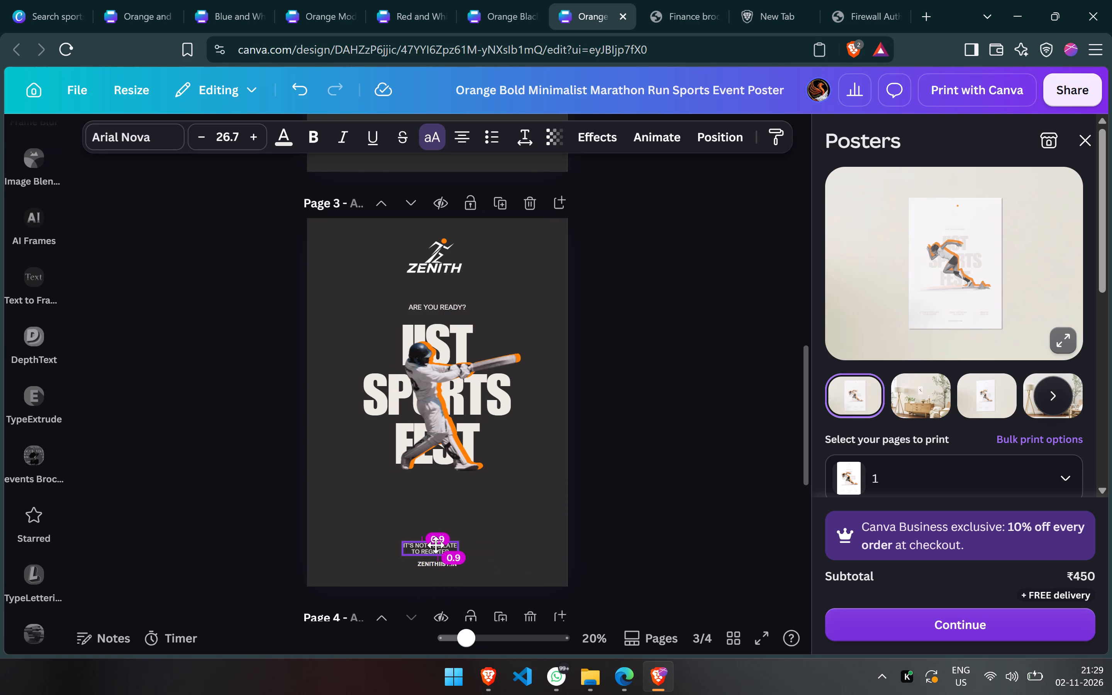
drag(436, 545, 438, 544)
click(649, 487)
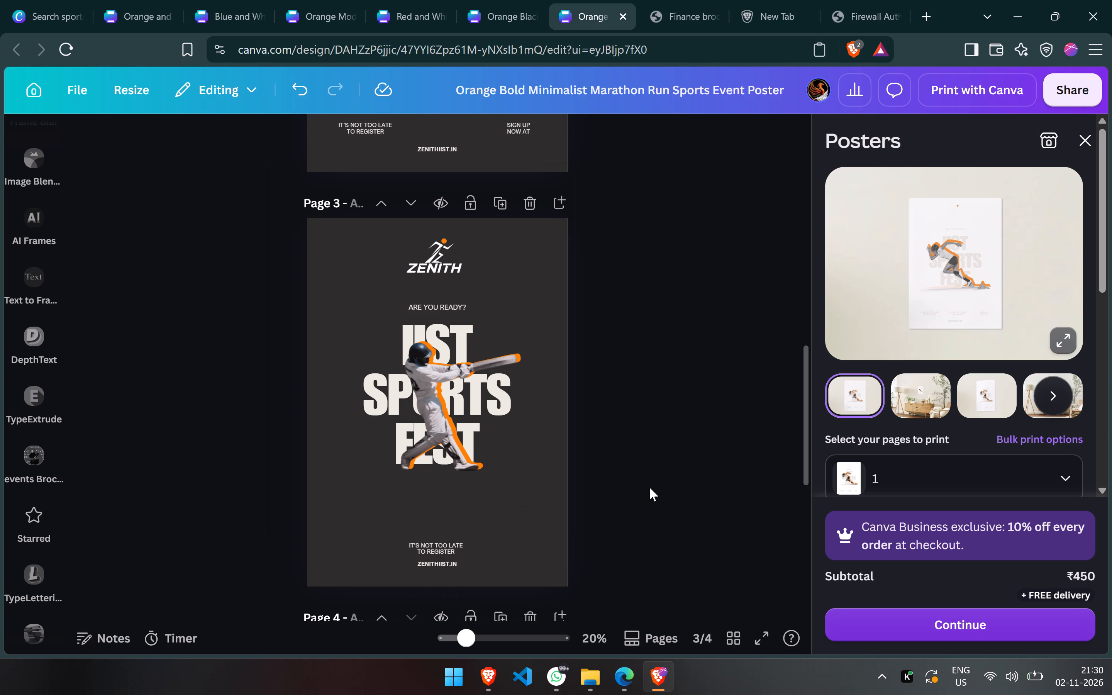
Delete page 1 with the runner poster from the design.
scroll(649, 487, up, 2)
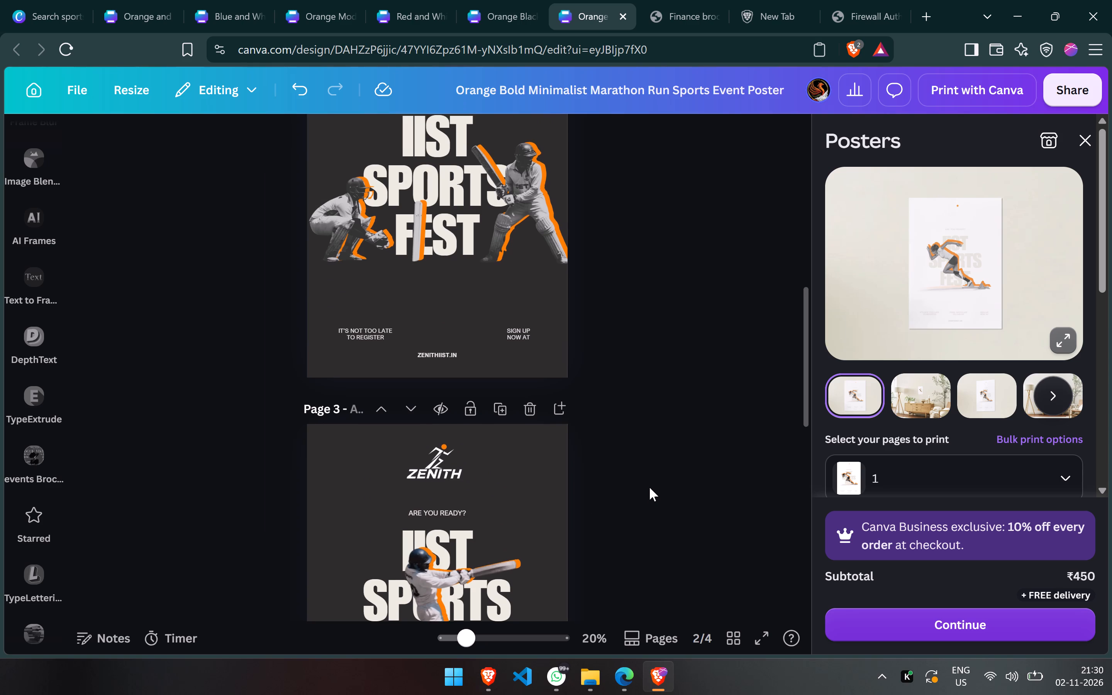
scroll(649, 487, up, 6)
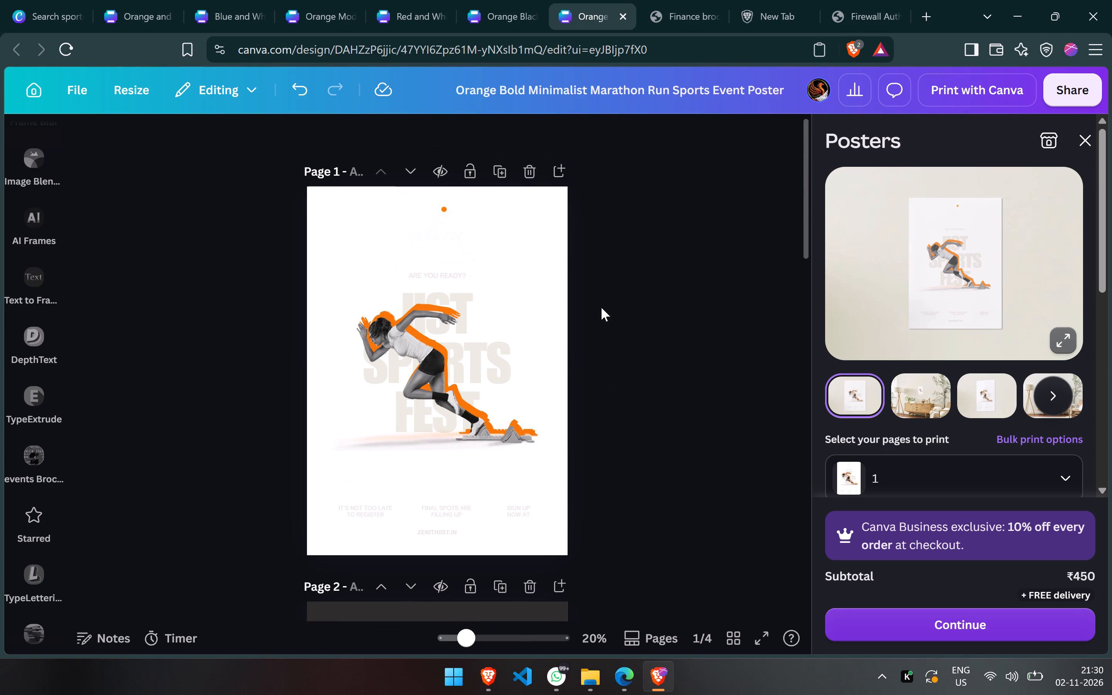
click(528, 172)
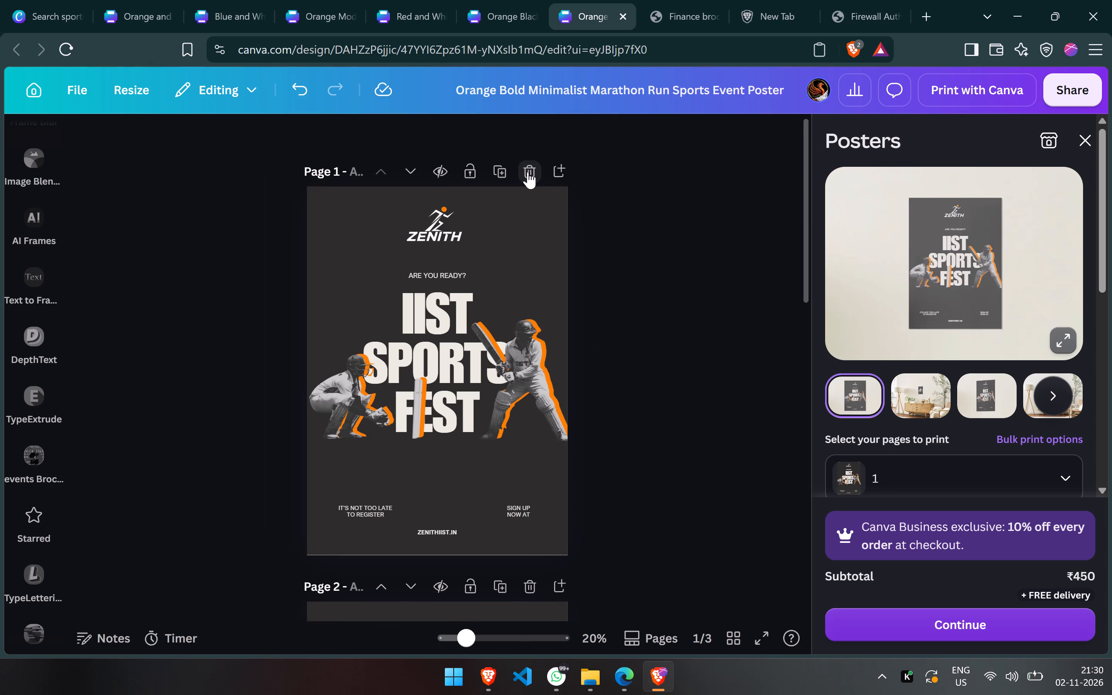
Delete the first page showing the batsman and wicketkeeper, keeping the single-batsman poster and the magazine page.
scroll(528, 172, down, 5)
scroll(528, 172, up, 1)
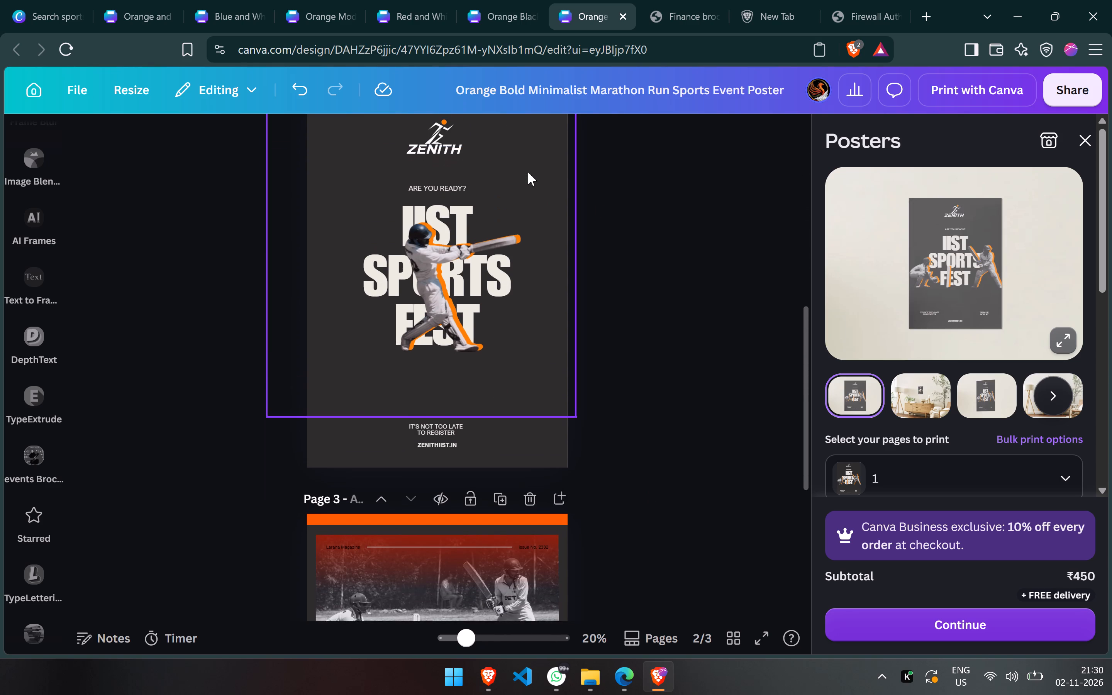
scroll(528, 172, up, 2)
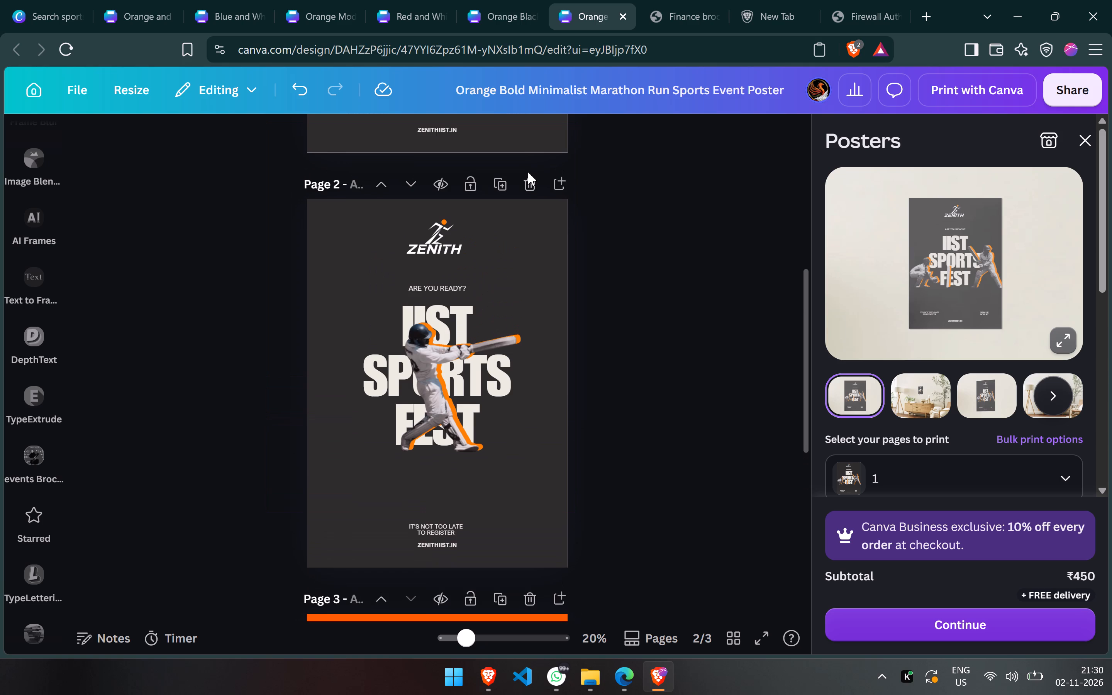
scroll(528, 172, up, 5)
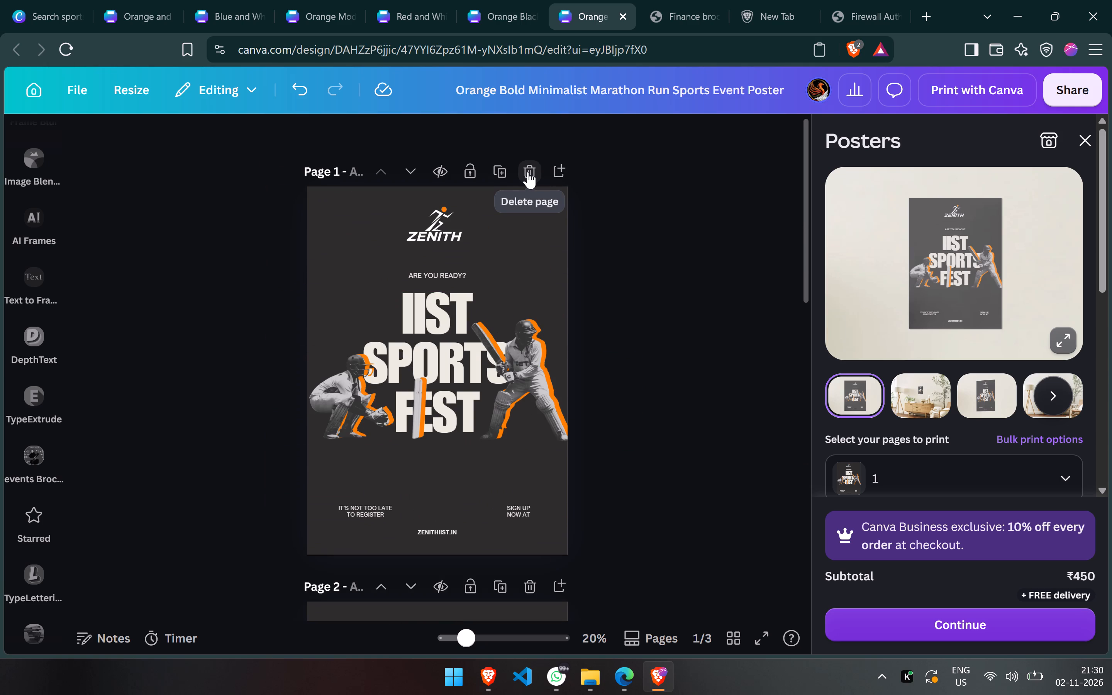
click(528, 172)
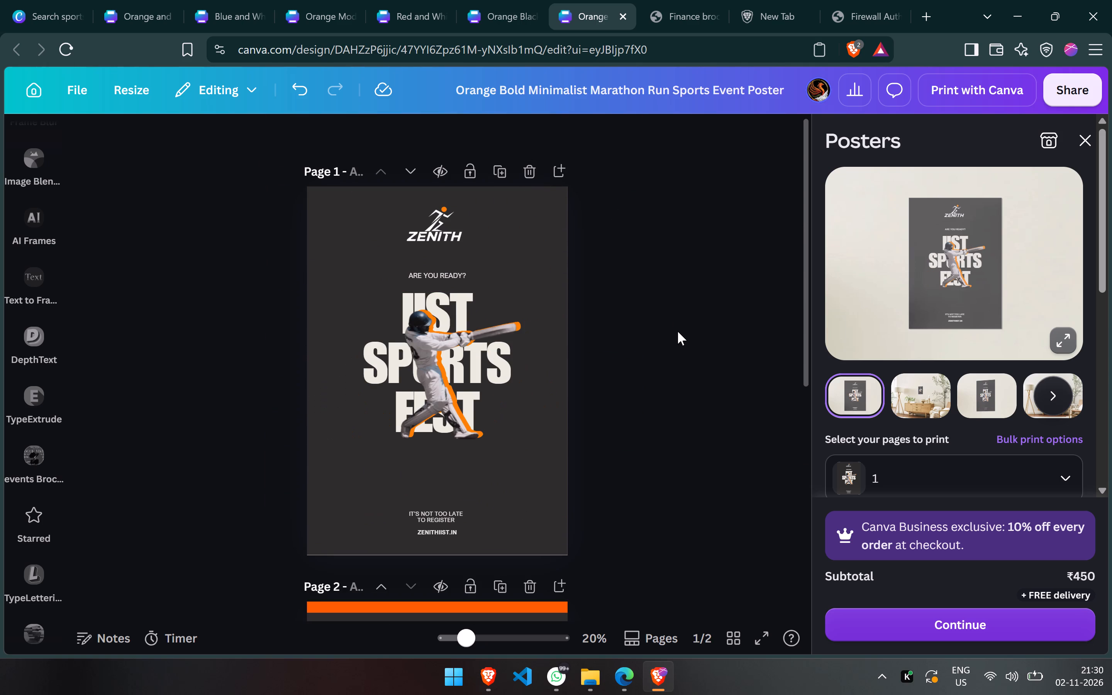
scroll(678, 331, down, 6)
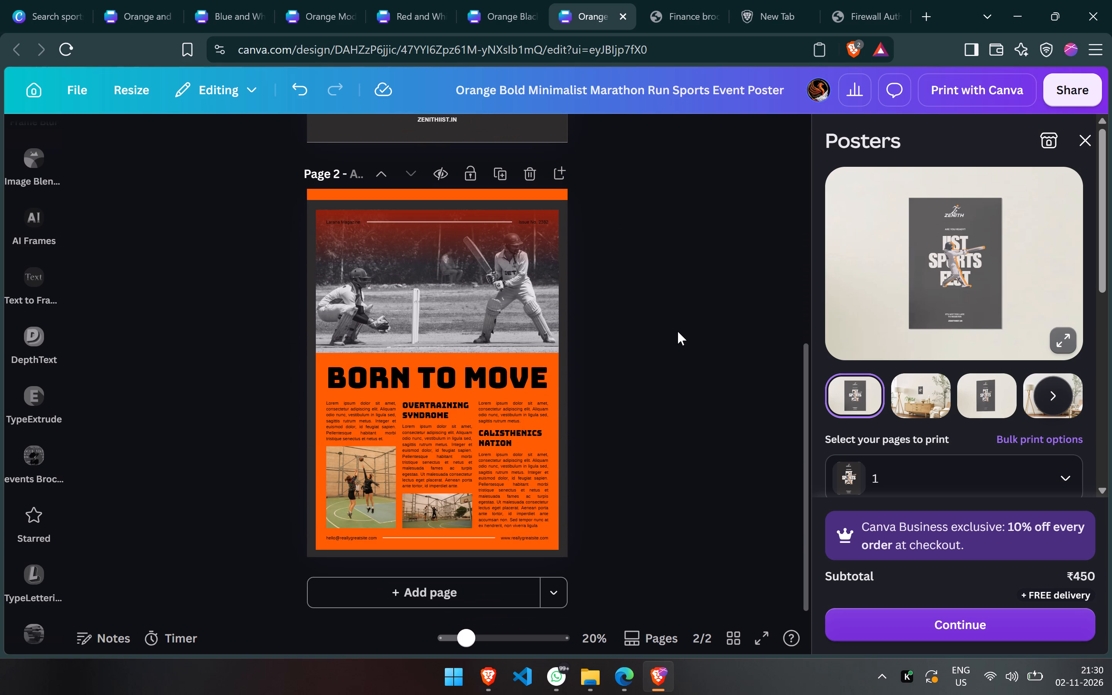
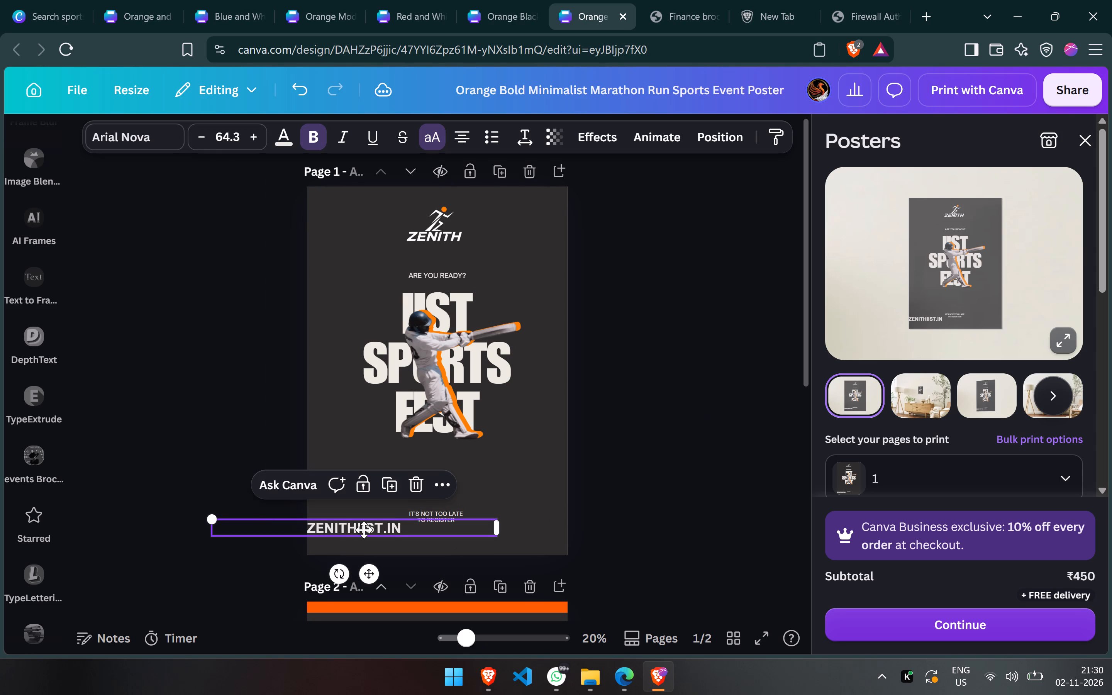
Centre the ZENITHIIST.IN text horizontally on page 1, just below "It's not too late to register".
drag(364, 530, 415, 533)
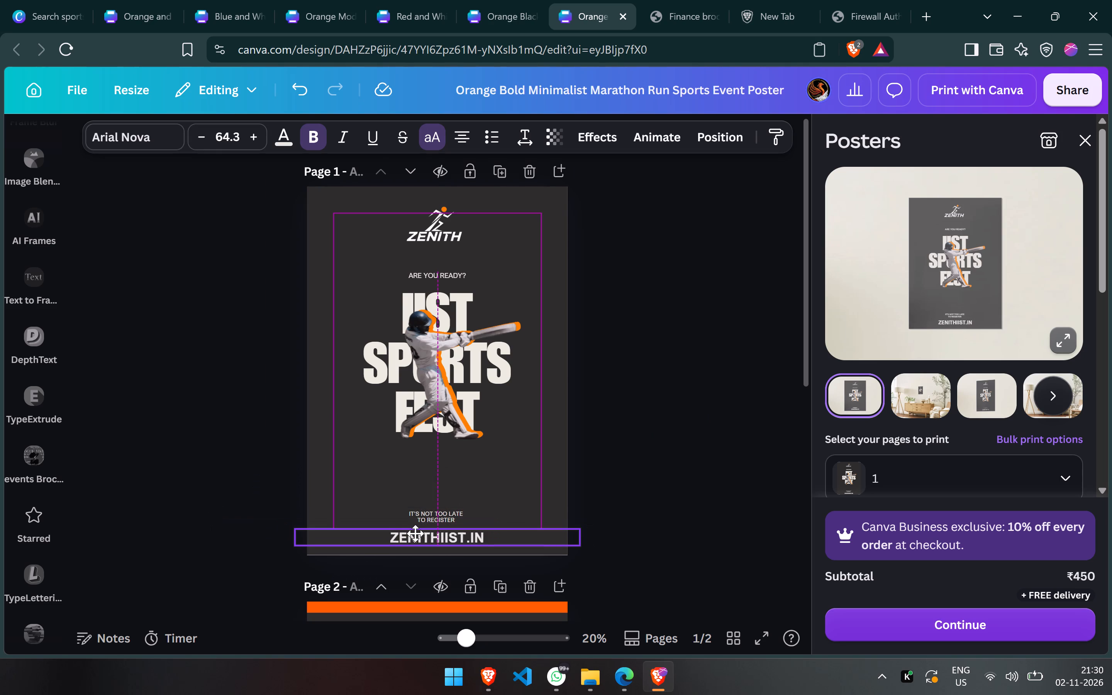
drag(415, 533, 416, 532)
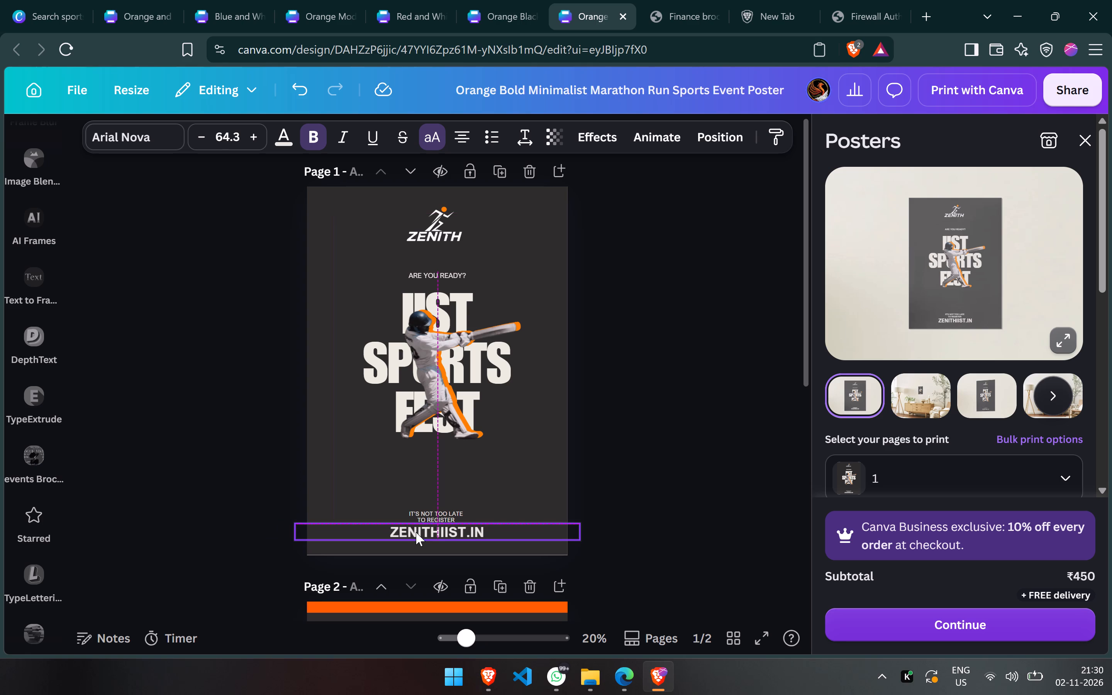
drag(416, 532, 416, 537)
click(685, 509)
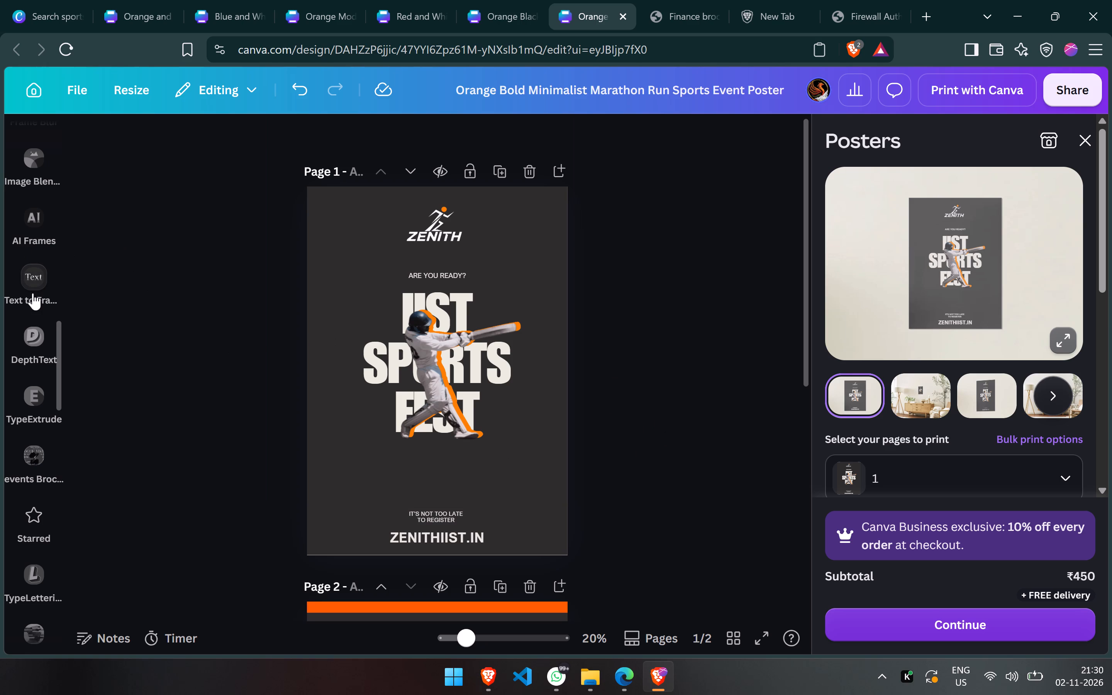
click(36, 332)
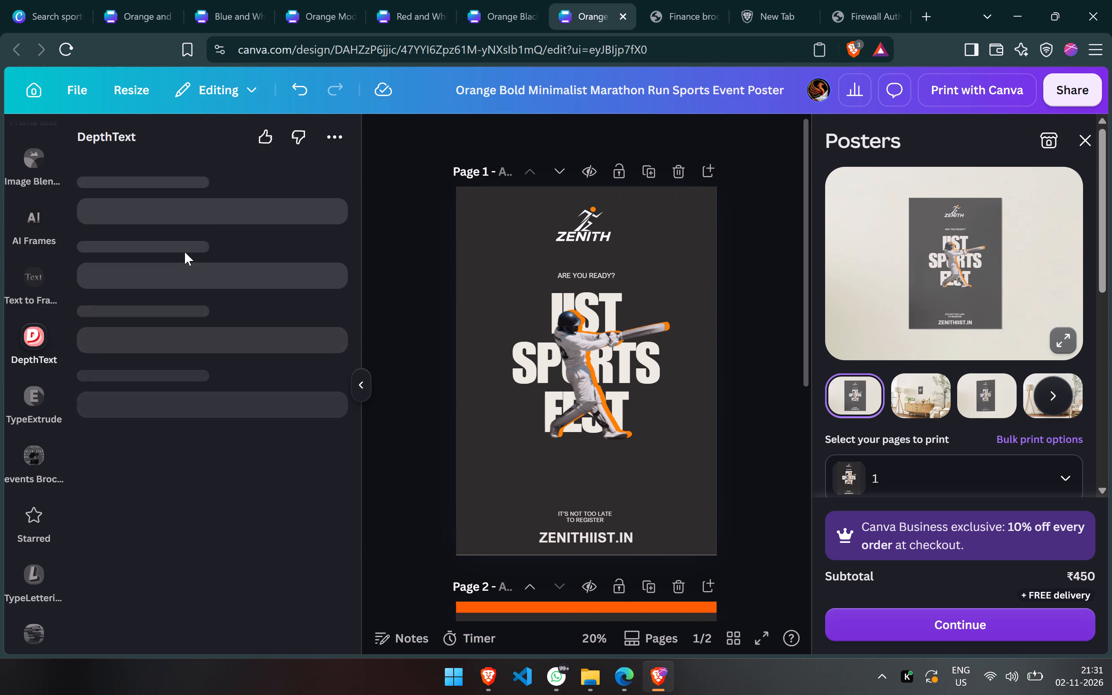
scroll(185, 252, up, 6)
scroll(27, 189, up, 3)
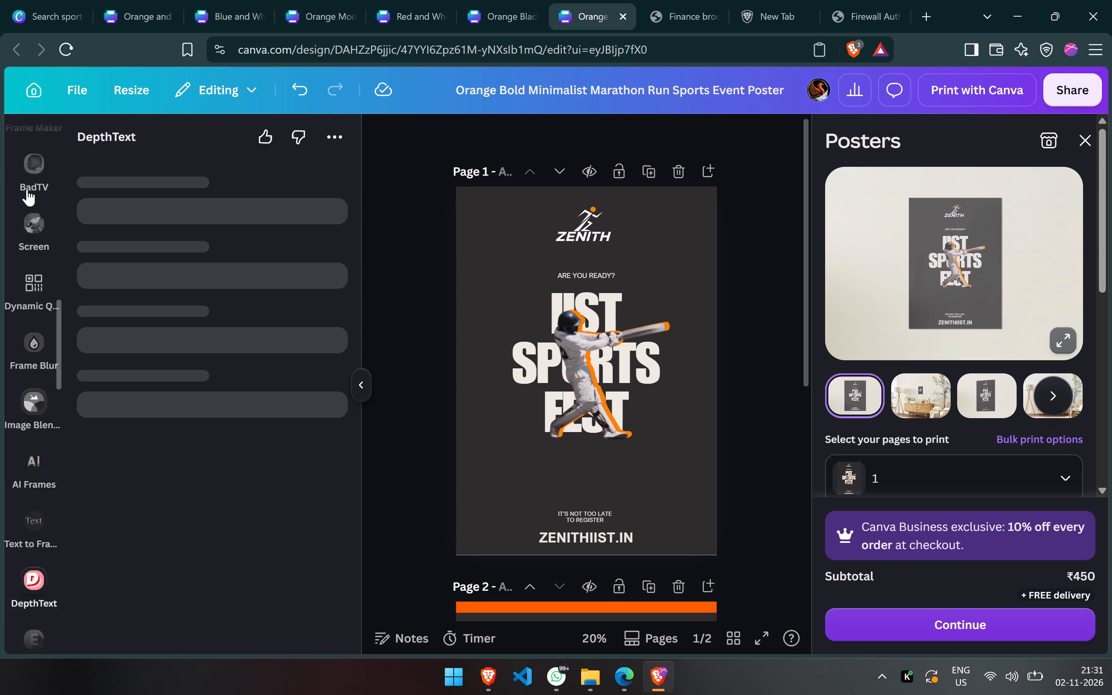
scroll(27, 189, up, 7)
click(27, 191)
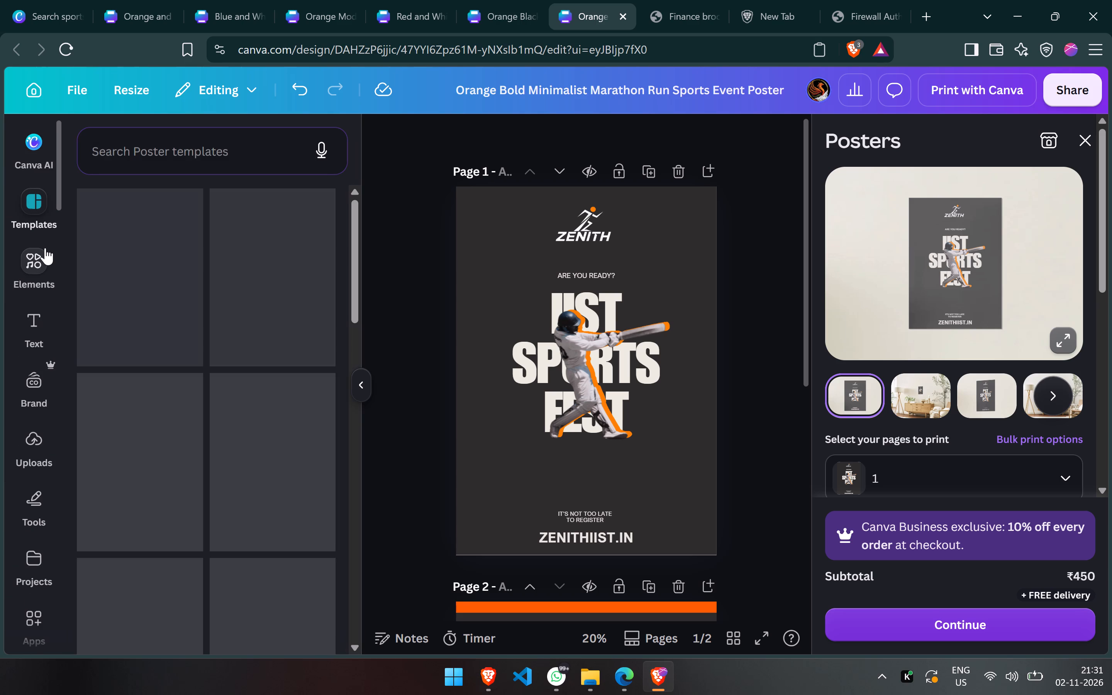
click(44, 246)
Add the "tech powered business" font combination to page 1 and place it below the batsman, over the lower part of the poster.
click(39, 315)
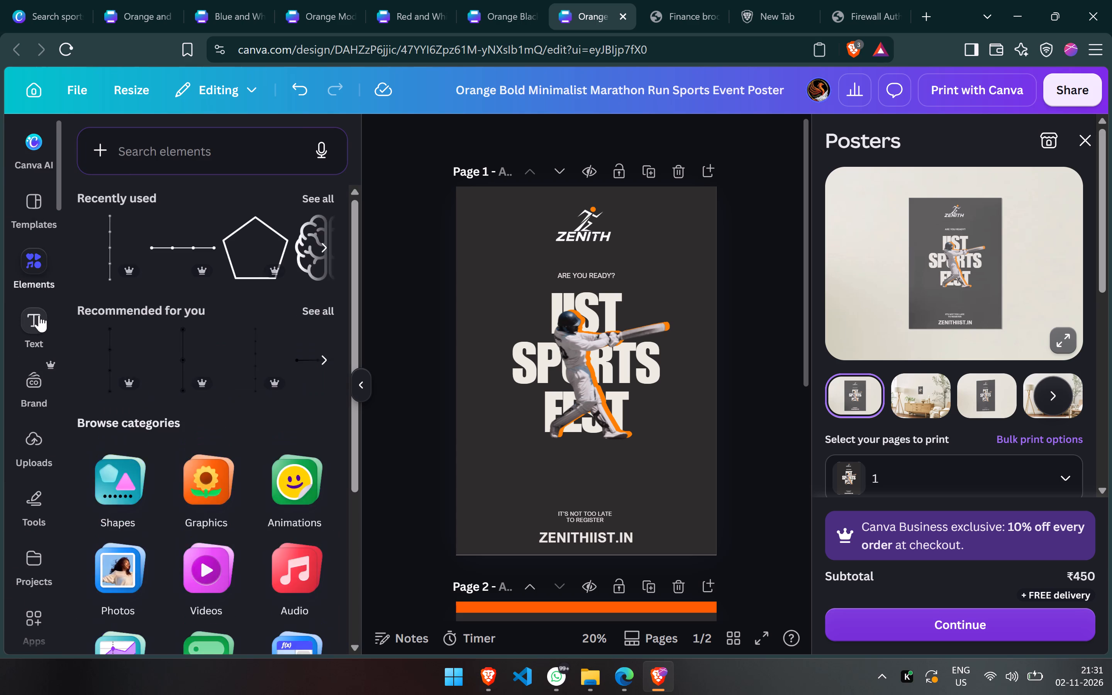
scroll(237, 356, down, 2)
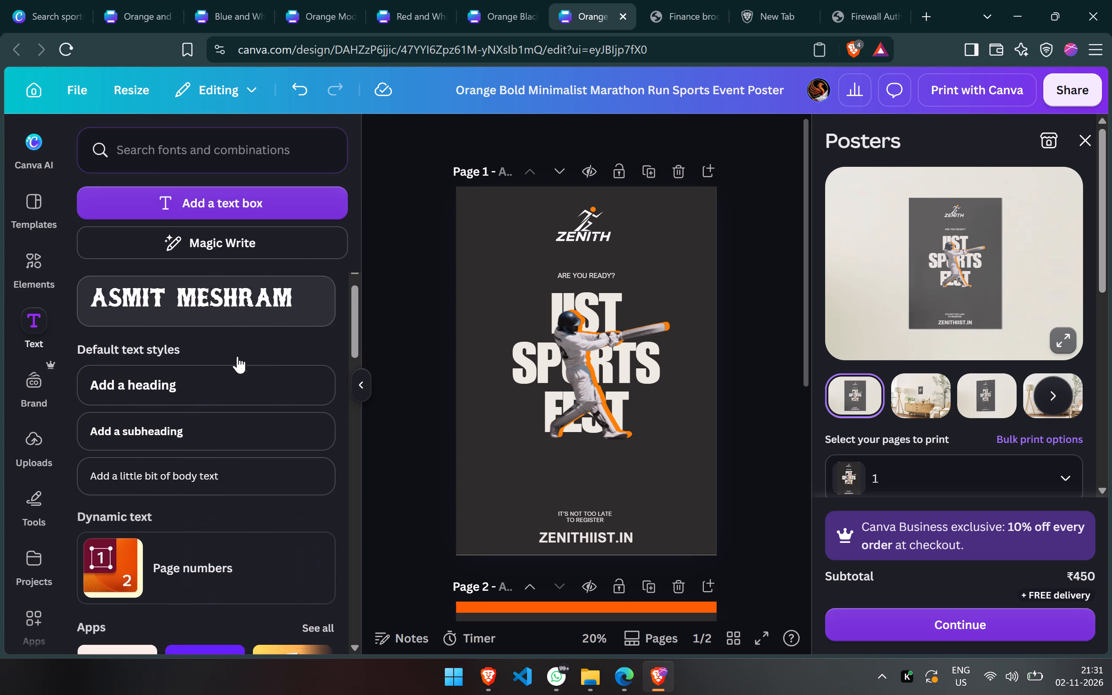
scroll(237, 356, down, 9)
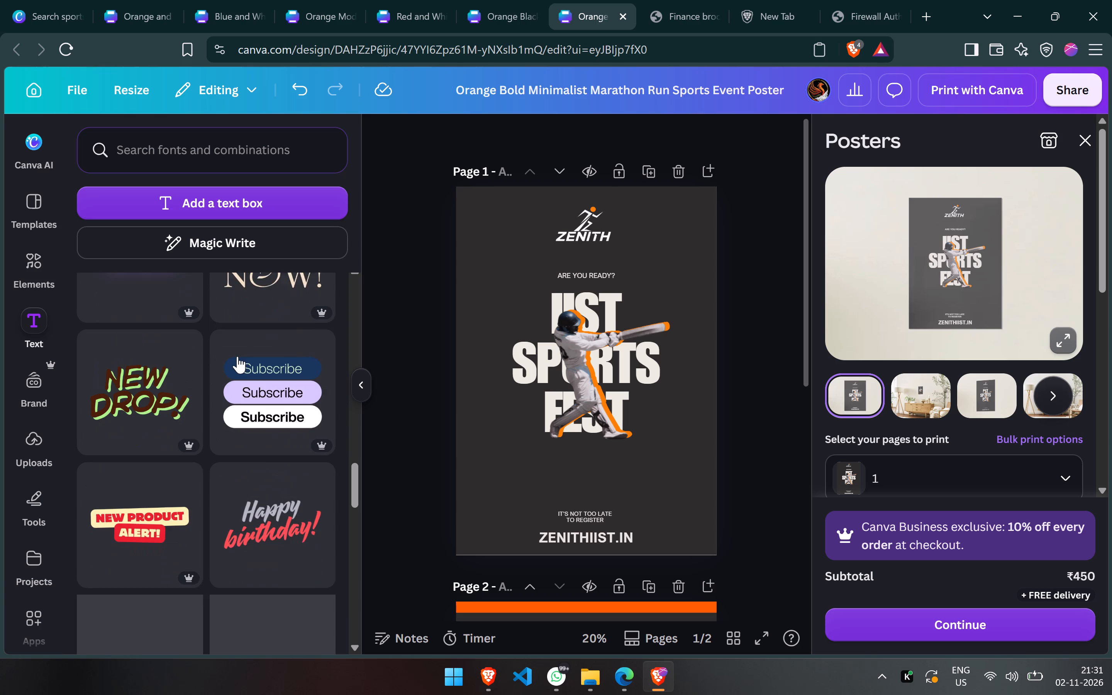
scroll(237, 356, down, 3)
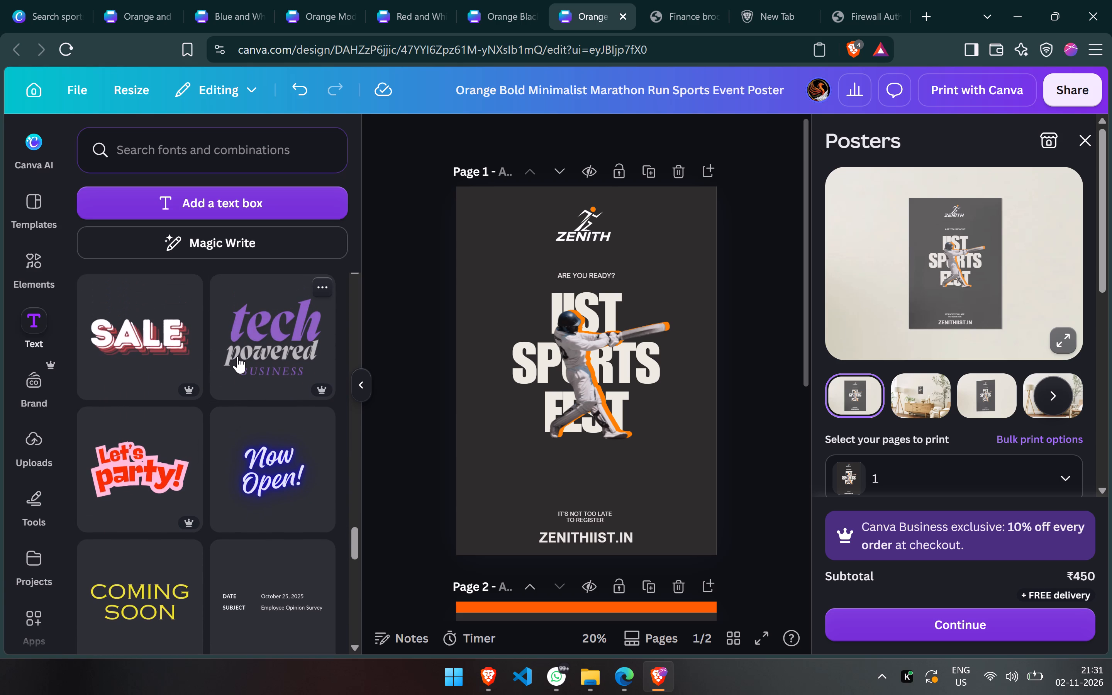
click(237, 356)
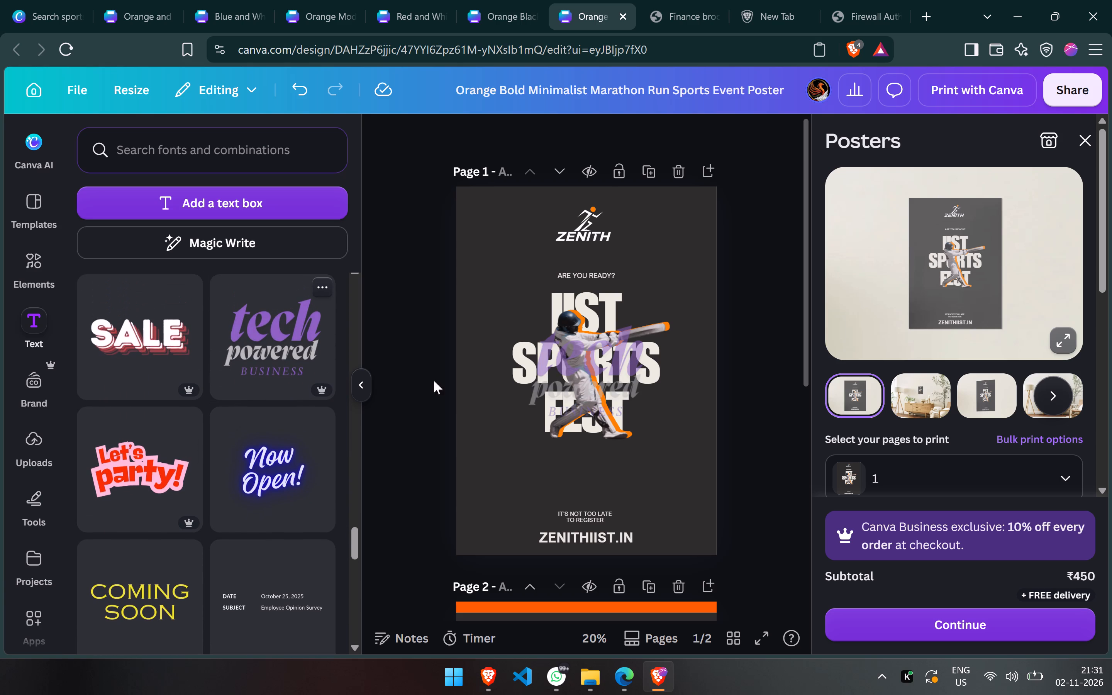
drag(603, 361, 609, 460)
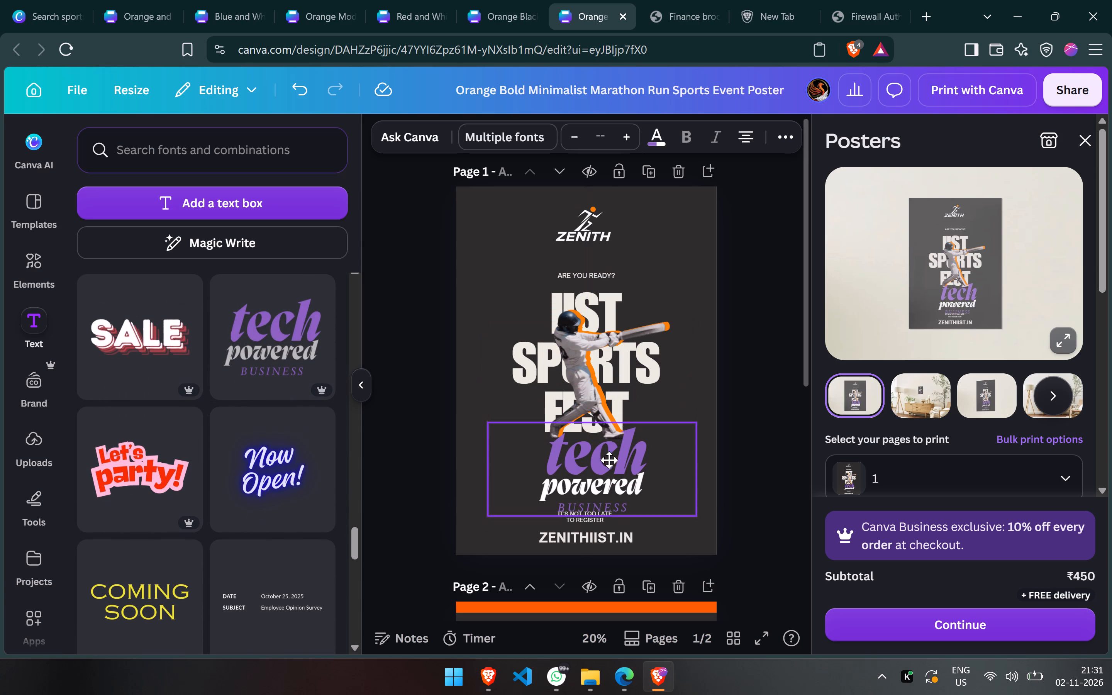
drag(609, 460, 608, 466)
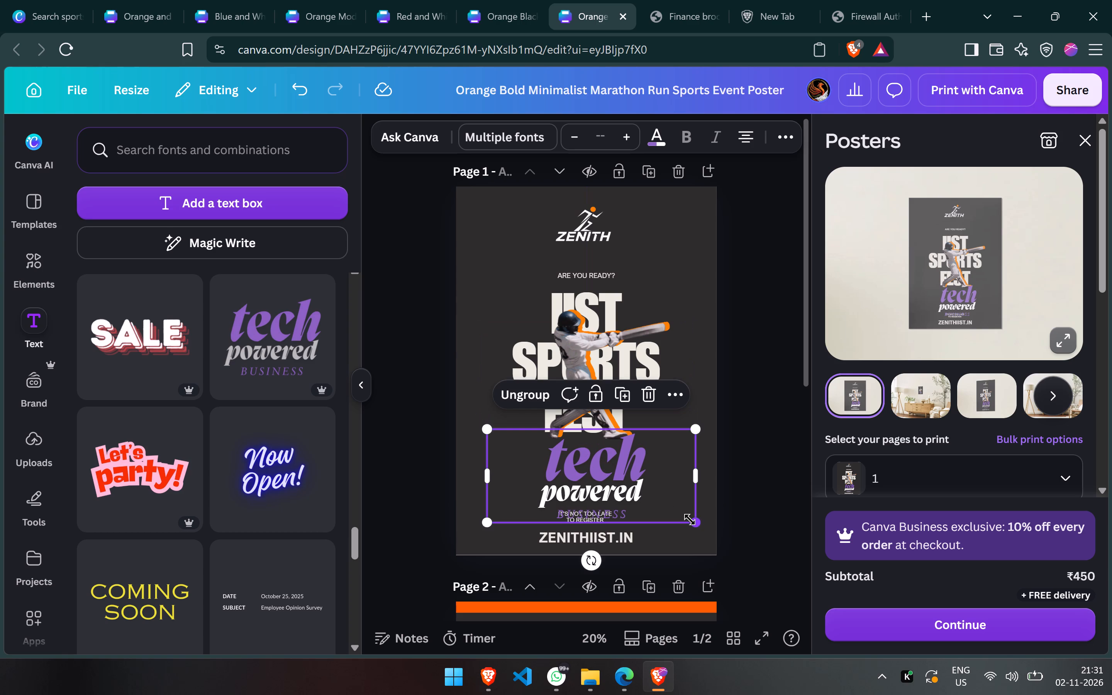
Delete the "BUSINESS" line from the added text group, keeping the two lines above it.
double_click(618, 511)
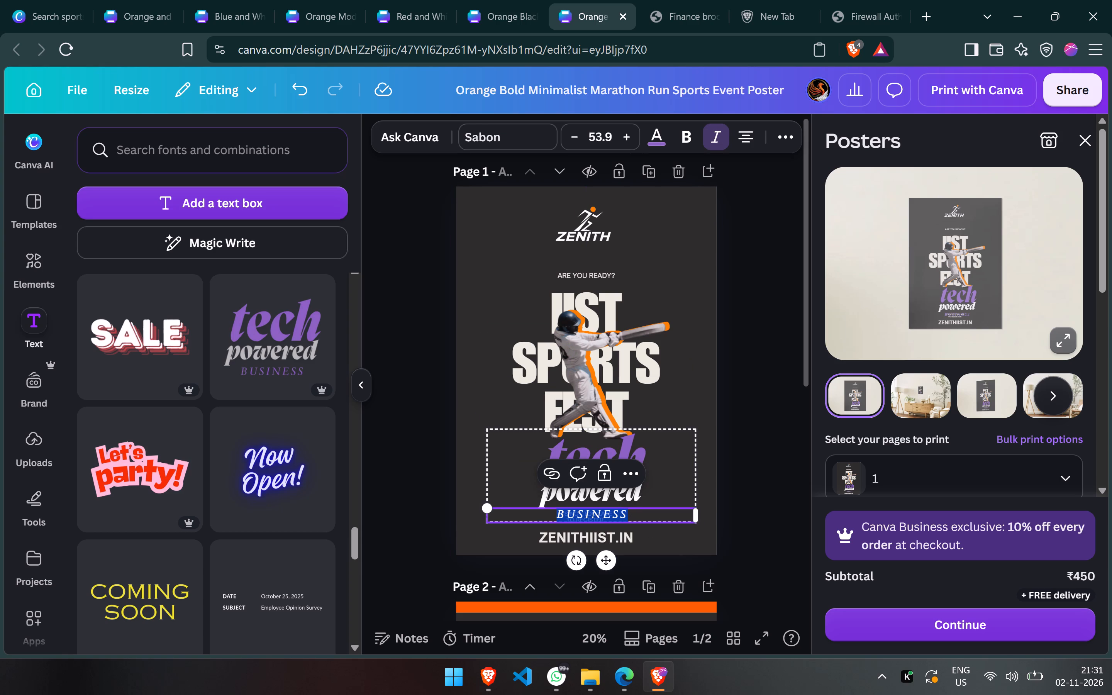
click(635, 510)
key(Escape)
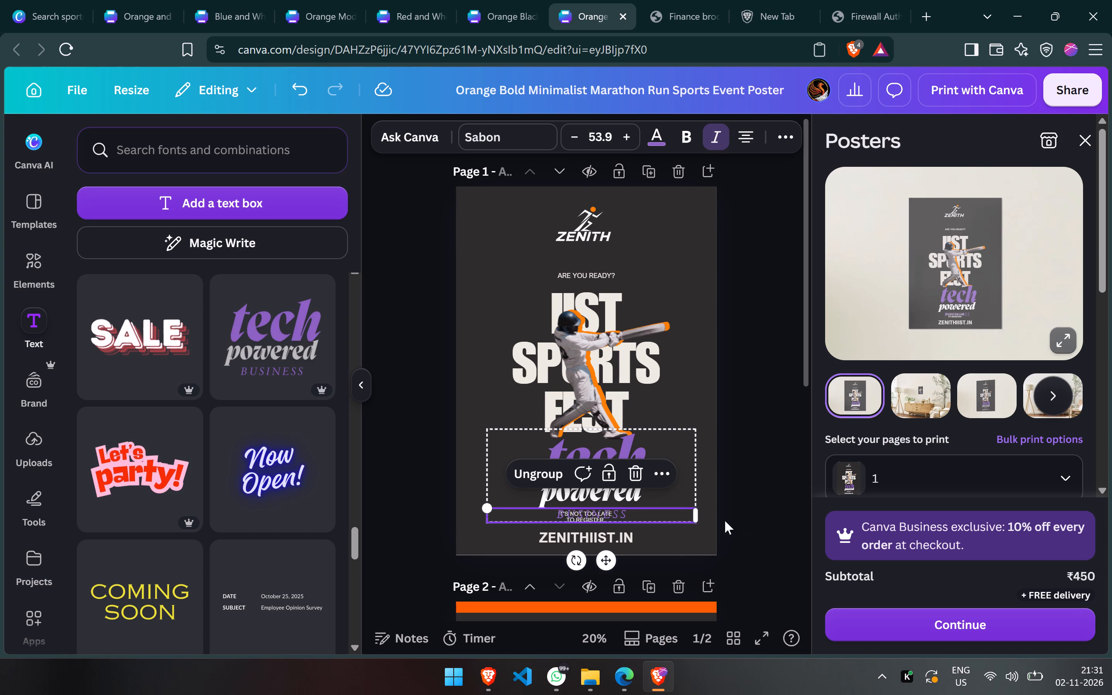
click(675, 512)
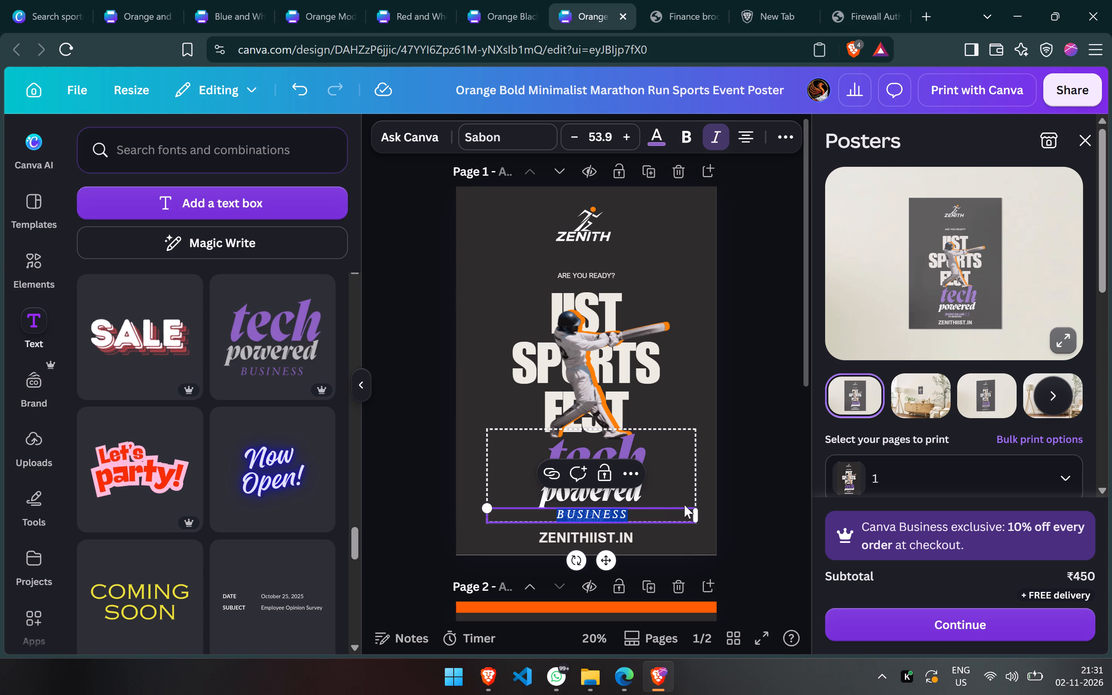
click(710, 500)
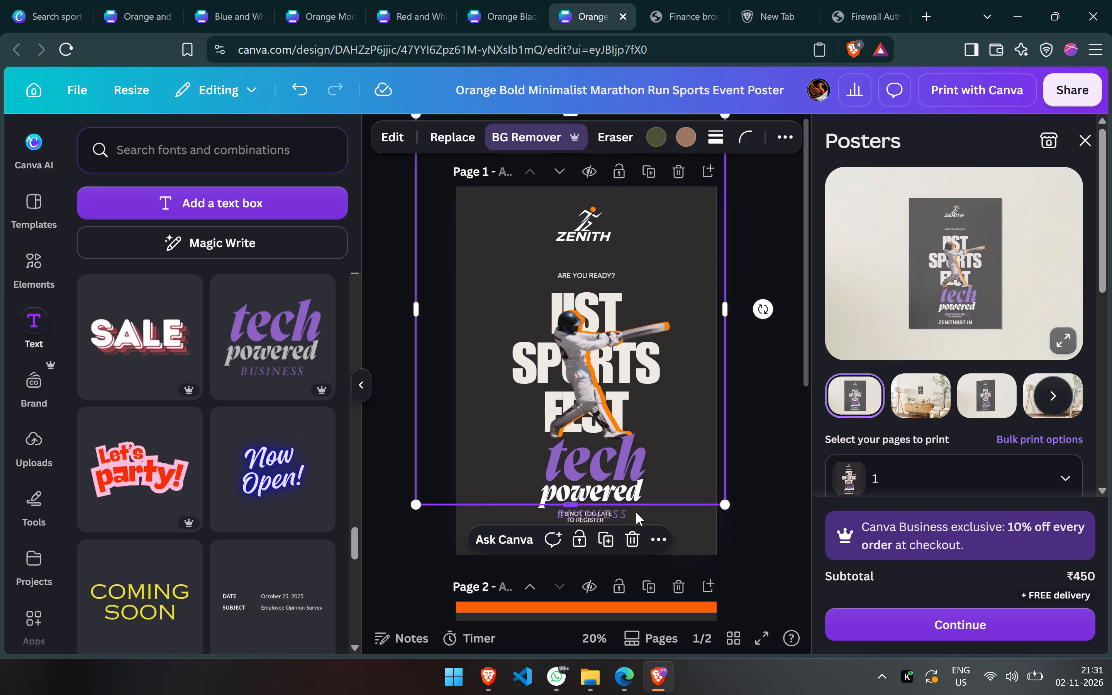
click(637, 514)
click(637, 514)
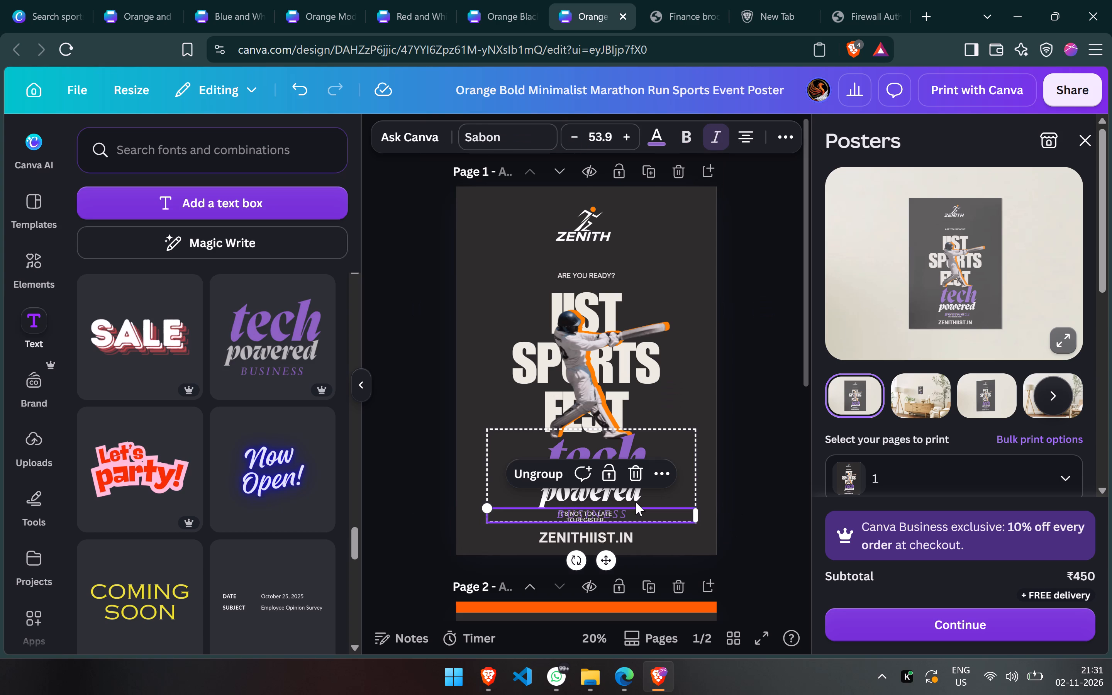
click(636, 475)
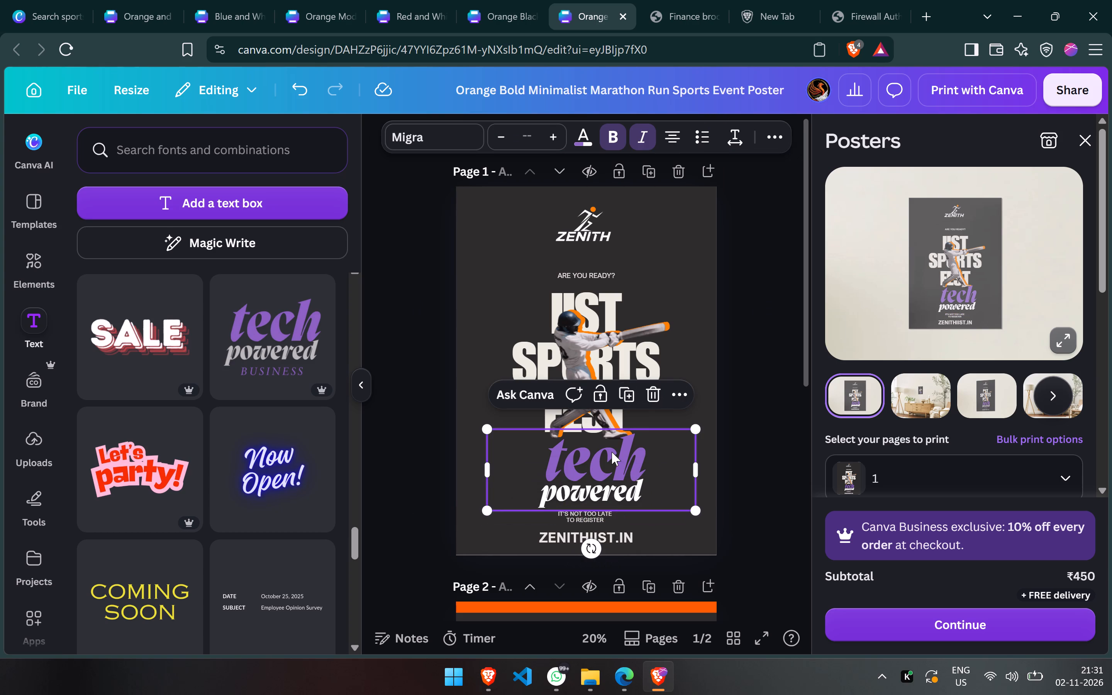
Replace the word "tech" with "sports" and "powered" with "brocheure" in the added text.
double_click(620, 467)
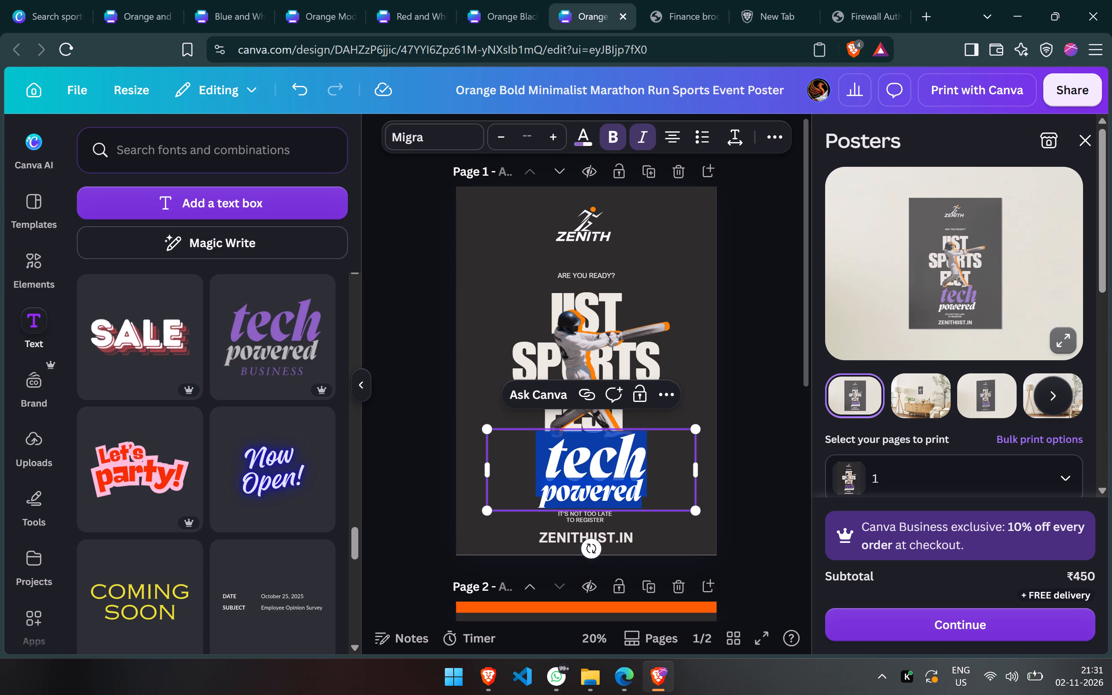
click(620, 467)
double_click(620, 467)
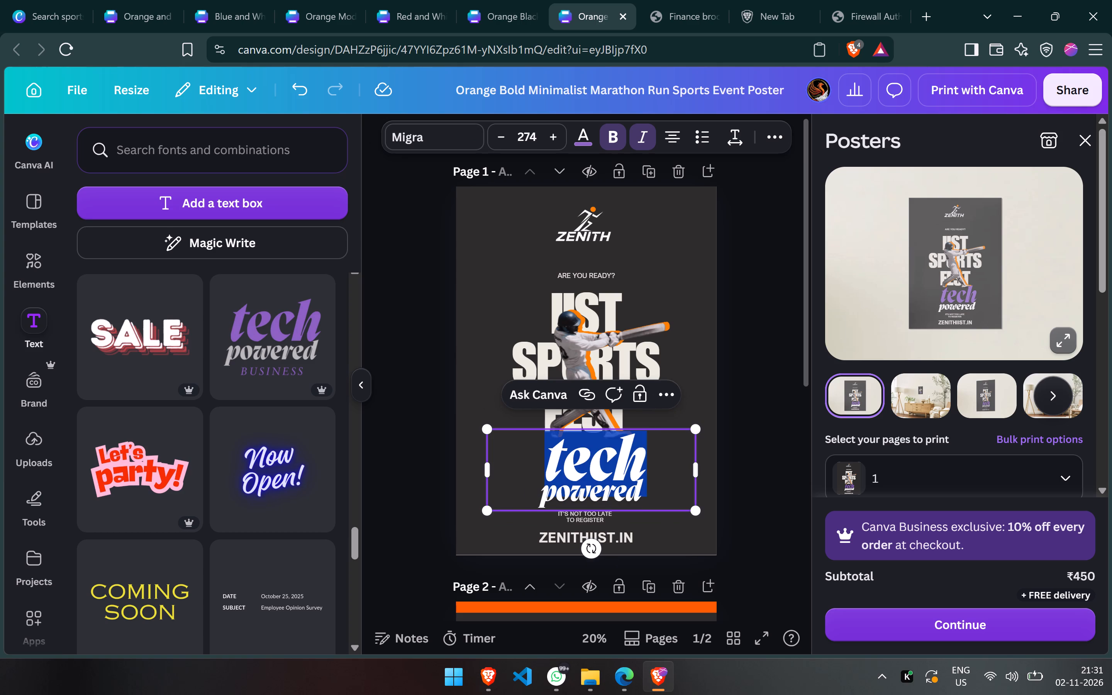
text(sports)
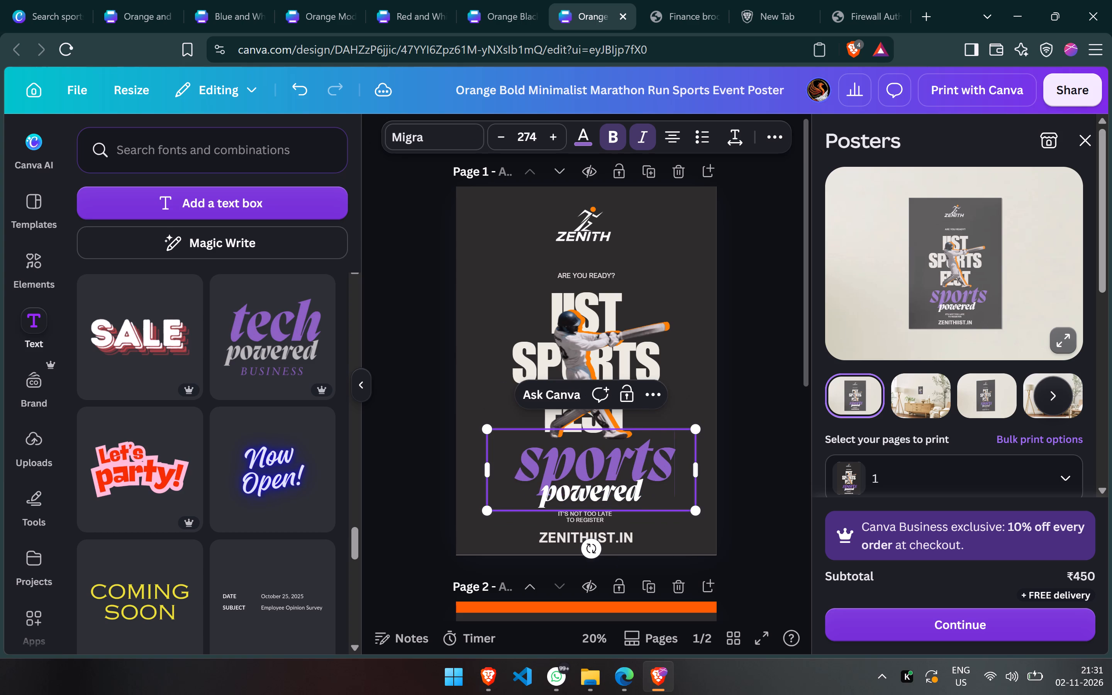
double_click(588, 492)
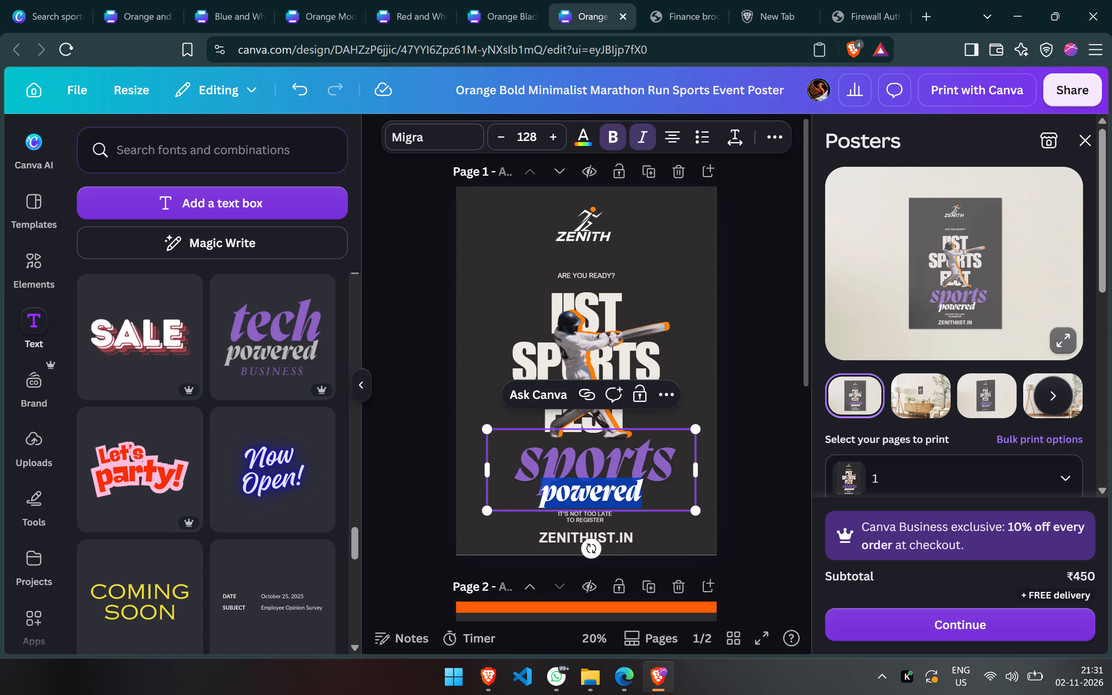
text(broche)
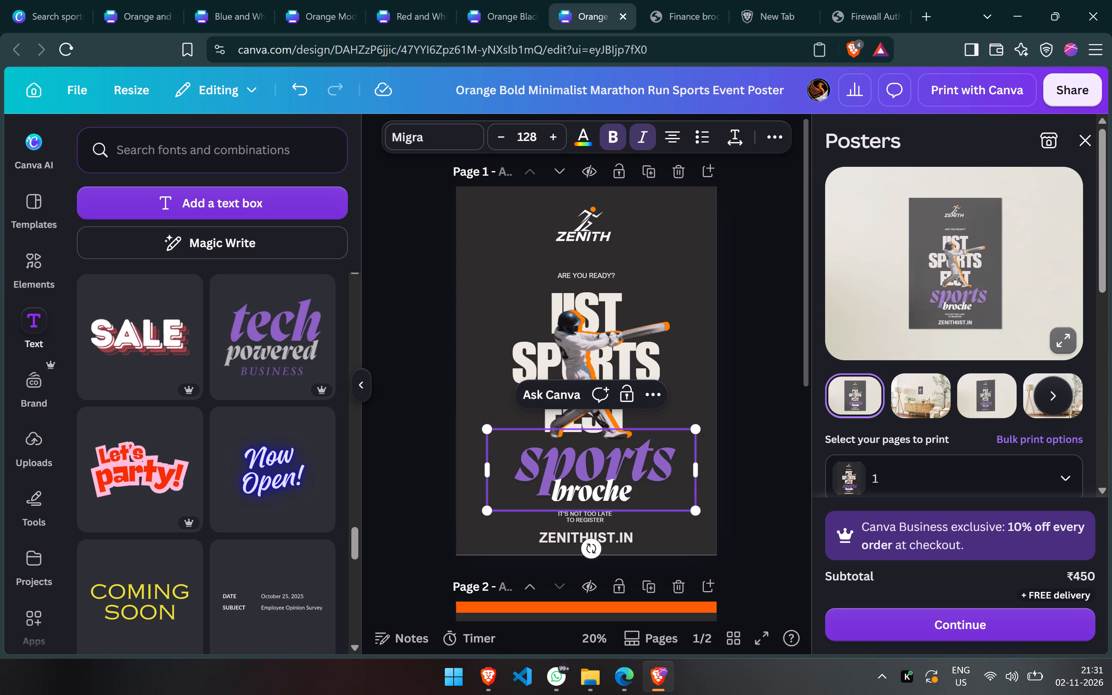
text(ure)
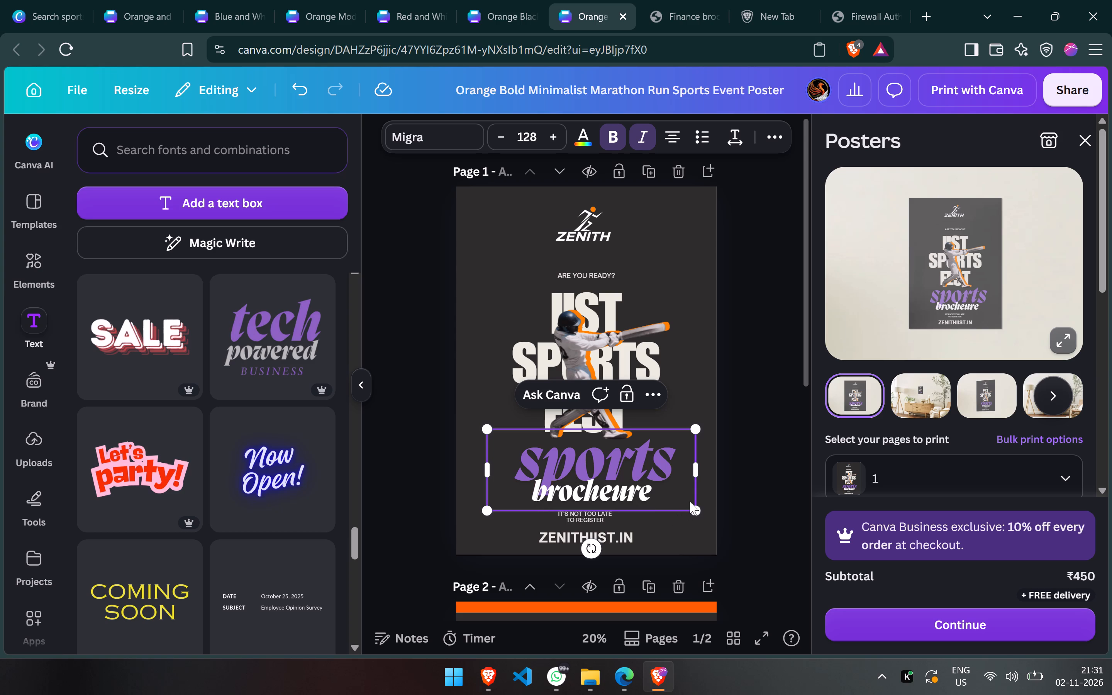
Change the colour of the word "sports" to the orange already used in the design.
click(619, 464)
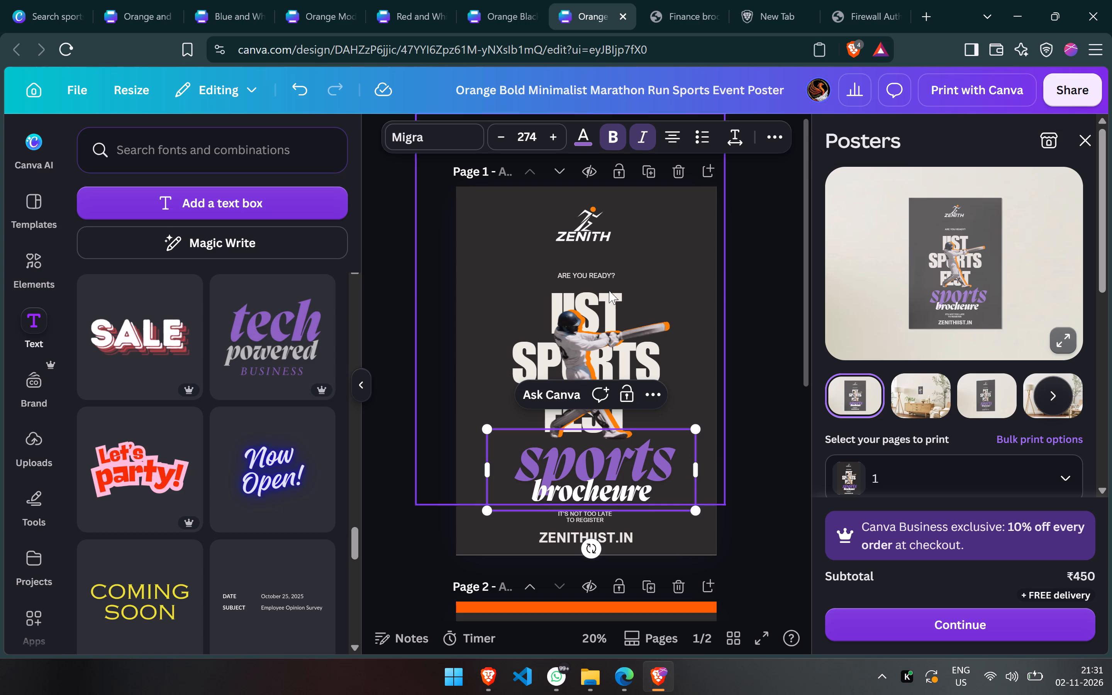
click(579, 128)
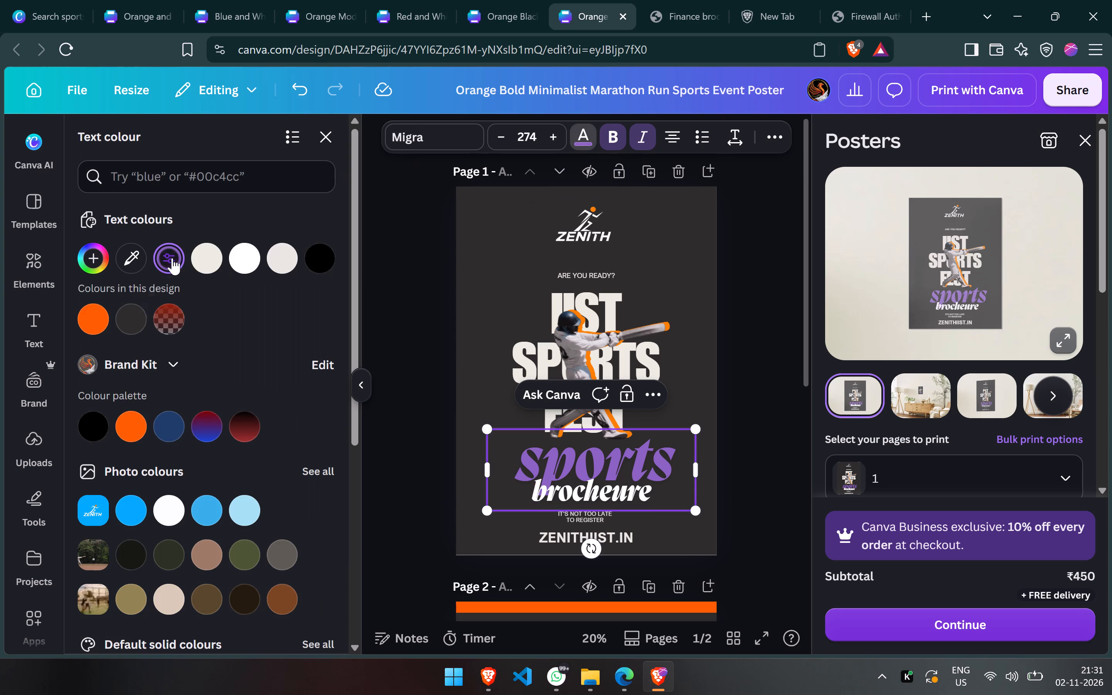
click(102, 321)
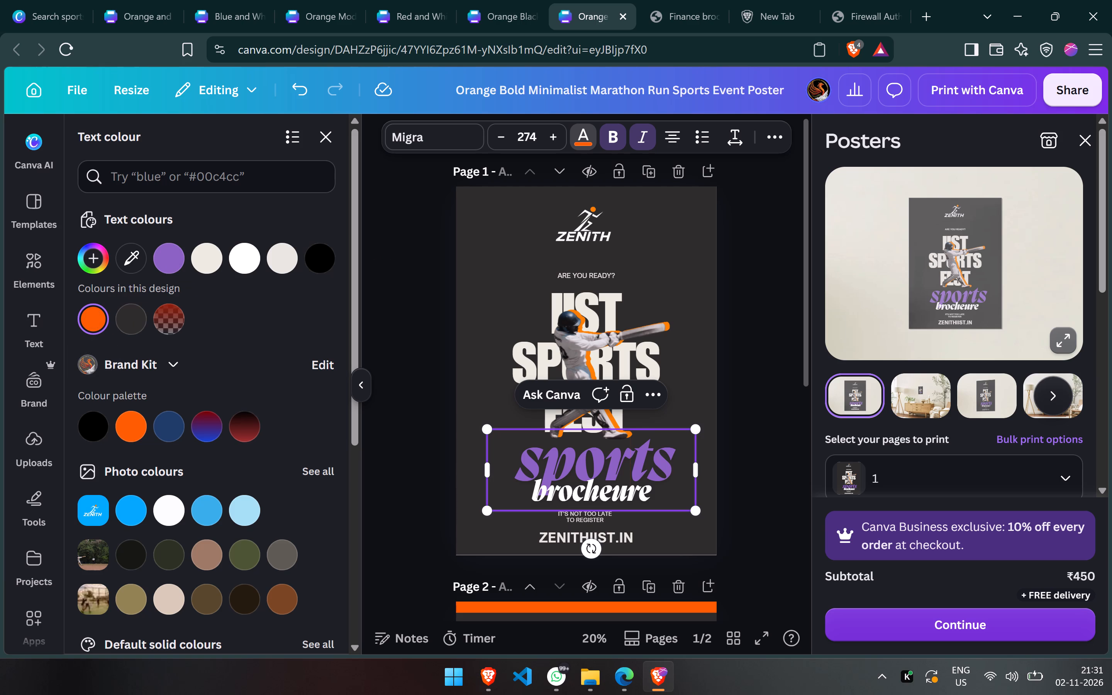
double_click(653, 476)
click(94, 320)
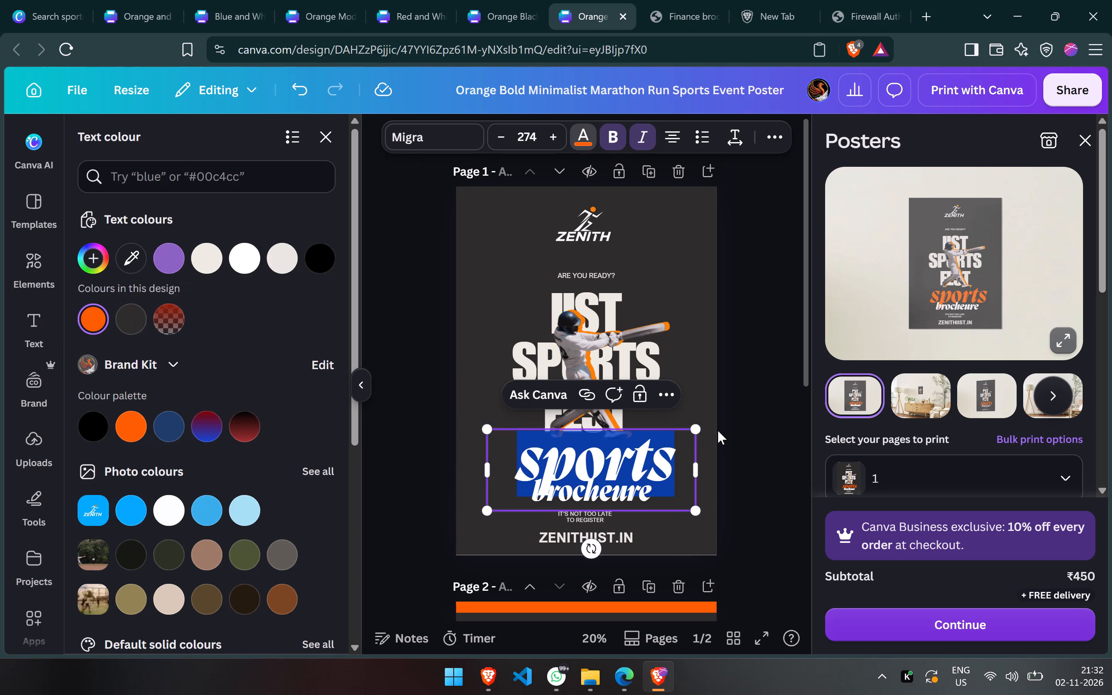
click(781, 438)
click(781, 446)
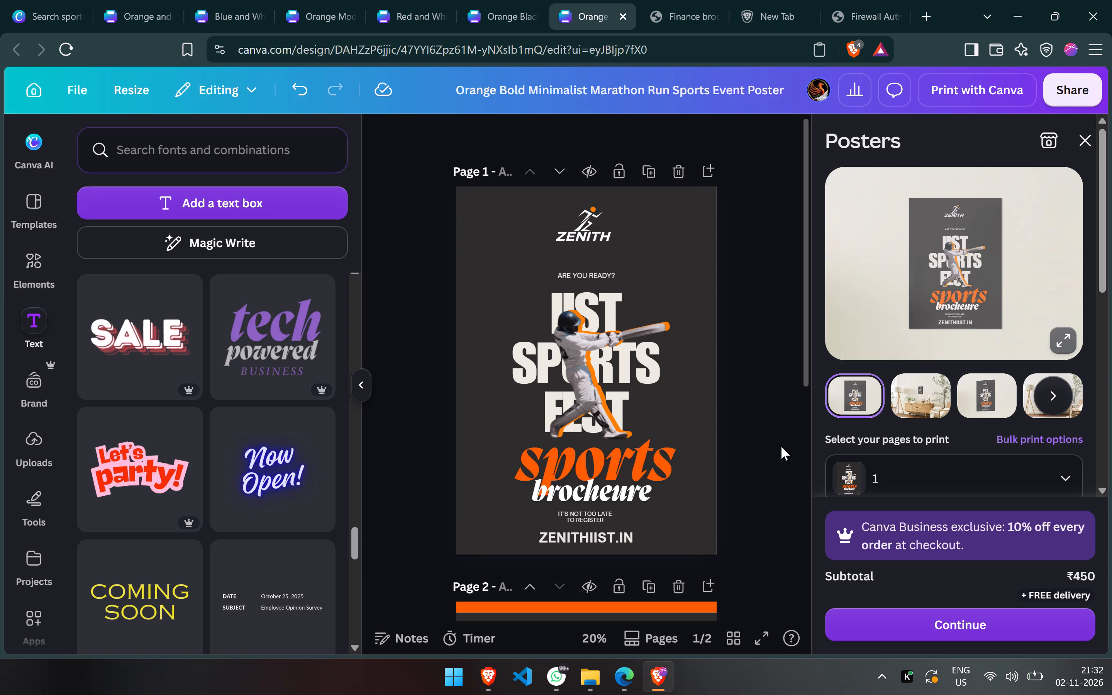
Centre the "sports brocheure" text horizontally on the poster beneath the batsman.
drag(612, 464, 605, 464)
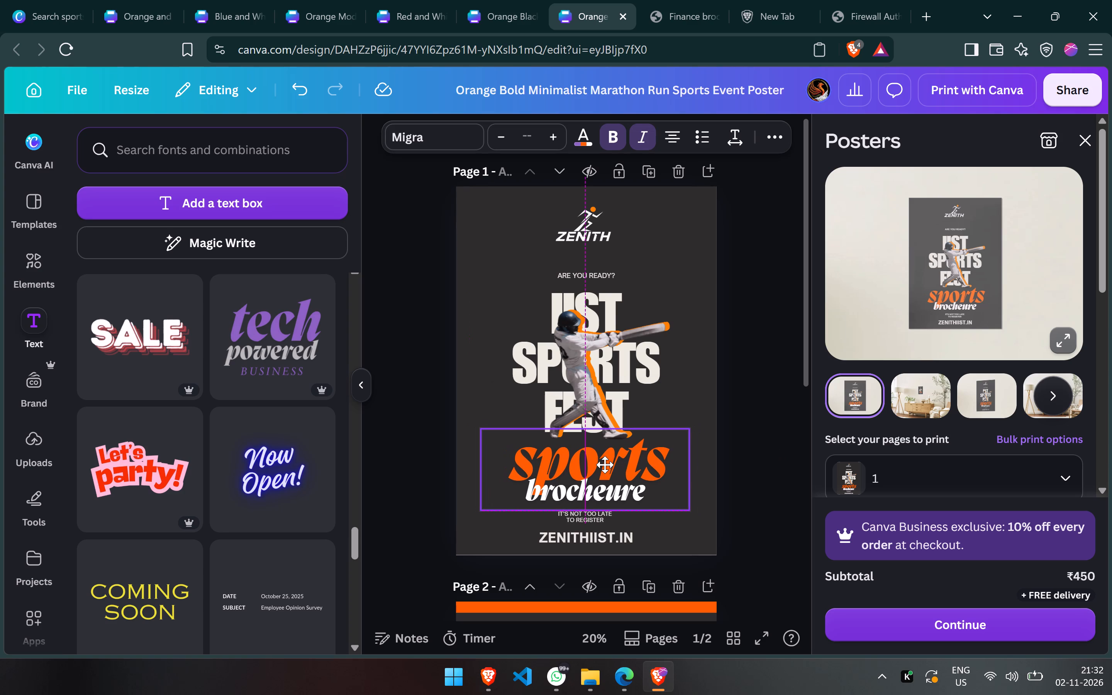
drag(605, 464, 605, 464)
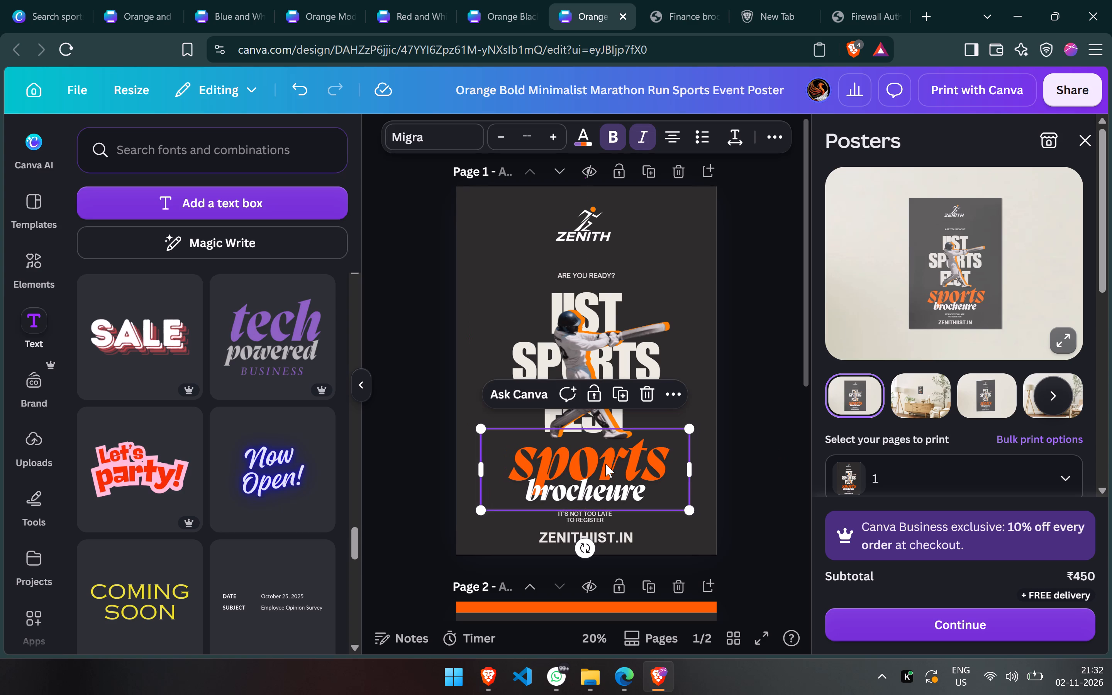
Open the "brocheure" line of the added text for editing.
double_click(621, 497)
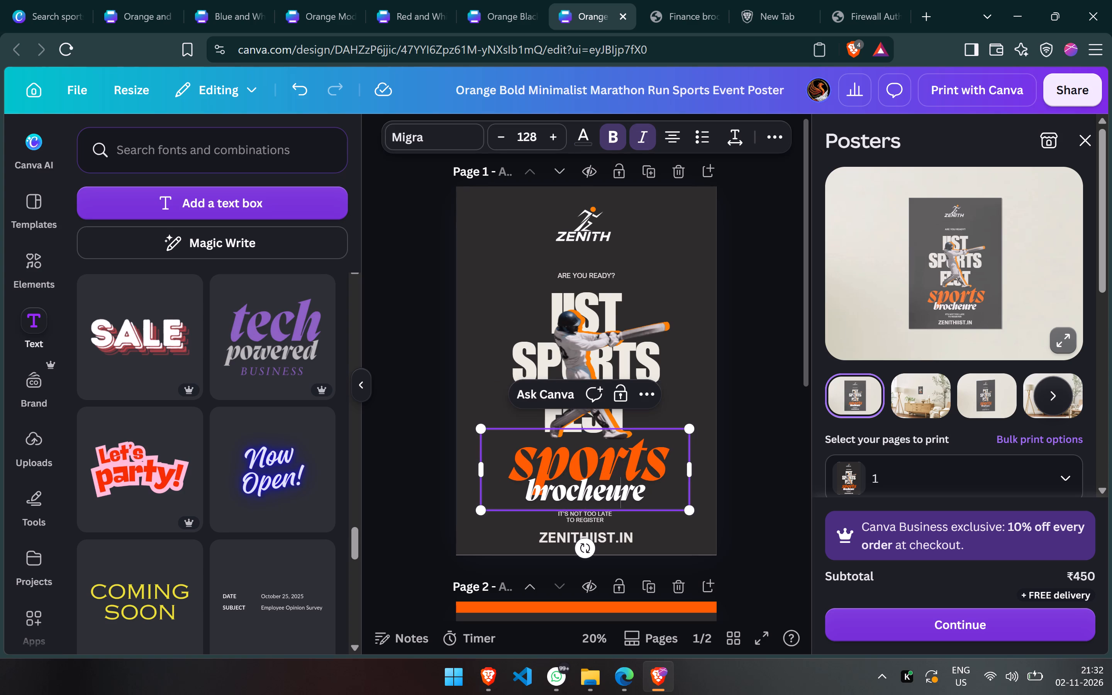
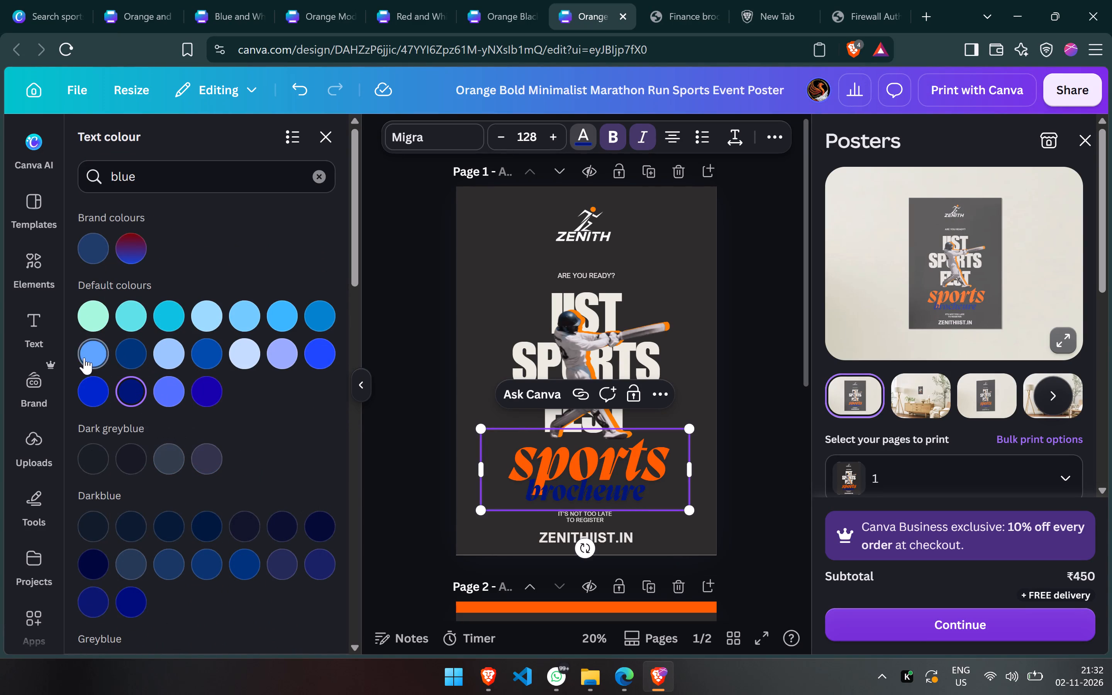
Colour the word "brocheure" in the title a light cornflower blue from the default blues.
click(101, 353)
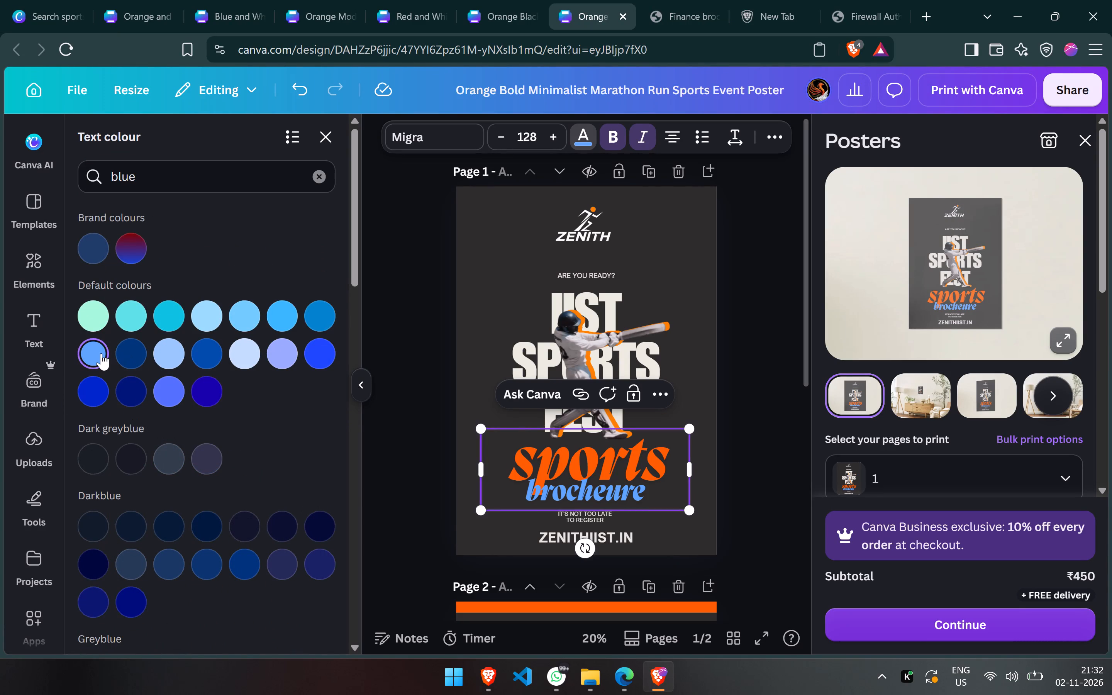
click(734, 444)
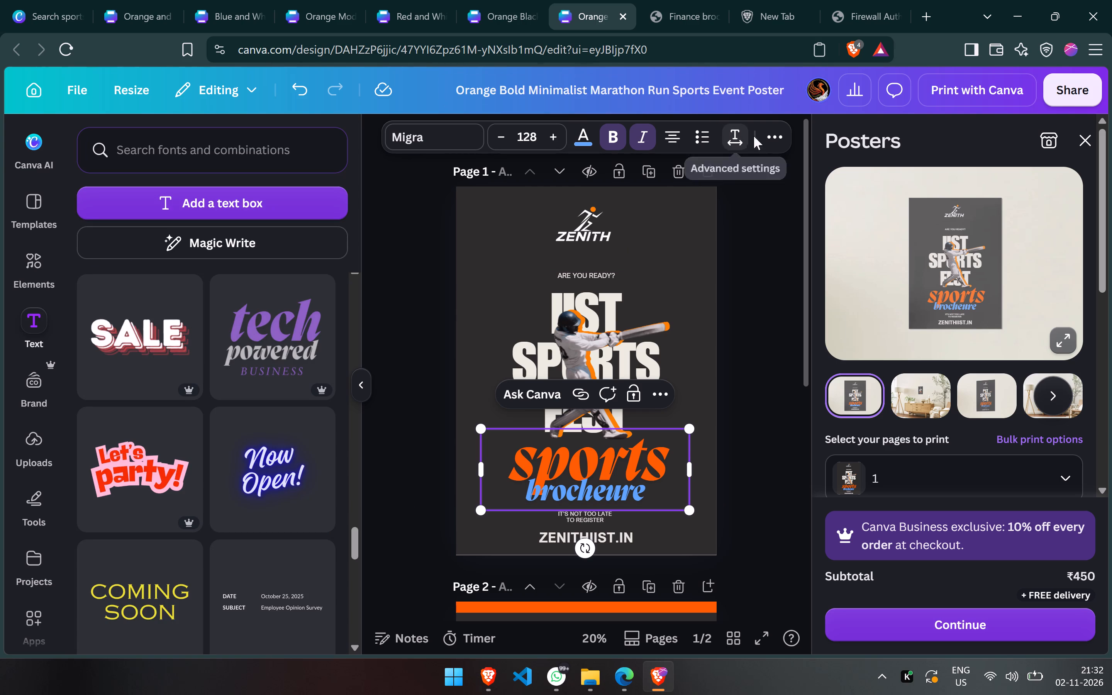
Reduce the line spacing of the "brocheure" line to the minimum so it sits closer beneath "sports".
click(765, 137)
click(765, 137)
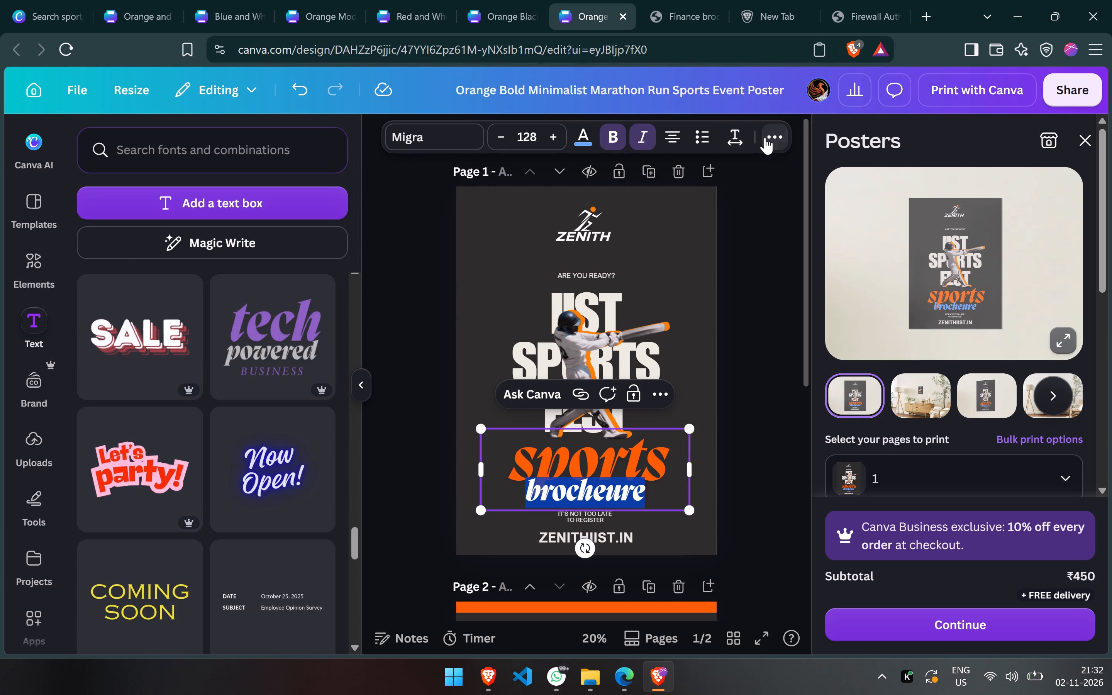
click(765, 137)
click(765, 137)
click(731, 136)
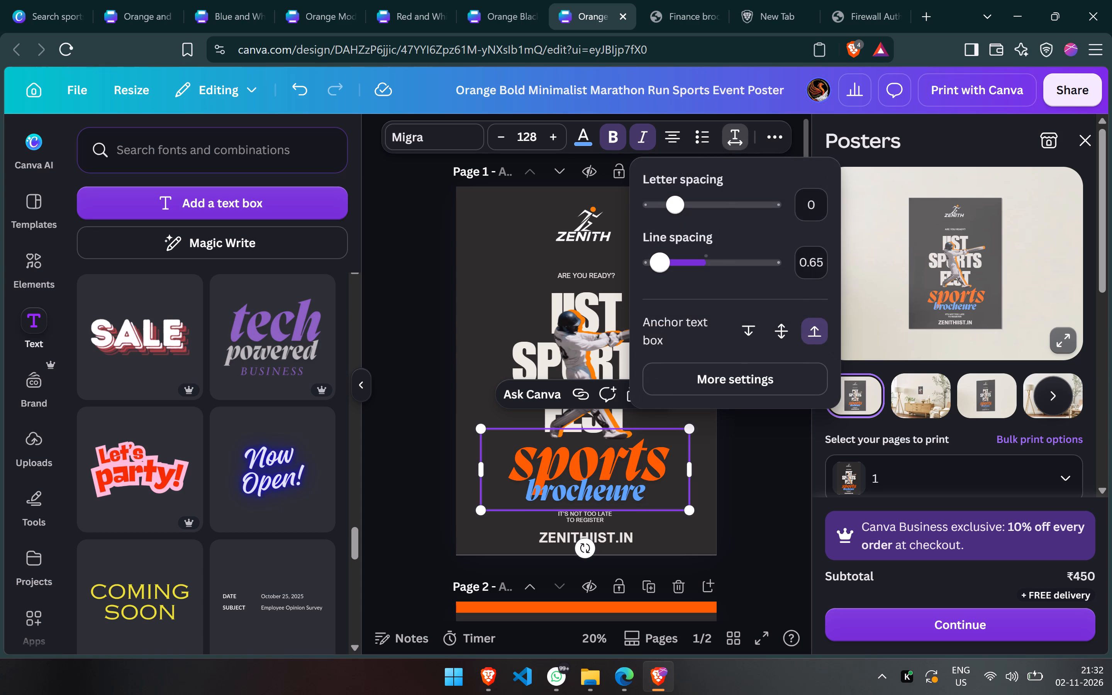
drag(661, 262, 614, 271)
click(743, 530)
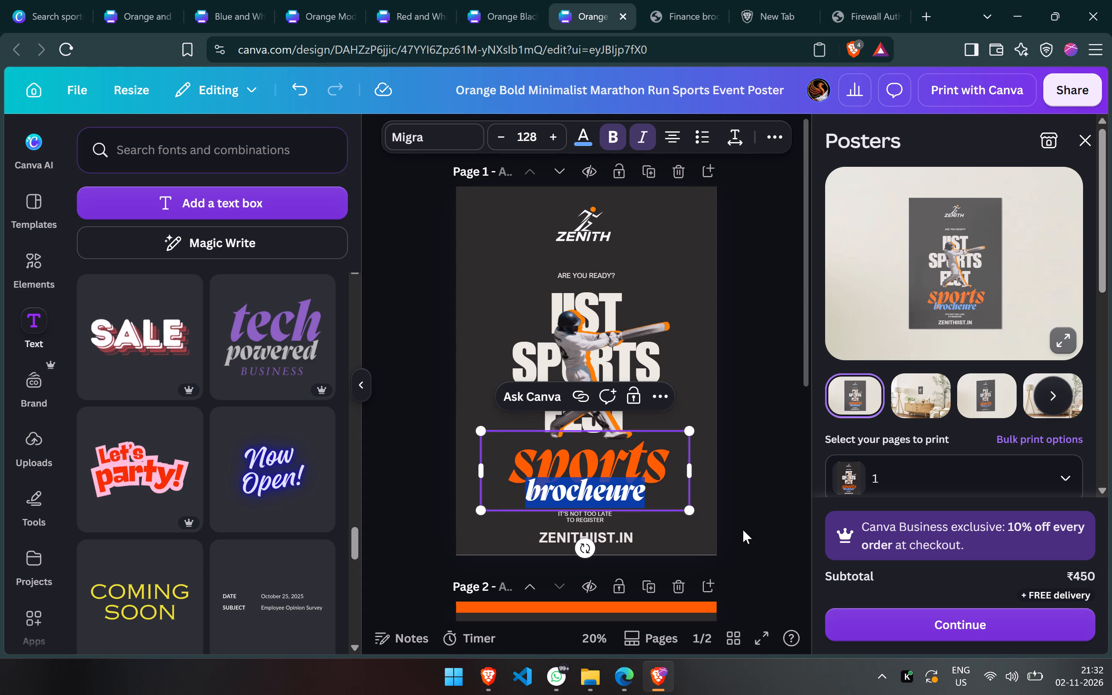
click(786, 466)
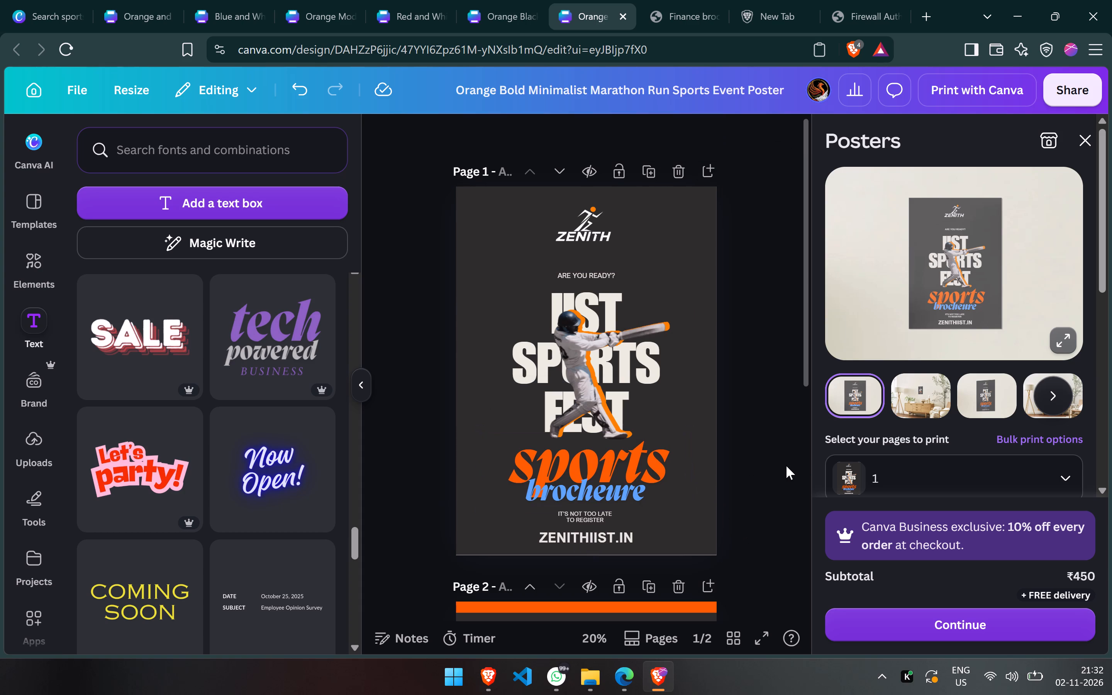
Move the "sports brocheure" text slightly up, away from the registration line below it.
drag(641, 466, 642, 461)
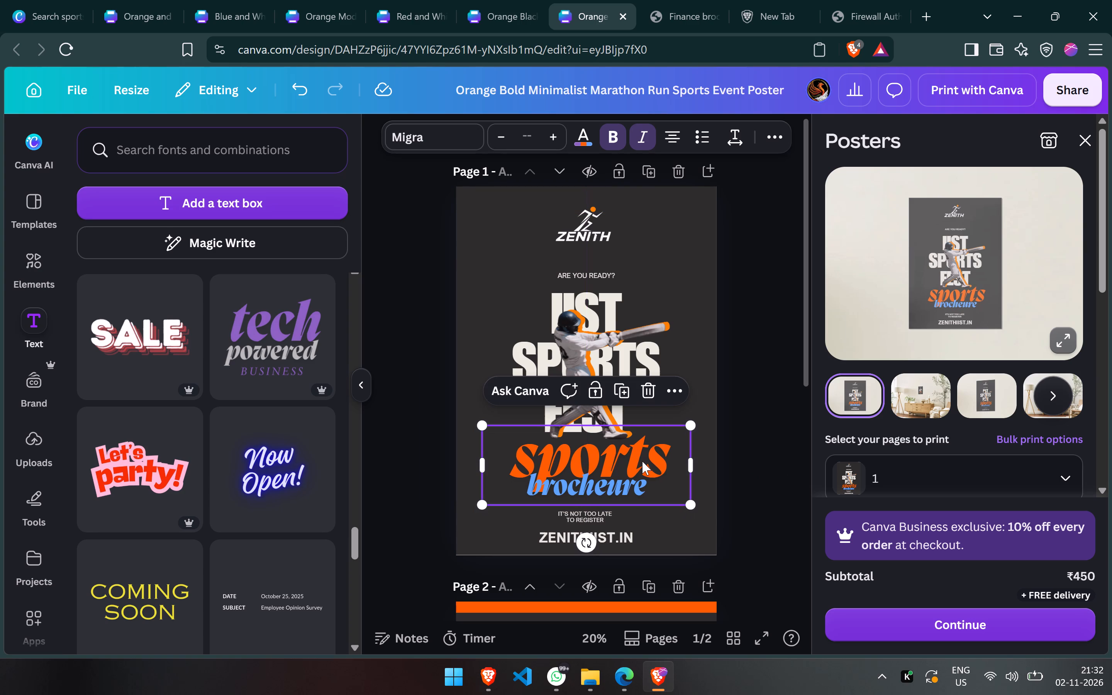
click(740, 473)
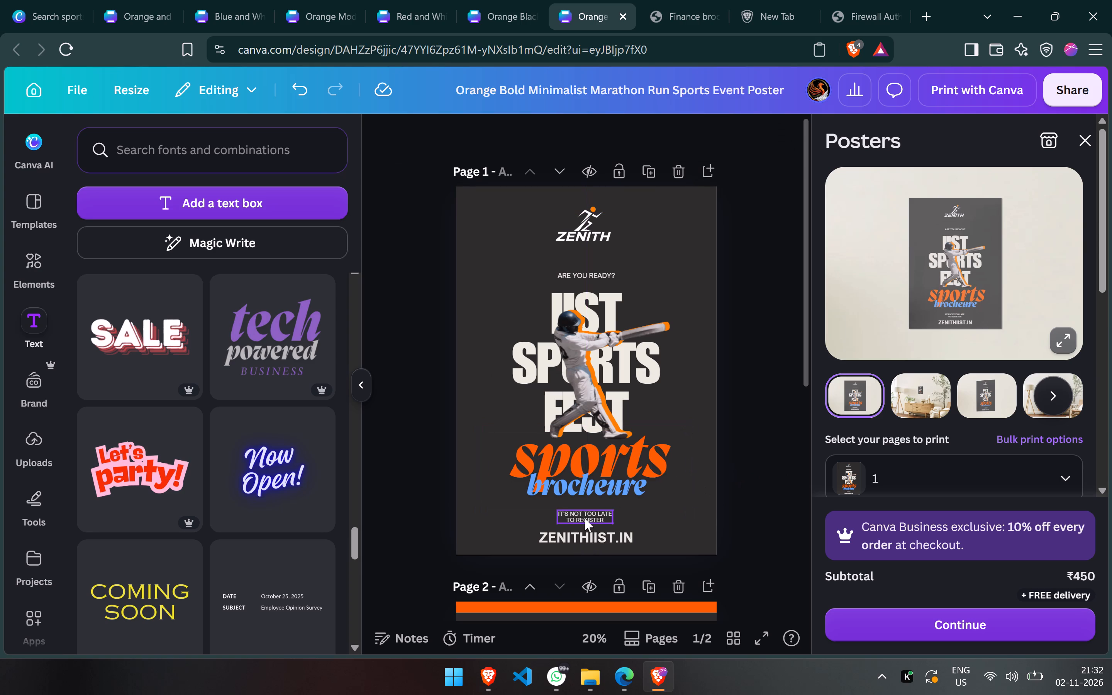
Delete the "It's not too late to register" text and lower the "sports brocheure" title into the freed space.
click(585, 518)
key(BackSpace)
drag(597, 469, 597, 481)
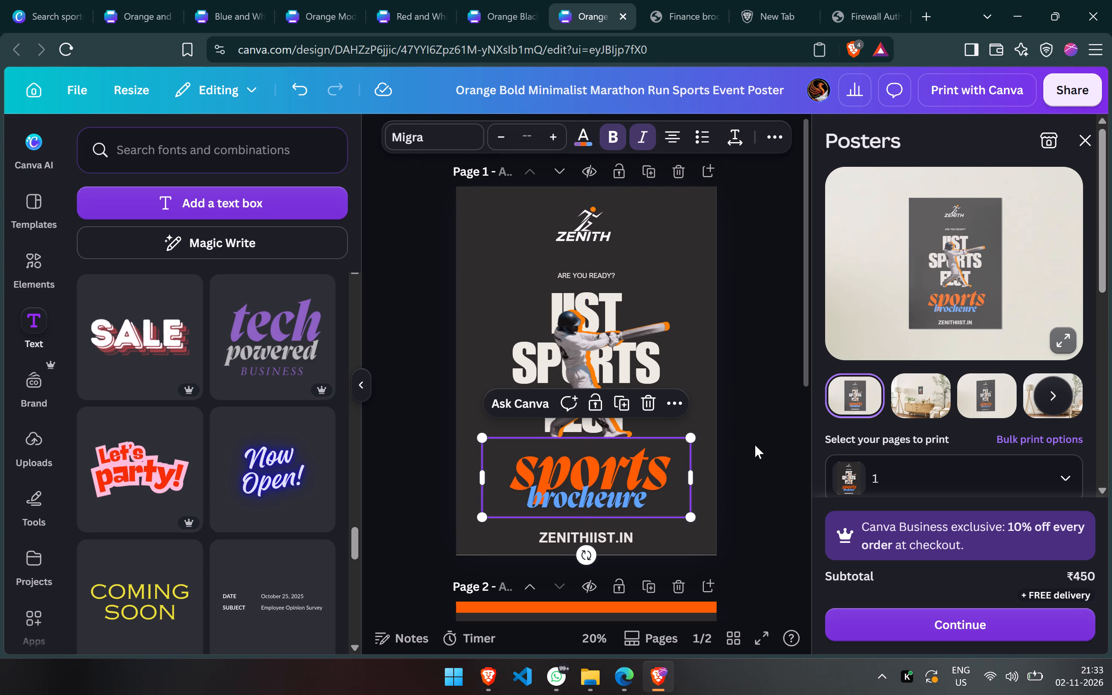
click(756, 444)
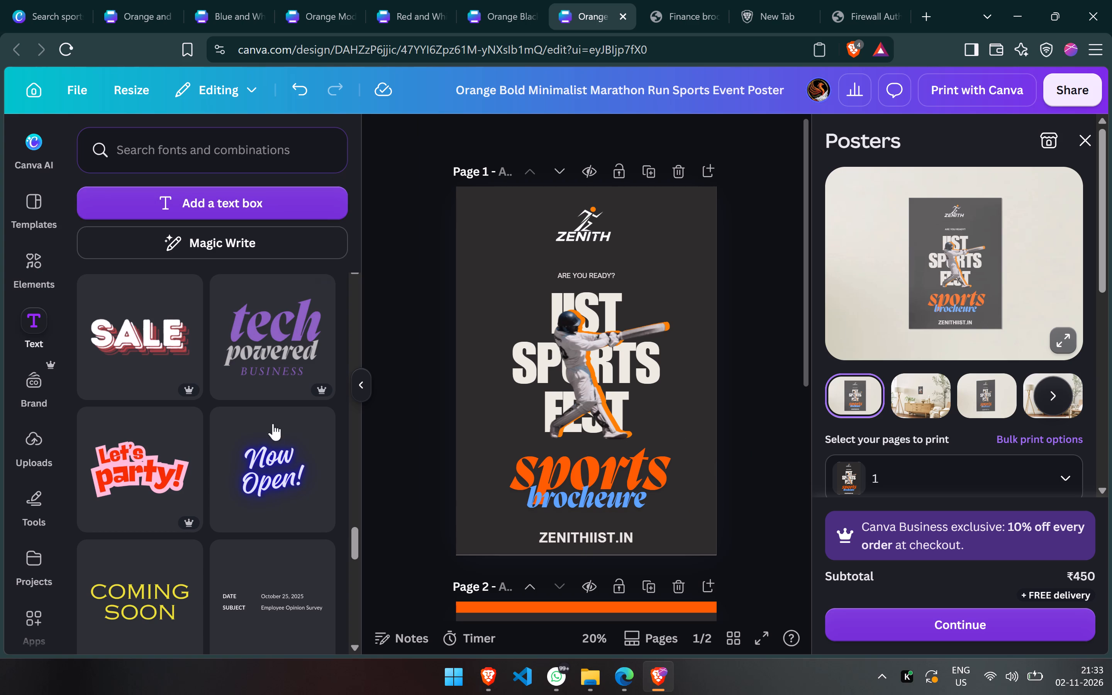
Browse the ready-made text combinations for further title styles.
scroll(277, 462, down, 8)
scroll(277, 462, up, 2)
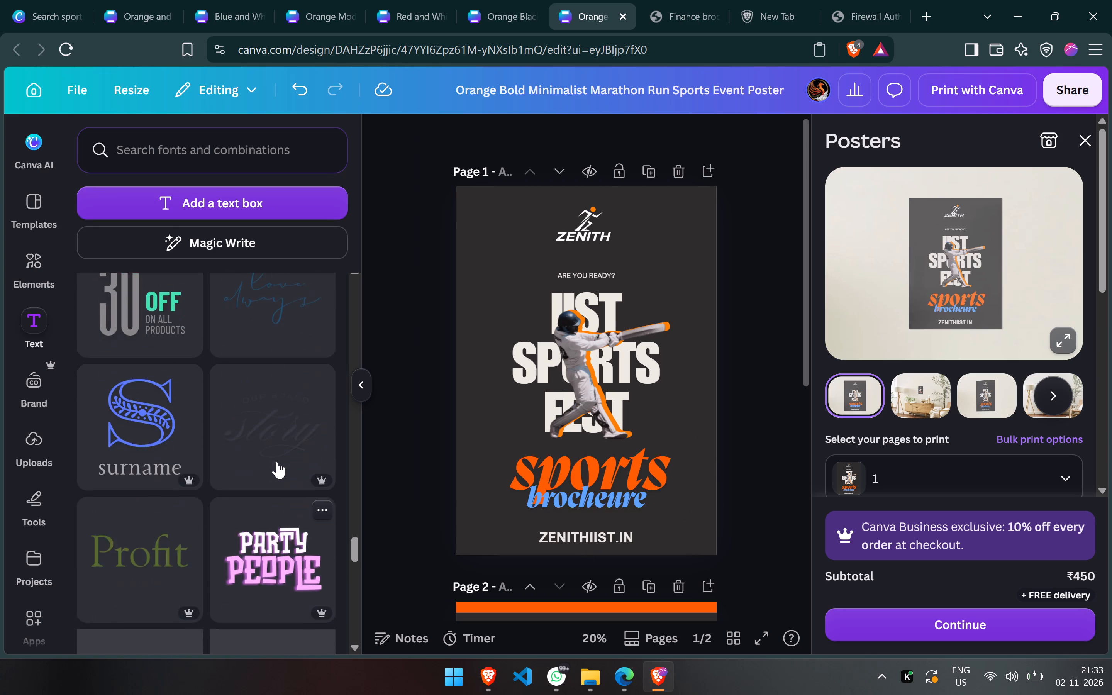
scroll(277, 462, up, 2)
scroll(277, 462, down, 3)
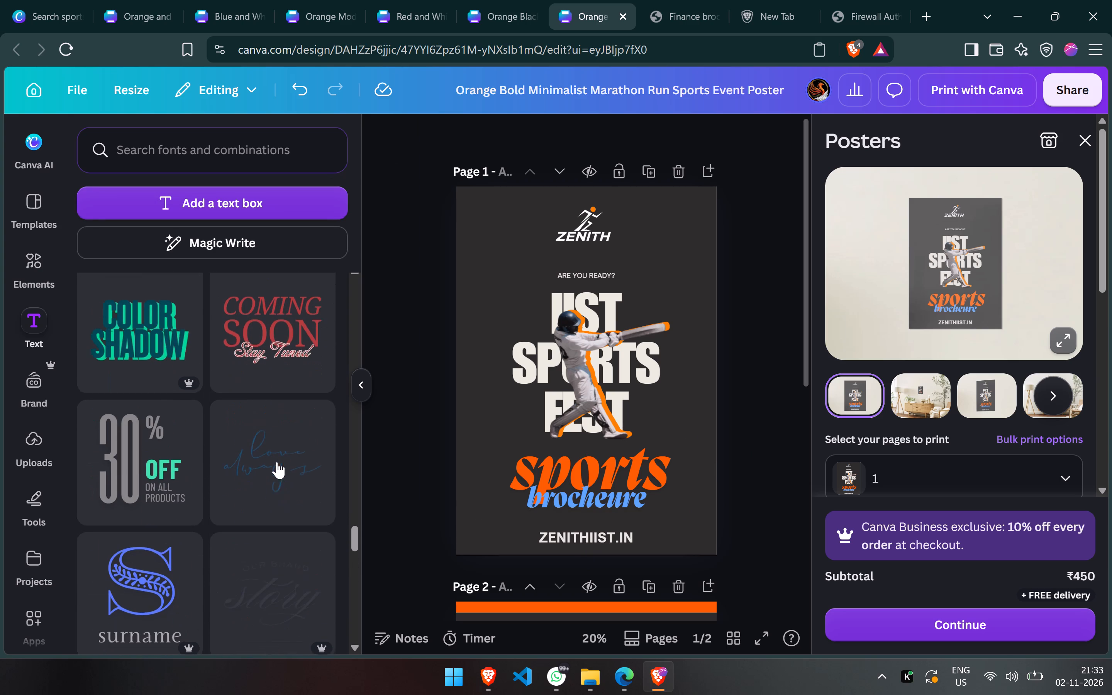
scroll(277, 462, down, 3)
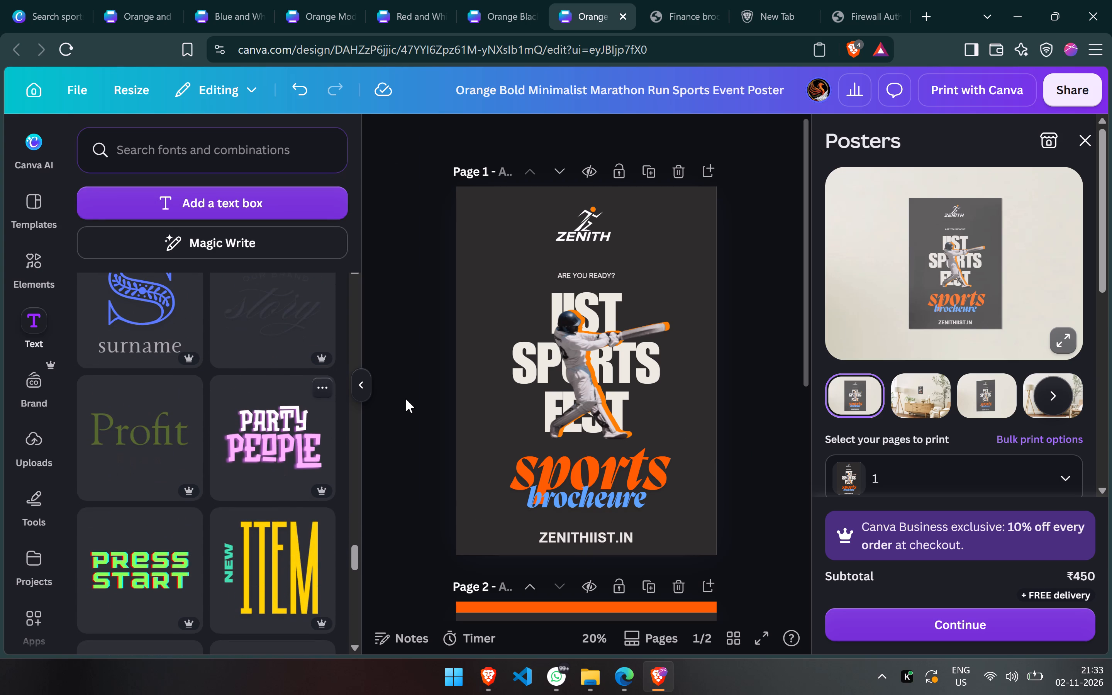
click(409, 399)
click(409, 399)
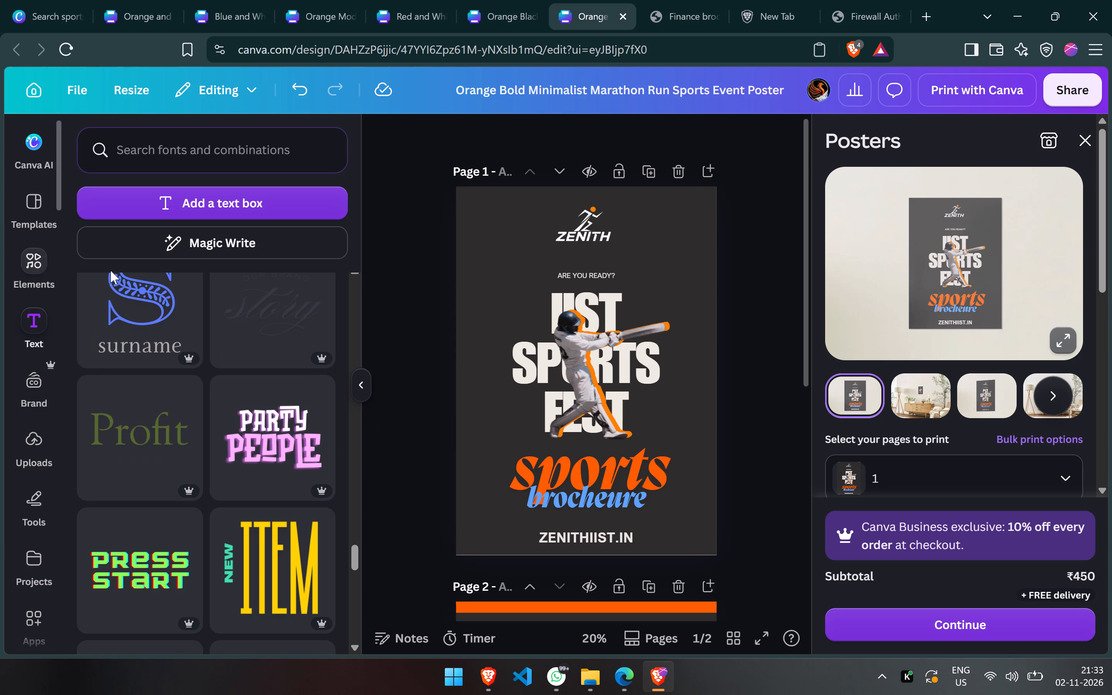
Move the "Are you ready?" line down, centred directly above the IIST SPORTS FEST headline on page 1.
scroll(434, 548, down, 2)
scroll(434, 548, up, 2)
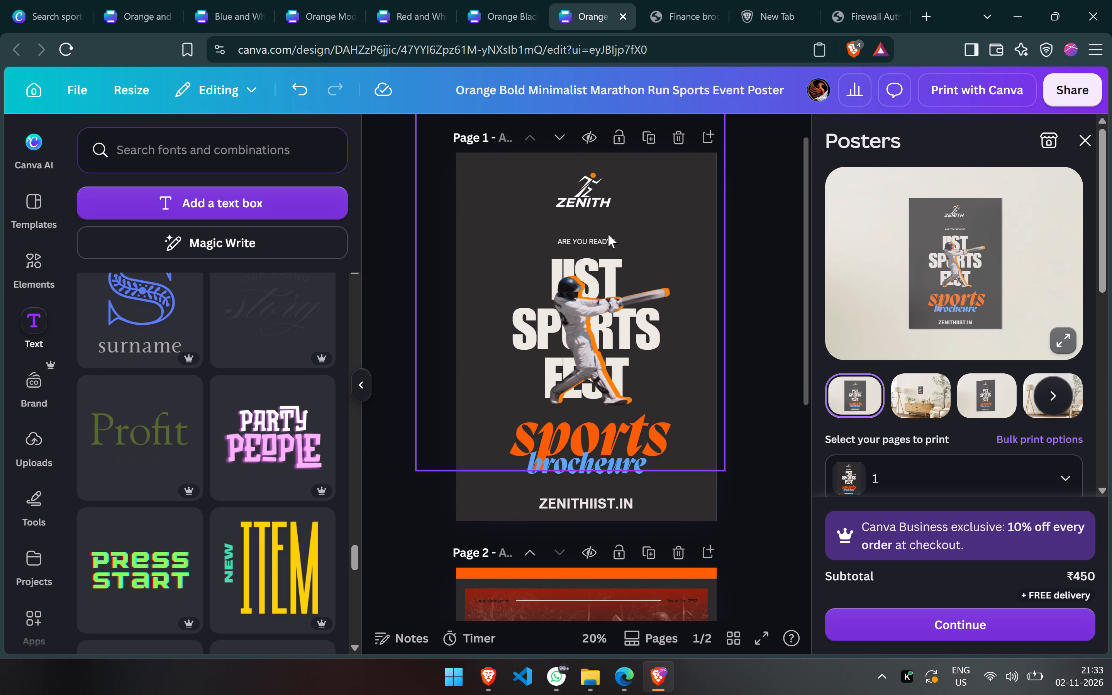
drag(608, 240, 607, 220)
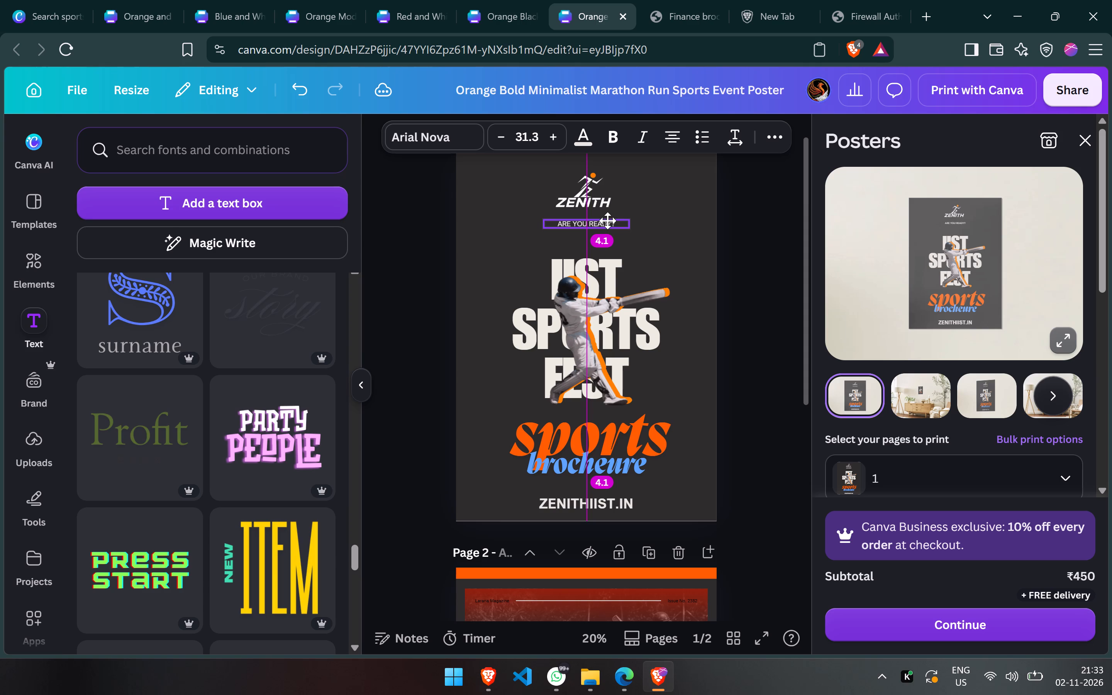
drag(607, 220, 609, 248)
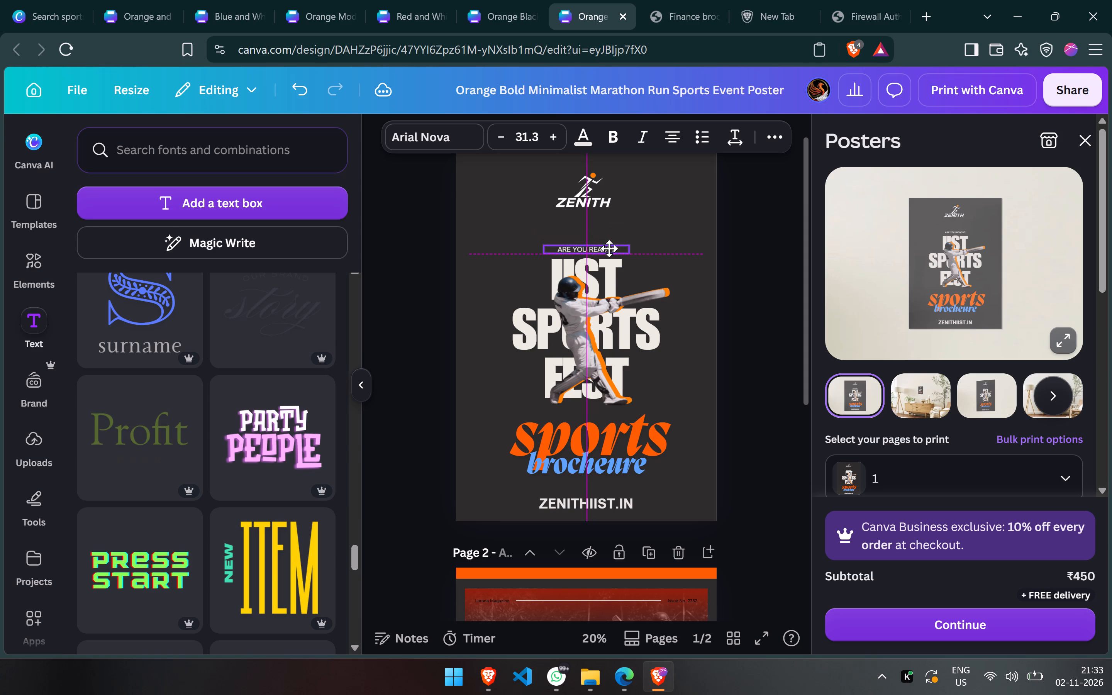
drag(609, 248, 609, 249)
drag(609, 249, 609, 250)
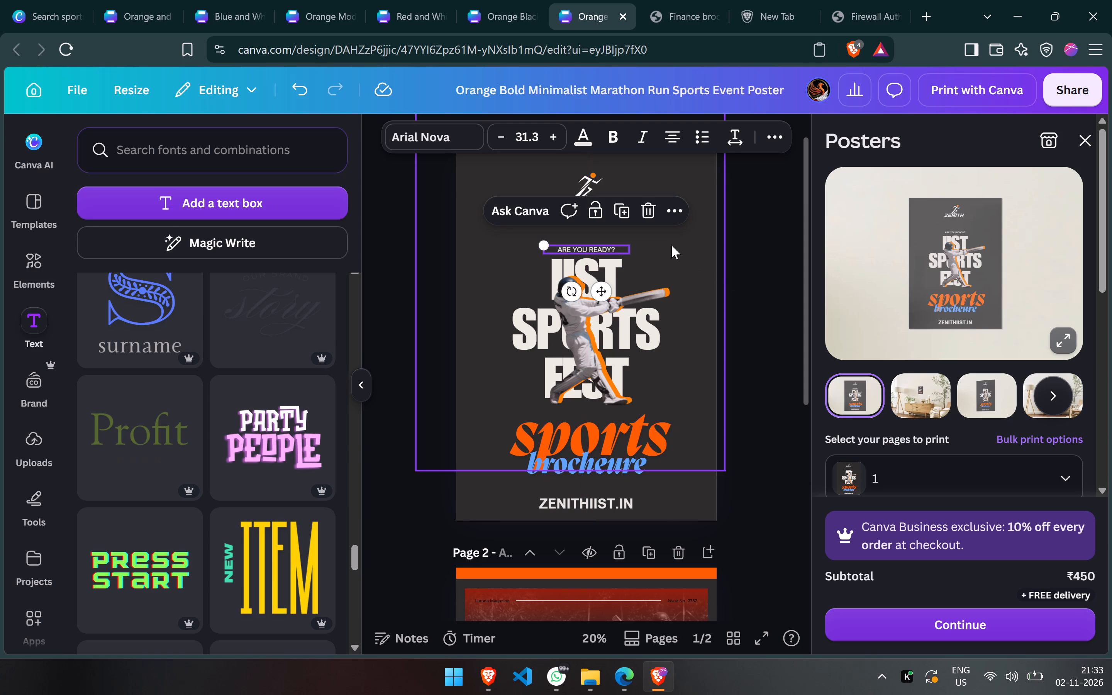
click(671, 245)
click(795, 358)
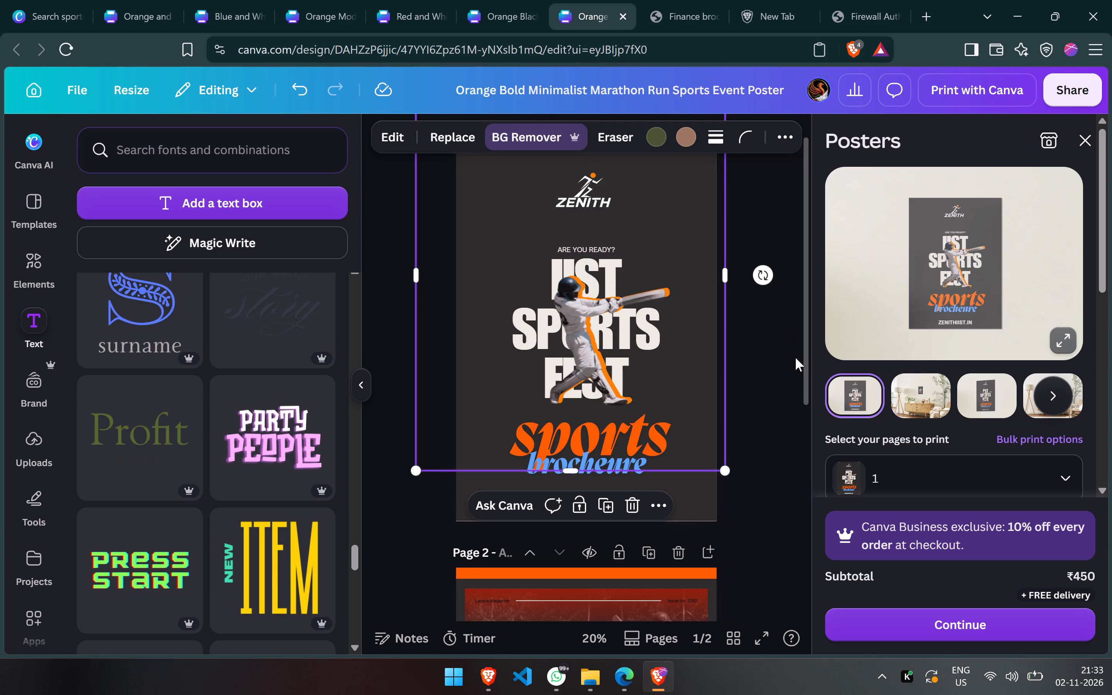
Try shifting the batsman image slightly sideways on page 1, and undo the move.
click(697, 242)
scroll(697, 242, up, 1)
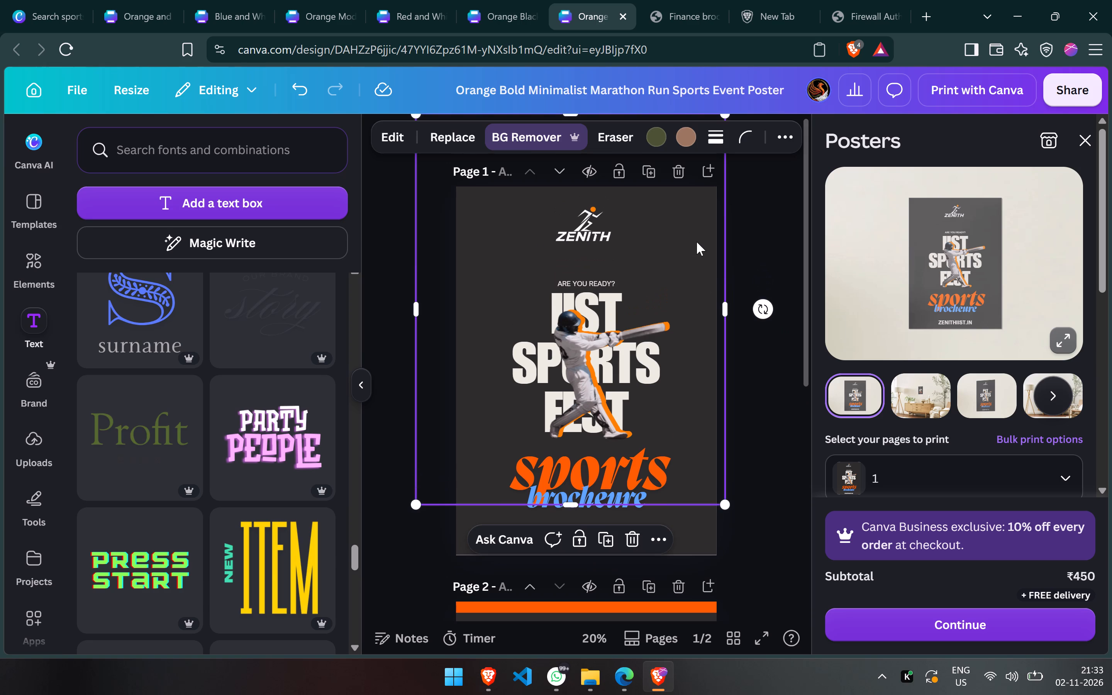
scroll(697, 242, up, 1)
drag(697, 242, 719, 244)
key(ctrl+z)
Crop the batsman image with a freeform frame so its edges closely surround only the batting figure.
click(788, 137)
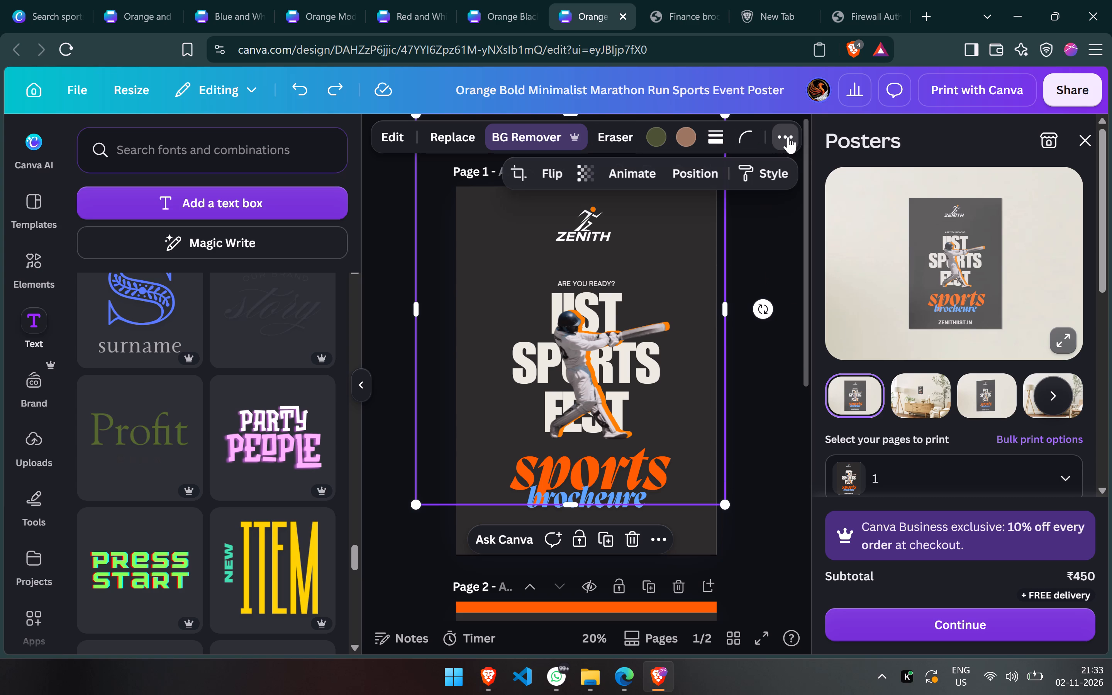
click(519, 173)
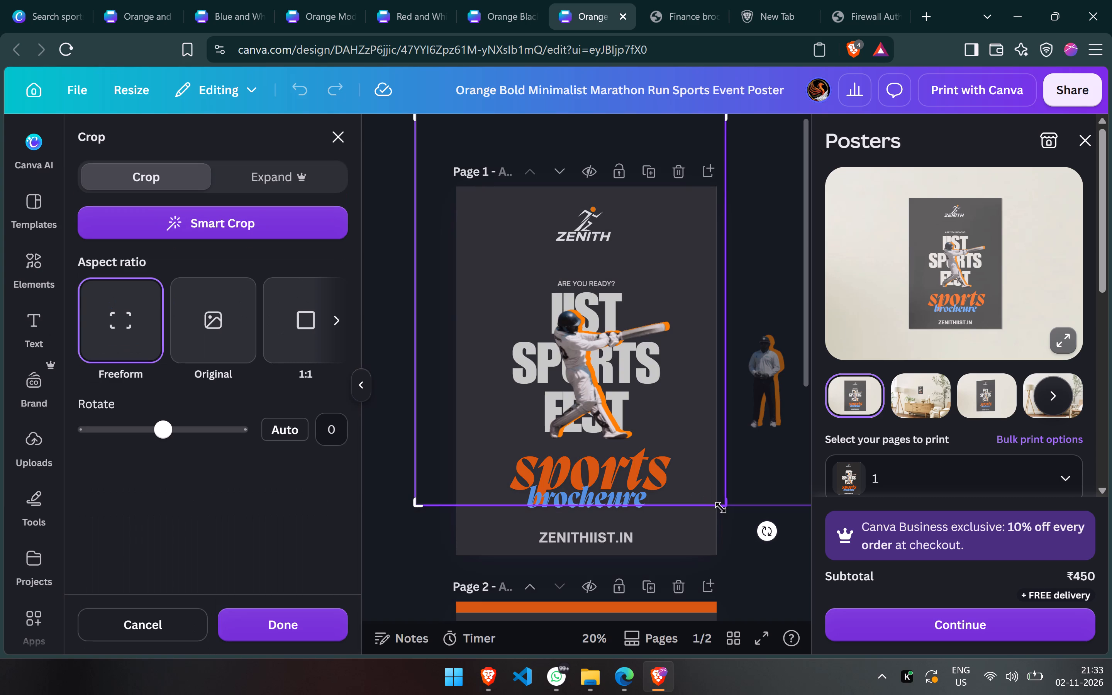
drag(720, 507, 646, 445)
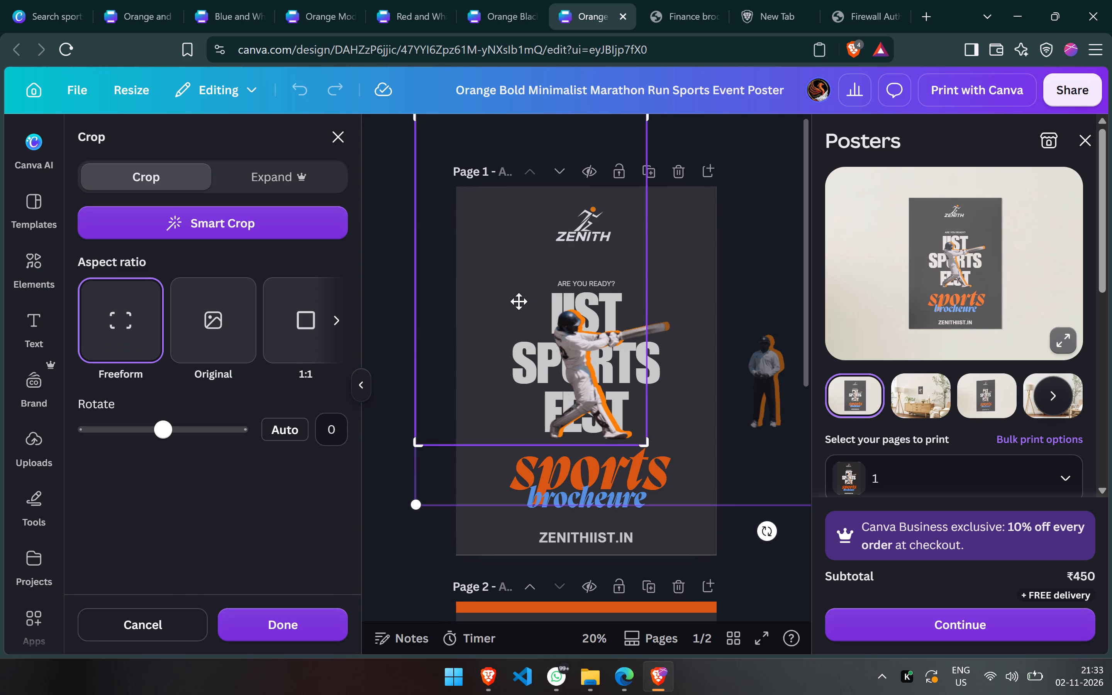
scroll(519, 301, up, 1)
drag(415, 121, 505, 272)
drag(646, 273, 685, 274)
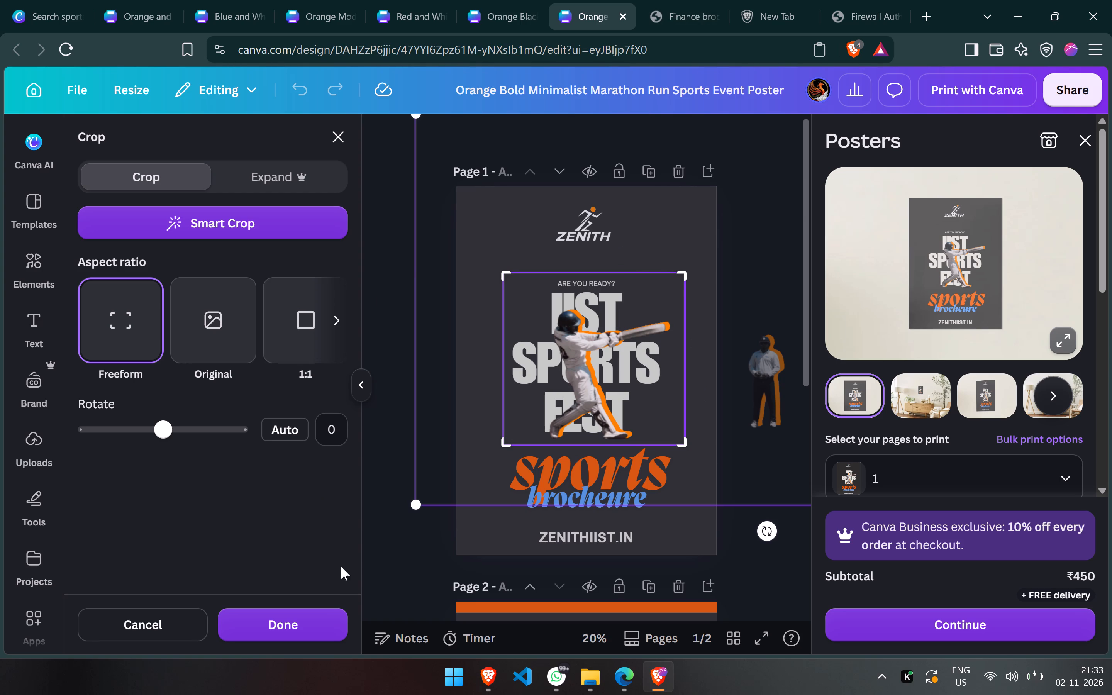
click(298, 619)
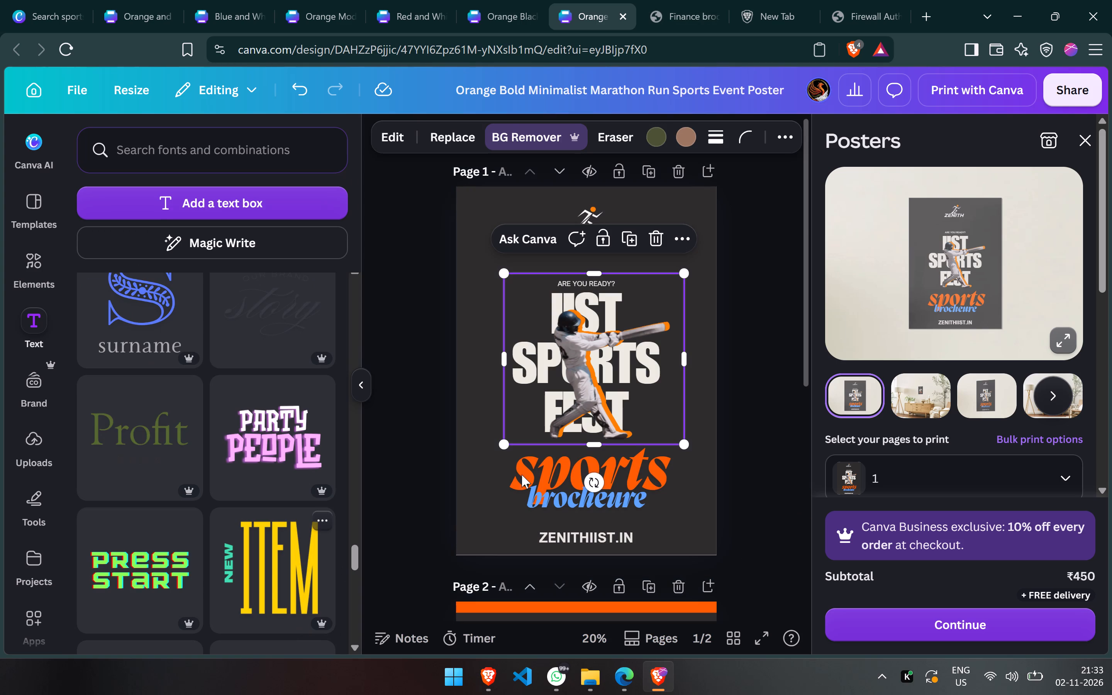
click(735, 325)
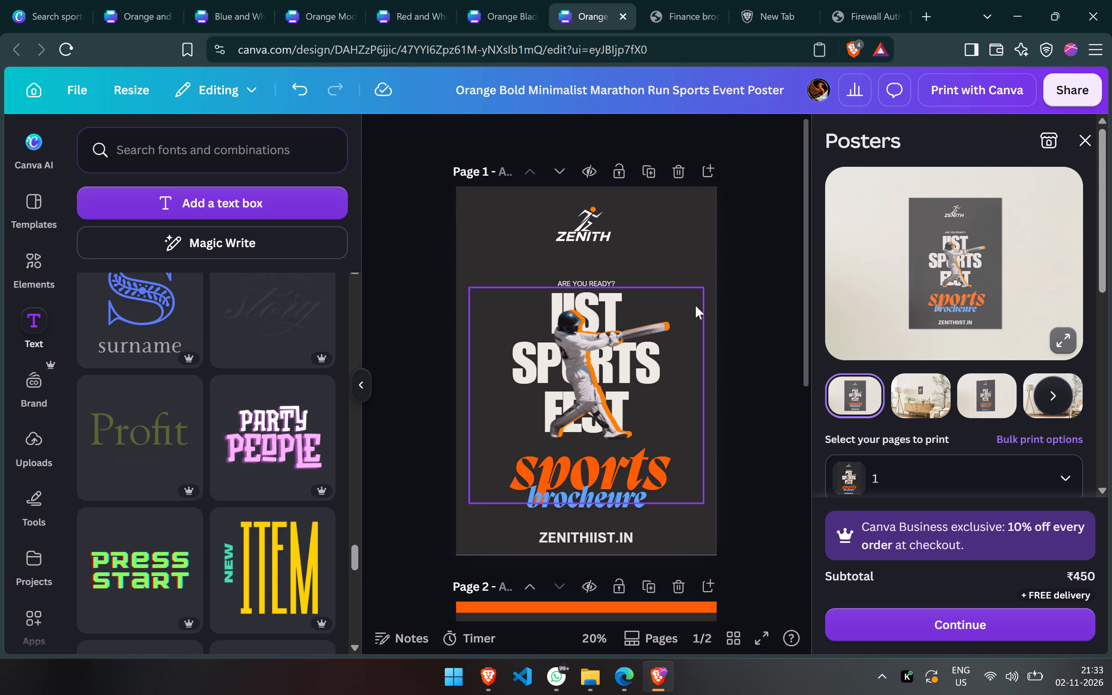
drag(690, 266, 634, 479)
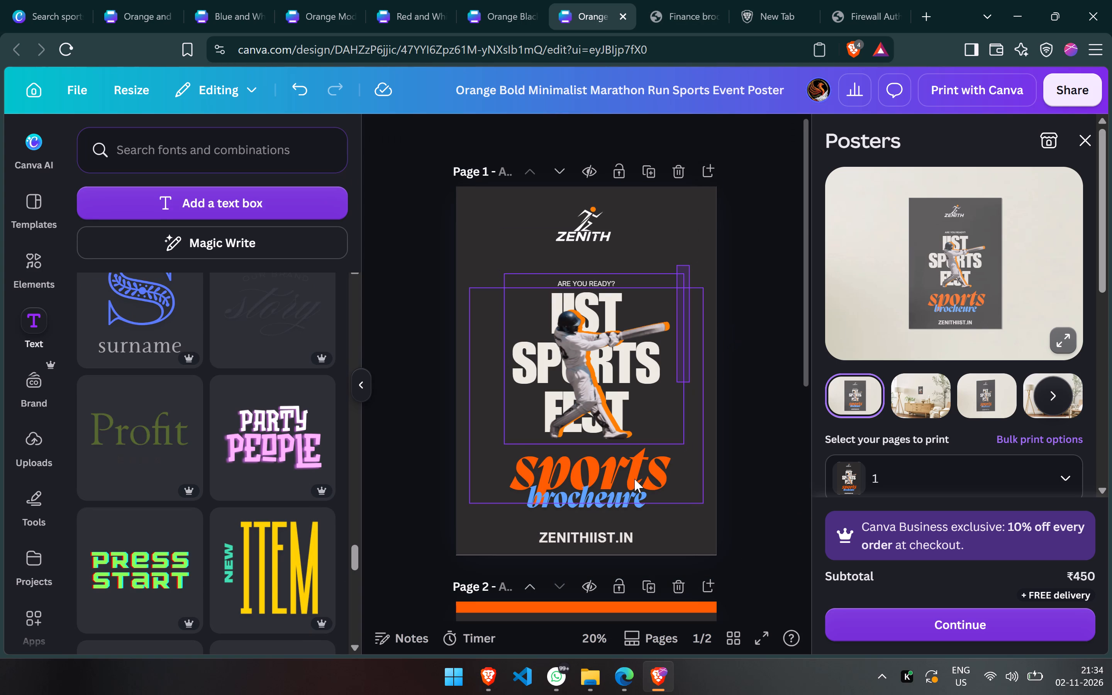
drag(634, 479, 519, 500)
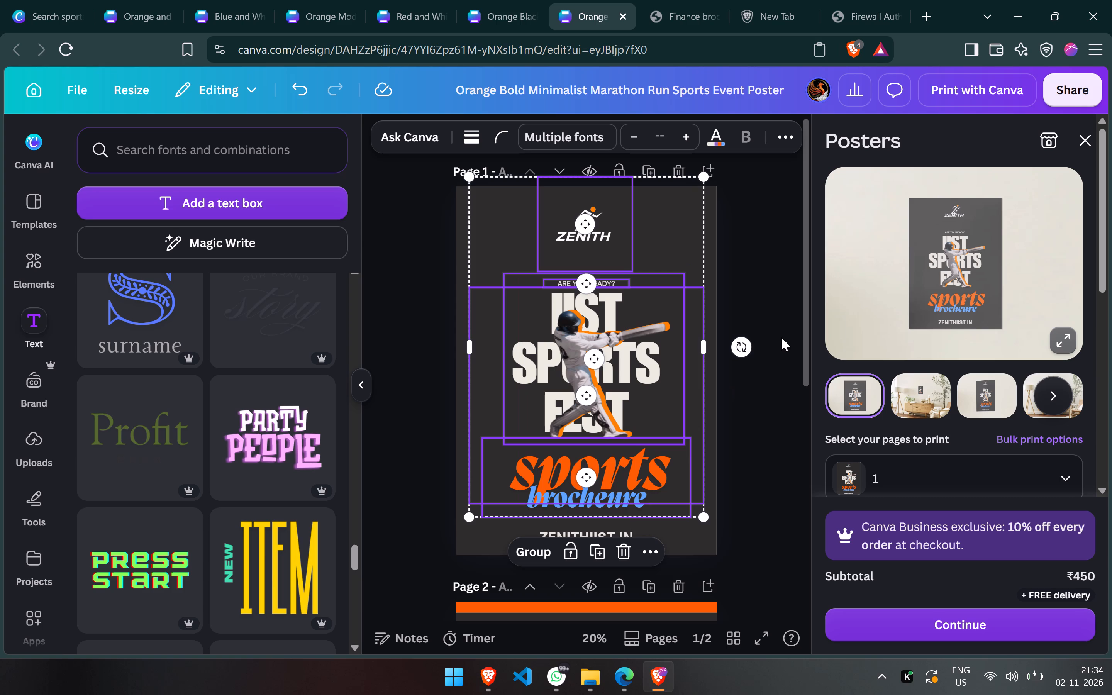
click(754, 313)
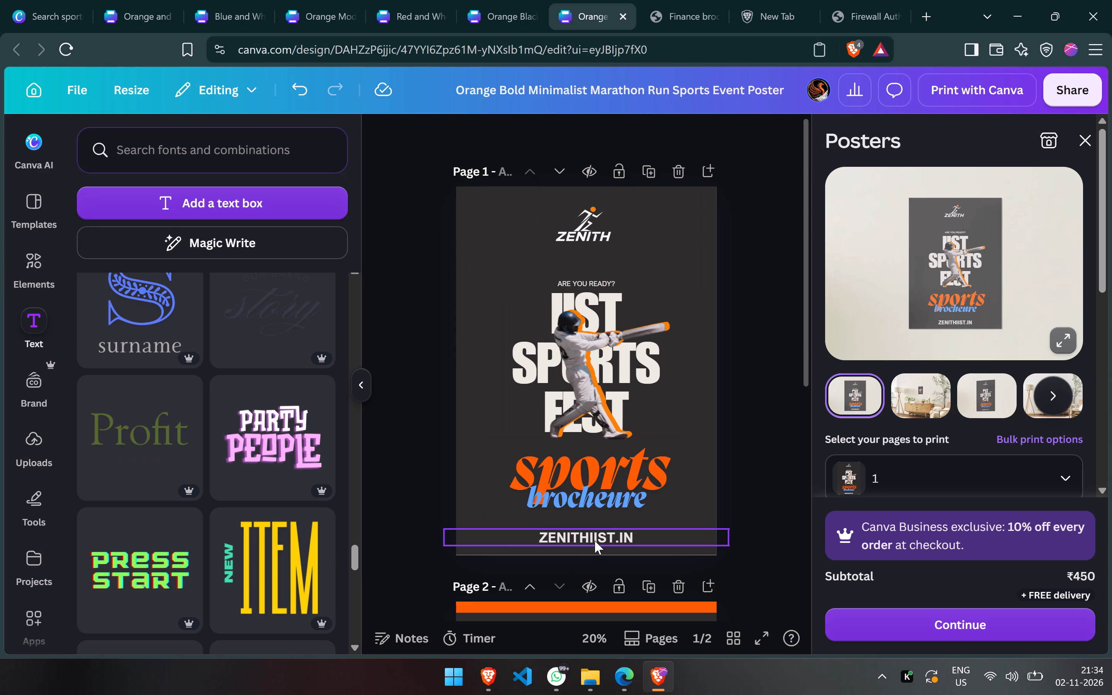
Recolour the "Larana Magazine" header text on page 2 white, after trying two blue shades.
scroll(595, 541, down, 2)
scroll(607, 483, down, 1)
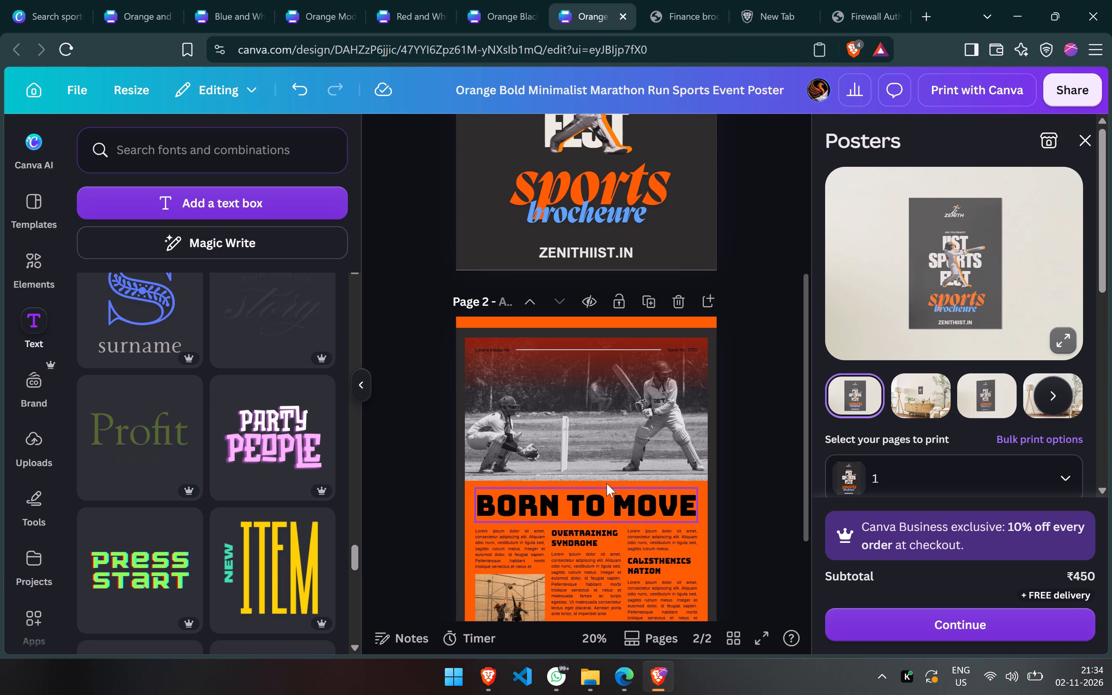
scroll(607, 483, down, 1)
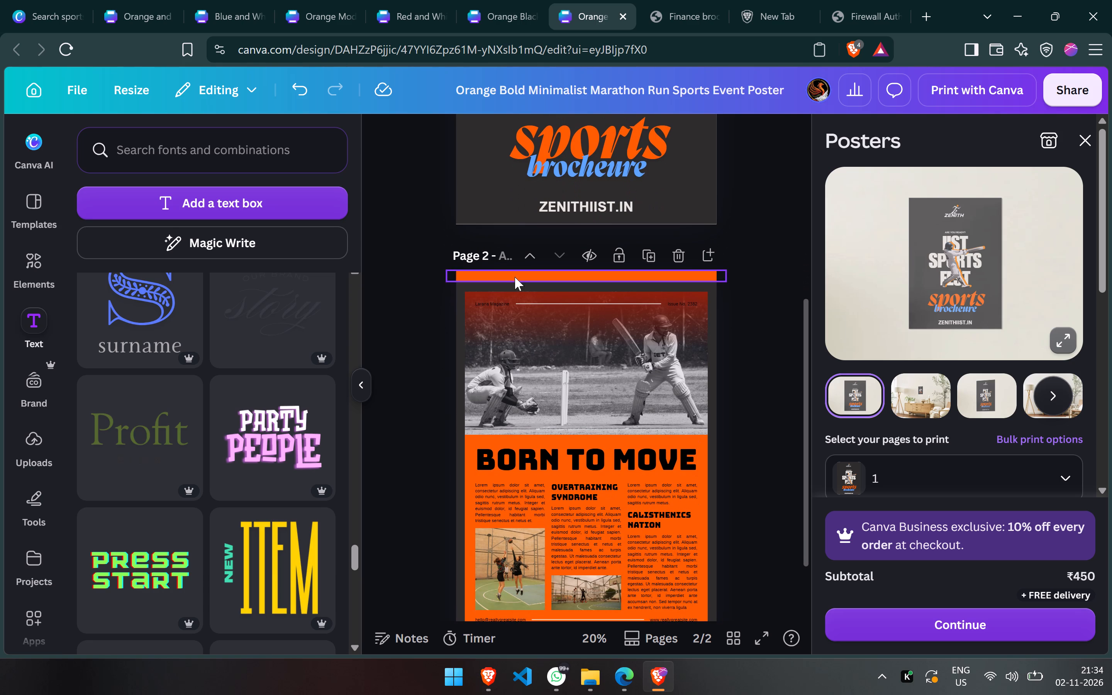
click(493, 302)
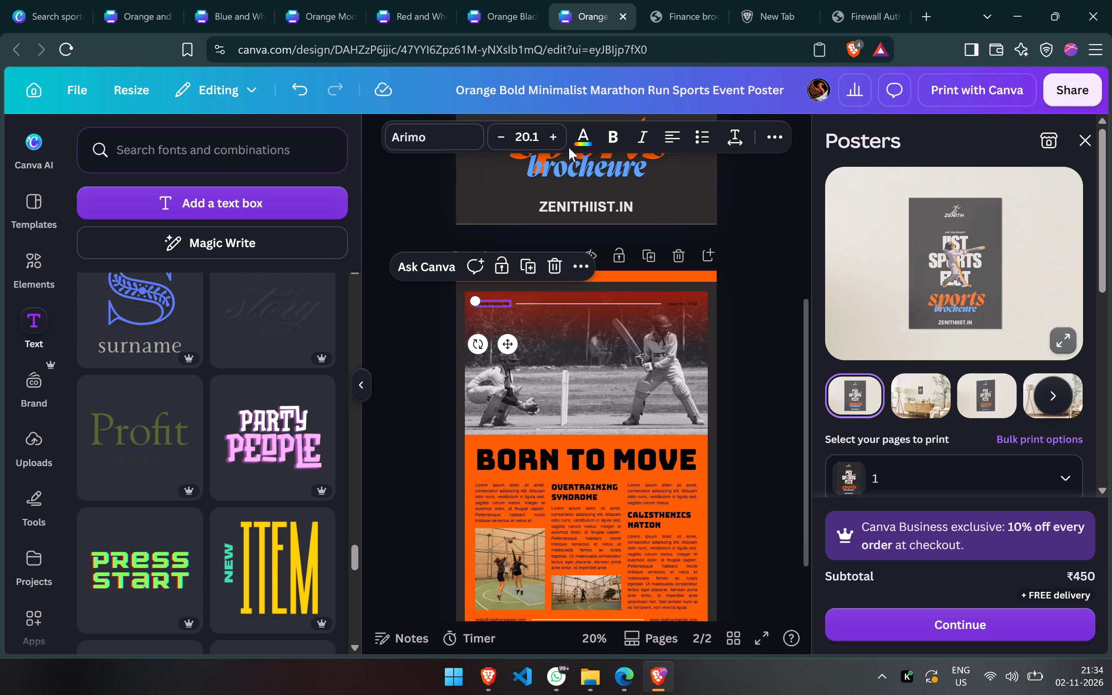
click(585, 137)
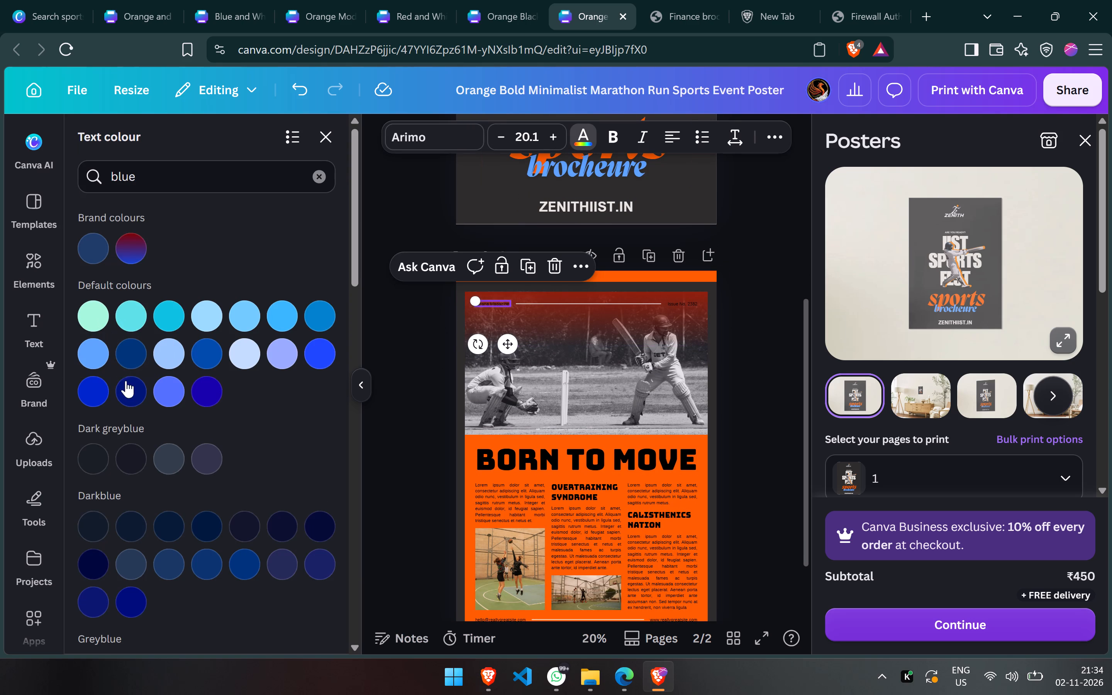
click(101, 390)
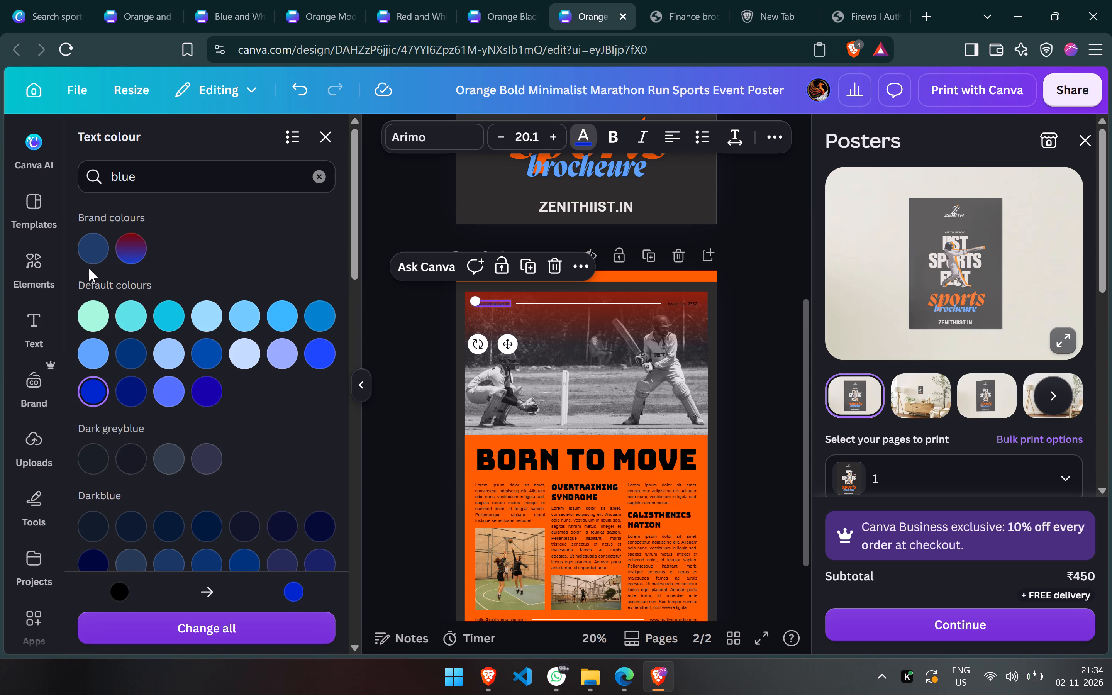
click(99, 359)
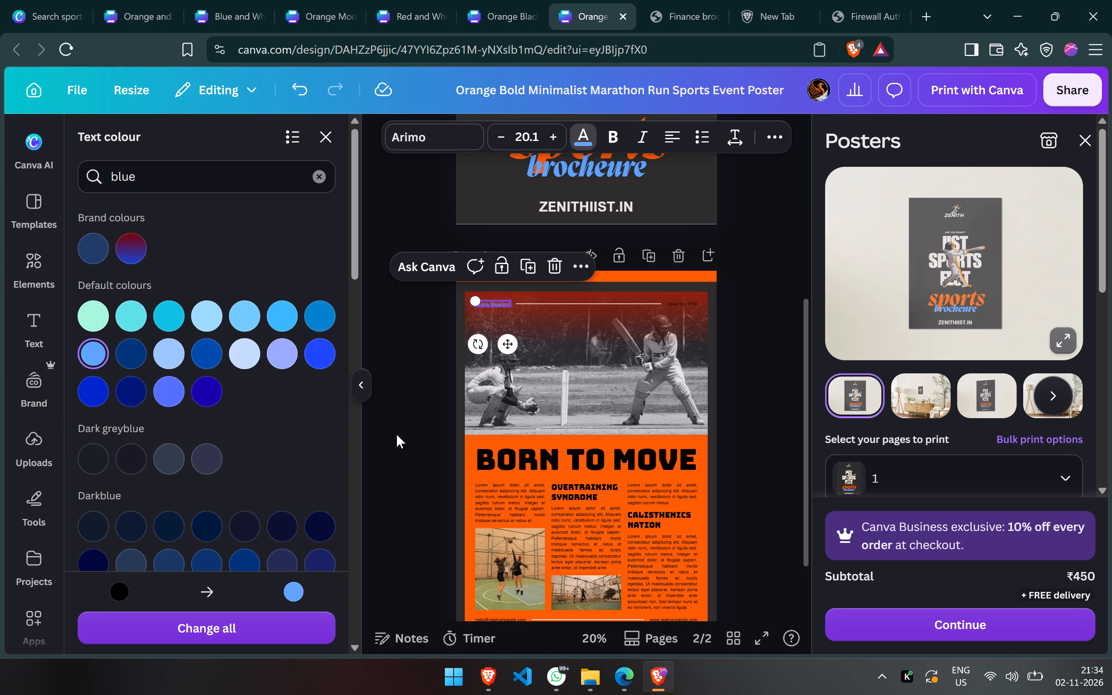
click(181, 178)
key(ctrl+a)
text(white)
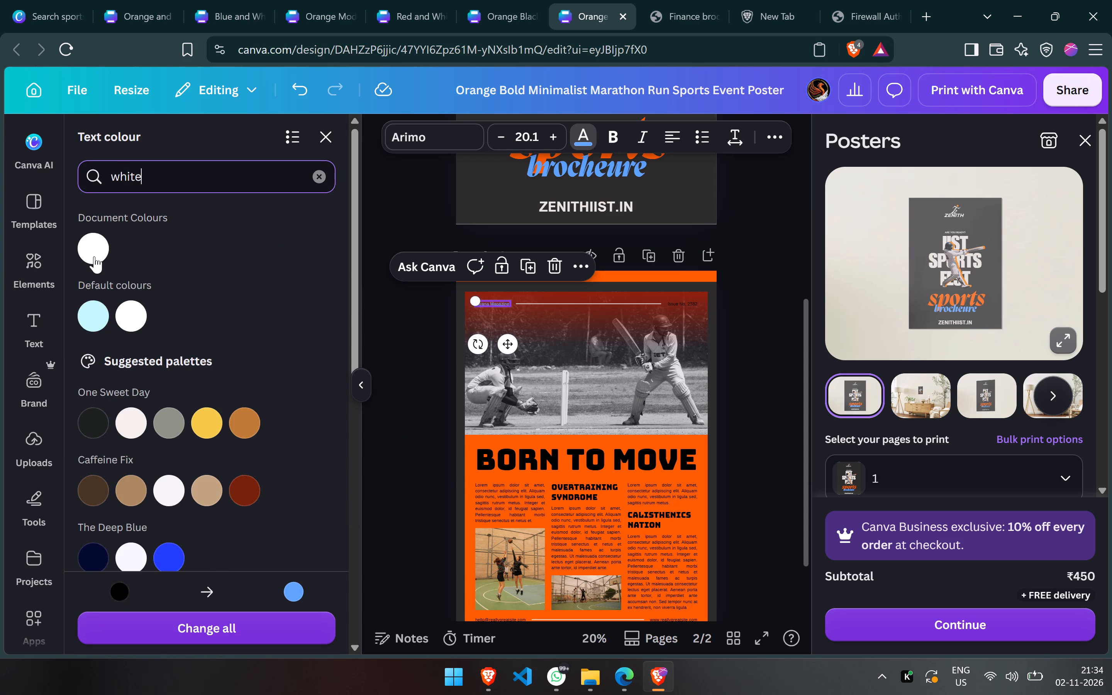
click(94, 253)
click(693, 302)
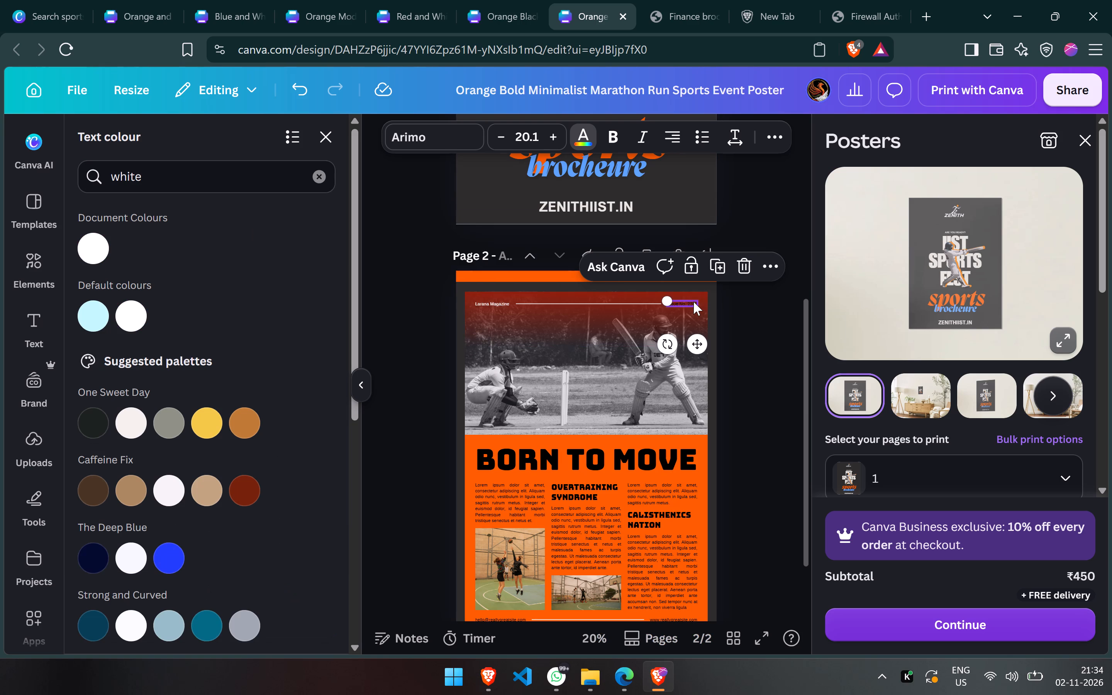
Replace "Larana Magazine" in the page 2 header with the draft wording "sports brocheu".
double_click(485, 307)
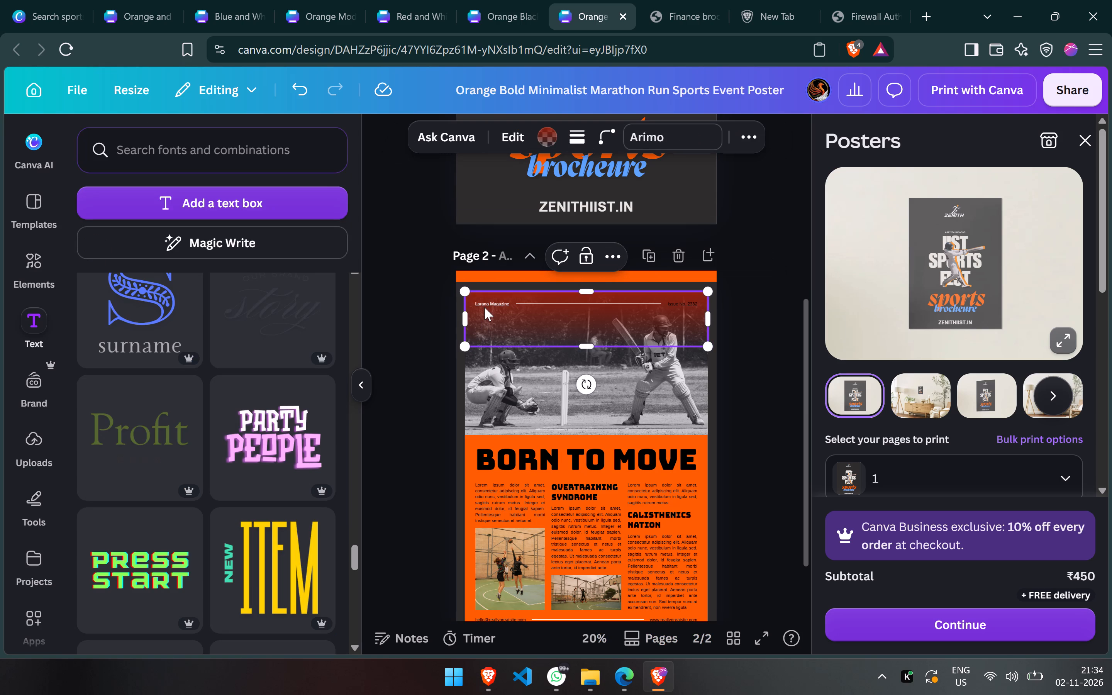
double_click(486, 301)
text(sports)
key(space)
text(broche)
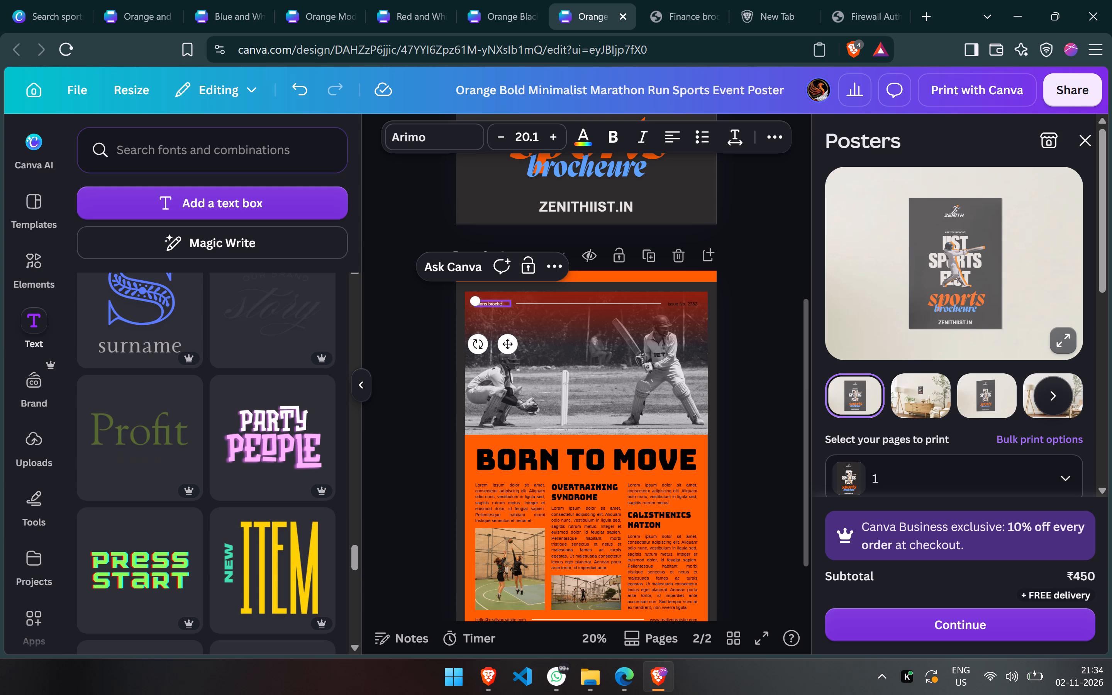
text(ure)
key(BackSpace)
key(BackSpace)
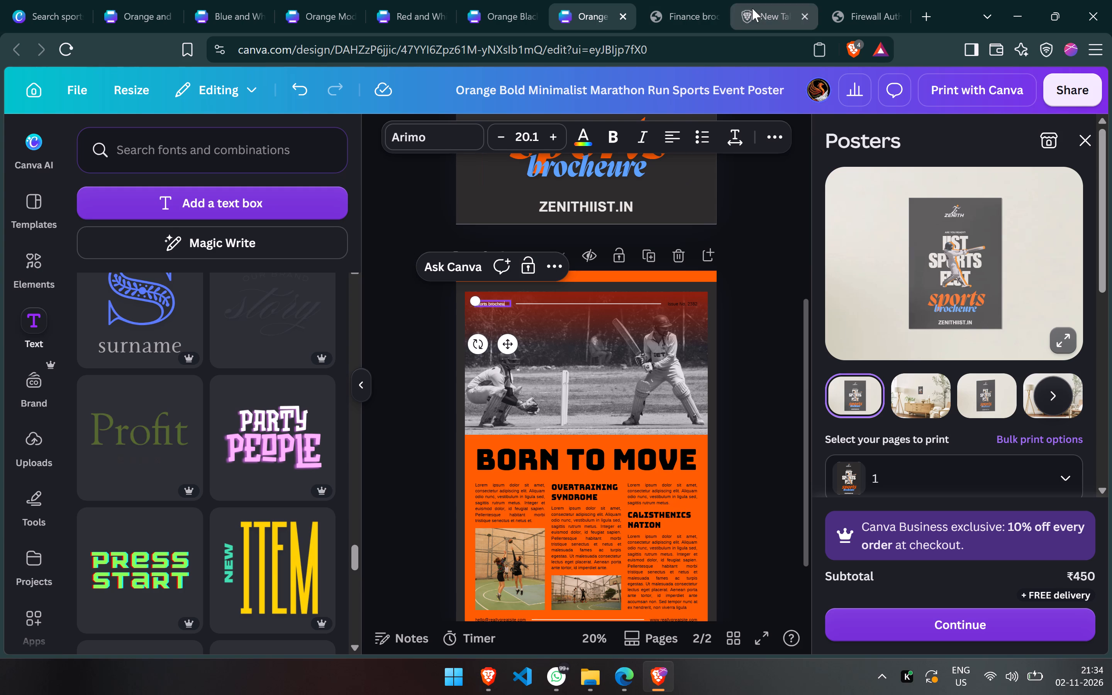
Check the finance brochure PDF's cover, and correct "brocheure" to "brochure" in the page 1 title.
click(661, 0)
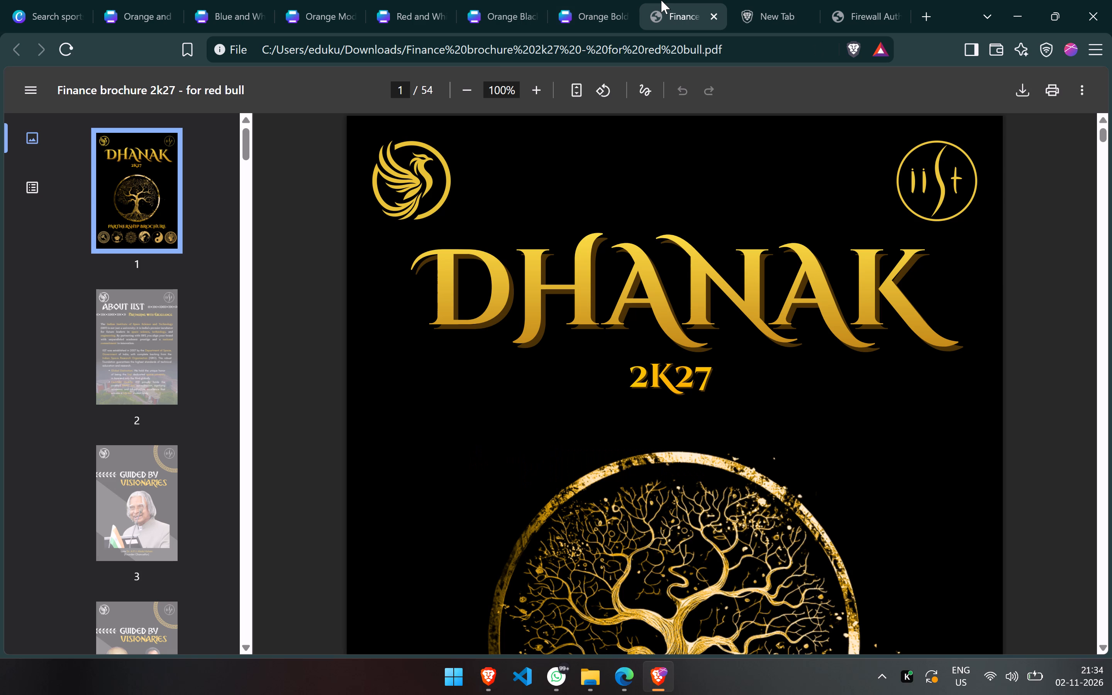
click(602, 0)
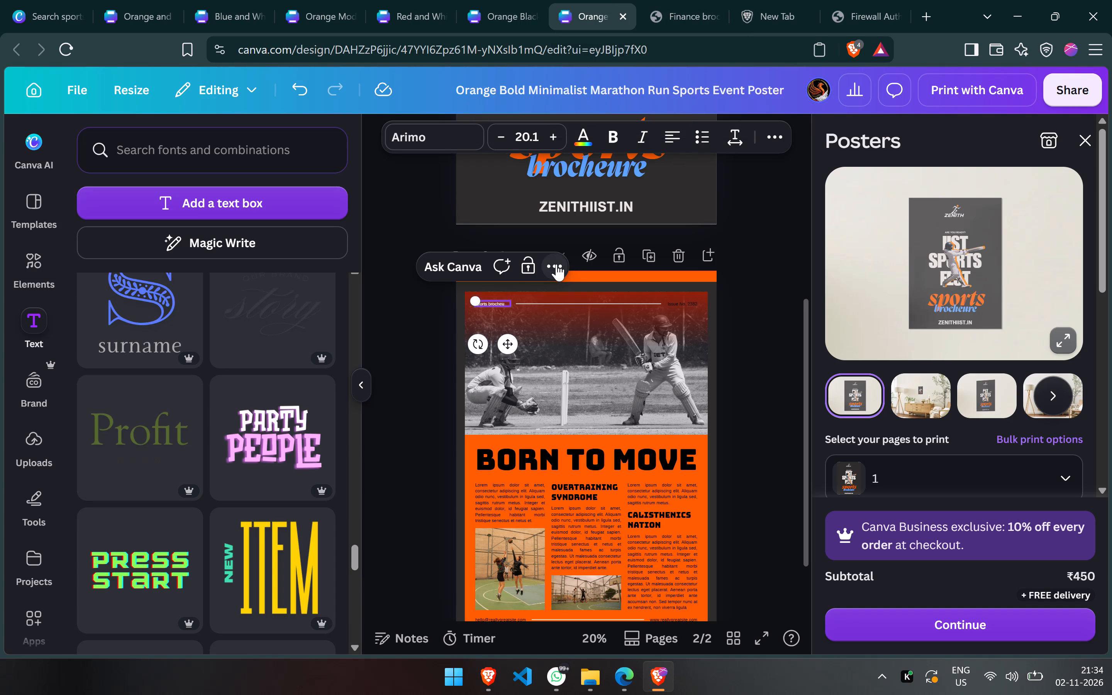
double_click(613, 178)
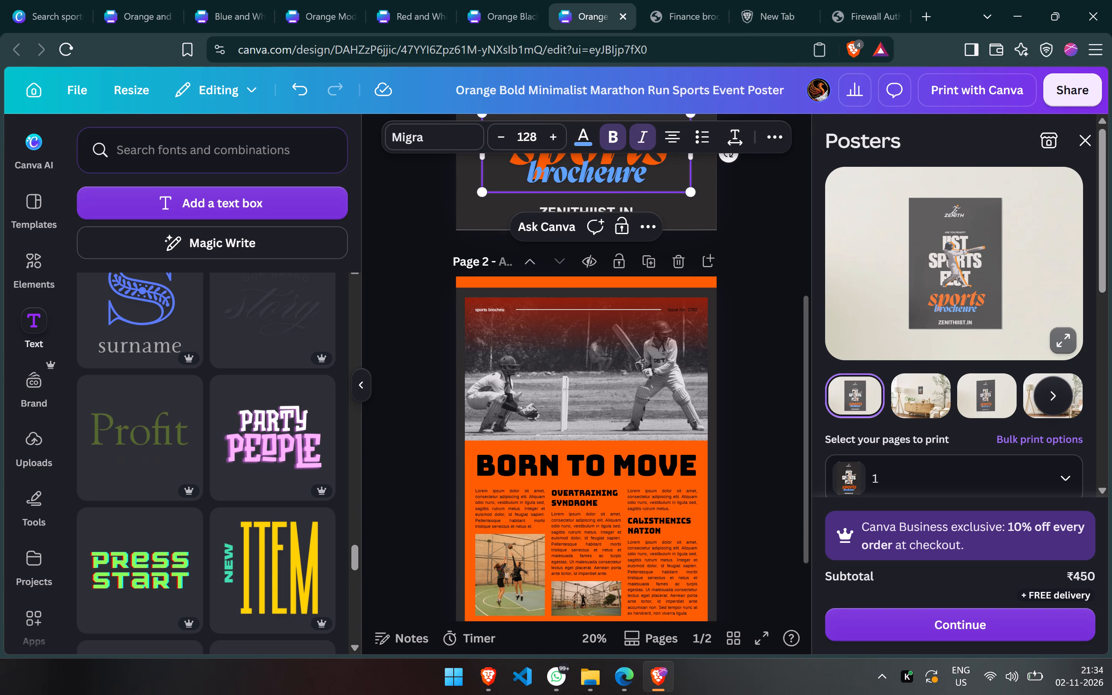
key(BackSpace)
click(754, 244)
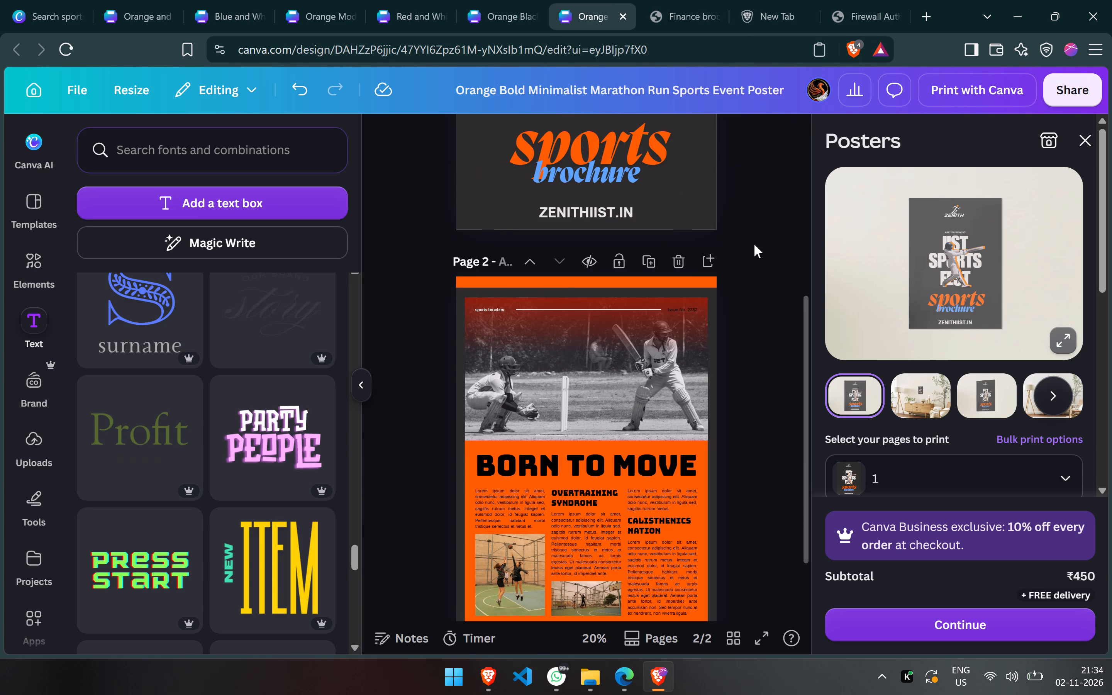
Replace the draft brochure wording in the page 2 header with "Sports Brochure".
double_click(493, 310)
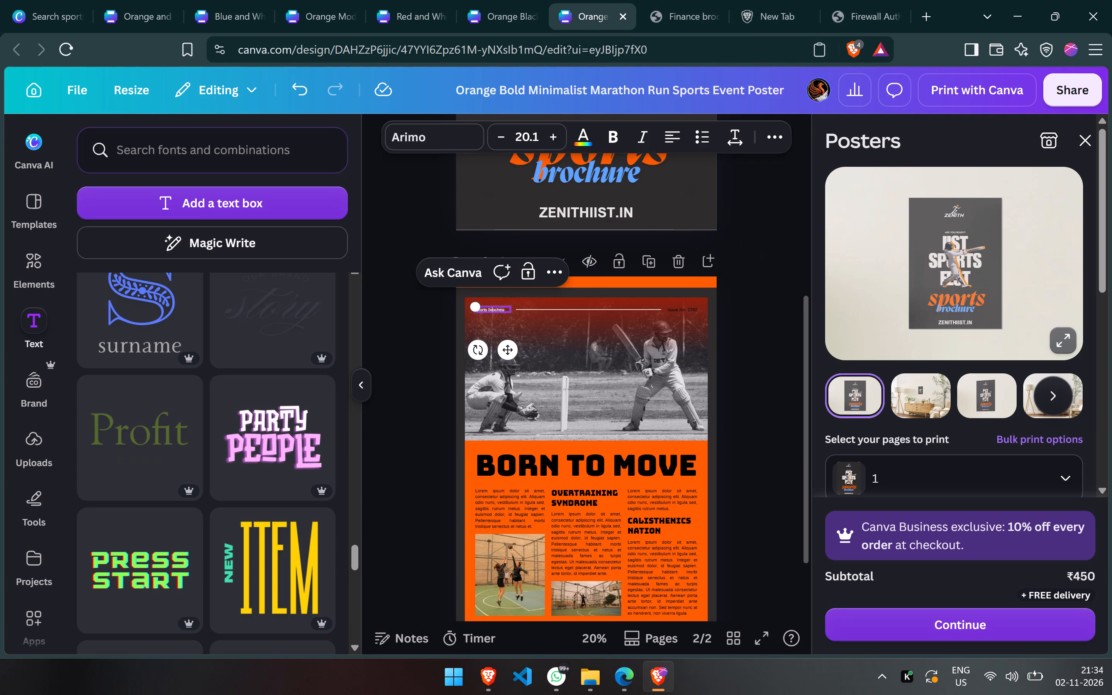
key(ctrl+a)
text(So)
key(BackSpace)
text(ports)
key(space)
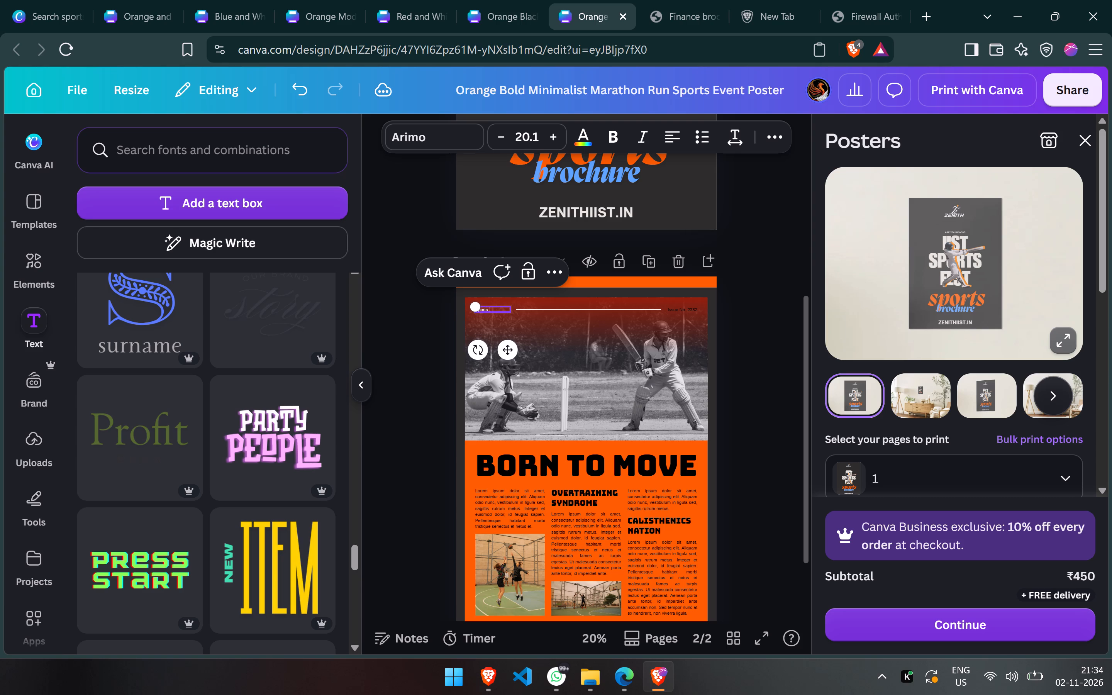
key(shift+b)
text(rochure)
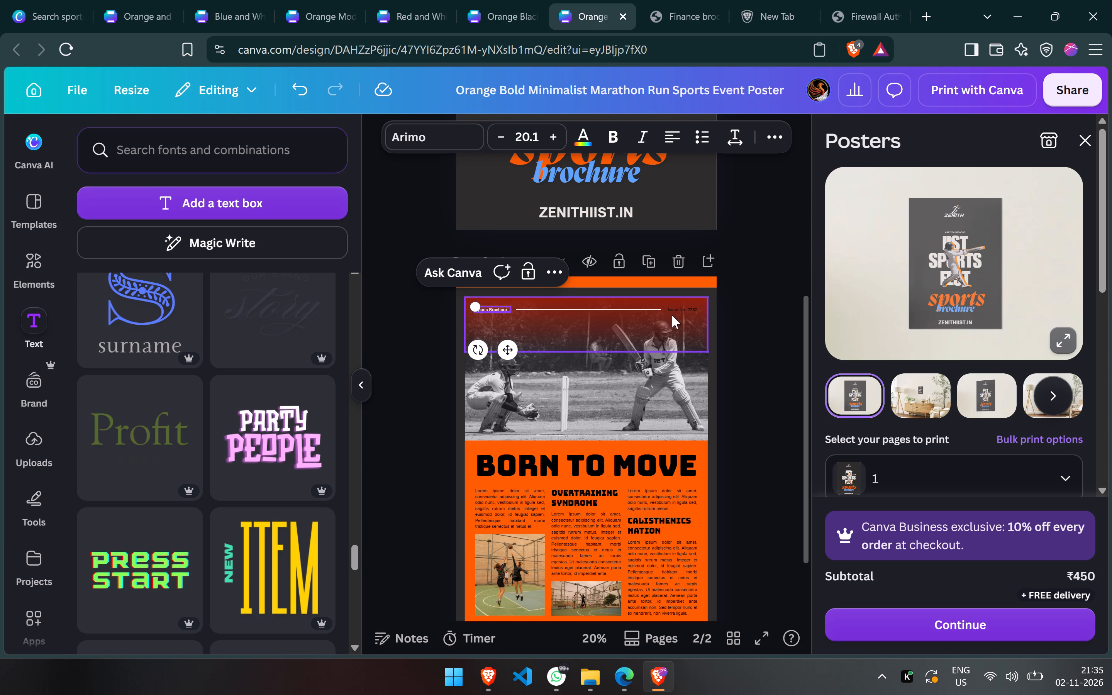
Replace the issue text at the other end of the page 2 header line with "zeni" and colour it white.
double_click(678, 309)
text(zeni)
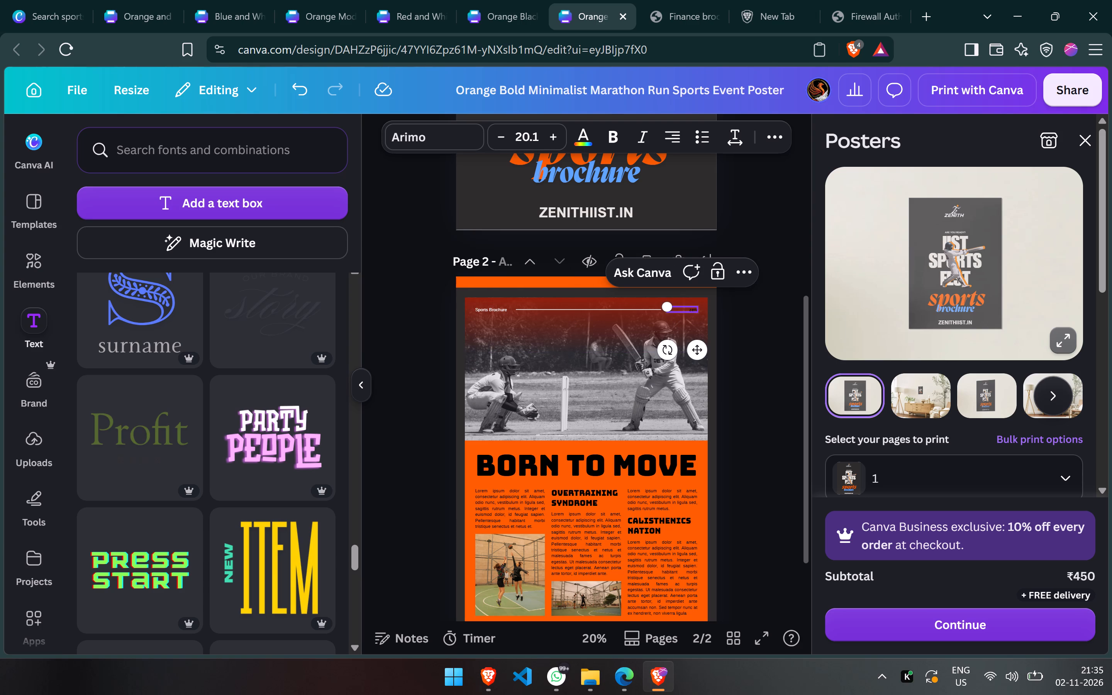
key(ctrl+a)
click(578, 135)
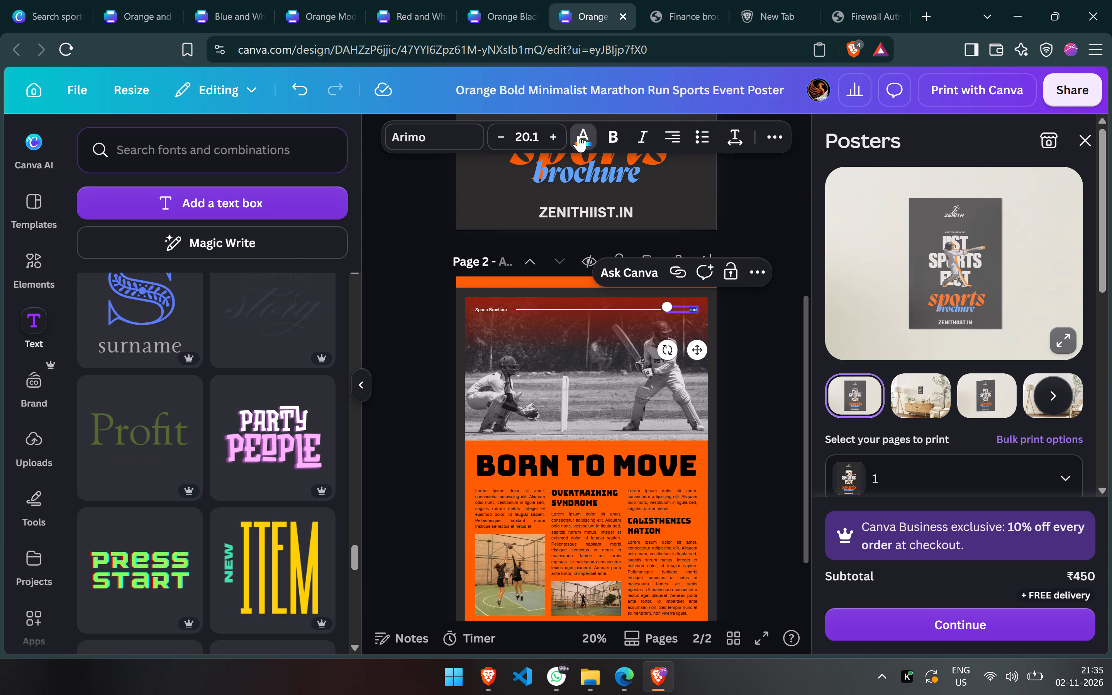
click(91, 250)
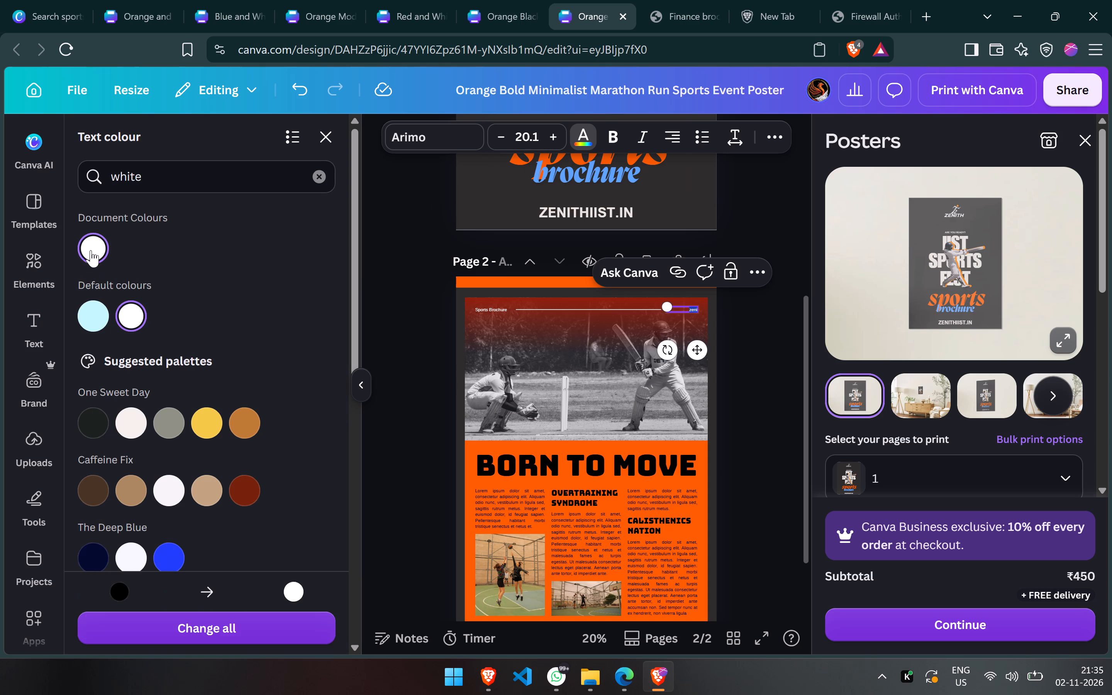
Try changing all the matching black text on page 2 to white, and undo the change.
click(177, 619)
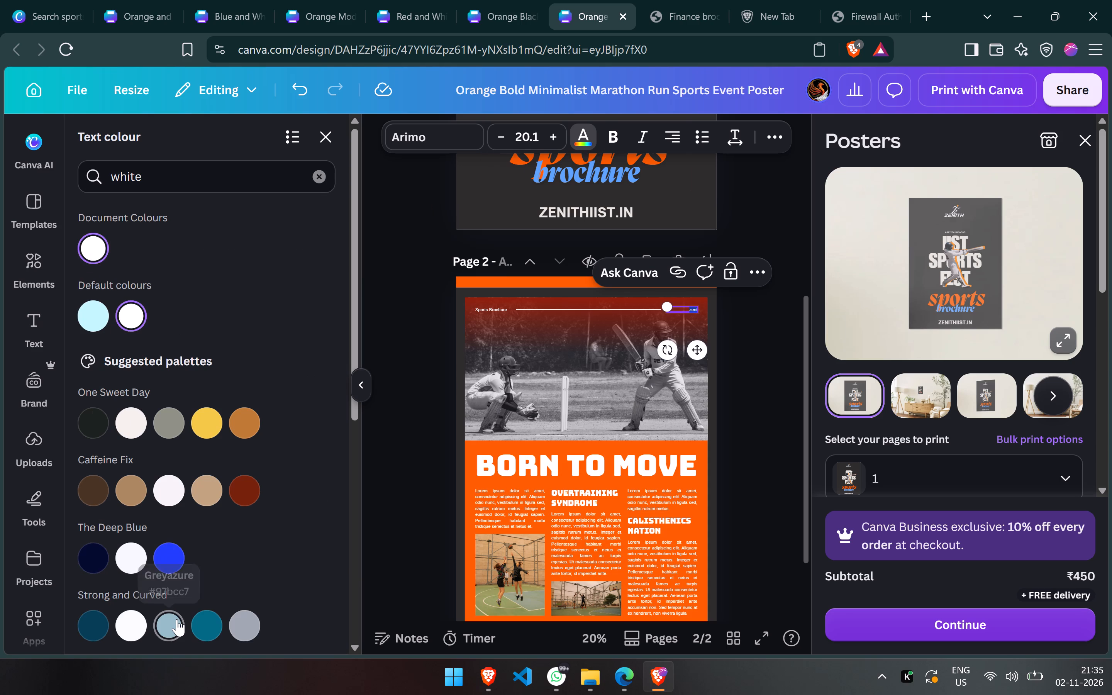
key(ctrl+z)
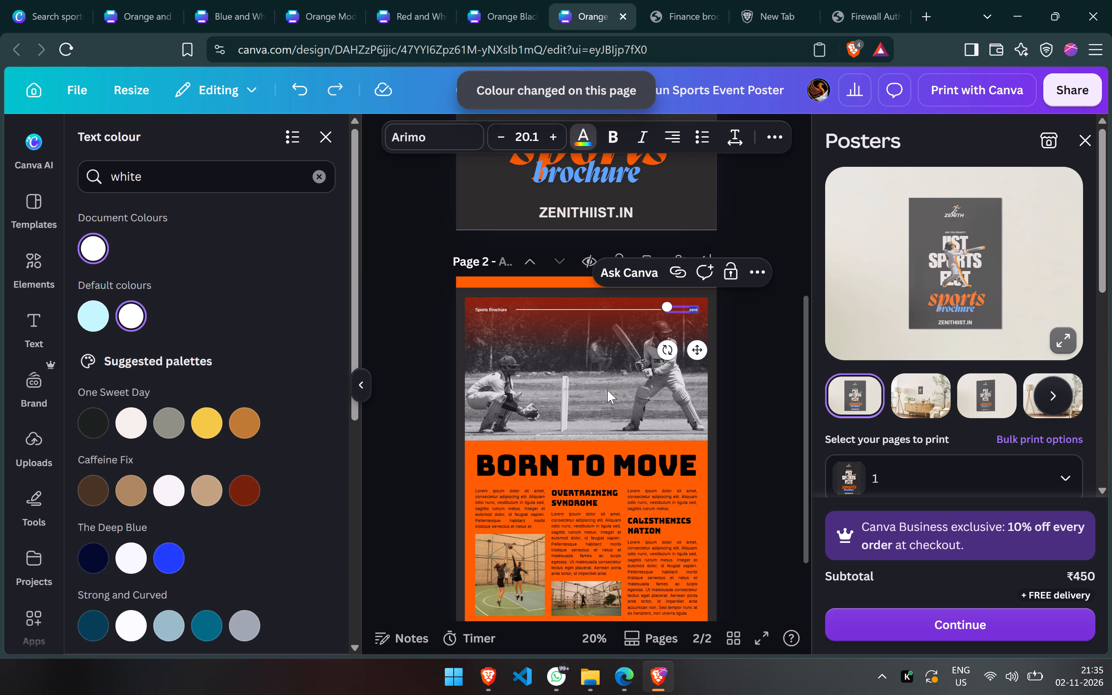
Keep the "zeni" text in the page 2 header white and replace its wording with "Zenith 2027".
click(686, 308)
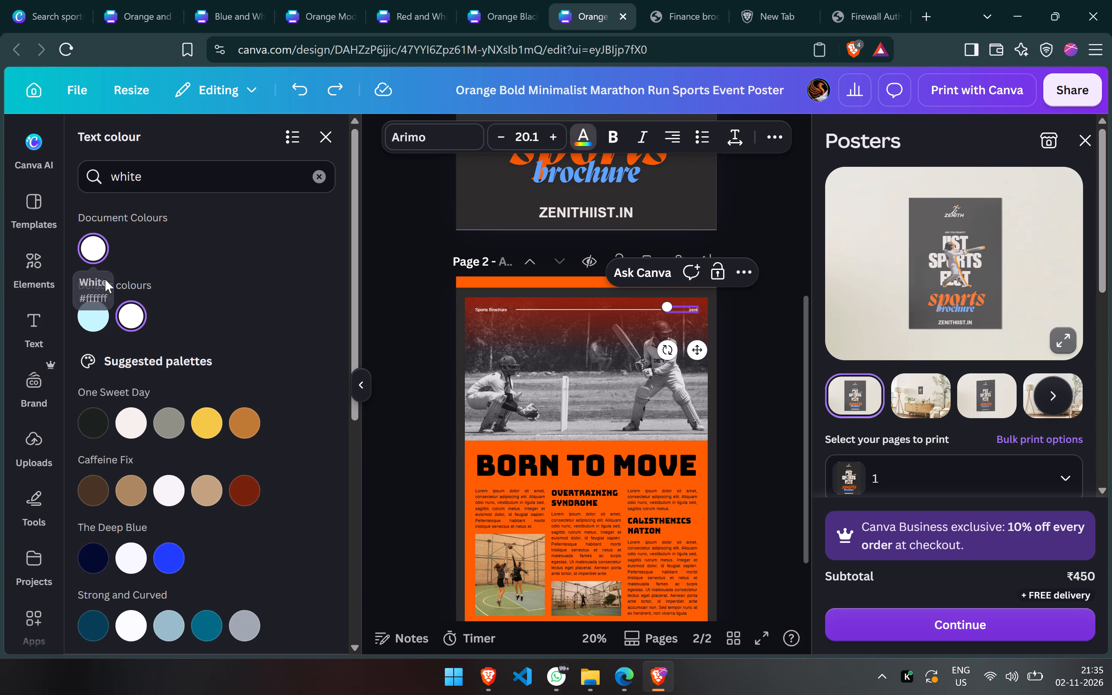
click(100, 245)
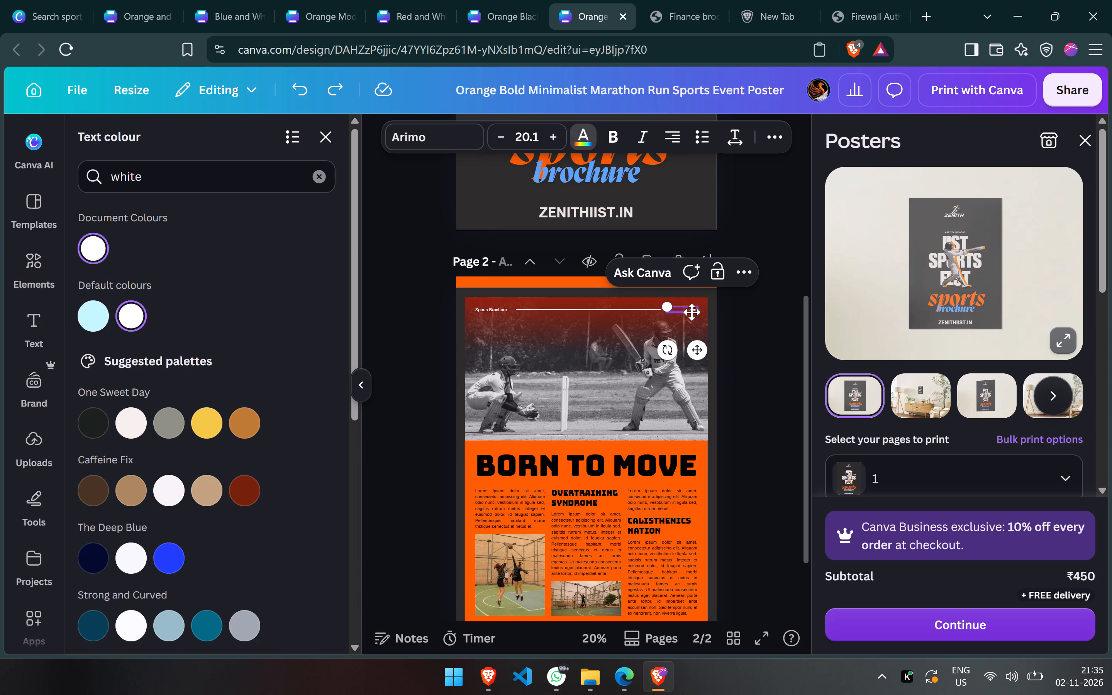
double_click(692, 311)
key(ctrl+a)
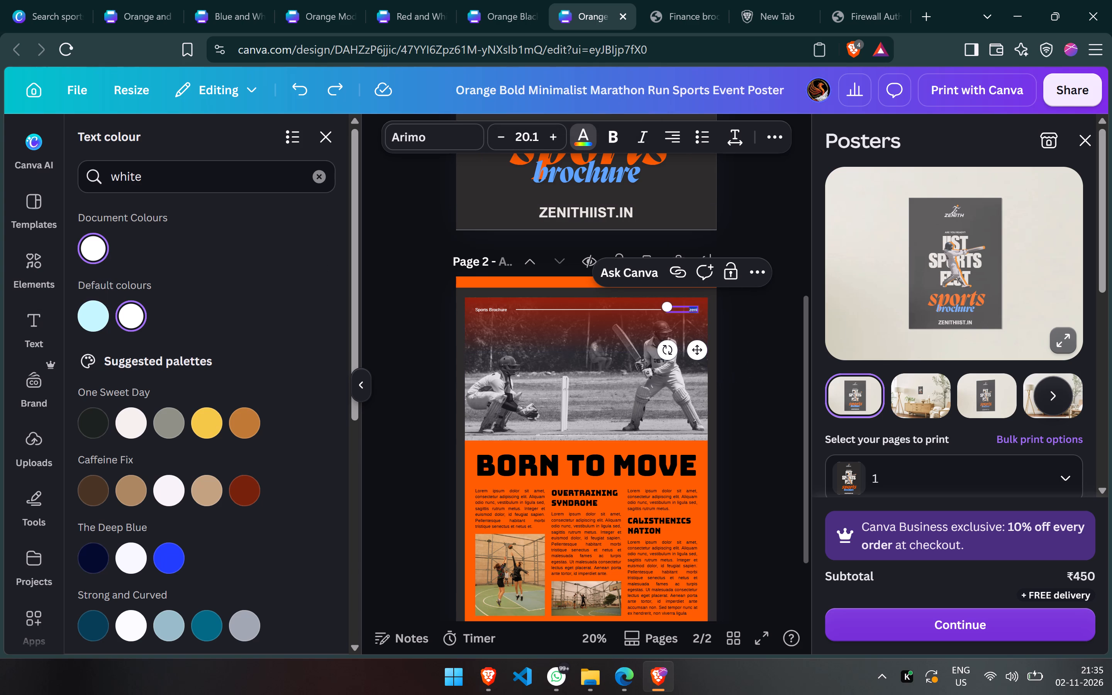
text(Zenith)
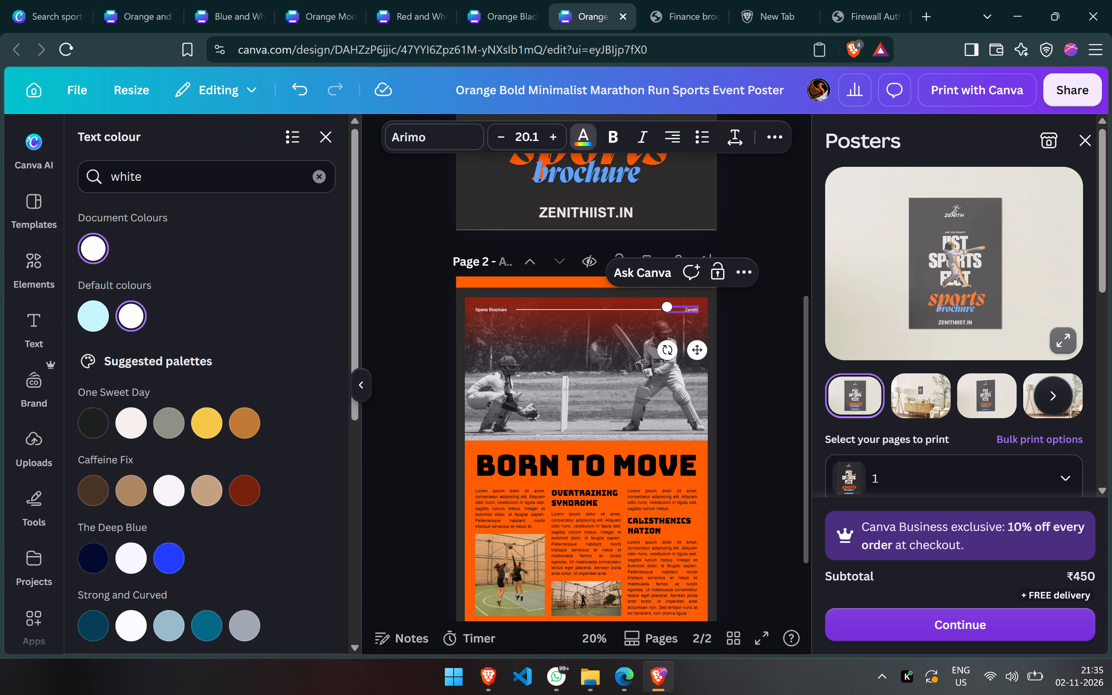
key(space)
text(202)
key(7)
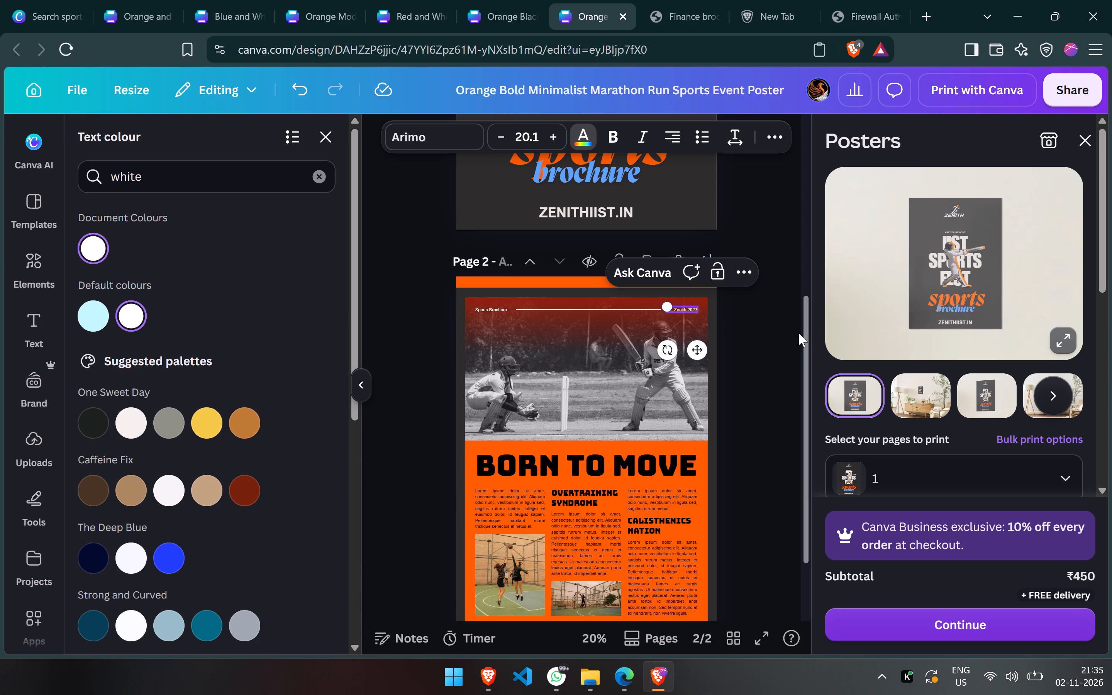
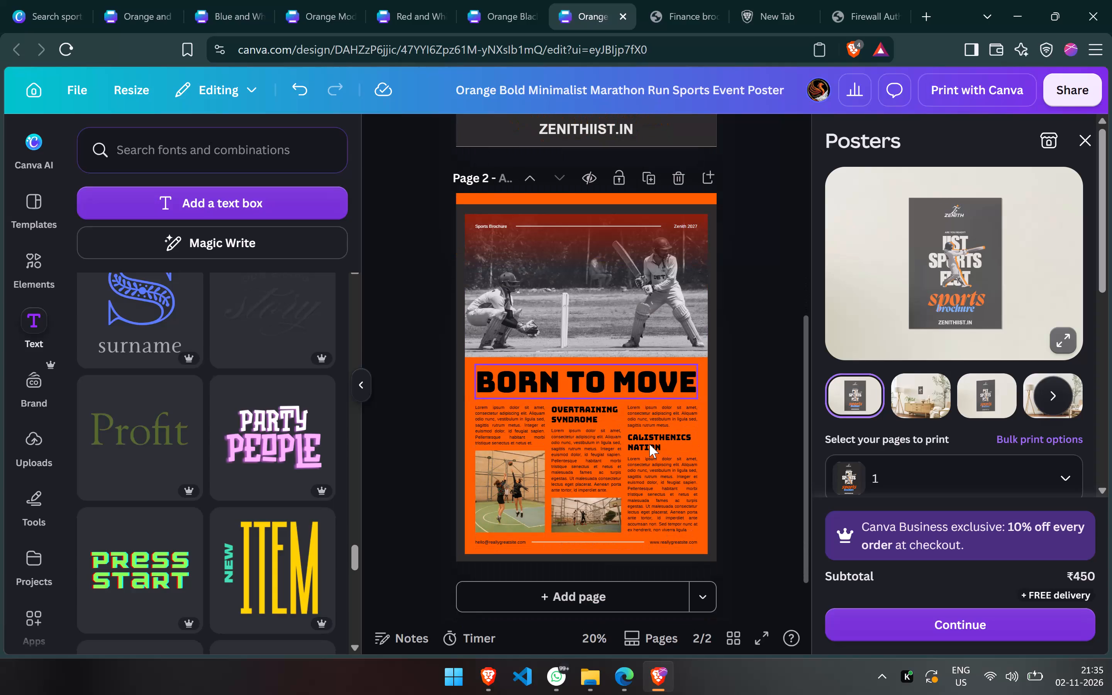
Open the "BORN TO MOVE" headline on page 2 for editing with all its text selected.
scroll(649, 444, up, 3)
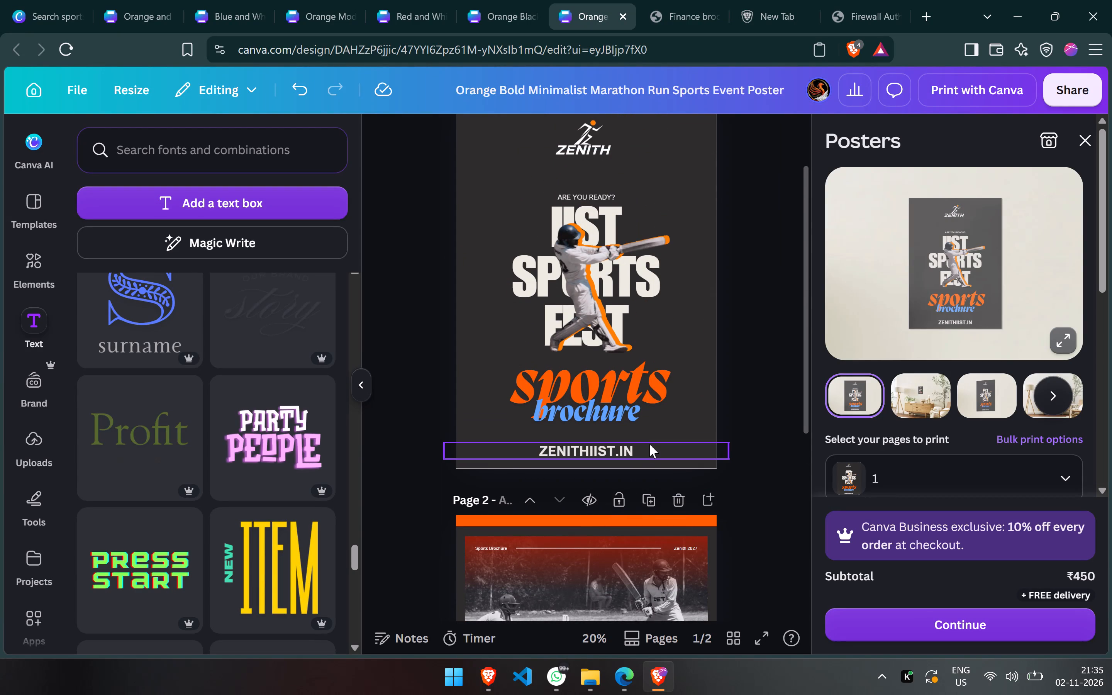
scroll(649, 444, up, 1)
scroll(649, 444, down, 3)
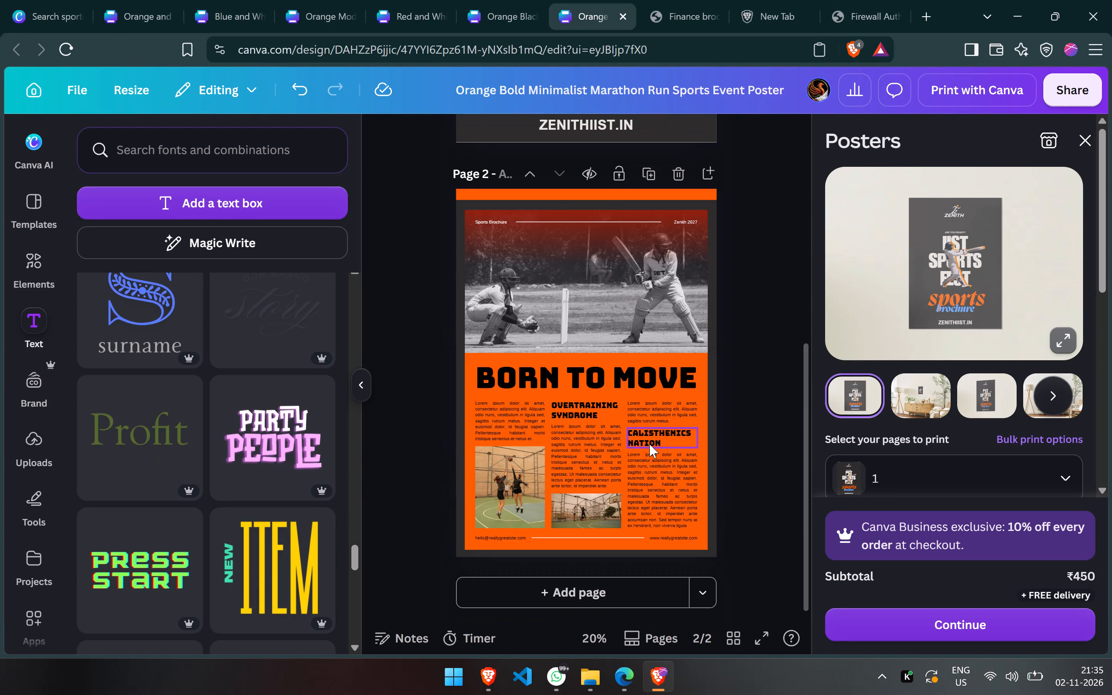
double_click(636, 383)
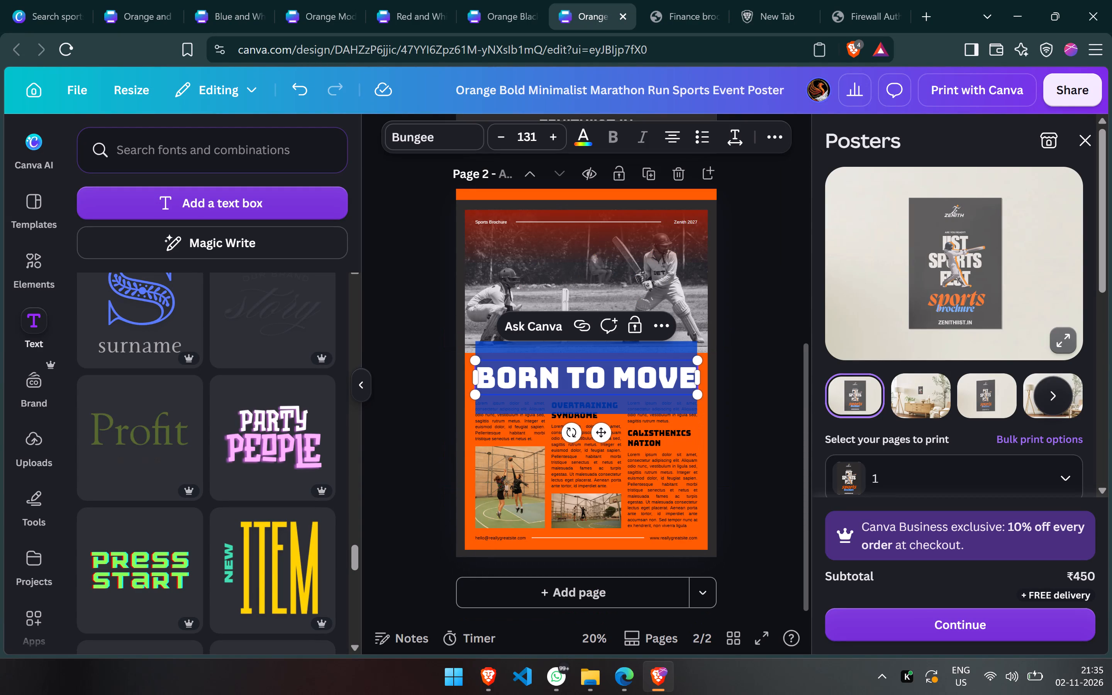
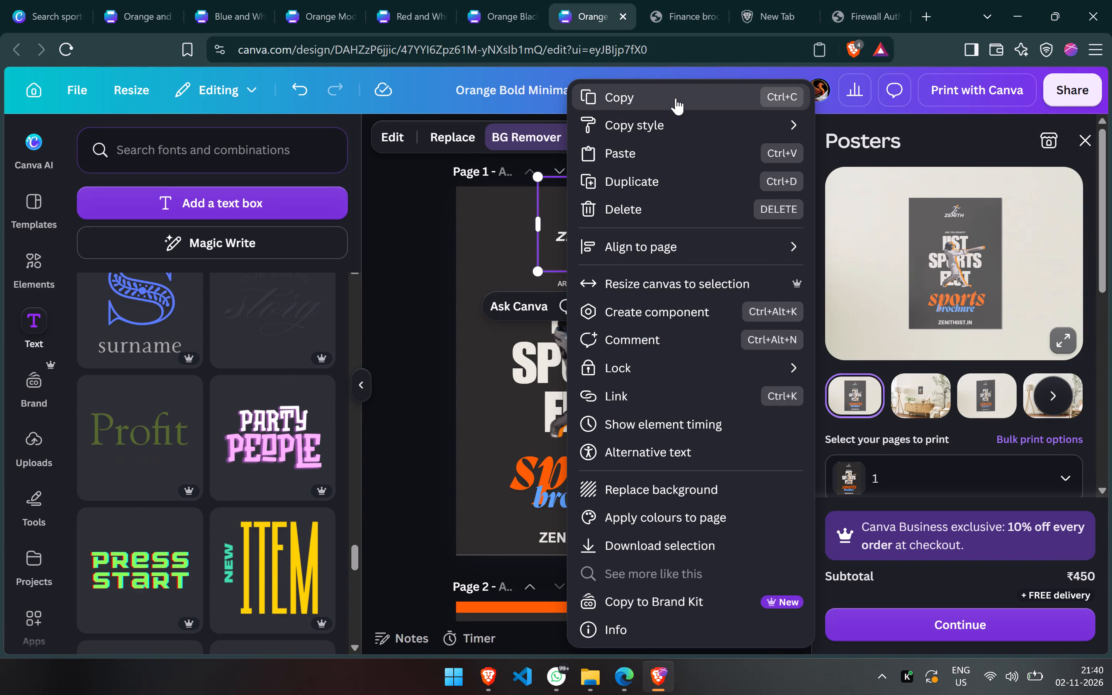
Set up a download of only the ZENITH logo on page 1, trying the SVG and PDF file types before choosing PNG.
right_click(595, 231)
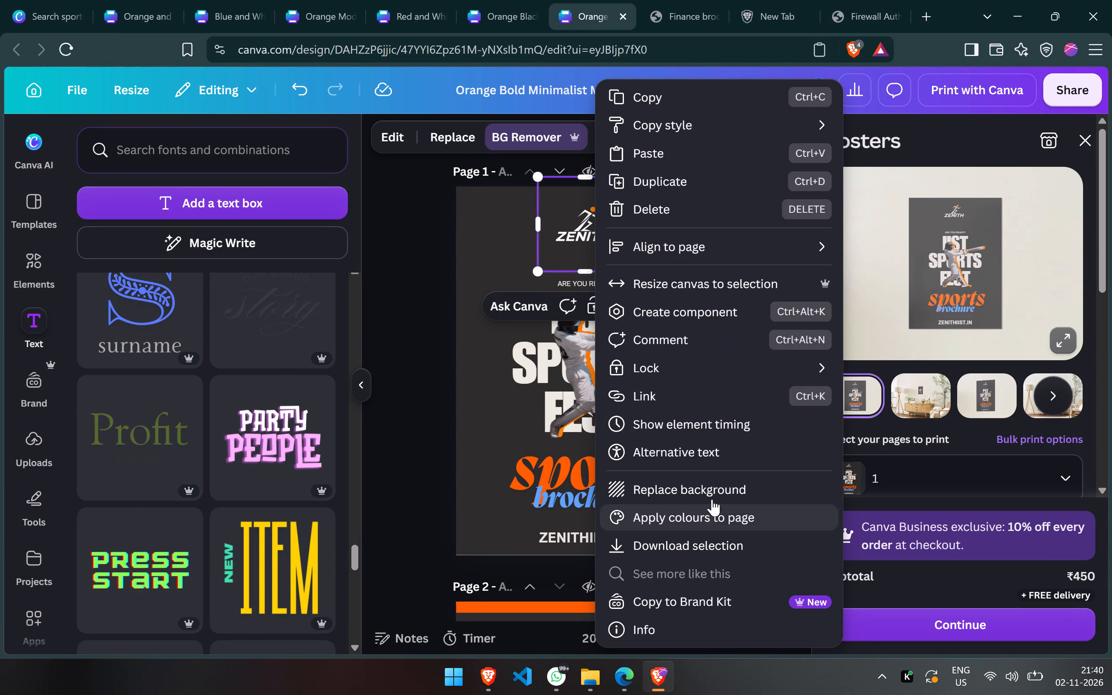
click(702, 537)
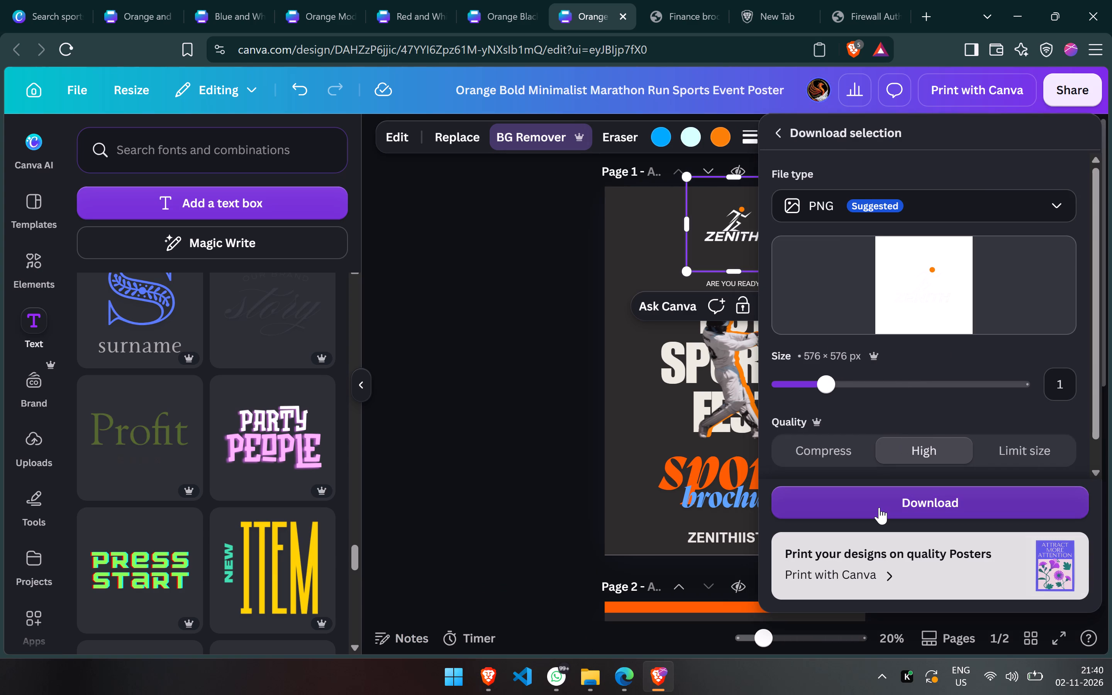
click(1007, 205)
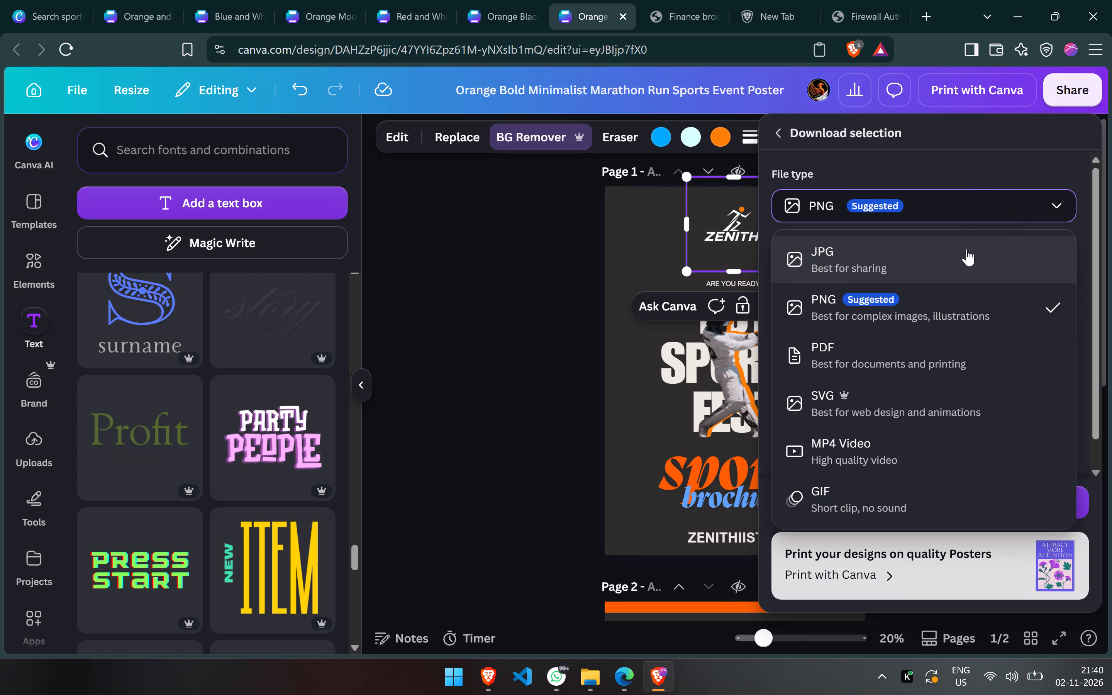
click(940, 401)
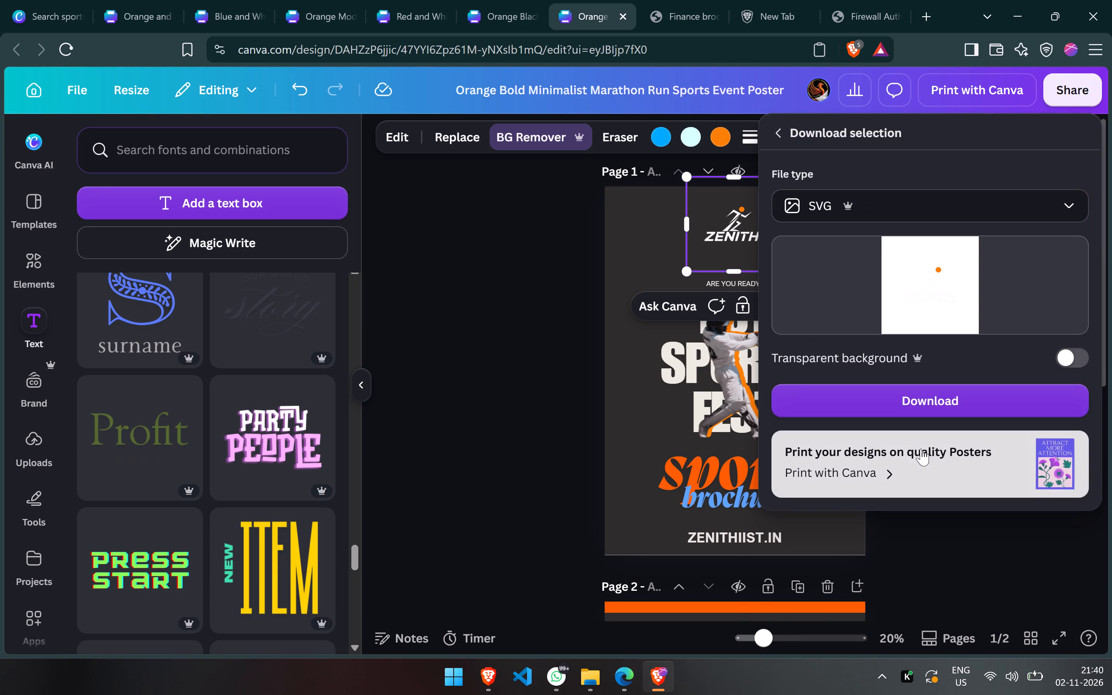
click(953, 206)
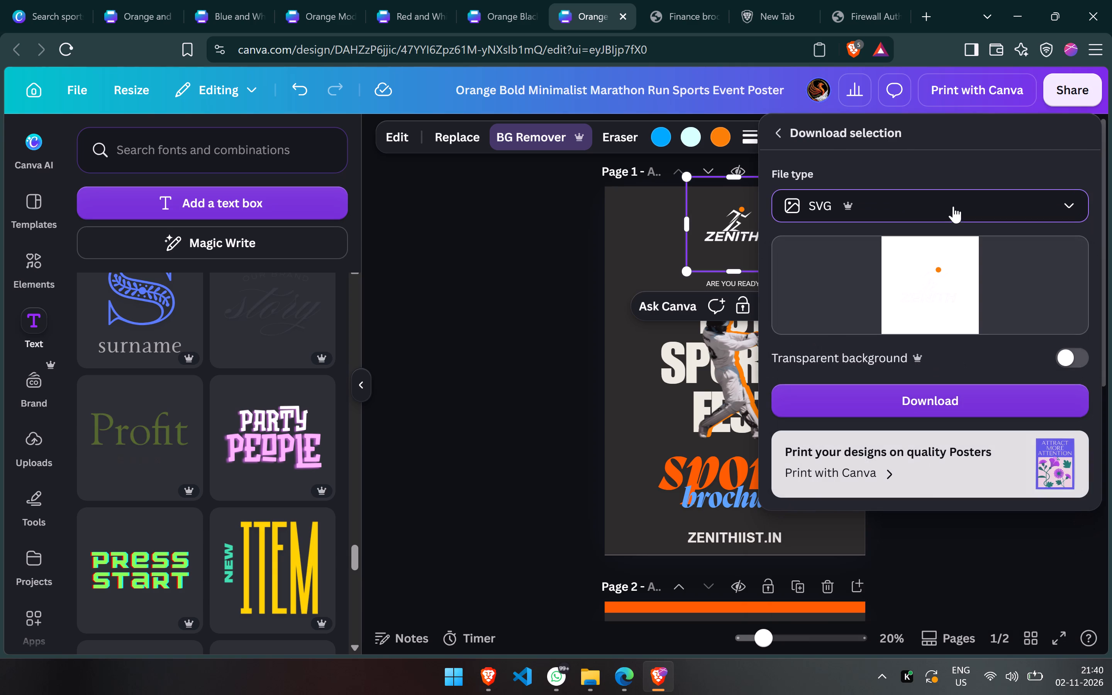
click(866, 364)
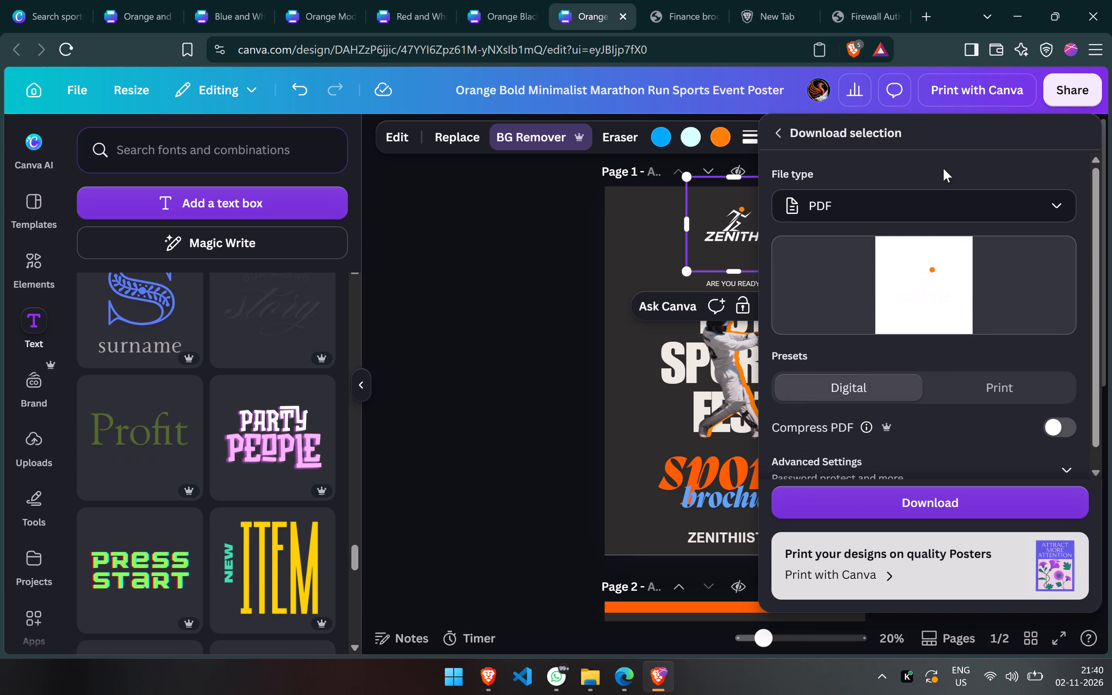
click(948, 222)
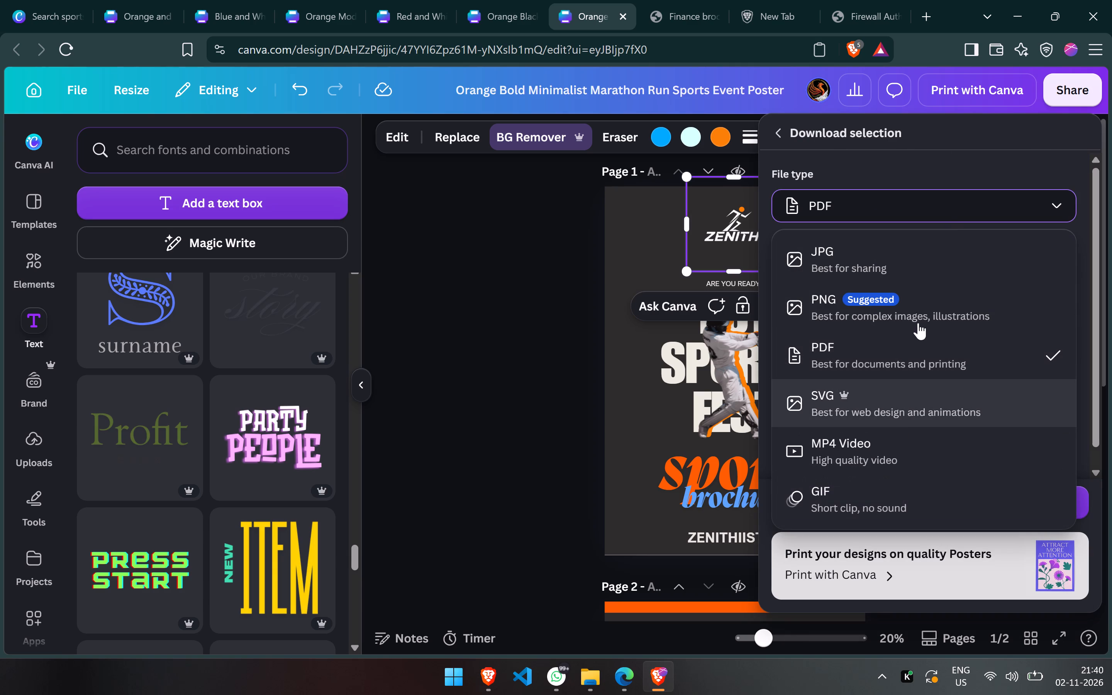
click(920, 313)
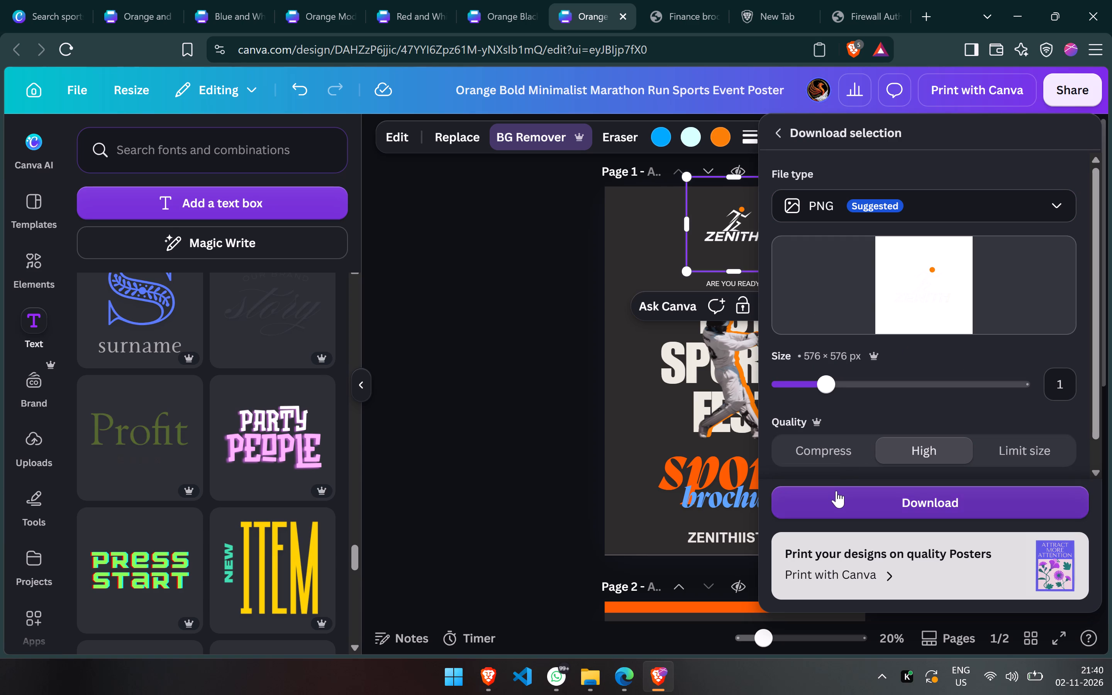
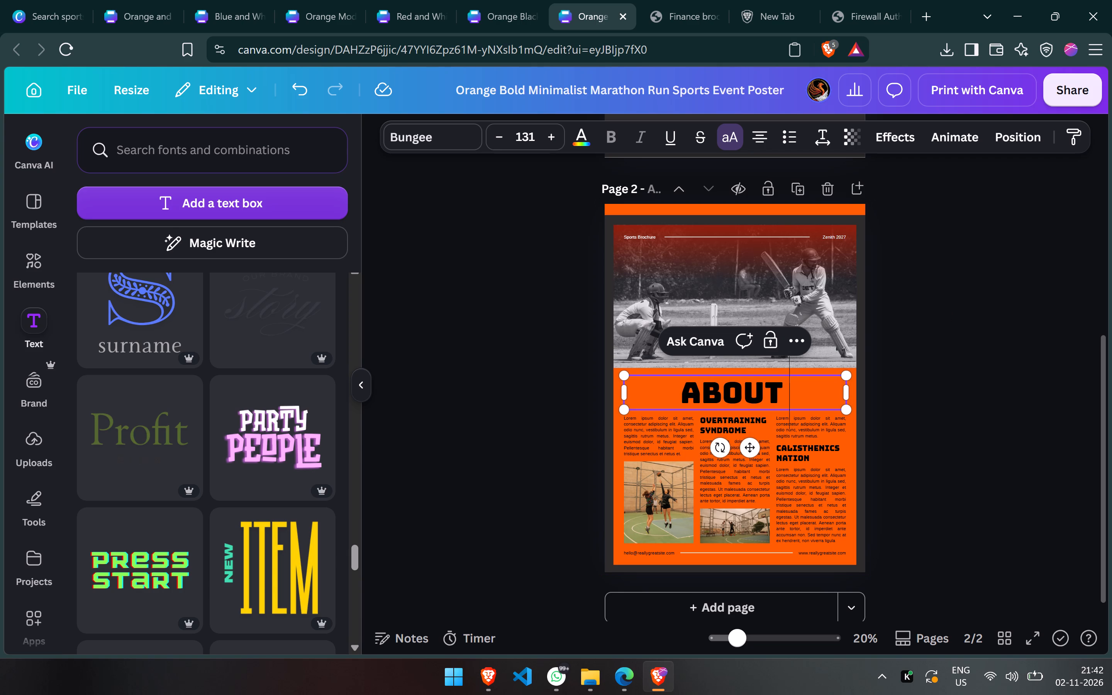
Complete page 2's main heading below the cricket photo so it reads "ABOUT IIST".
text(iist)
click(918, 436)
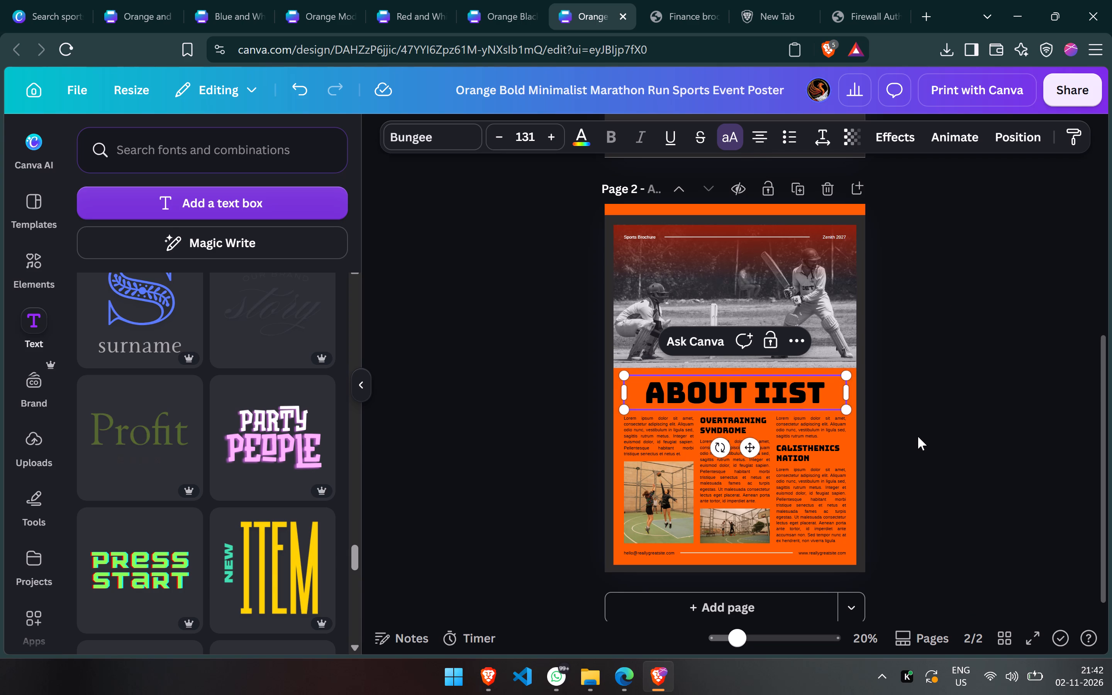
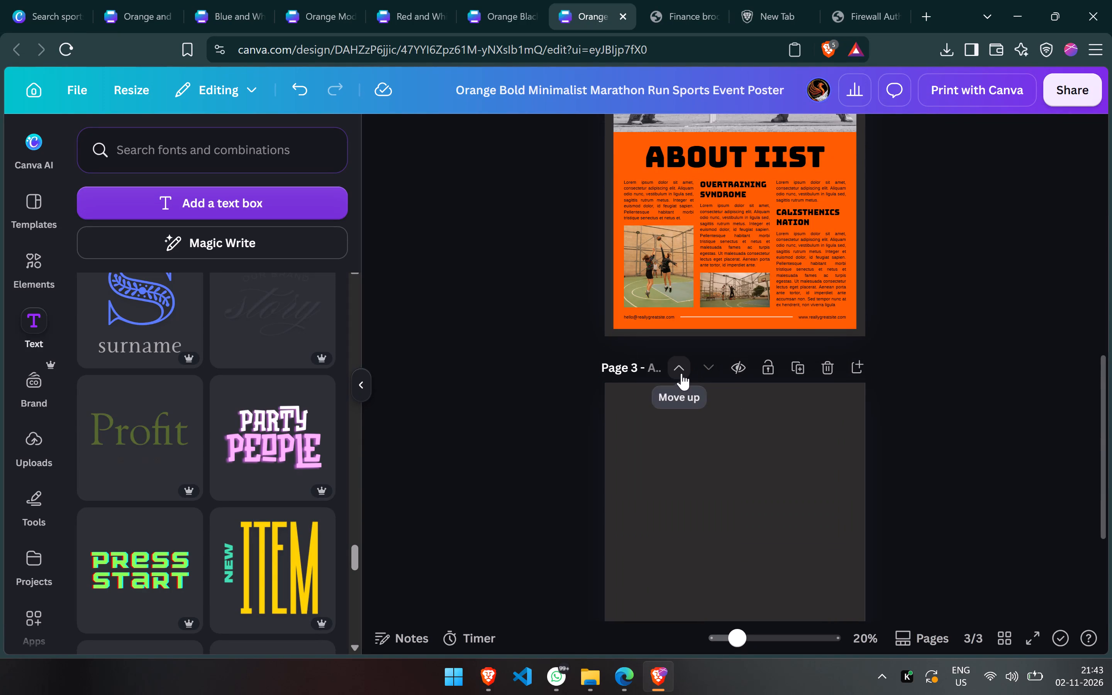
Move the blank page 3 up one place so it sits directly after the cover page.
click(681, 373)
Paste the copied "ABOUT Indian Institute of Space Science and Technology" image onto blank page 2 and scale it to fill the page.
key(ctrl+v)
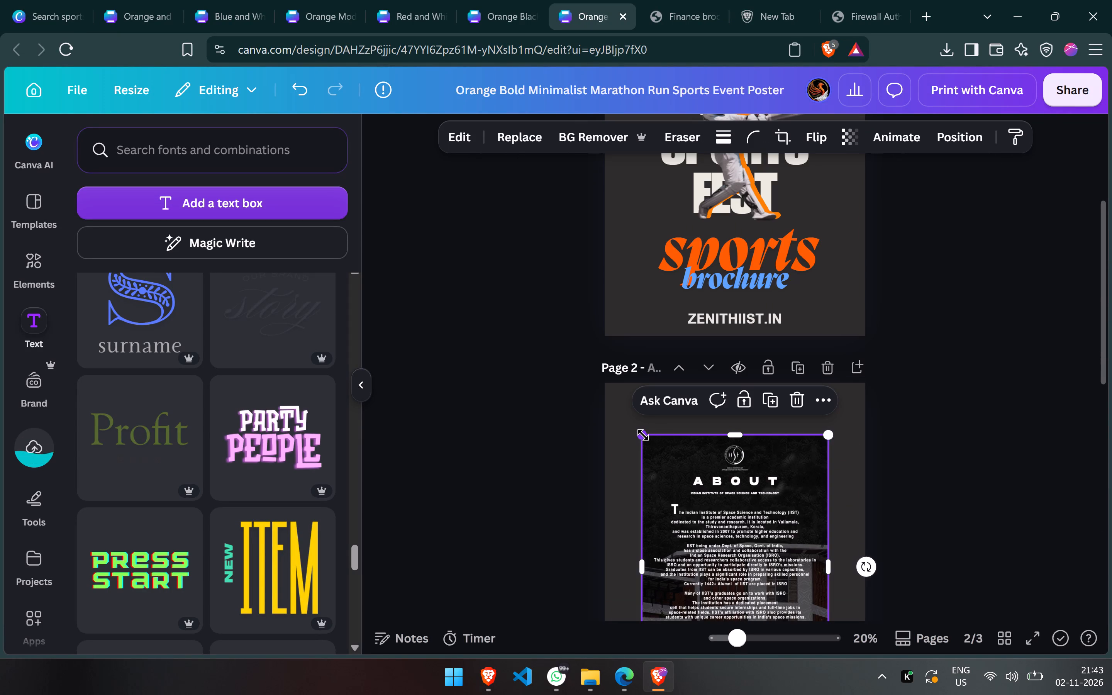
drag(643, 435, 599, 388)
scroll(879, 477, down, 1)
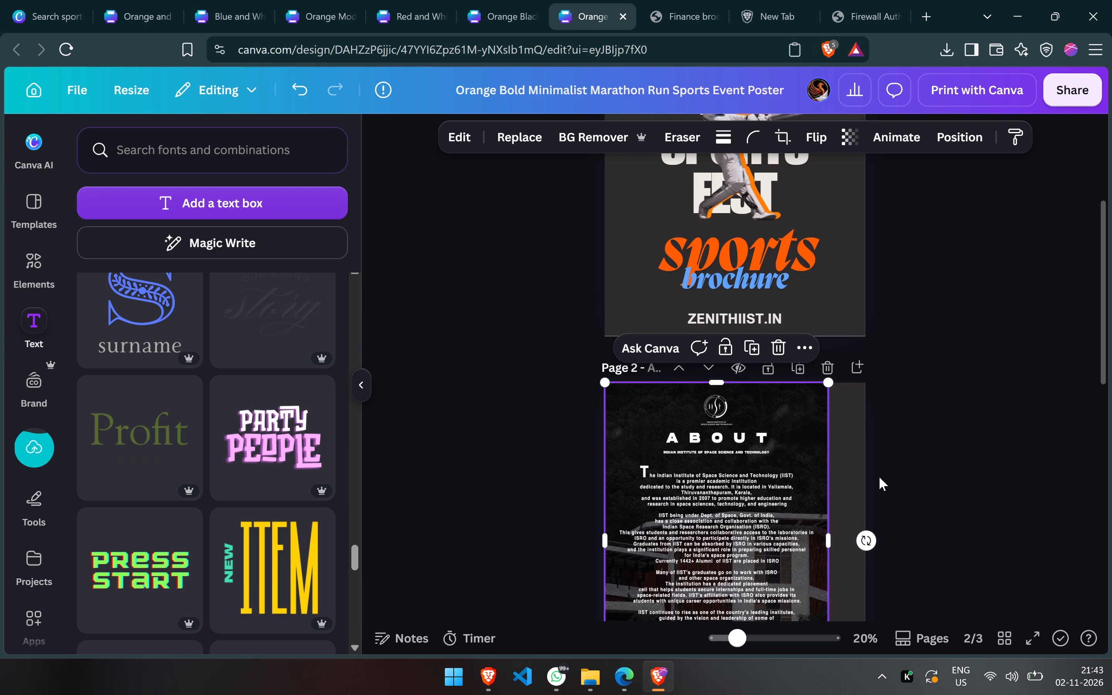
scroll(879, 477, down, 1)
scroll(887, 517, up, 2)
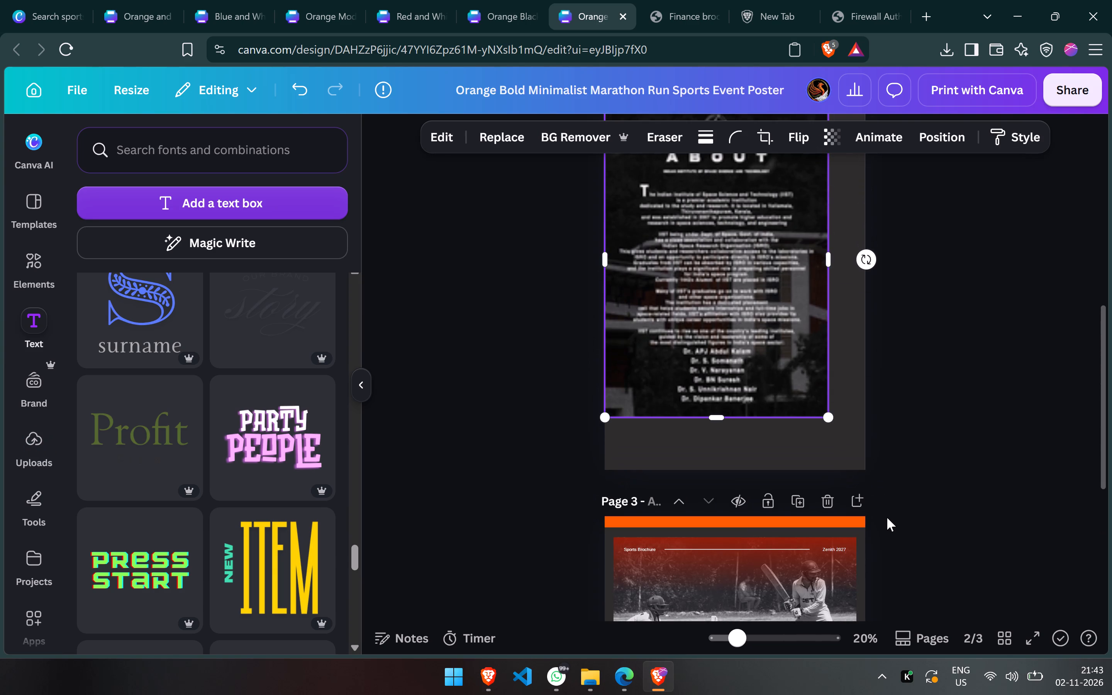
drag(830, 420, 851, 447)
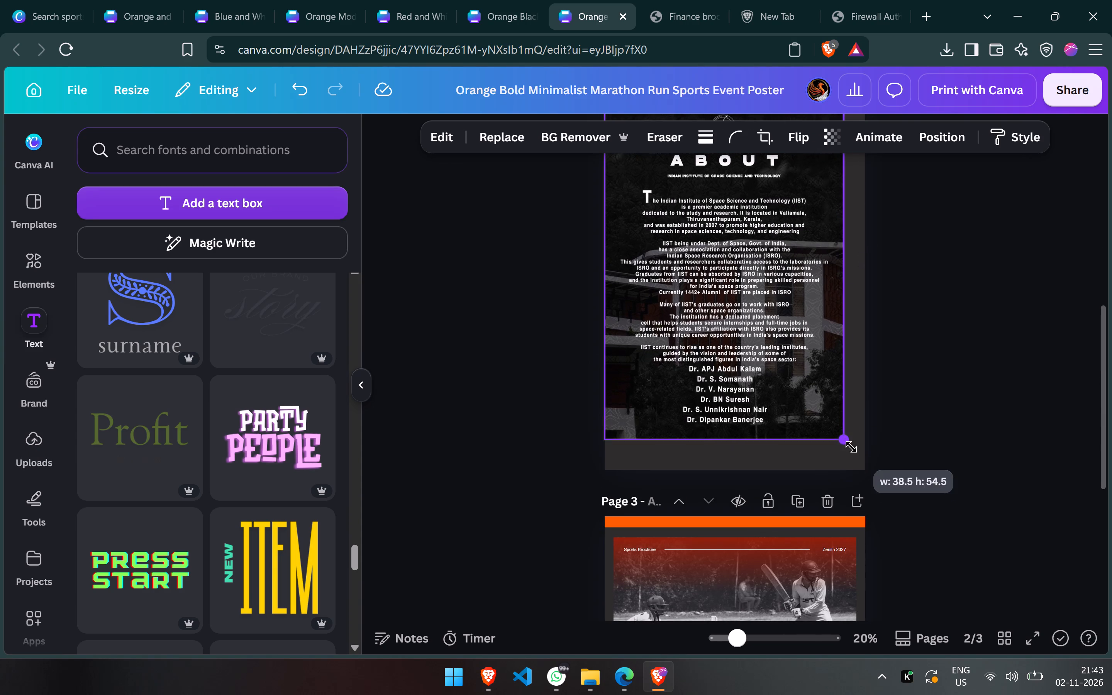
drag(851, 447, 873, 473)
click(934, 422)
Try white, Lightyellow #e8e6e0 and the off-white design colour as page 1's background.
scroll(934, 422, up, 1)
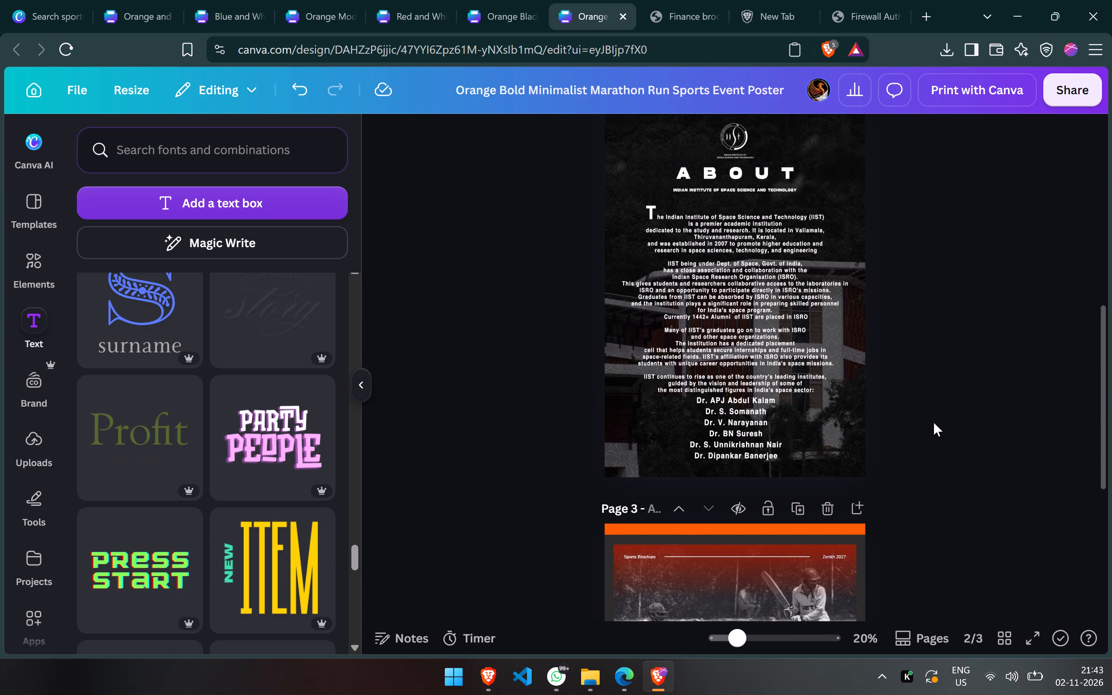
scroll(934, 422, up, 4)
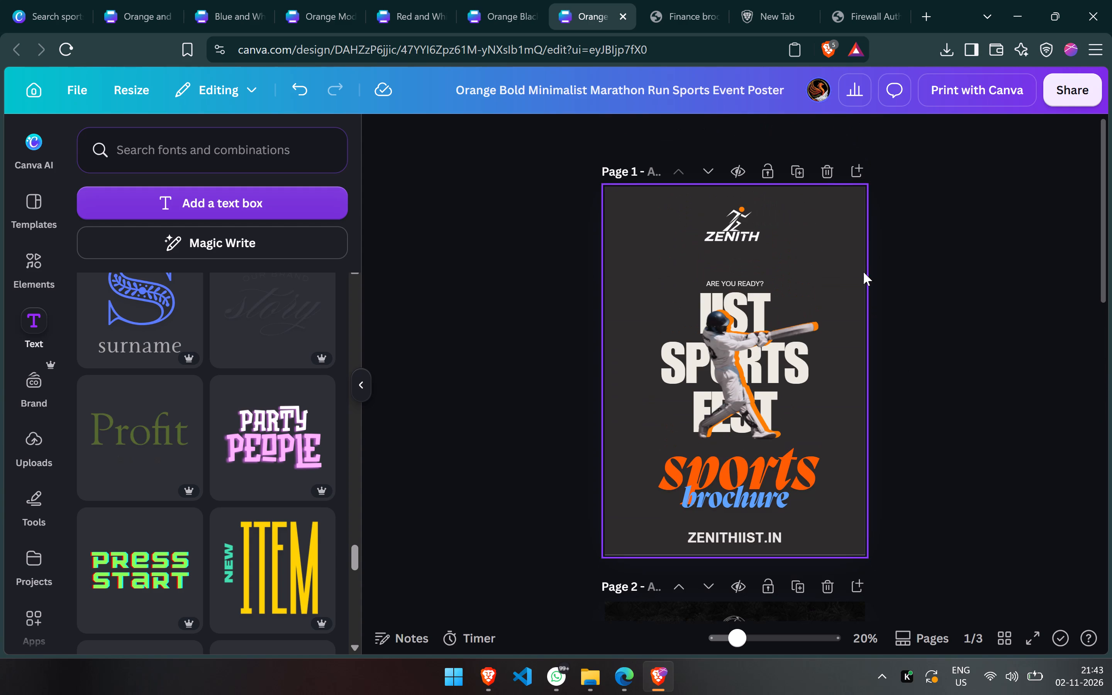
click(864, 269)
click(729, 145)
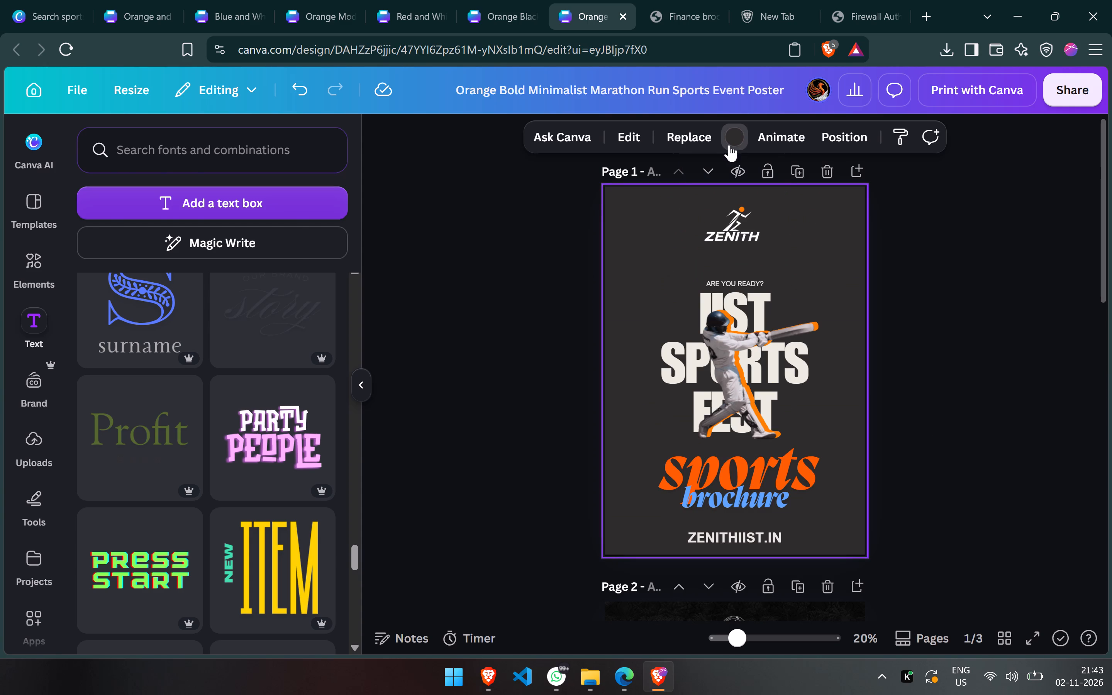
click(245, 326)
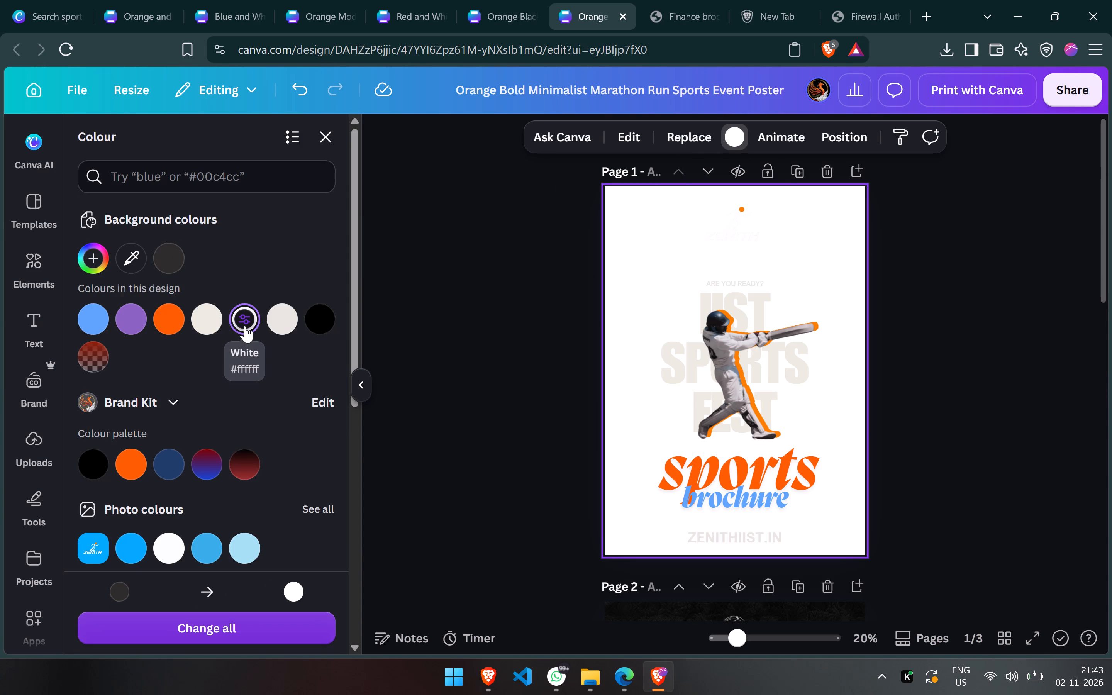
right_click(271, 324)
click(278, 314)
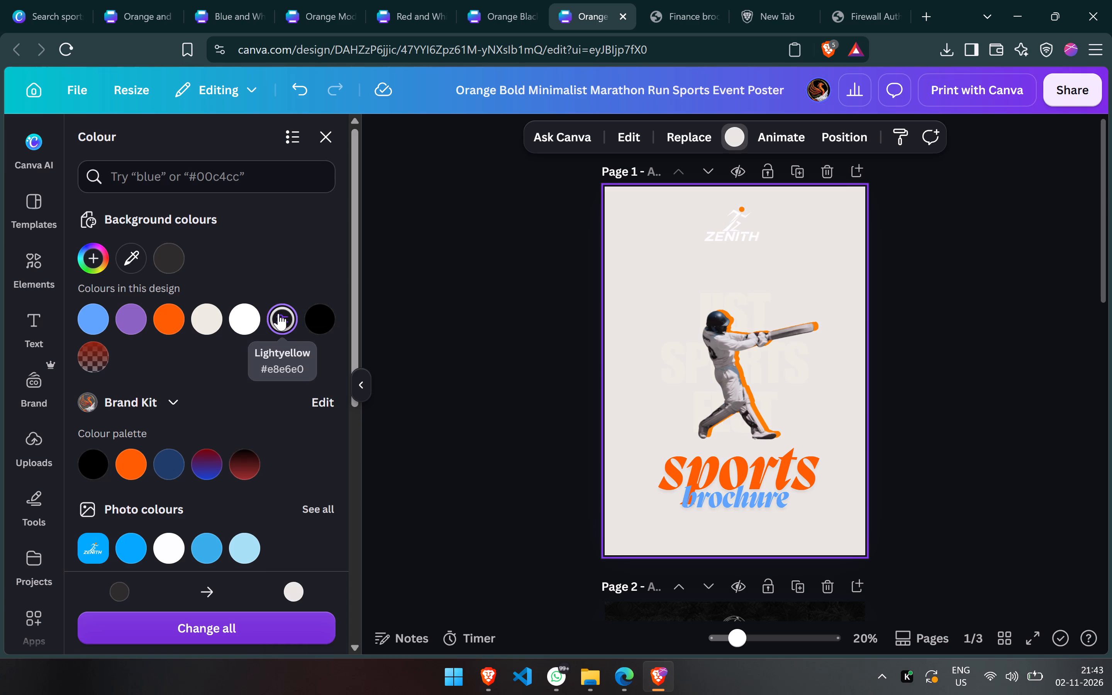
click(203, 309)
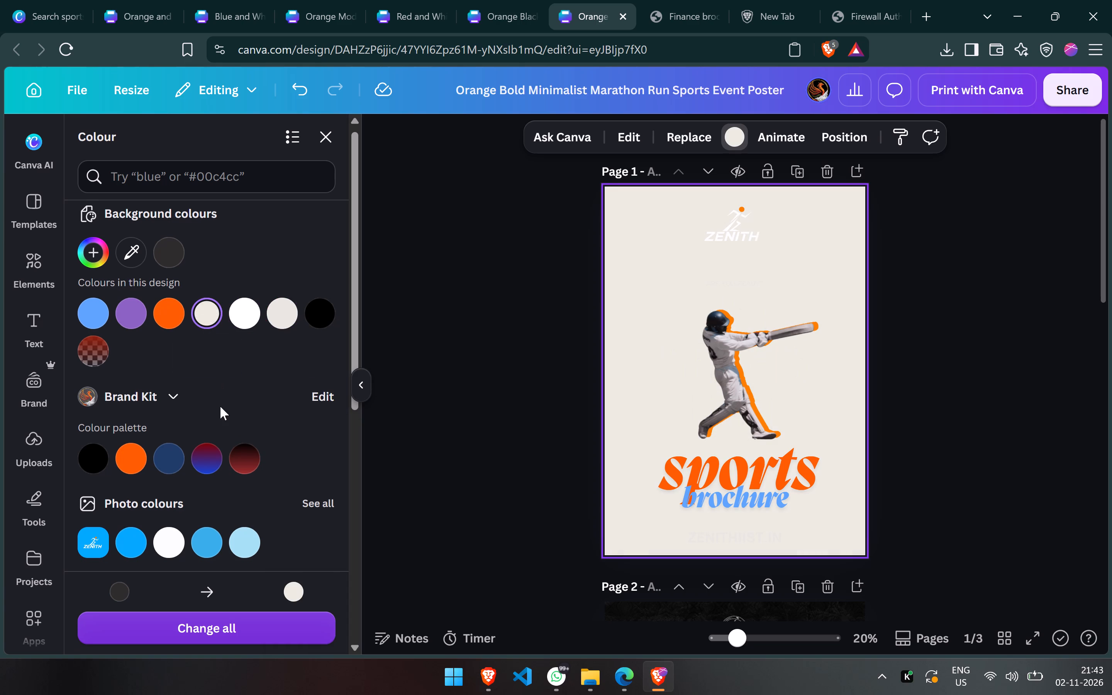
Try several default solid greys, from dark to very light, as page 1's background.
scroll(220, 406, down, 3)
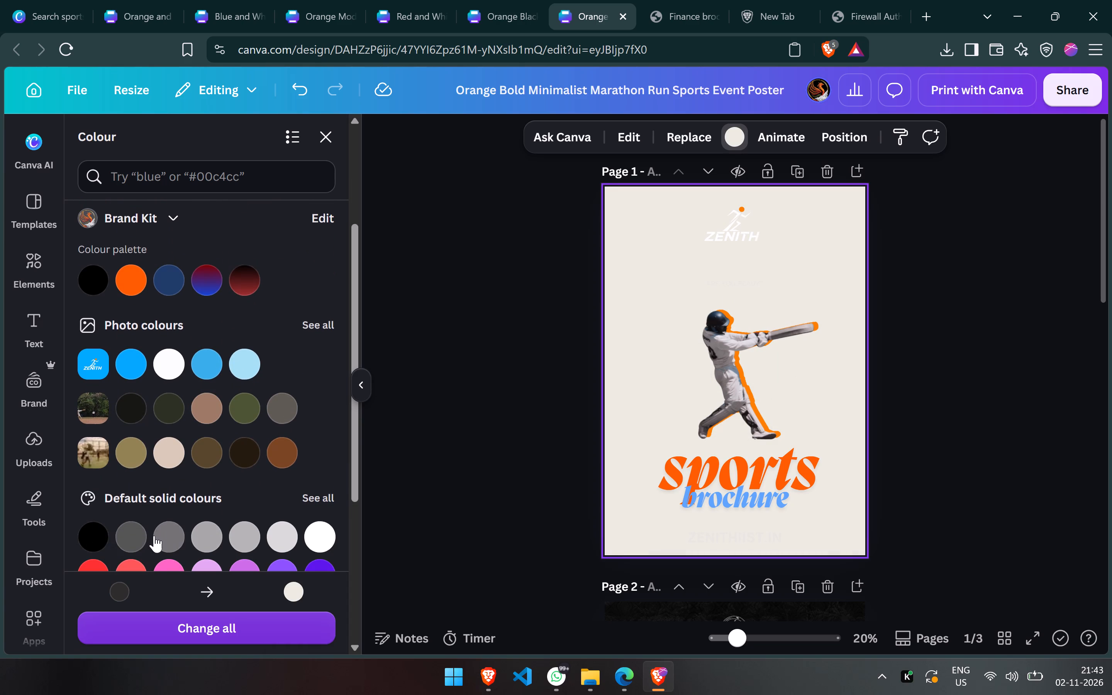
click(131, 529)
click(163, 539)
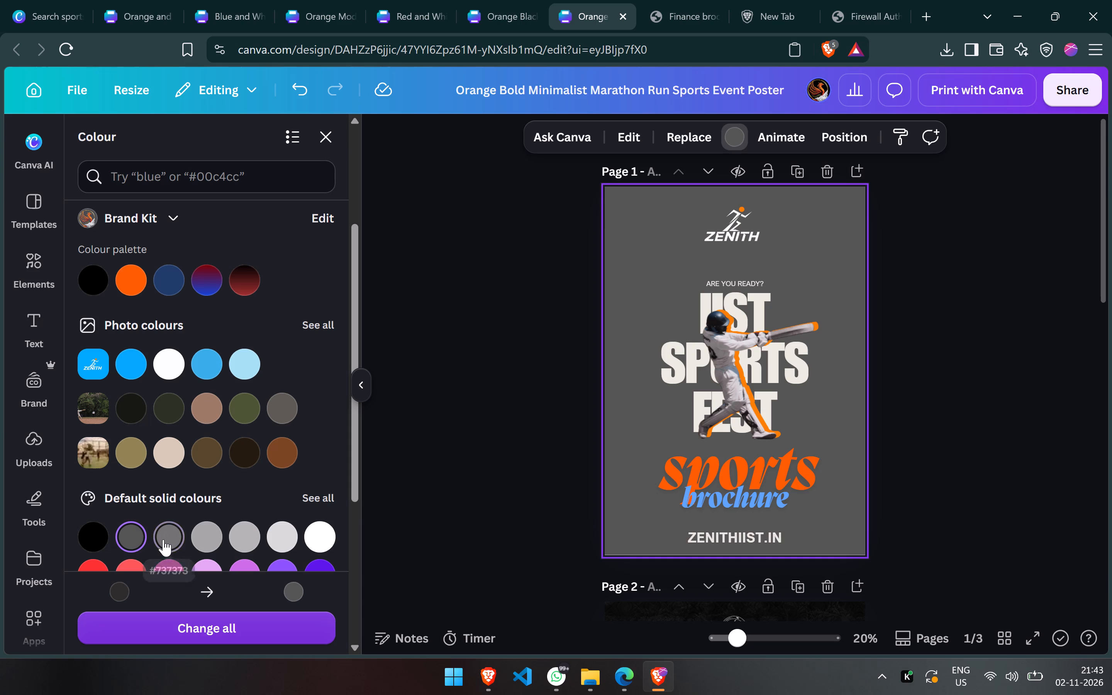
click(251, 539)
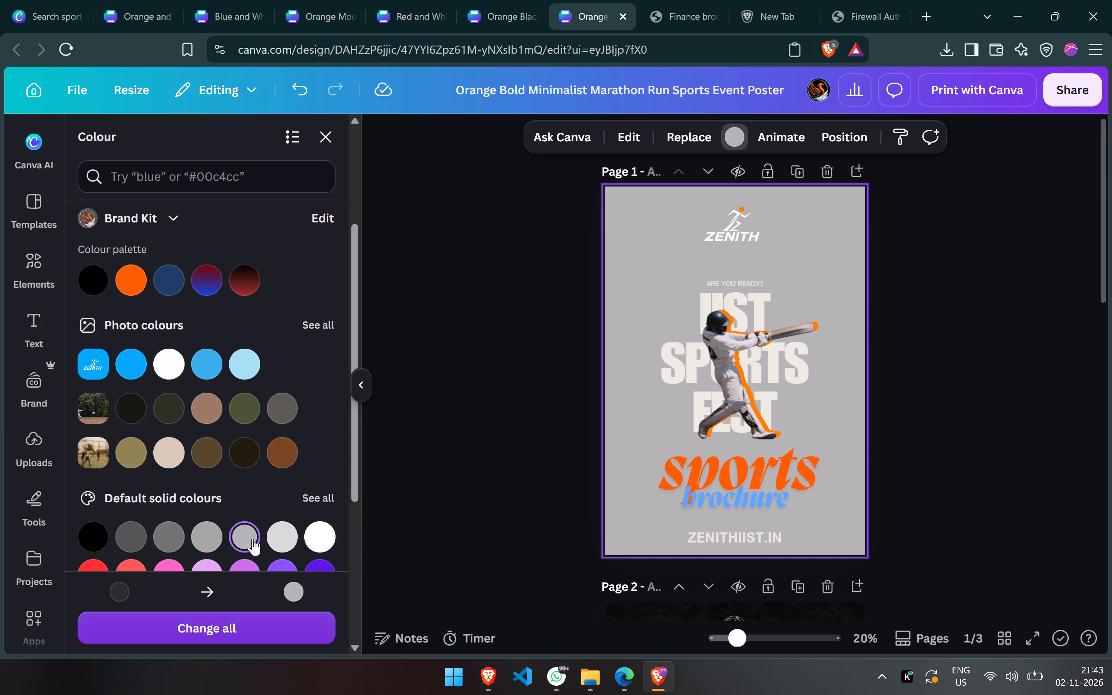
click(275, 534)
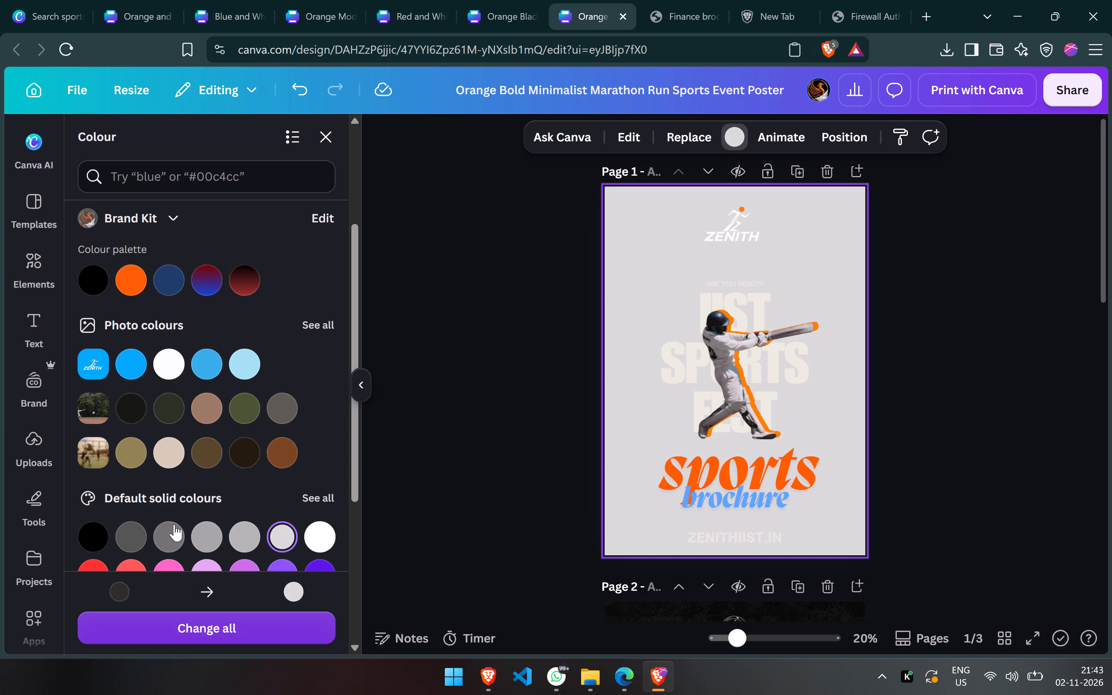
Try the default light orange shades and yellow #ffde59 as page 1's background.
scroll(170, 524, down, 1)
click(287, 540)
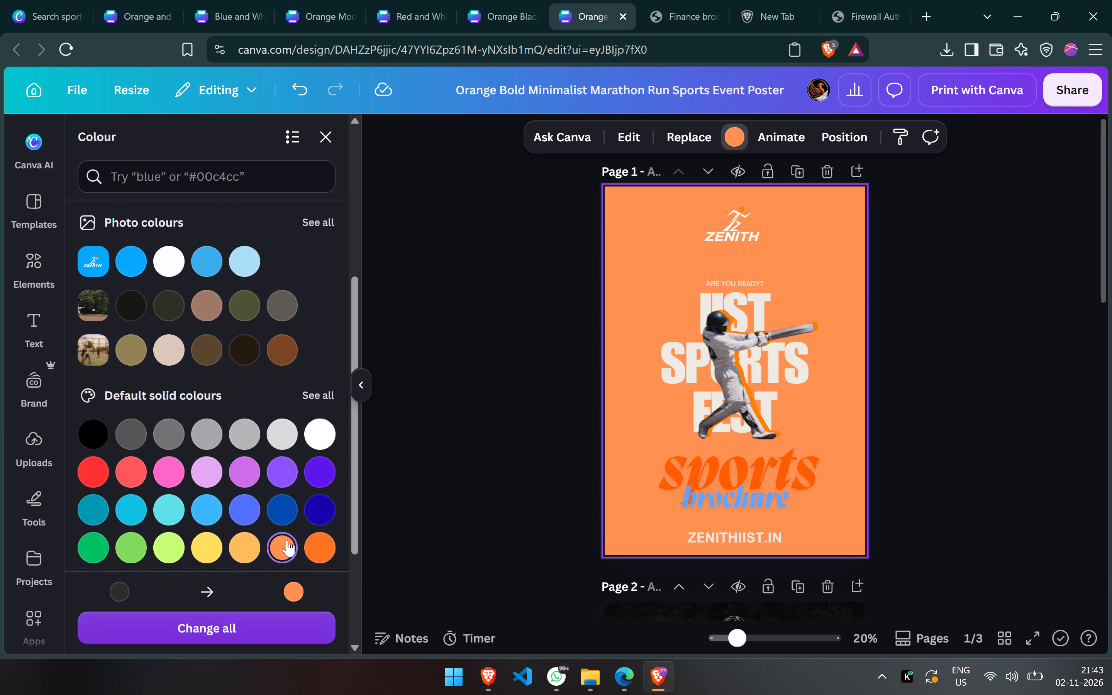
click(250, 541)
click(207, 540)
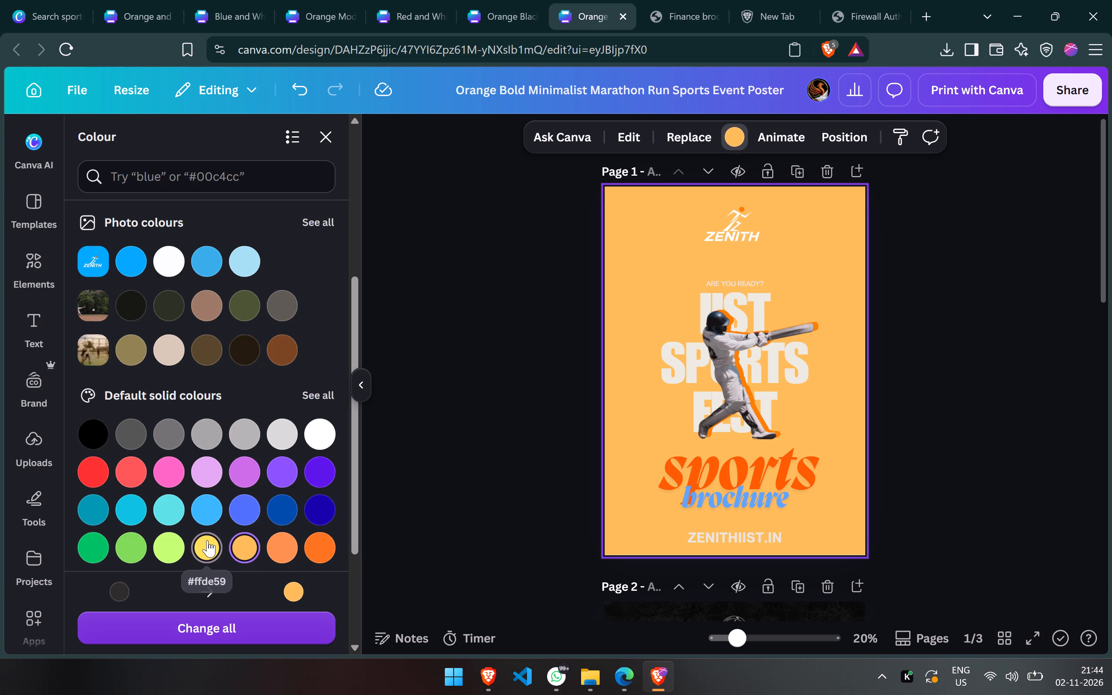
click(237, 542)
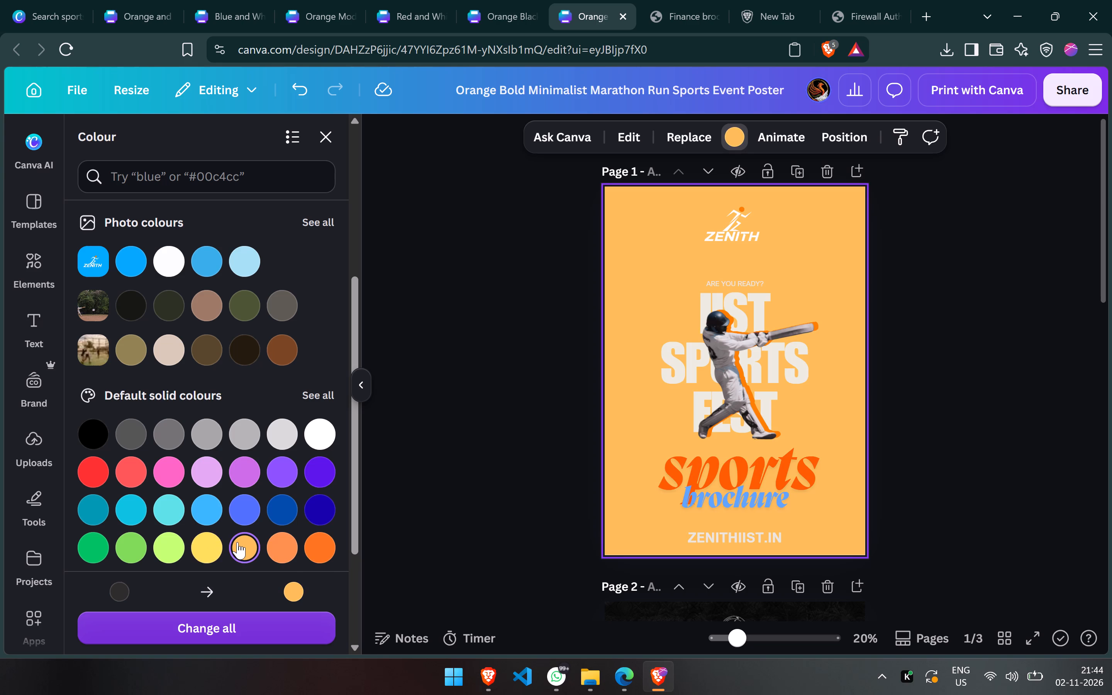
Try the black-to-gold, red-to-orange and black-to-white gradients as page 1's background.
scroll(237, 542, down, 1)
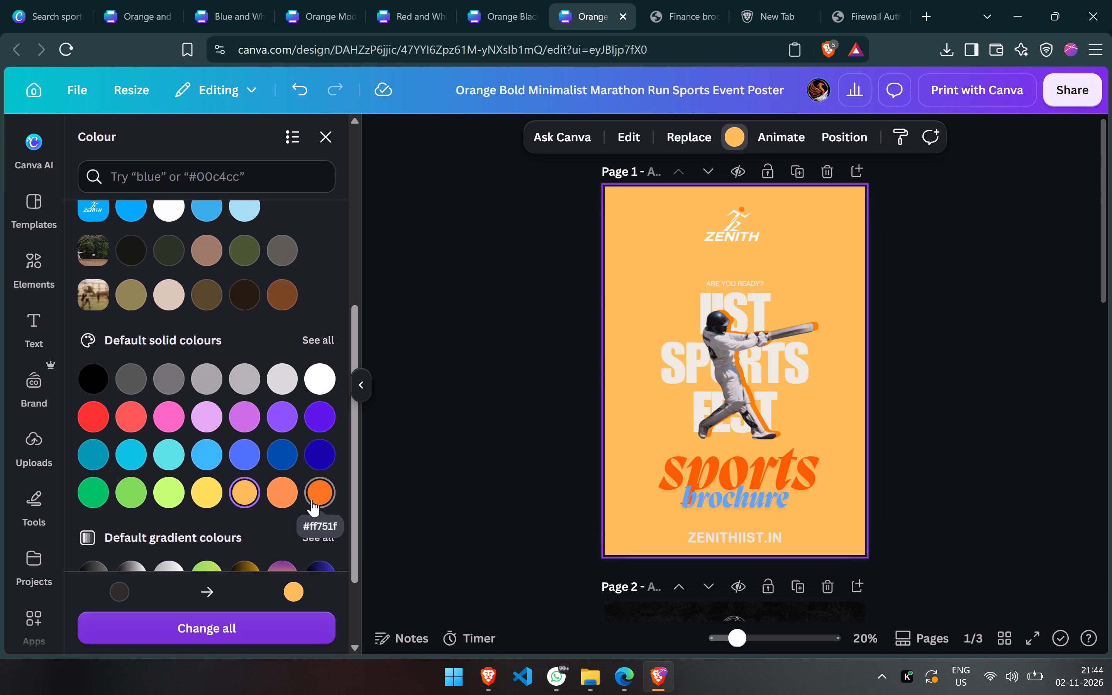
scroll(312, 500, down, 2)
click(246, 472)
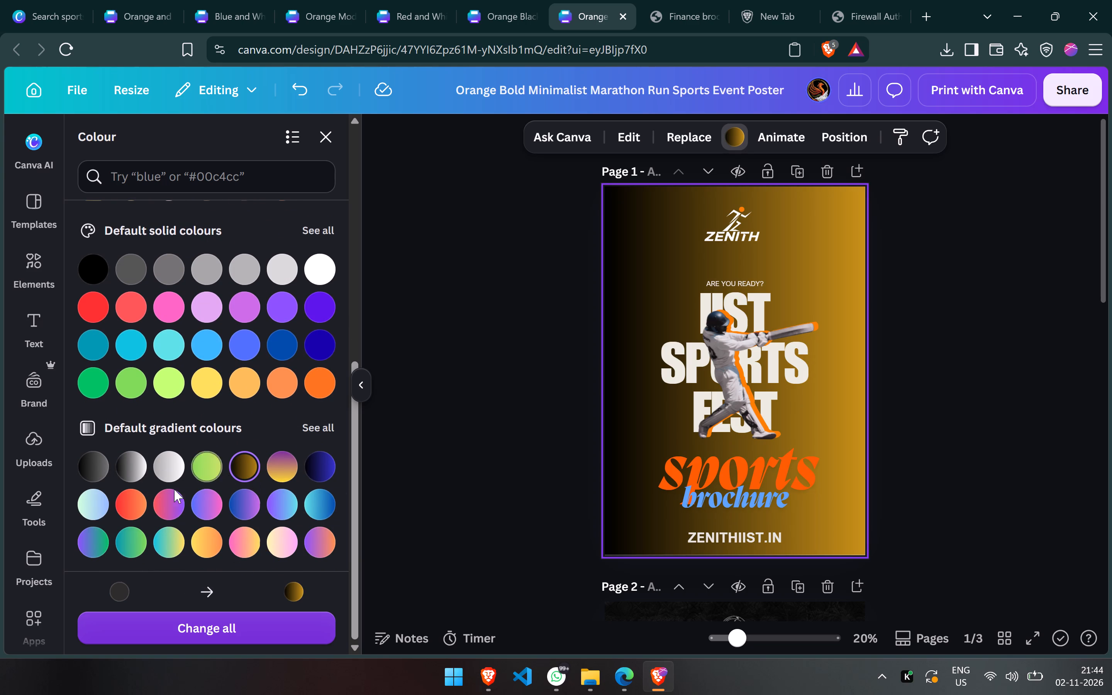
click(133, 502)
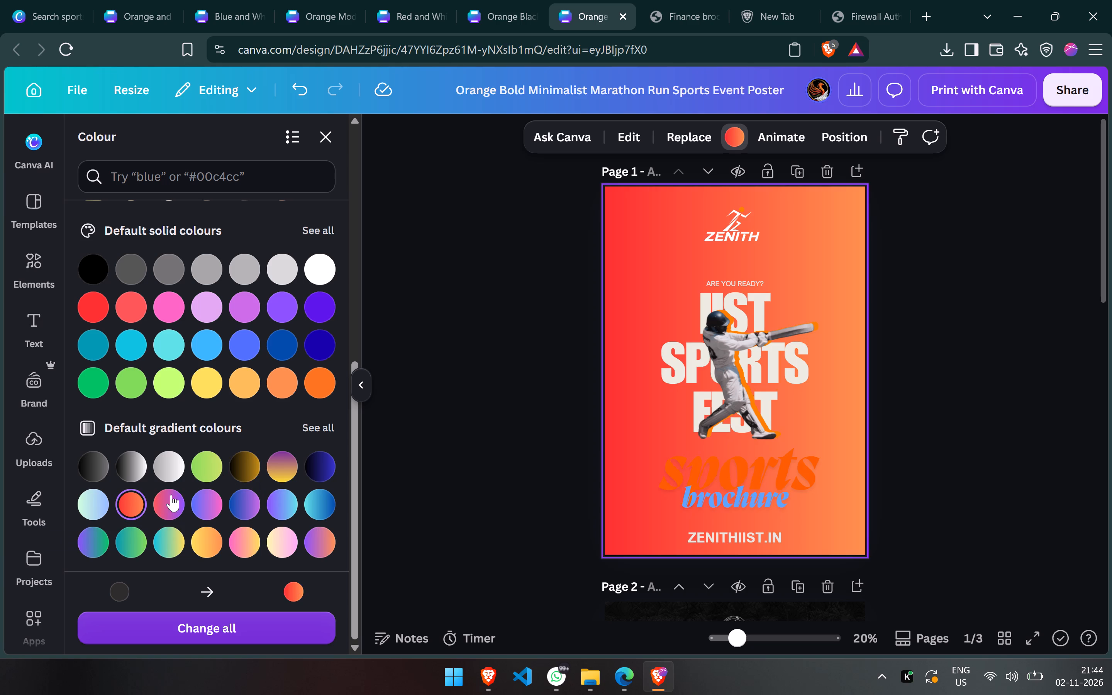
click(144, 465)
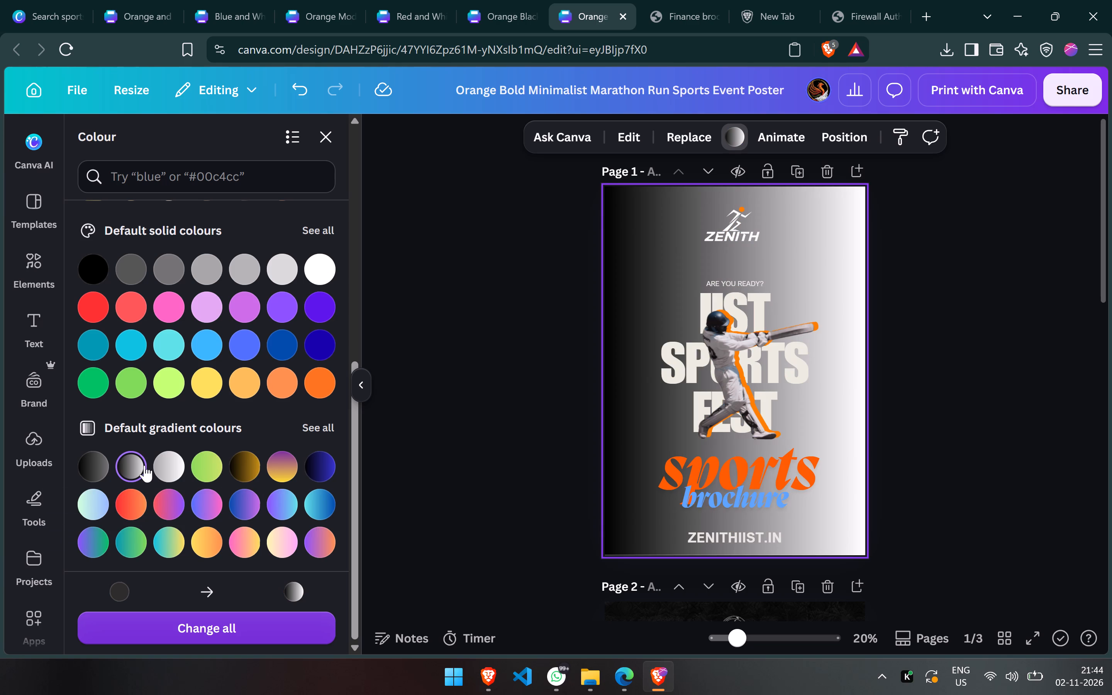
Set page 1's background to the default black-to-grey gradient after comparing it with solid dark grey.
click(100, 464)
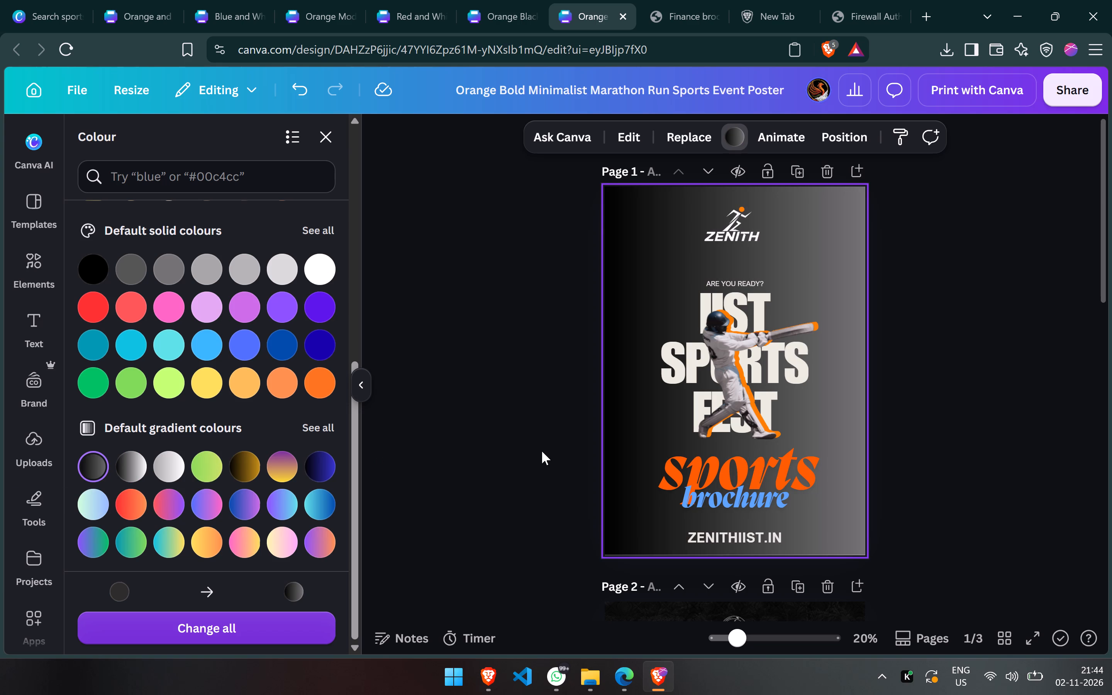
click(126, 265)
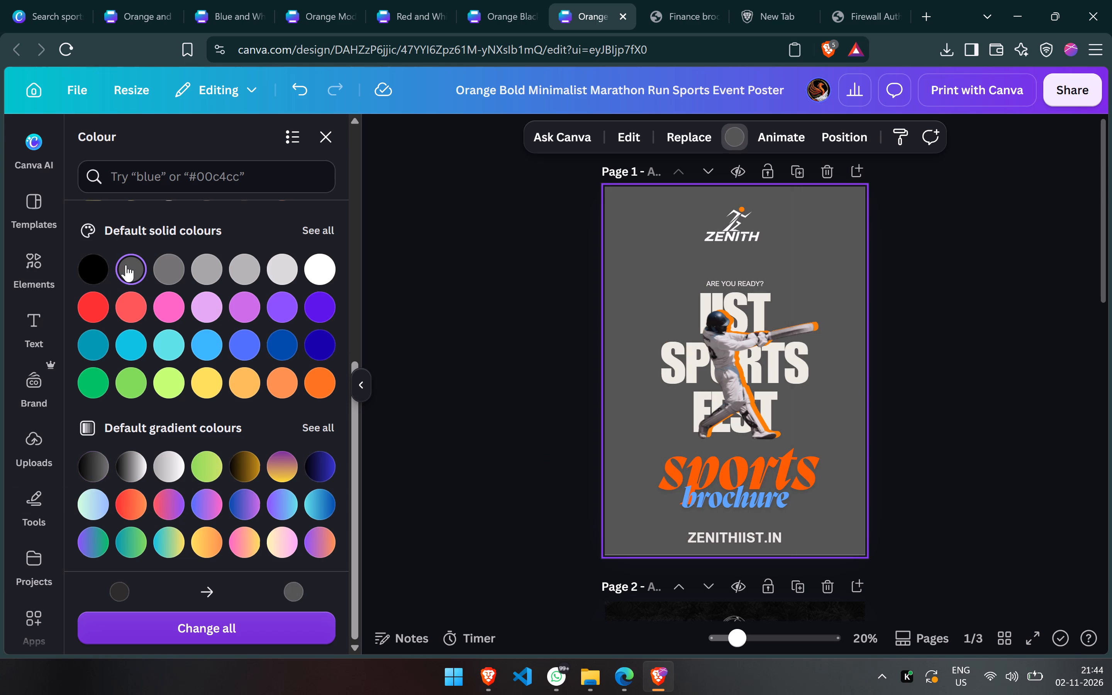
click(91, 470)
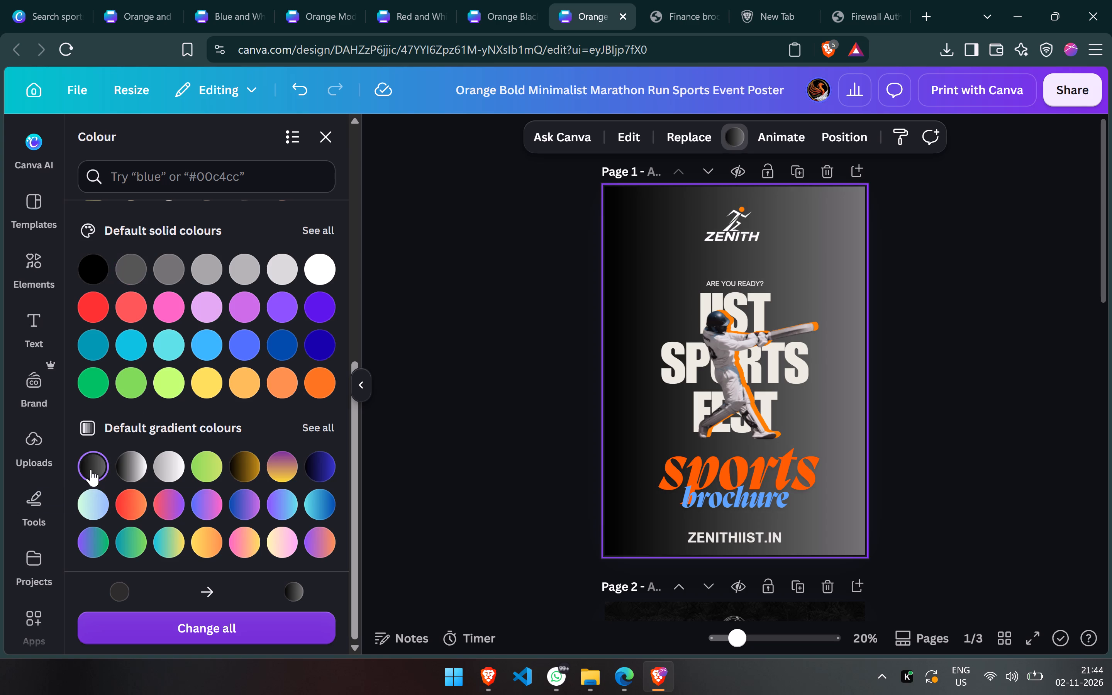
click(466, 443)
click(466, 443)
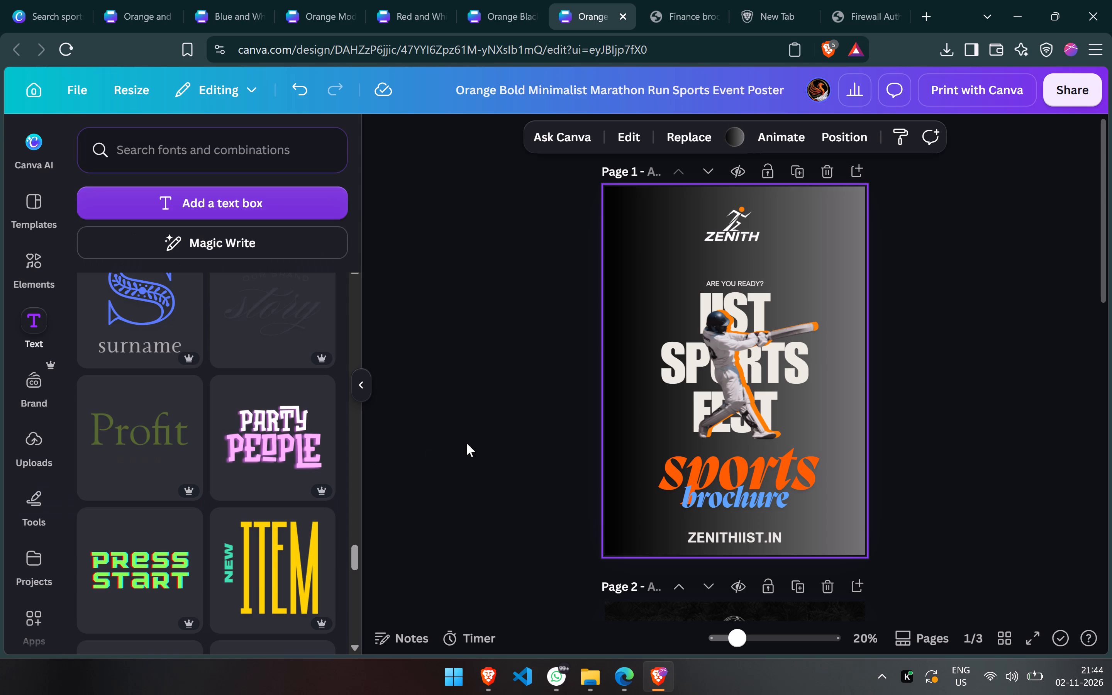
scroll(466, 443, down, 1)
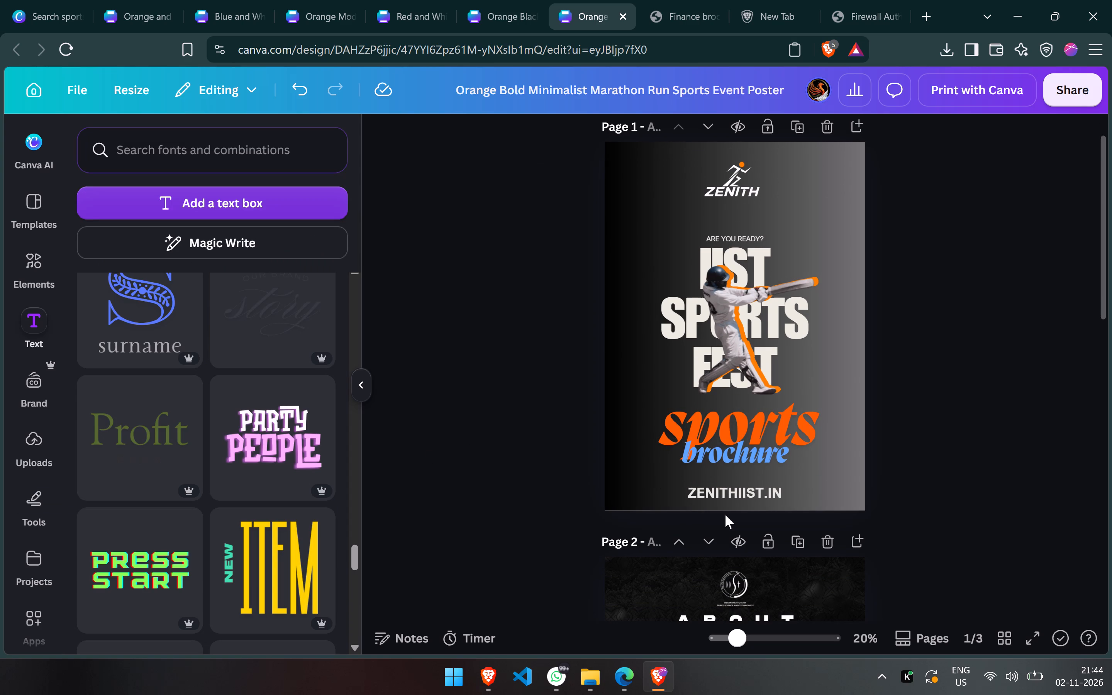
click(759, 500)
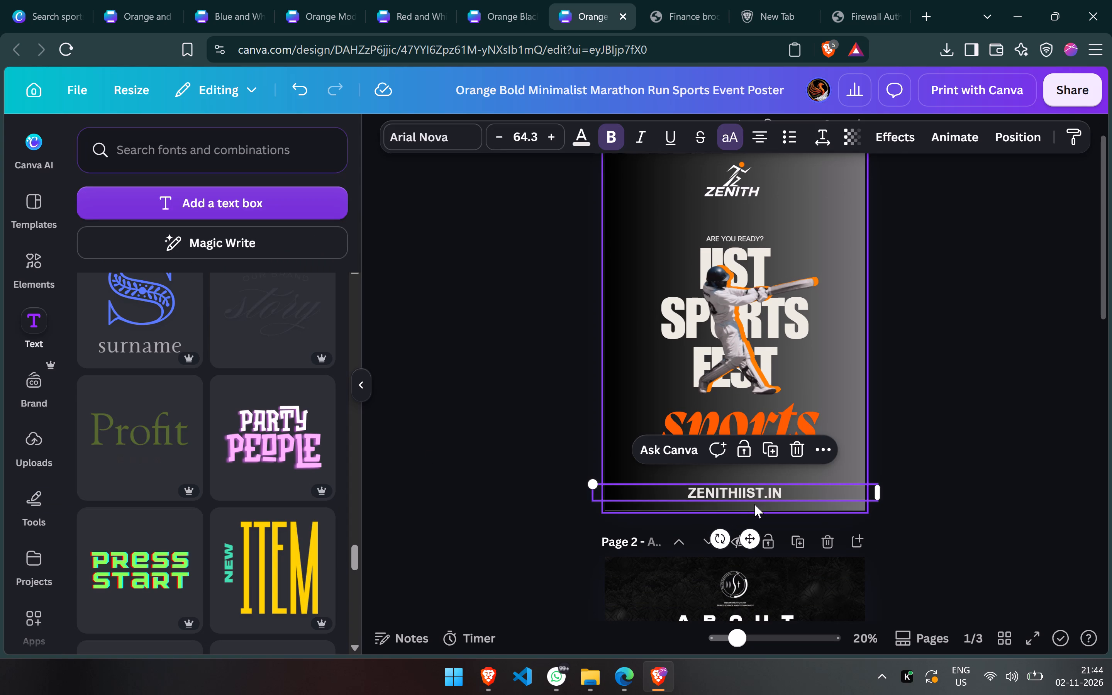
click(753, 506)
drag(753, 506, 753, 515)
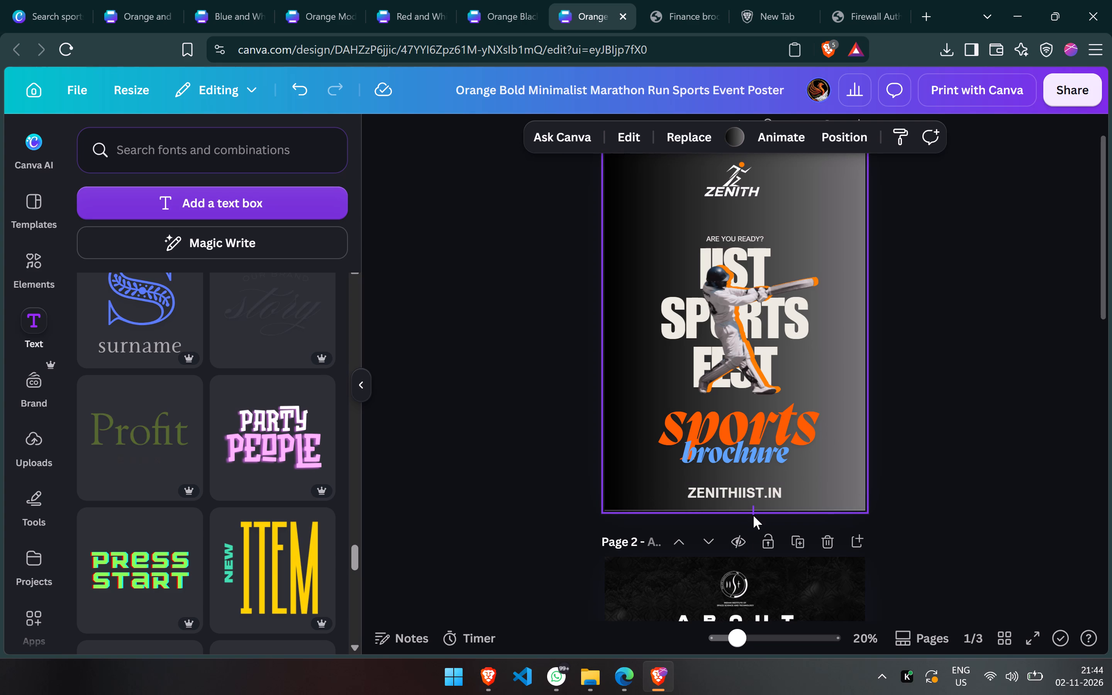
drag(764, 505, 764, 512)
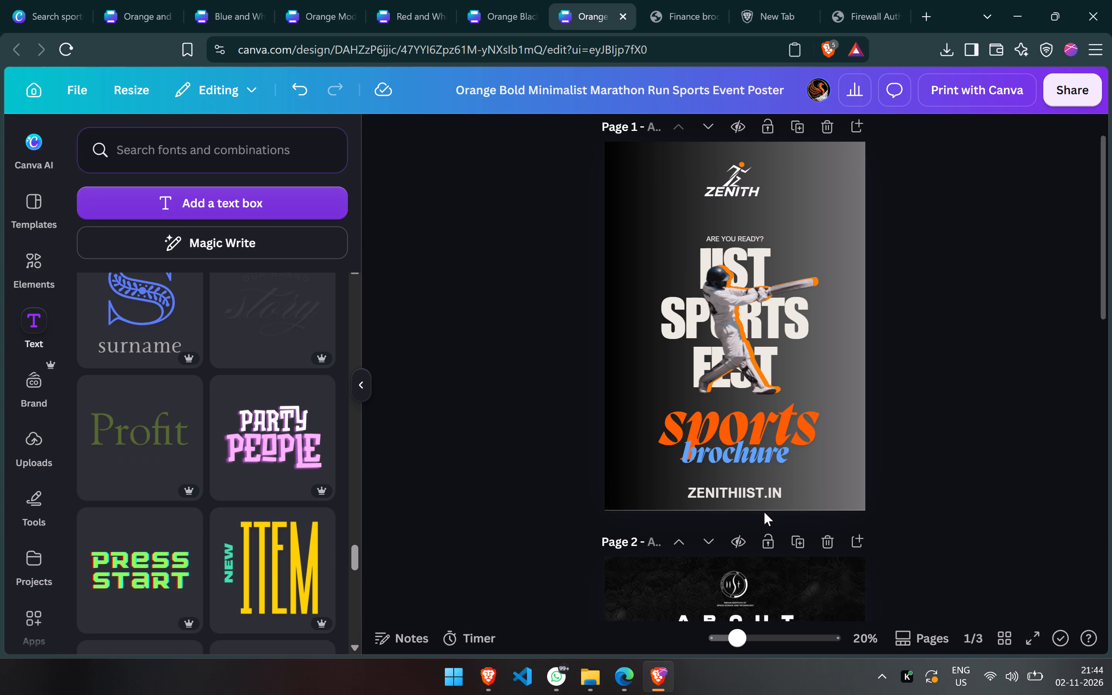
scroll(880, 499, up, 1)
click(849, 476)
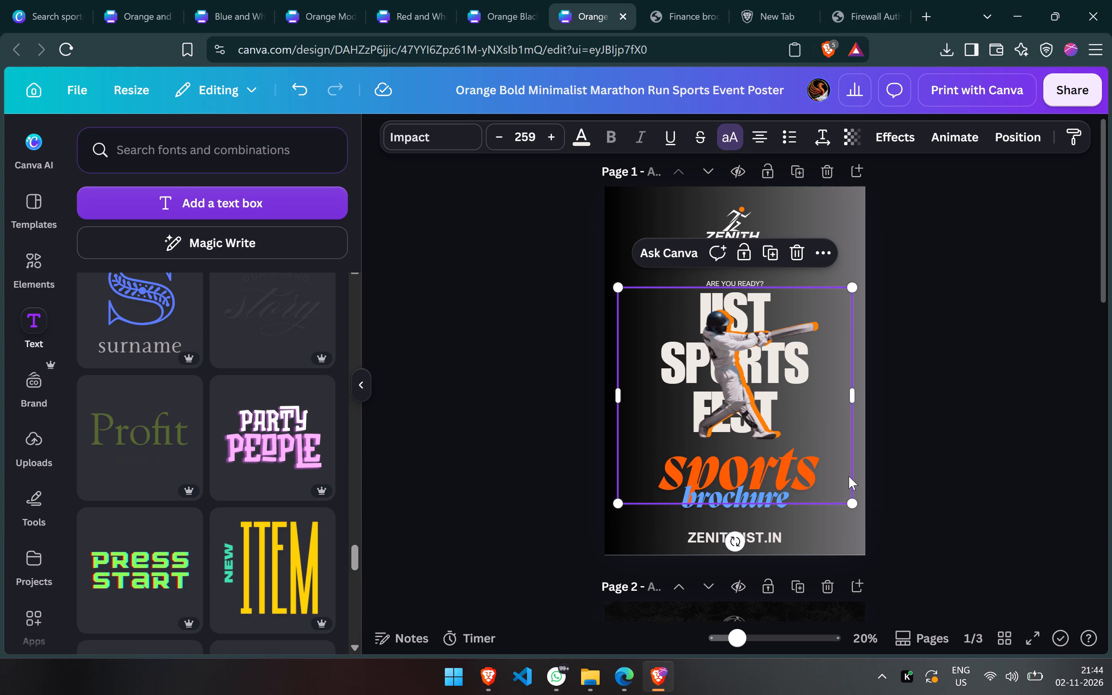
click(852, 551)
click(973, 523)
Review the brochure from the cover through the IIST About page to the cricket article on page 3.
scroll(973, 523, down, 2)
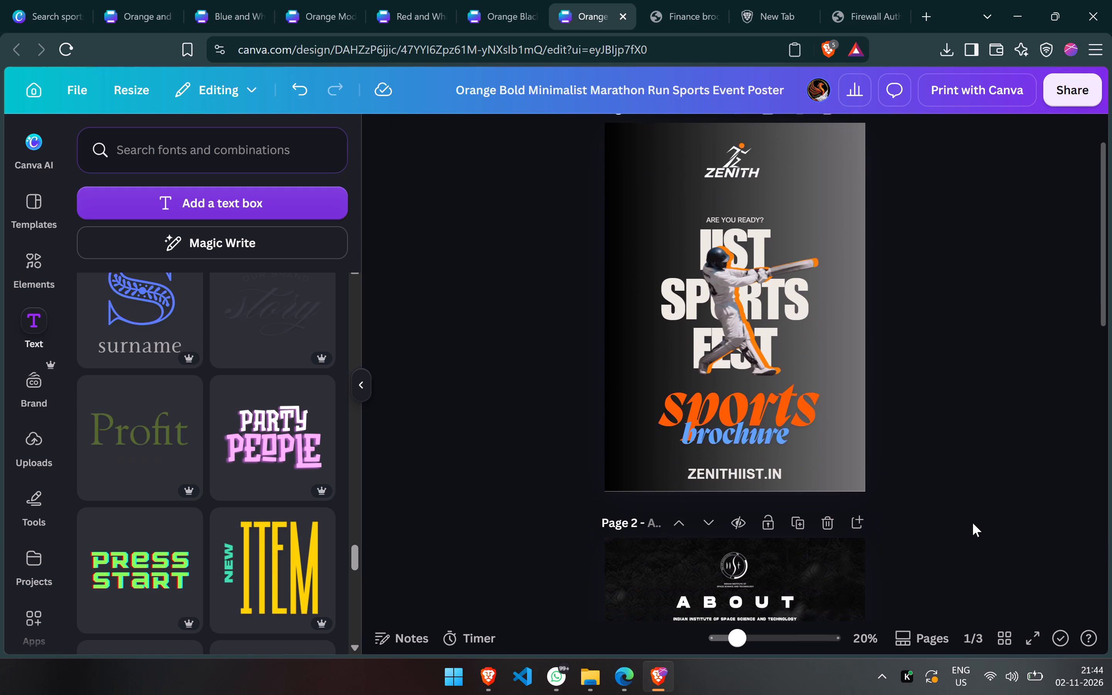
scroll(973, 523, down, 3)
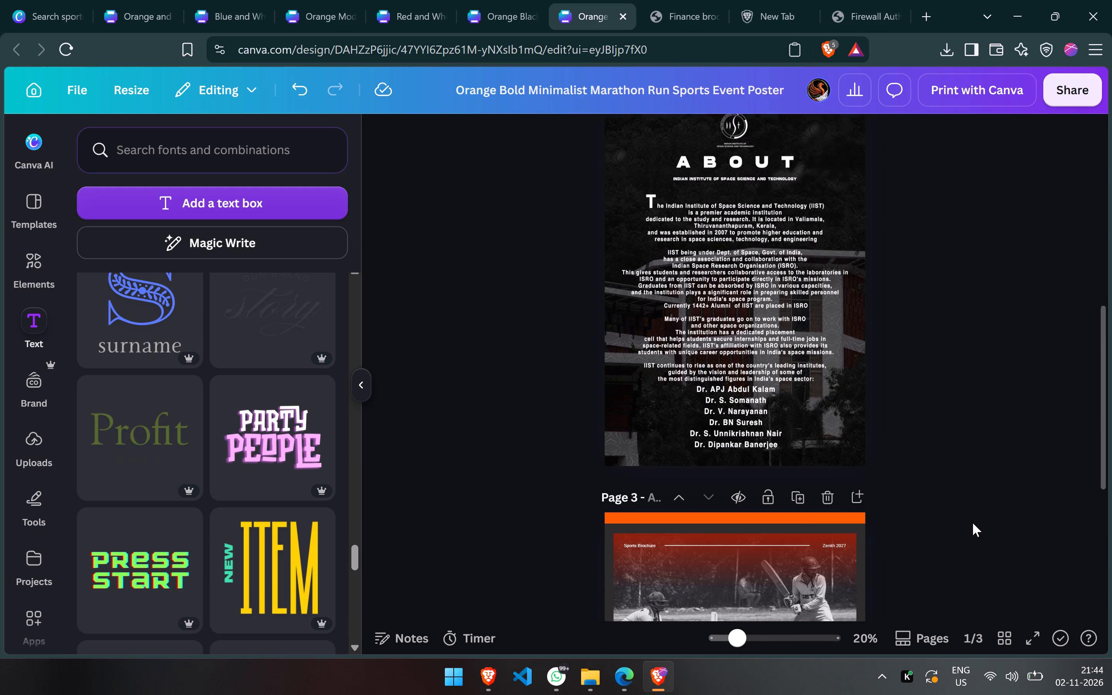
scroll(973, 523, down, 4)
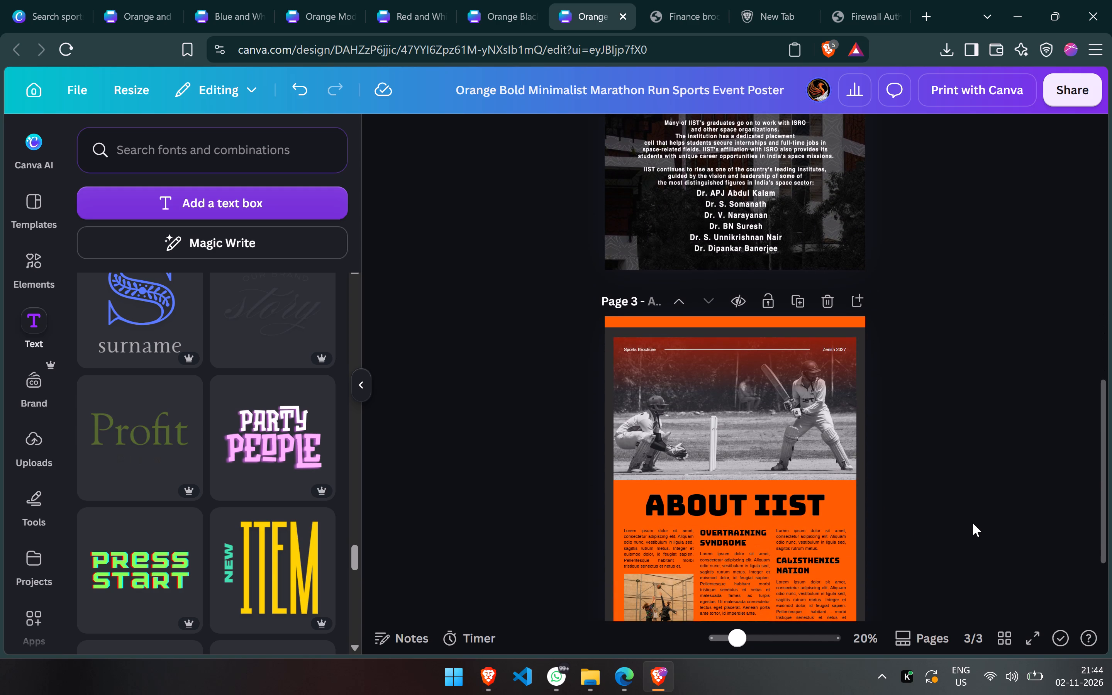
scroll(973, 523, down, 2)
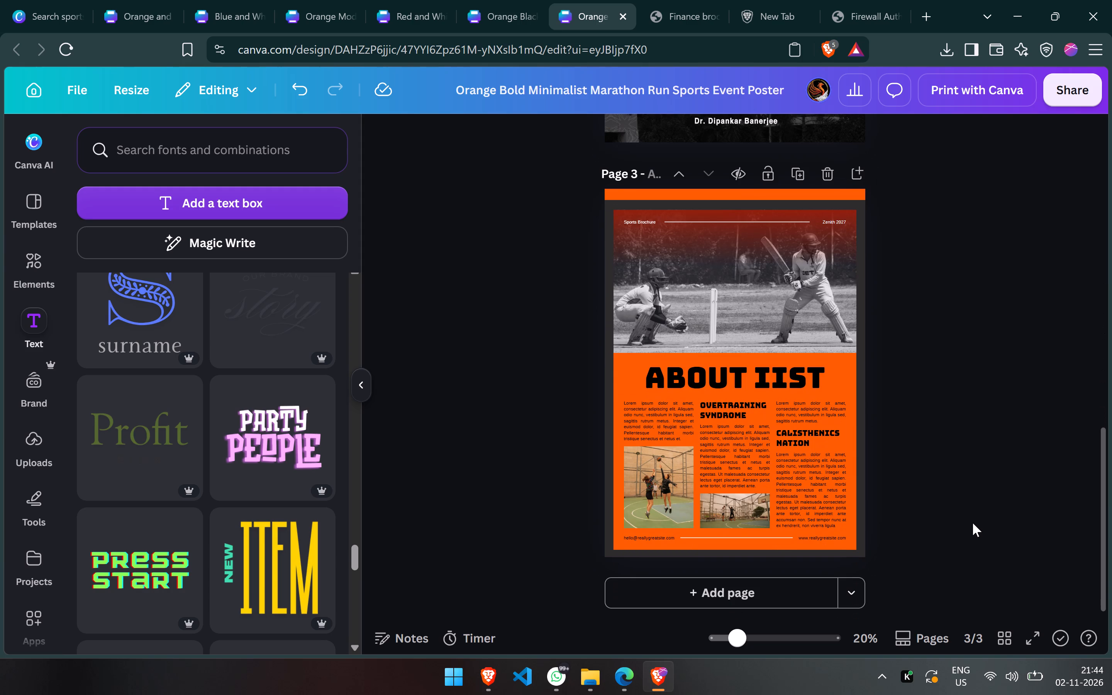
Add a blank page directly after page 2, the IIST About page.
scroll(973, 523, up, 5)
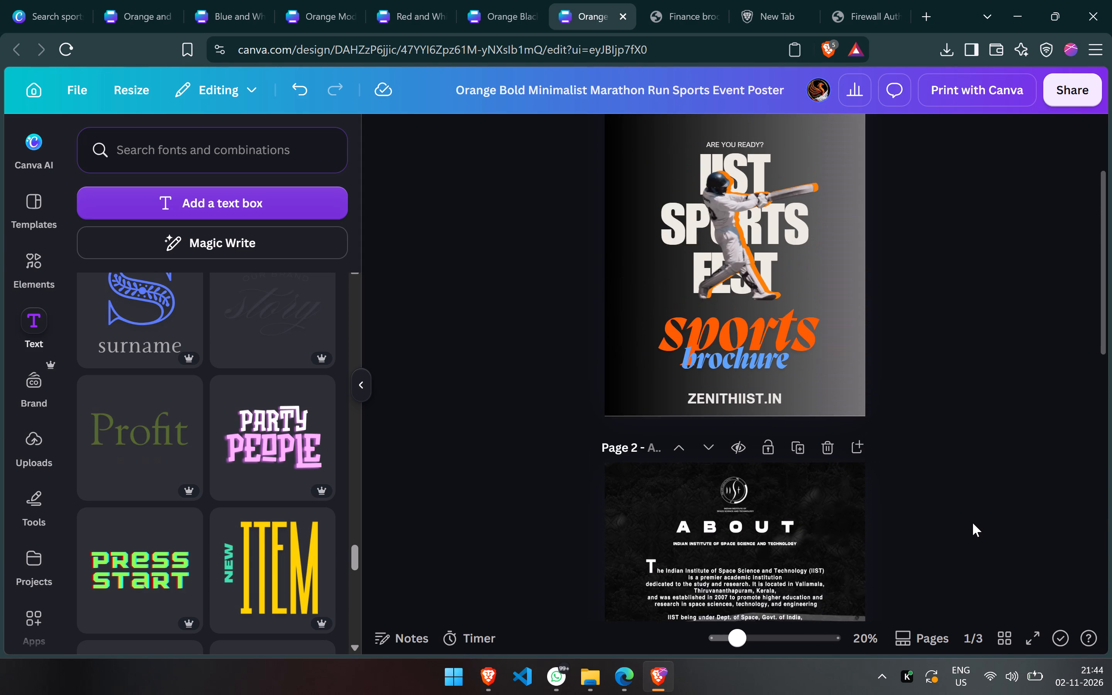
scroll(973, 523, up, 1)
click(859, 493)
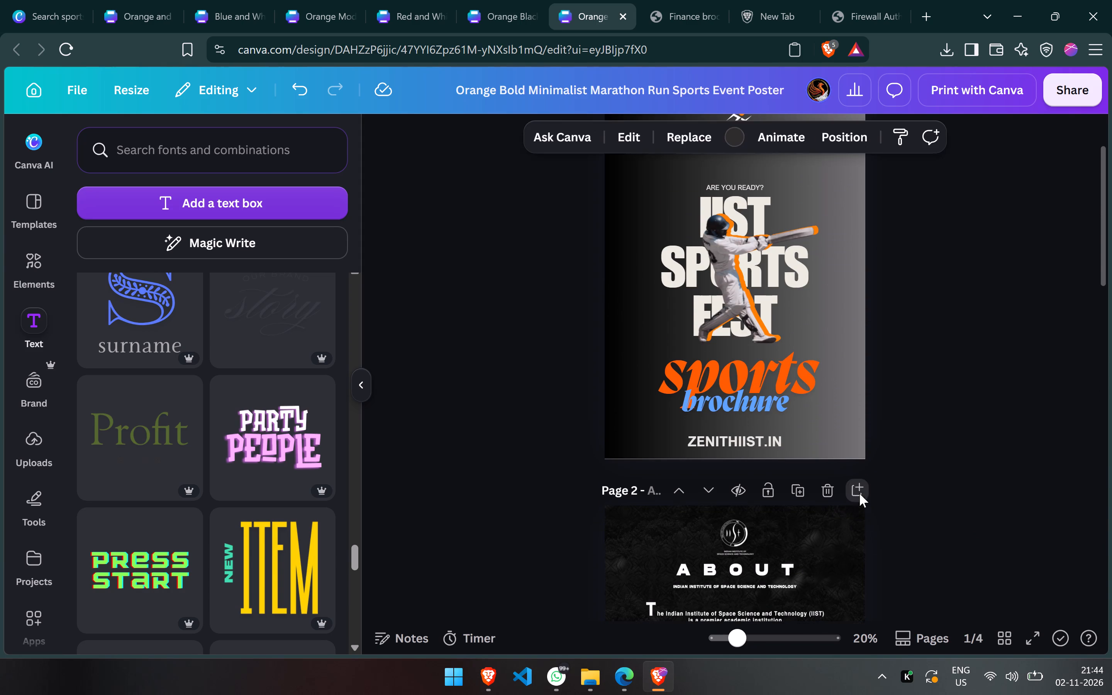
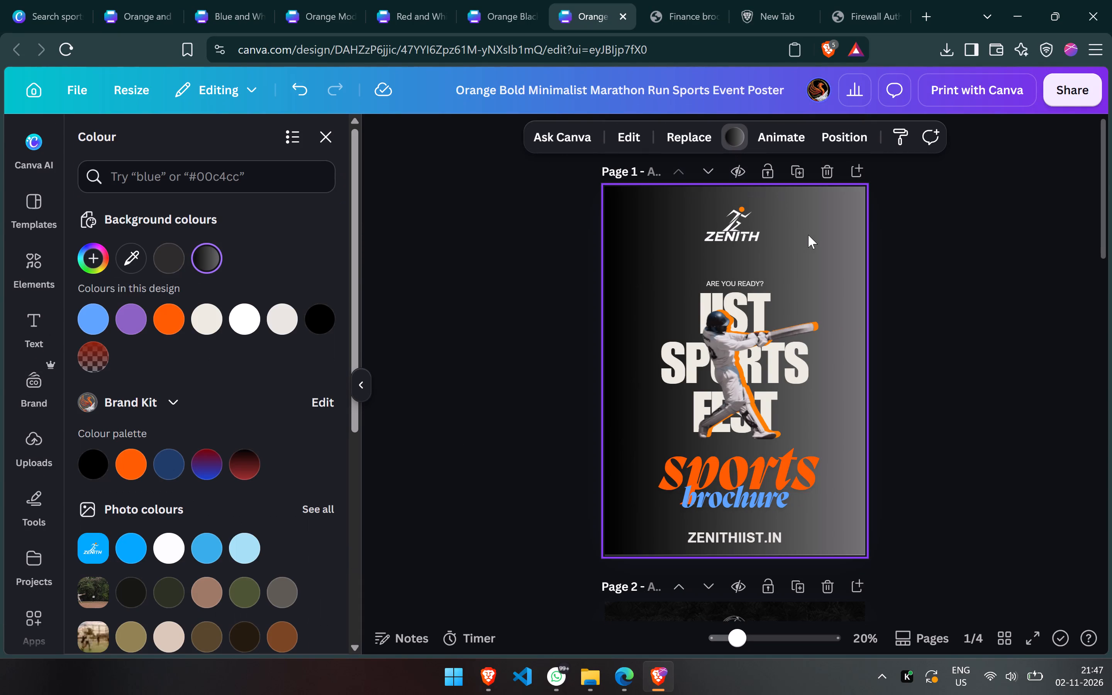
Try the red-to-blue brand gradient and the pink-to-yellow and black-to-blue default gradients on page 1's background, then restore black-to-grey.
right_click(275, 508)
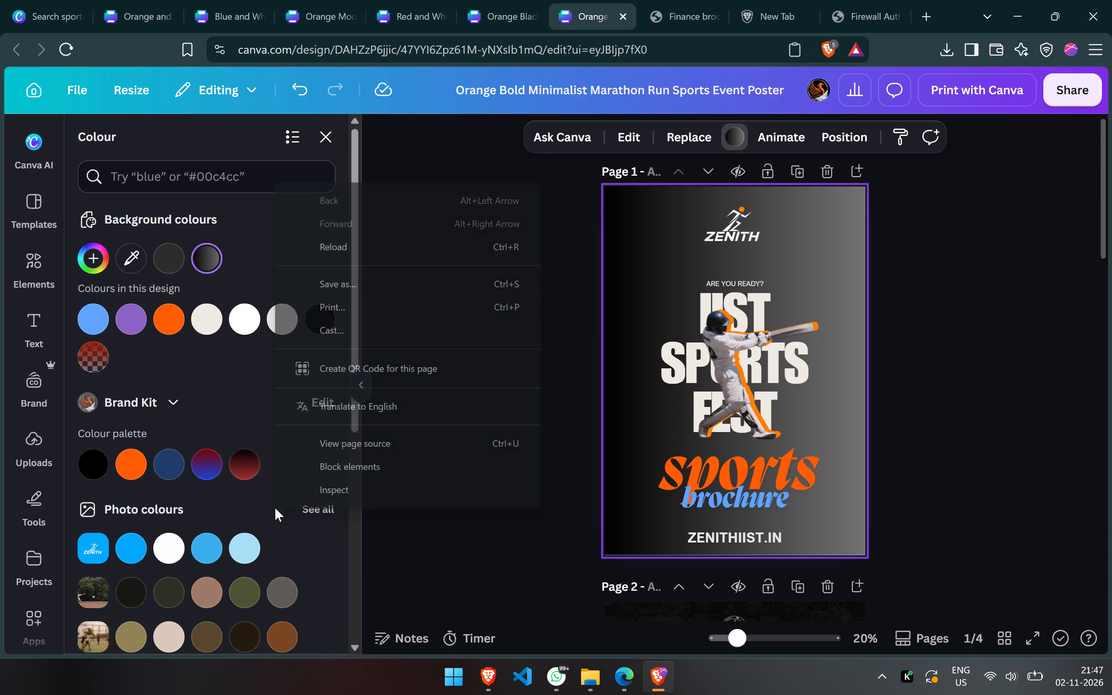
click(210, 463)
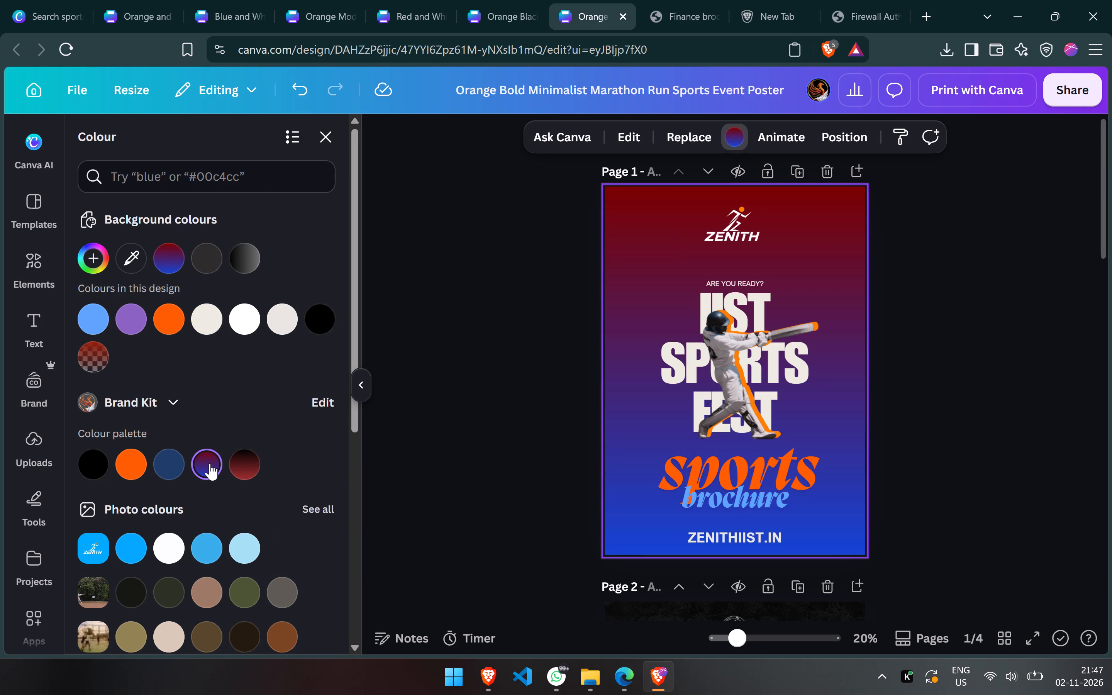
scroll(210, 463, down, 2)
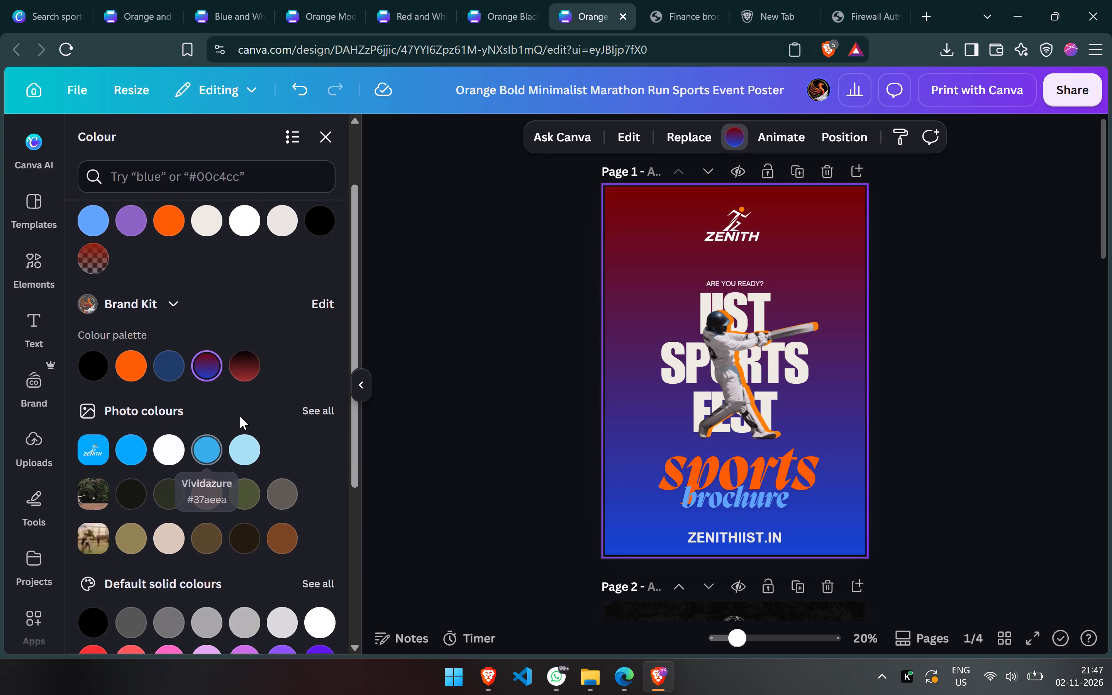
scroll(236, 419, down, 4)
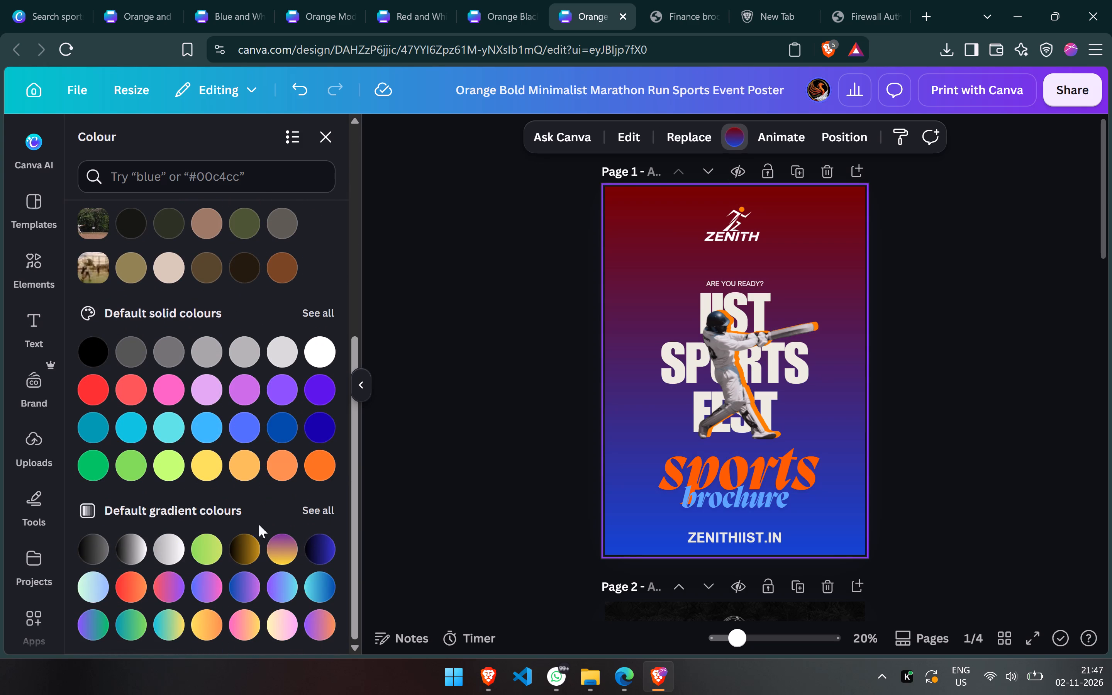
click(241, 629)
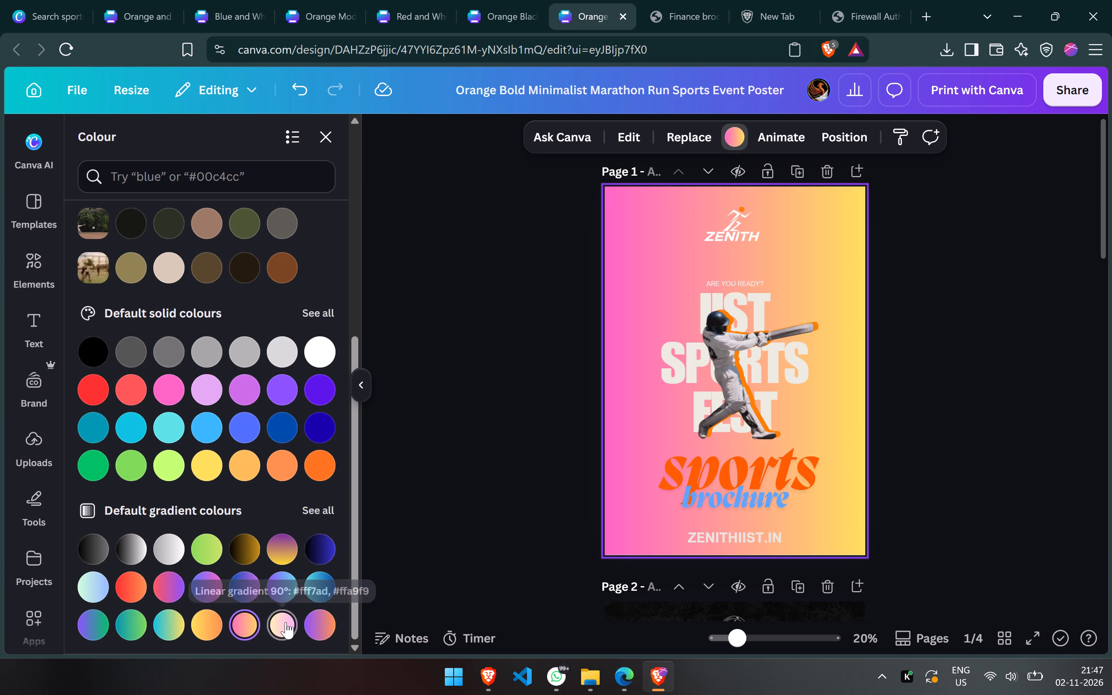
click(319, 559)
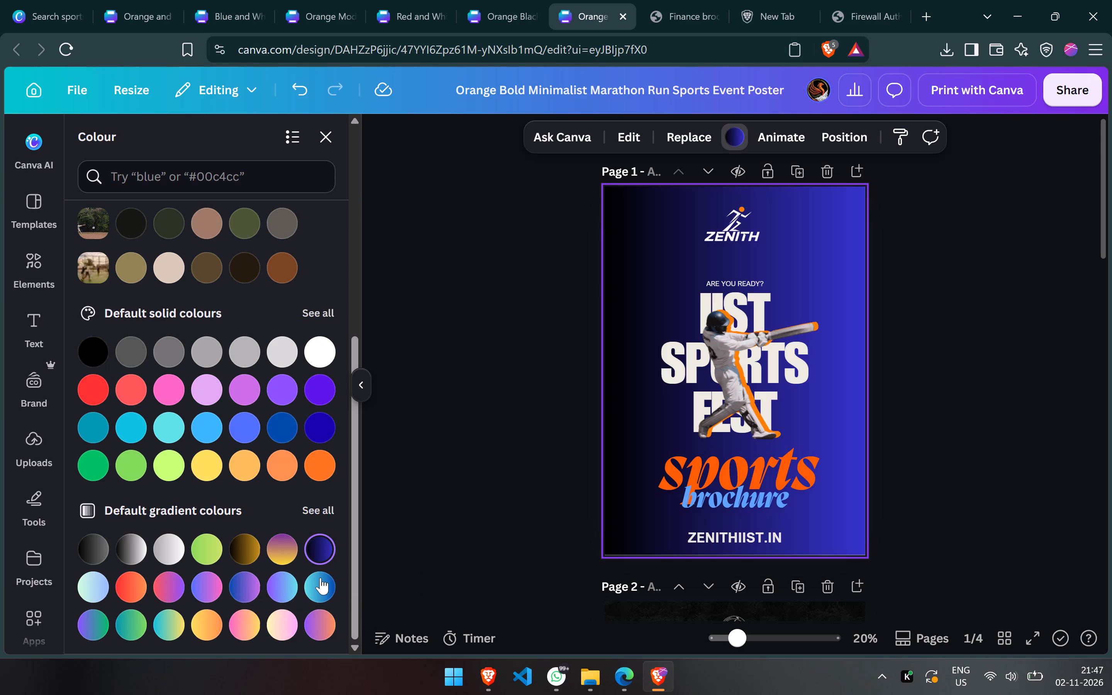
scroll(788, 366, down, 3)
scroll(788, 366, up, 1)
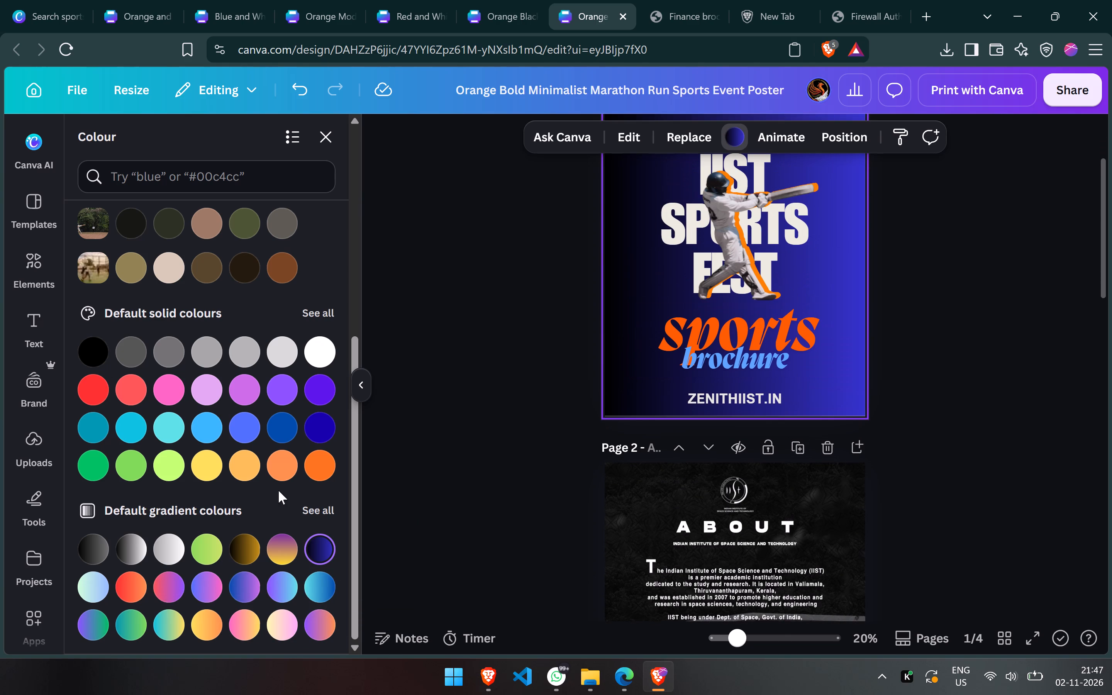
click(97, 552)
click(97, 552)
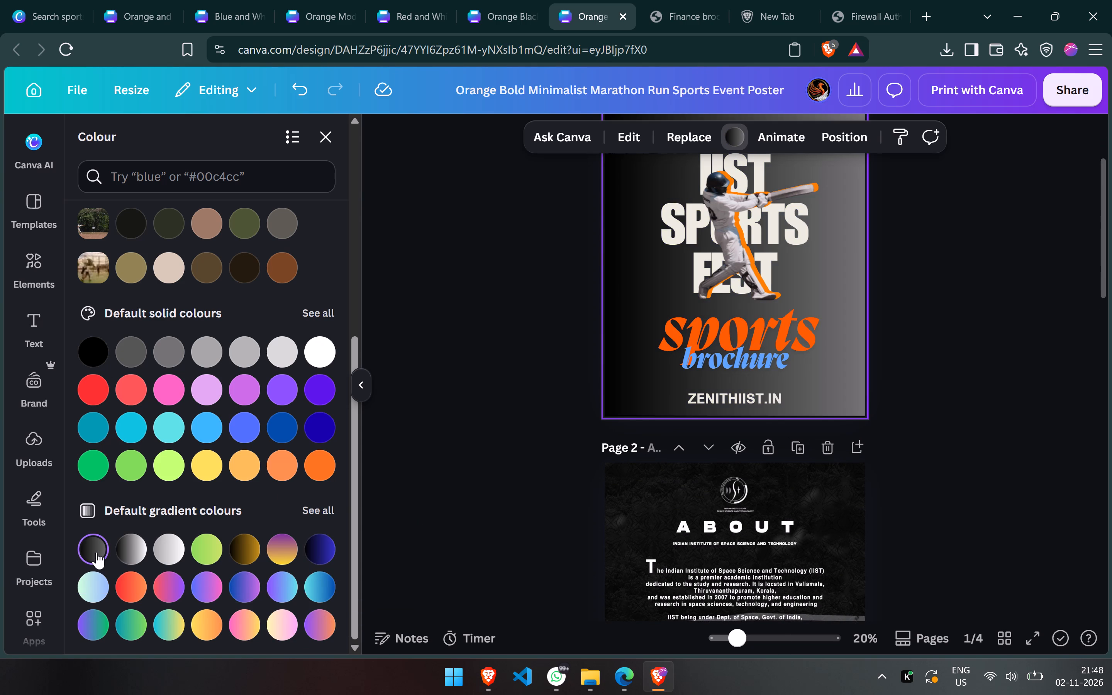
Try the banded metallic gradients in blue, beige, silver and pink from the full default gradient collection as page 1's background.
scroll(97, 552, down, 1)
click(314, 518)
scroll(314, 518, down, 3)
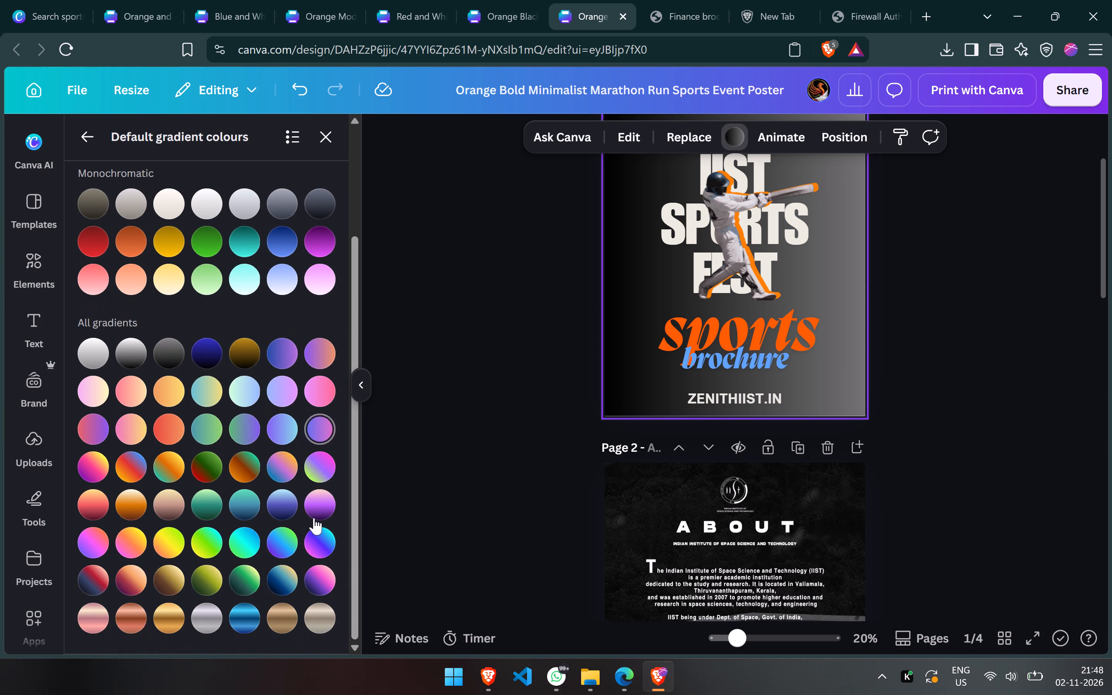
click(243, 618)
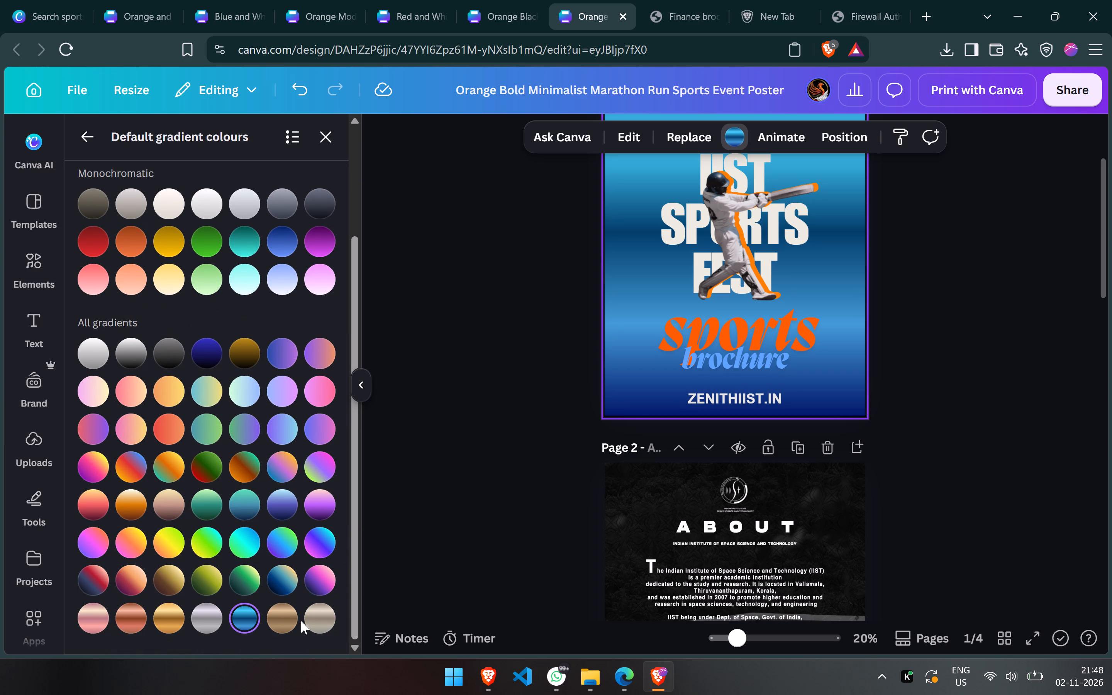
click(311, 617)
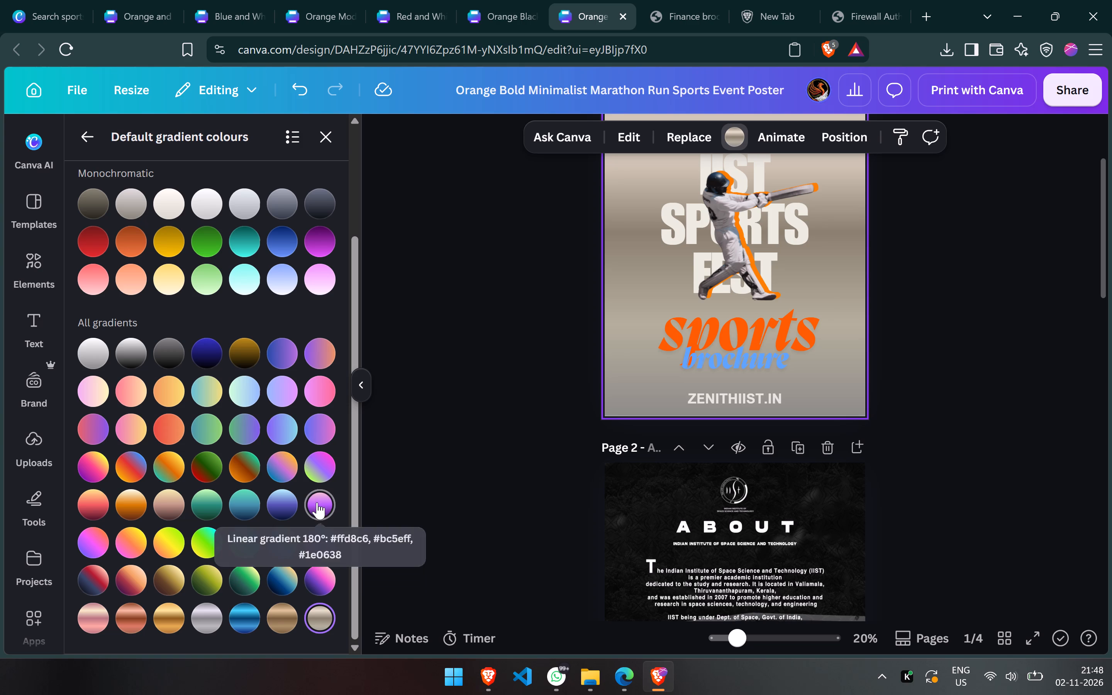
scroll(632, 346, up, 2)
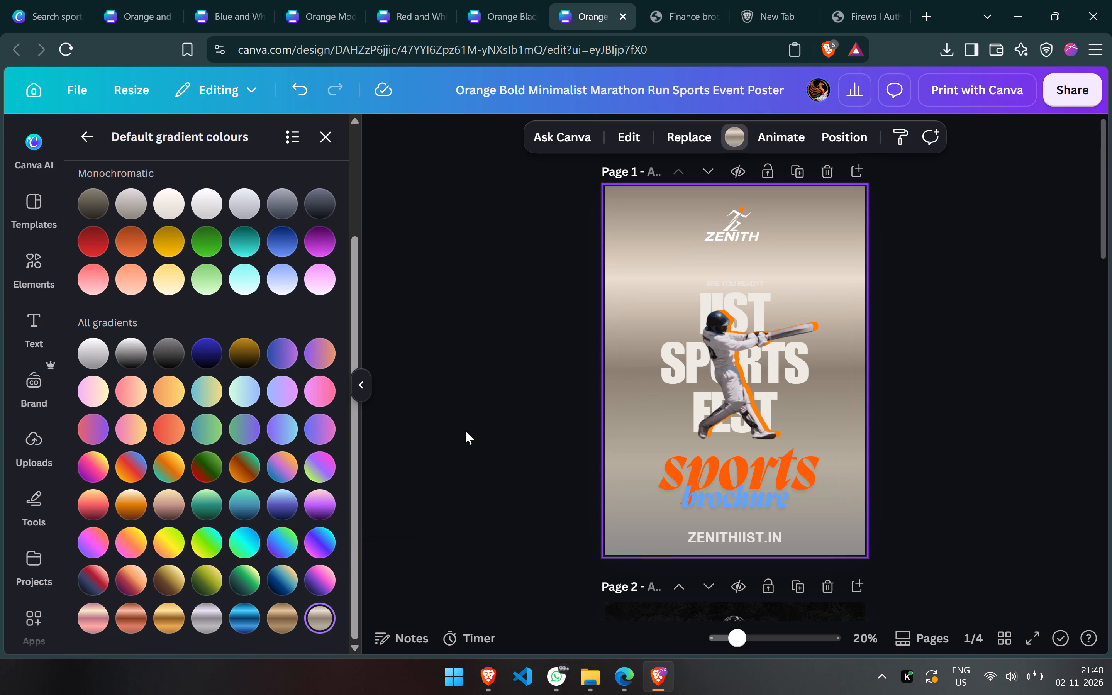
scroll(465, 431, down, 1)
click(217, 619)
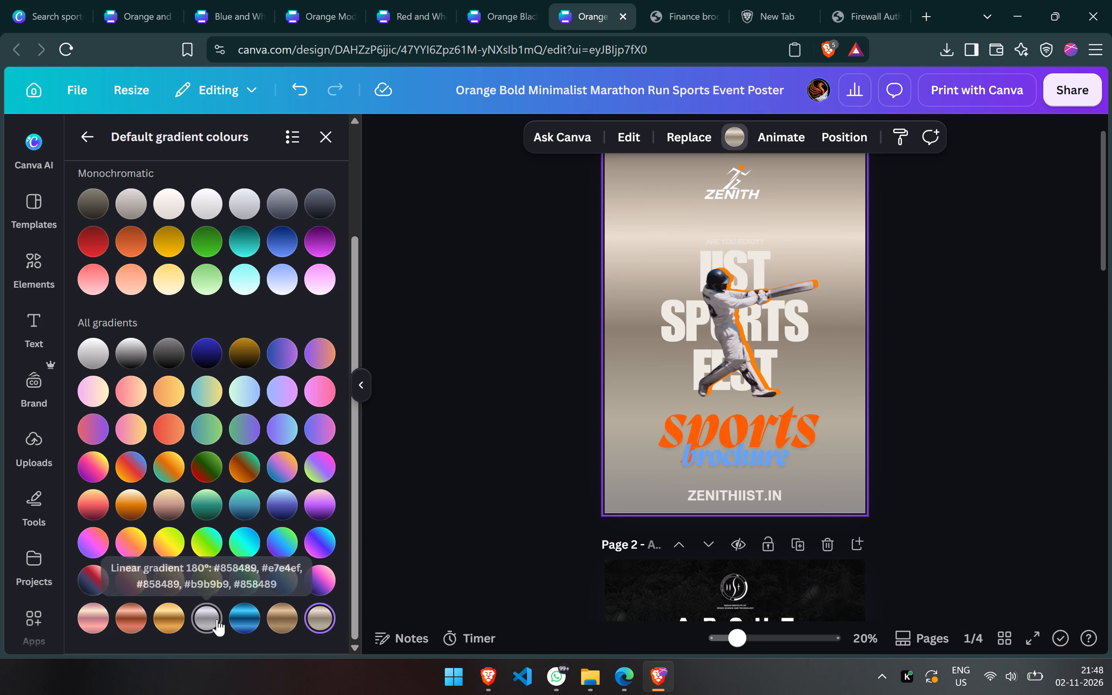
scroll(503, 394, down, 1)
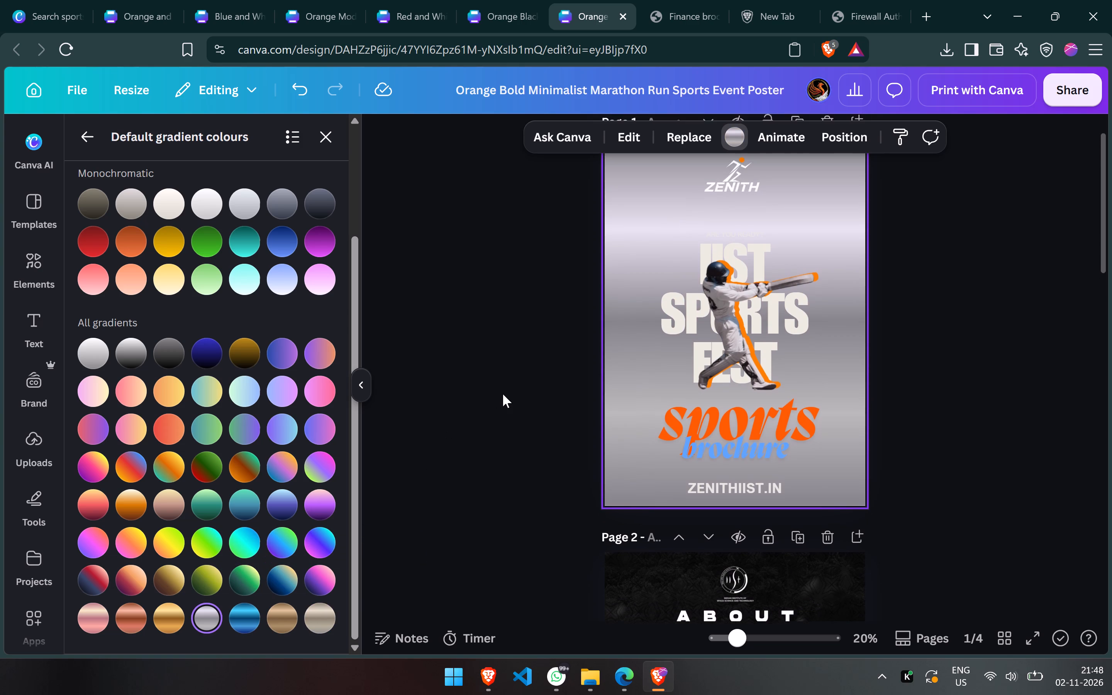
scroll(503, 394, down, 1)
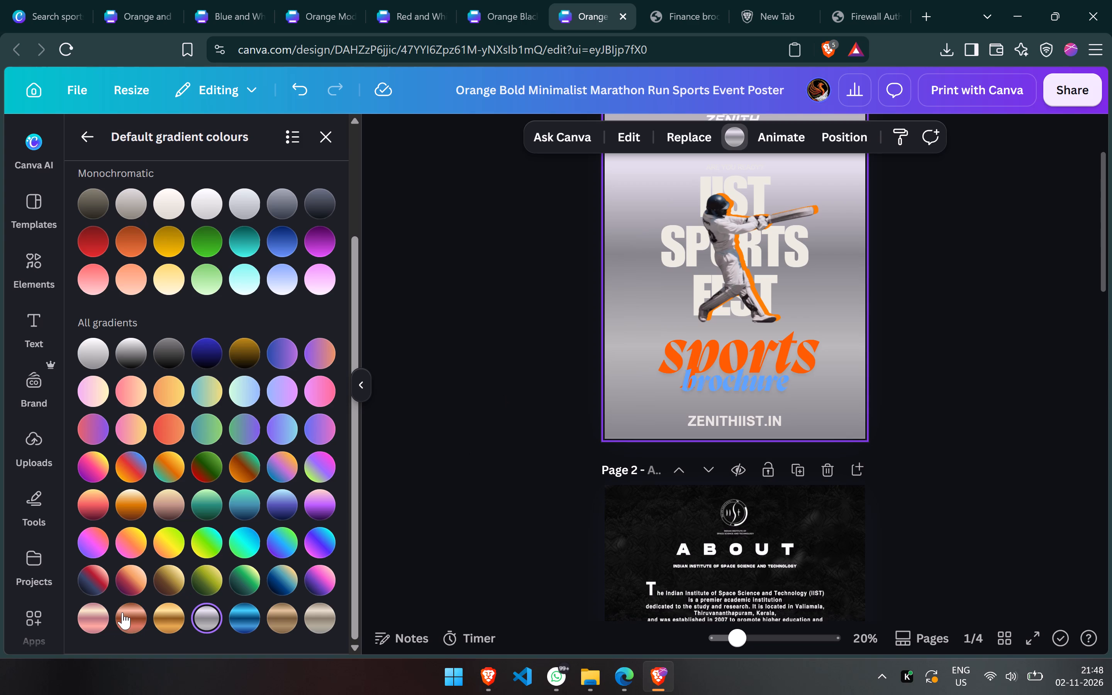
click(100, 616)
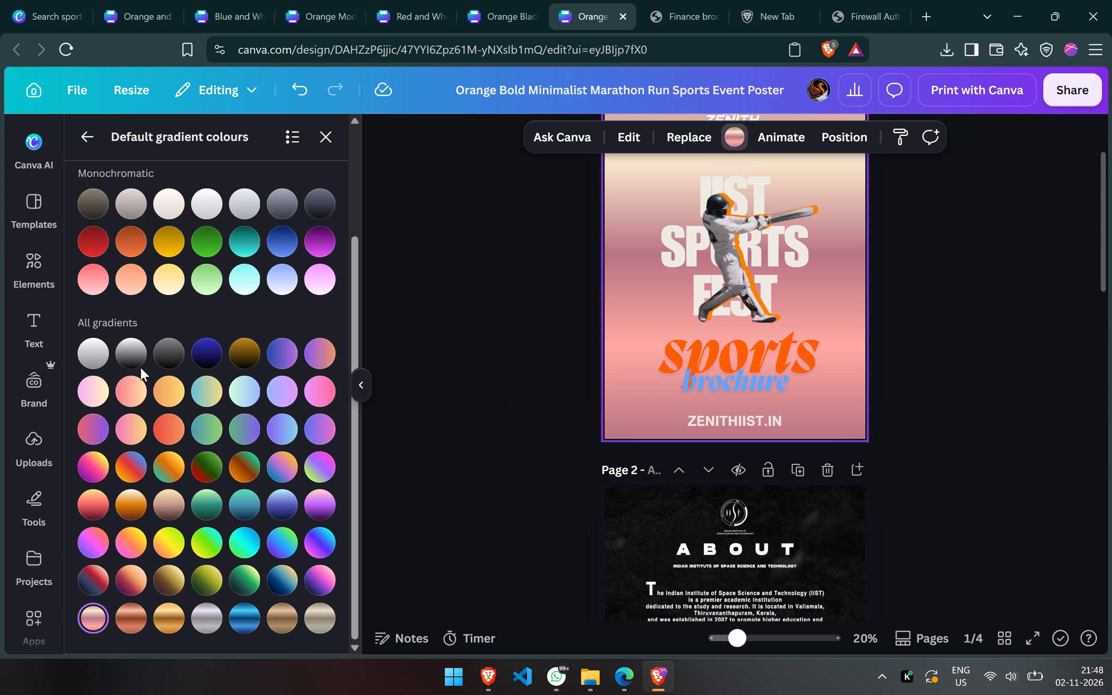
Set page 1's background to the vertical grey-to-black gradient after trying the vertical white-to-black one.
click(140, 363)
scroll(343, 362, up, 2)
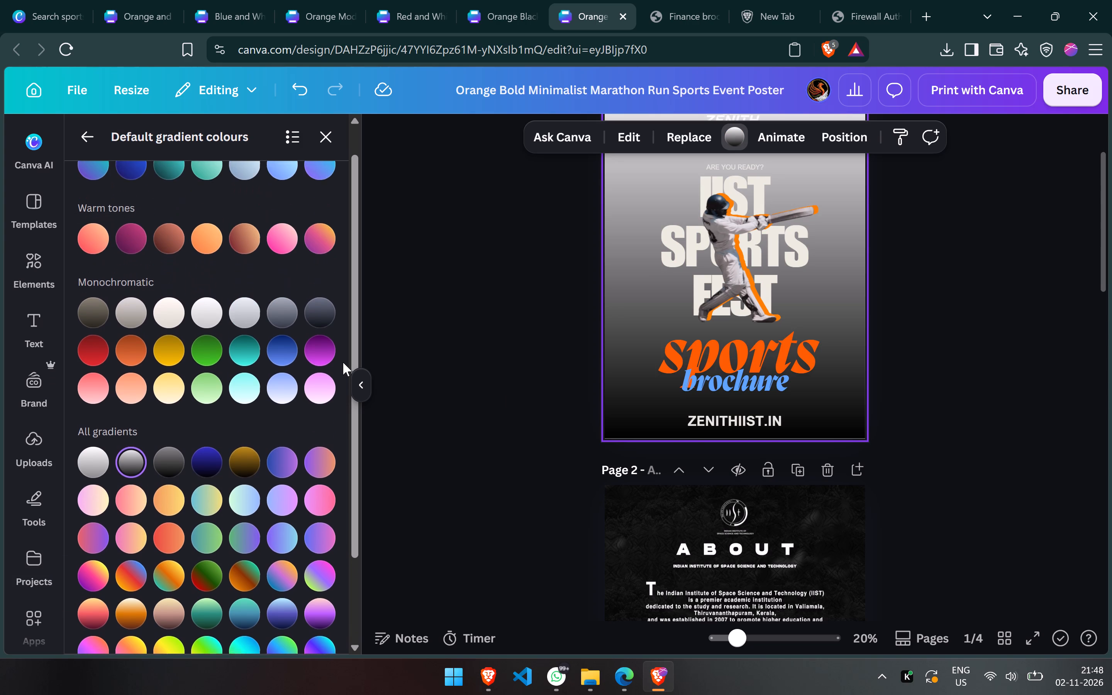
scroll(541, 307, up, 3)
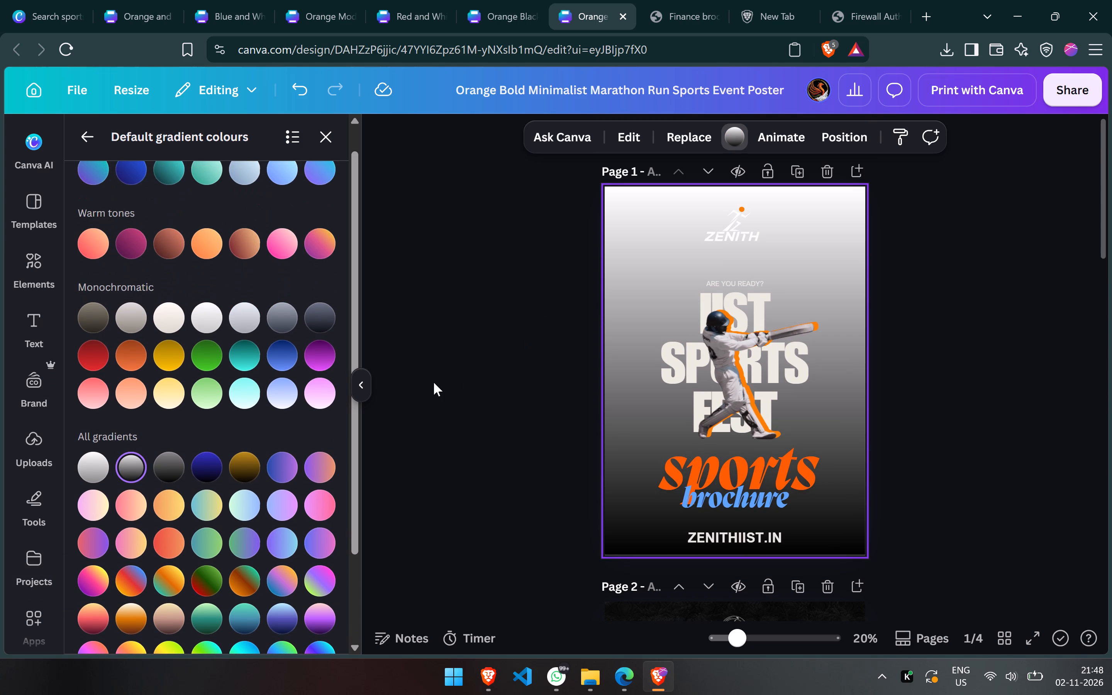
click(157, 466)
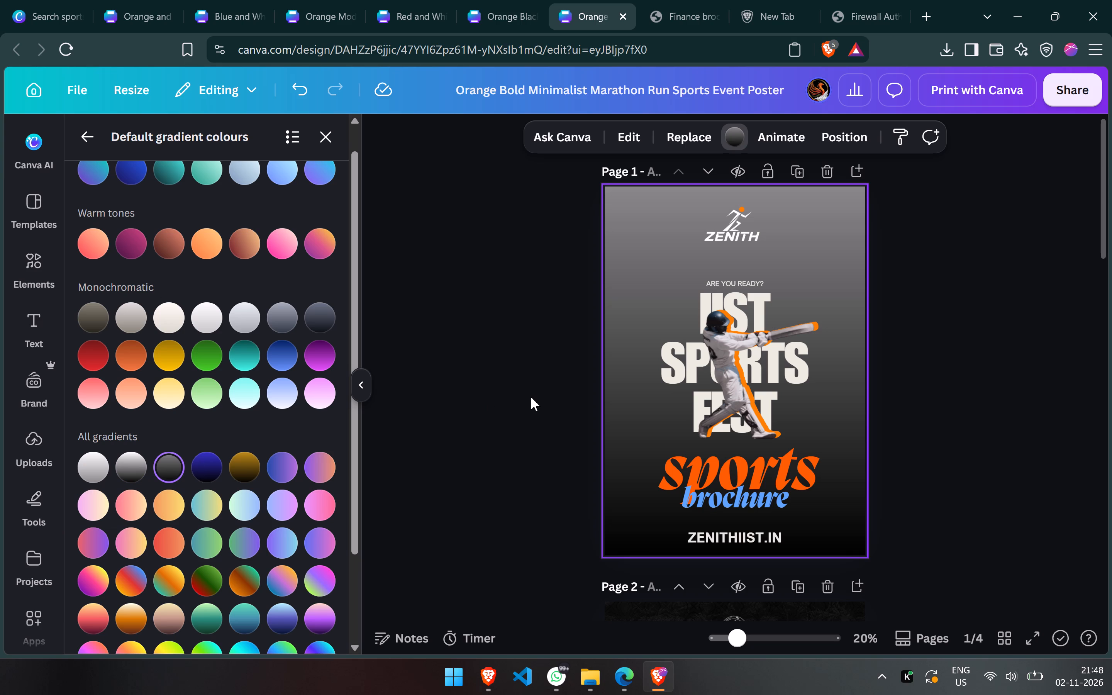
scroll(966, 423, down, 1)
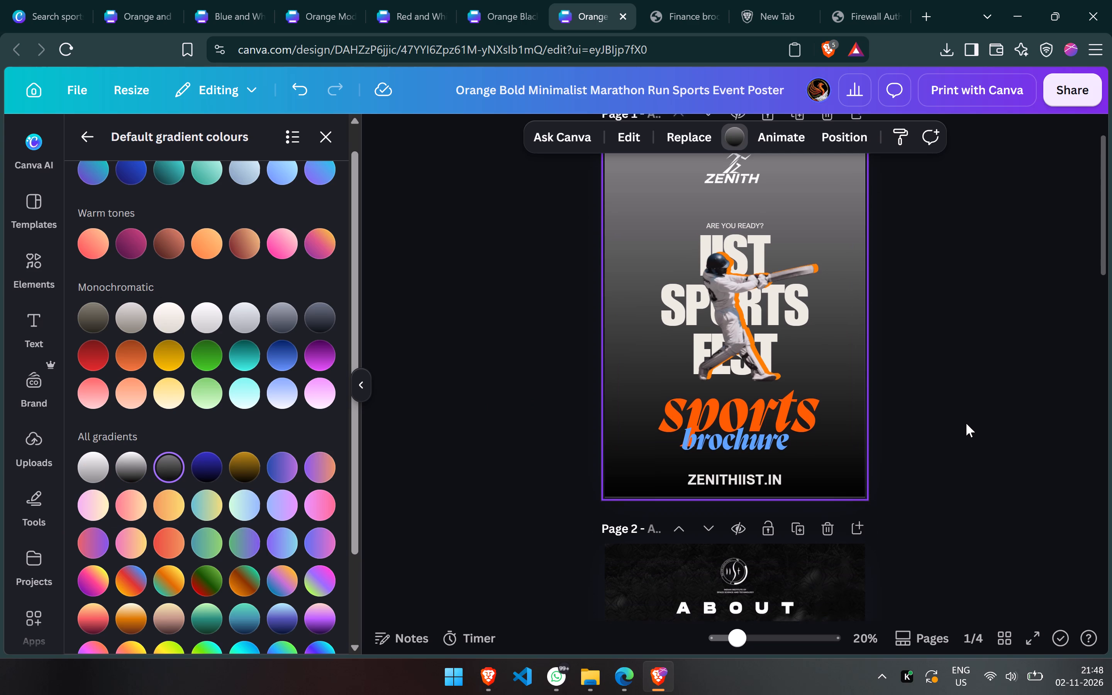
scroll(966, 423, down, 1)
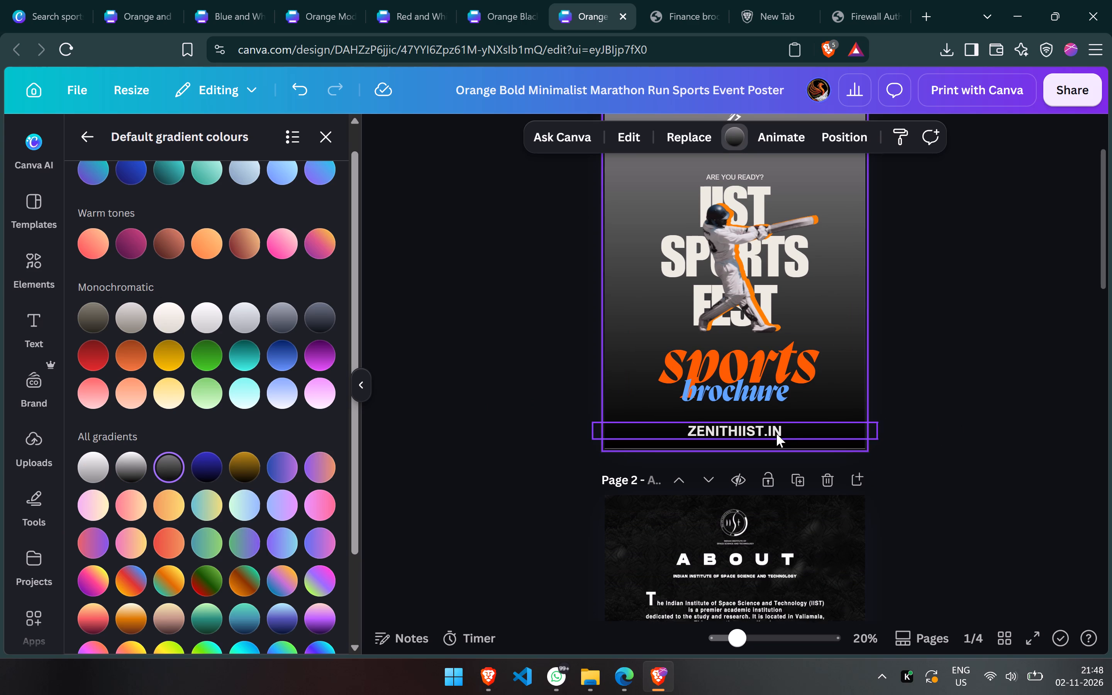
Adjust the line spacing of the "sports brochure" text on page 1, keeping the two words tightly stacked.
click(778, 383)
click(815, 143)
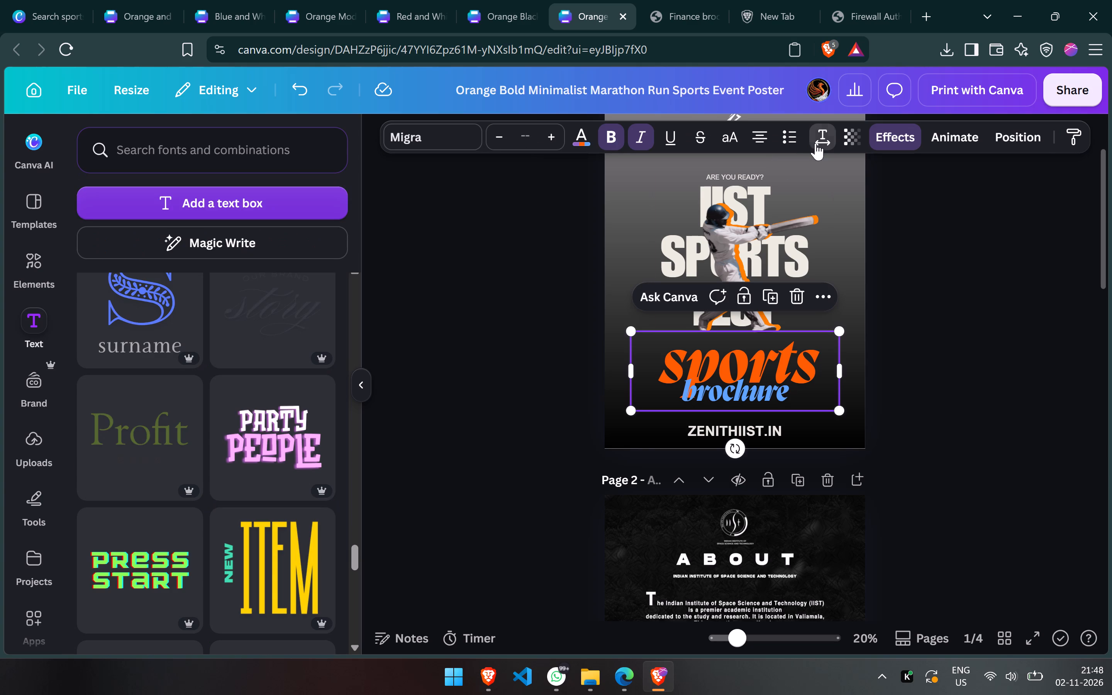
drag(802, 261, 769, 275)
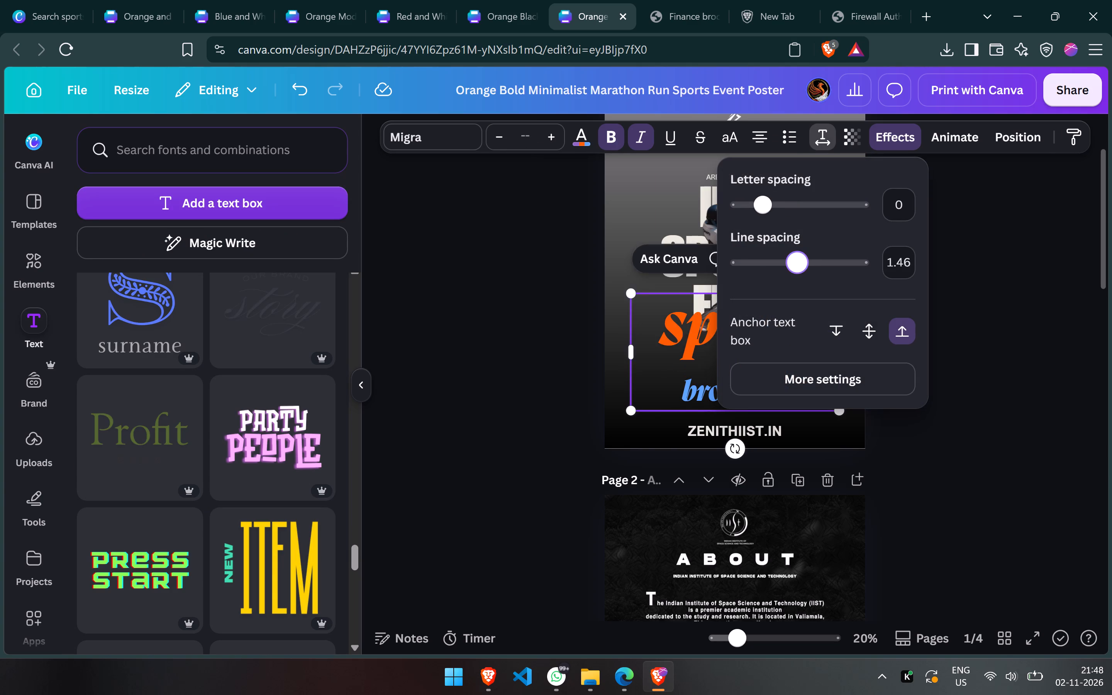
drag(769, 275, 746, 281)
click(957, 342)
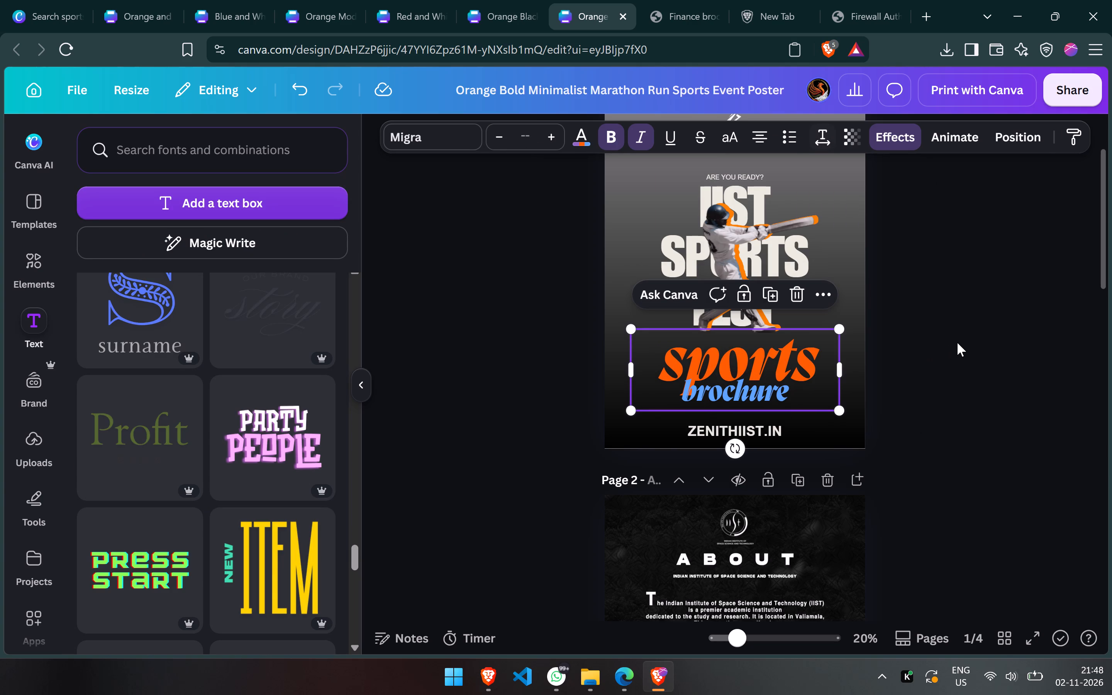
click(953, 342)
click(762, 394)
click(1011, 366)
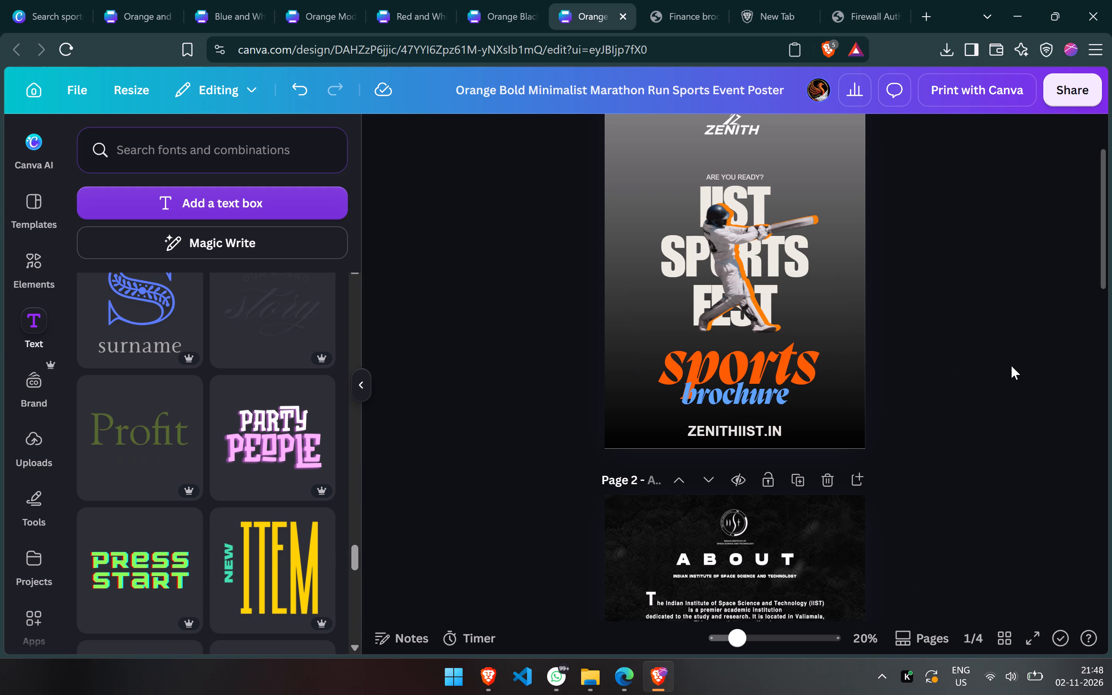
Turn off uppercase for the website address text at the bottom of page 1, making it read zenithiist.in.
click(788, 434)
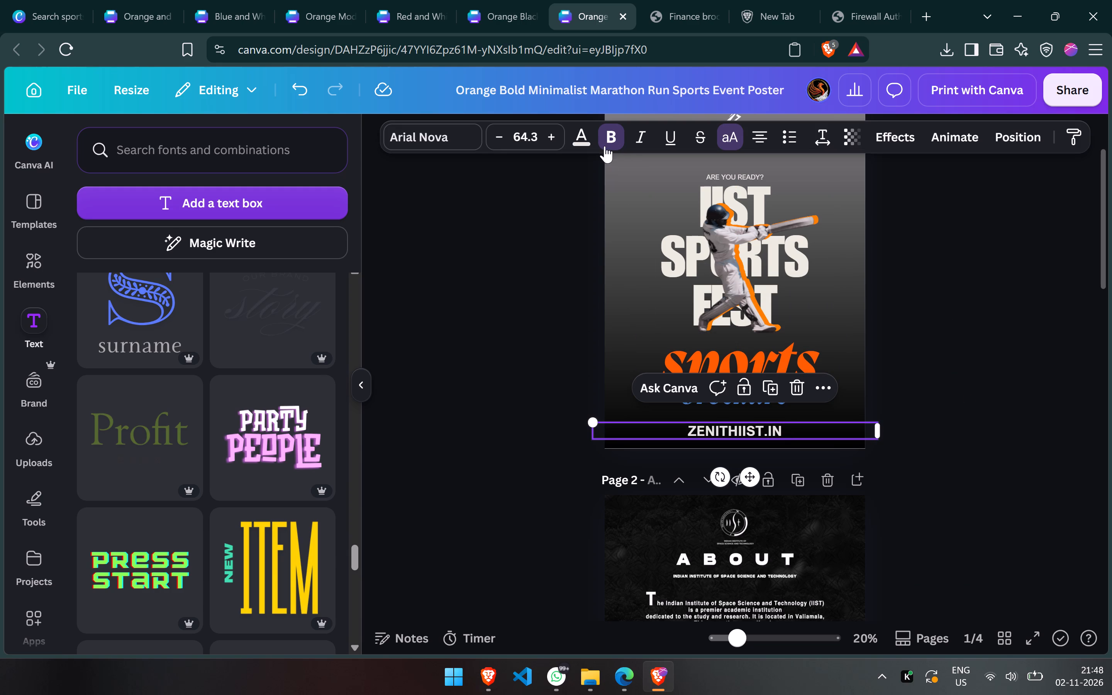
click(729, 136)
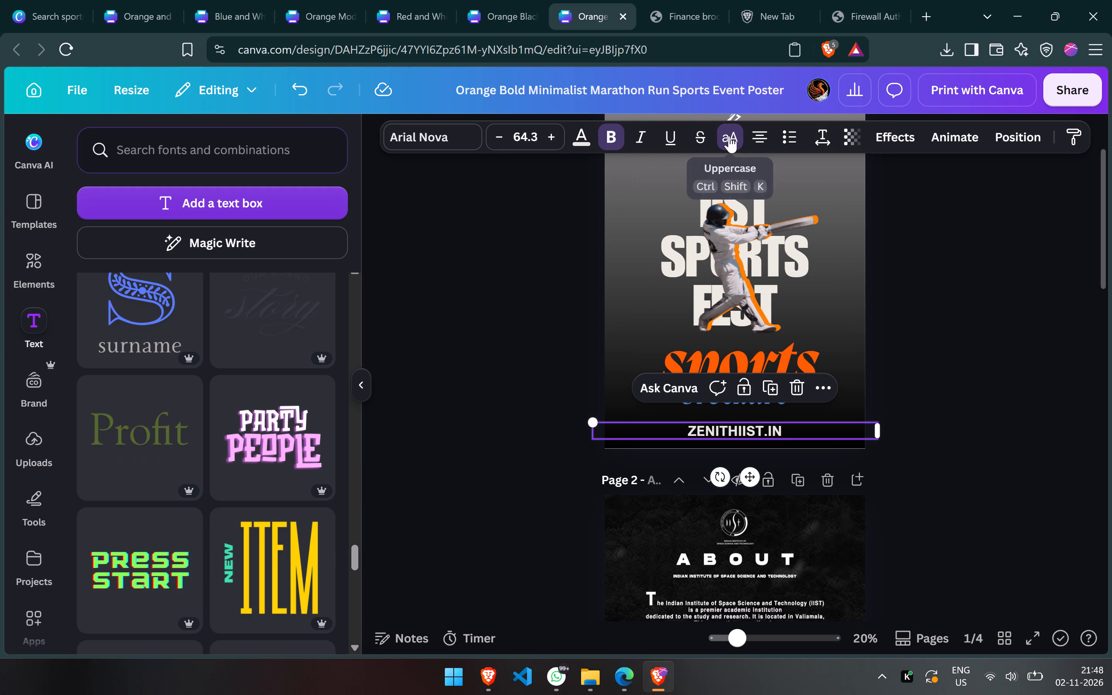
click(994, 262)
Review the page 1 cover and examine the brochure pages that follow it, including the About page.
scroll(994, 262, up, 1)
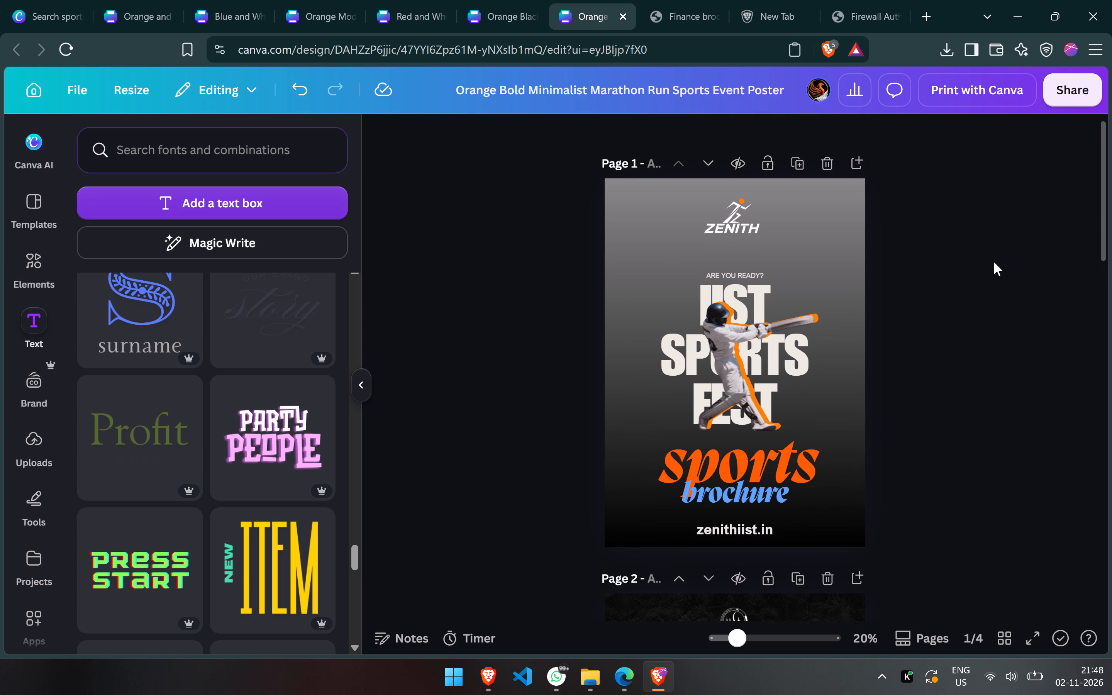
scroll(994, 262, down, 1)
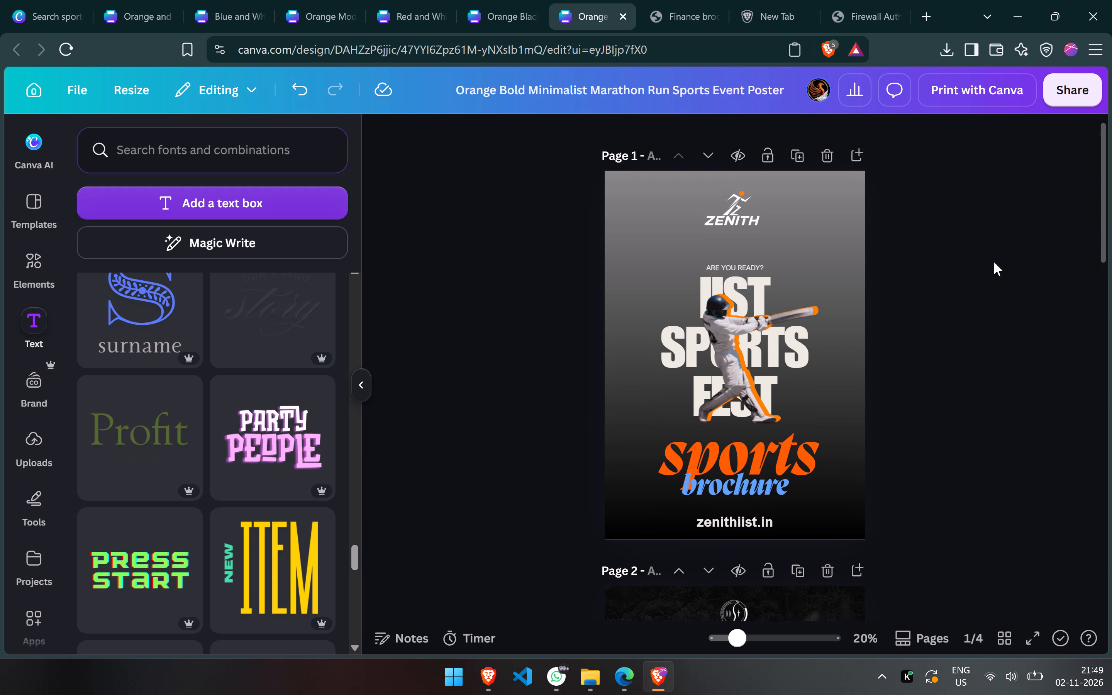
scroll(994, 262, down, 2)
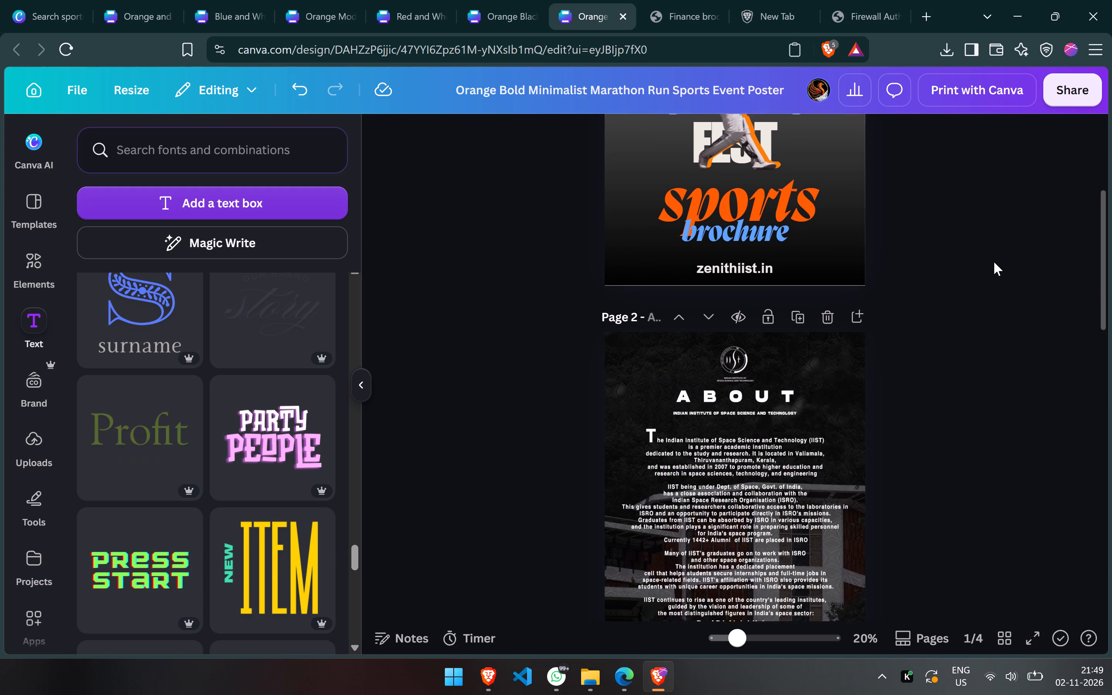
scroll(994, 262, down, 2)
scroll(851, 300, down, 5)
scroll(851, 300, up, 3)
Switch to the Spaceathon Brochure and Rulebook design in the other browser window.
key(alt+Tab)
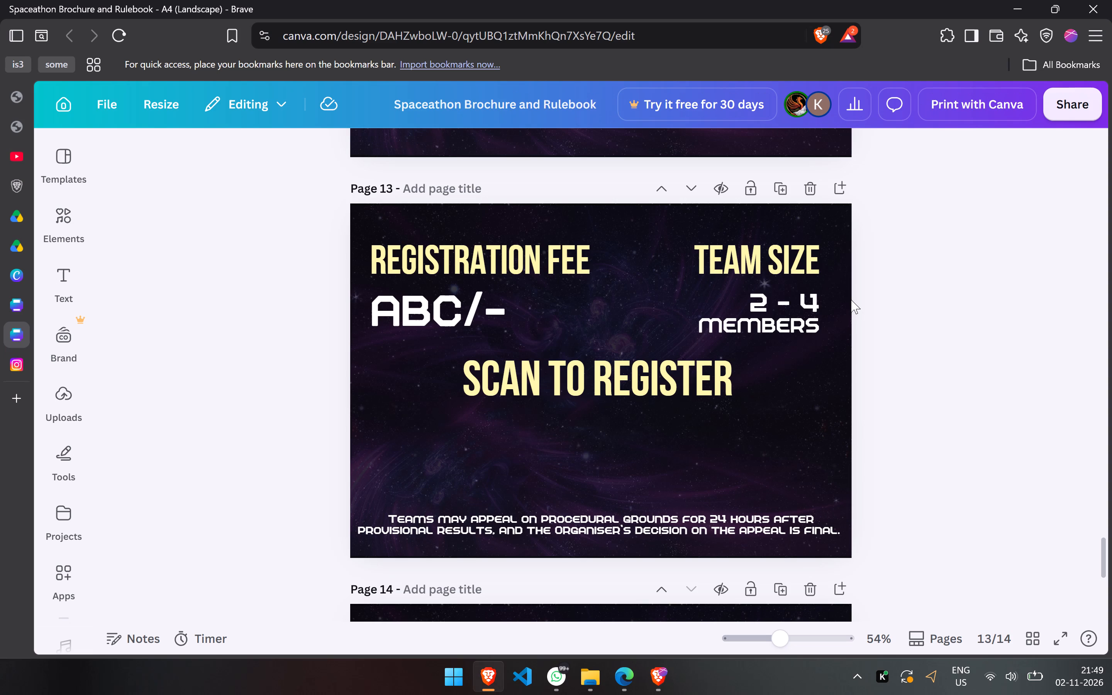
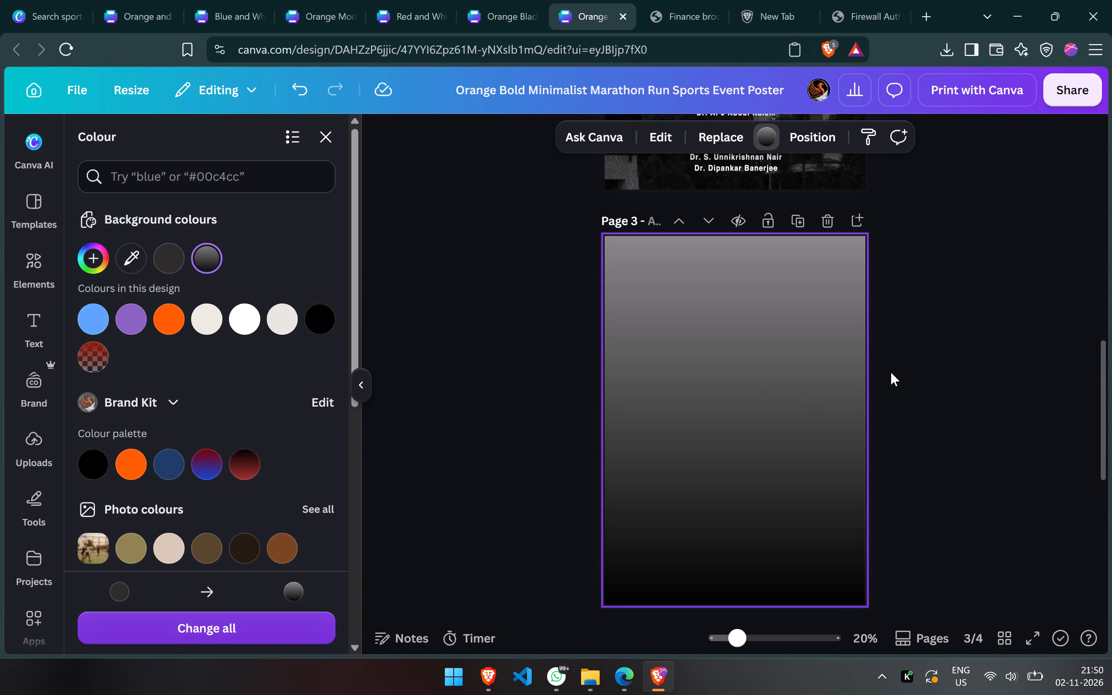
Deselect page 3's grey-to-black gradient background to leave its colour settings.
click(891, 372)
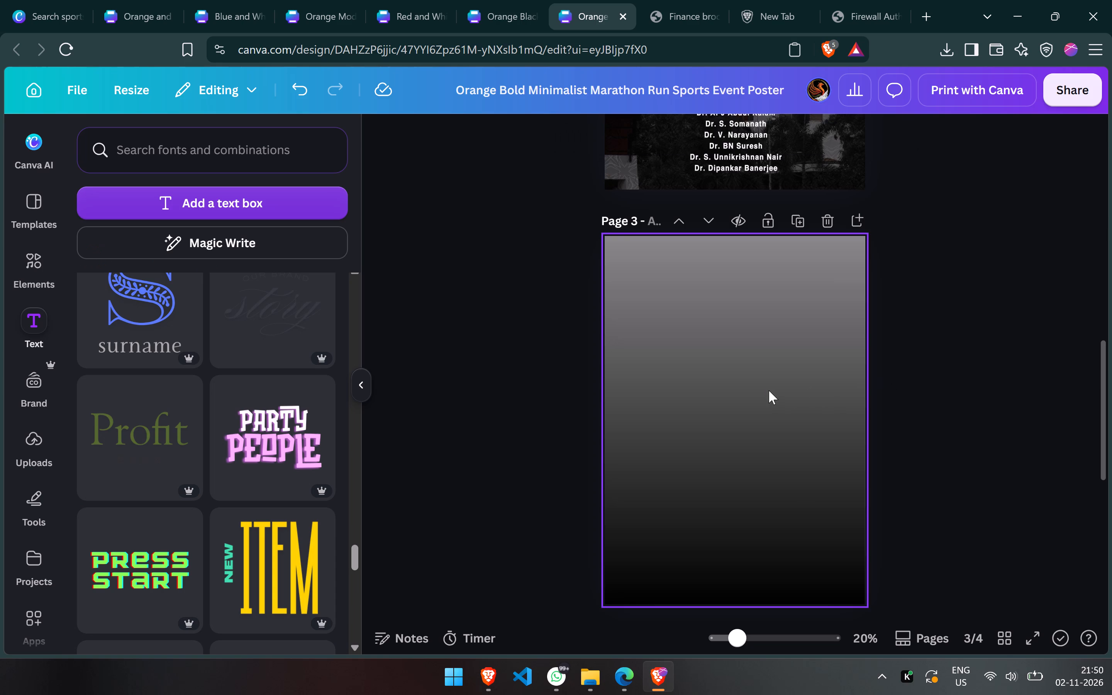
Paste the copied IIST and ZENITH tournament header image onto page 3 and enlarge it to span the top of the page.
click(769, 390)
key(ctrl+v)
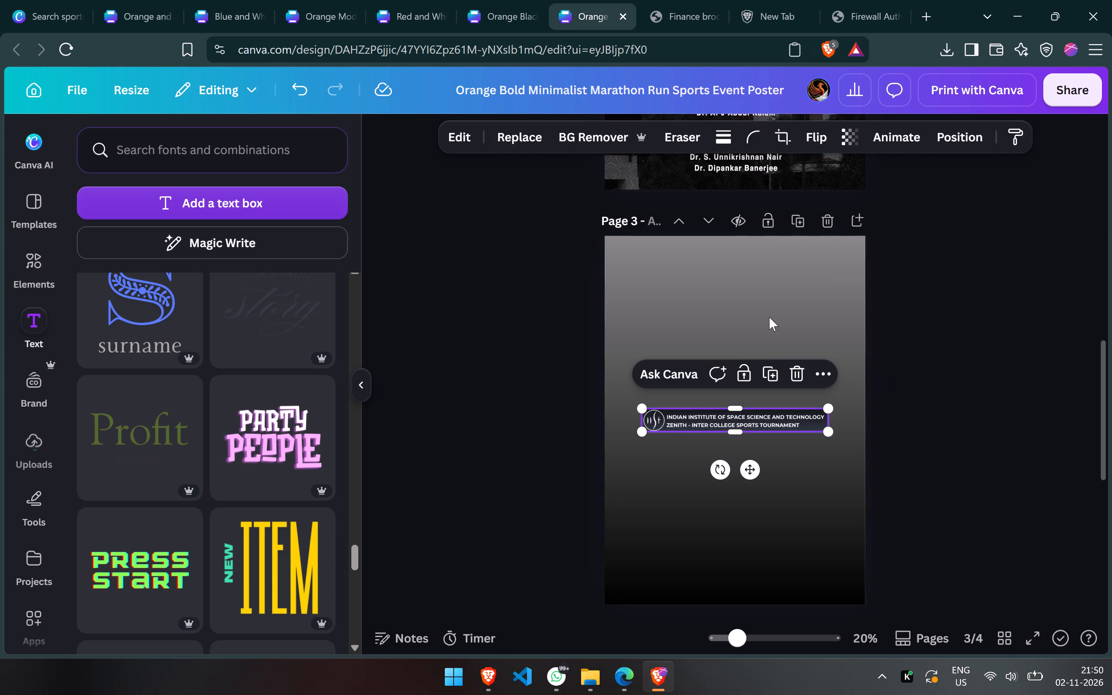
drag(710, 421, 718, 324)
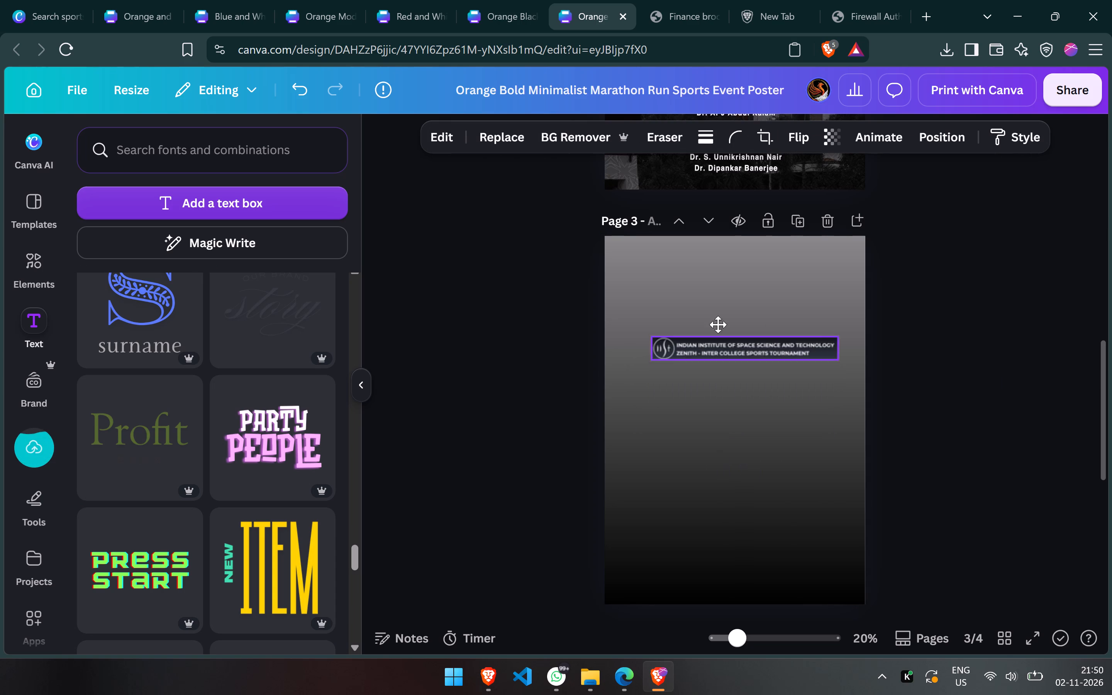
drag(718, 324, 698, 265)
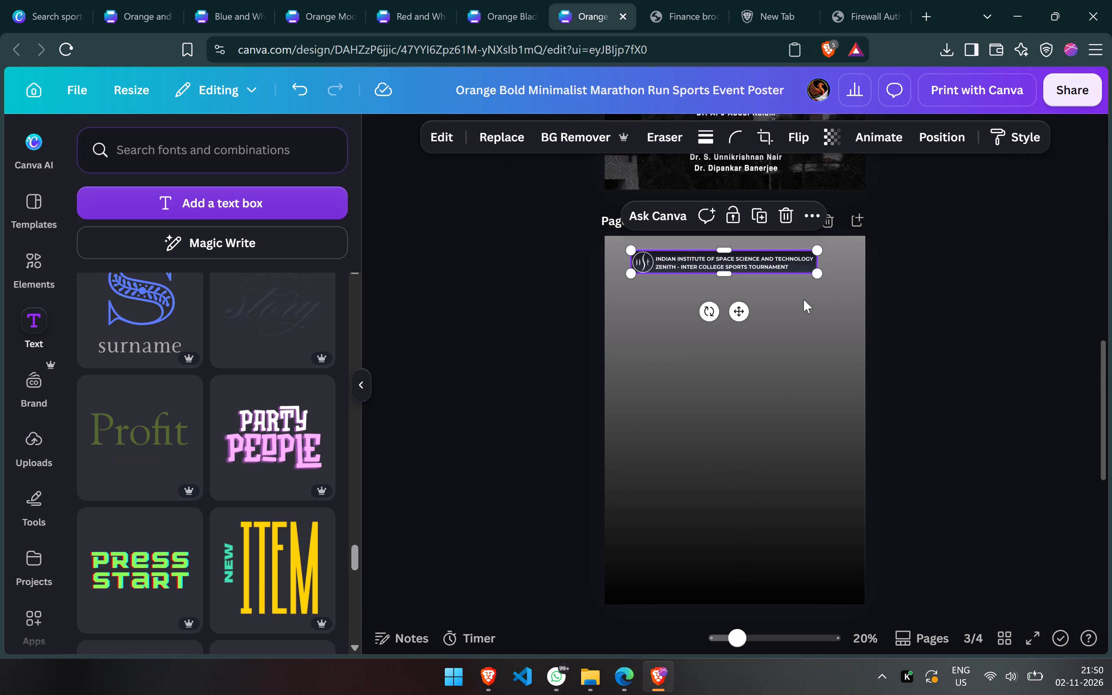
drag(815, 274, 868, 287)
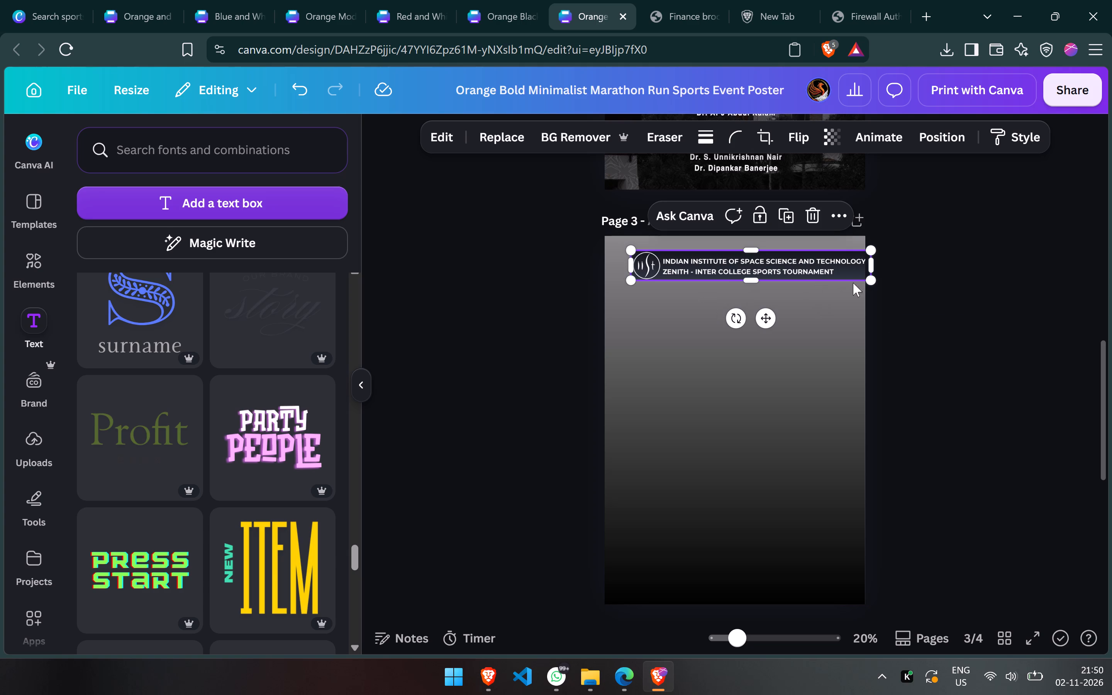
drag(798, 268, 785, 262)
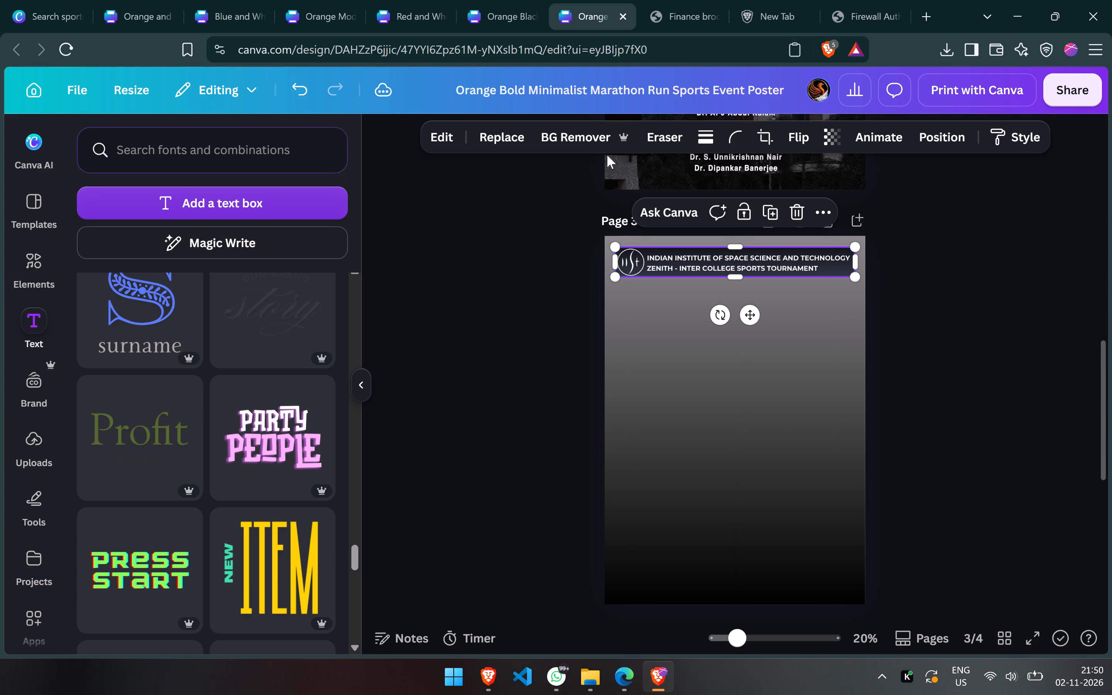
Split the header image into editable layers with Magic Layers and delete its dark background strip.
click(448, 135)
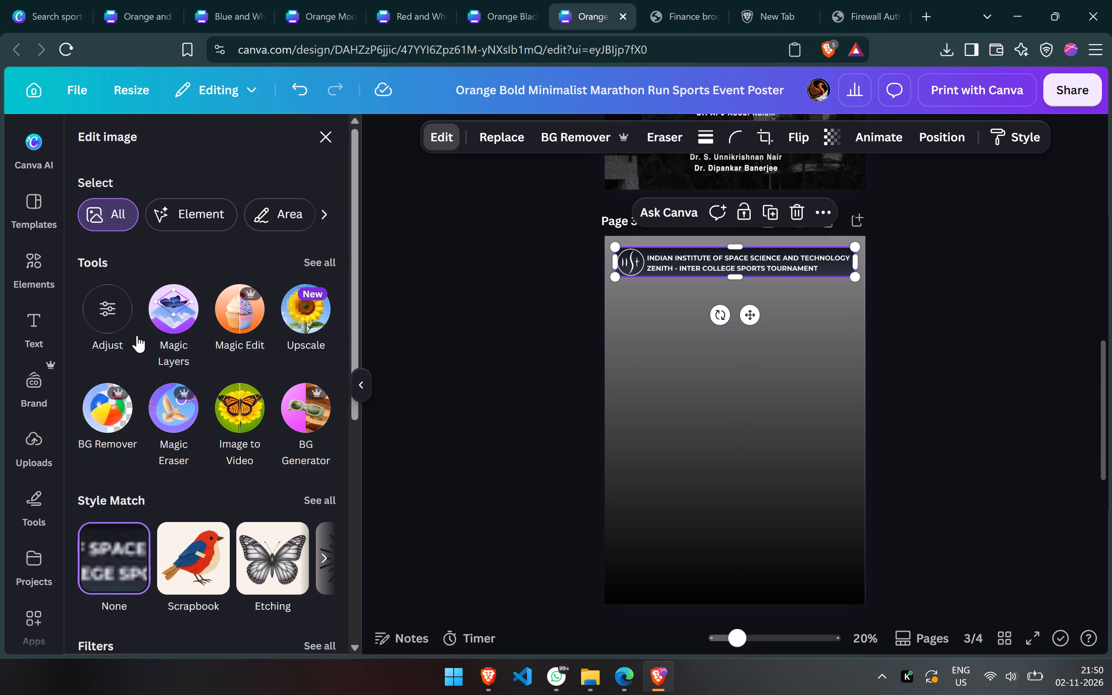
click(156, 306)
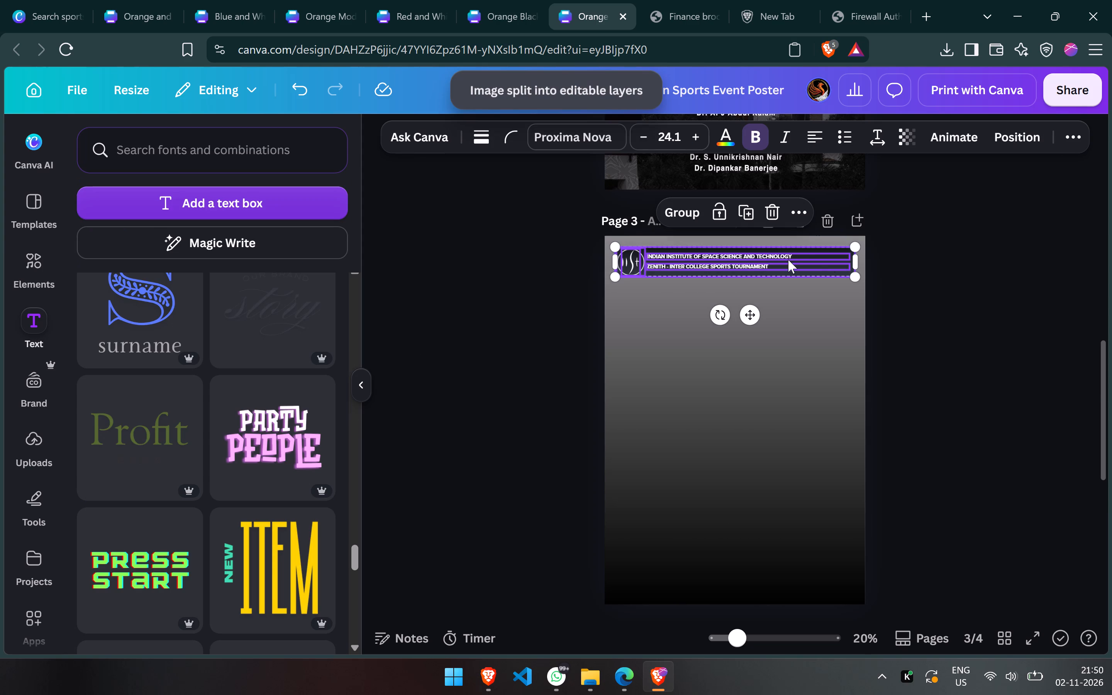
click(779, 268)
click(779, 265)
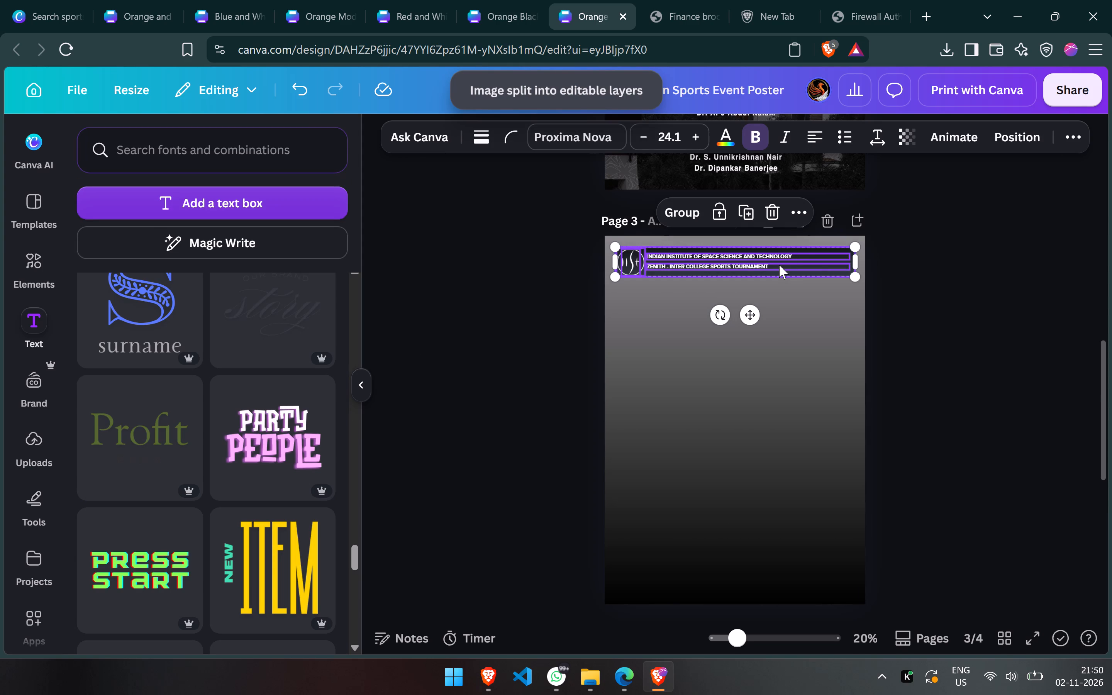
click(779, 265)
click(783, 272)
click(853, 270)
key(BackSpace)
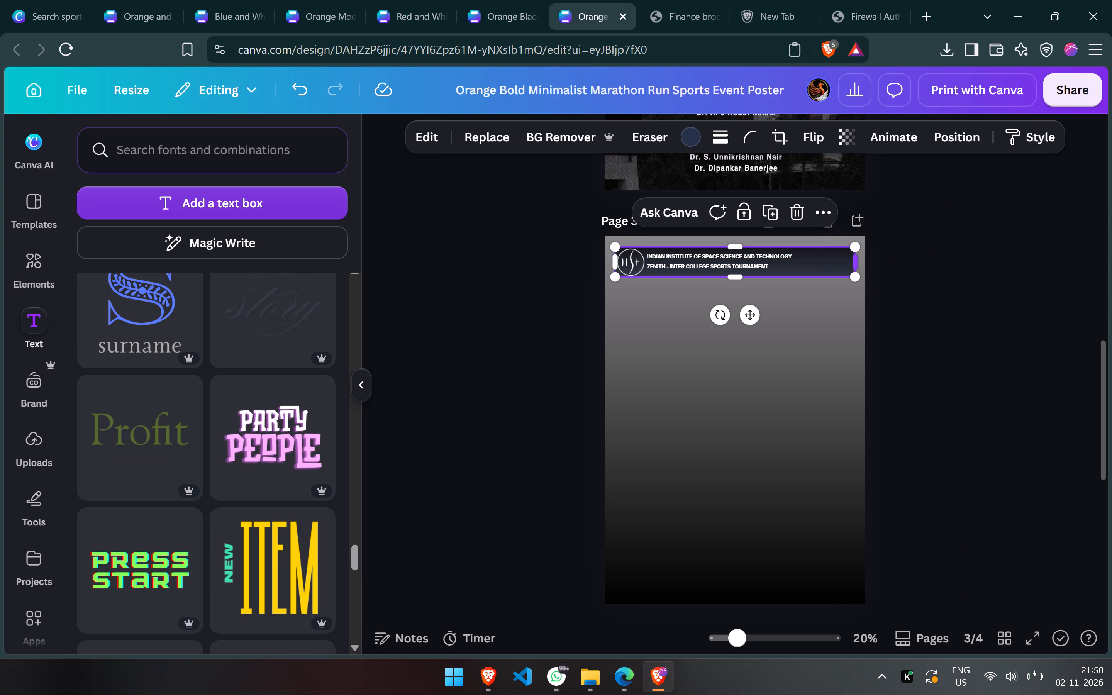
Replace "TOURNAMENT" with "fest" in the second line of page 3's header text.
double_click(748, 263)
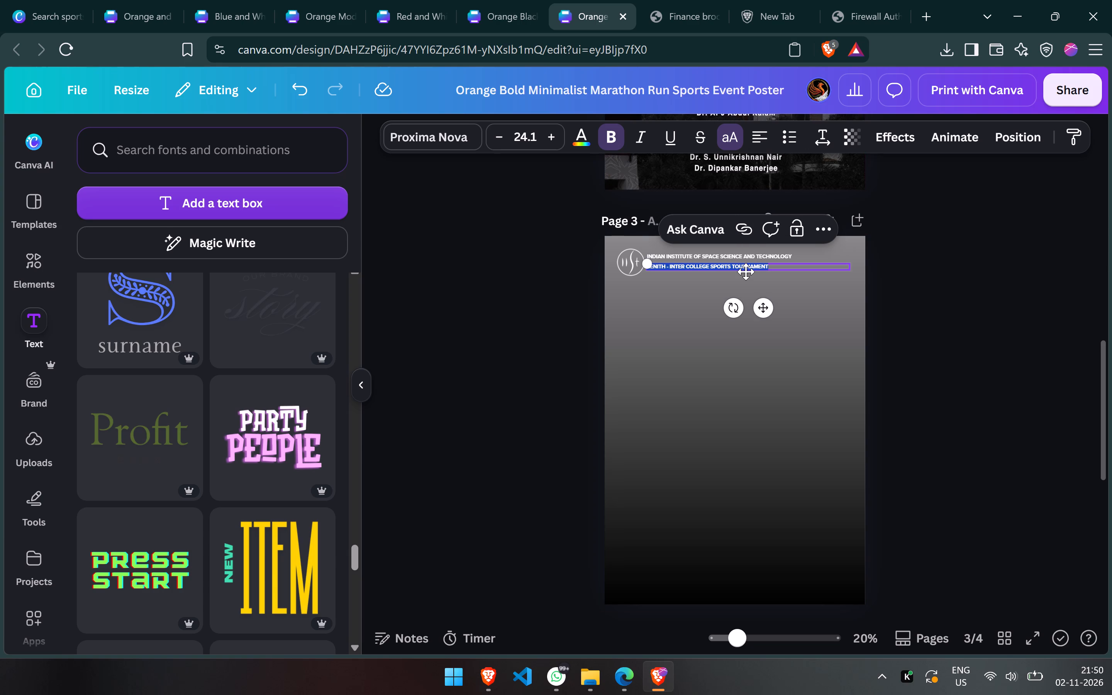
key(ctrl+Right)
key(Right)
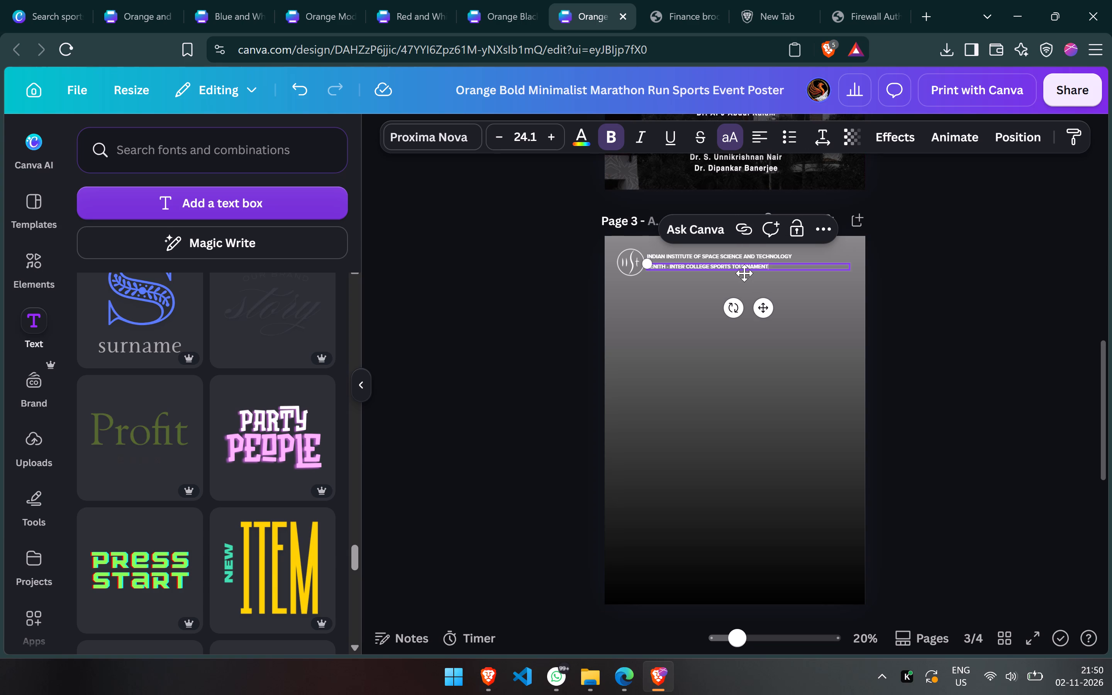
key(Right)
key(Right)
key(BackSpace)
key(BackSpace)
key(BackSpace)
key(BackSpace)
key(BackSpace)
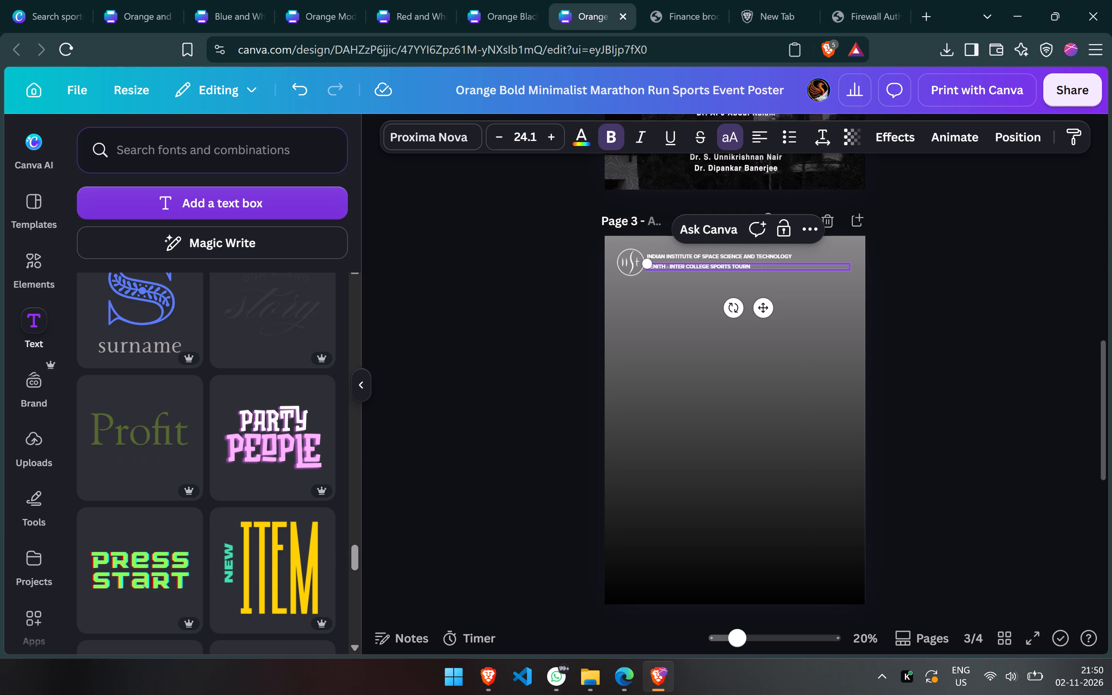
key(BackSpace)
key(BackSpace)
key(BackSpace)
key(BackSpace)
key(BackSpace)
text(fest)
click(882, 264)
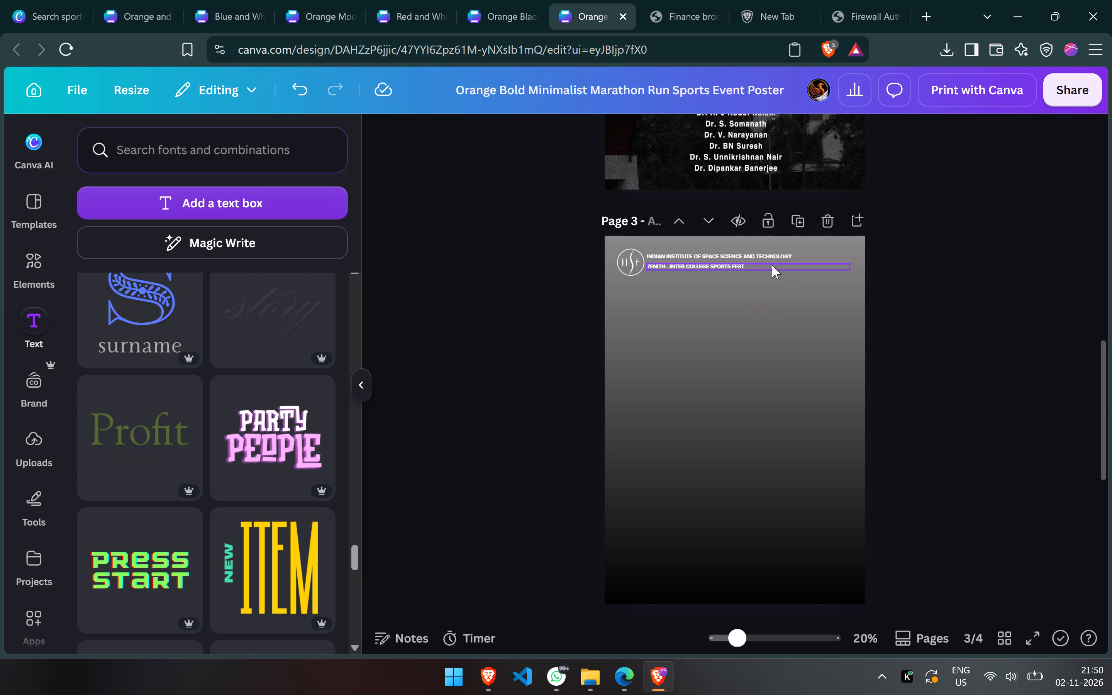
Copy the ZENITH runner logo from page 1 and paste it onto page 3.
scroll(912, 278, up, 4)
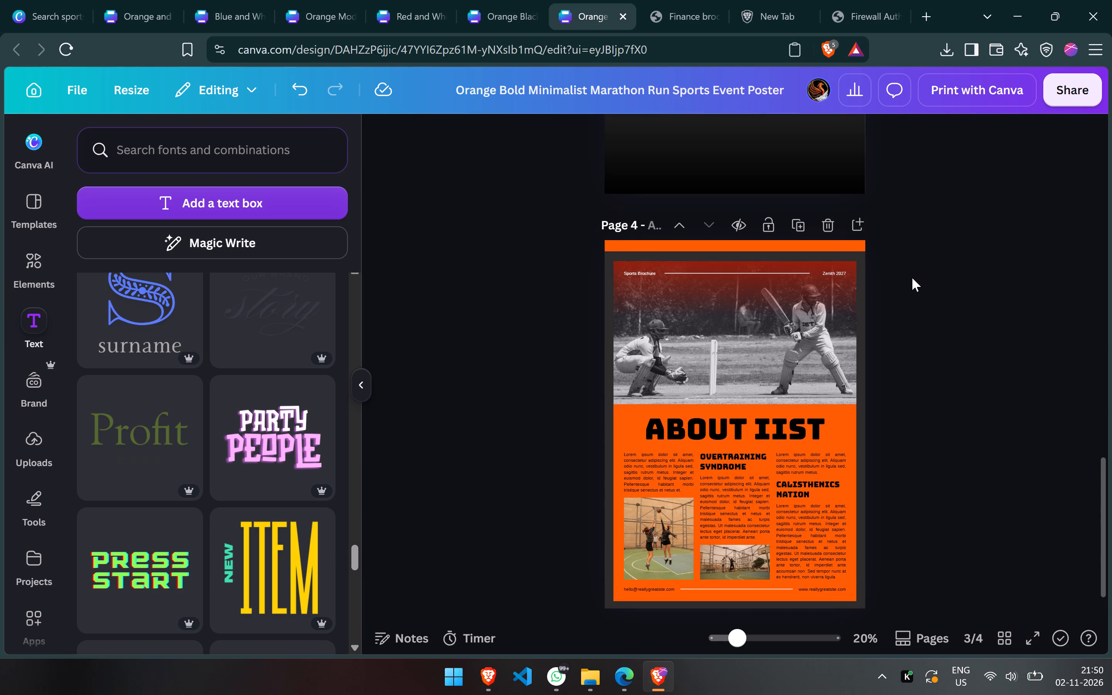
scroll(912, 278, up, 6)
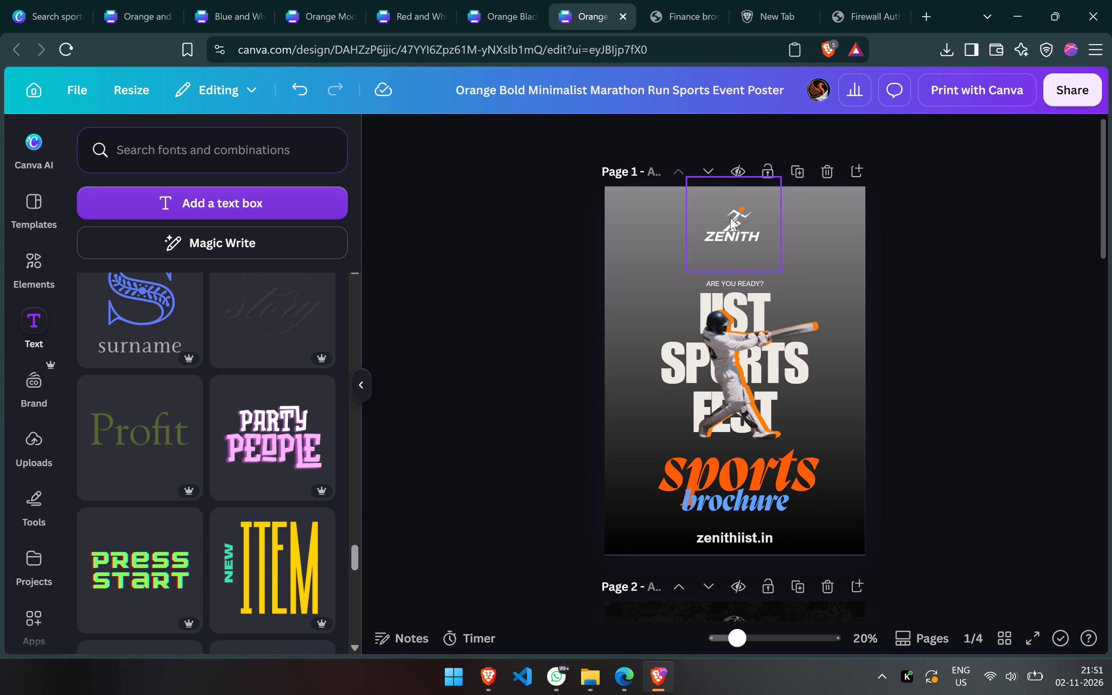
click(730, 217)
key(ctrl+c)
scroll(730, 217, down, 4)
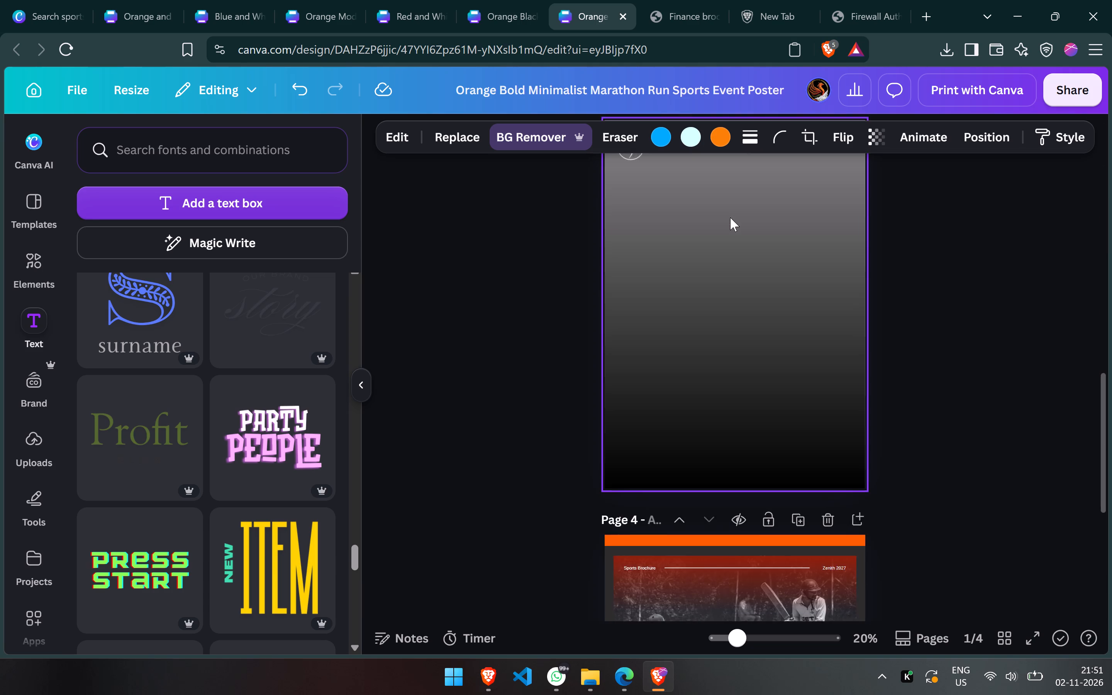
scroll(730, 217, up, 1)
scroll(730, 217, down, 2)
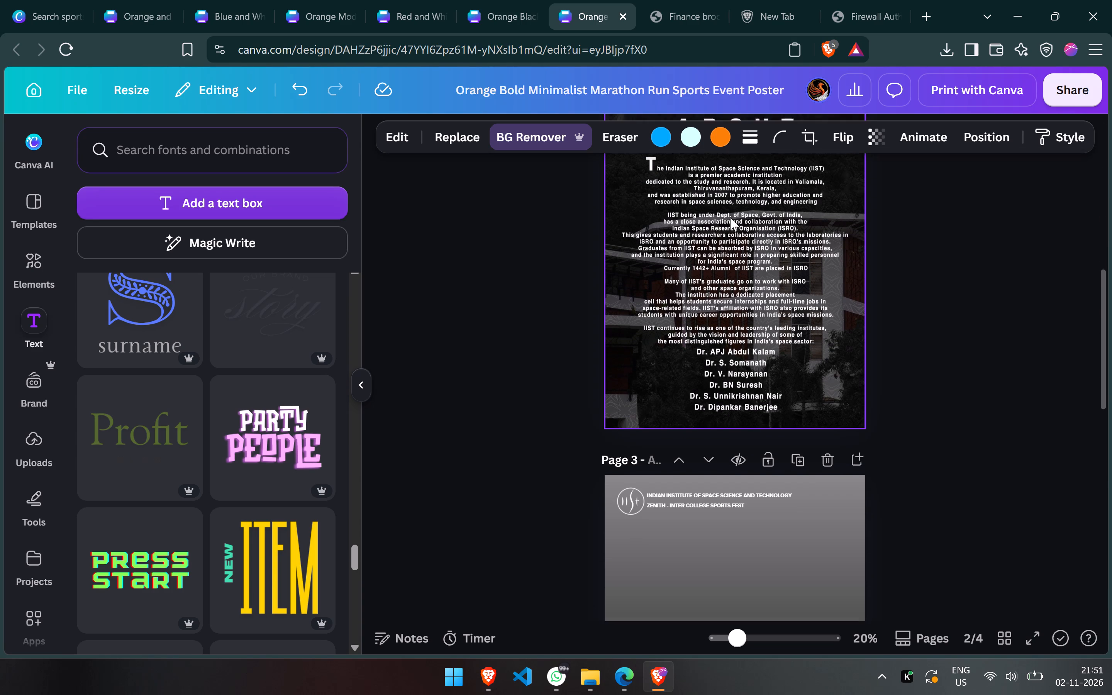
scroll(730, 217, down, 1)
click(907, 498)
scroll(899, 452, down, 1)
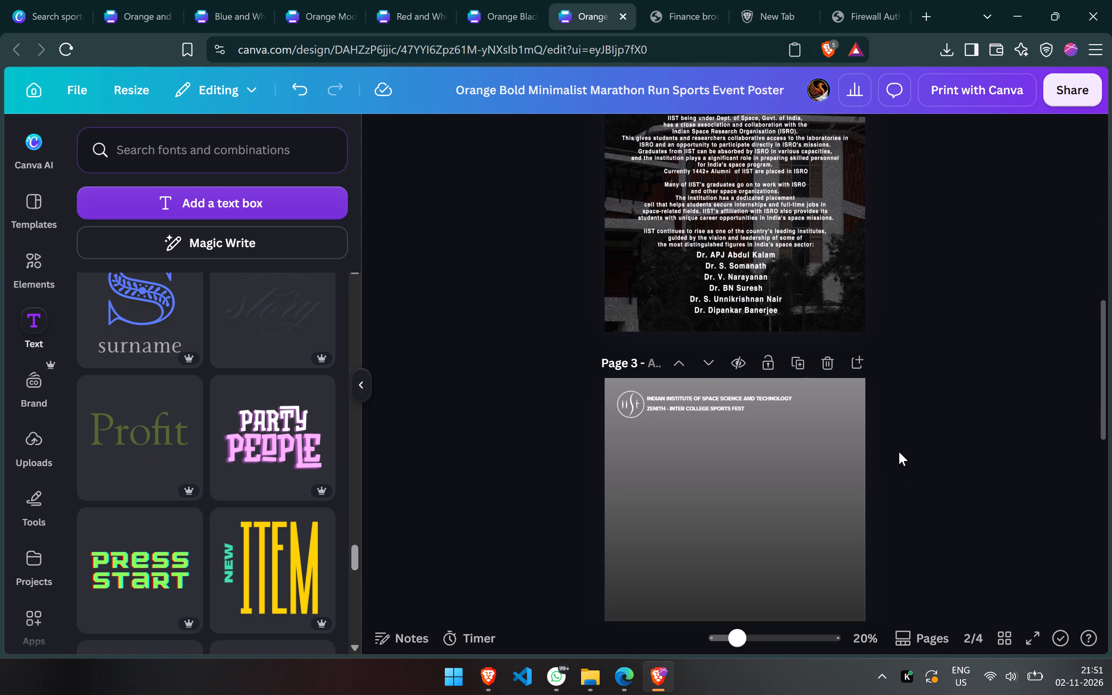
key(ctrl+v)
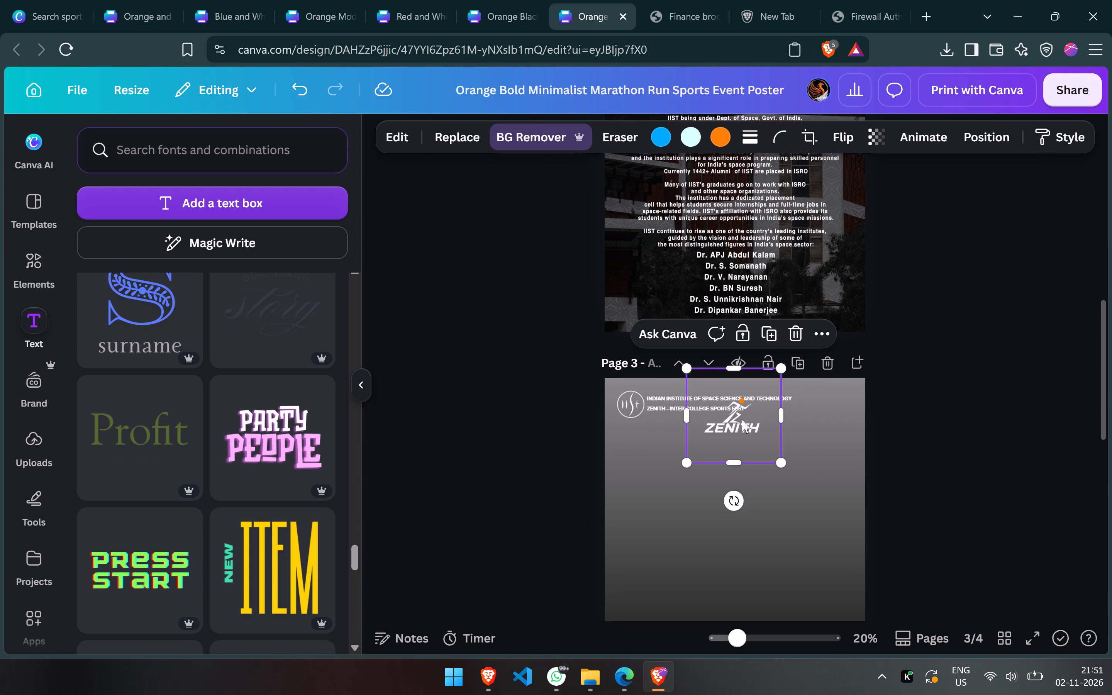
Shrink the ZENITH logo and place it in page 3's top-right corner, level with the IIST header.
drag(787, 464, 751, 438)
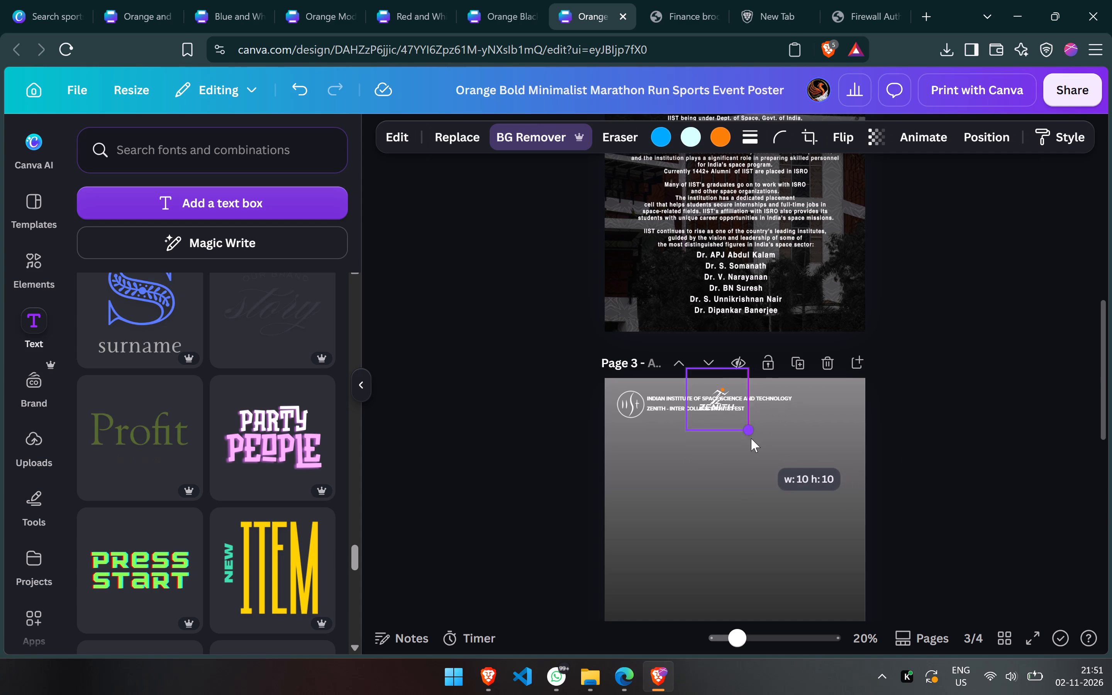
drag(724, 407, 836, 408)
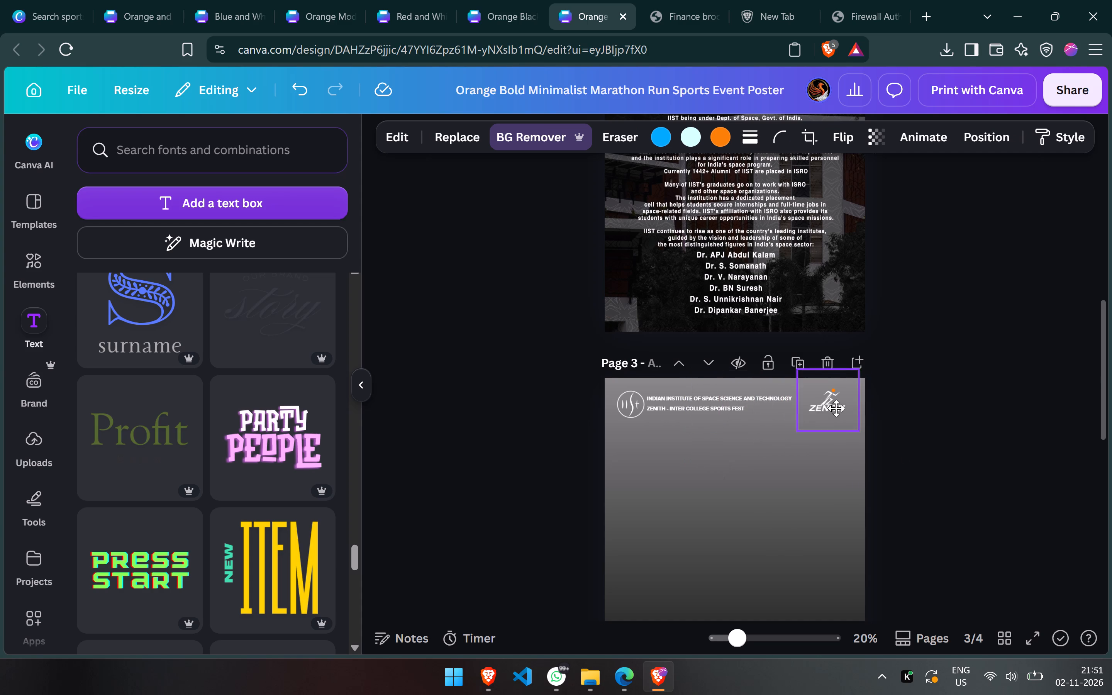
drag(836, 408, 839, 410)
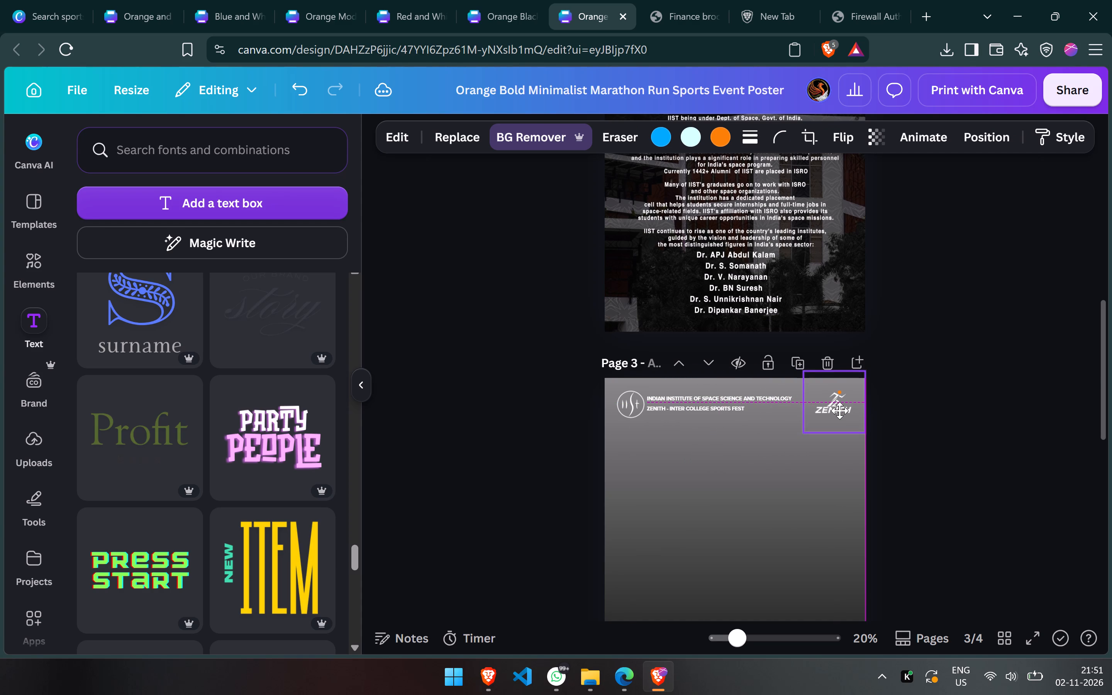
drag(839, 410, 840, 411)
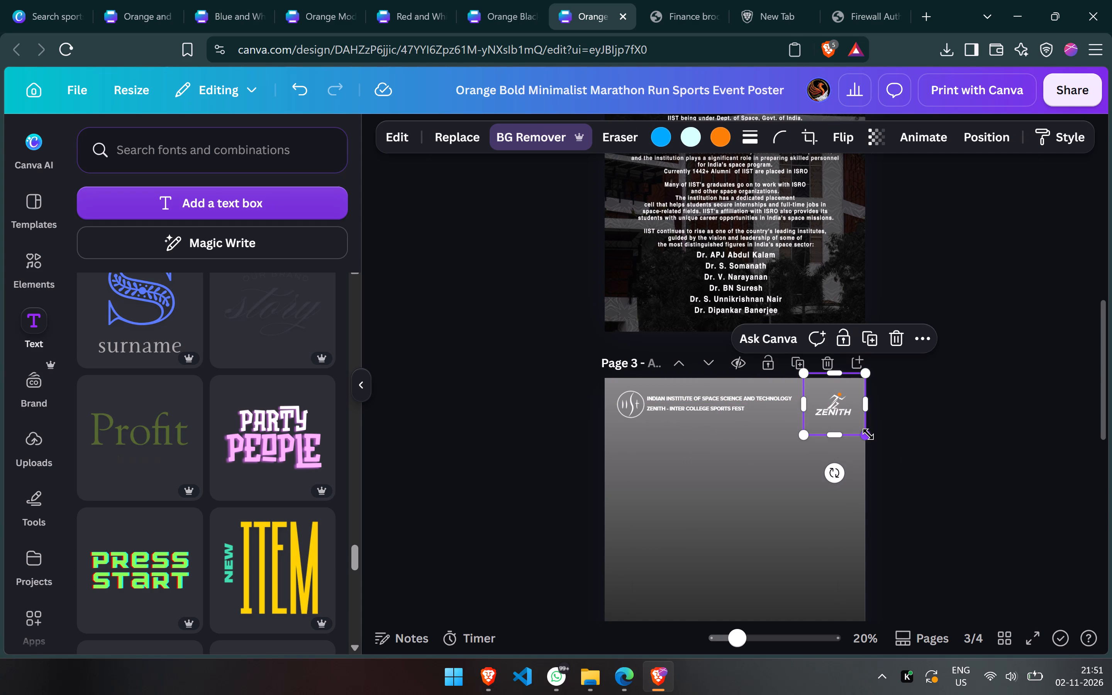
drag(868, 434, 857, 429)
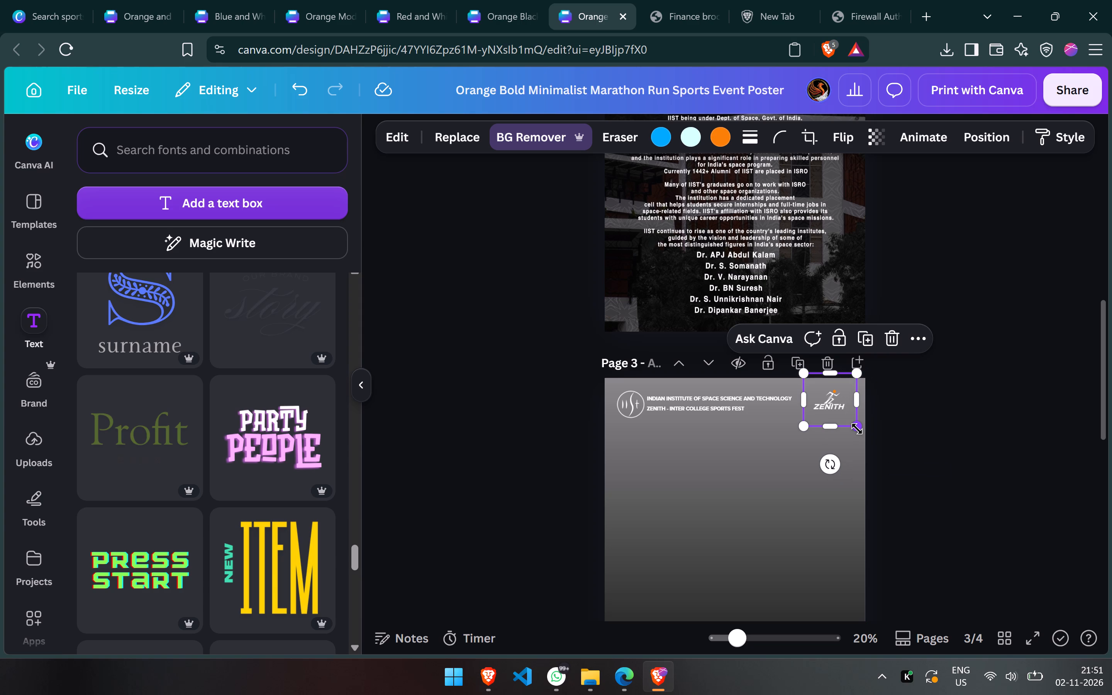
drag(831, 398, 838, 403)
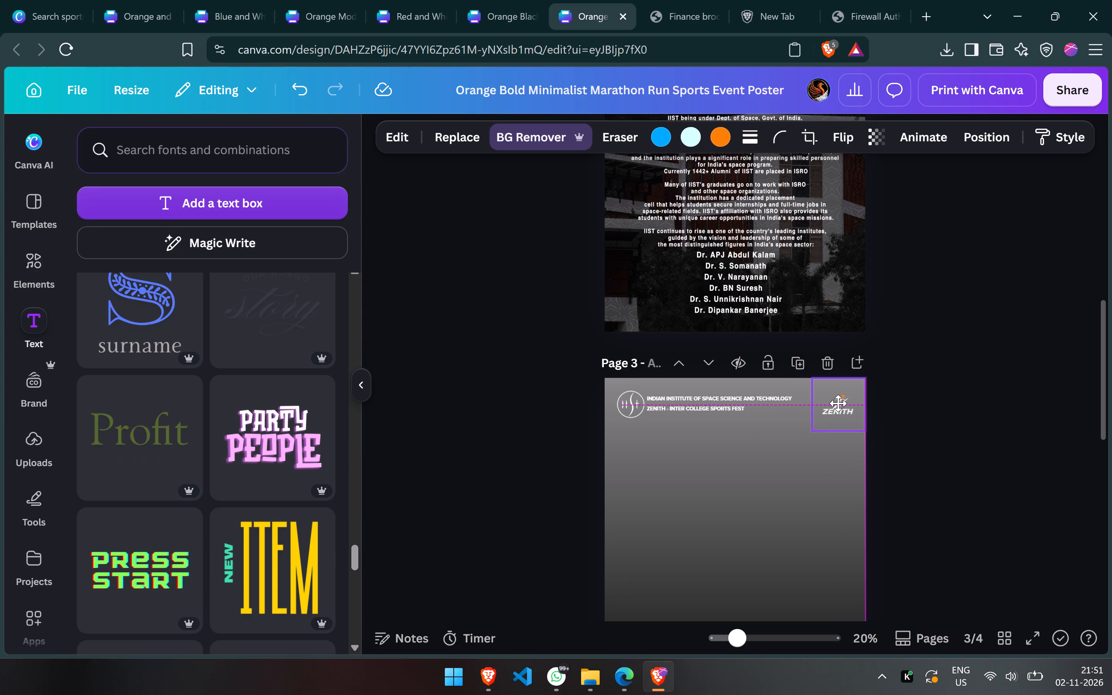
drag(838, 403, 838, 400)
click(838, 400)
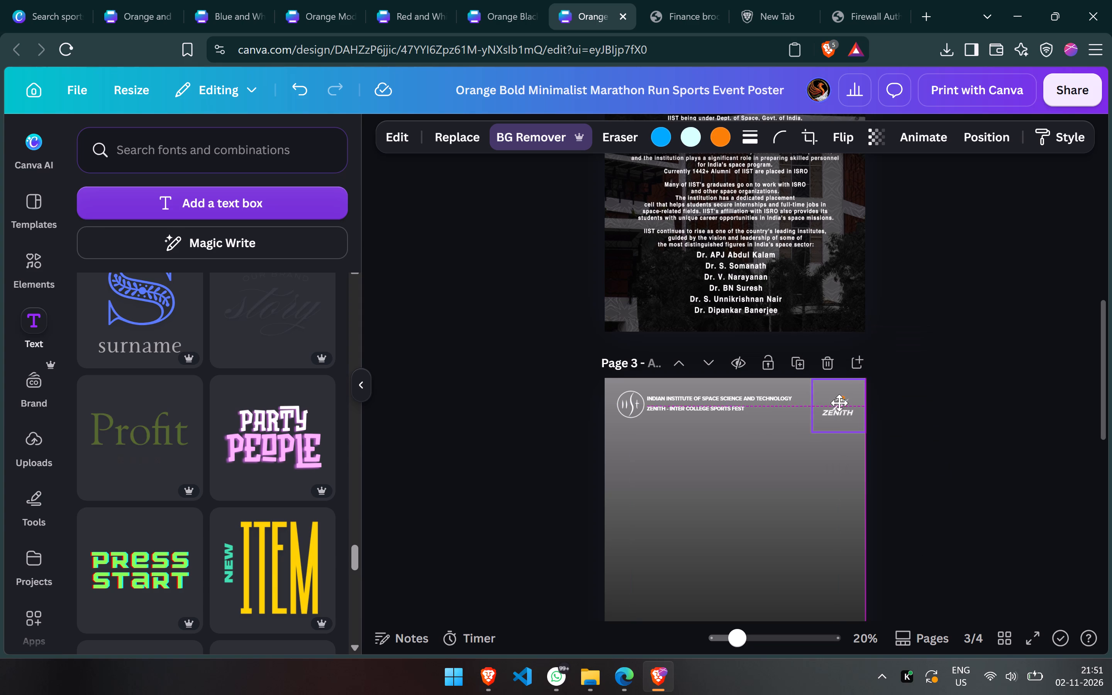
click(841, 401)
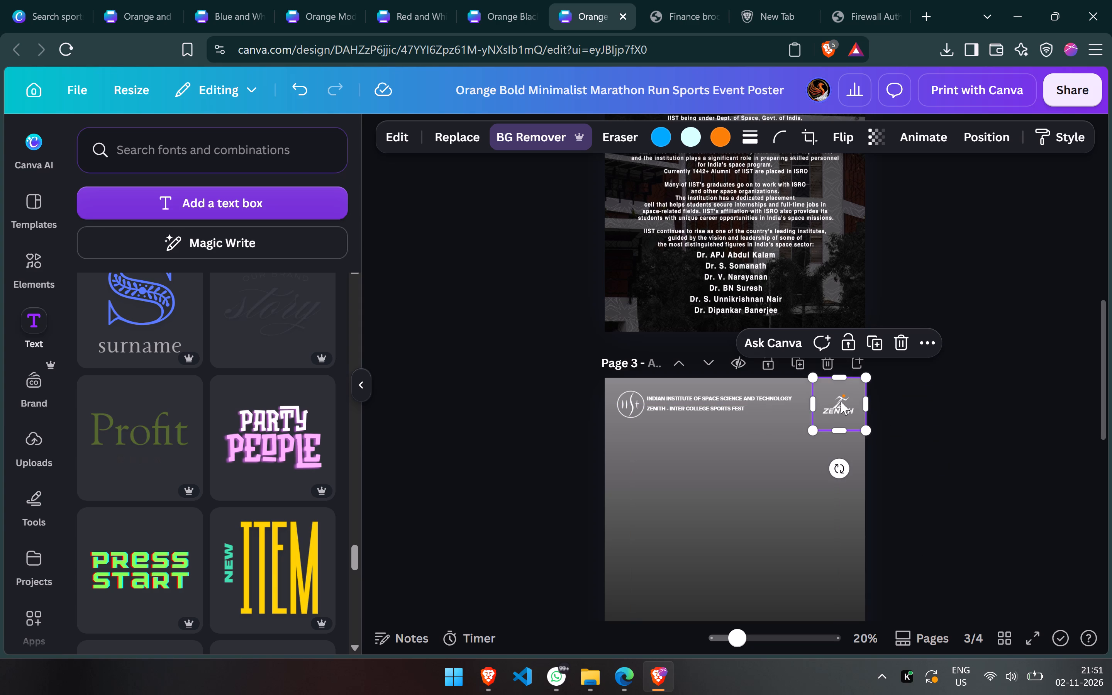
click(952, 406)
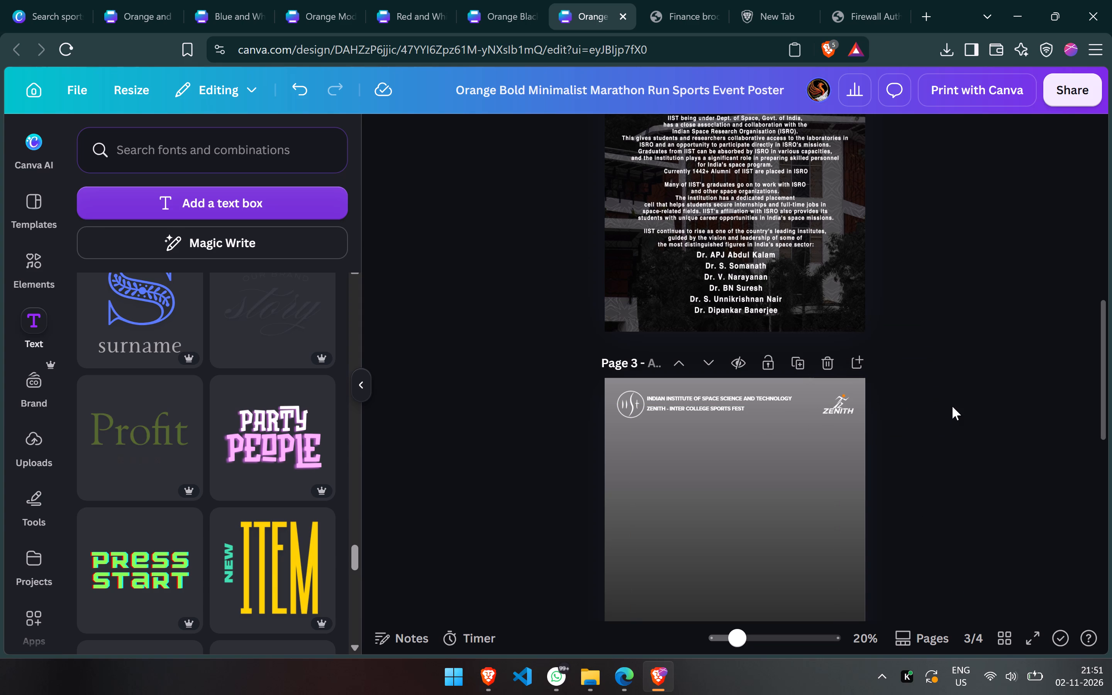
Narrow both header text boxes on page 3 so they end just before the ZENITH logo.
click(778, 397)
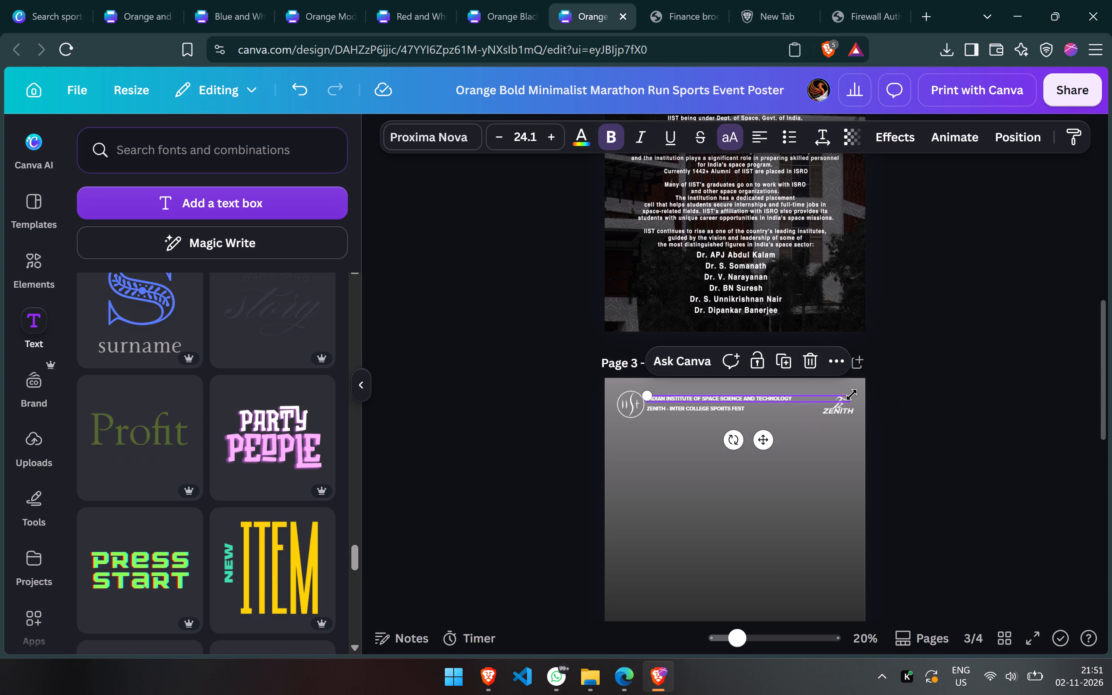
drag(851, 397, 834, 398)
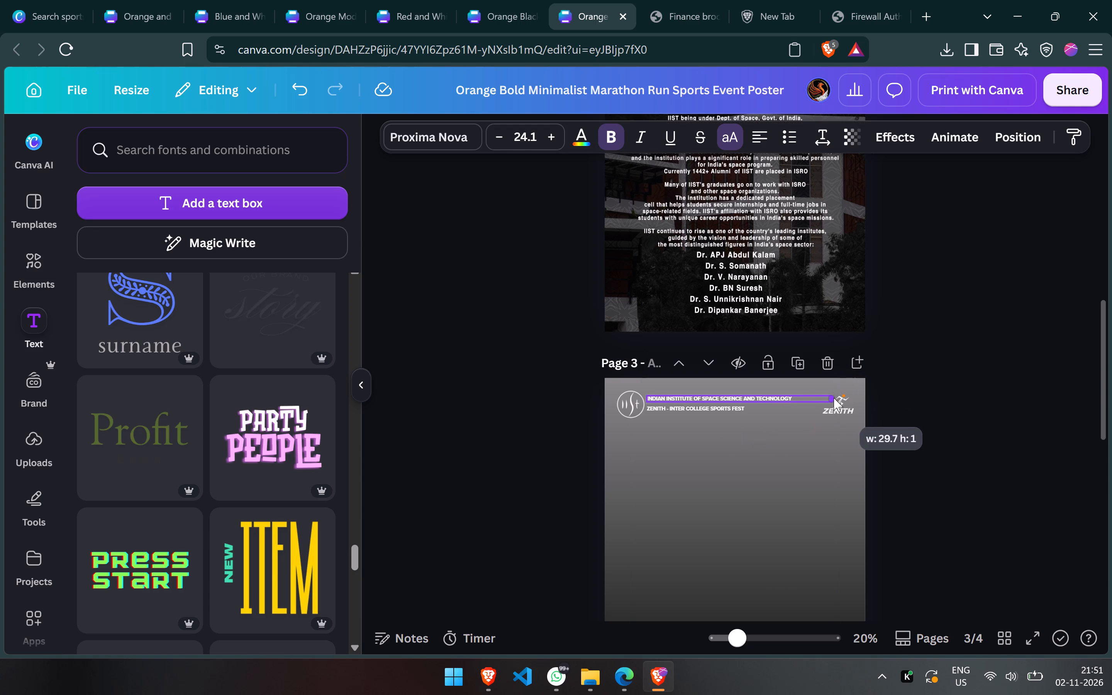
drag(834, 398, 824, 400)
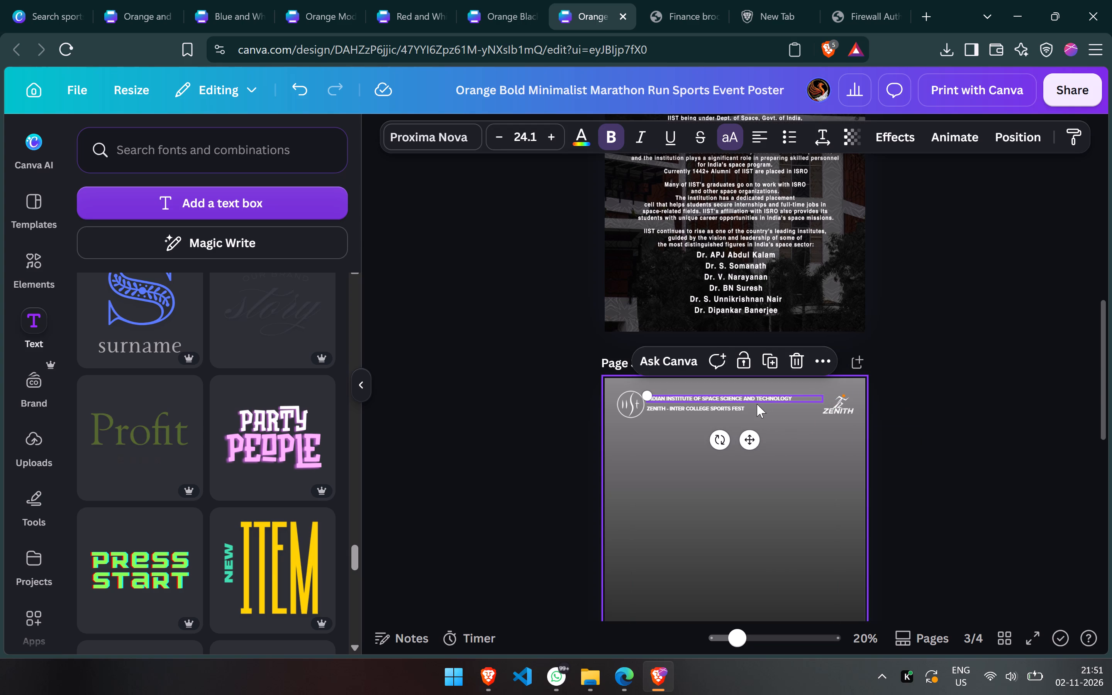
click(758, 409)
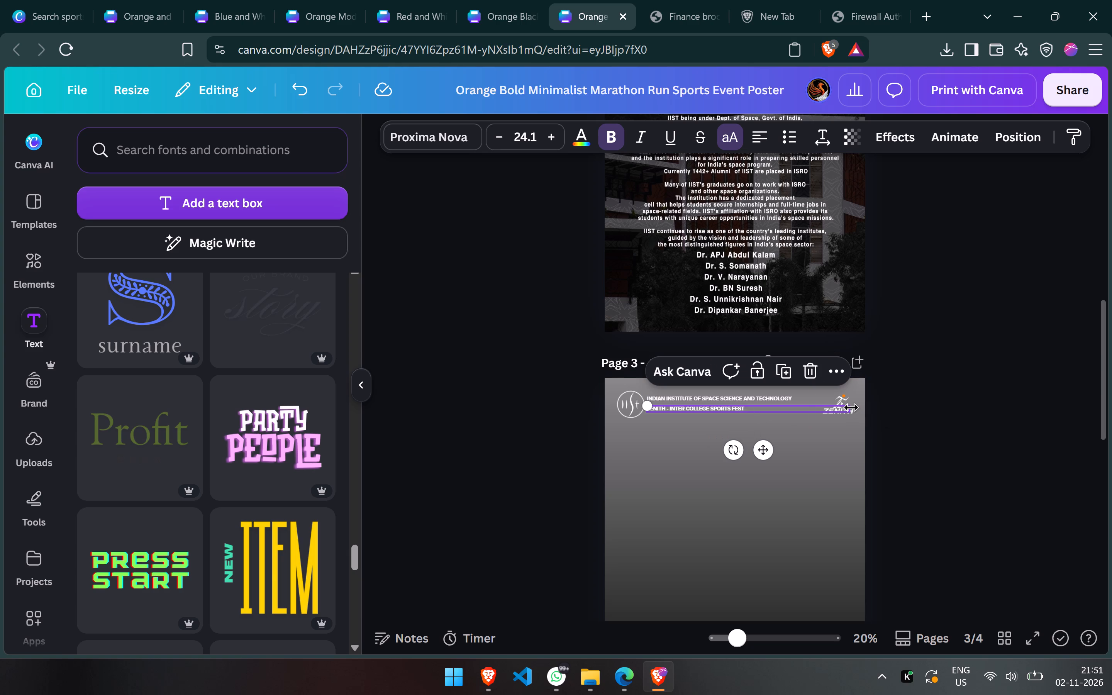
drag(851, 407, 819, 407)
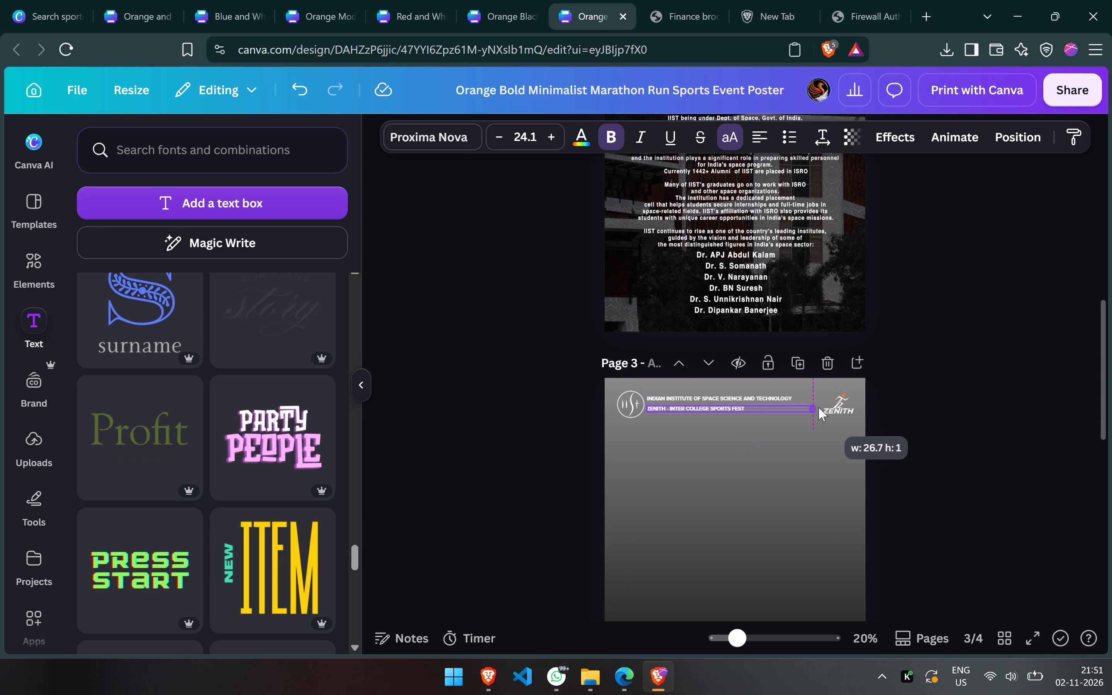
drag(819, 407, 823, 407)
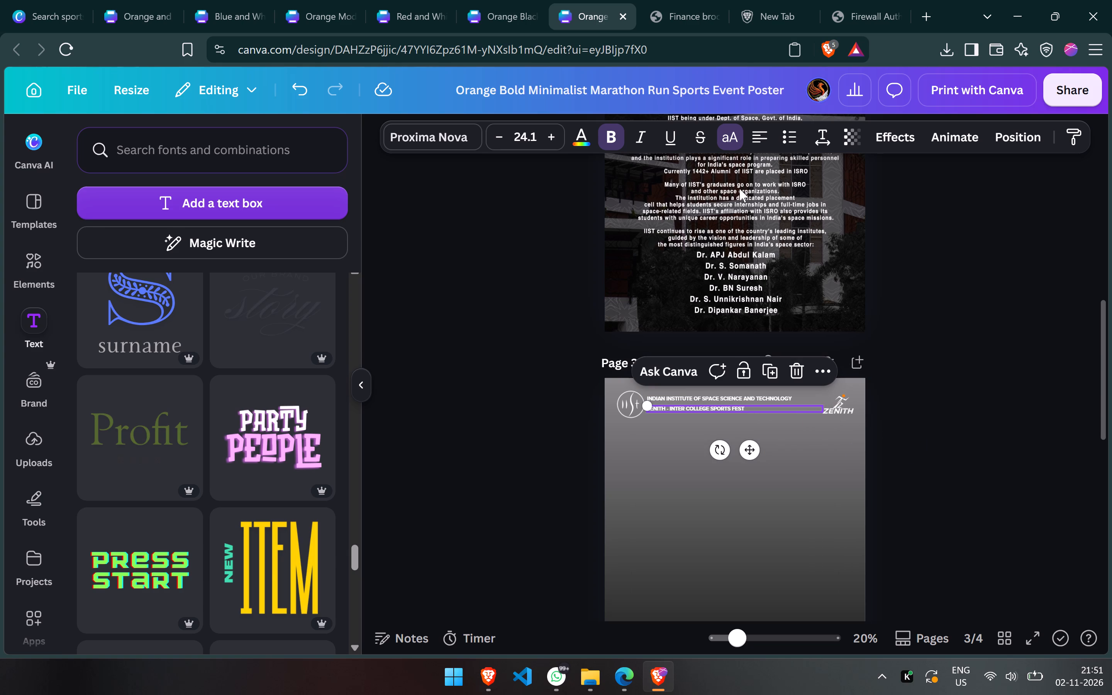
Centre-align both header text lines on page 3.
click(765, 129)
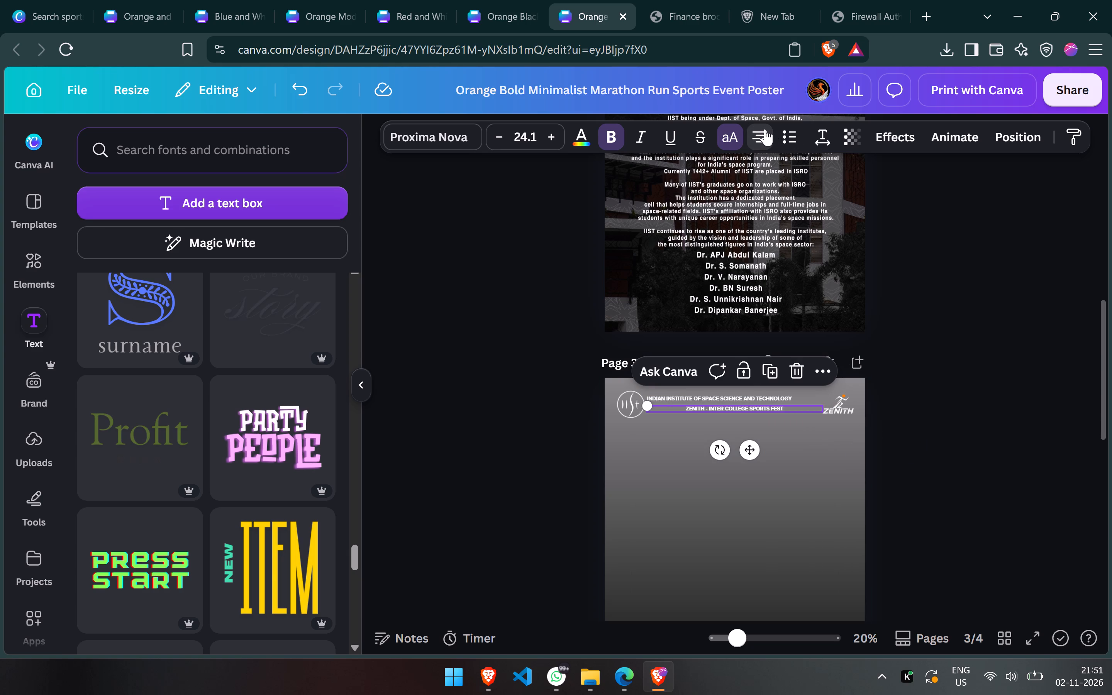
click(753, 395)
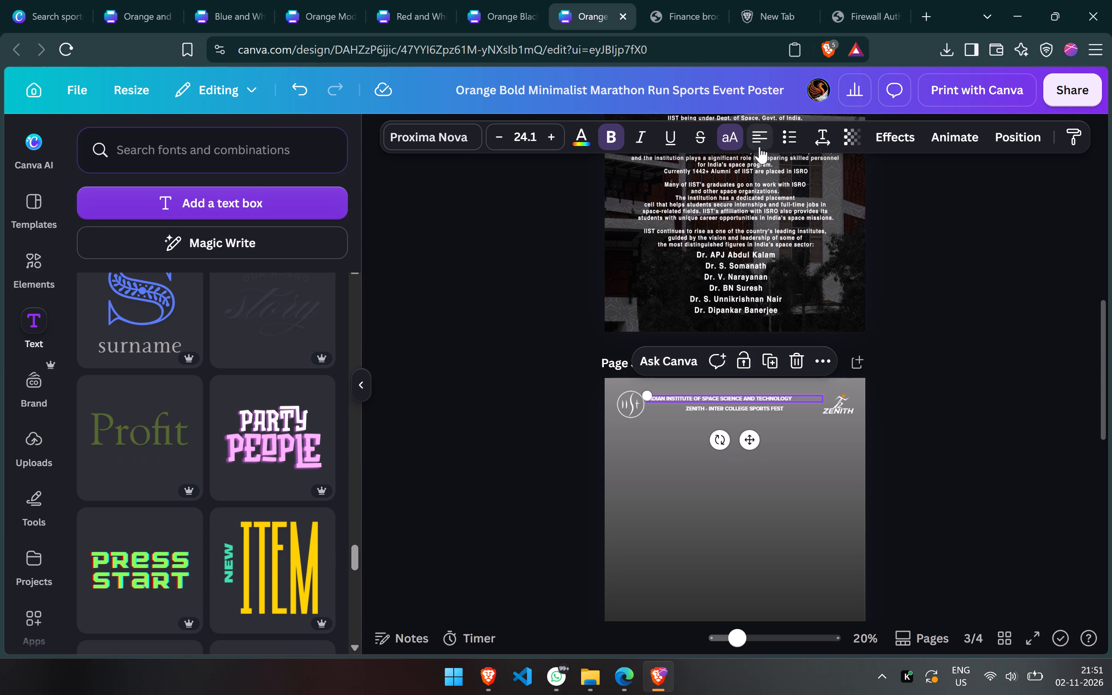
click(761, 134)
click(947, 360)
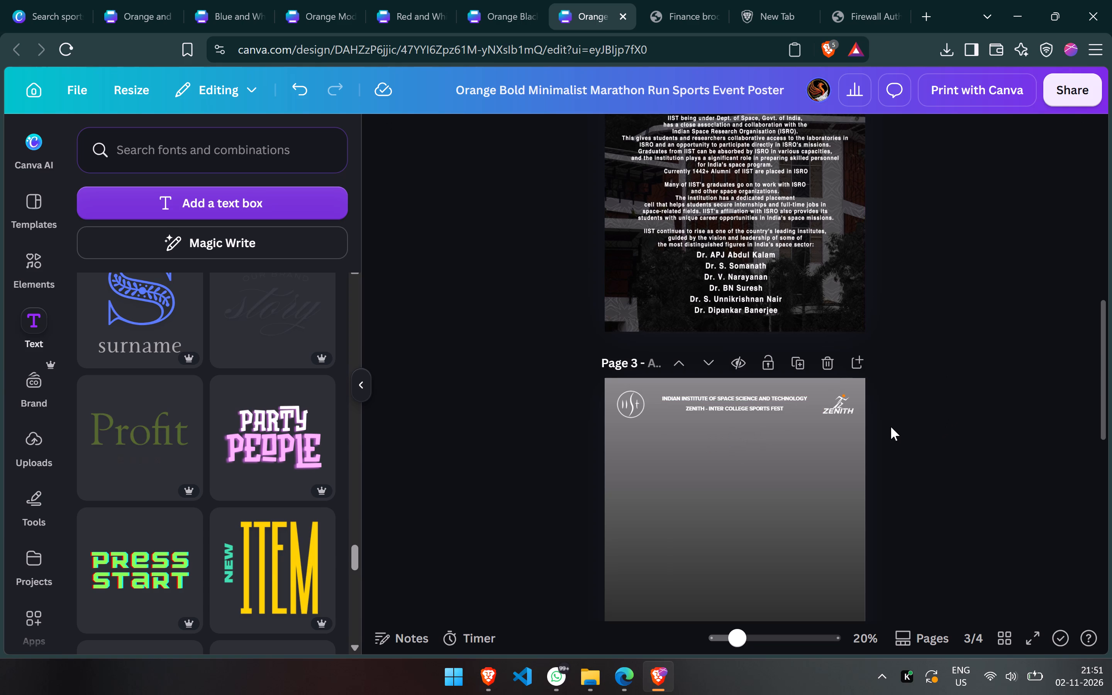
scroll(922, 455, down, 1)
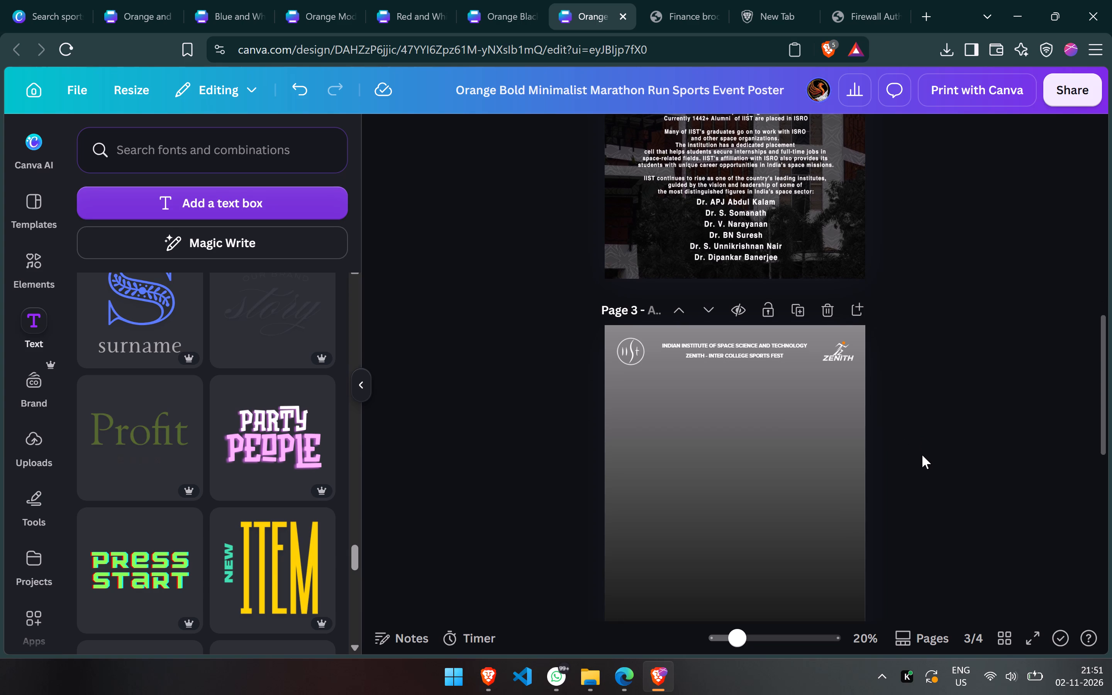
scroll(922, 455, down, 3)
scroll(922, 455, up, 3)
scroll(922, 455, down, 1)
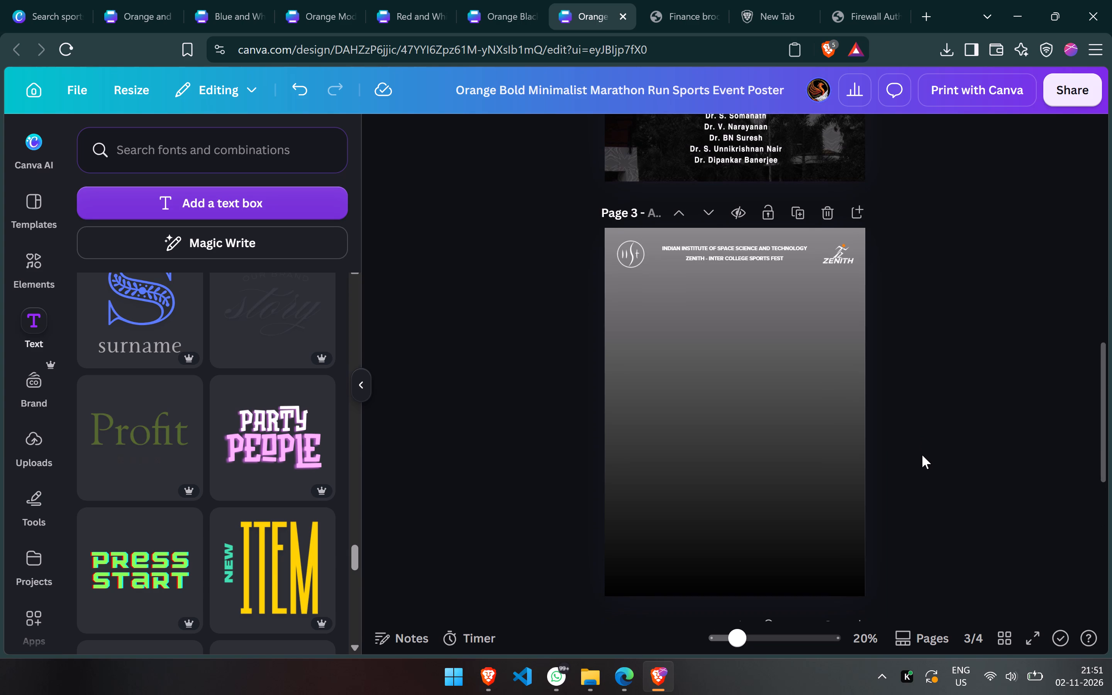
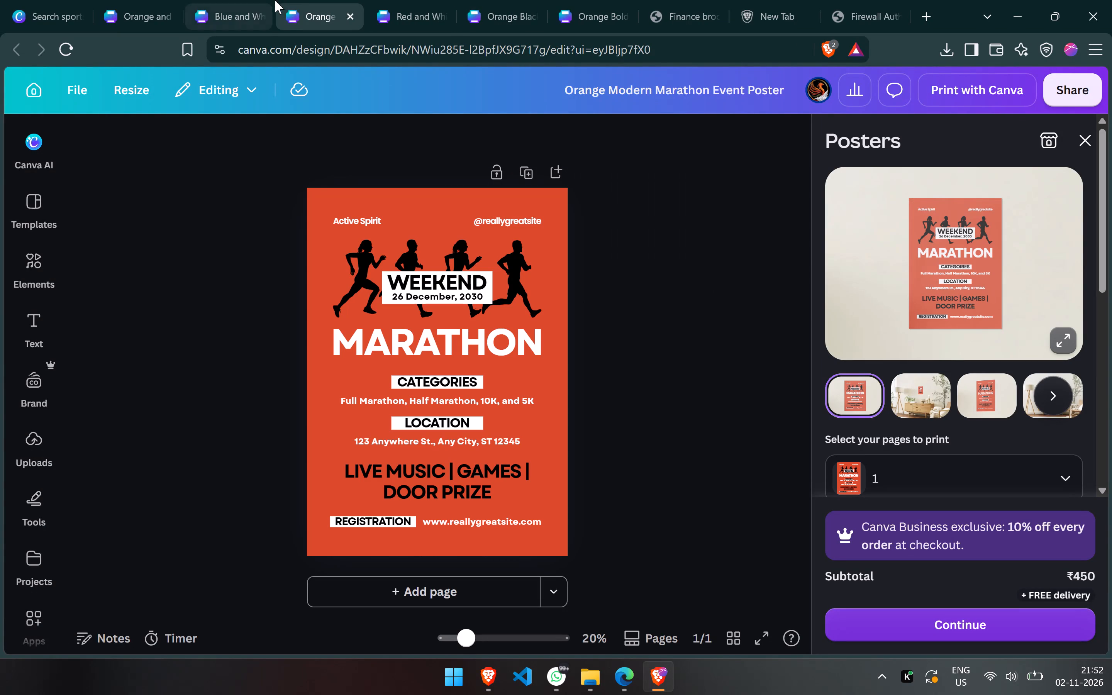
Look through the open football match and chess club poster designs for brochure page ideas.
click(234, 0)
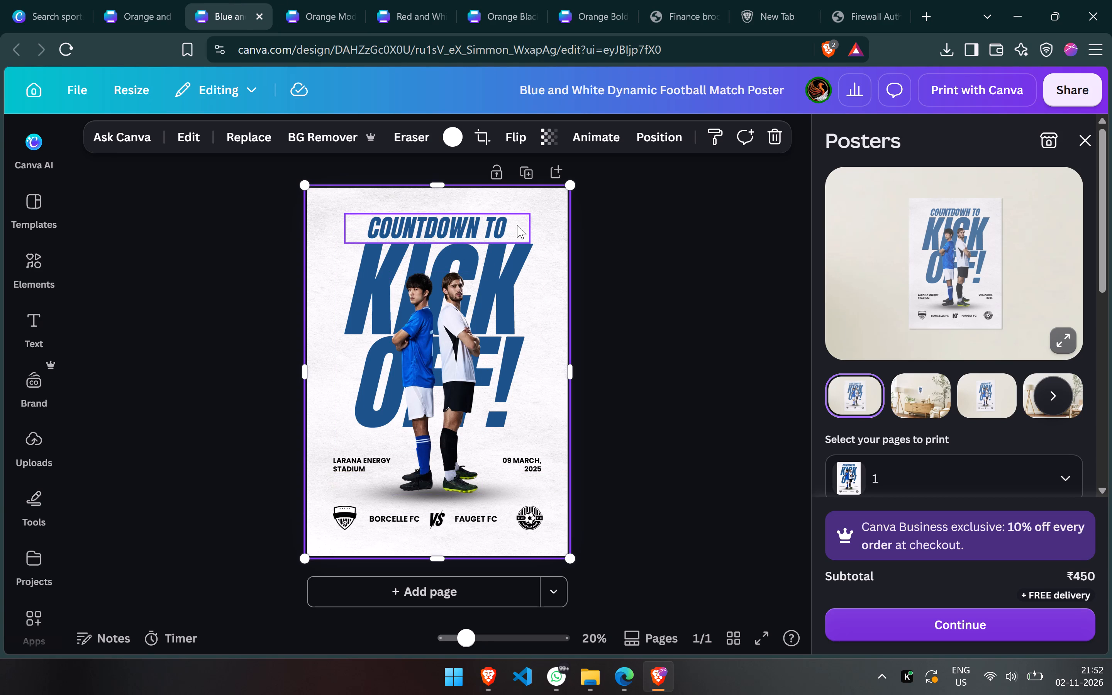
click(121, 0)
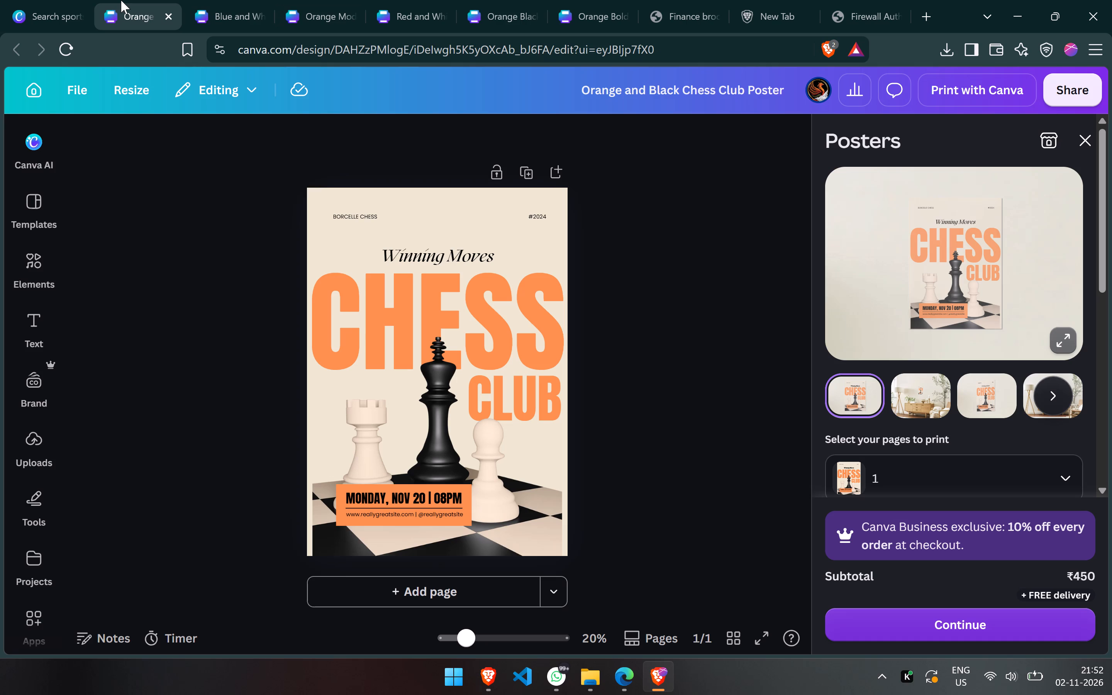
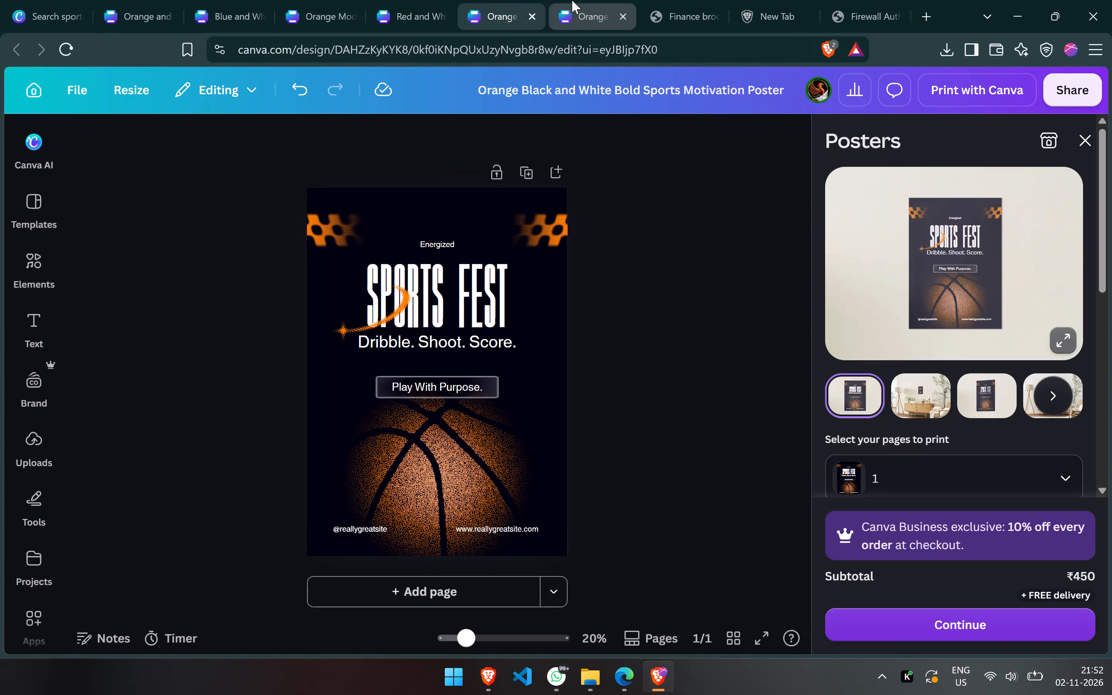
Return to the ZENITH brochure design and bring up its cover page.
click(572, 0)
scroll(700, 388, up, 7)
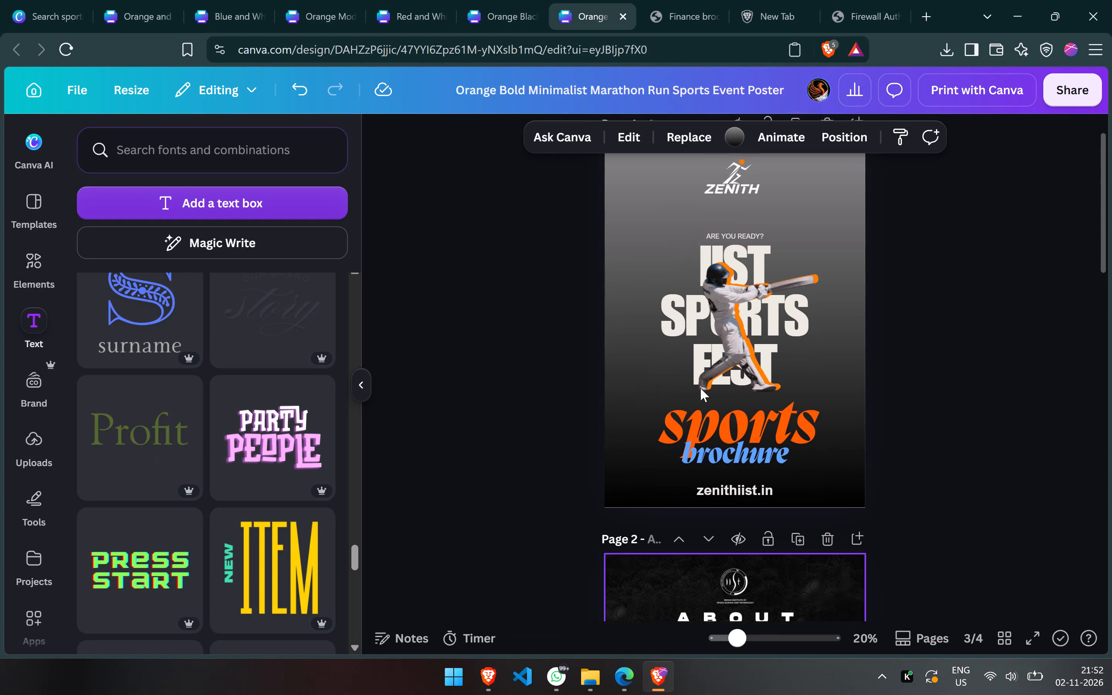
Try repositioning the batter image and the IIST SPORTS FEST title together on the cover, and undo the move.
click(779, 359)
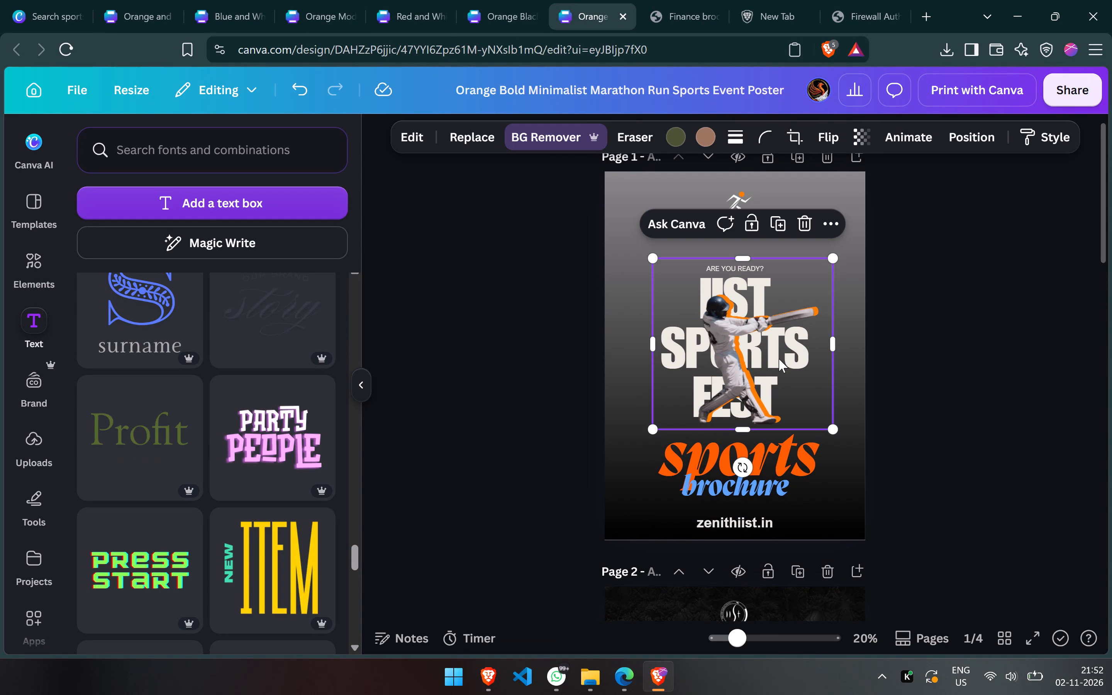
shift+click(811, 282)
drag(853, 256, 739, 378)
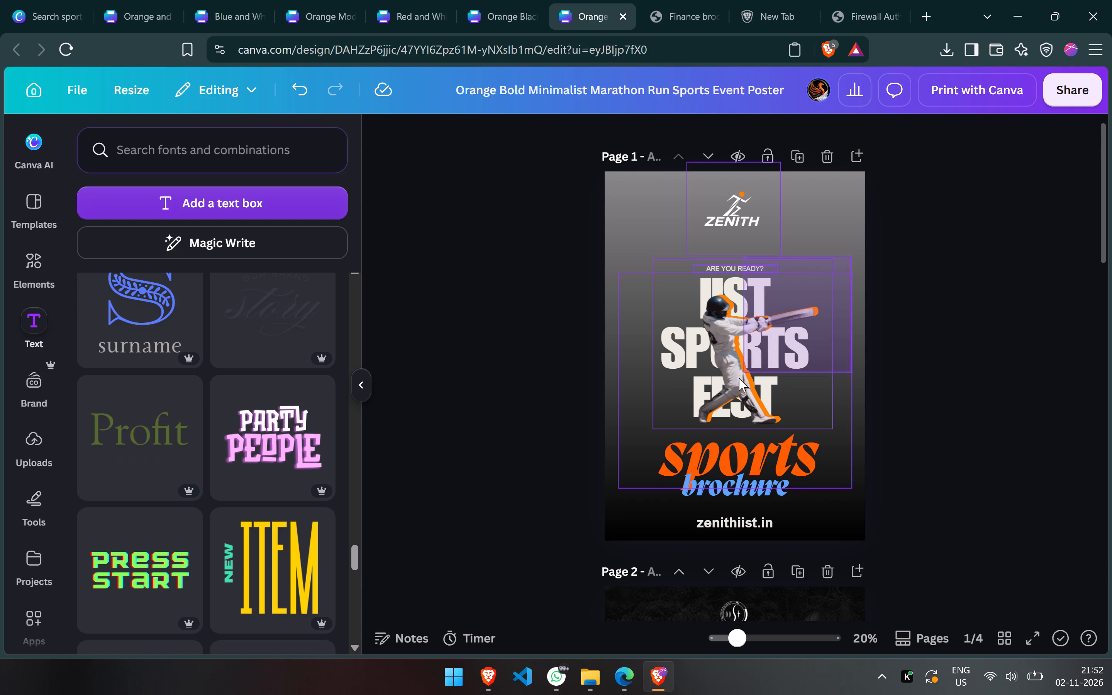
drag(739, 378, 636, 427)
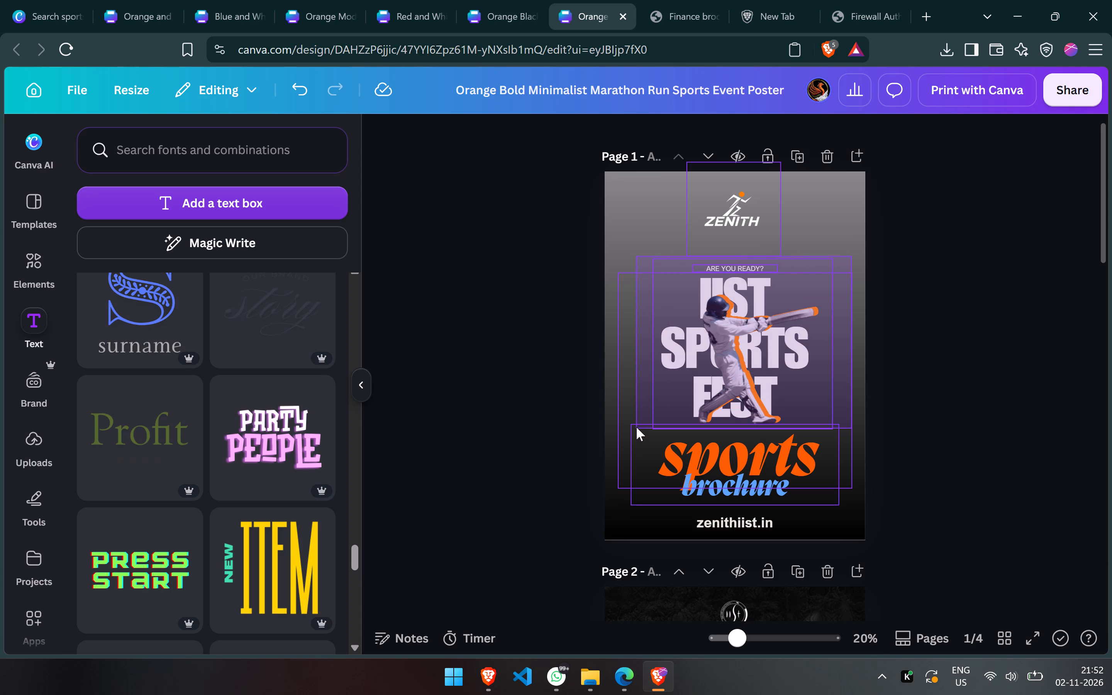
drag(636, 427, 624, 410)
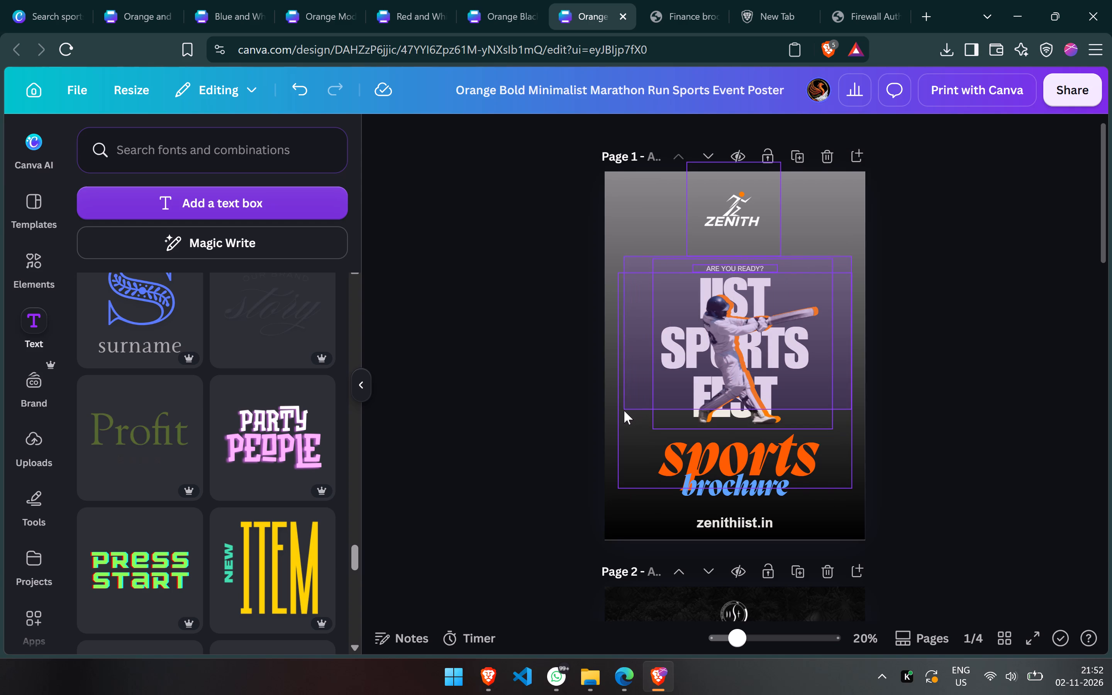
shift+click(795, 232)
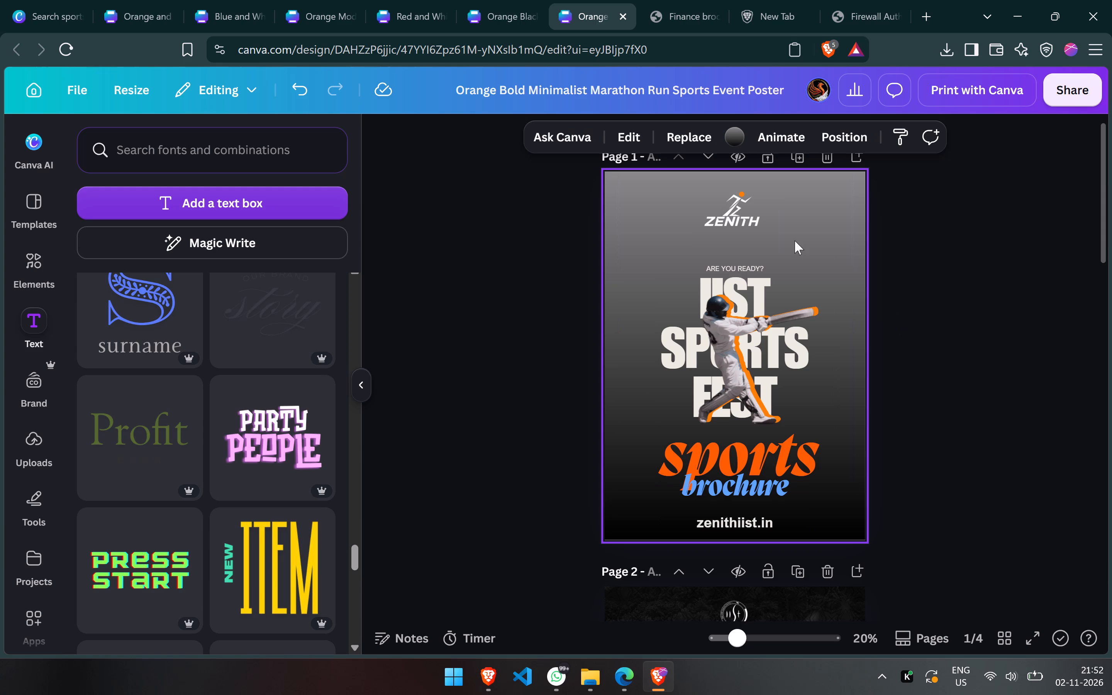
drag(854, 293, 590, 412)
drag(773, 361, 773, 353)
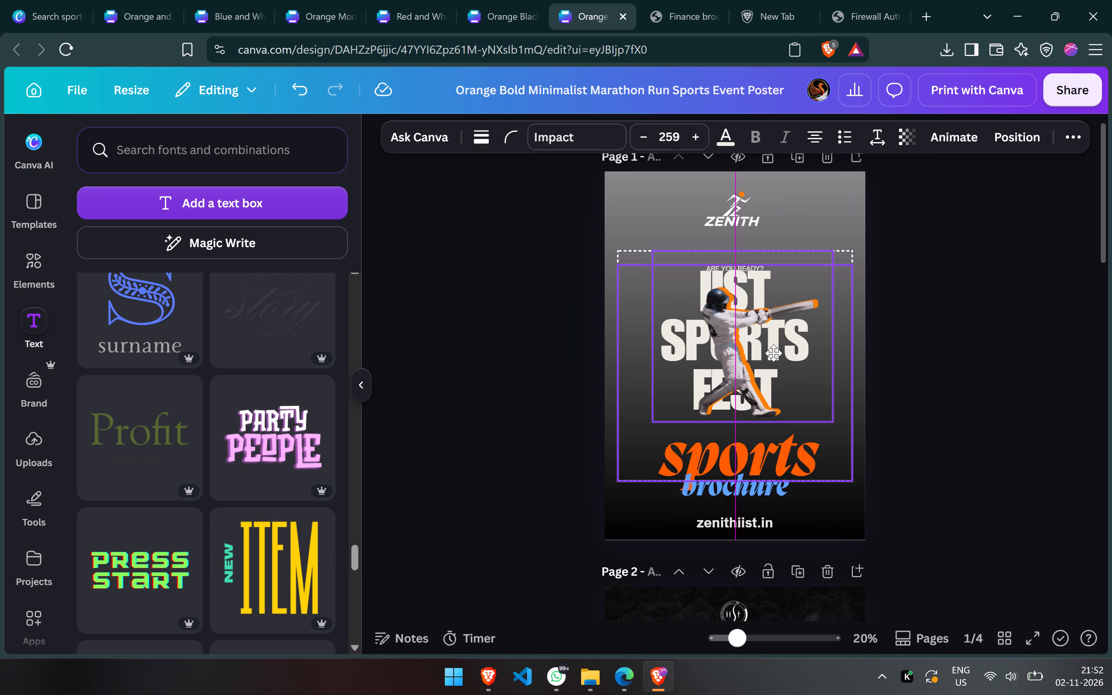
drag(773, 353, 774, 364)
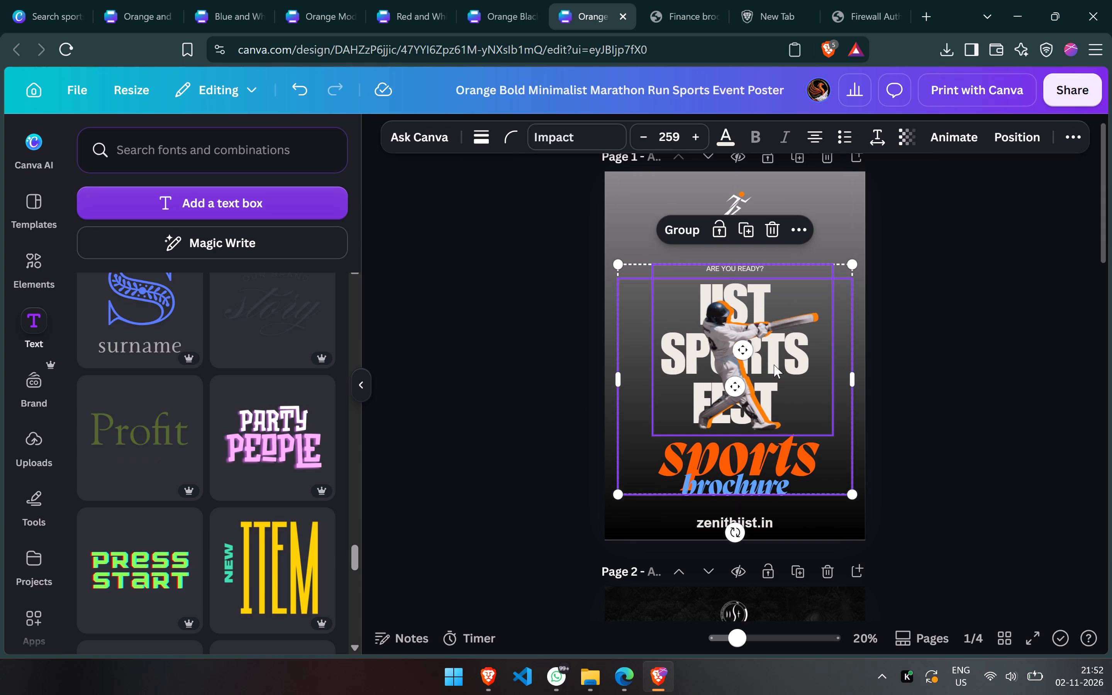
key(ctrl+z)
Move the ARE YOU READY? line, IIST SPORTS FEST title and batter image together slightly up the cover, excluding the ZENITH logo.
click(854, 235)
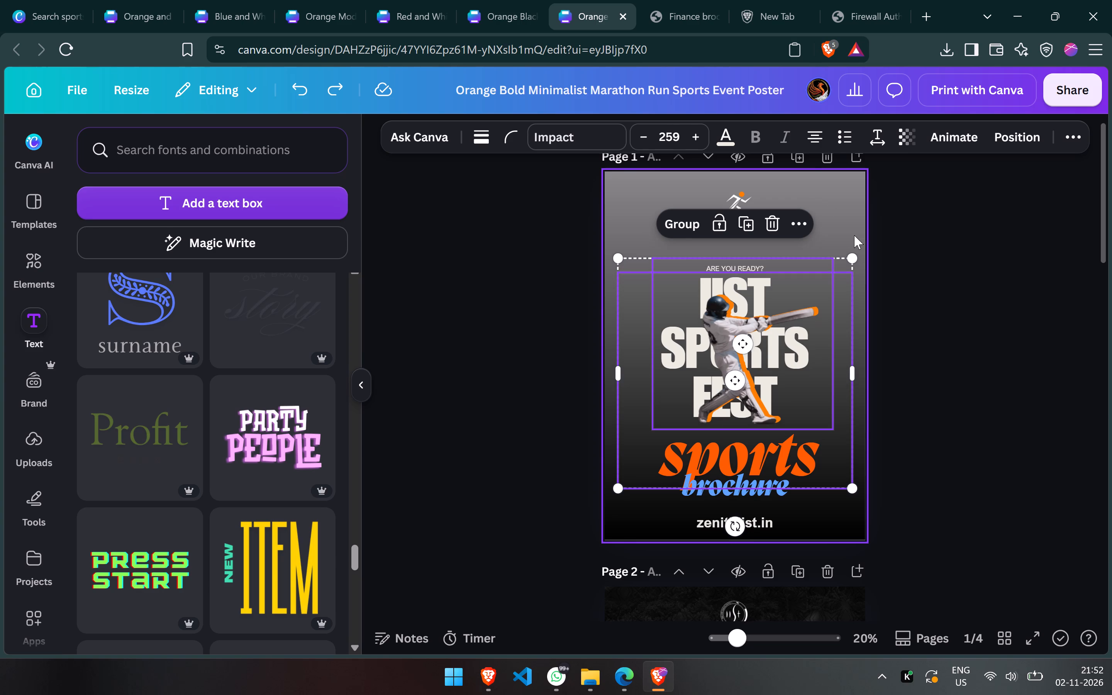
drag(854, 235, 634, 431)
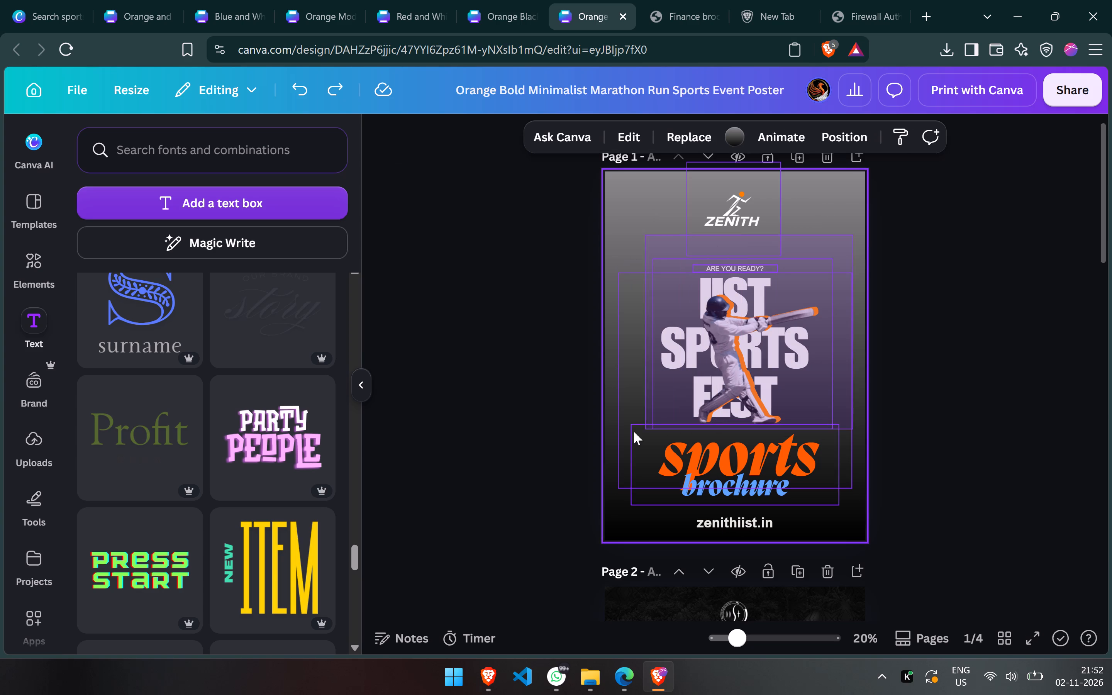
drag(634, 431, 621, 412)
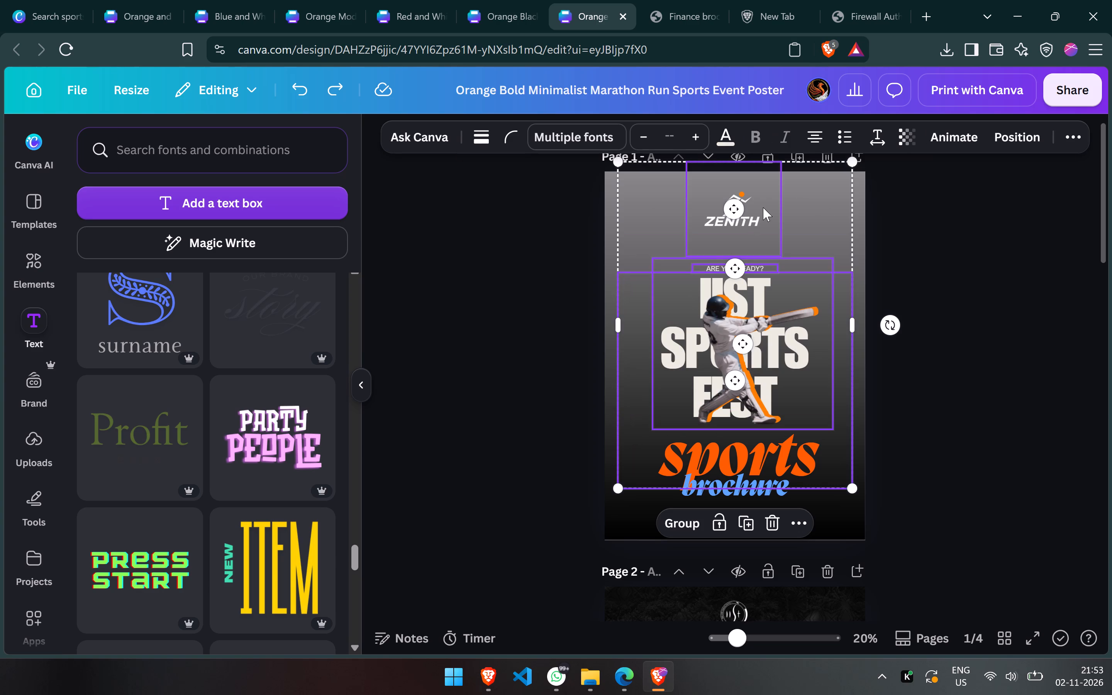
shift+click(763, 207)
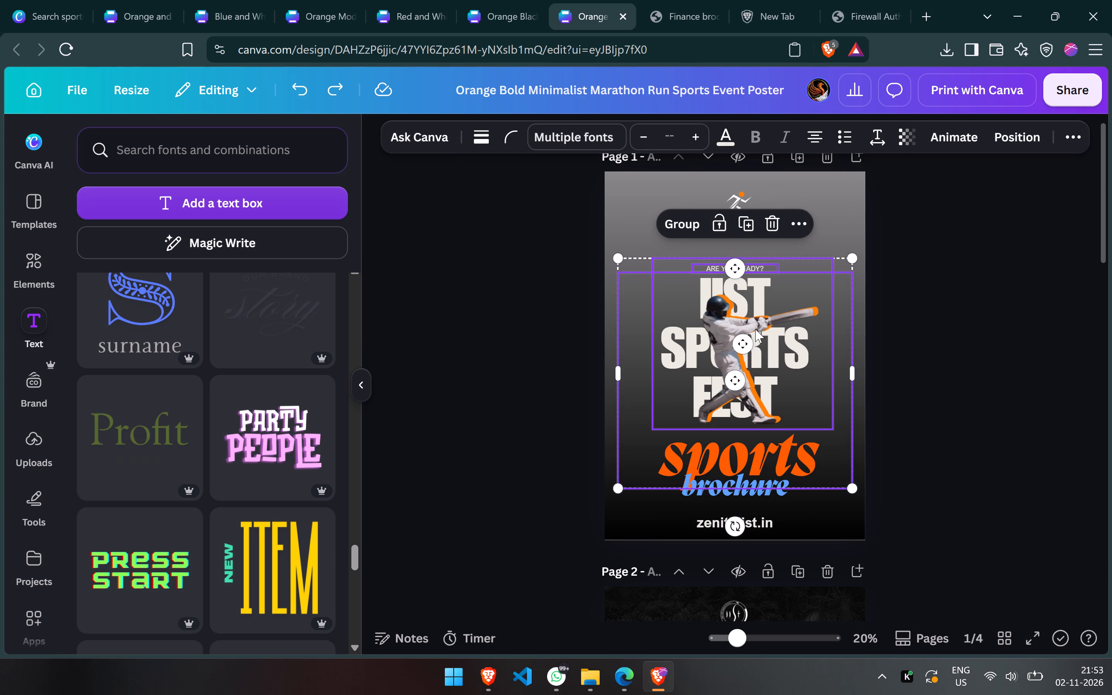
drag(755, 329, 755, 320)
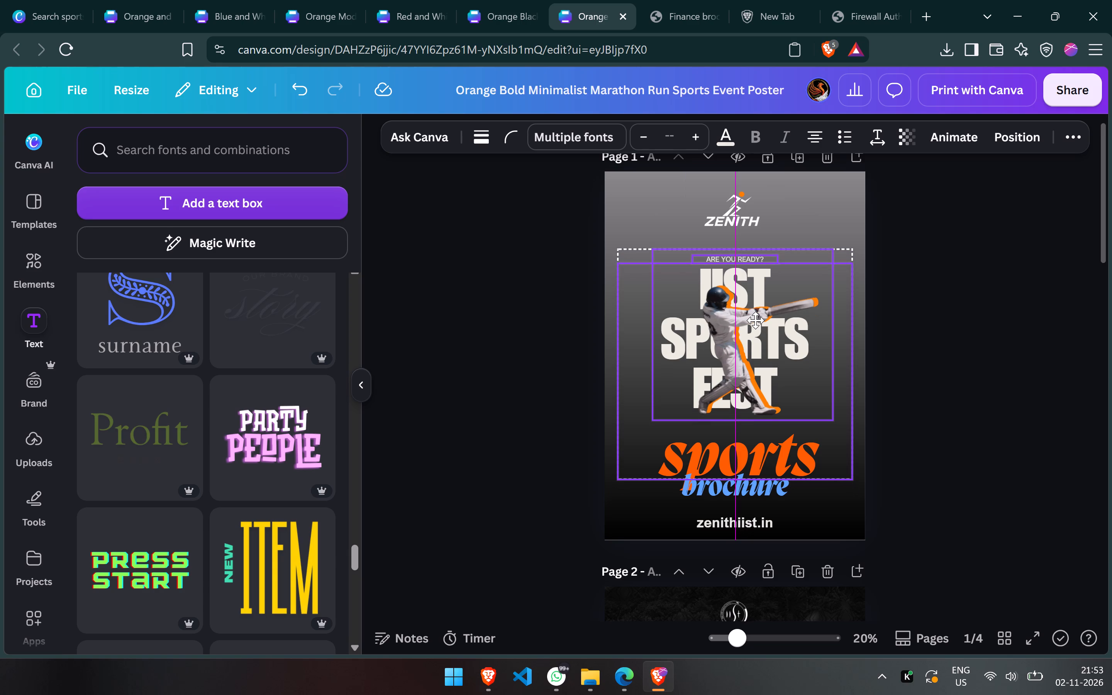
drag(755, 320, 755, 319)
click(909, 327)
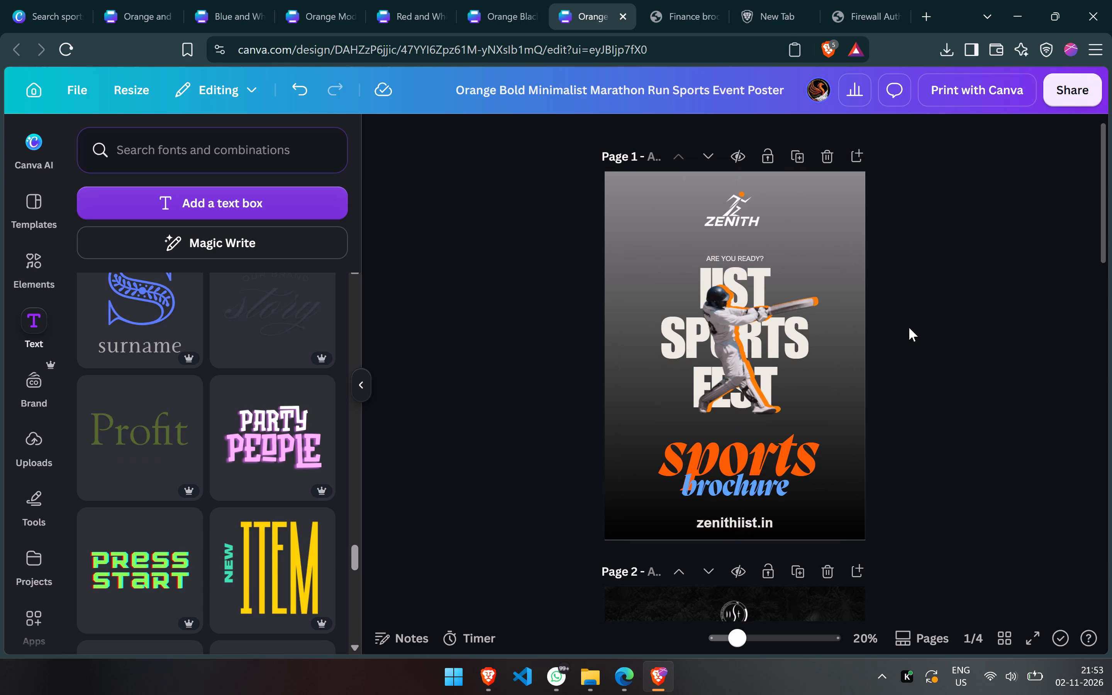
Enlarge the cover's ARE YOU READY? line, title and batter image together and centre them horizontally below the ZENITH logo.
scroll(909, 327, down, 1)
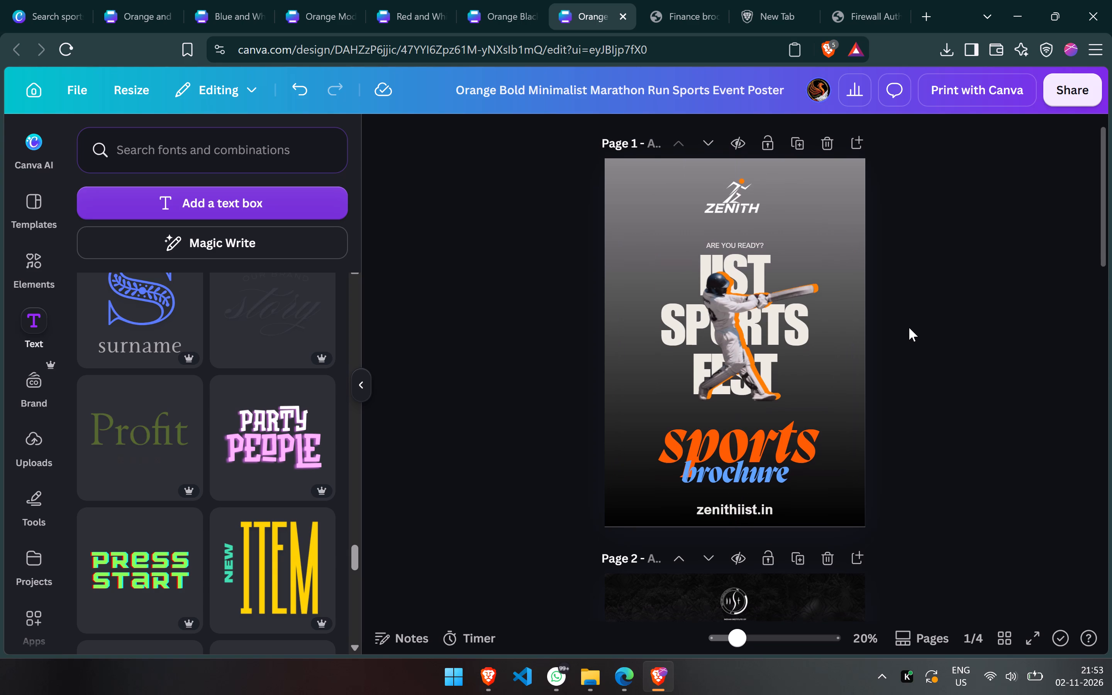
scroll(909, 327, down, 1)
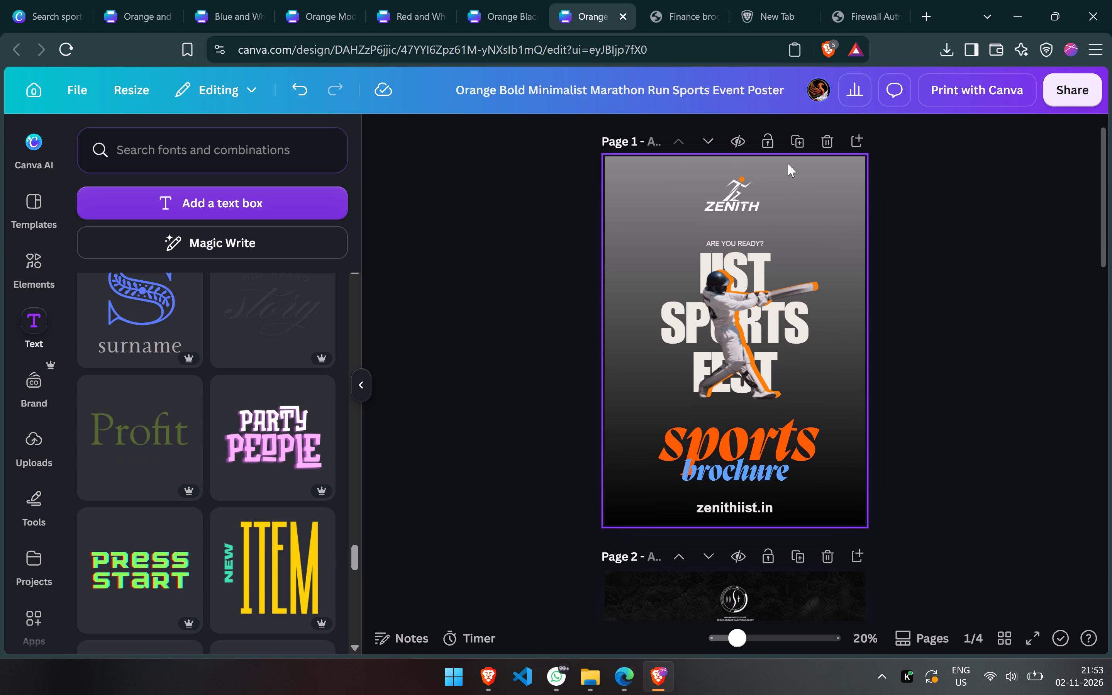
click(776, 306)
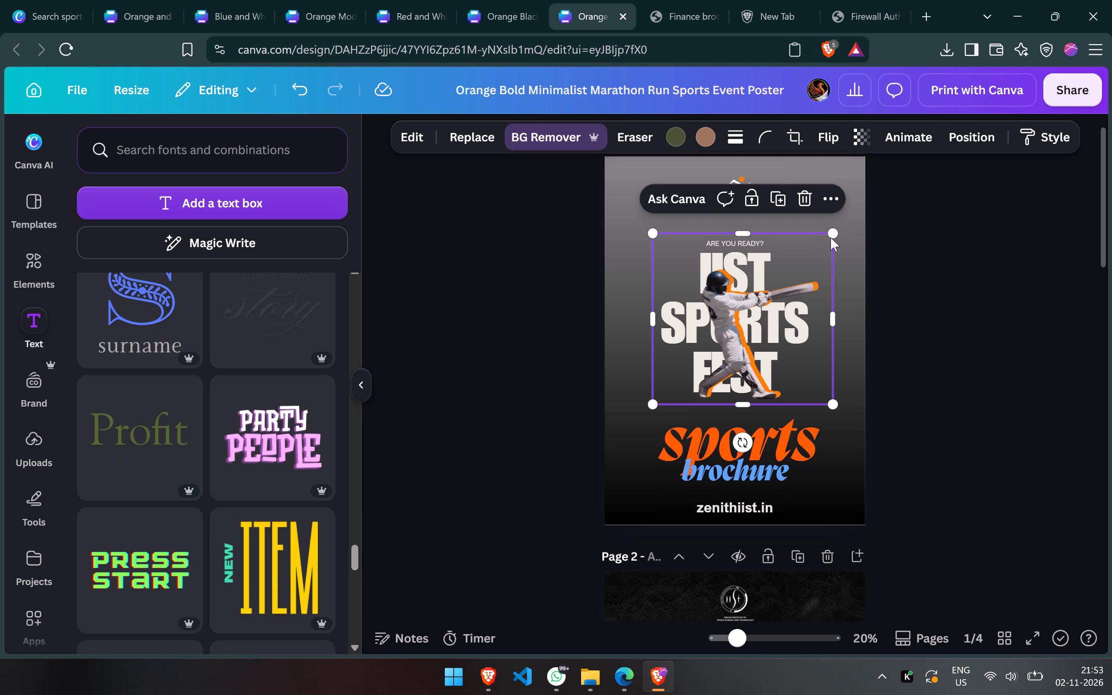
drag(857, 222, 749, 353)
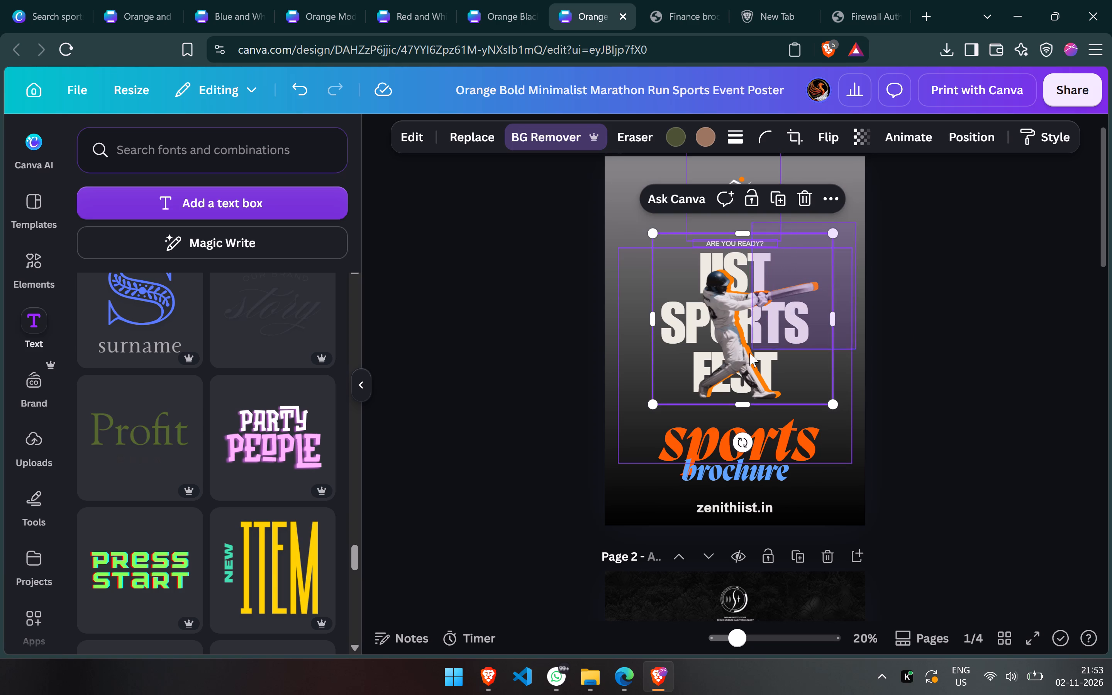
drag(749, 353, 634, 401)
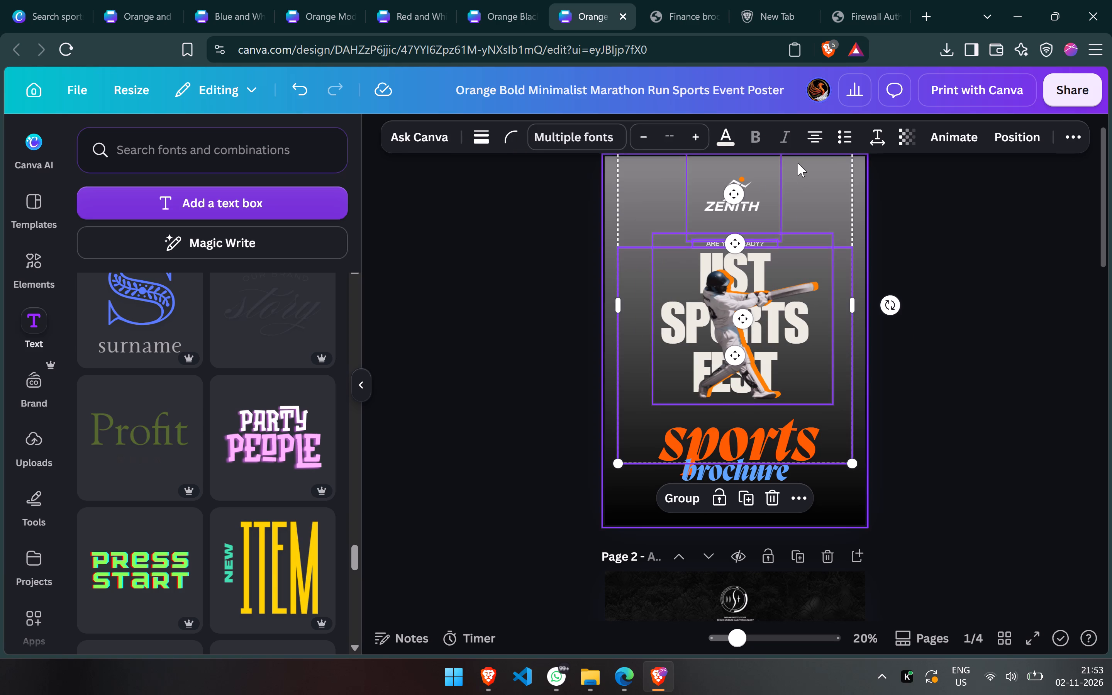
shift+click(758, 193)
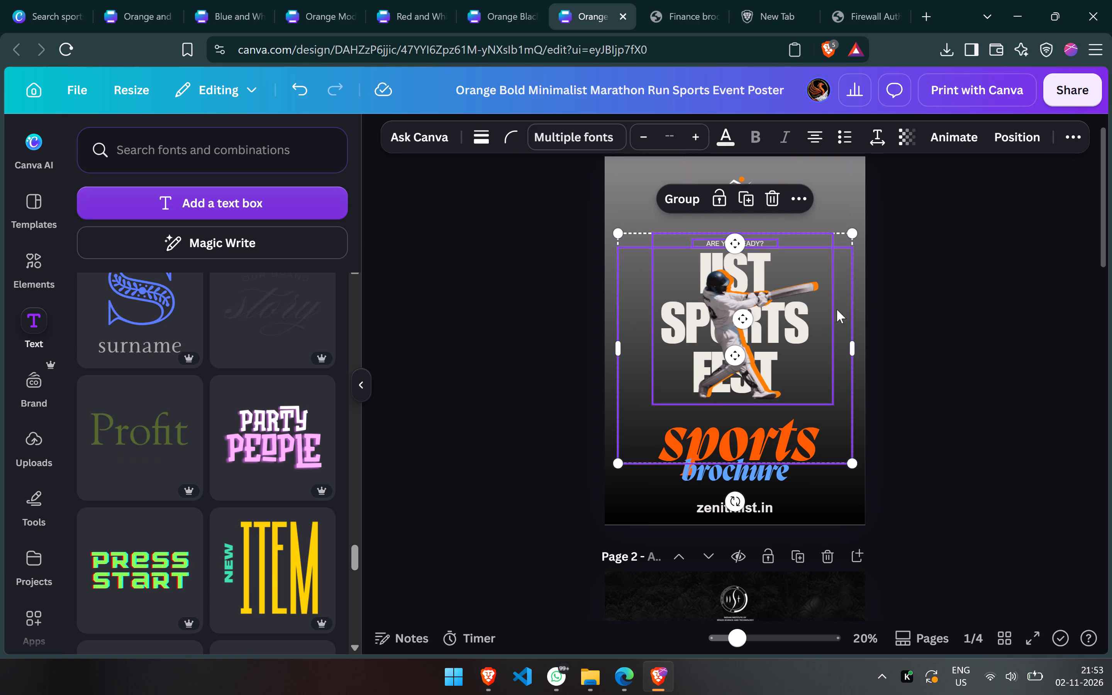
drag(851, 234, 869, 200)
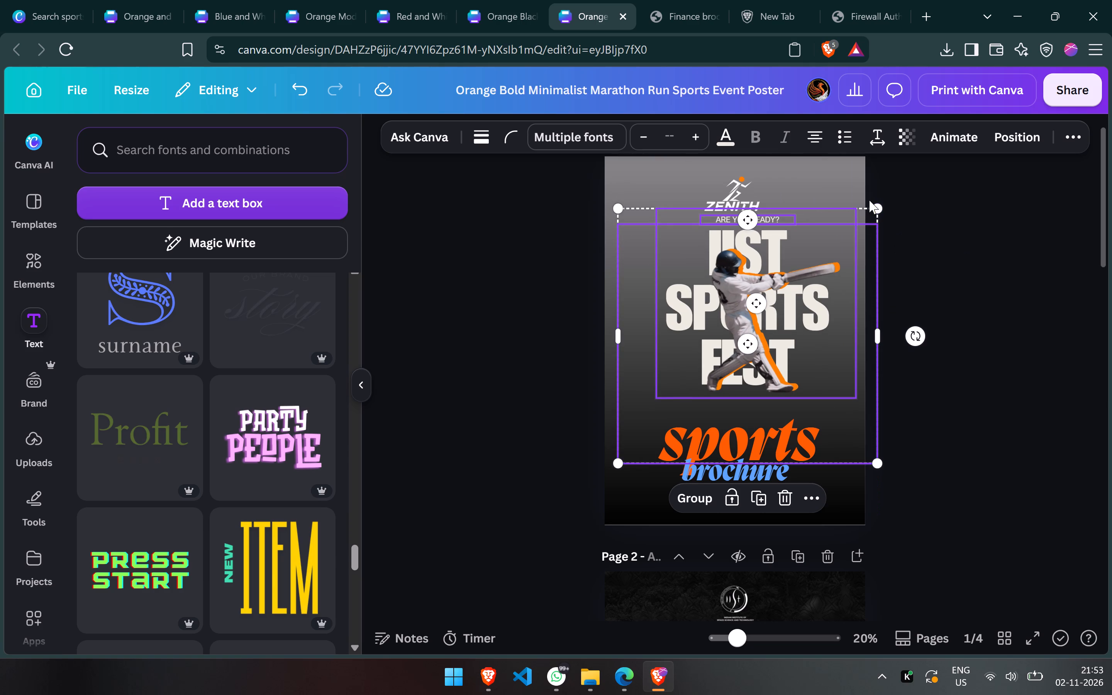
drag(832, 261, 825, 273)
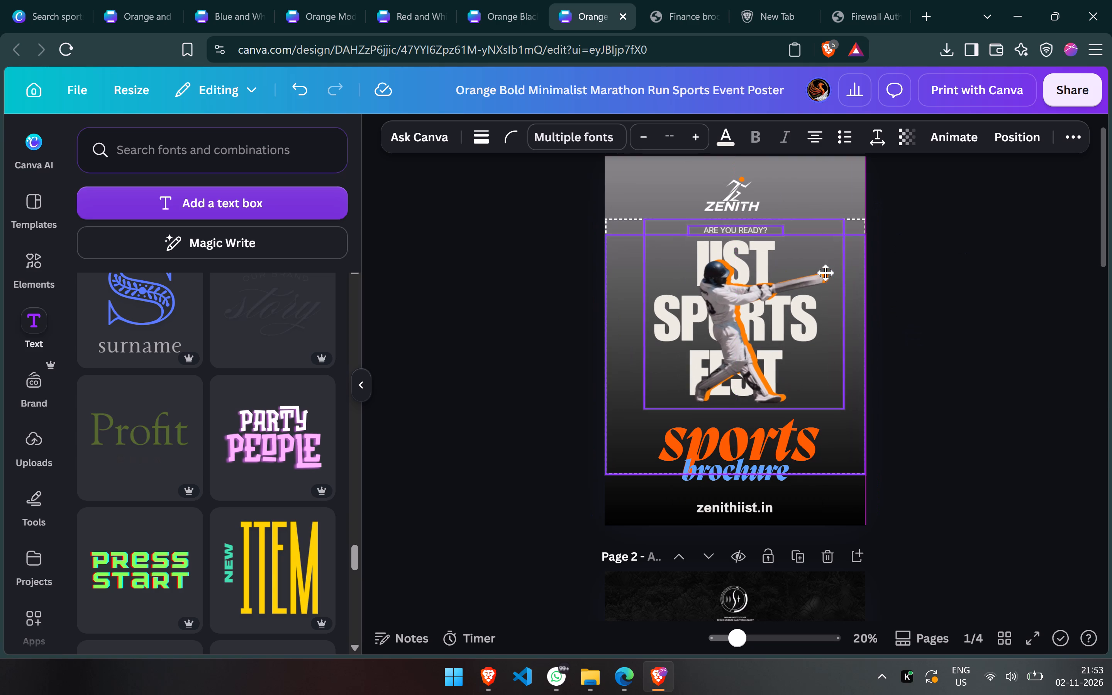
drag(825, 273, 821, 274)
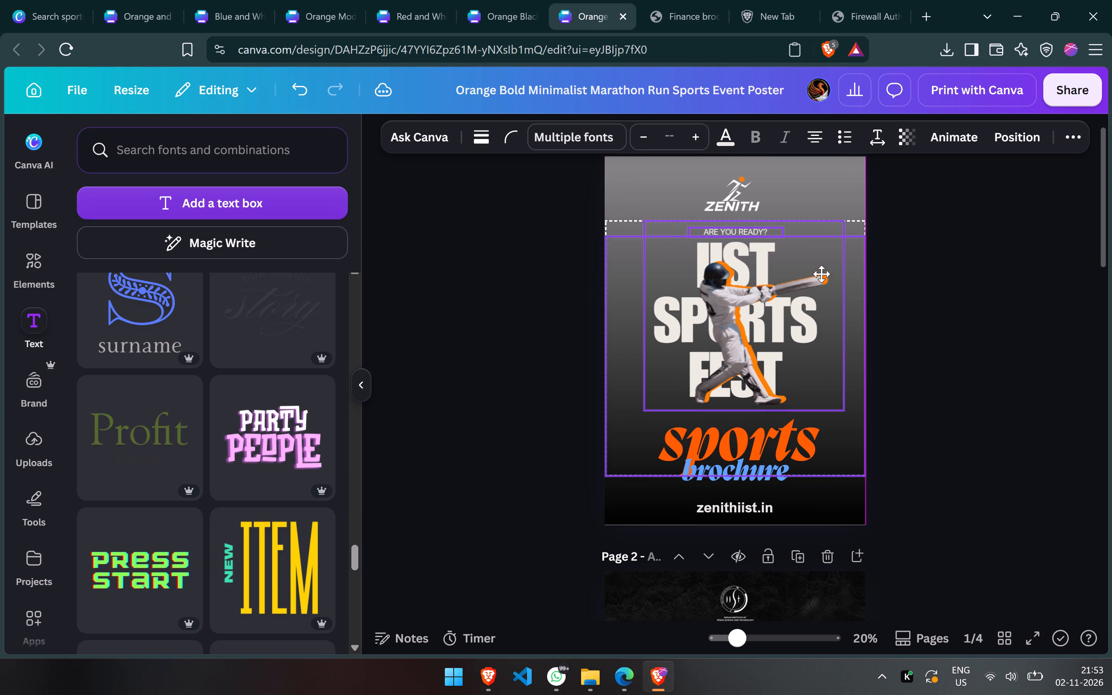
drag(821, 274, 824, 273)
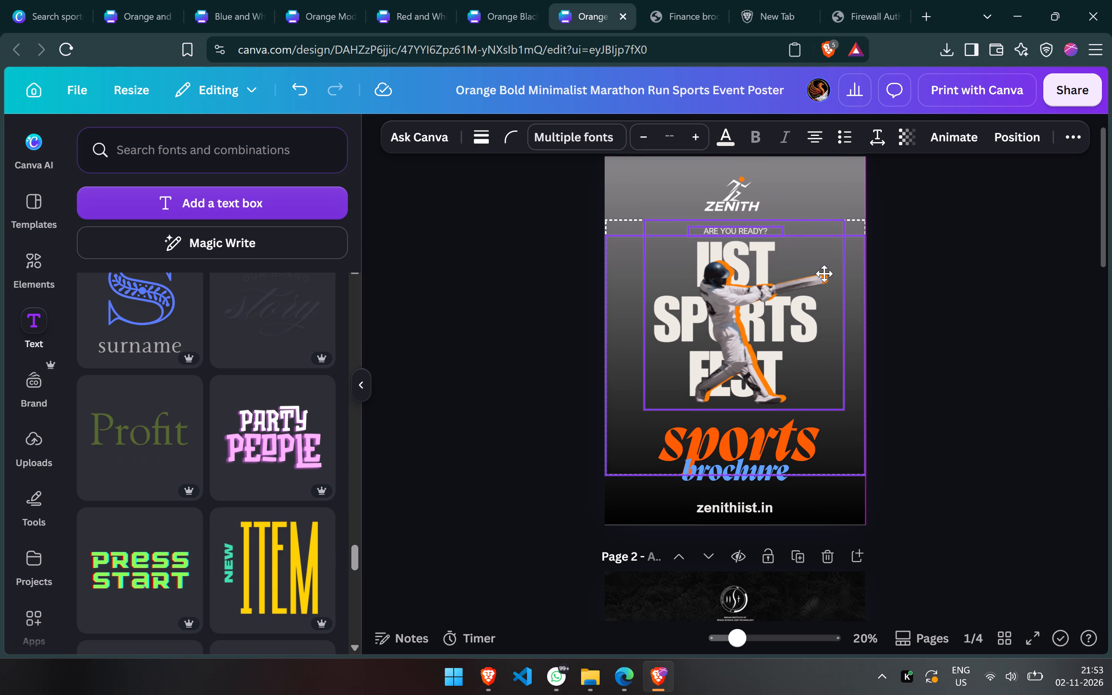
drag(824, 273, 817, 275)
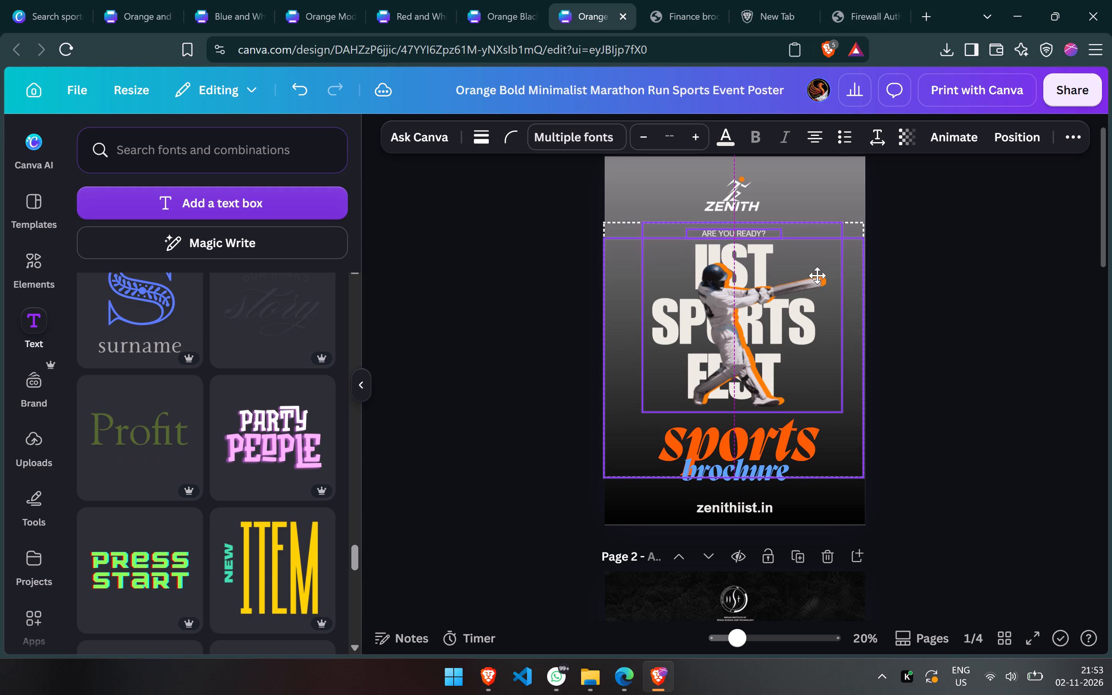
drag(817, 275, 818, 276)
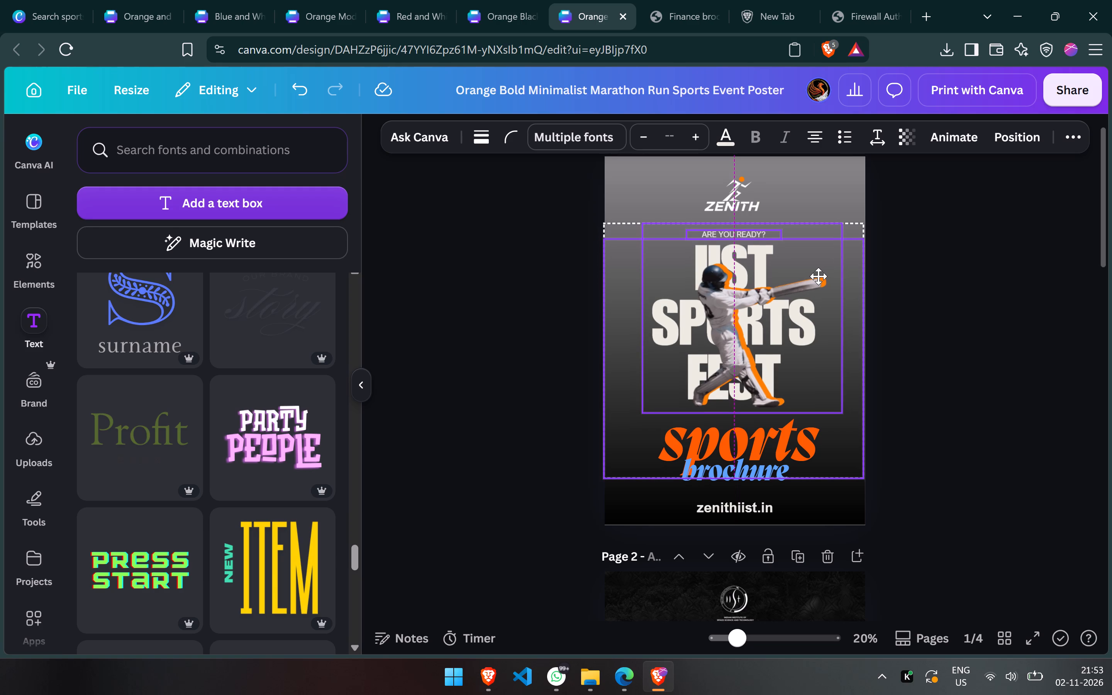
drag(818, 276, 817, 276)
click(916, 269)
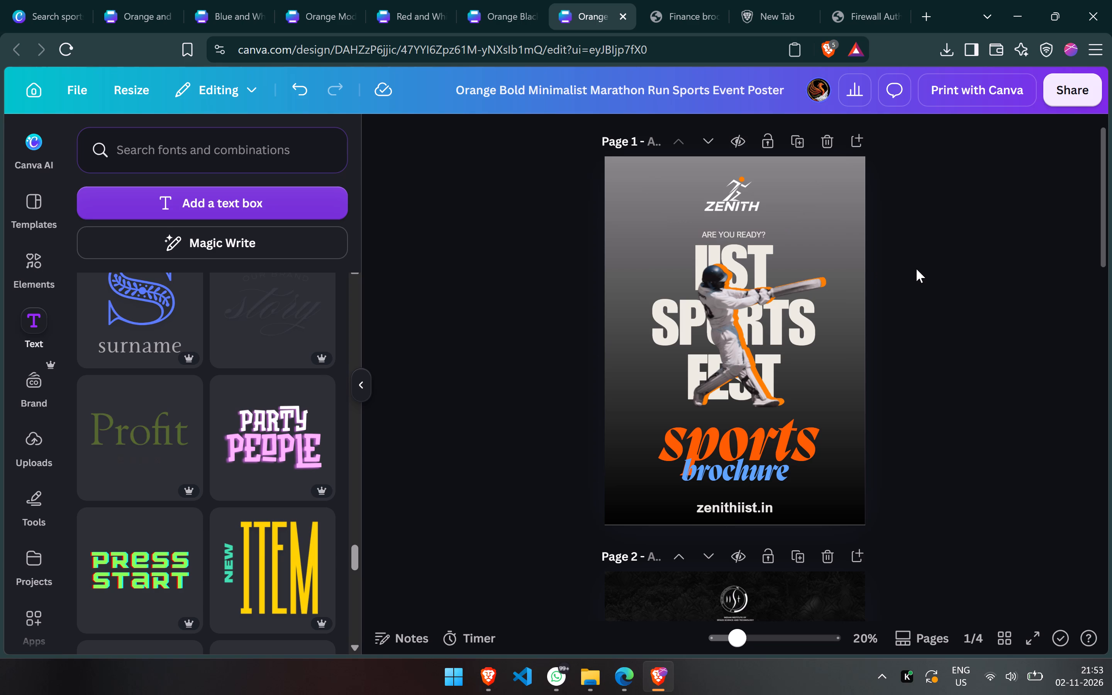
Review the brochure's pages from the cover through the ABOUT IIST page 4 and back.
scroll(916, 269, down, 2)
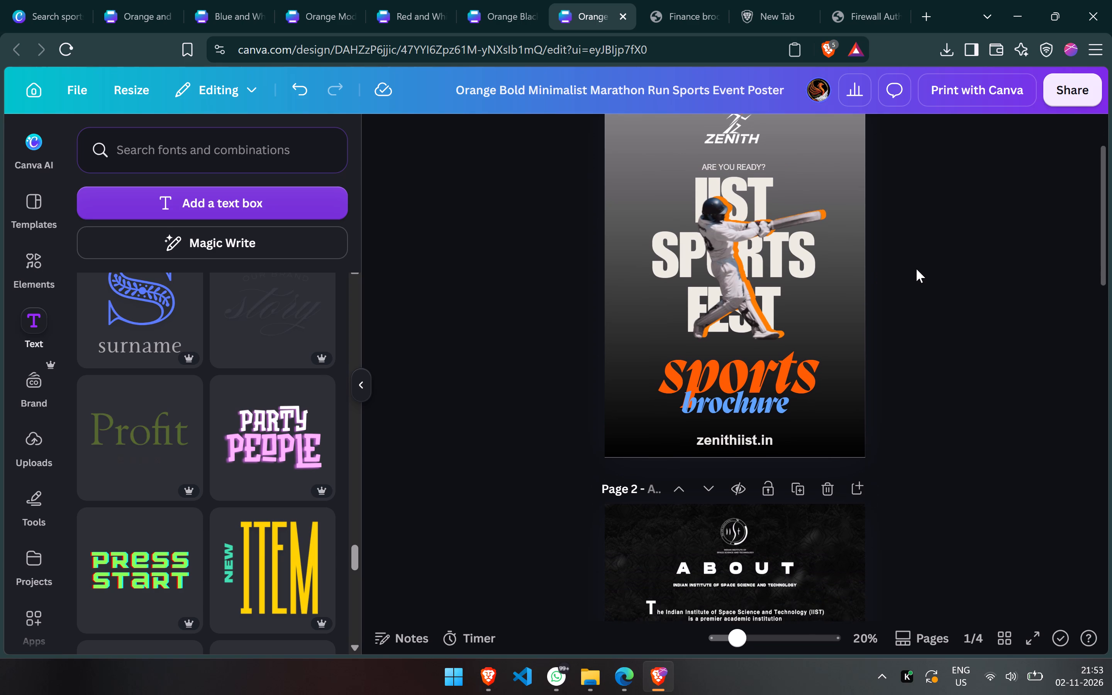
scroll(916, 269, down, 6)
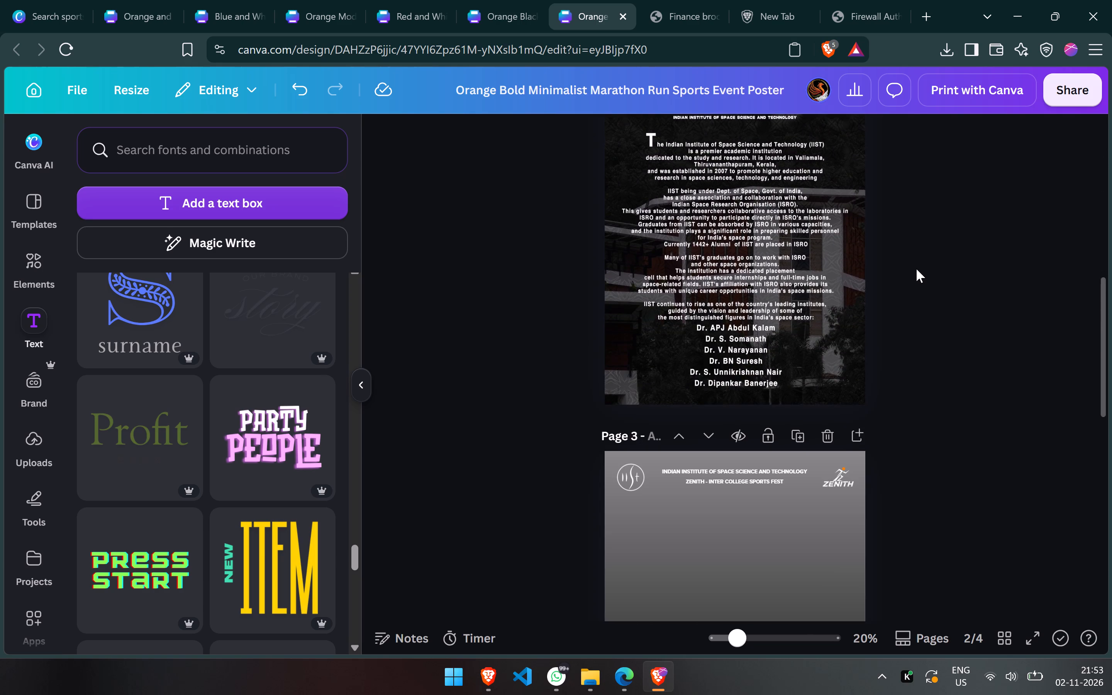
scroll(916, 269, down, 3)
scroll(916, 269, up, 5)
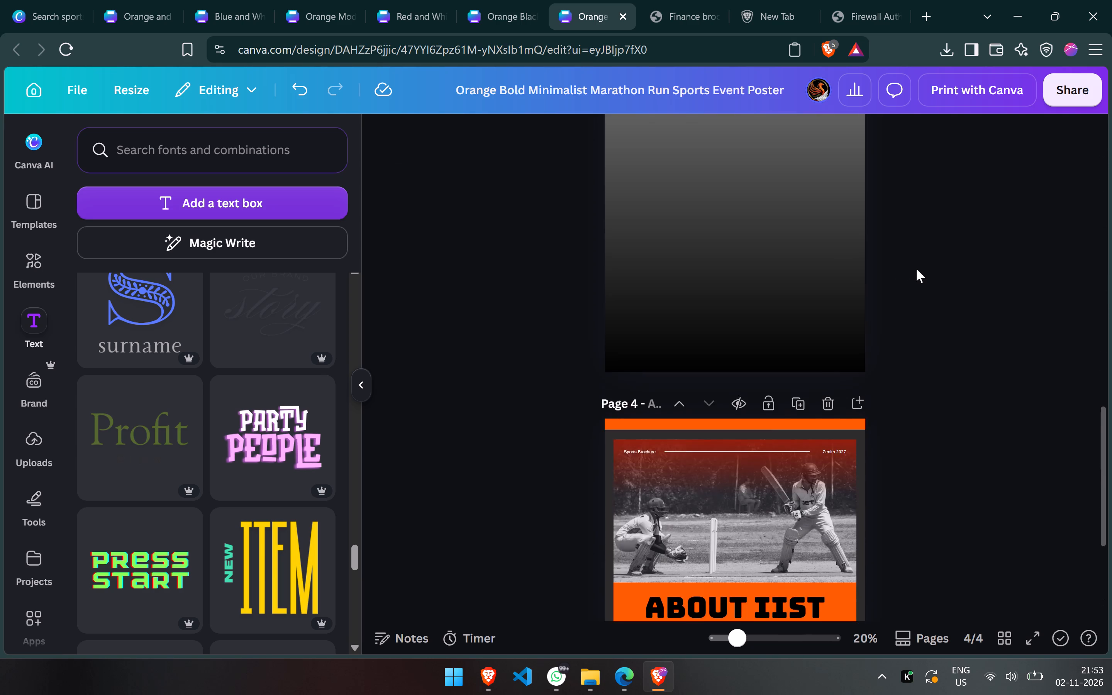
scroll(916, 269, up, 6)
scroll(916, 269, down, 4)
scroll(916, 269, up, 1)
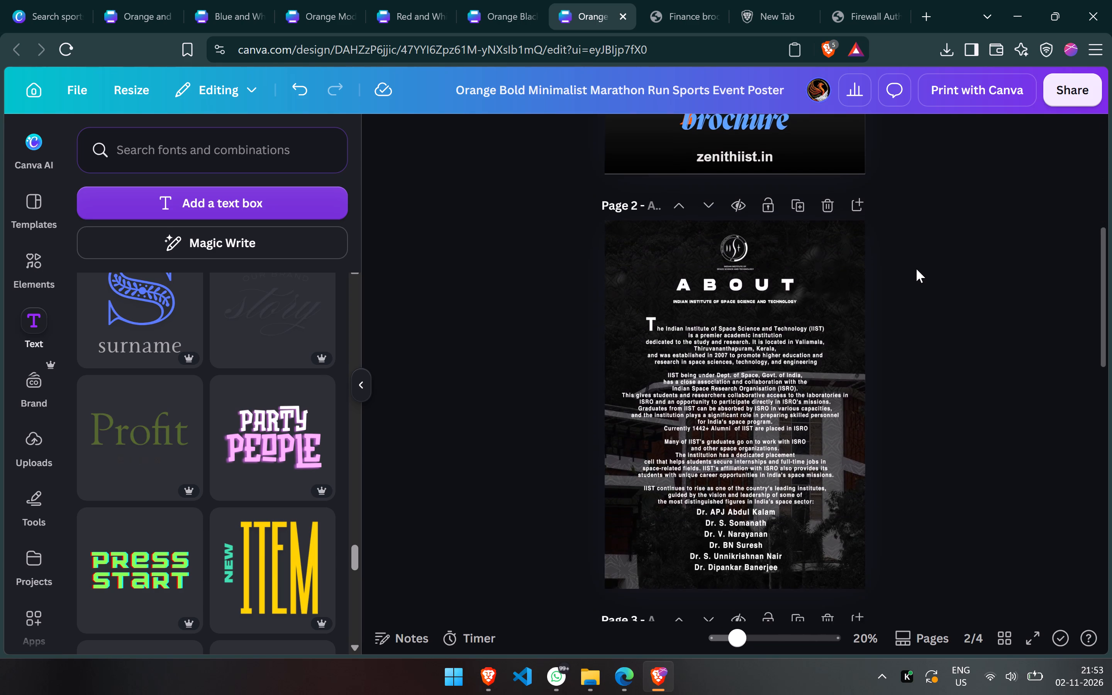
scroll(916, 269, up, 1)
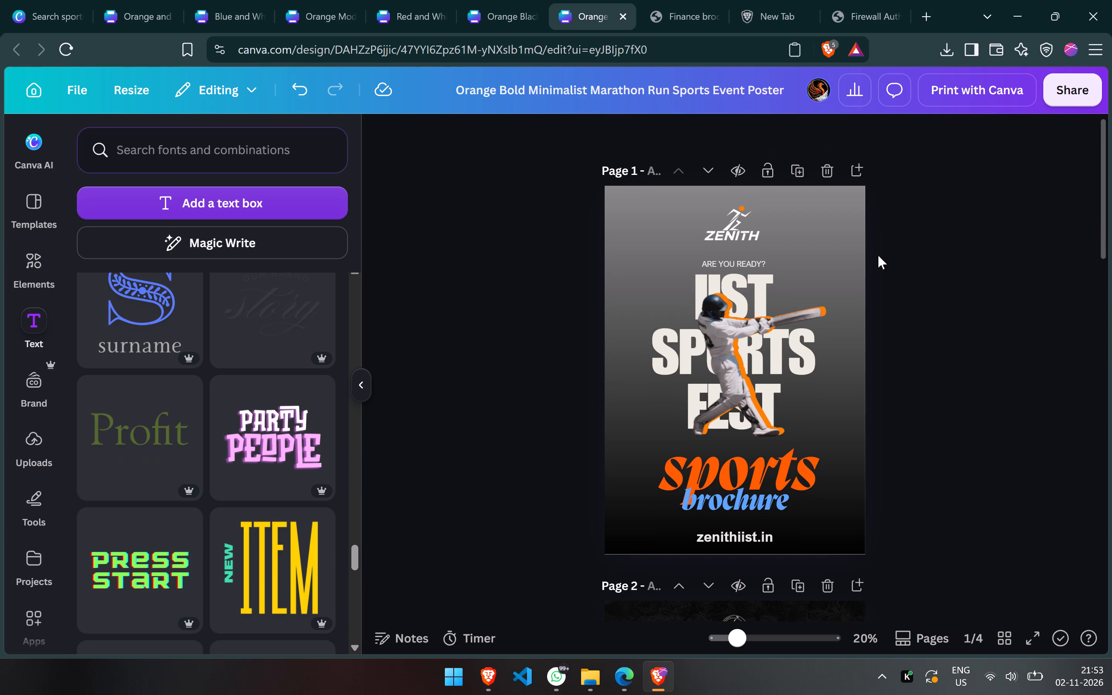
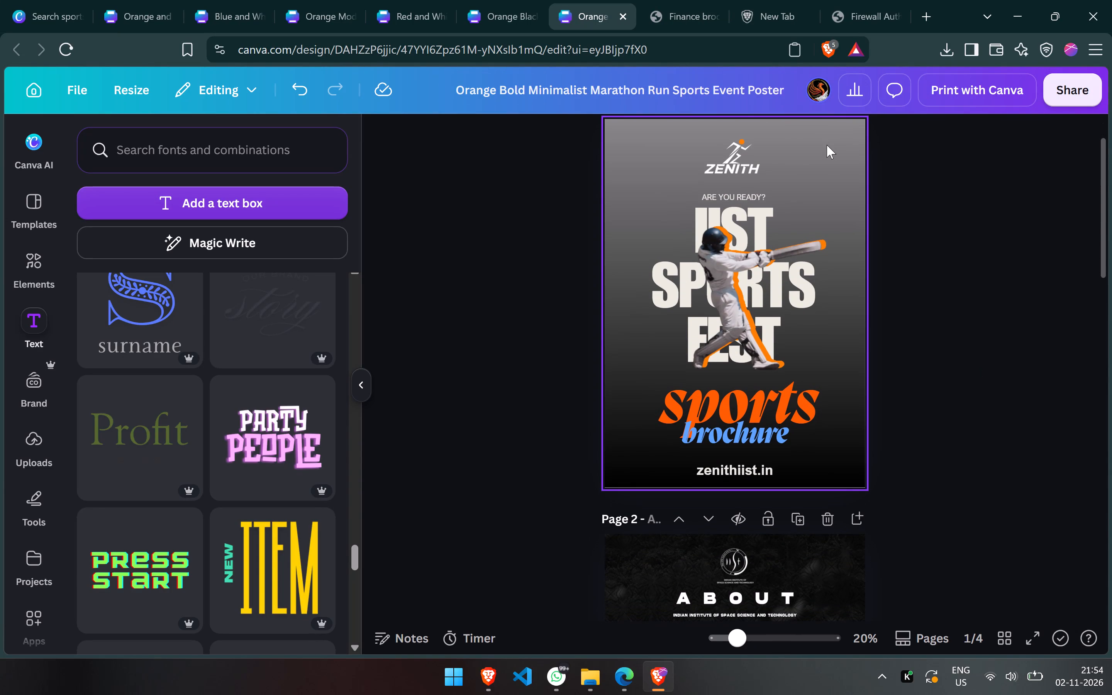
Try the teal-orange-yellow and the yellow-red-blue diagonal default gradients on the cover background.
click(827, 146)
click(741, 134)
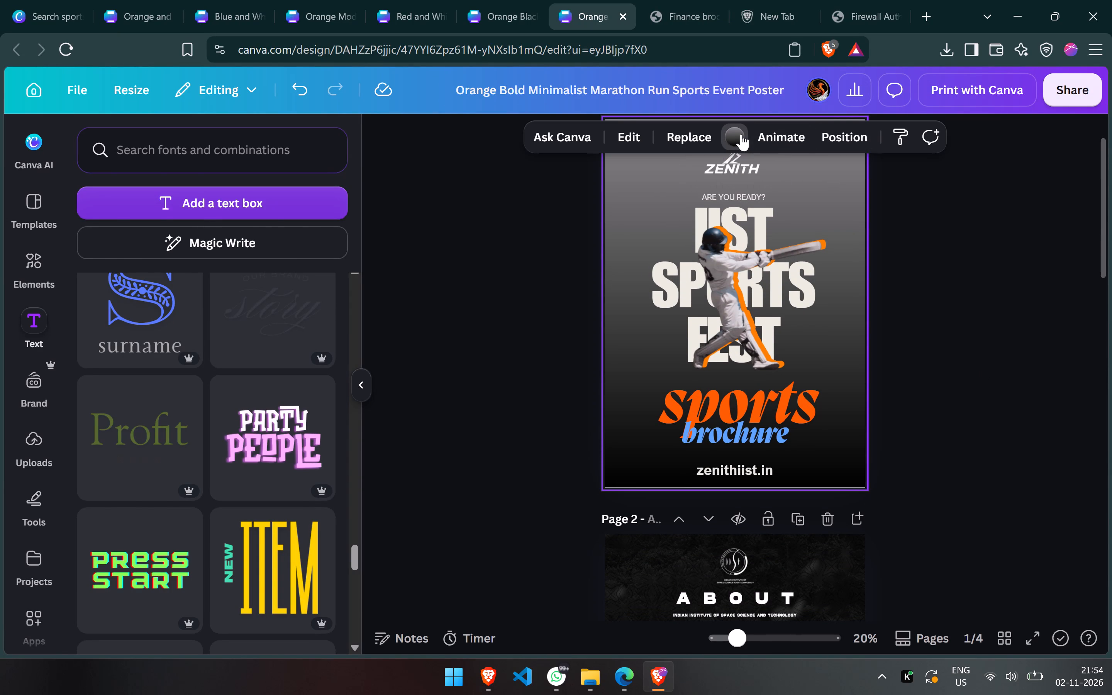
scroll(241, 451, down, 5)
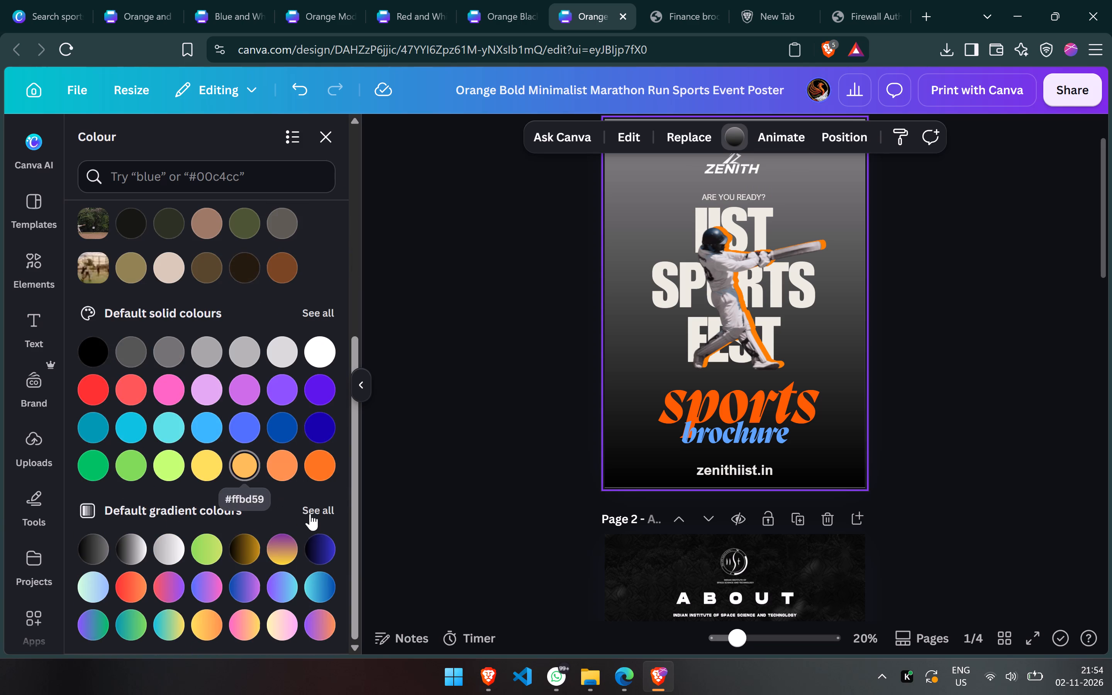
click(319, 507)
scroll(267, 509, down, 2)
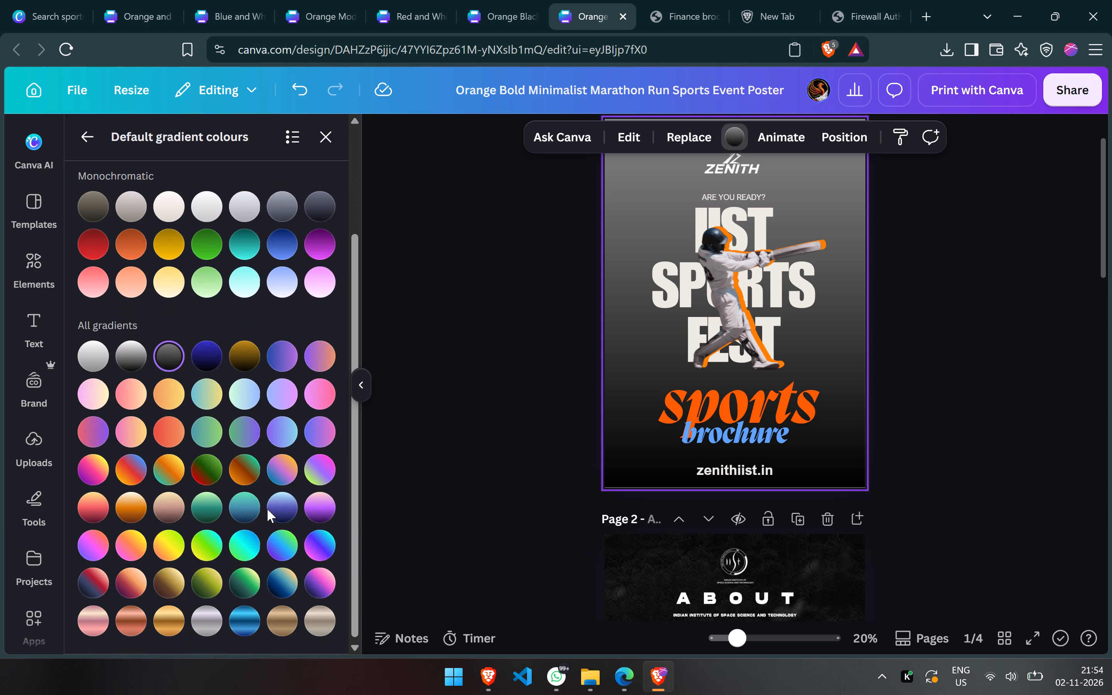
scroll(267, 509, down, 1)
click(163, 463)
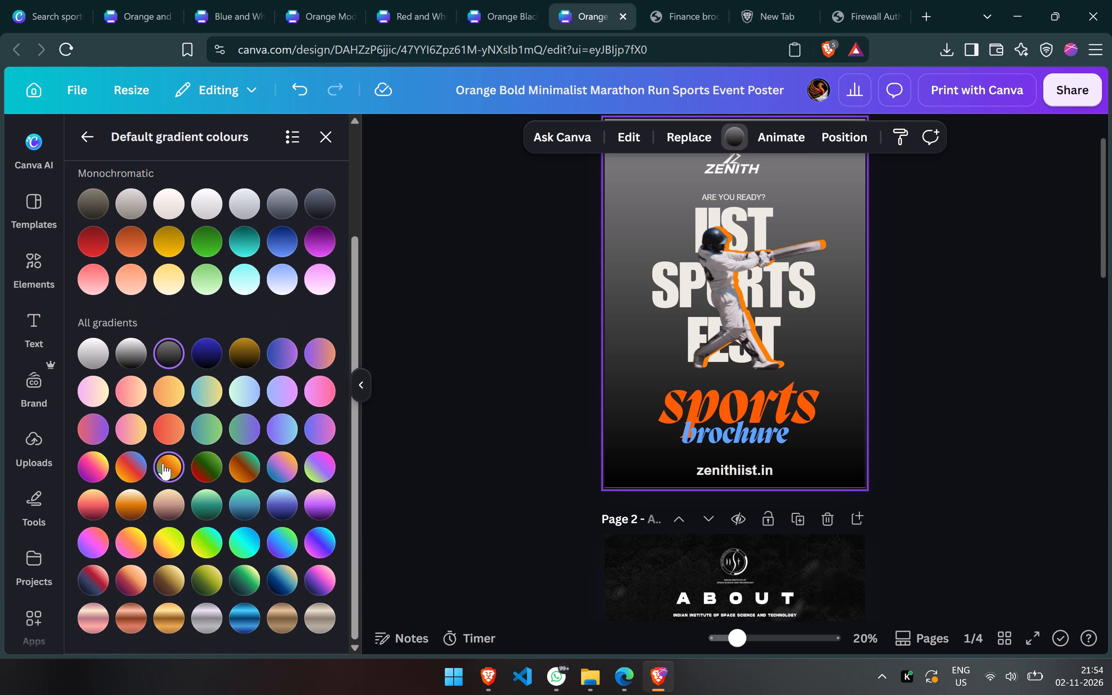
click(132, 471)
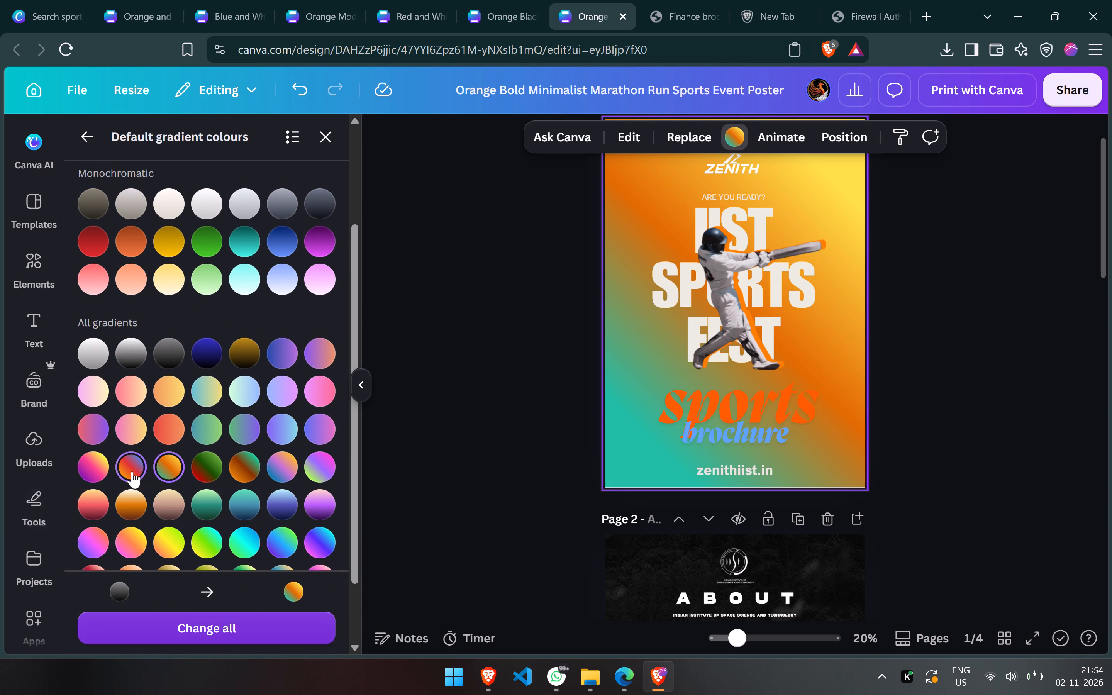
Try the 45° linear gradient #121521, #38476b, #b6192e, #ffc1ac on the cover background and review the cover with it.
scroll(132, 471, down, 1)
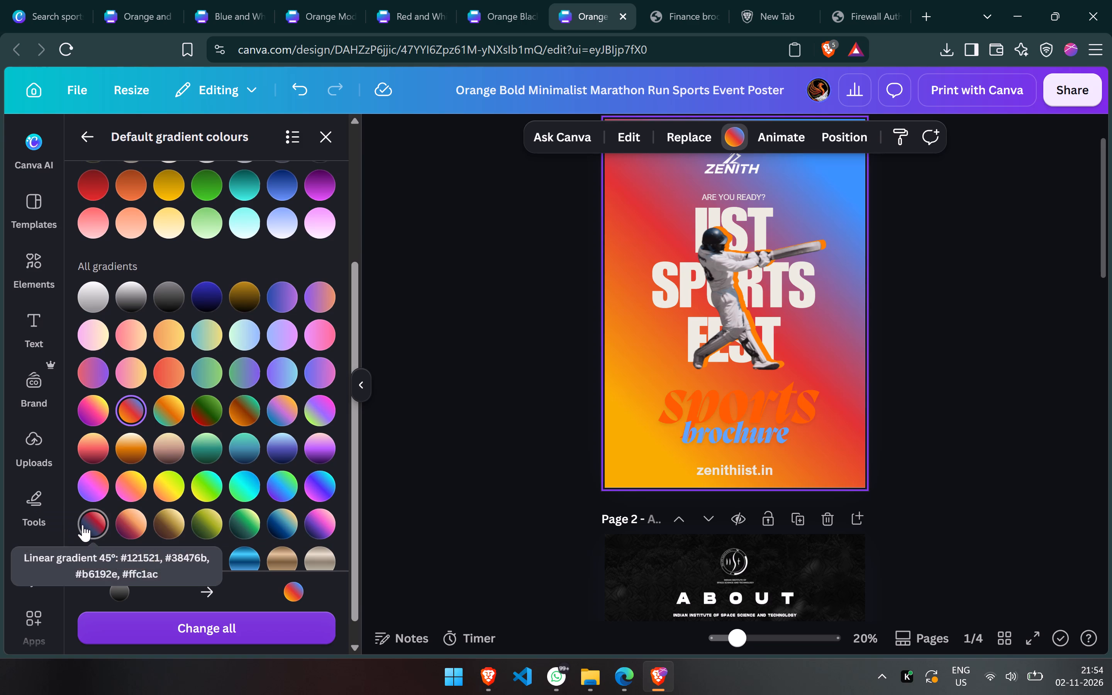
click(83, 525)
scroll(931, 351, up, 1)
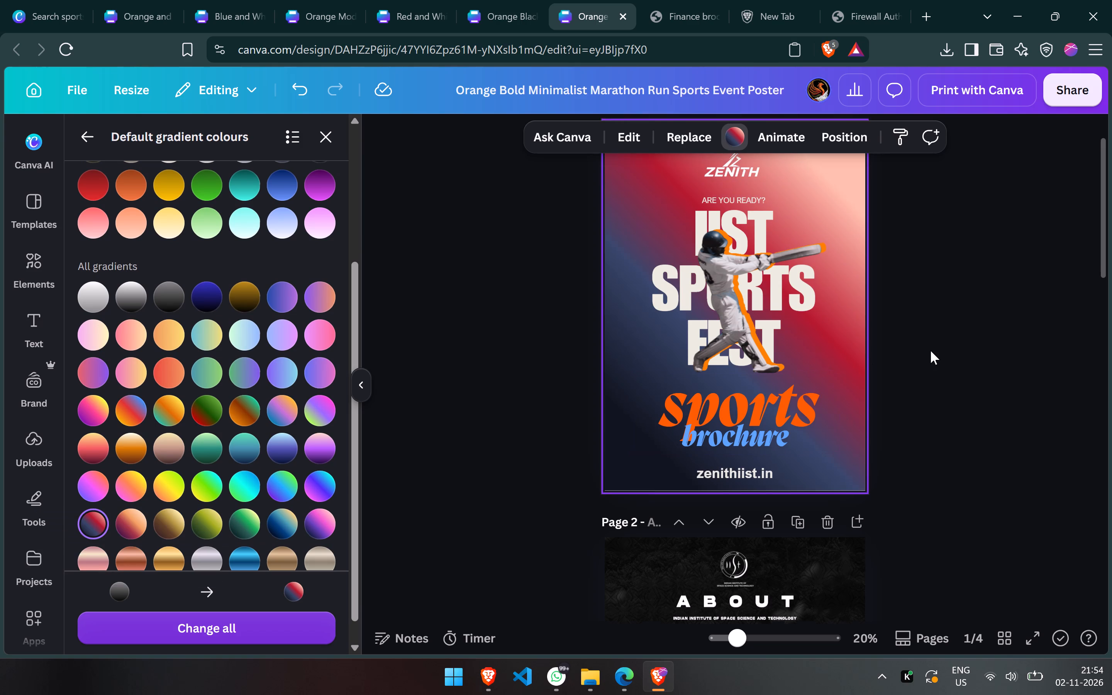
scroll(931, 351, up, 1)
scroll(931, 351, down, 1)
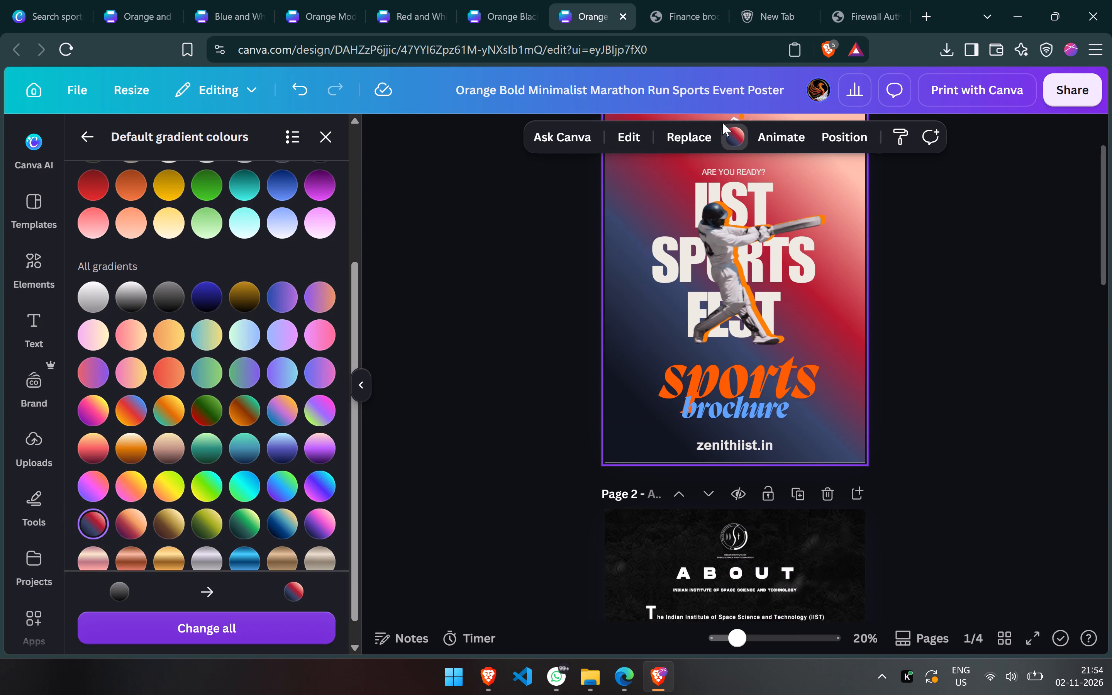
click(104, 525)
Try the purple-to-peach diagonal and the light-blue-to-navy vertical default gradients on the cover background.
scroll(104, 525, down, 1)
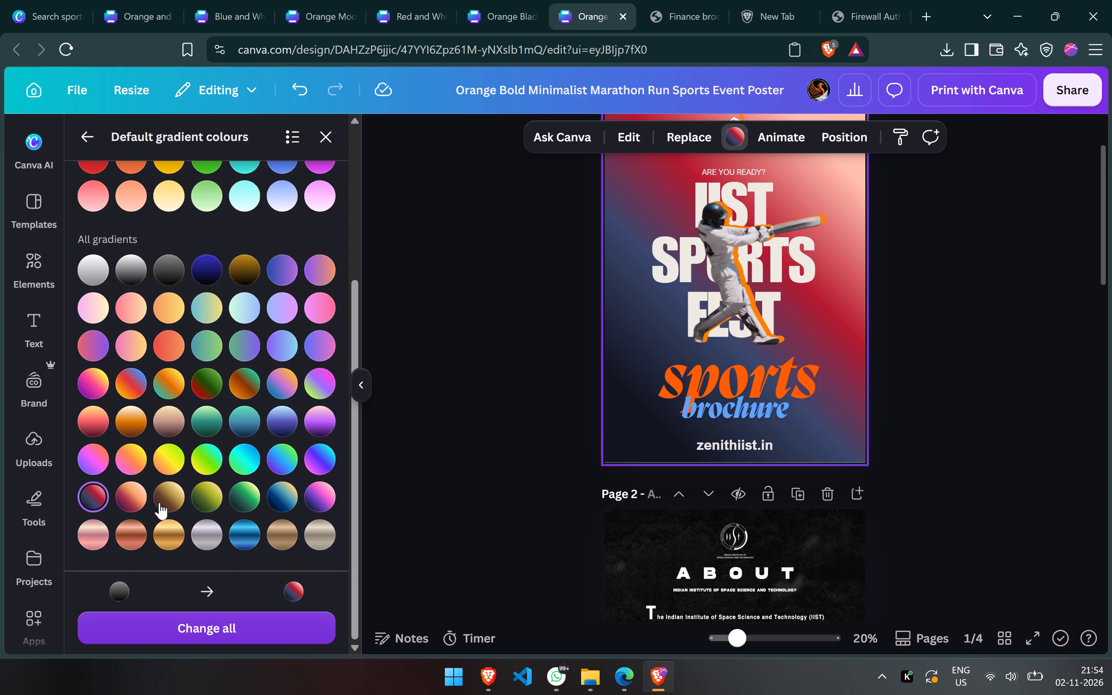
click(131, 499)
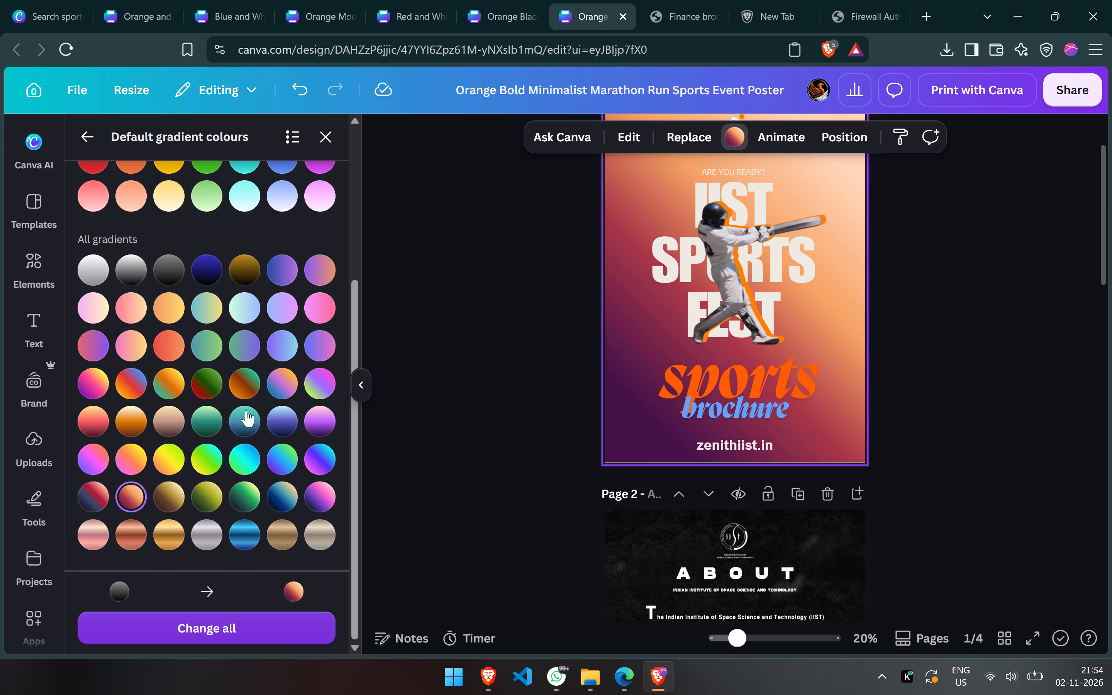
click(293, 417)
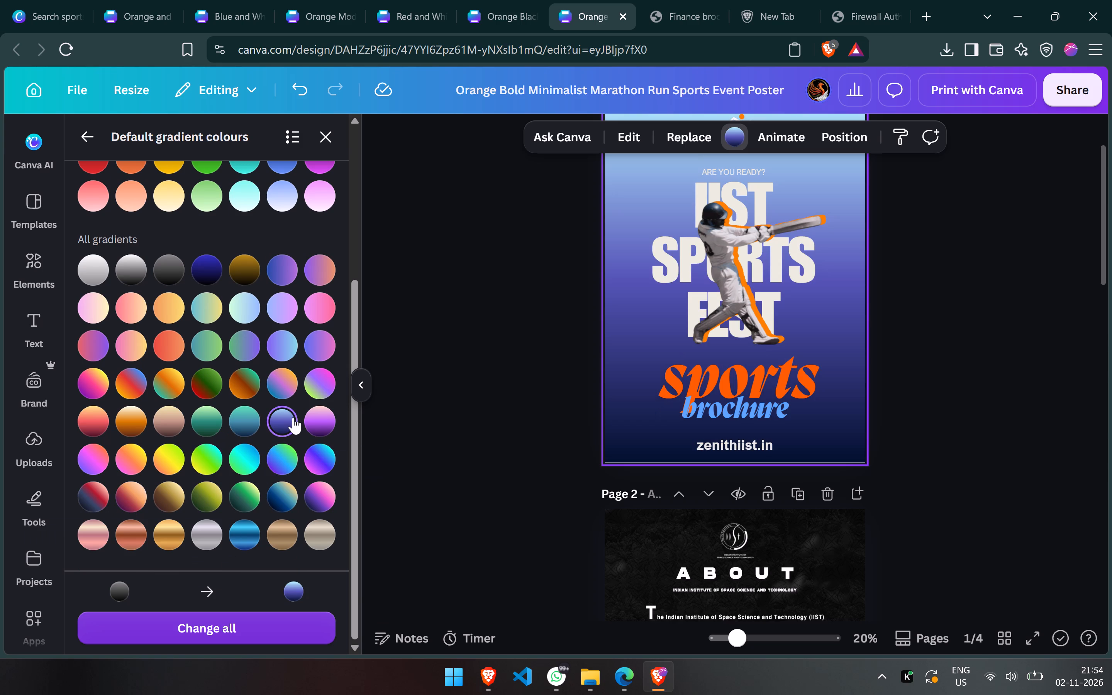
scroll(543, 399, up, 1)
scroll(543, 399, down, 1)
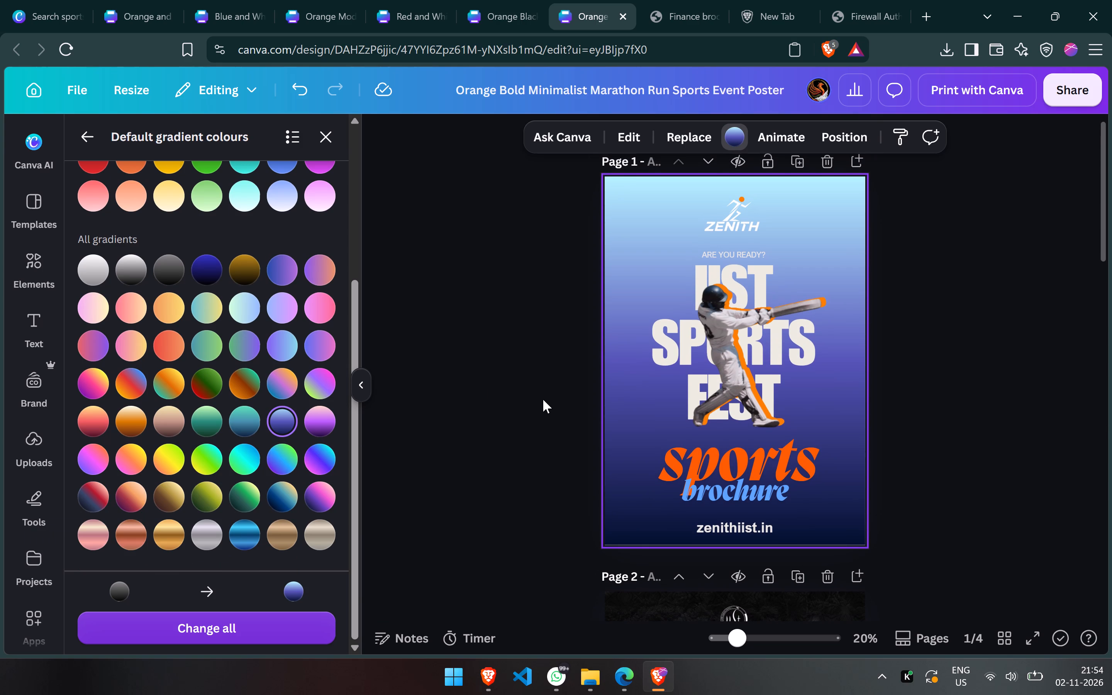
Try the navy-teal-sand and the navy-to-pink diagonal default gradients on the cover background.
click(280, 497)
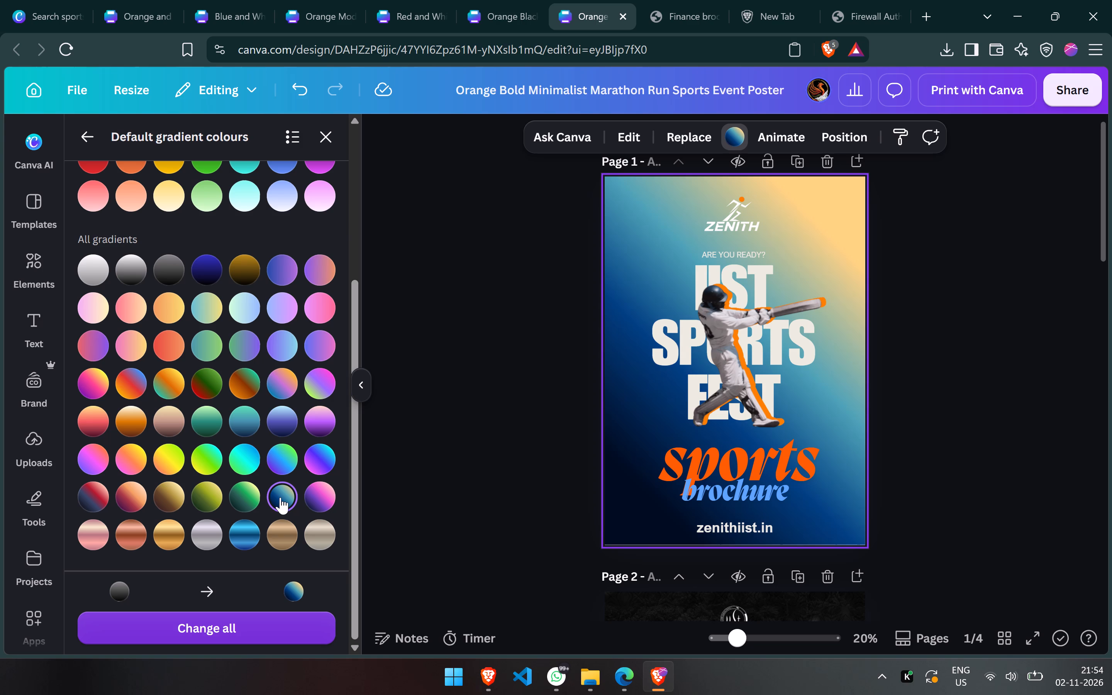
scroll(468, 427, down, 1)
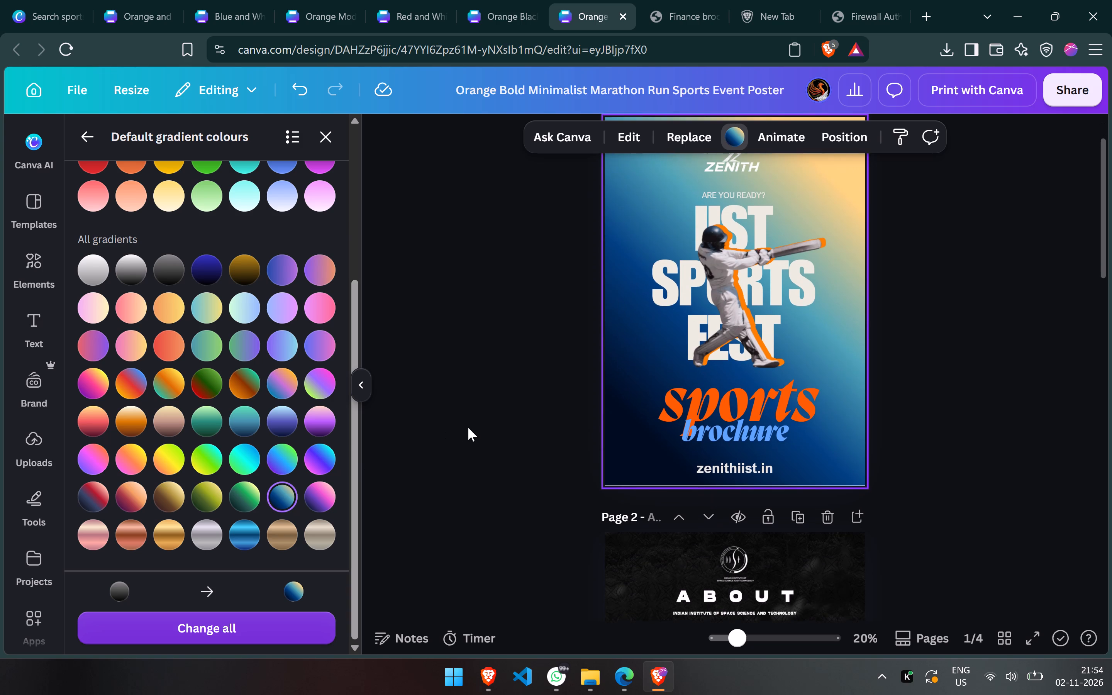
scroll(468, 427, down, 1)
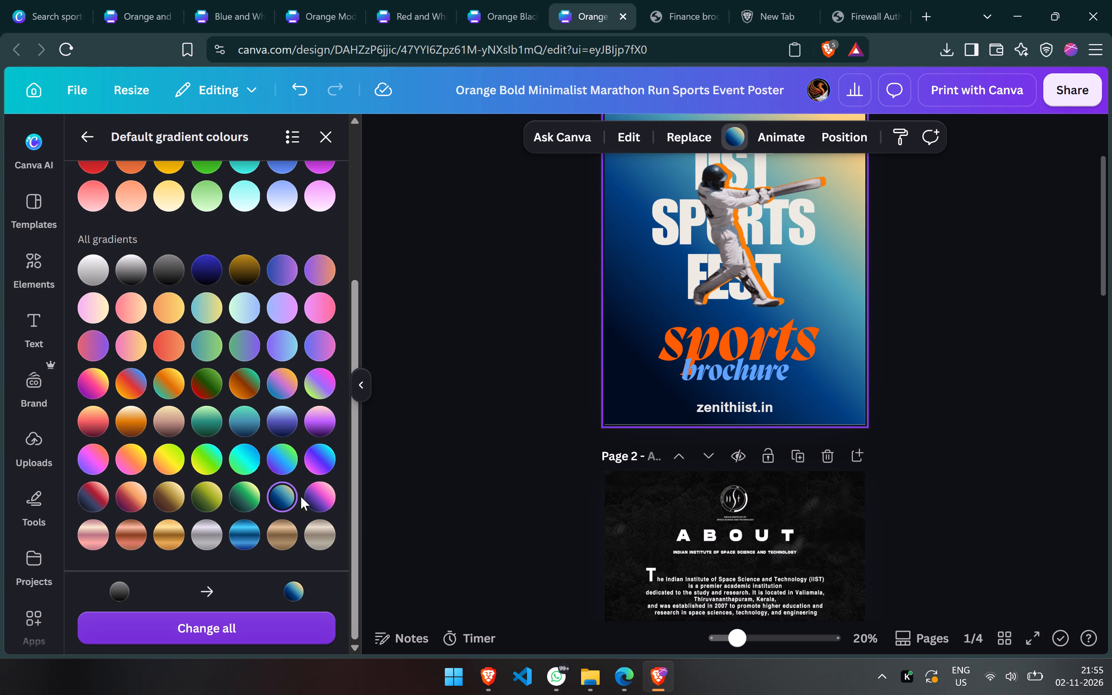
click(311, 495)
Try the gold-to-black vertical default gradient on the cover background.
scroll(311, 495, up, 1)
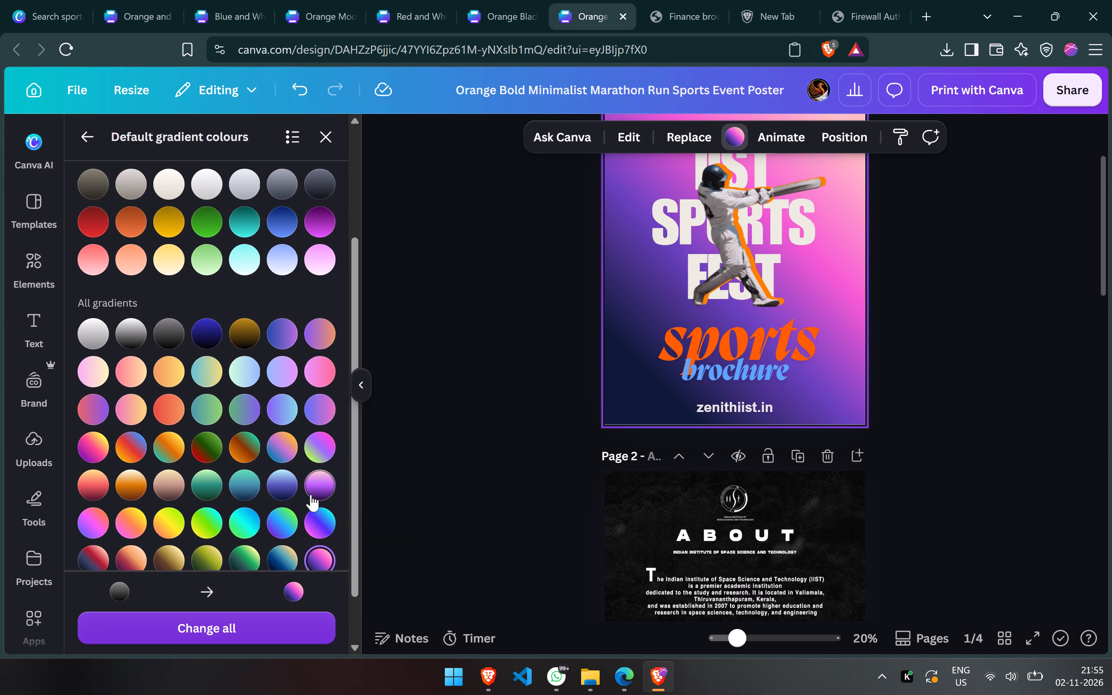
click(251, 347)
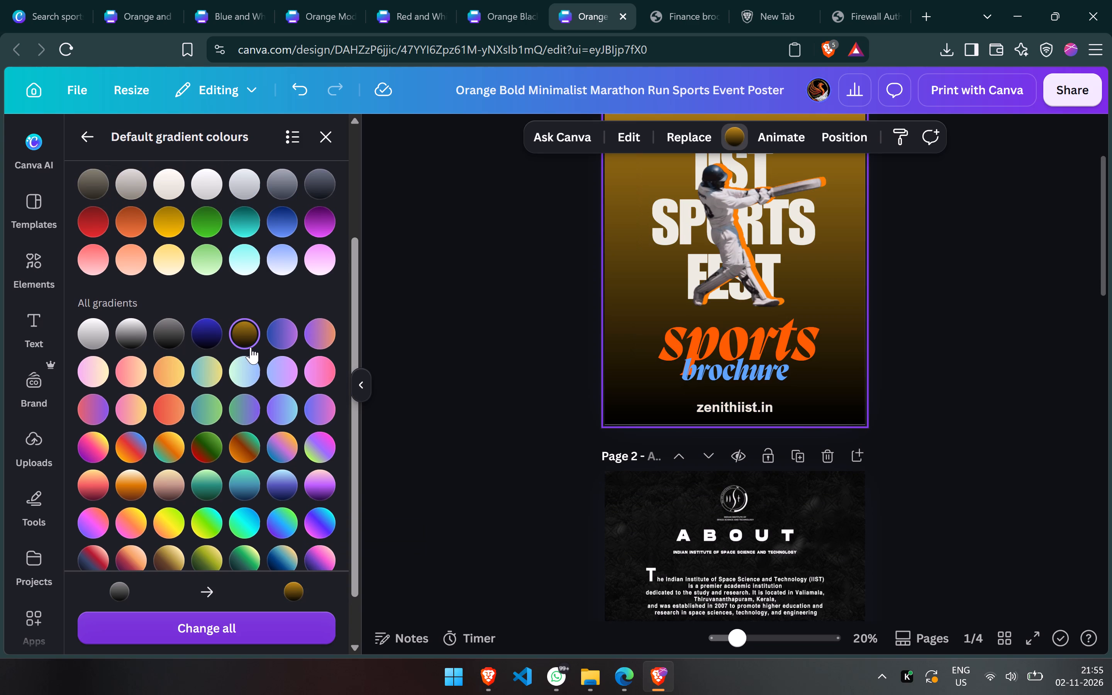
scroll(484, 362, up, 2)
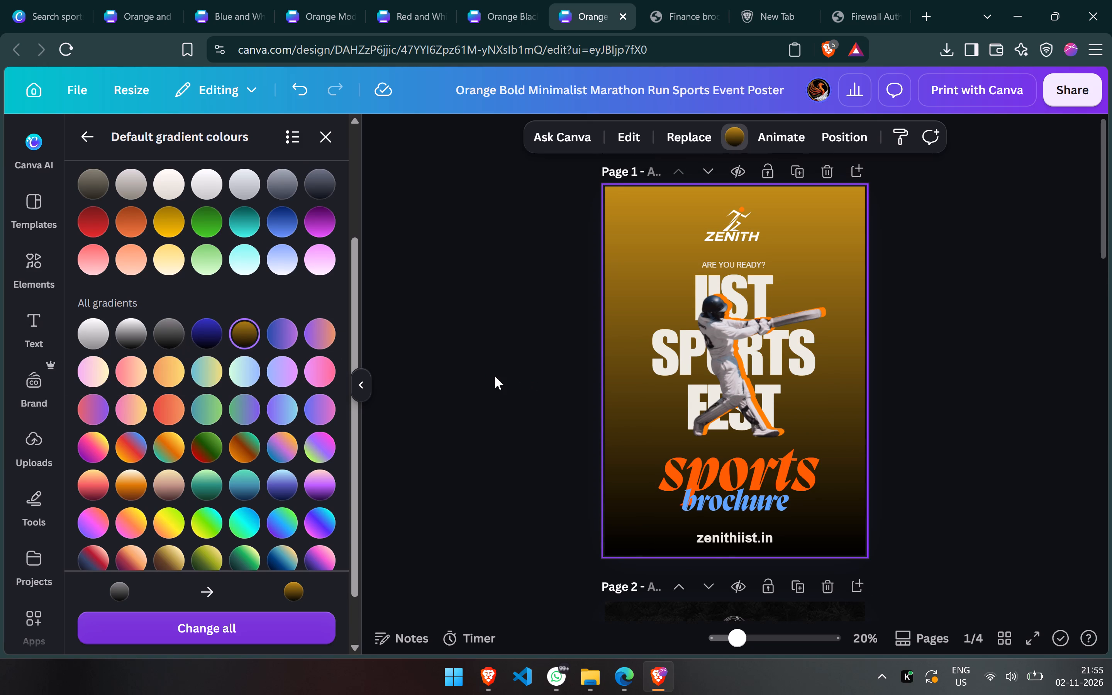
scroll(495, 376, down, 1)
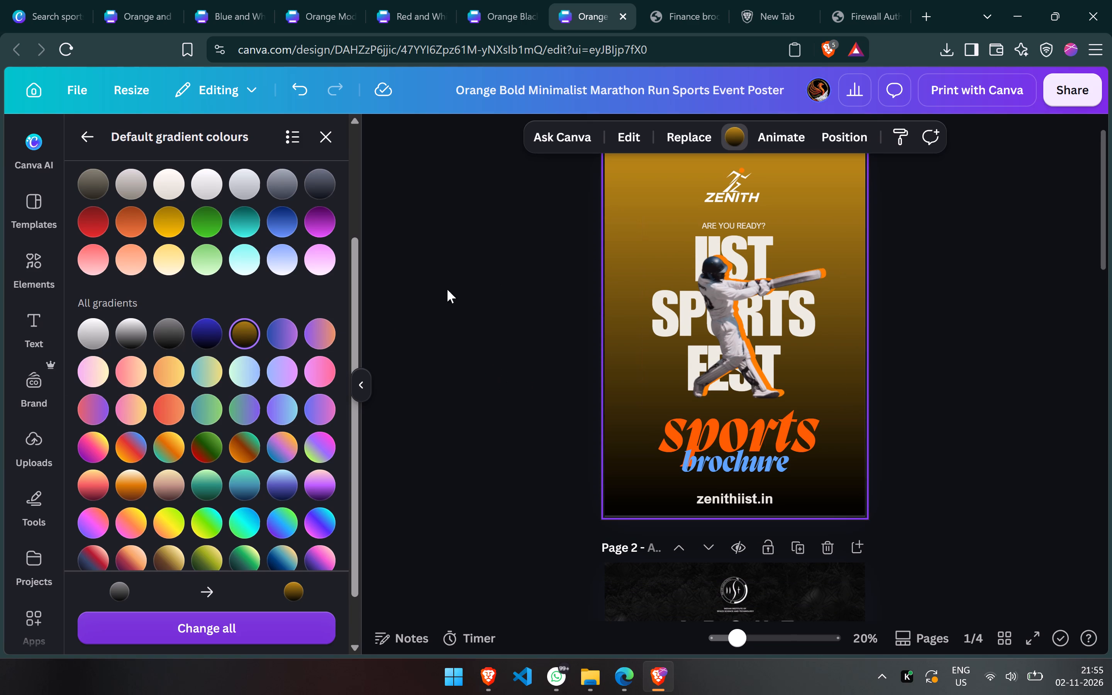
Apply the default 45° linear gradient #121521, #38476b, #b6192e, #ffc1ac to the cover background.
scroll(248, 241, up, 2)
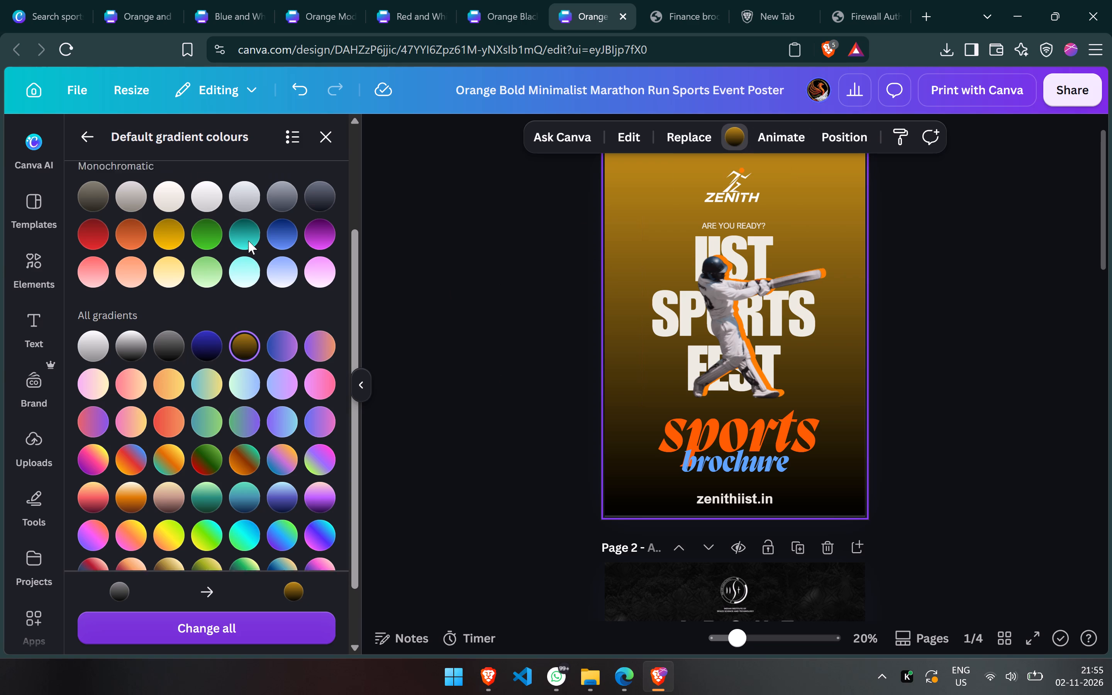
scroll(248, 241, up, 4)
scroll(248, 241, down, 2)
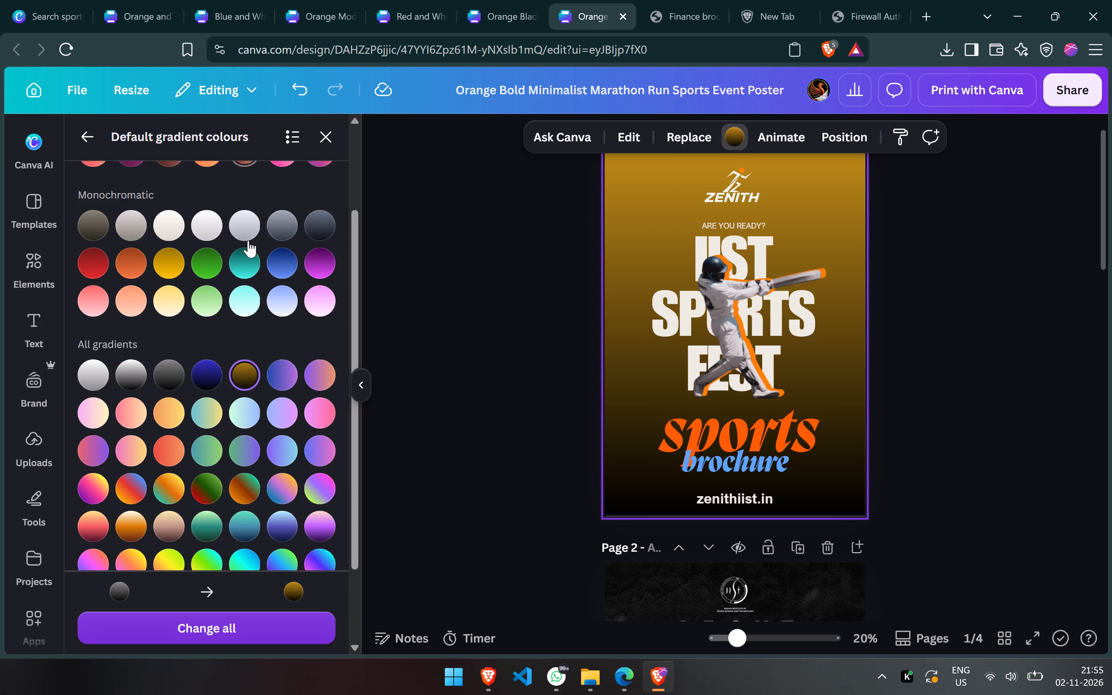
scroll(248, 241, down, 1)
scroll(265, 463, down, 1)
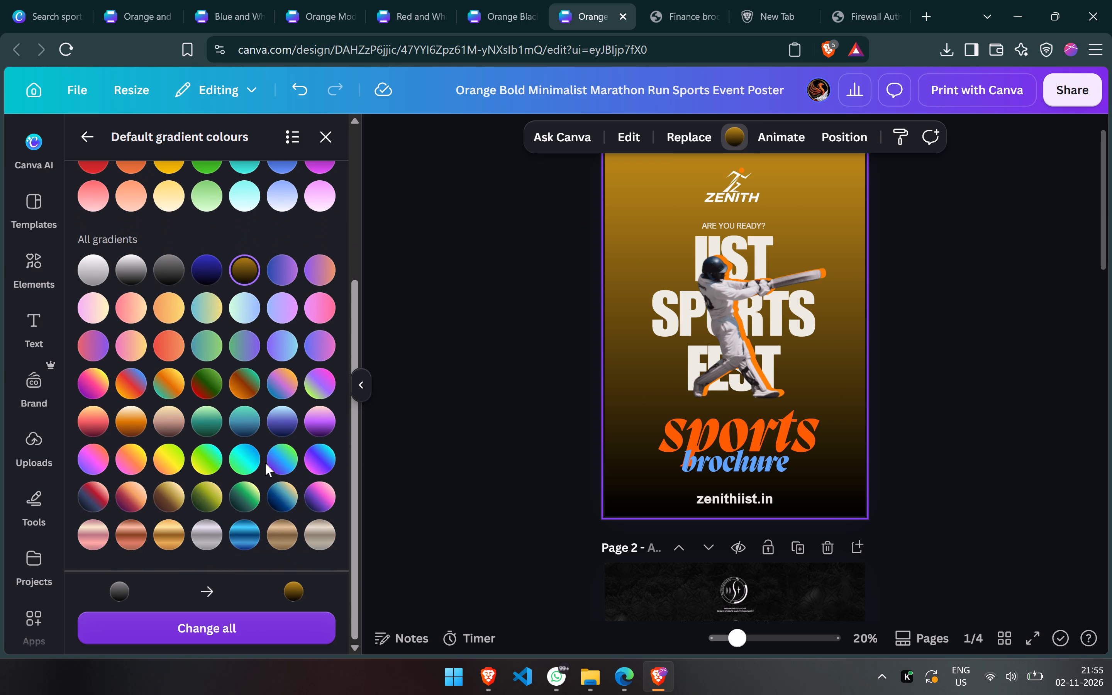
click(92, 492)
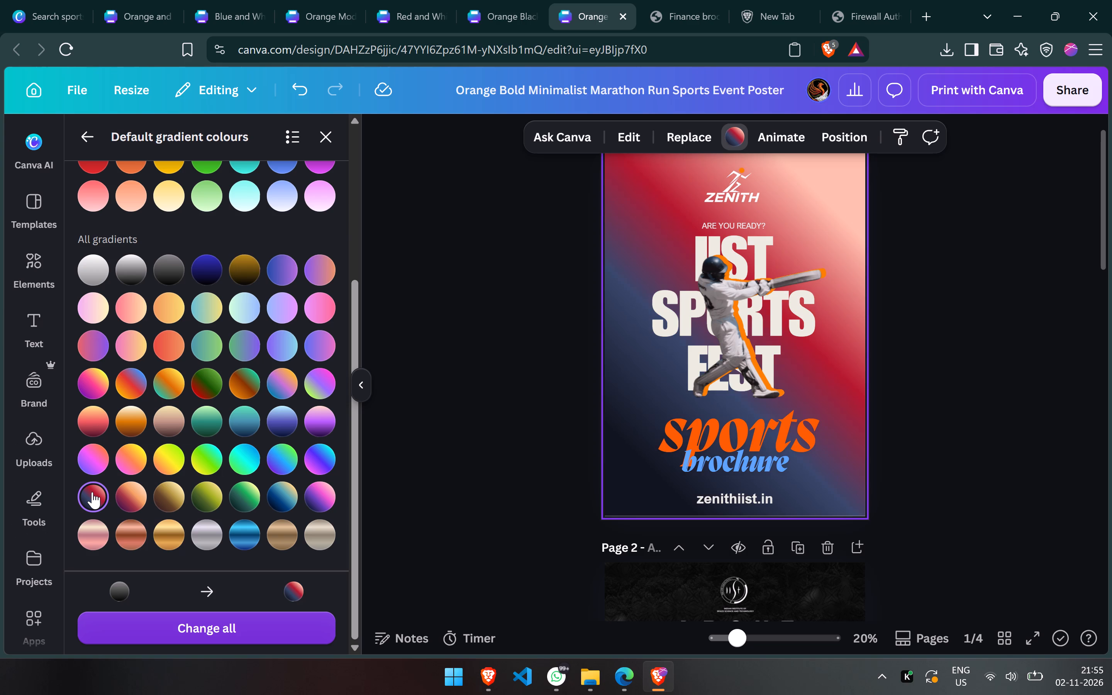
scroll(486, 346, up, 1)
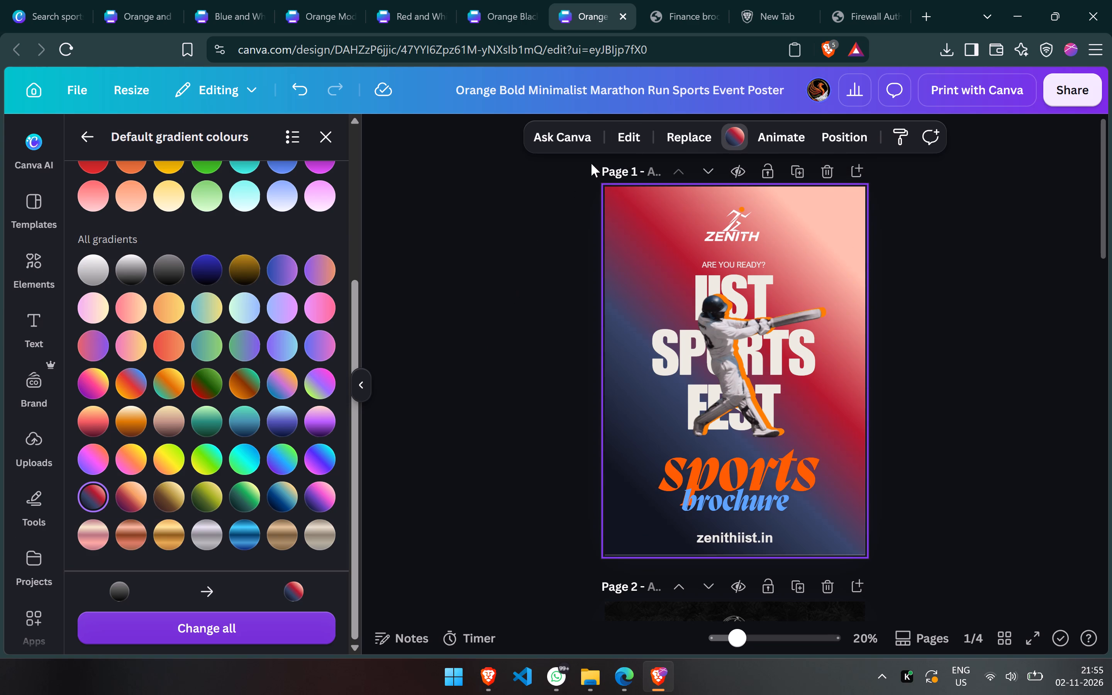
Change the peach colour of the cover's background gradient to bright orange #FF4100.
click(735, 130)
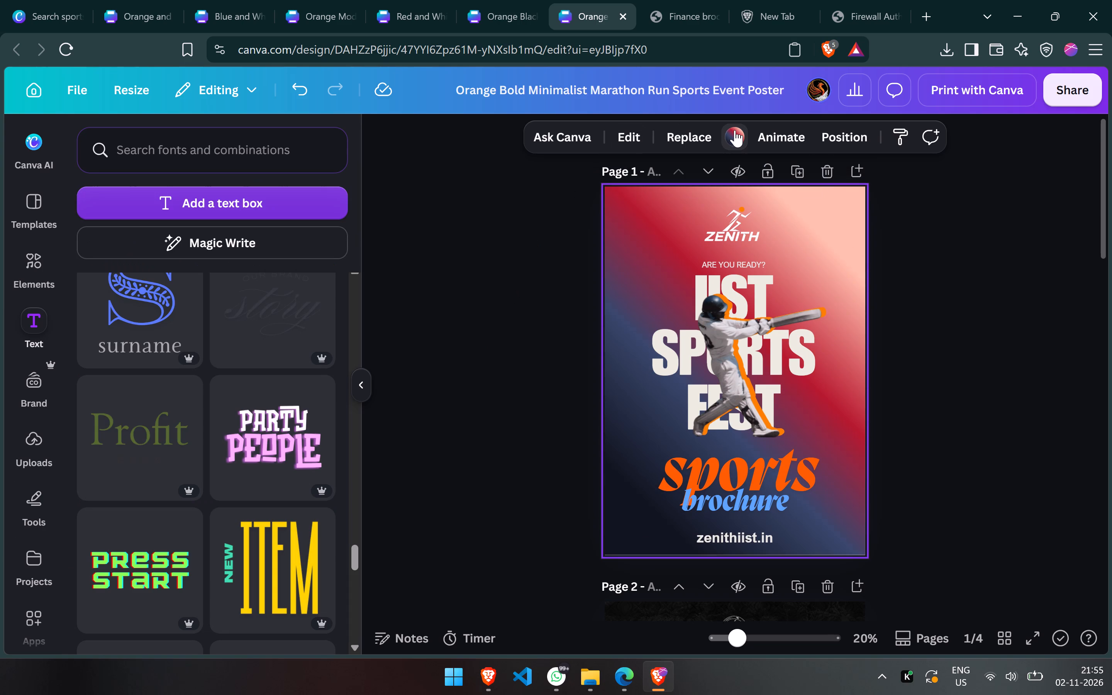
click(735, 130)
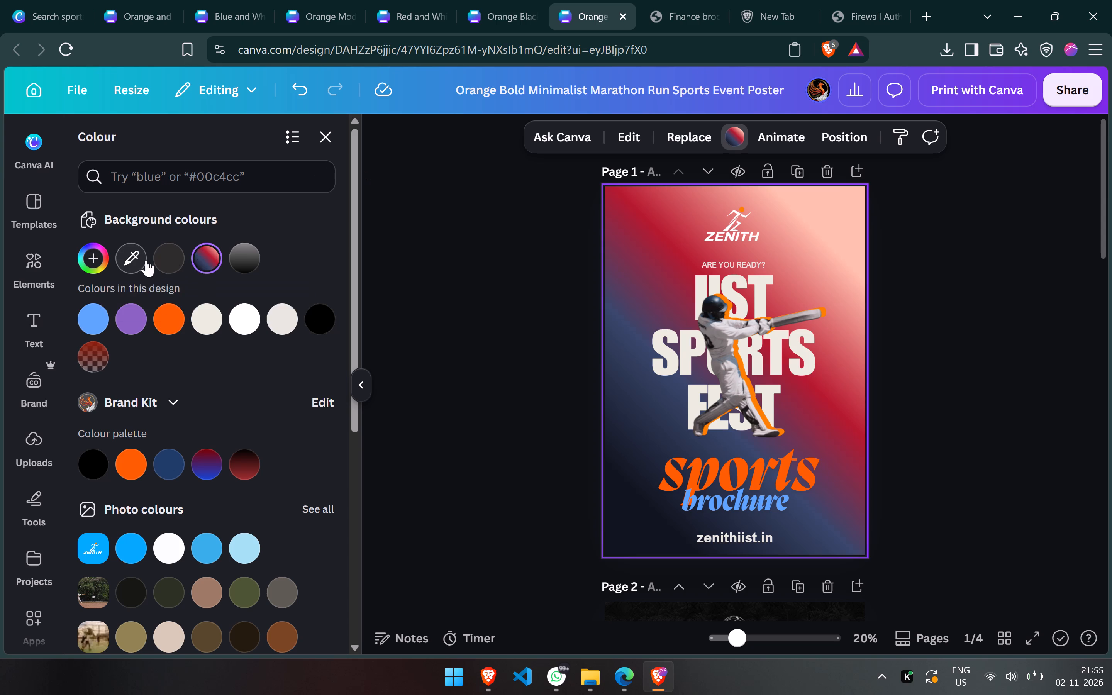
click(202, 259)
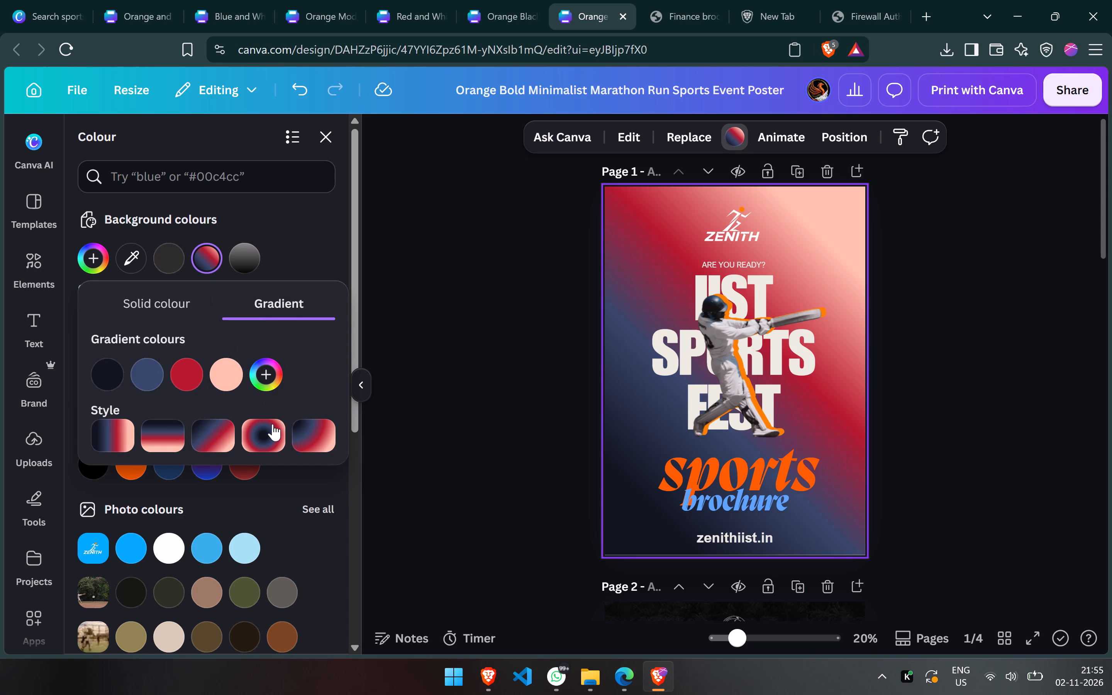
click(215, 378)
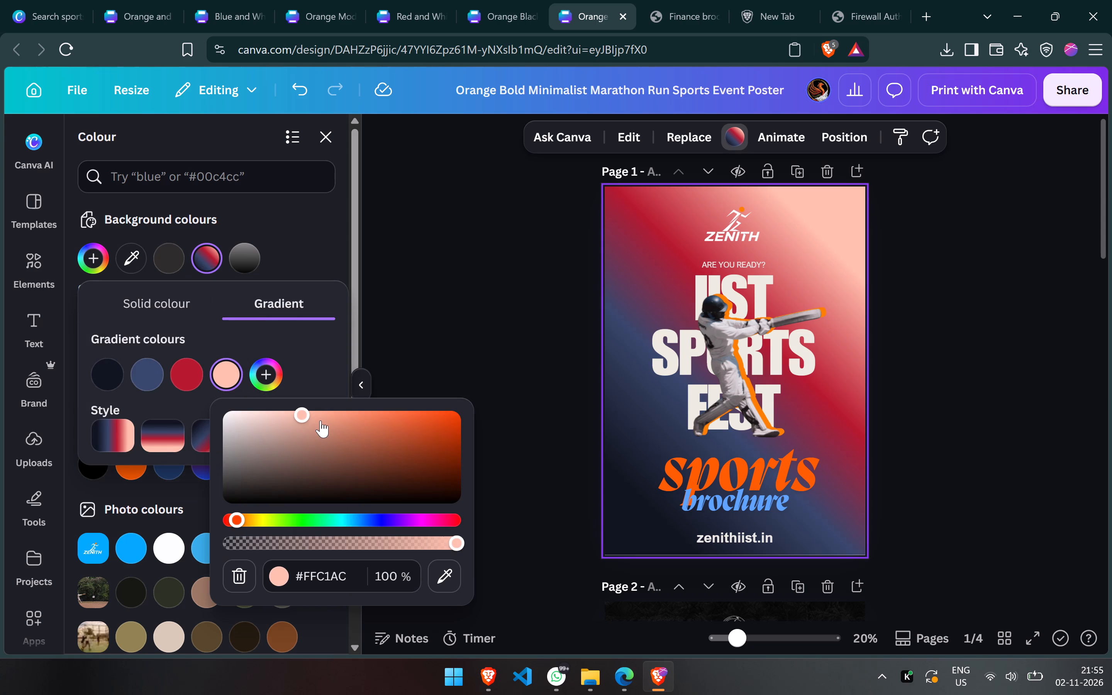
drag(320, 420, 505, 402)
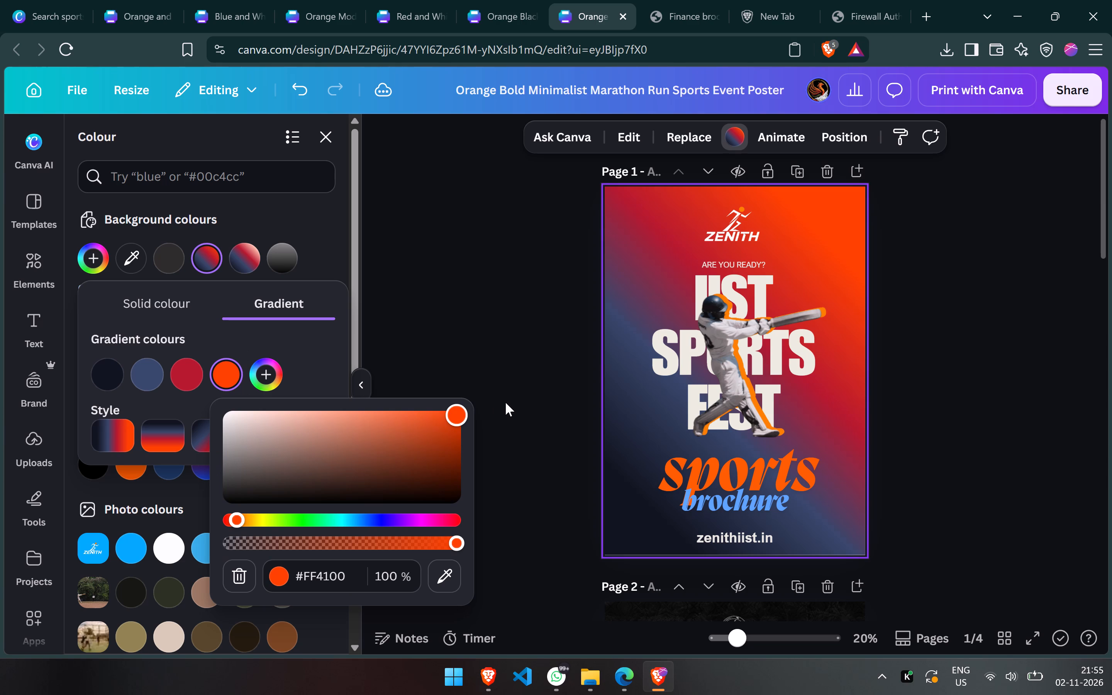
drag(505, 402, 502, 402)
Change the slate-blue colour of the cover's background gradient to vivid blue #004BFF.
click(136, 372)
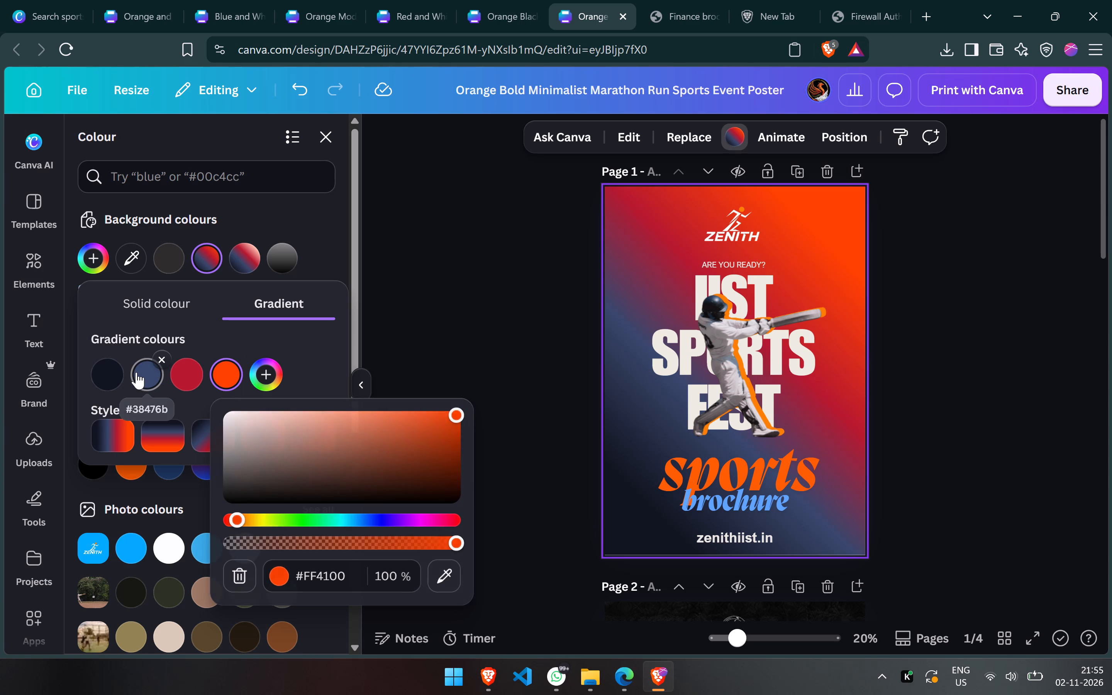
drag(264, 454, 504, 388)
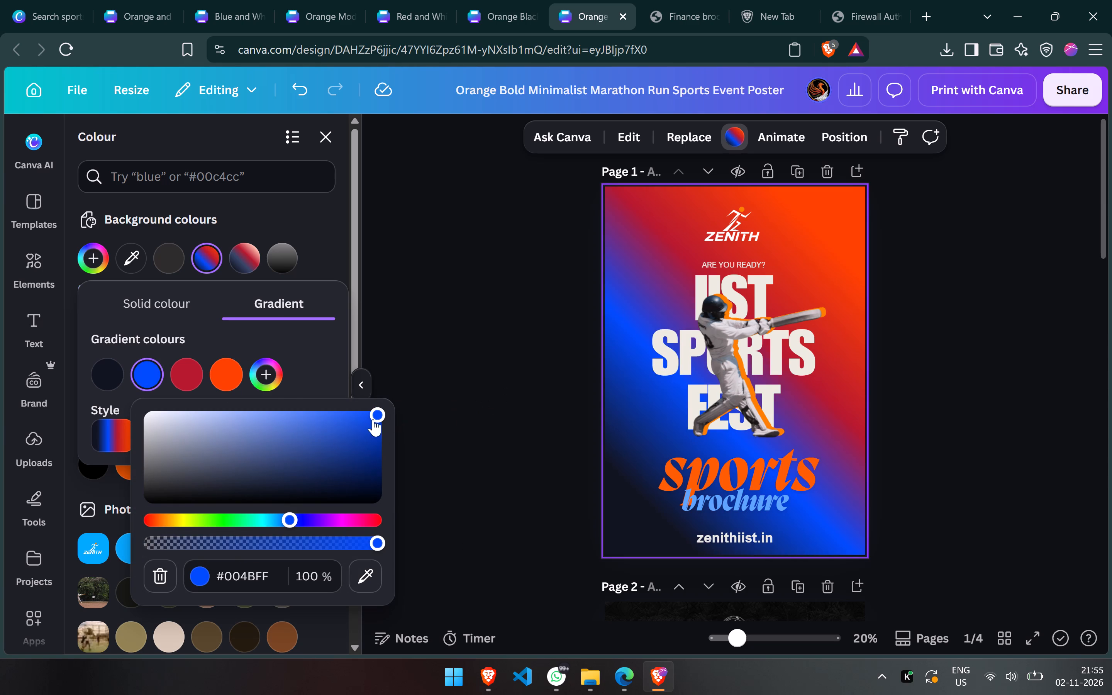
Change the crimson colour of the cover's background gradient to white #FFFFFF.
click(181, 369)
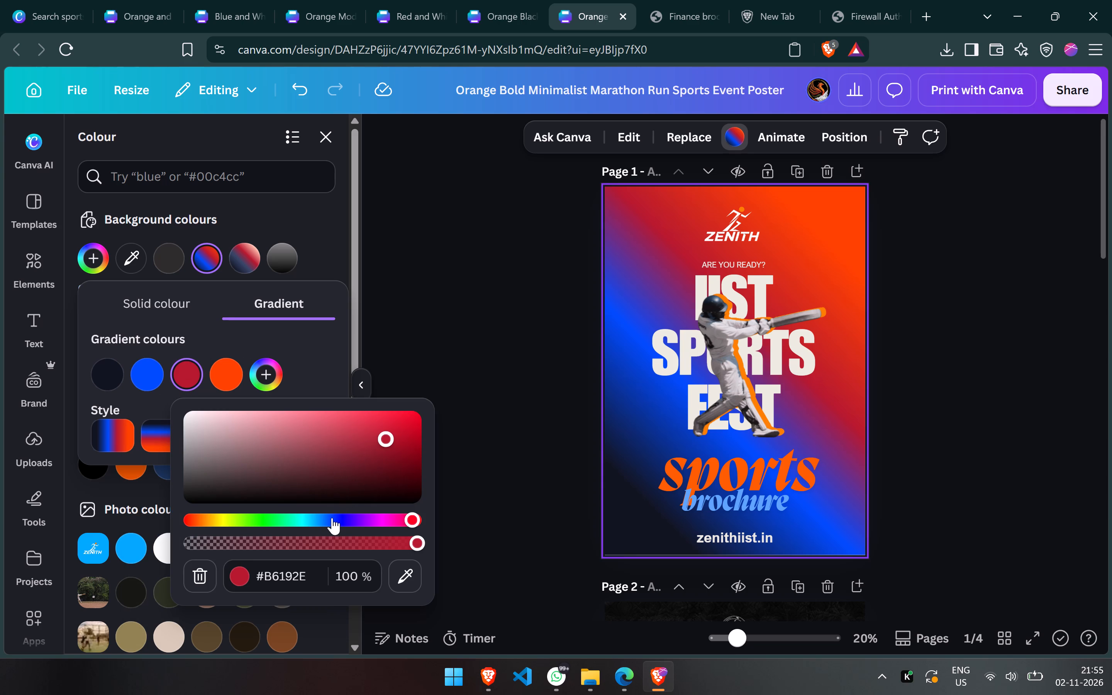
drag(331, 518, 186, 516)
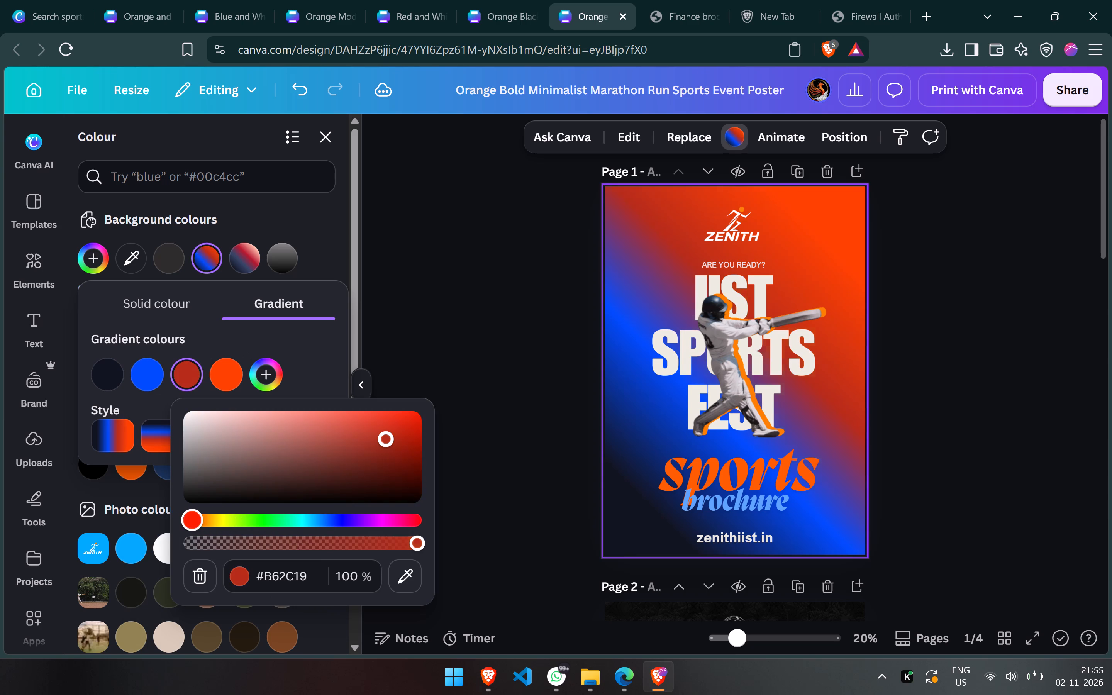
drag(186, 516, 235, 517)
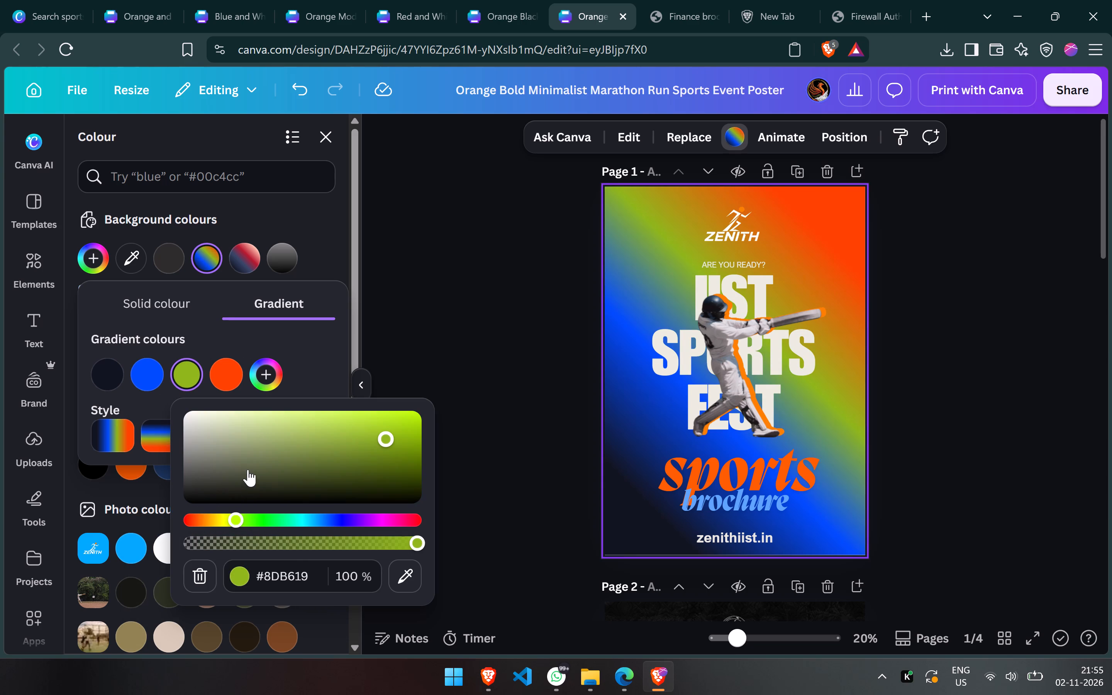
drag(248, 470, 115, 339)
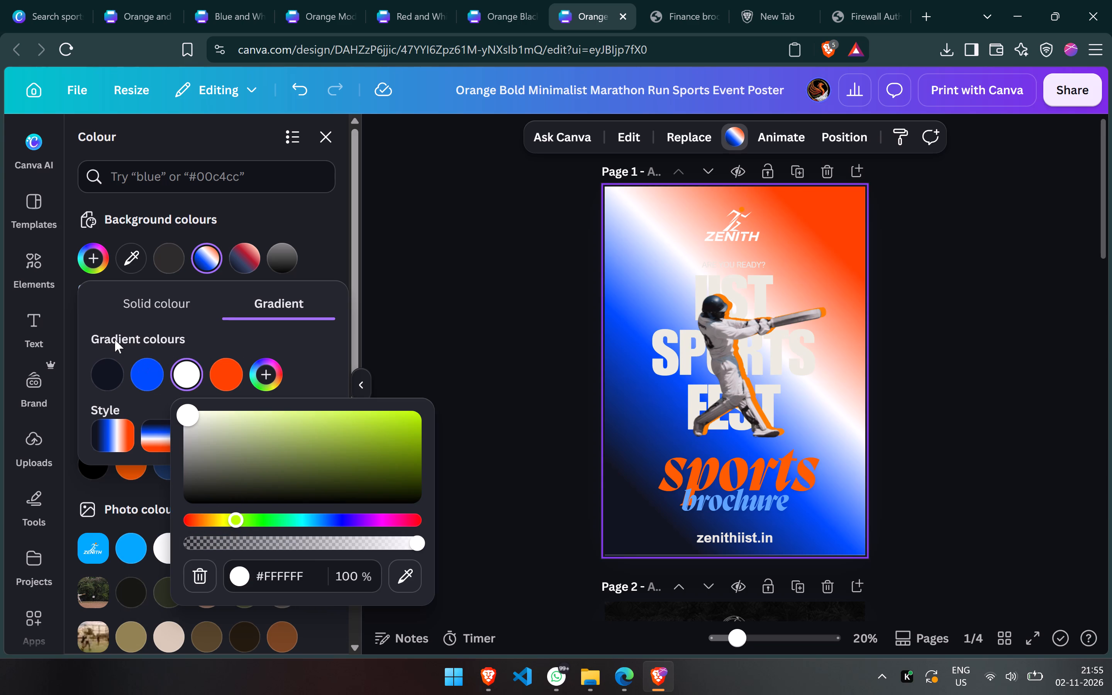
Change the white colour of the cover's background gradient to mid grey #838383.
drag(115, 339, 224, 436)
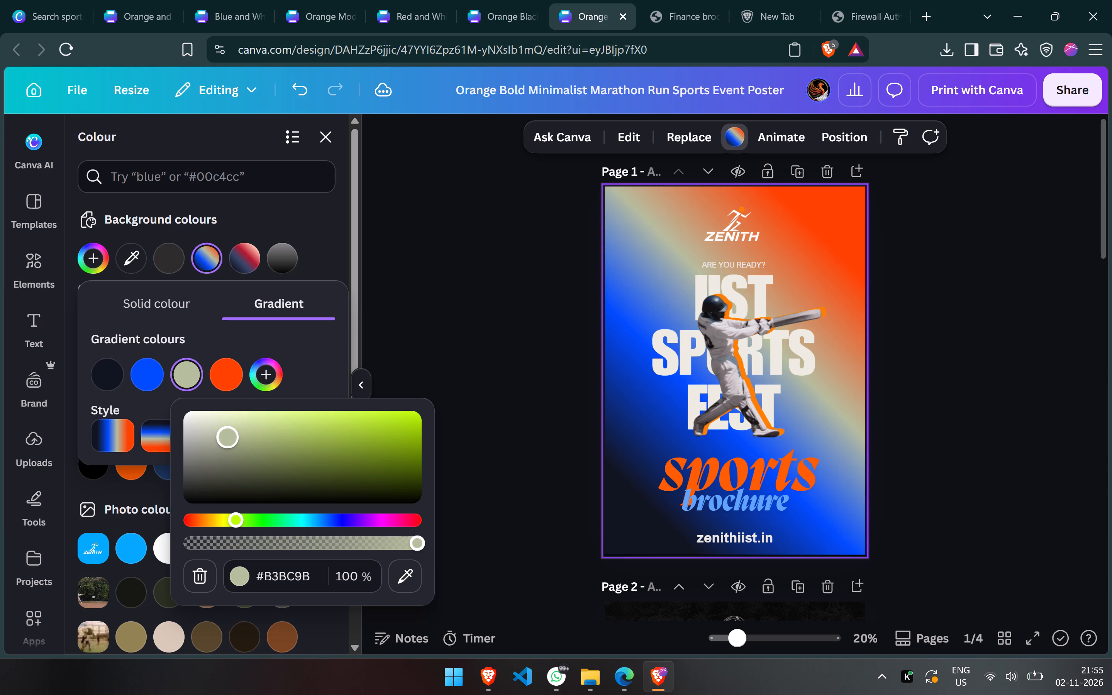
drag(224, 436, 207, 466)
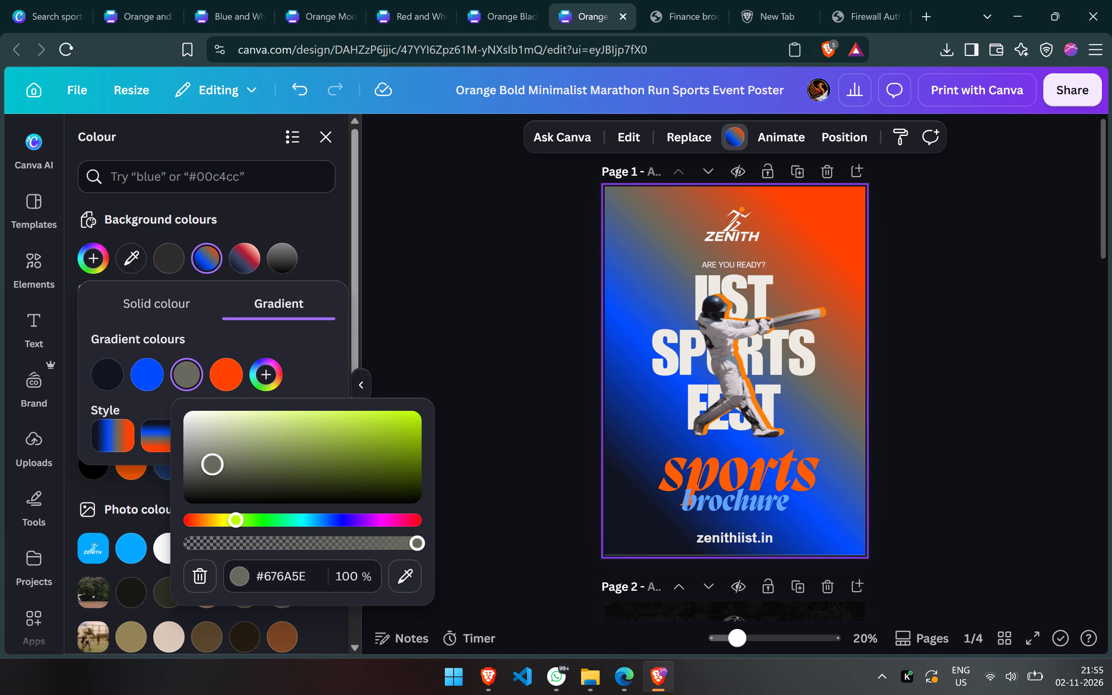
drag(207, 466, 163, 459)
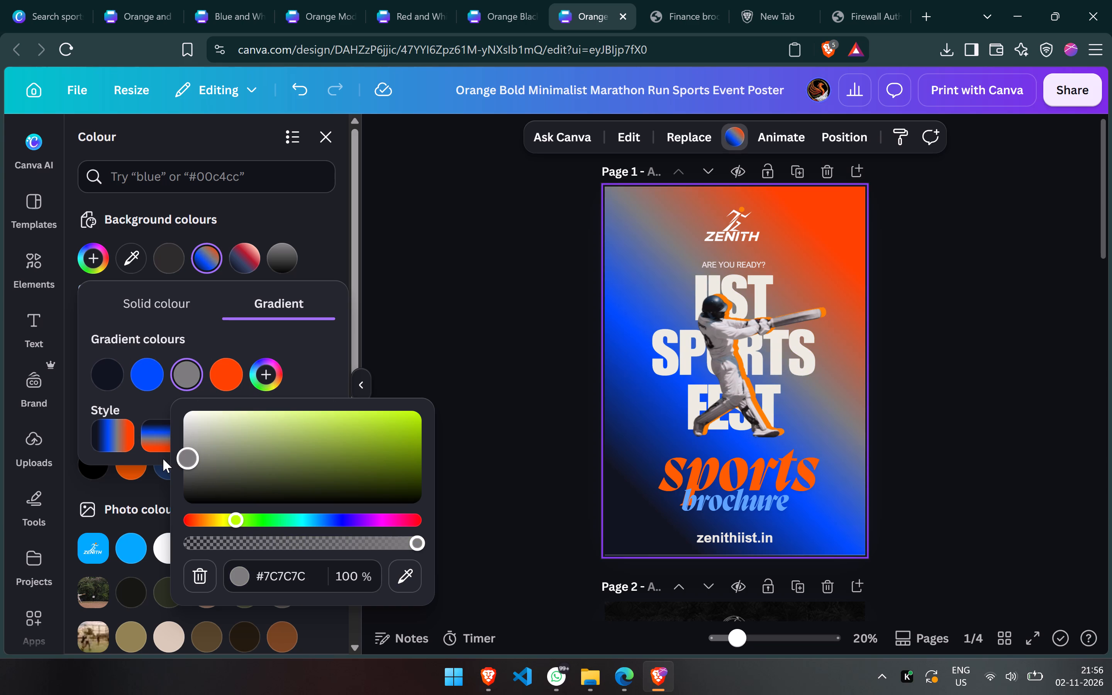
drag(163, 459, 163, 457)
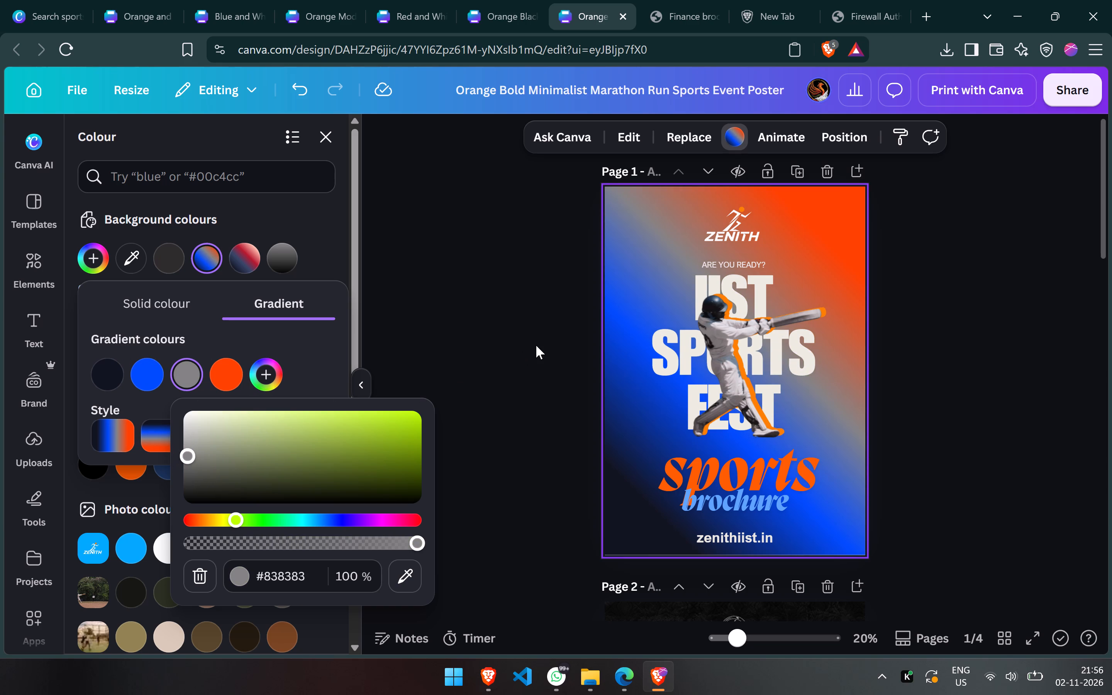
click(536, 345)
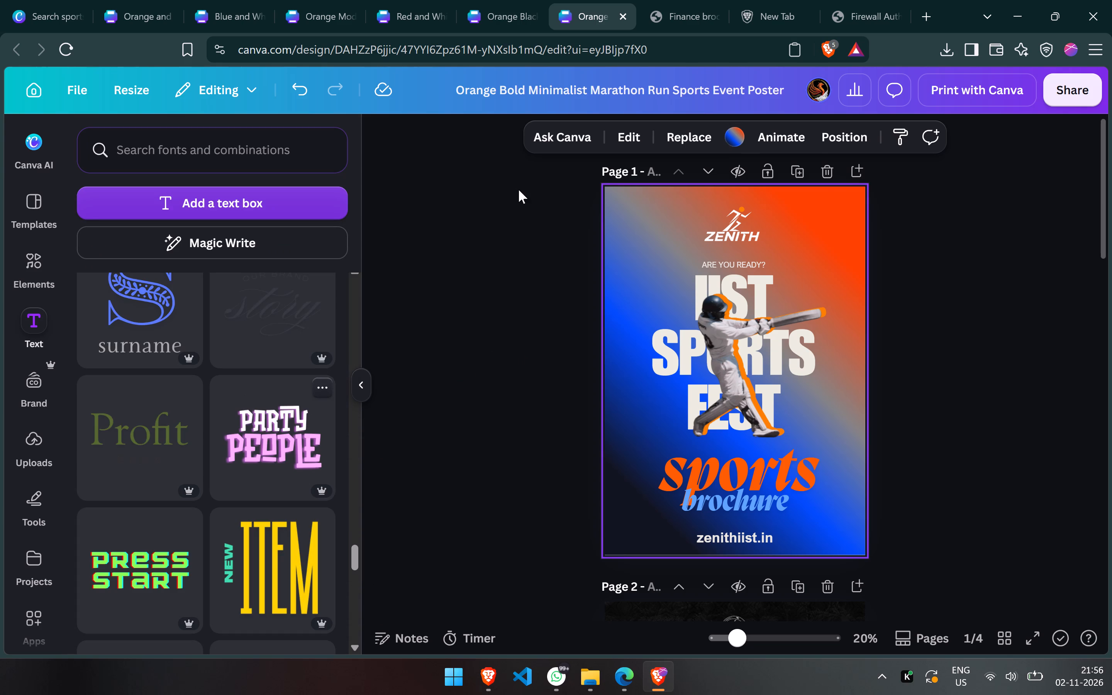
Change the vivid blue colour of the cover's background gradient to deeper blue #0038FF.
click(736, 135)
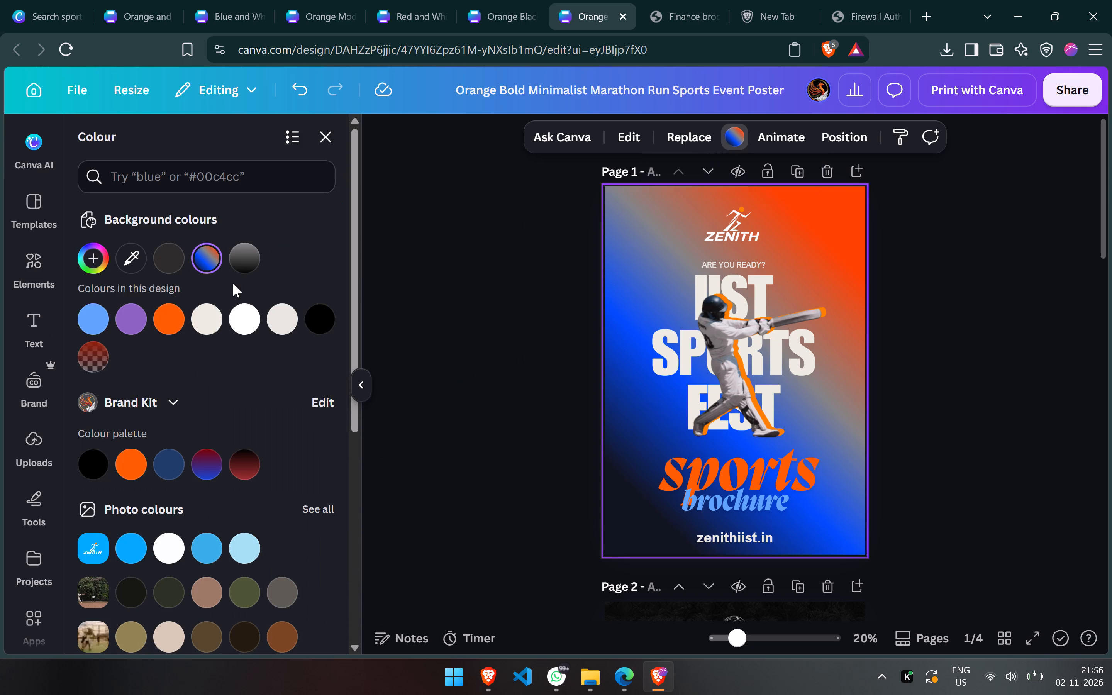
click(208, 259)
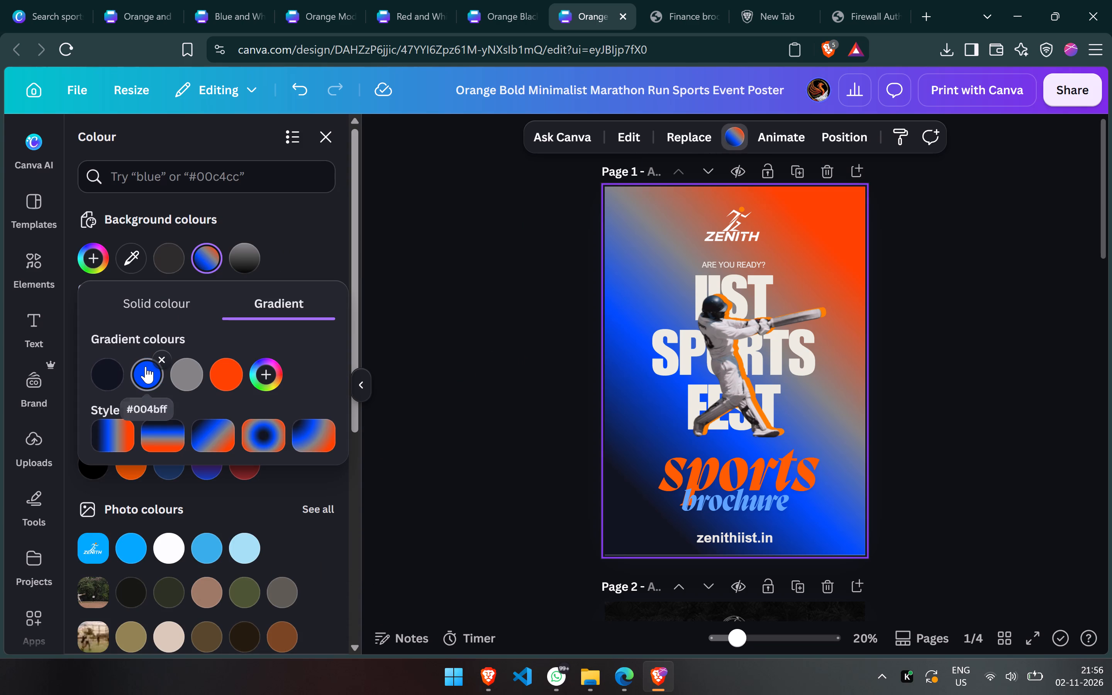
click(146, 366)
drag(259, 520, 185, 523)
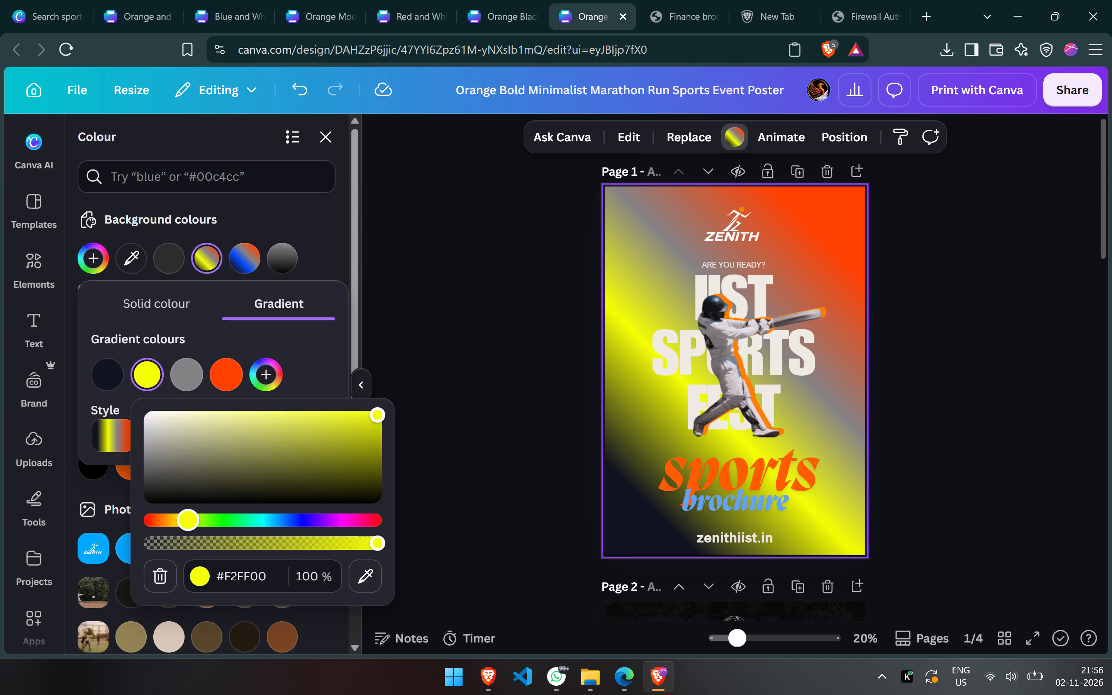
drag(185, 523, 161, 525)
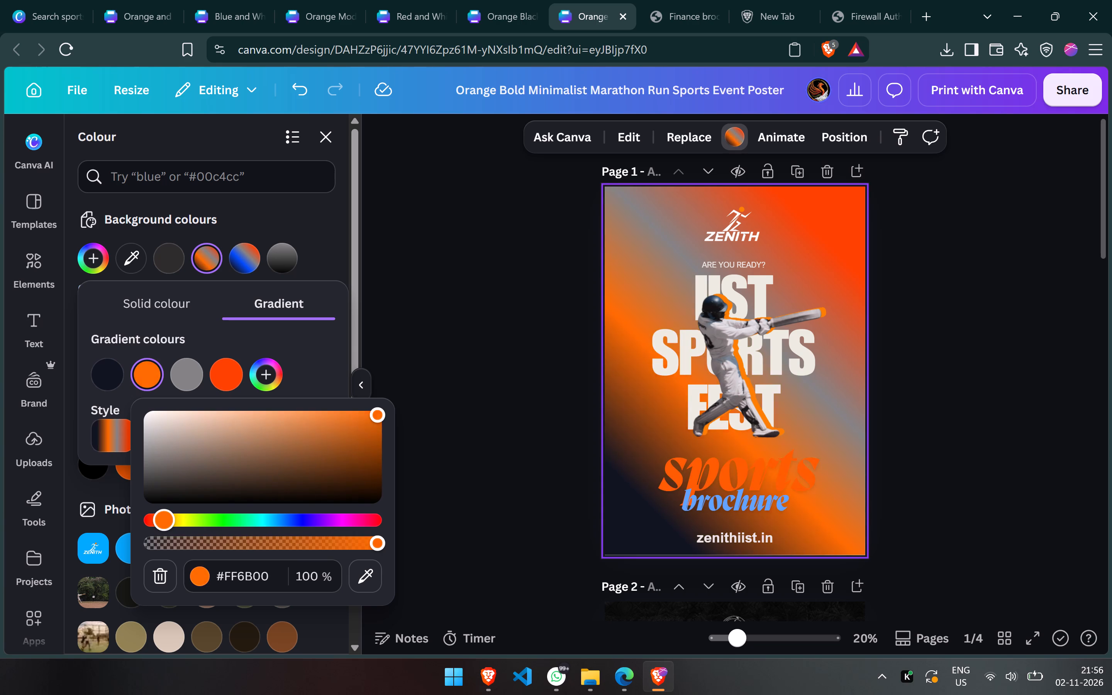
drag(161, 525, 164, 525)
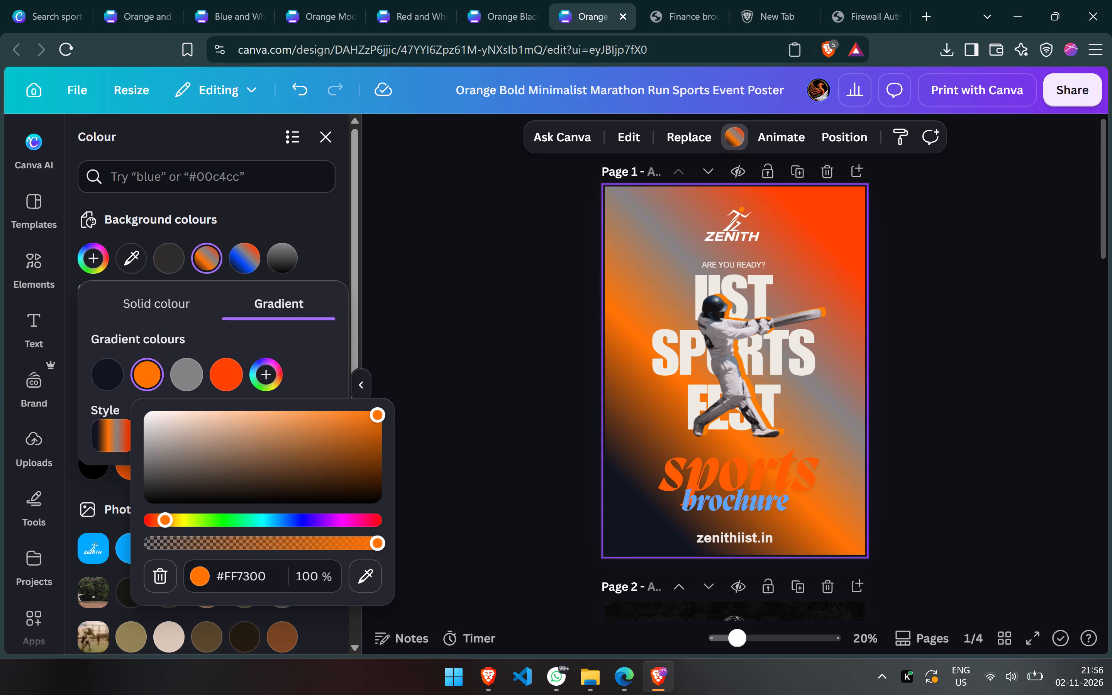
key(ctrl+z)
key(ctrl+z)
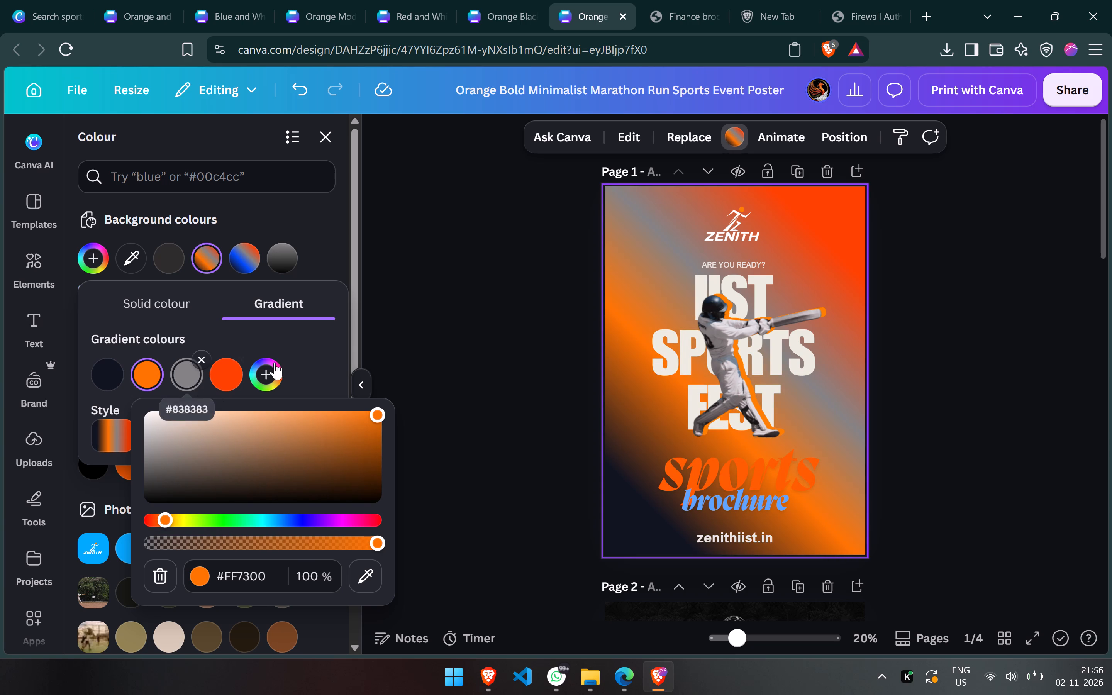
click(293, 514)
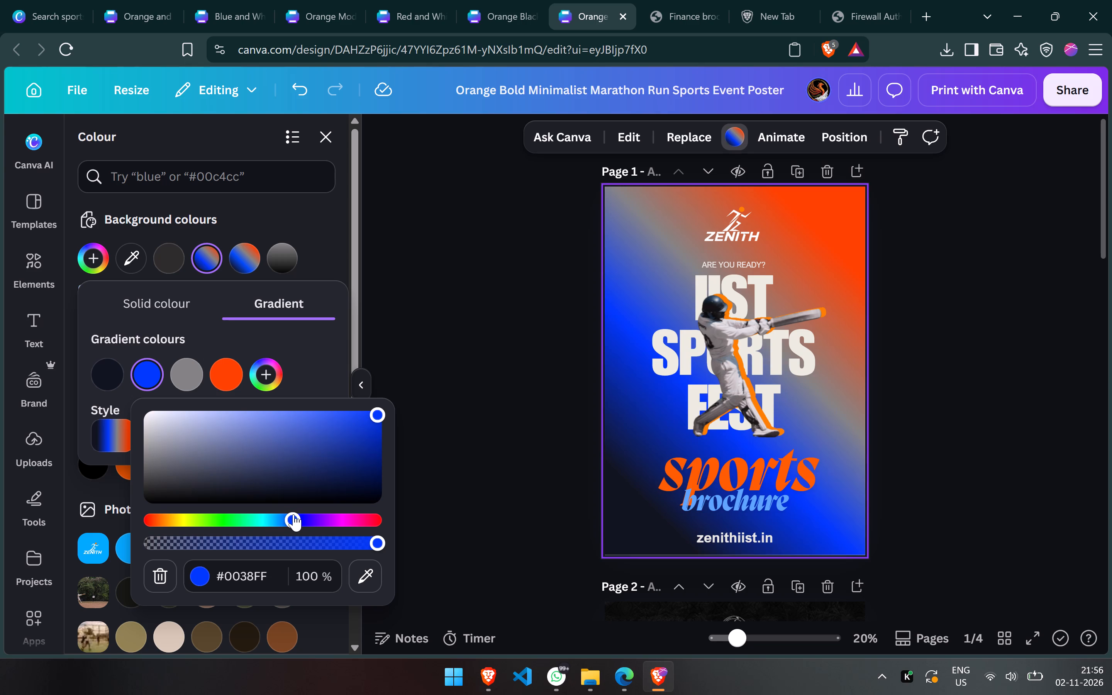
click(283, 362)
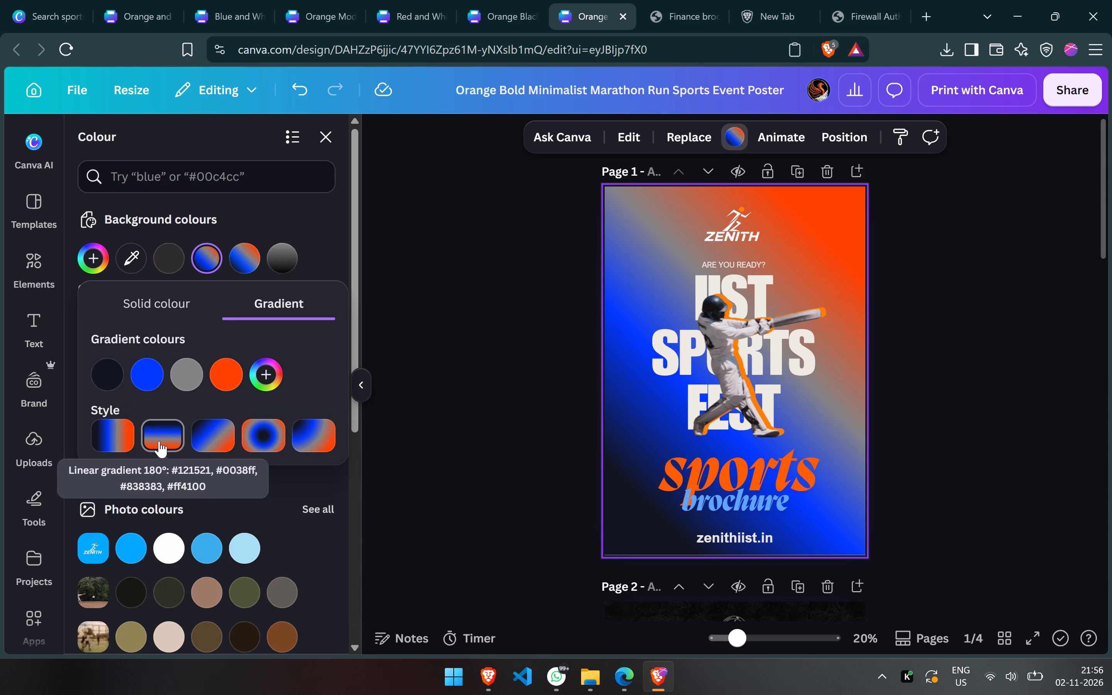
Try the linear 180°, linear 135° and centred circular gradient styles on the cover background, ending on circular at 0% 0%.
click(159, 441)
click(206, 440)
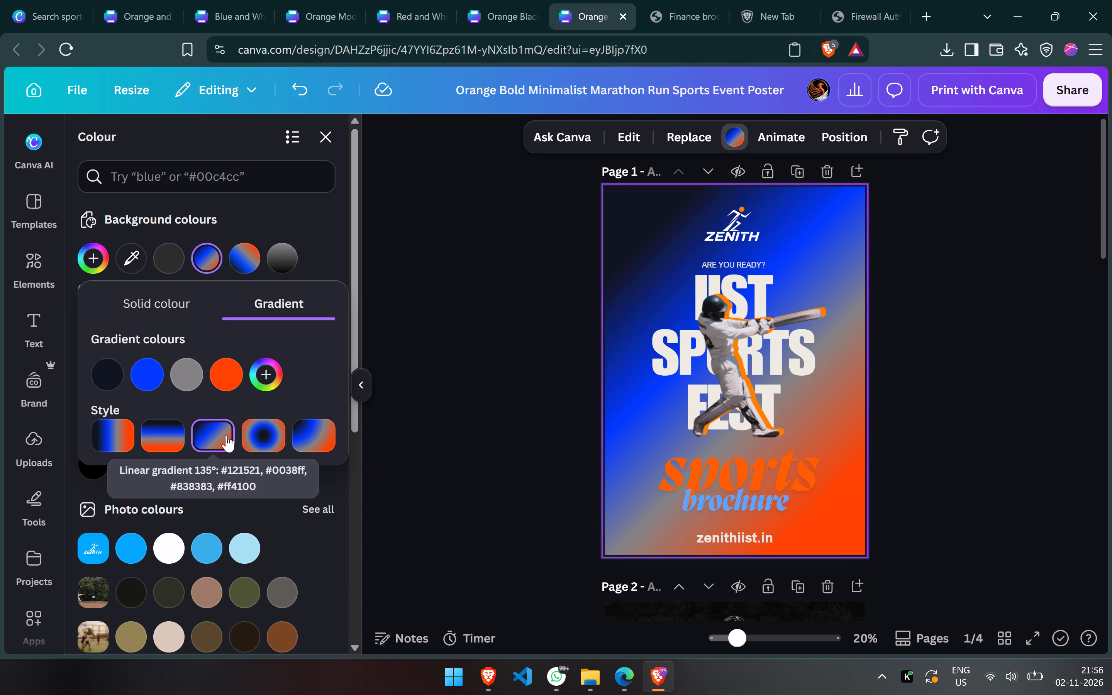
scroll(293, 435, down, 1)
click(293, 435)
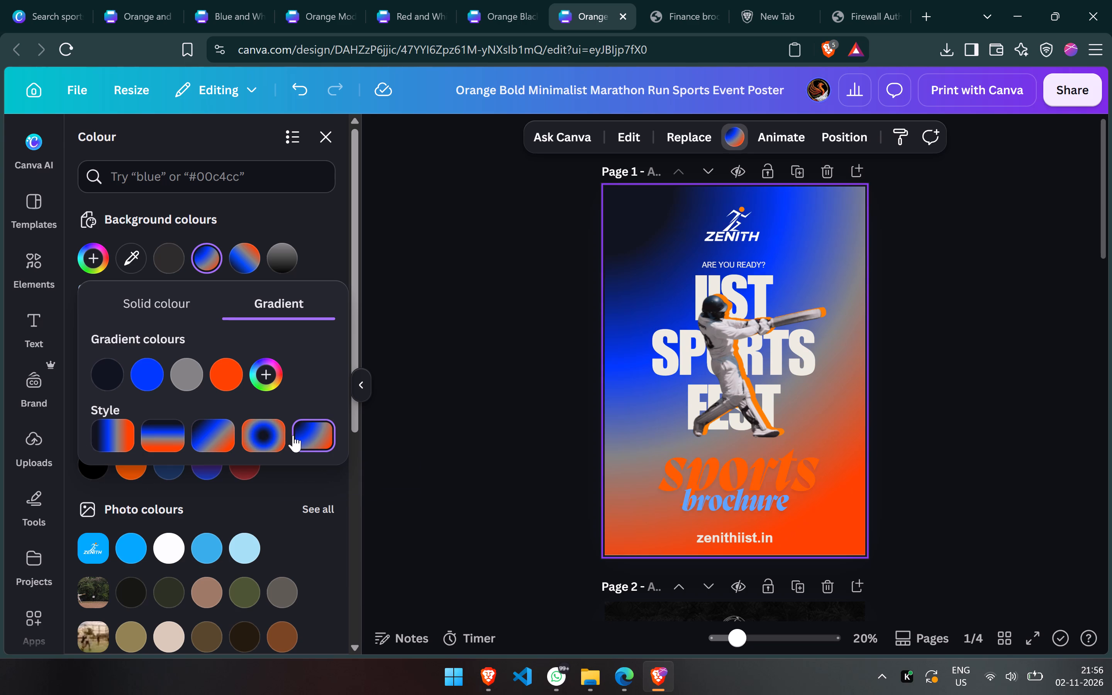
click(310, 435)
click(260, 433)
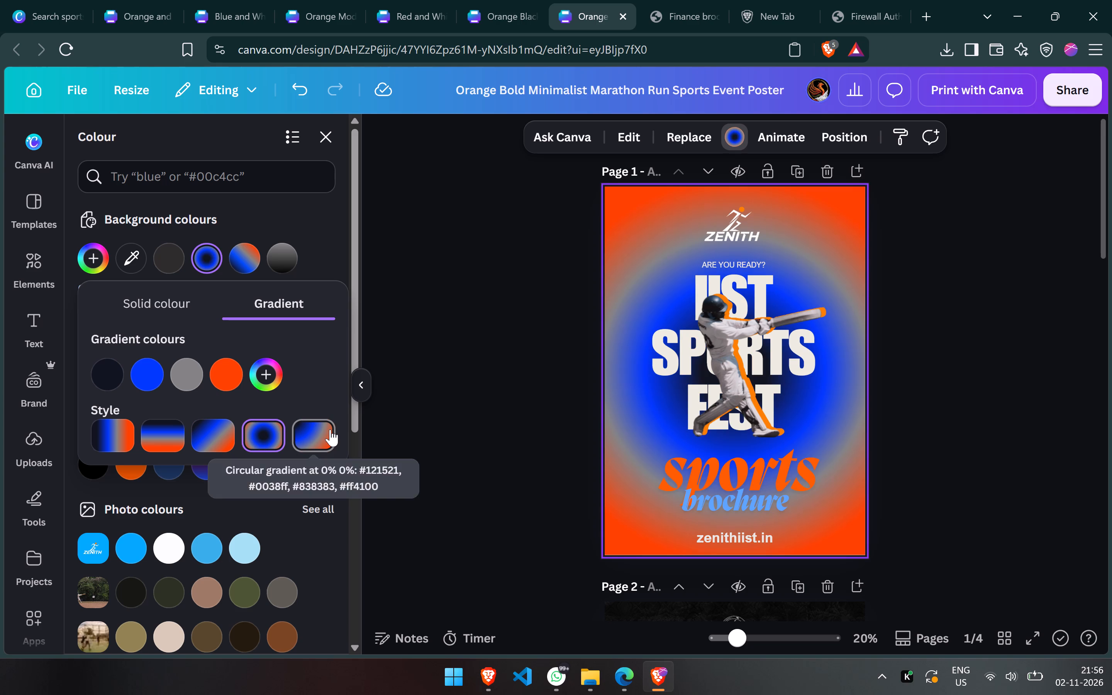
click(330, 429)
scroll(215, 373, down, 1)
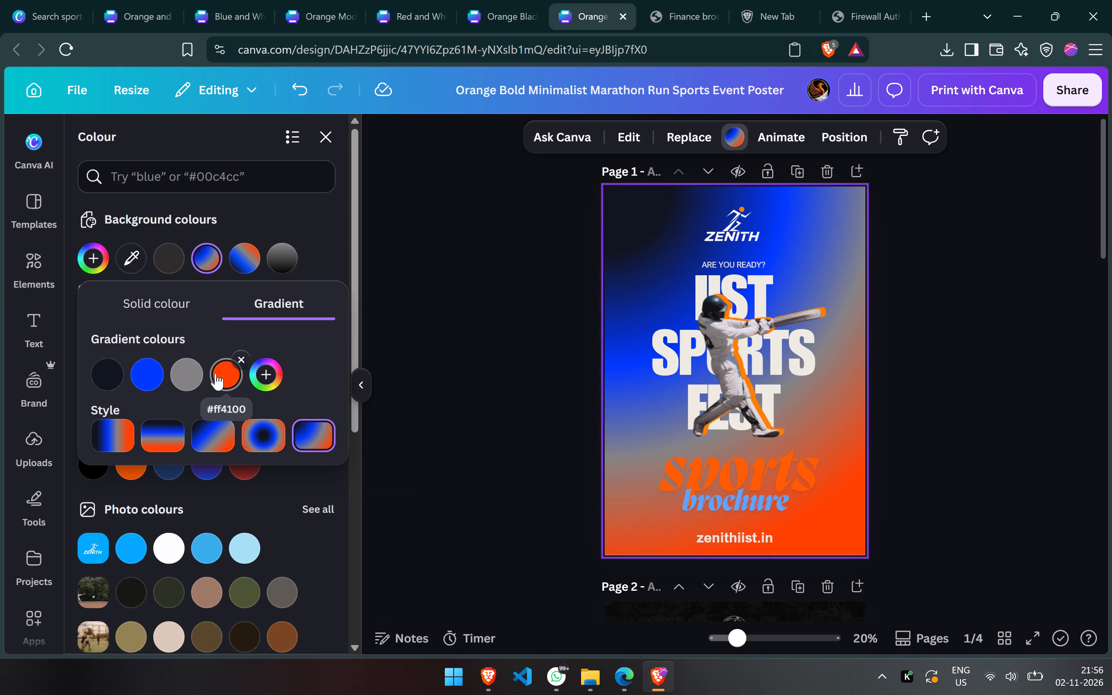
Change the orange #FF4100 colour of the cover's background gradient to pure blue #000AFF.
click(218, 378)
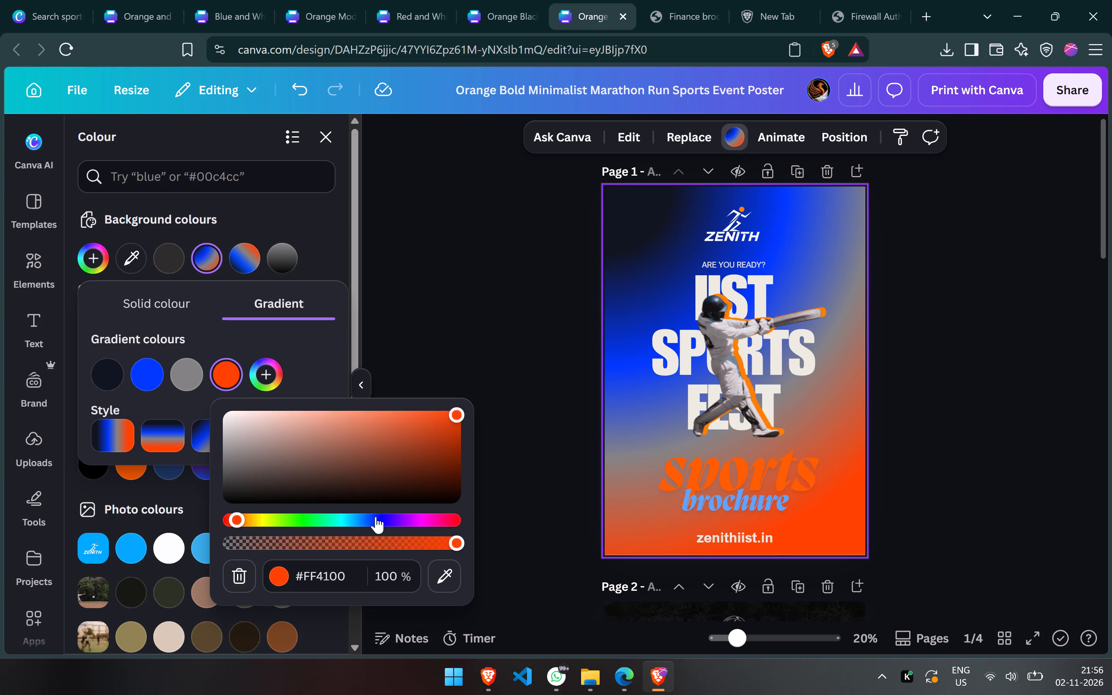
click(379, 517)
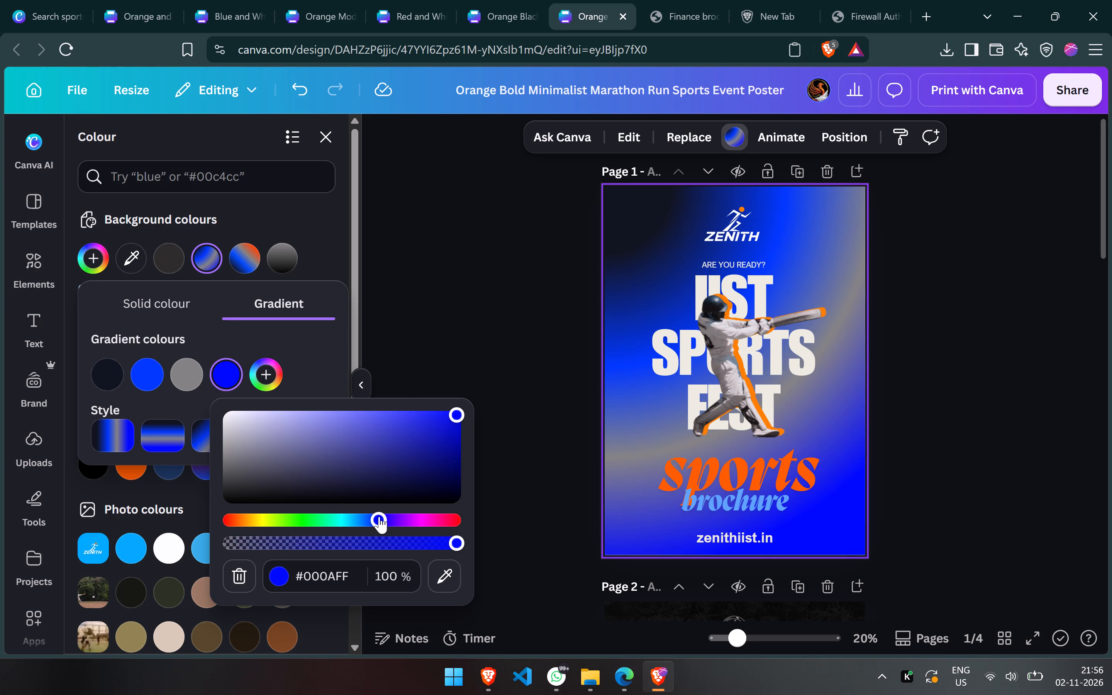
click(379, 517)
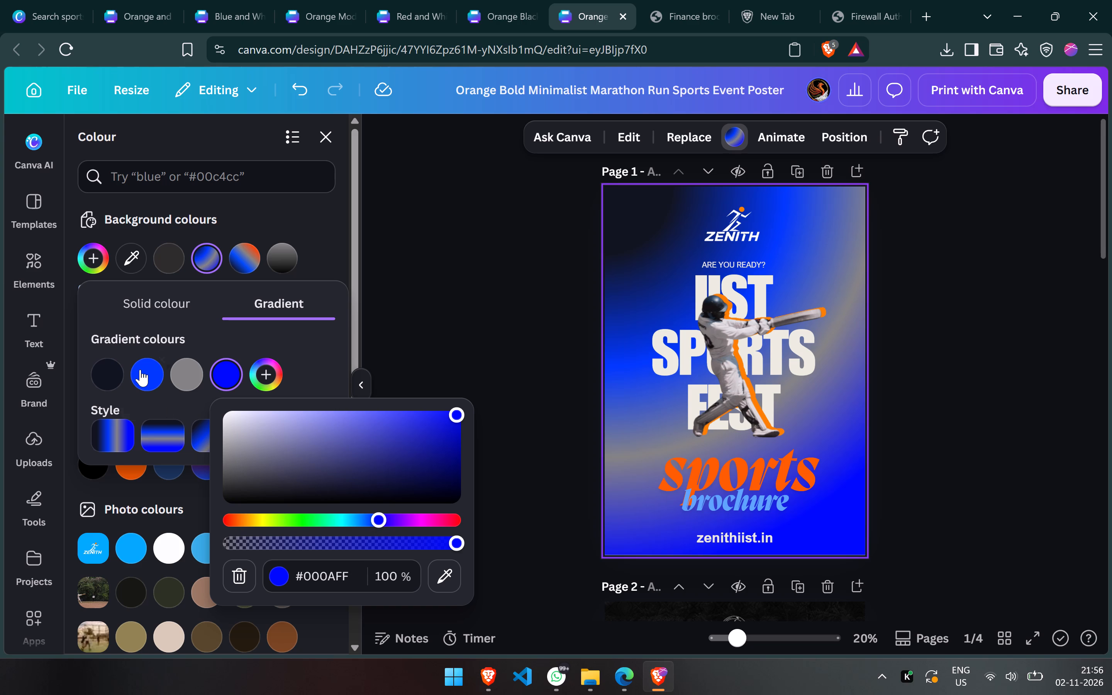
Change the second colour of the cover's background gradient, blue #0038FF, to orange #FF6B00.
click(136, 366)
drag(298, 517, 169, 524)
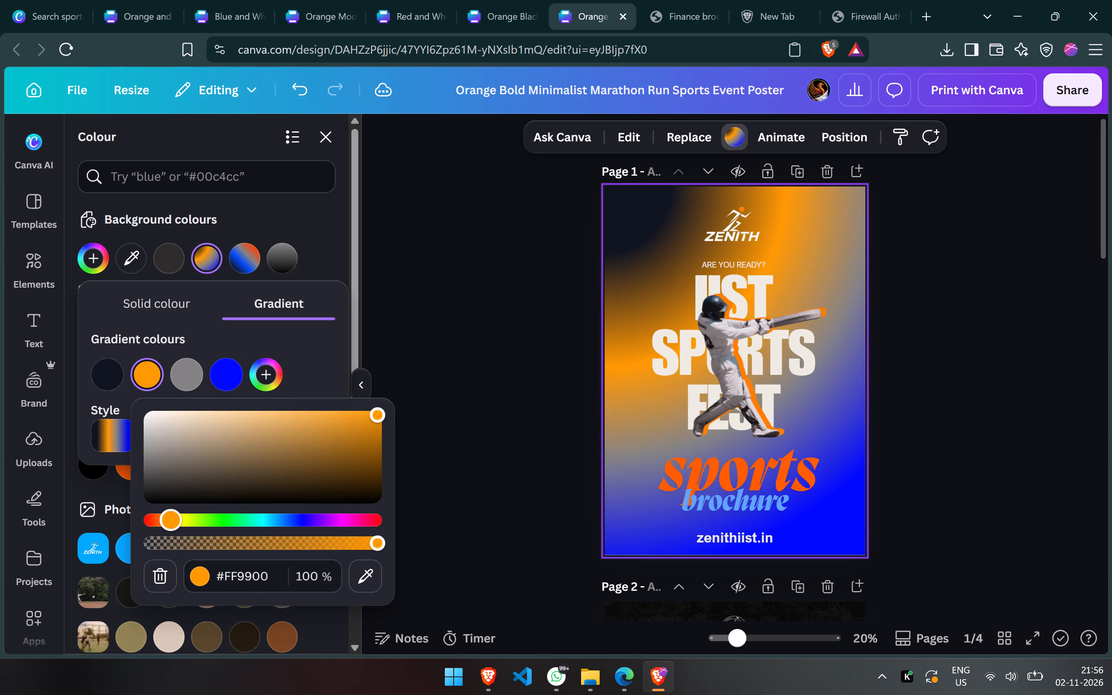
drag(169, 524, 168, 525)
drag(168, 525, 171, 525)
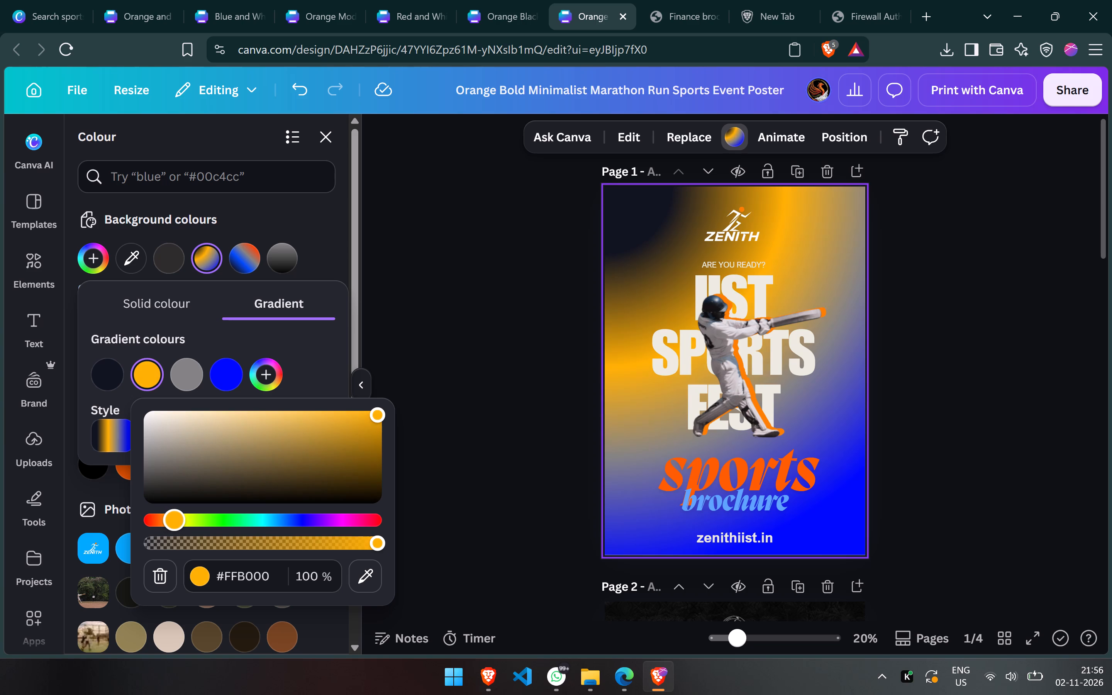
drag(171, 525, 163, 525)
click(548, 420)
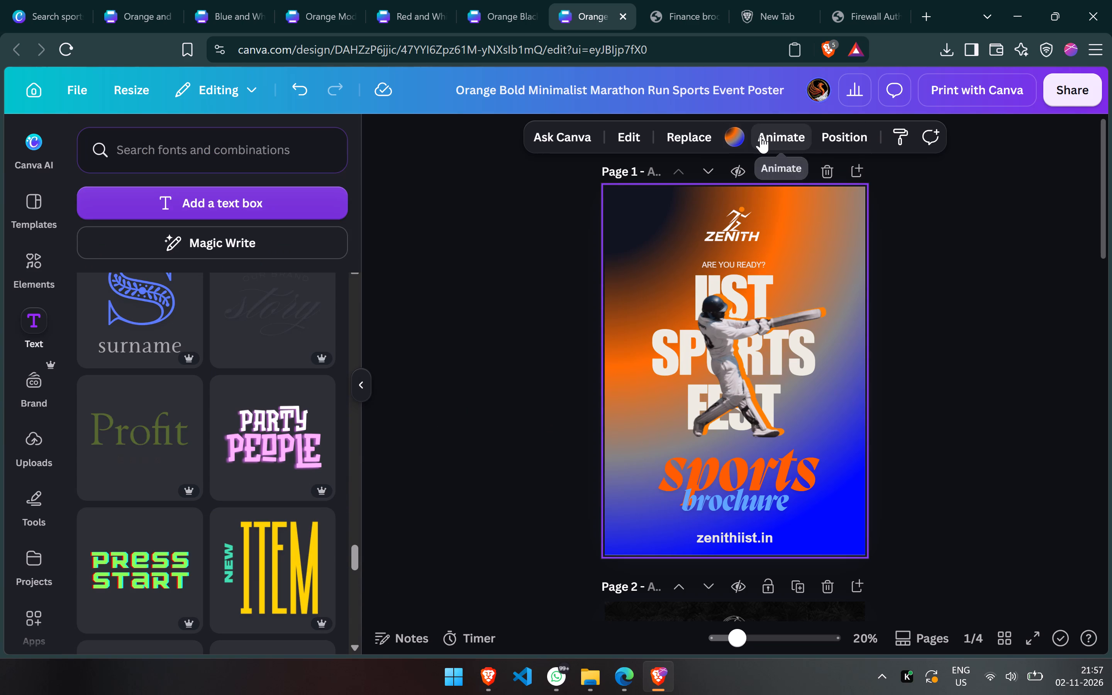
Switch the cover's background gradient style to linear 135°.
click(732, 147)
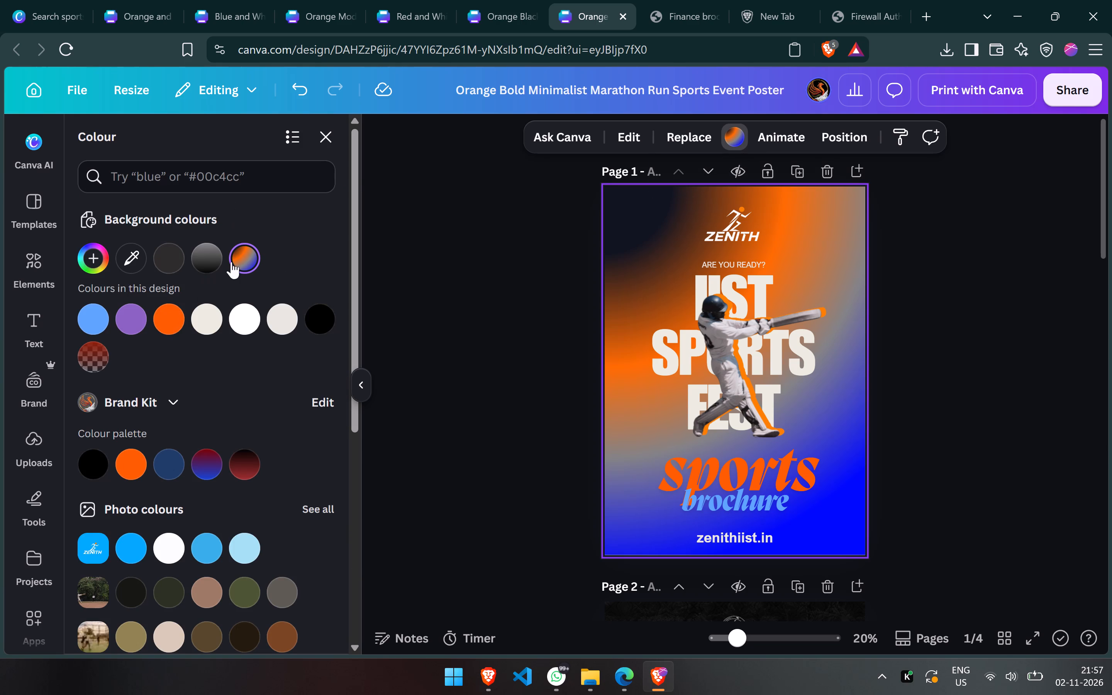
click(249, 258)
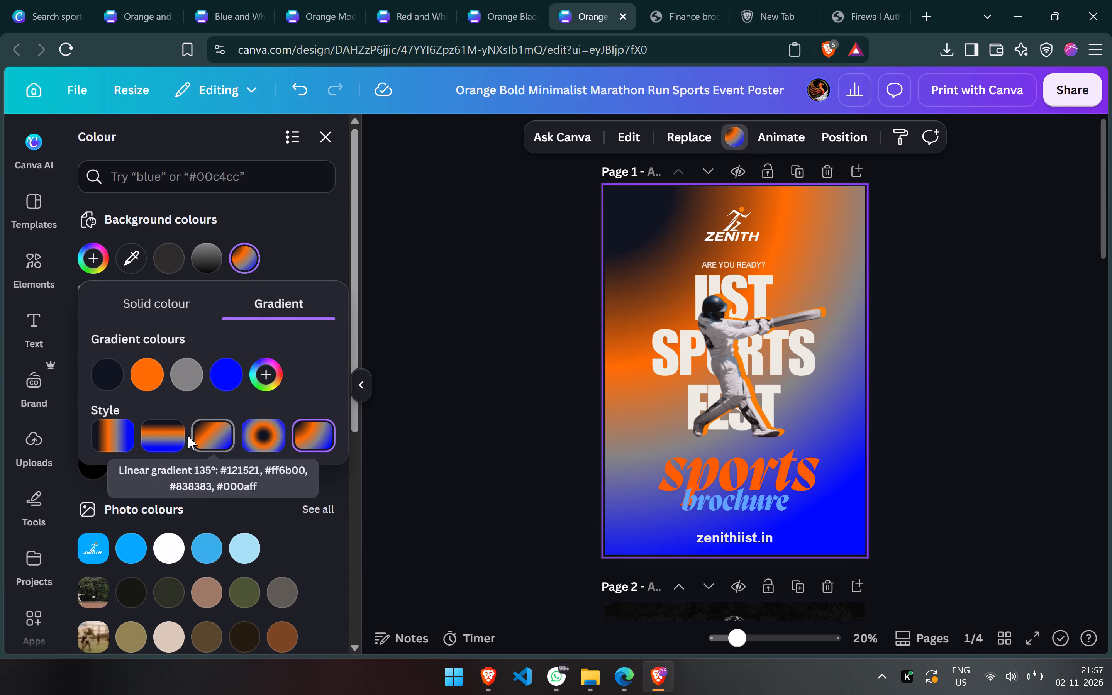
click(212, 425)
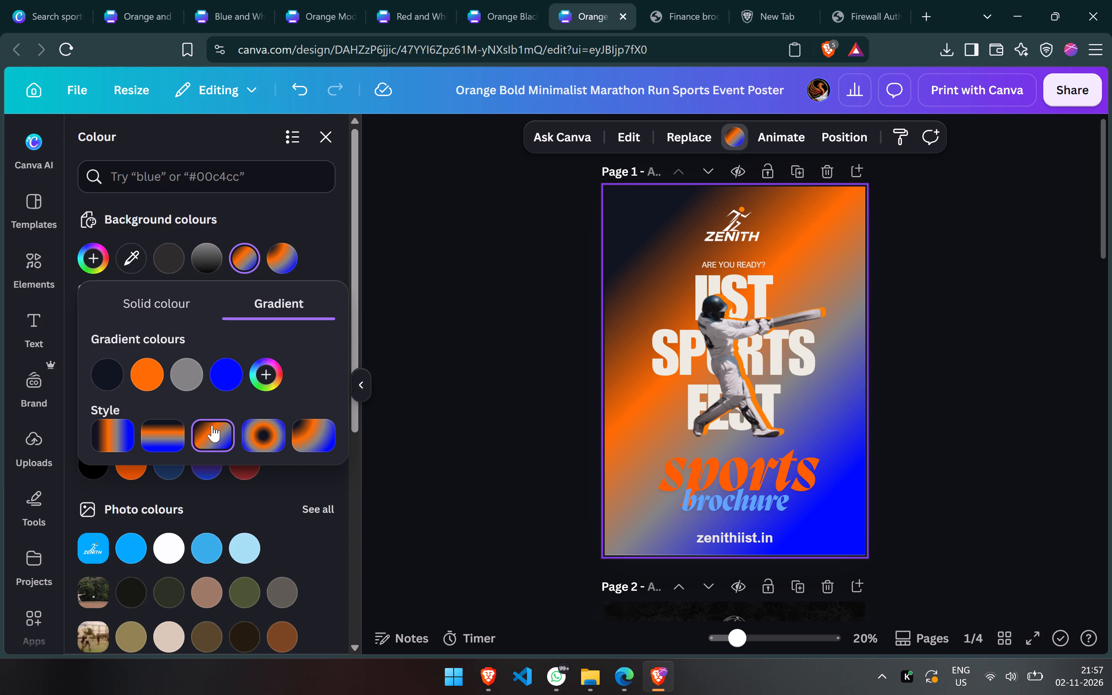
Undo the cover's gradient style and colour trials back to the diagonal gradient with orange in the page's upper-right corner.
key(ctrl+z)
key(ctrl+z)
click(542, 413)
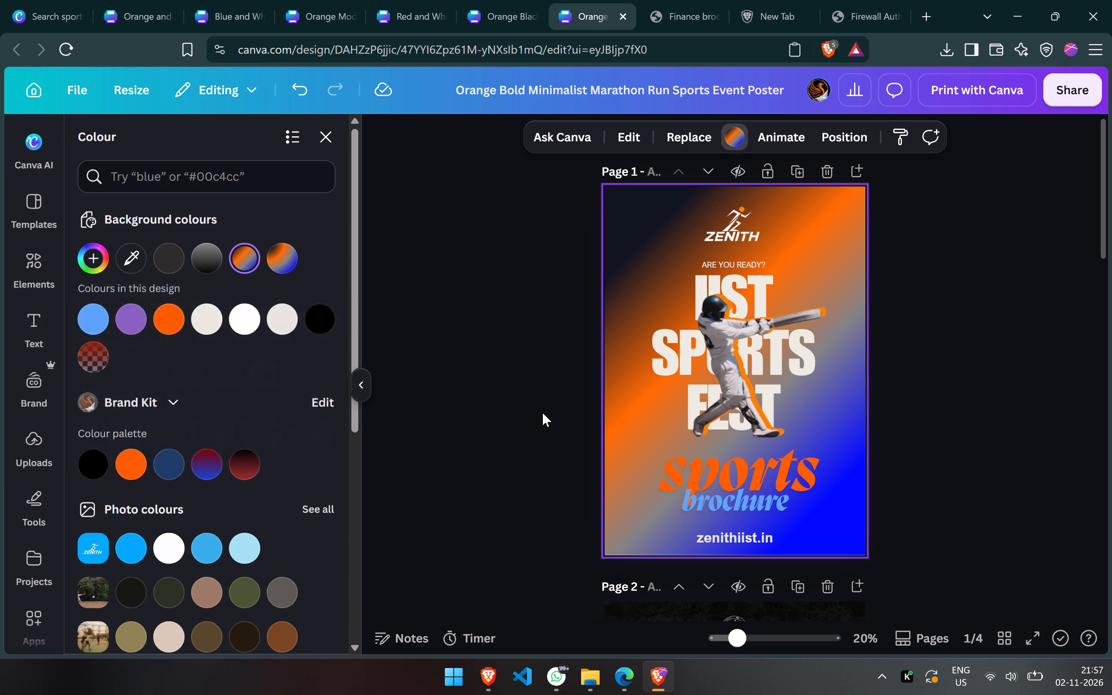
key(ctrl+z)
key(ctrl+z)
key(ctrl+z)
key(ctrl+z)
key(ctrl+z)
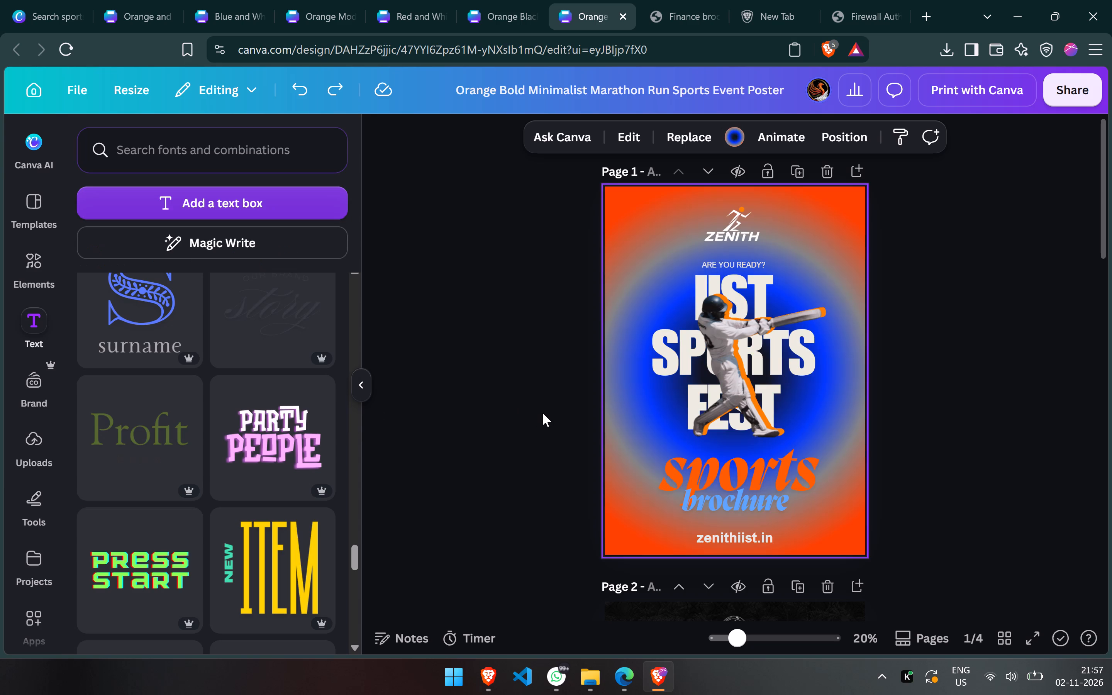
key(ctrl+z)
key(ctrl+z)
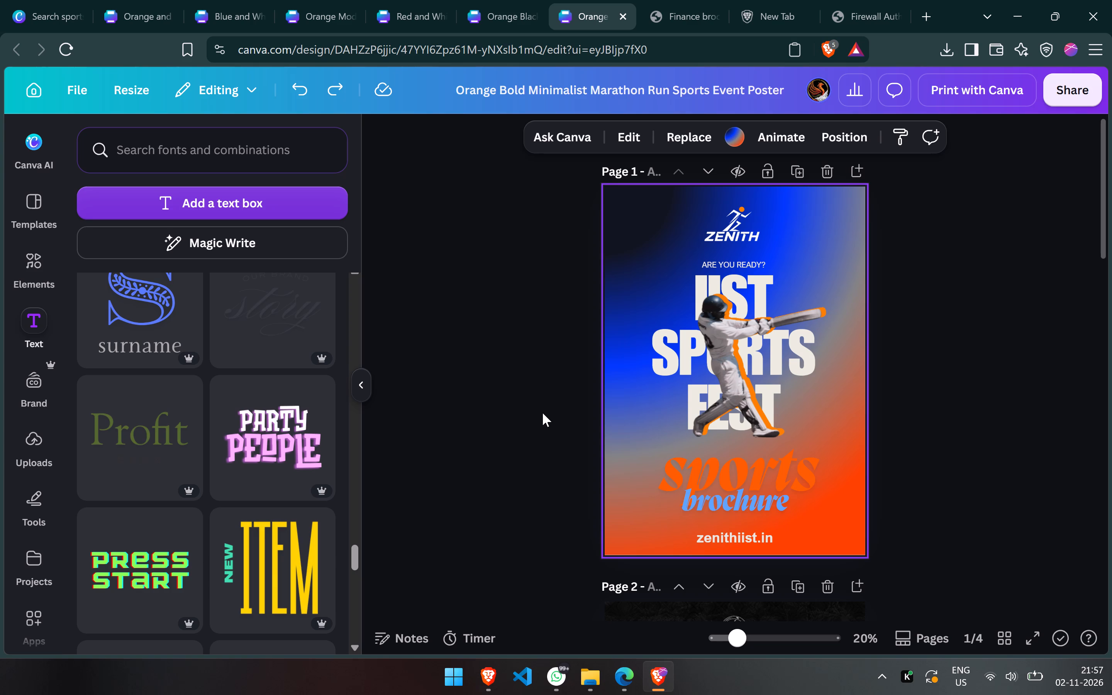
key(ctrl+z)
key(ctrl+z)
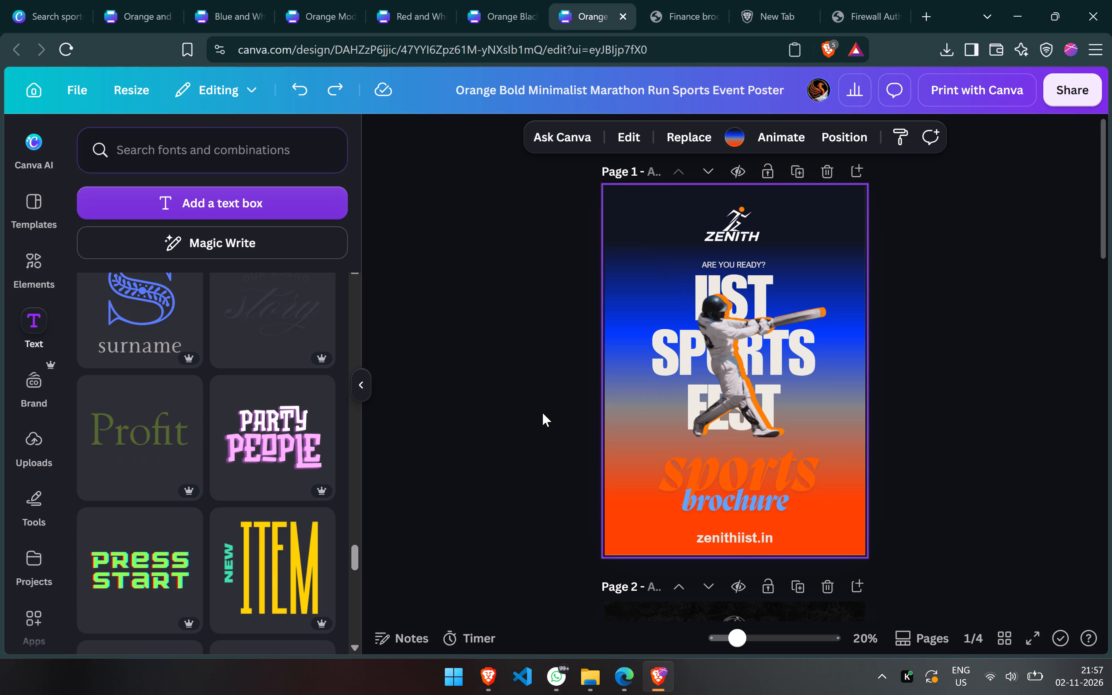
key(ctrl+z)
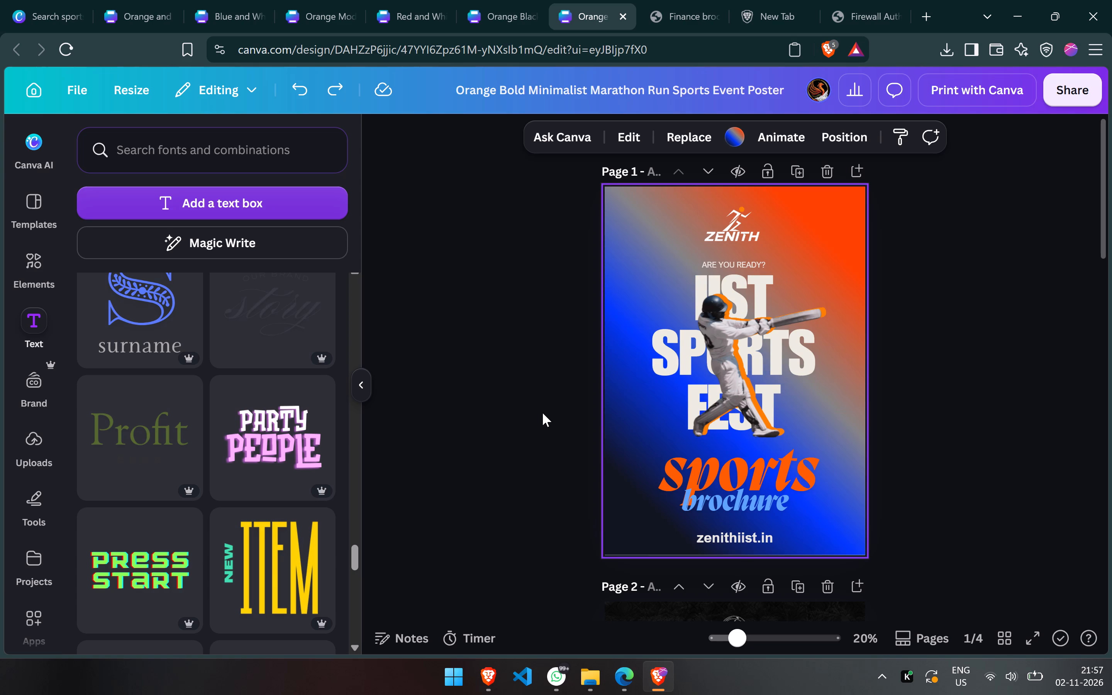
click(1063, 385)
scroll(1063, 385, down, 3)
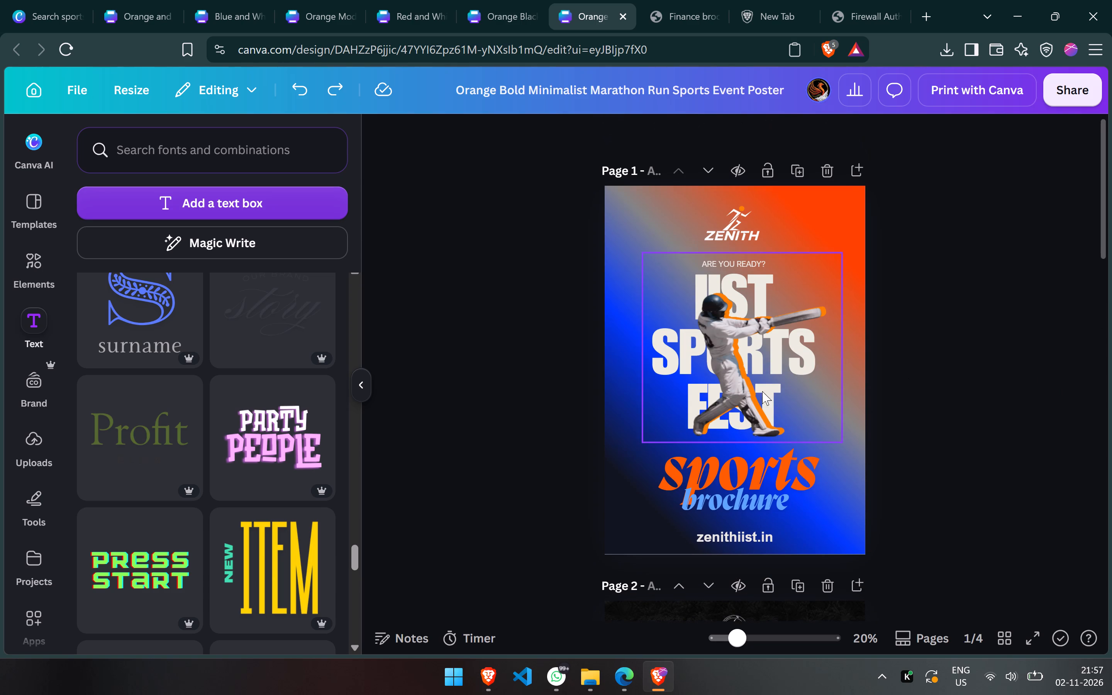
Darken the orange #FF4100 colour of the cover's background gradient to deep red-brown #7E2000.
click(616, 403)
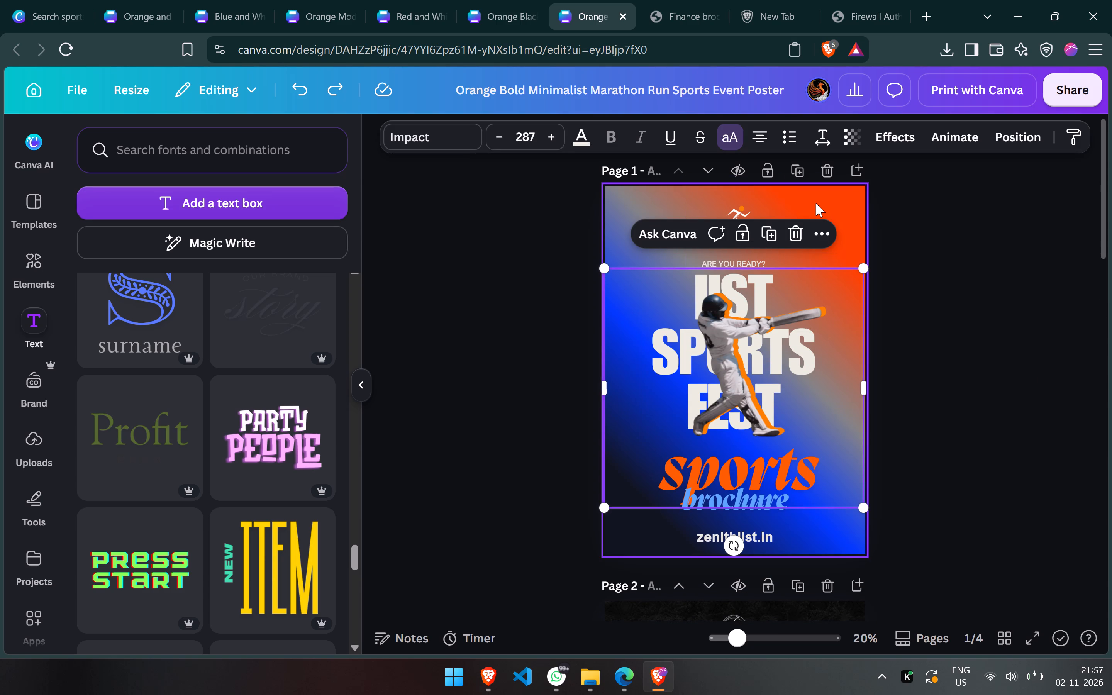
click(838, 200)
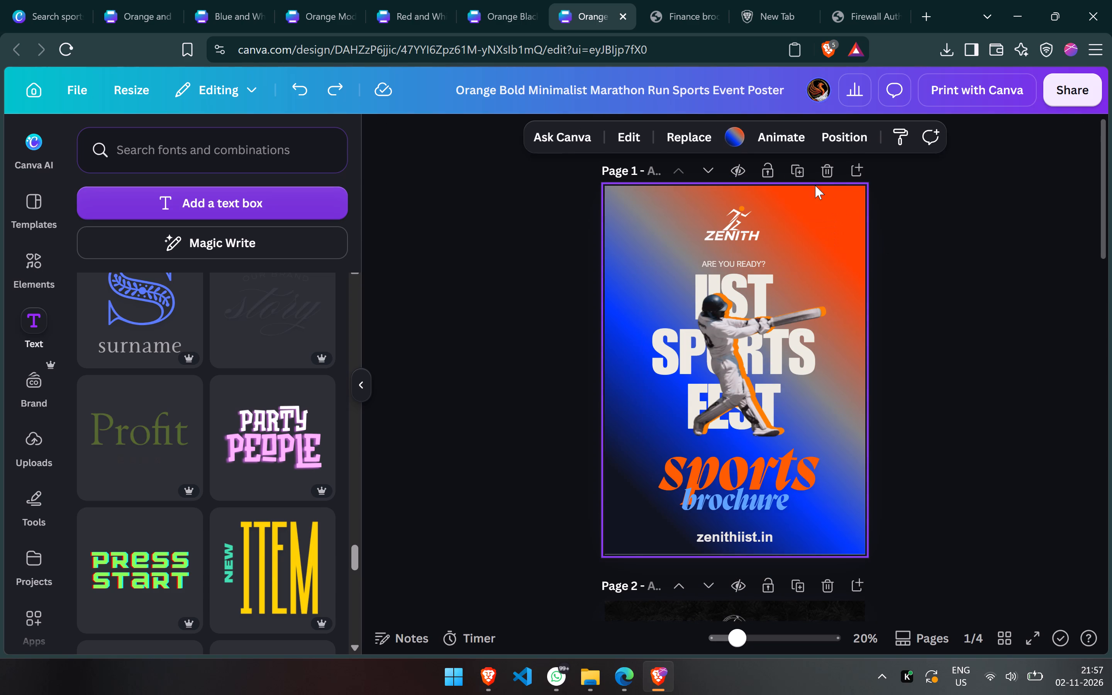
click(736, 140)
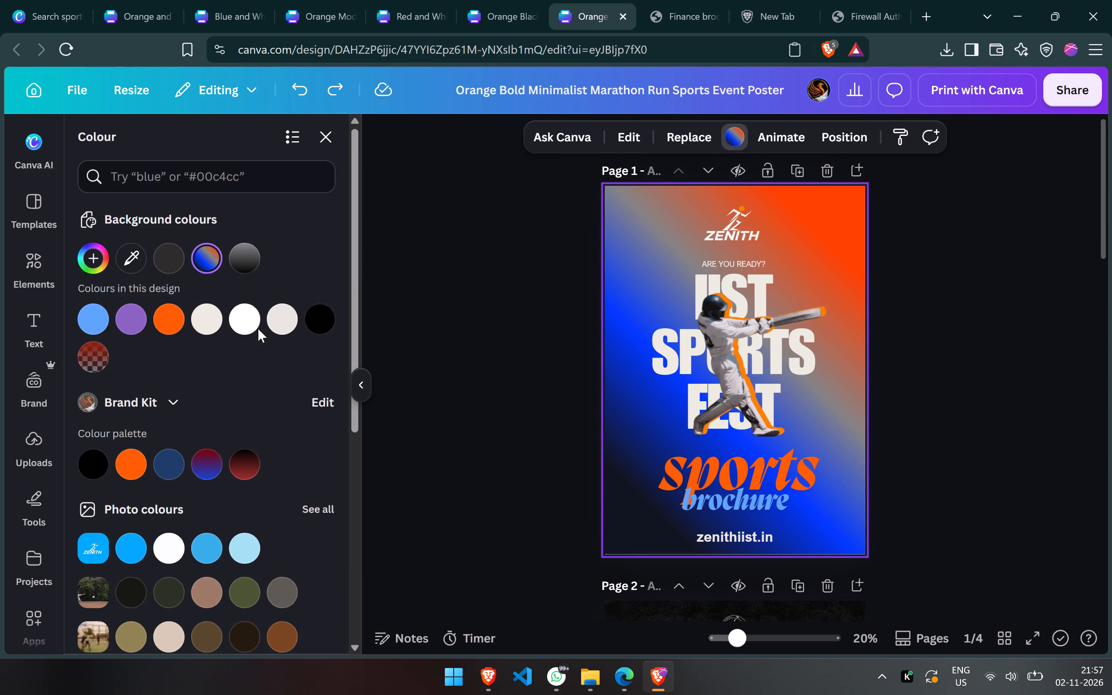
click(193, 262)
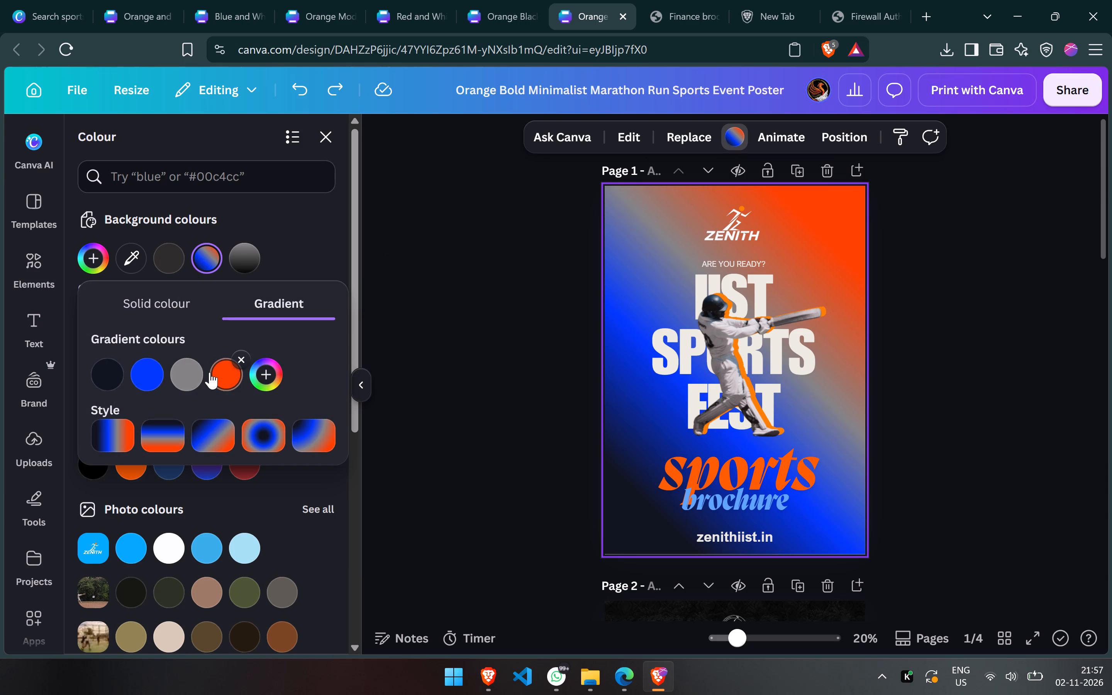
click(210, 372)
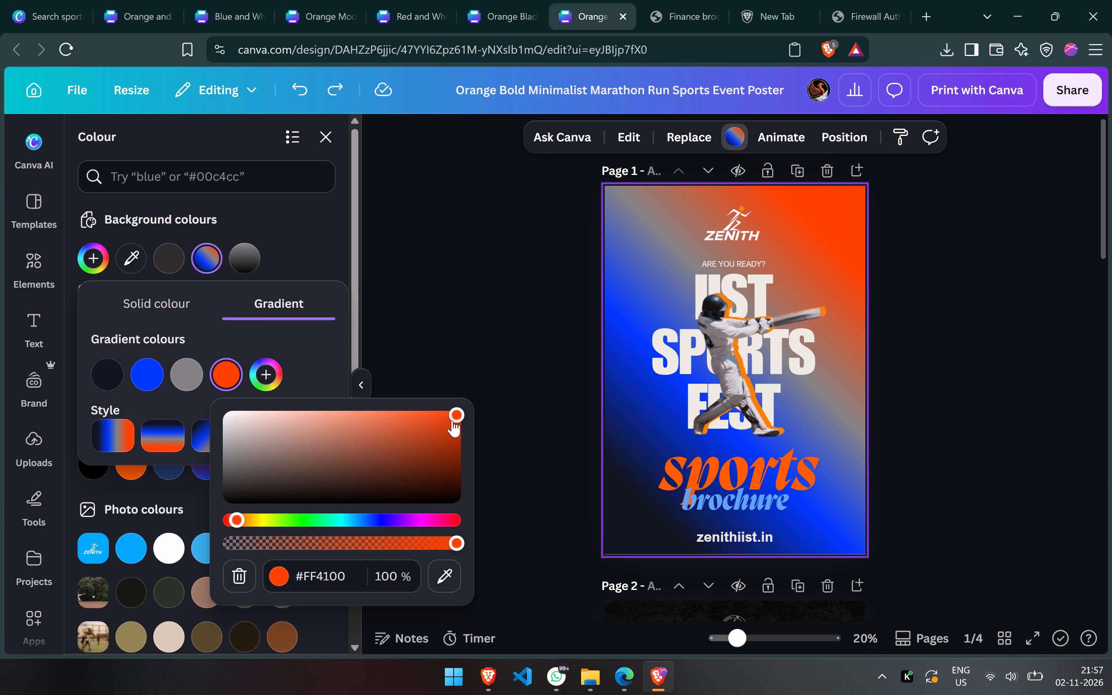
drag(453, 414, 469, 432)
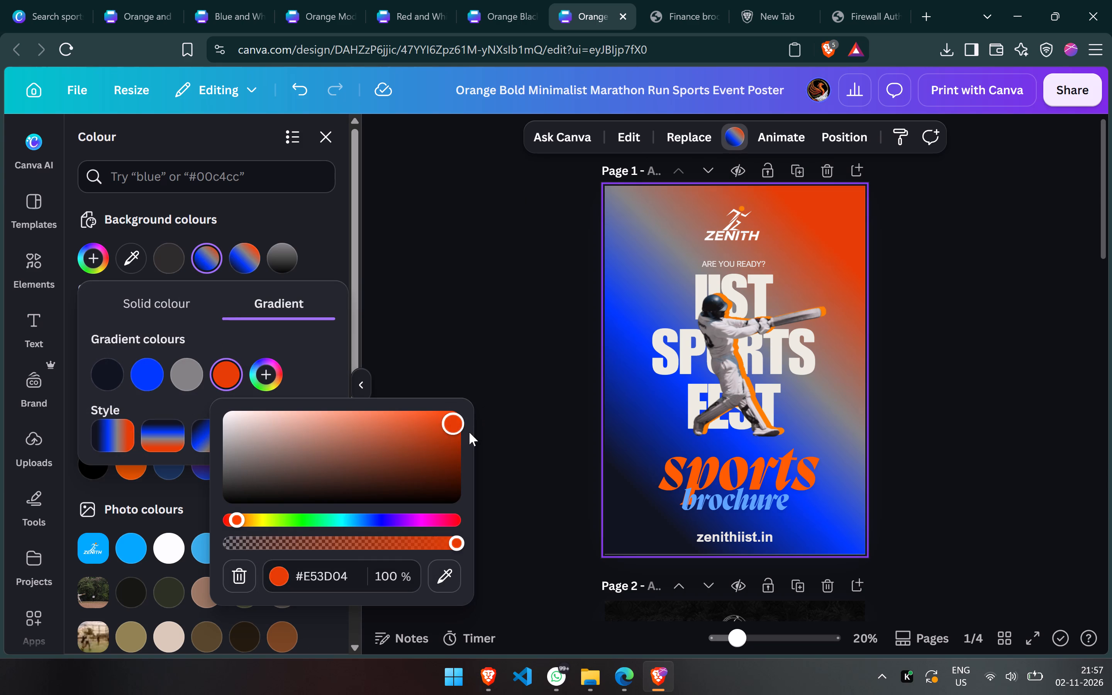
drag(469, 432, 488, 458)
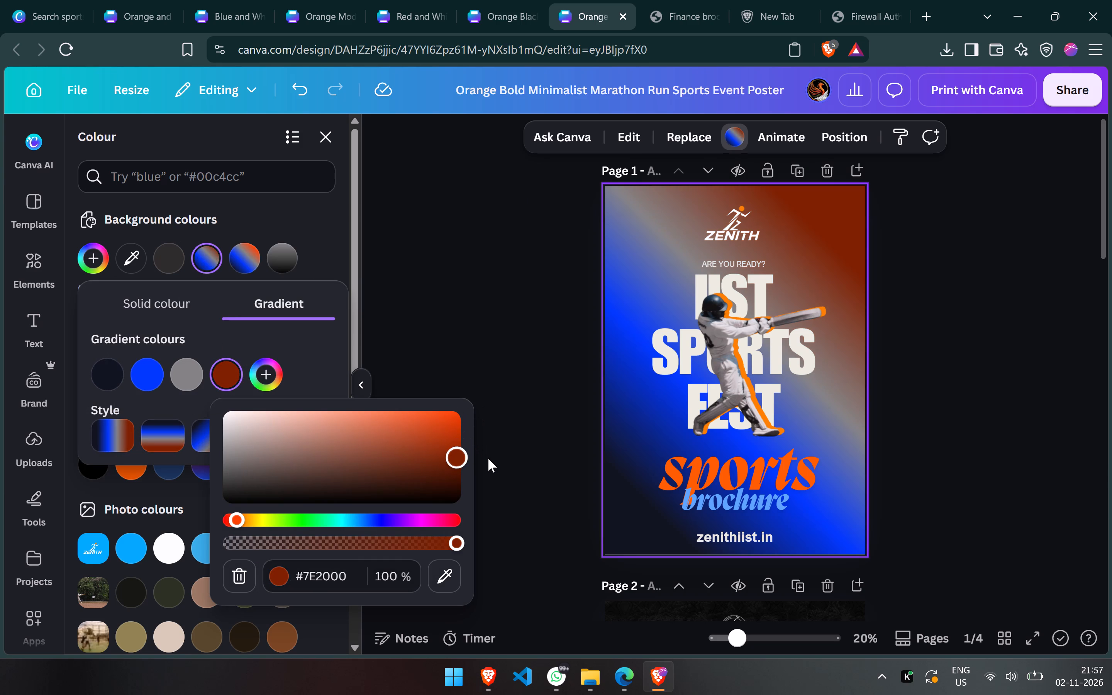
Darken the blue #0038FF colour of the cover's background gradient to navy #00186E.
click(152, 380)
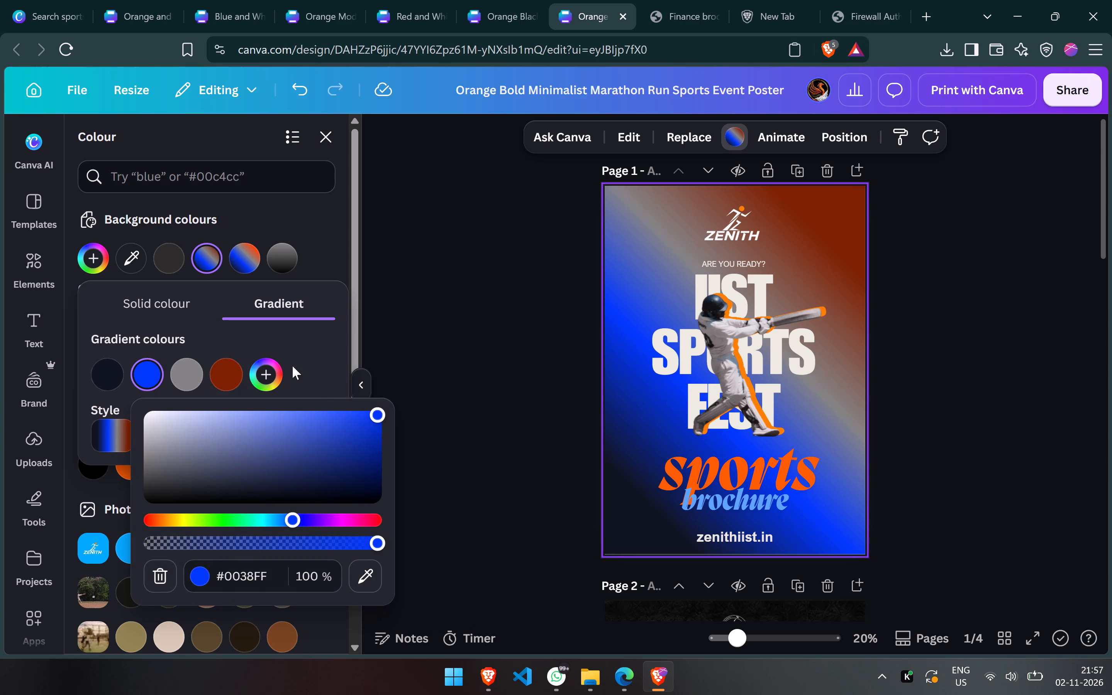
click(380, 412)
drag(377, 412, 412, 456)
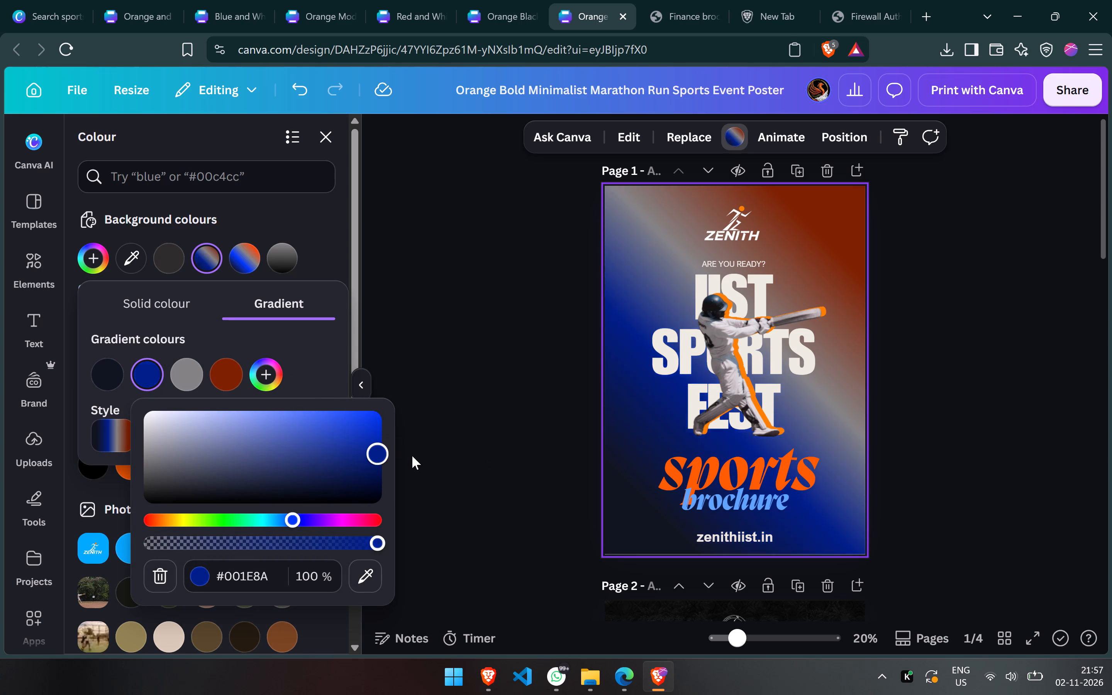
drag(412, 456, 421, 464)
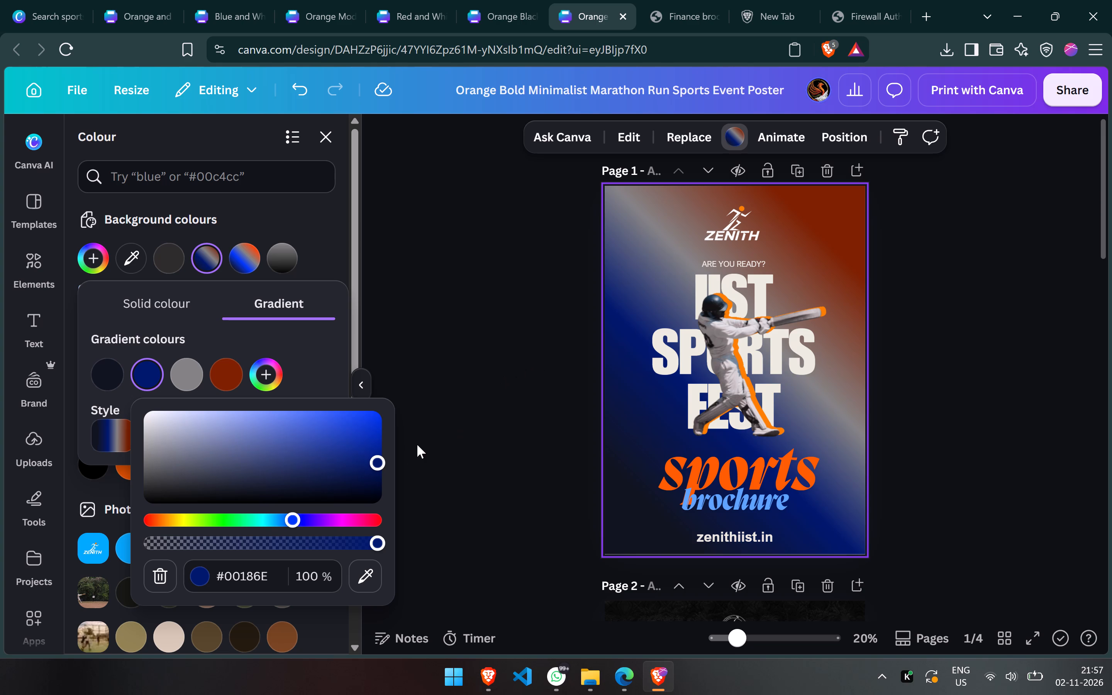
drag(377, 460, 385, 468)
drag(385, 468, 385, 464)
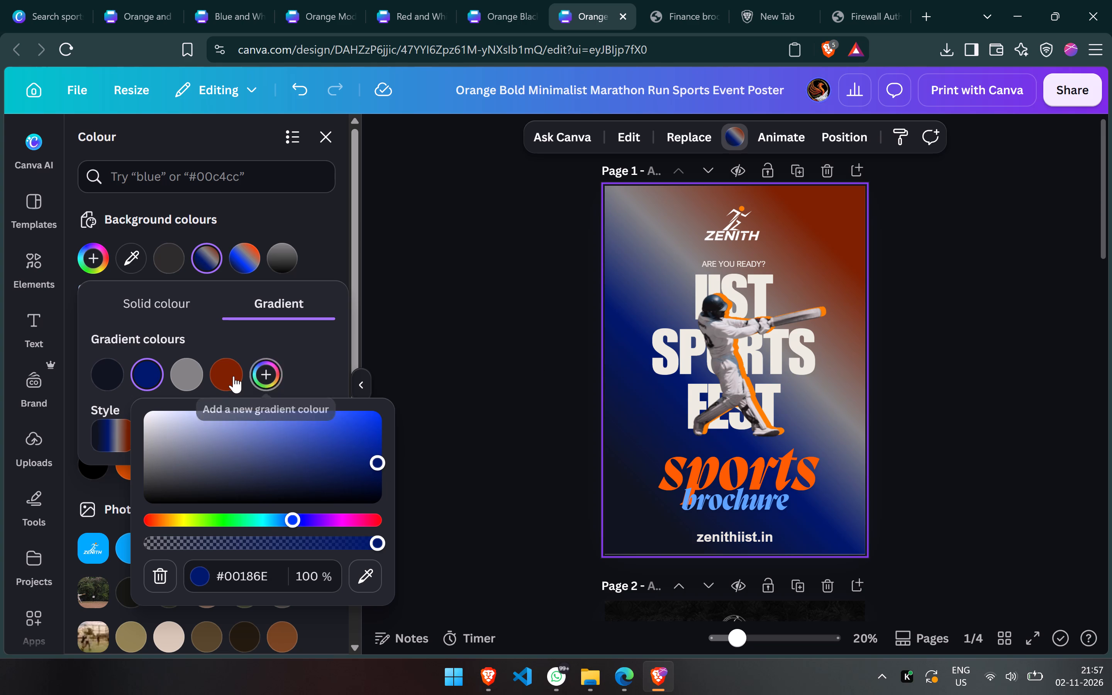
Shift the red-brown colour of the cover's background gradient slightly towards orange, ending at #7E2D00.
click(229, 375)
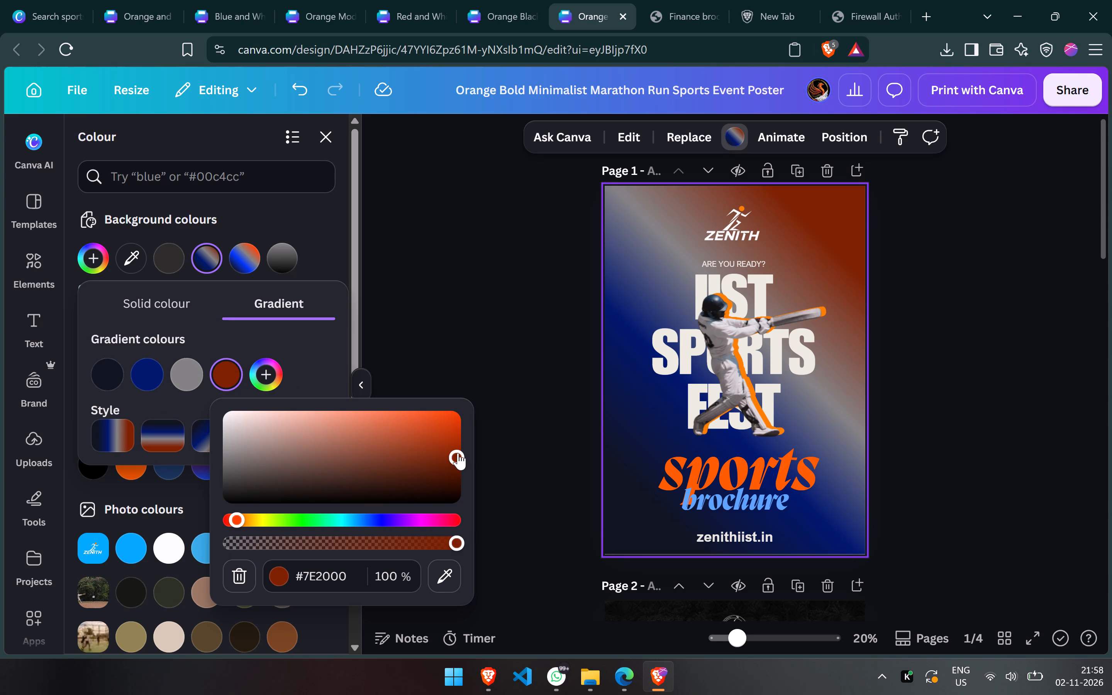
click(462, 454)
drag(458, 454, 458, 452)
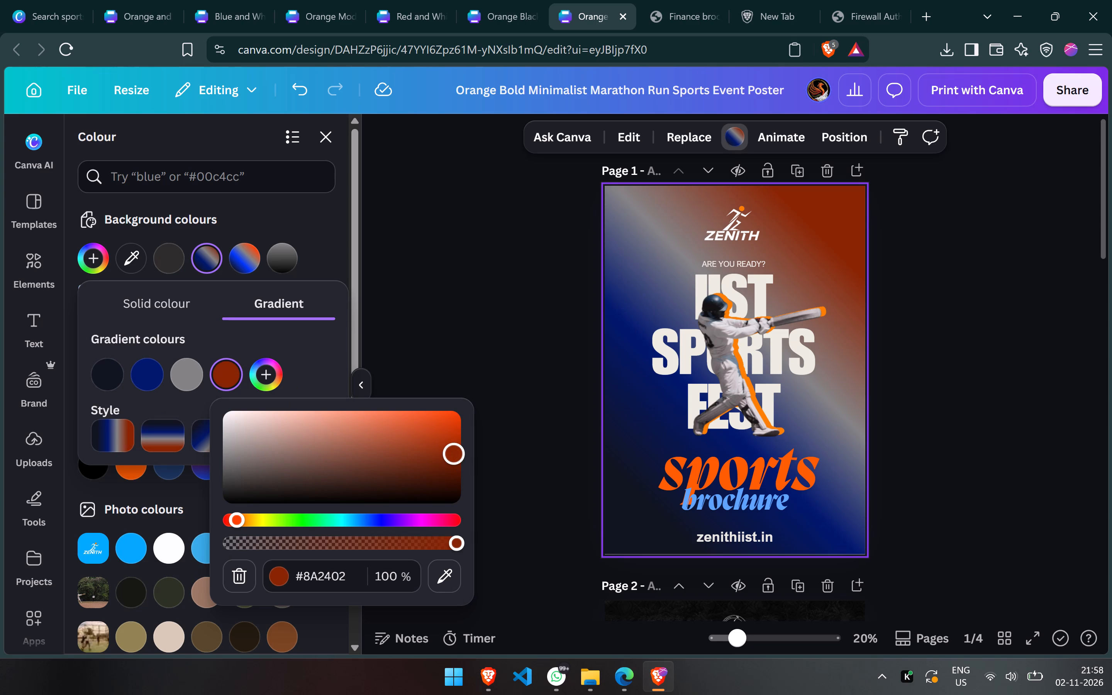
drag(458, 452, 459, 448)
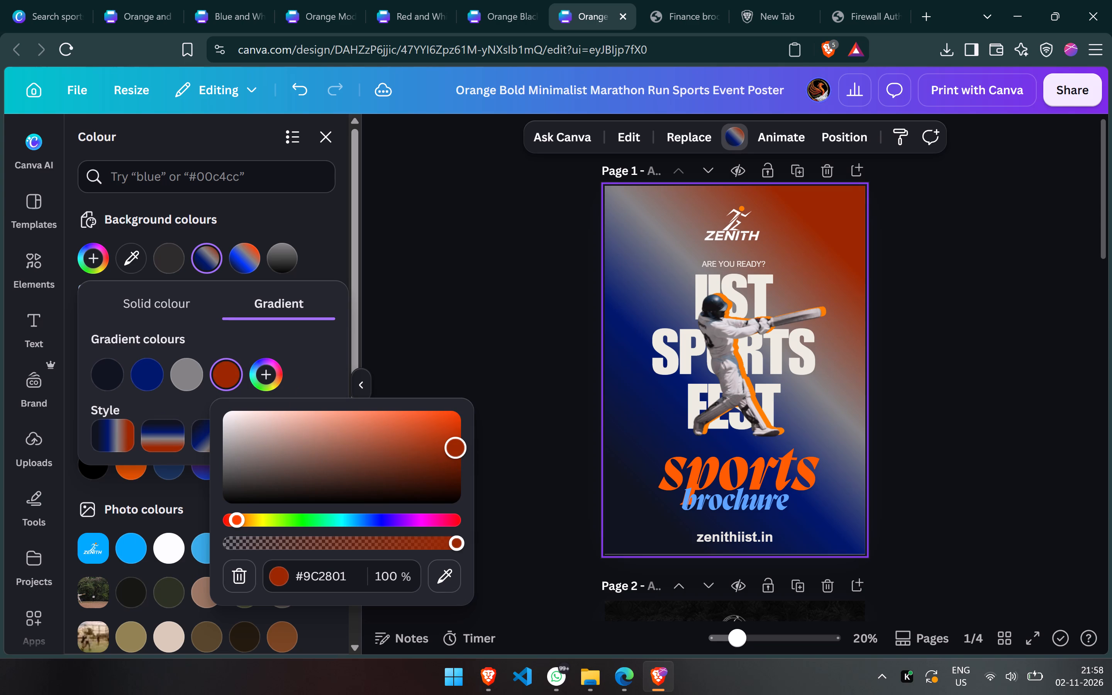
drag(459, 448, 462, 458)
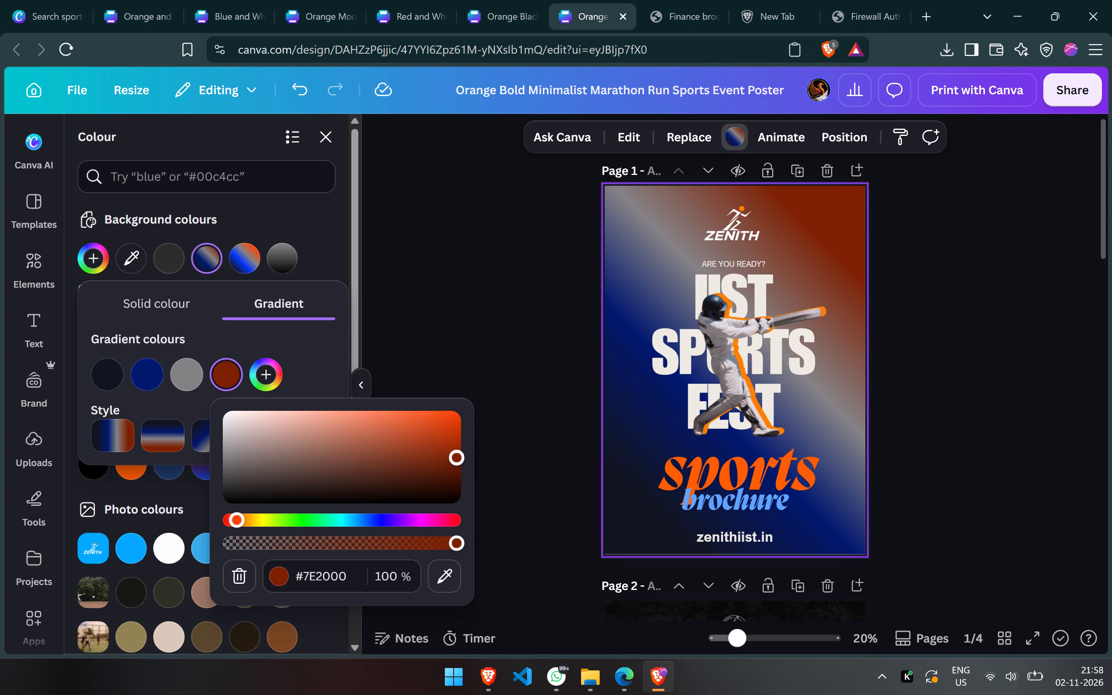
click(243, 523)
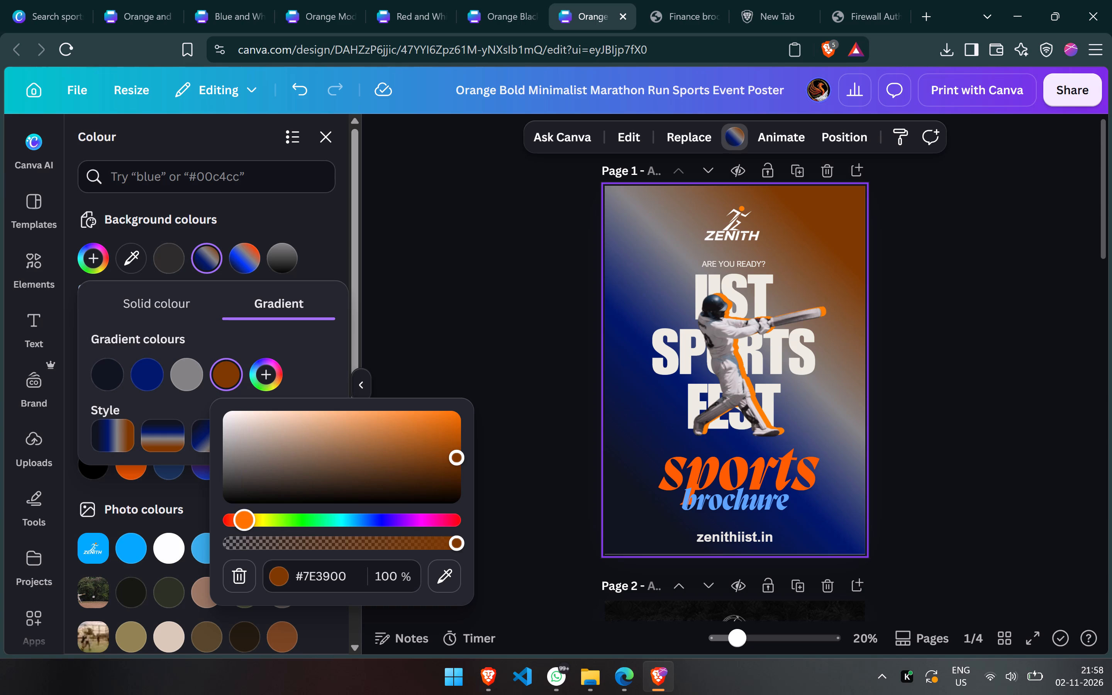
drag(243, 523, 248, 522)
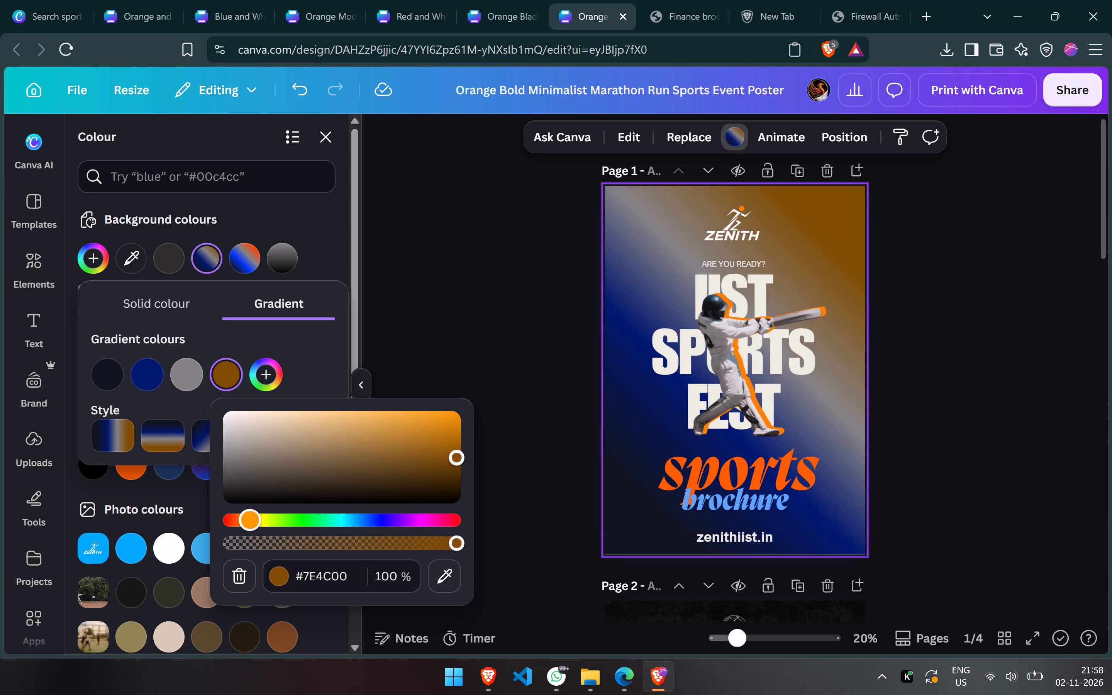
drag(248, 522, 248, 522)
drag(248, 522, 244, 522)
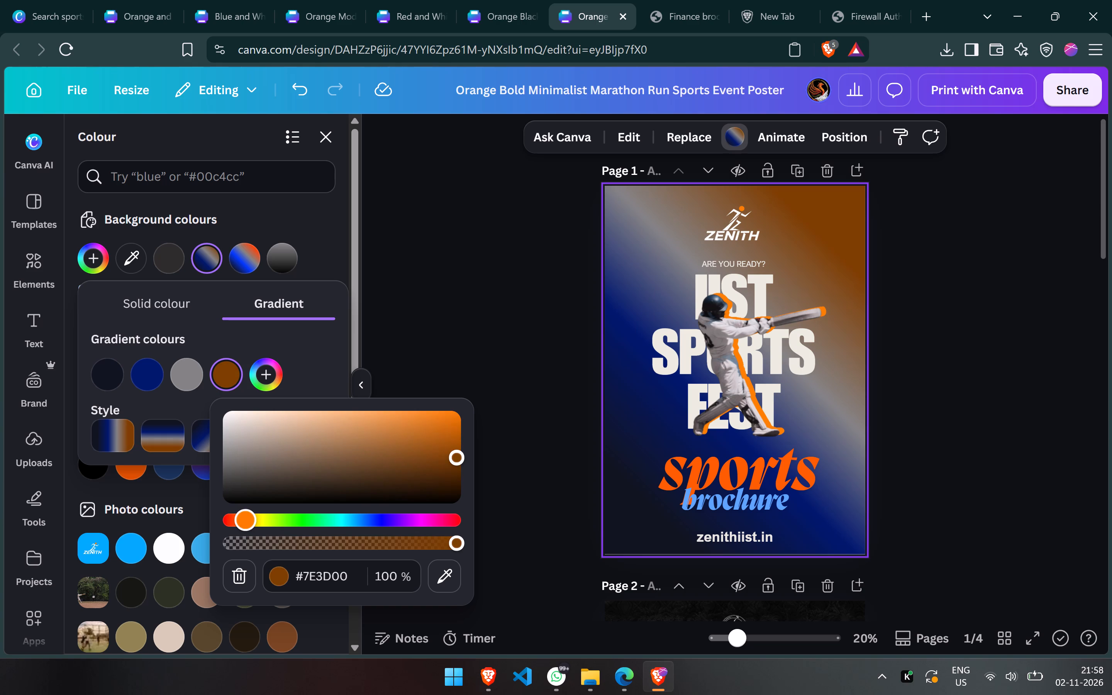
drag(244, 522, 244, 522)
drag(246, 520, 242, 520)
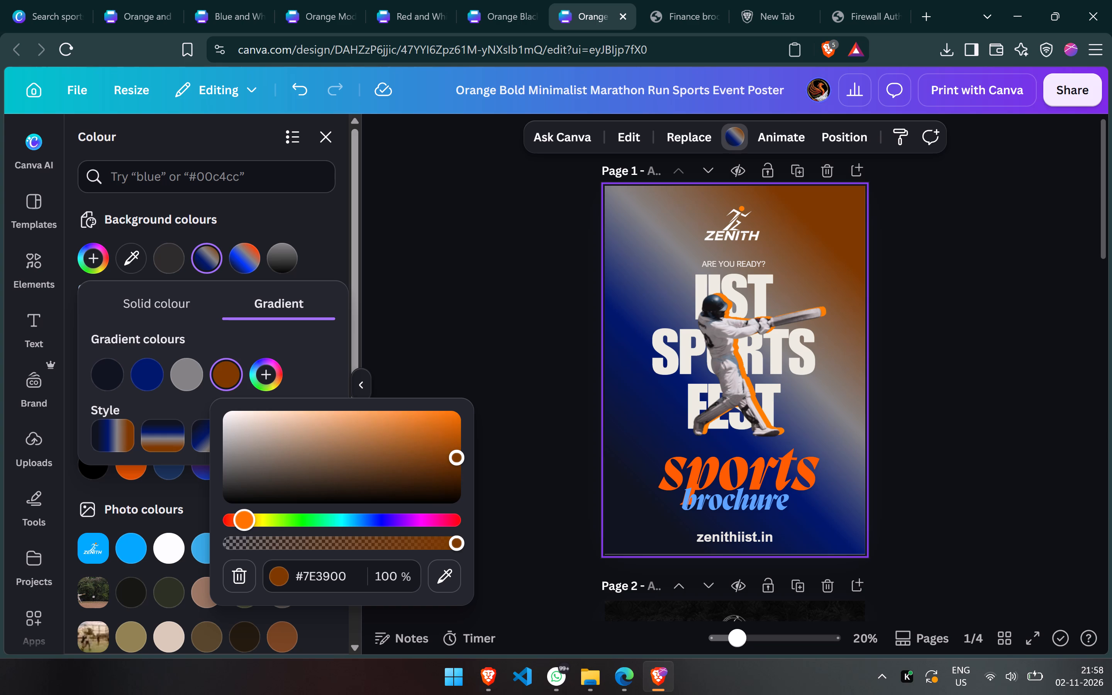
drag(242, 520, 240, 520)
Try other tints for the grey colour of the cover's background gradient and settle on lighter neutral grey #A0A0A0.
click(191, 378)
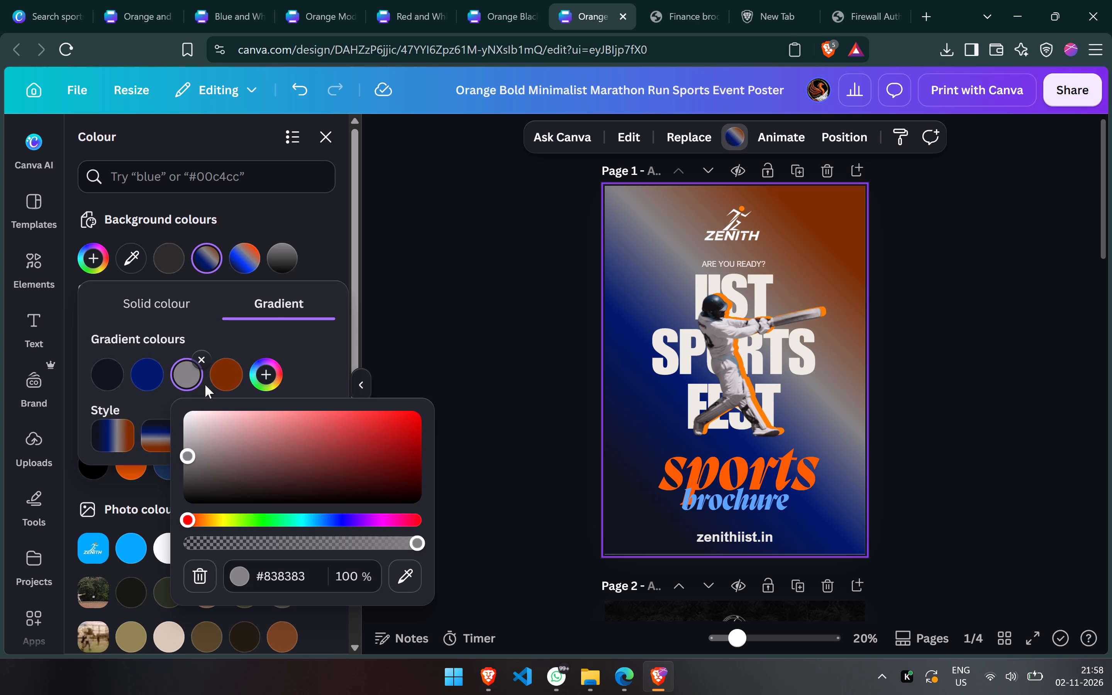
click(222, 515)
drag(222, 515, 331, 499)
drag(186, 451, 204, 446)
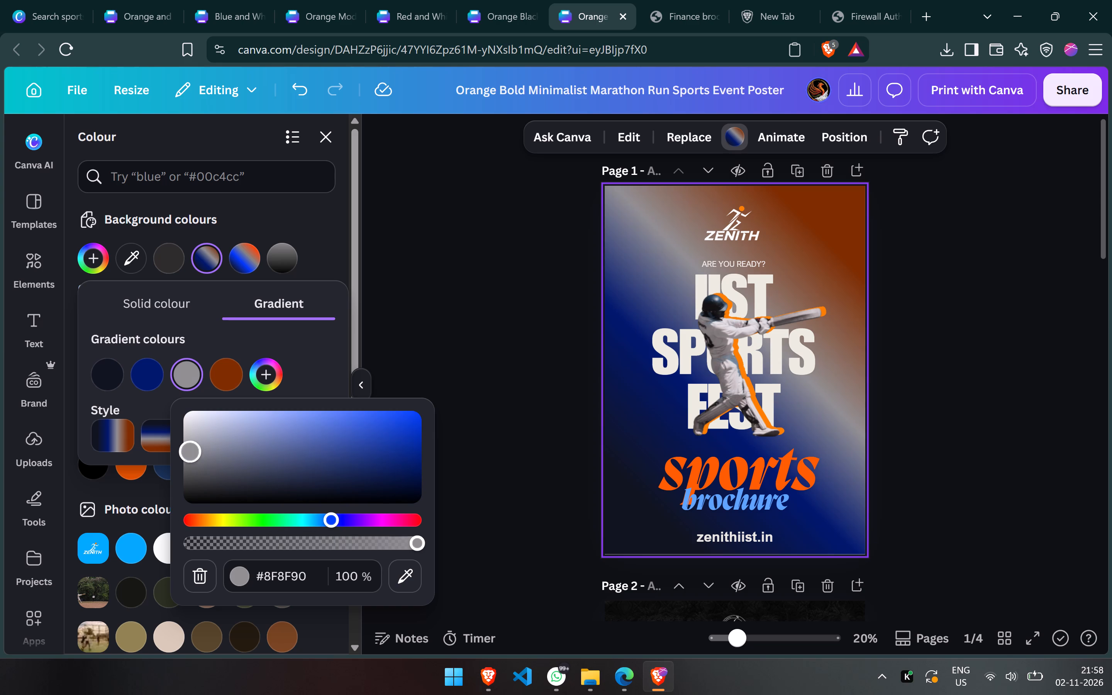
drag(204, 446, 357, 437)
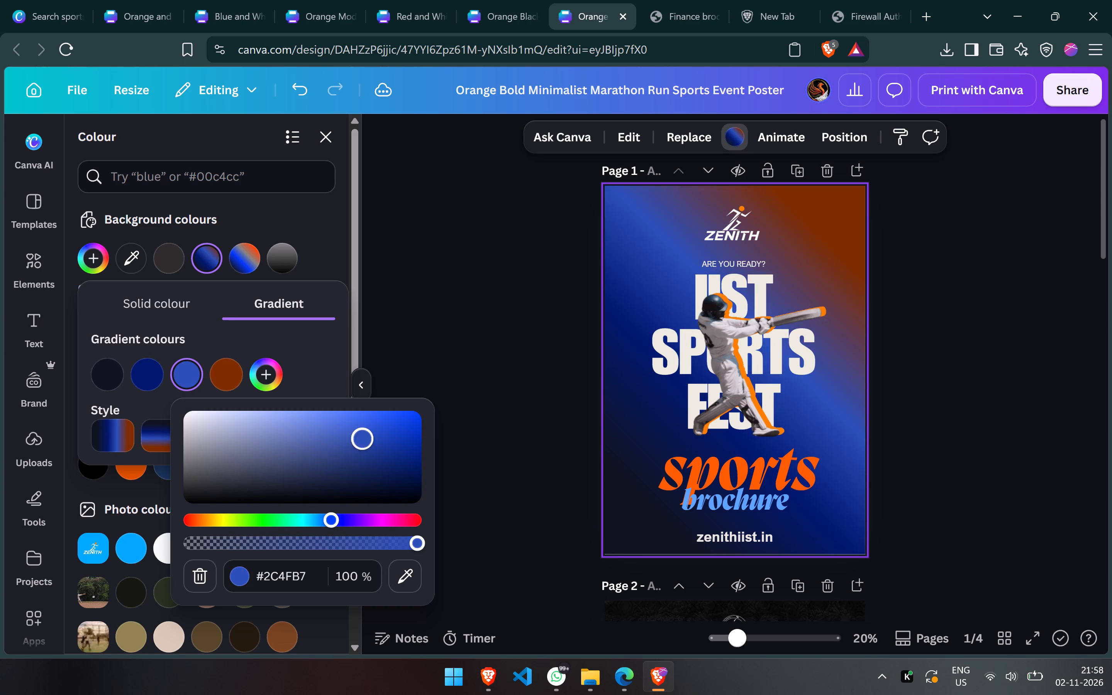
drag(357, 437, 62, 451)
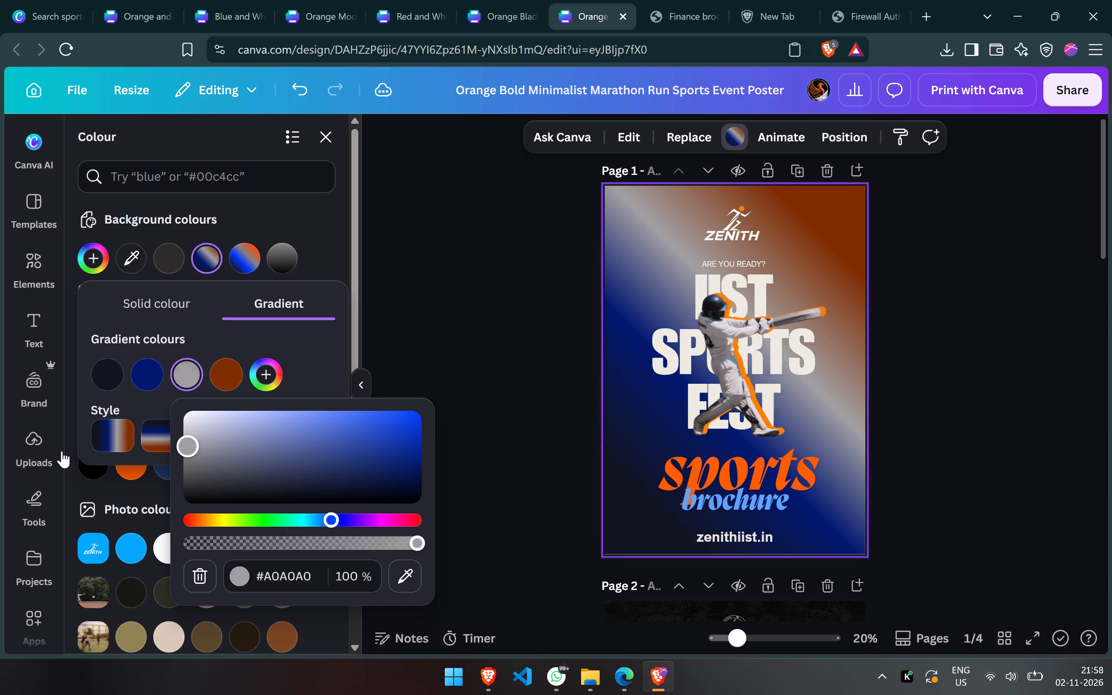
drag(62, 451, 61, 452)
click(214, 523)
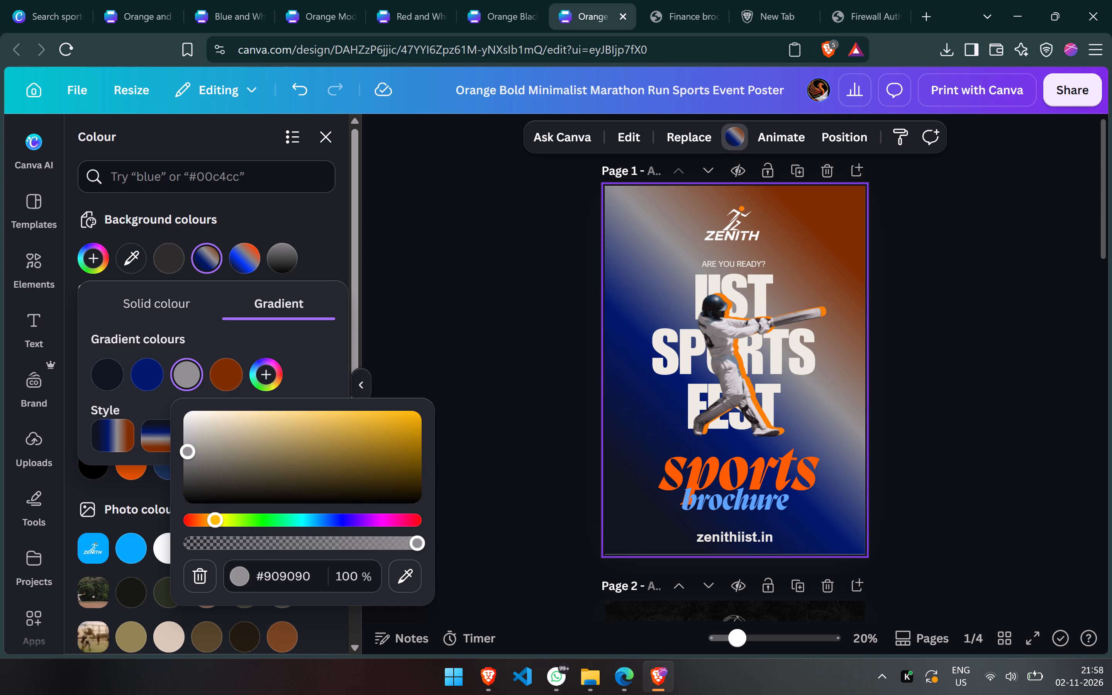
click(185, 452)
drag(186, 454, 178, 431)
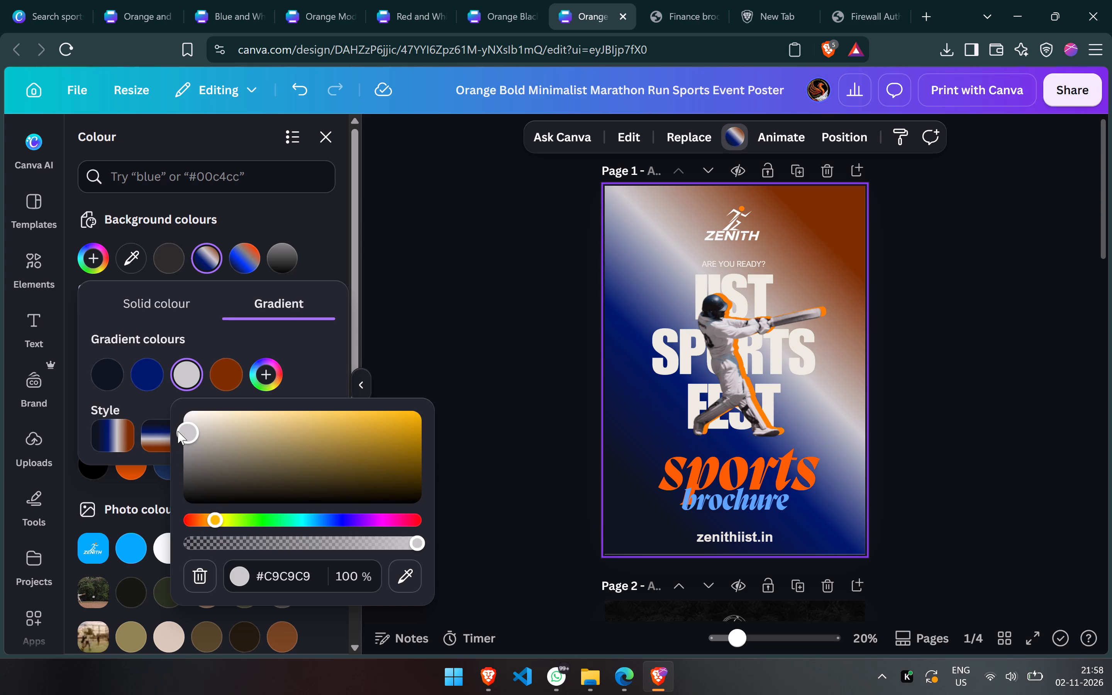
drag(178, 431, 178, 446)
drag(178, 446, 180, 457)
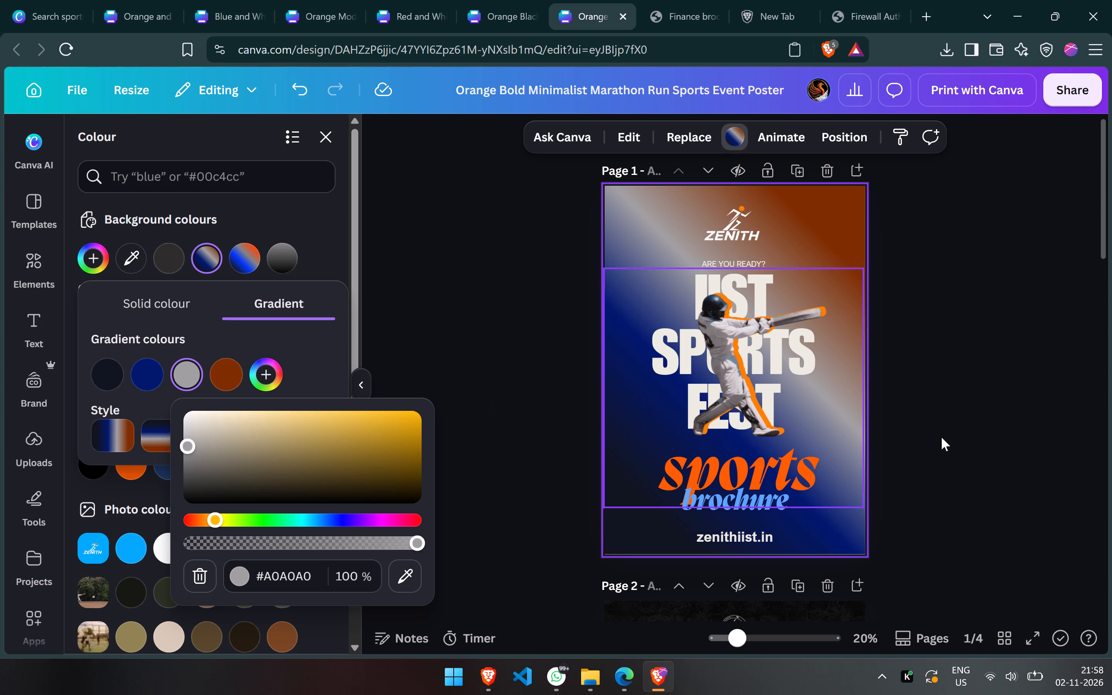
click(988, 441)
Review the recoloured cover and compare it with the About page and the branded-header page 3.
scroll(988, 441, down, 1)
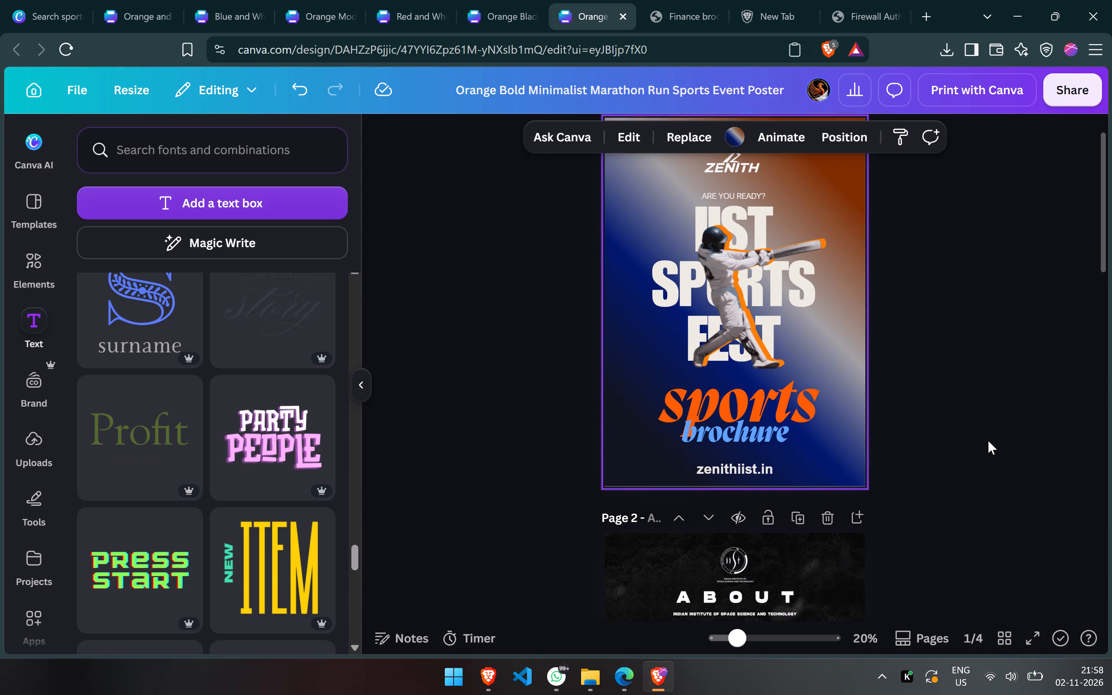
scroll(988, 441, down, 1)
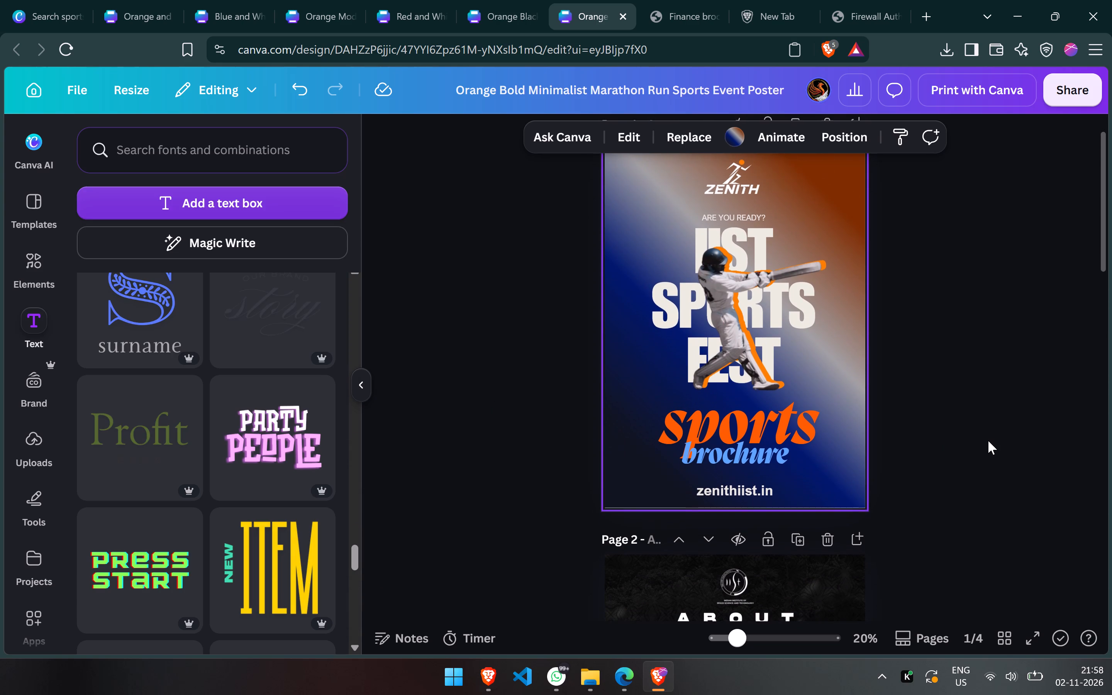
scroll(988, 441, down, 1)
scroll(988, 441, up, 2)
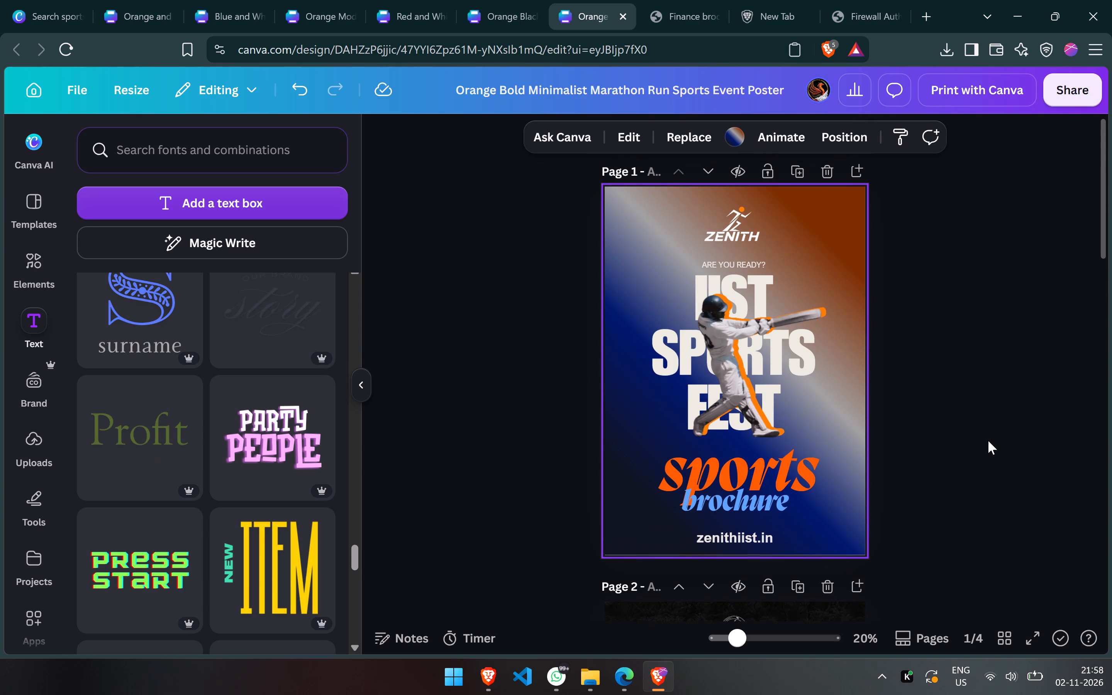
scroll(988, 441, up, 1)
click(988, 441)
scroll(988, 441, down, 1)
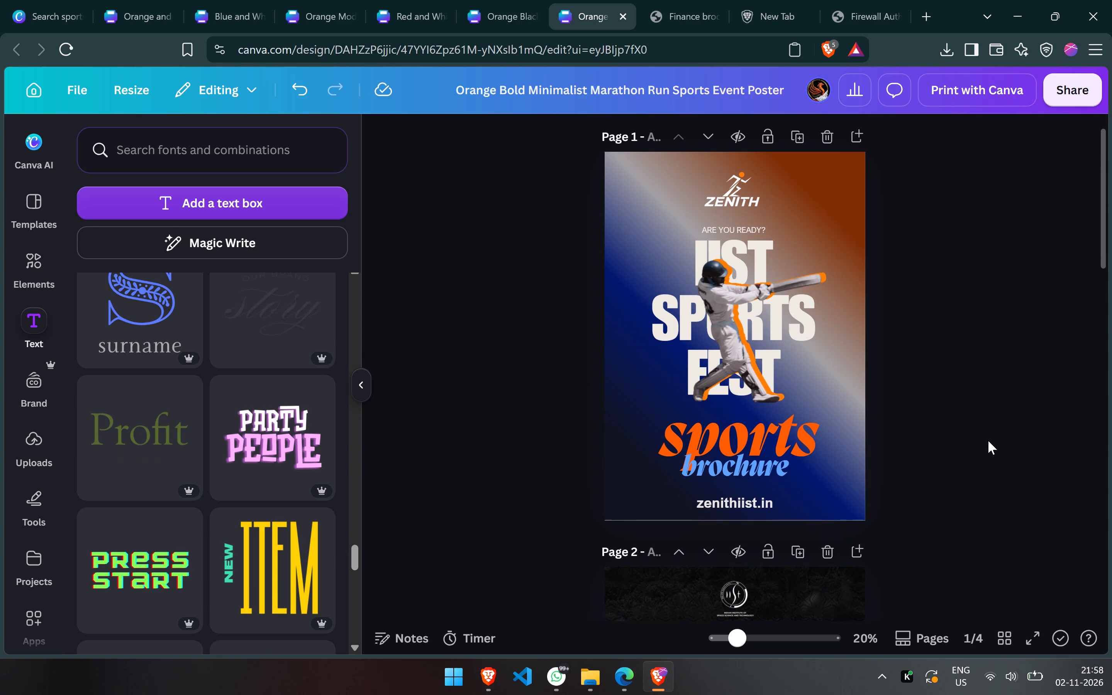
scroll(988, 441, down, 2)
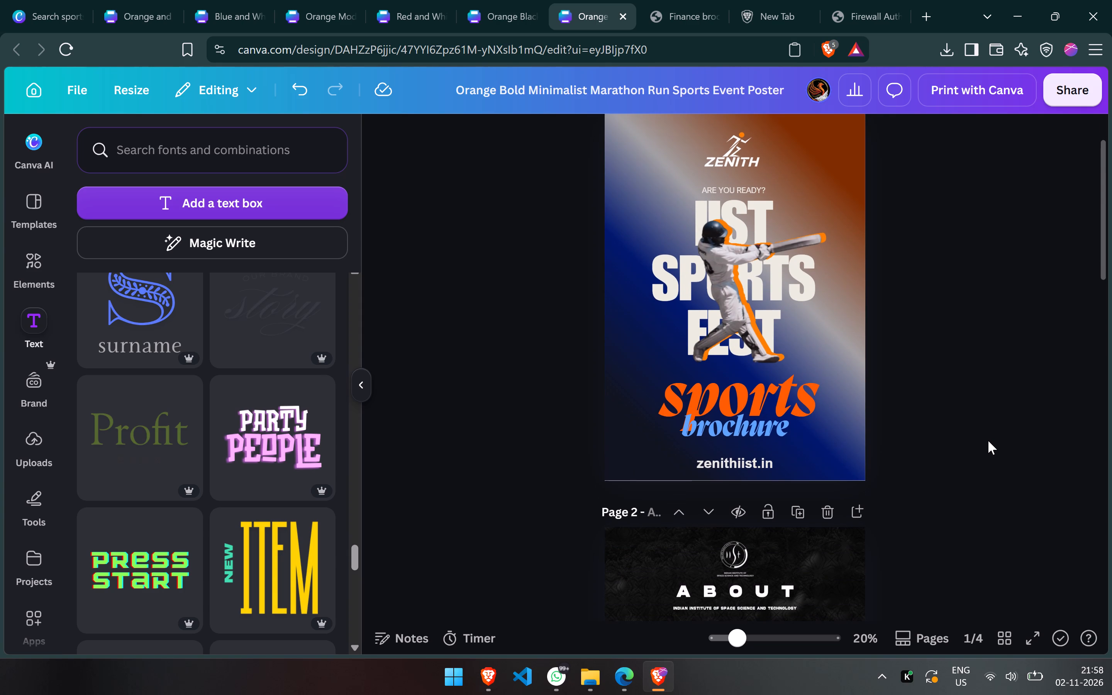
scroll(988, 441, down, 3)
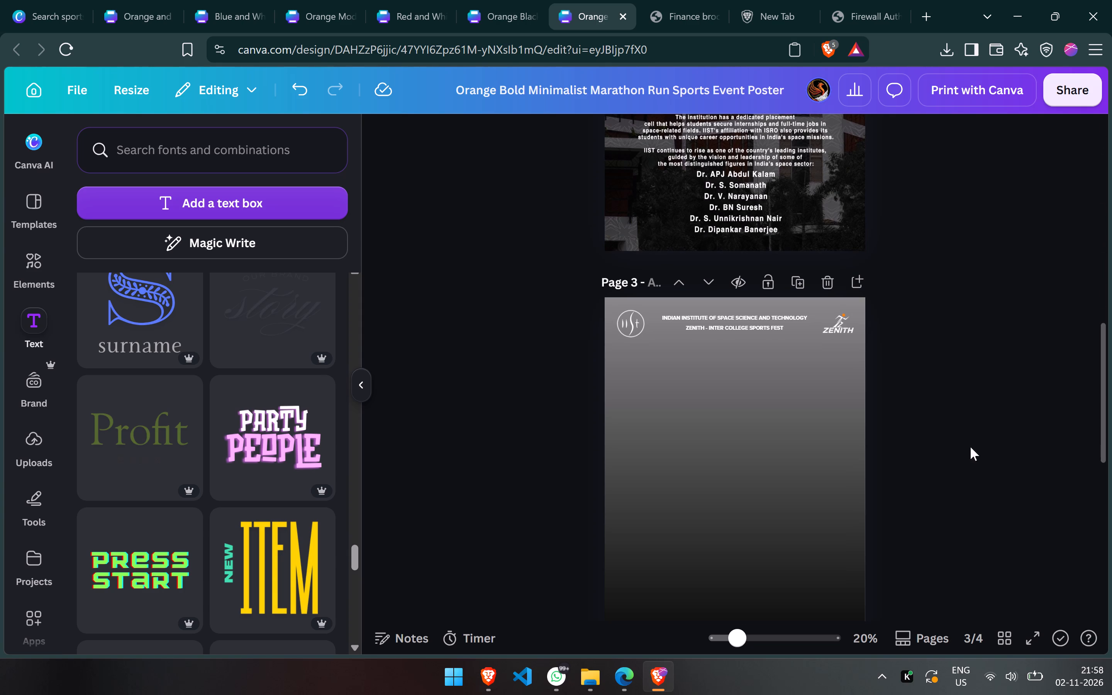
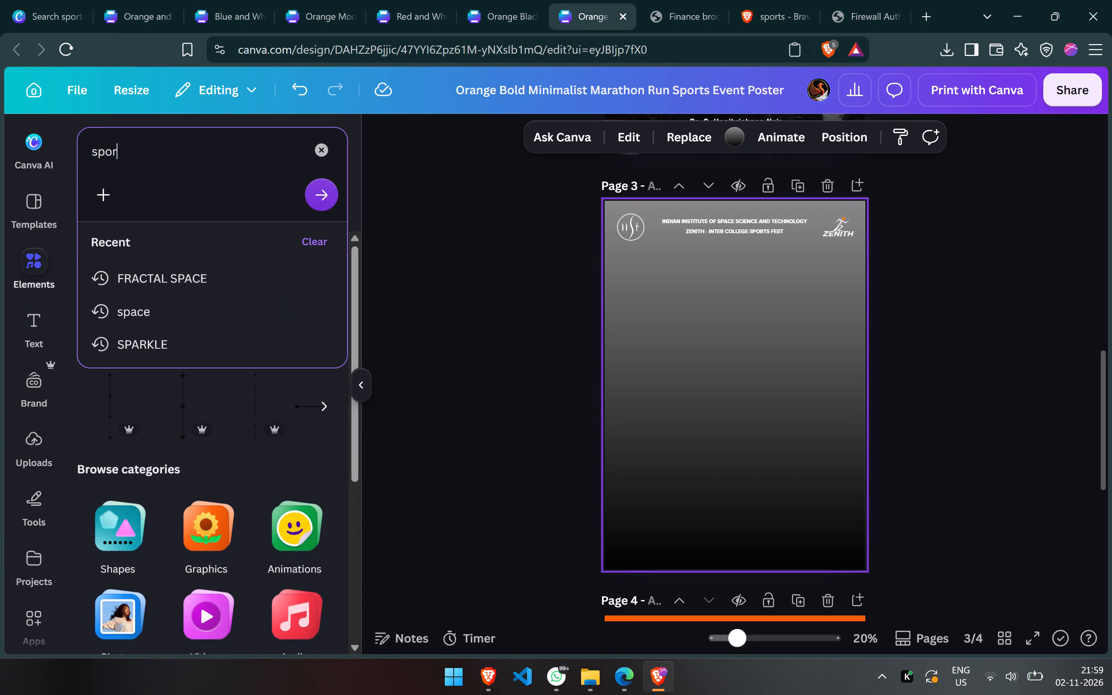
Search the element photos for sports and place the dark-background sports-equipment photo in the middle of page 3.
text(ts)
key(Return)
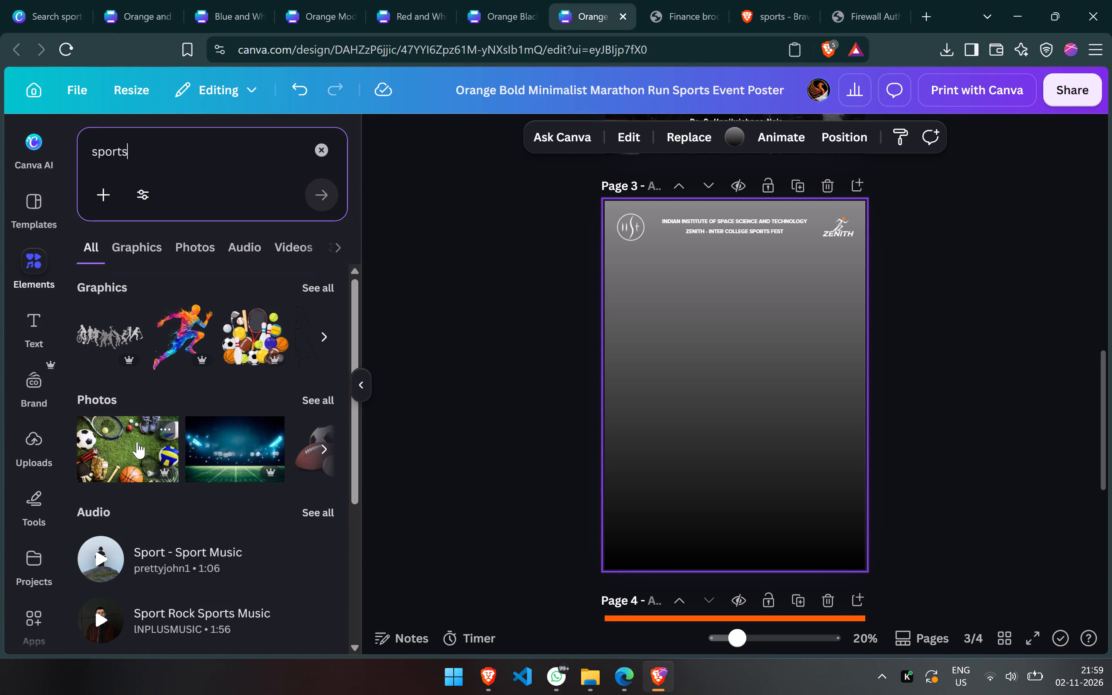
scroll(222, 454, left, 2)
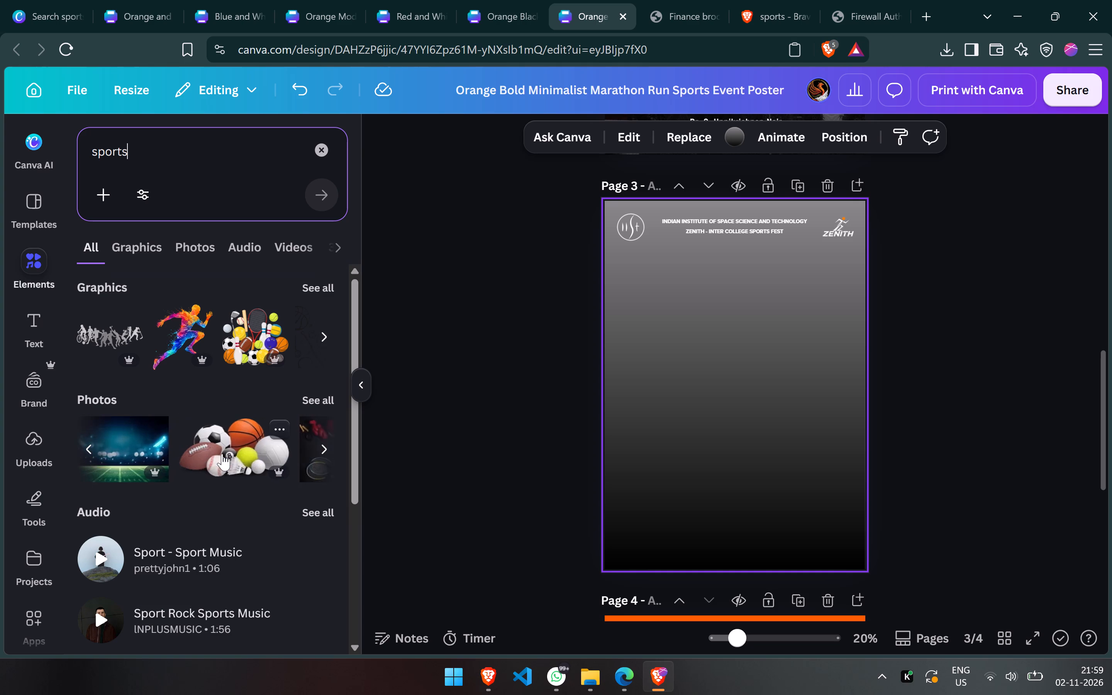
scroll(222, 454, left, 4)
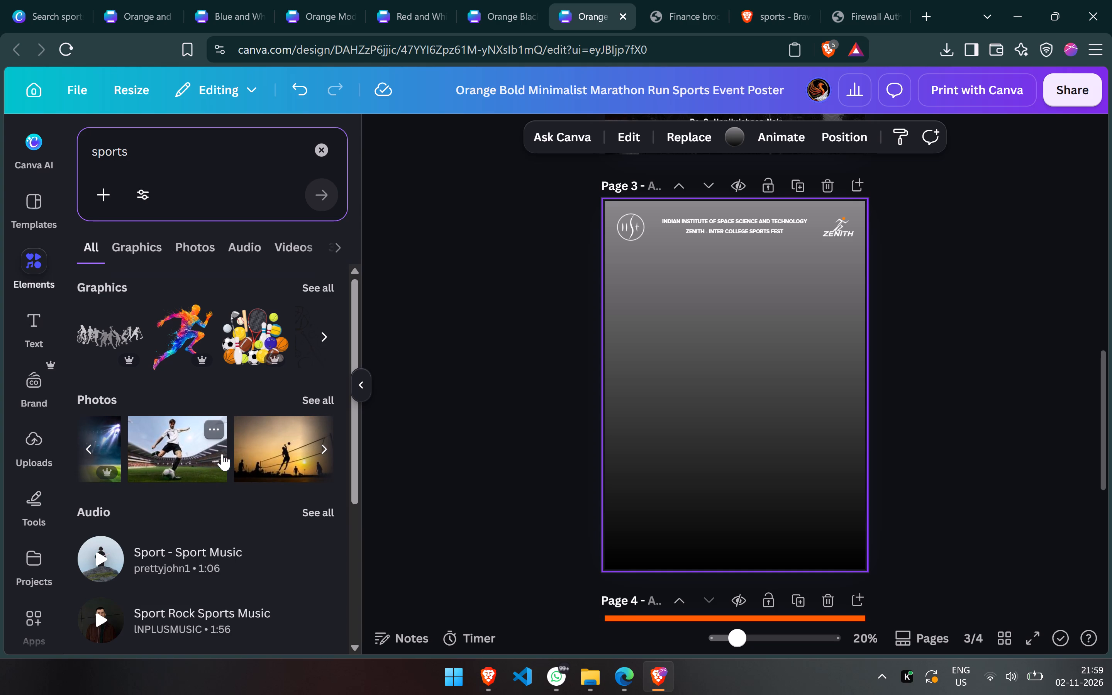
scroll(222, 454, left, 1)
click(142, 247)
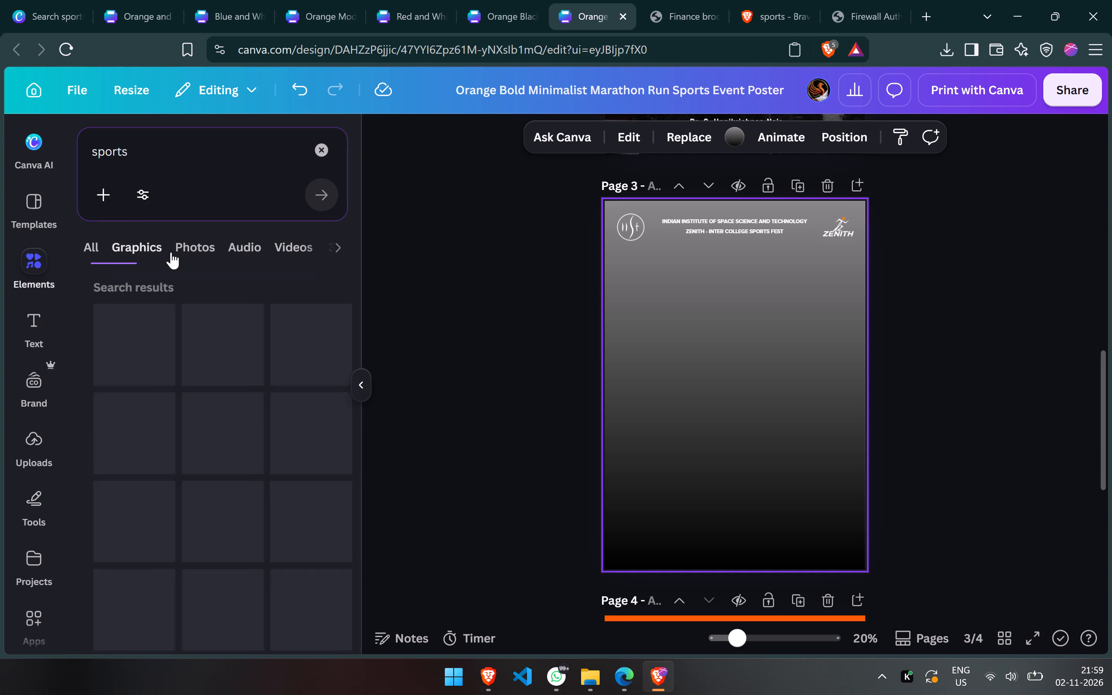
click(179, 254)
scroll(244, 497, down, 2)
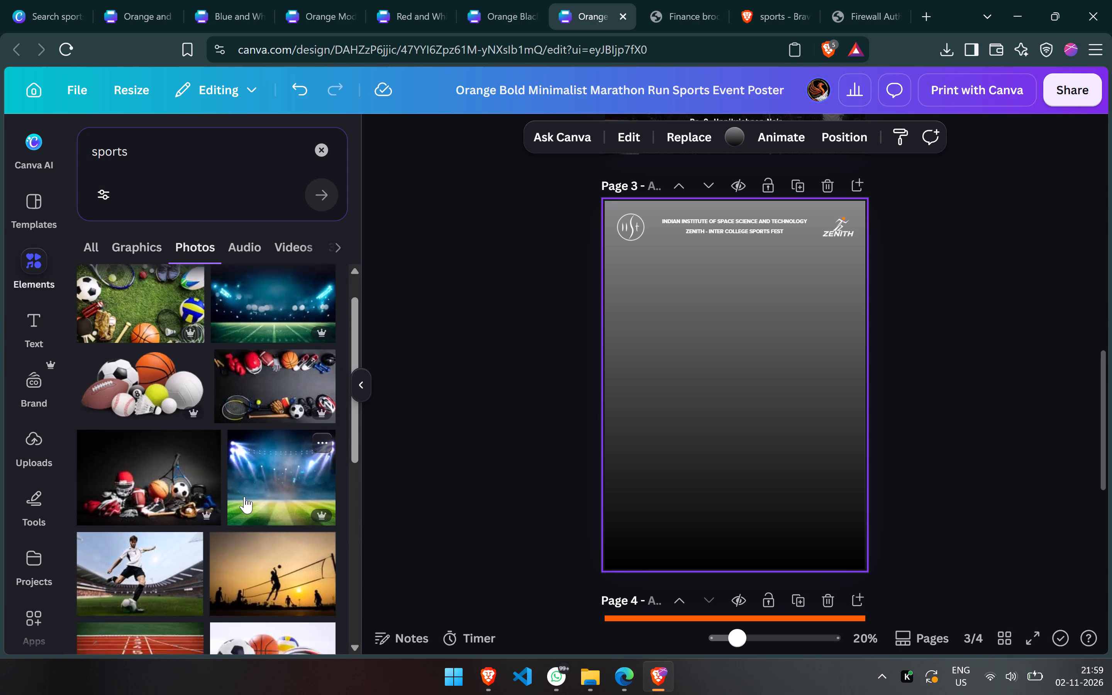
scroll(244, 497, down, 2)
scroll(244, 497, up, 1)
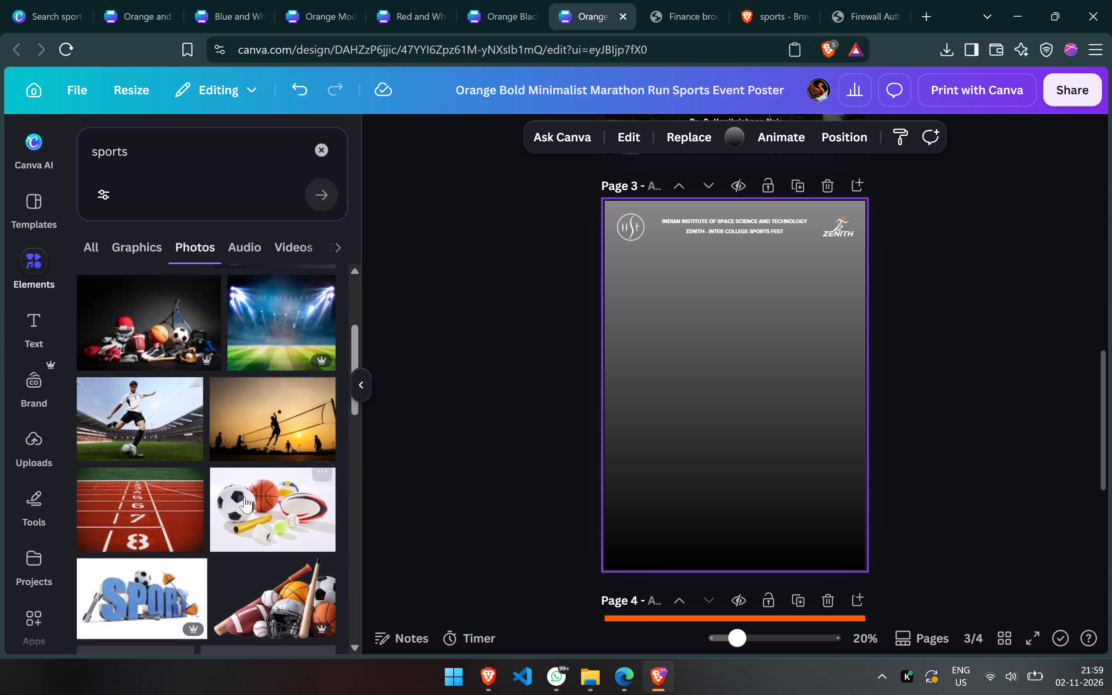
scroll(244, 497, up, 2)
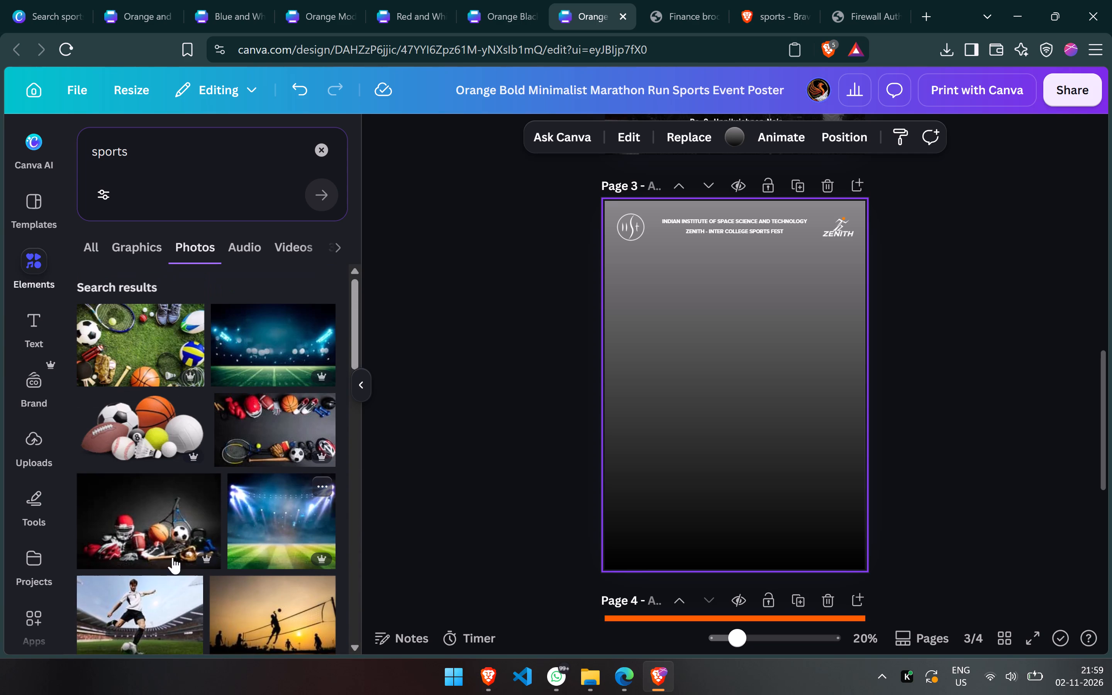
drag(146, 537, 703, 402)
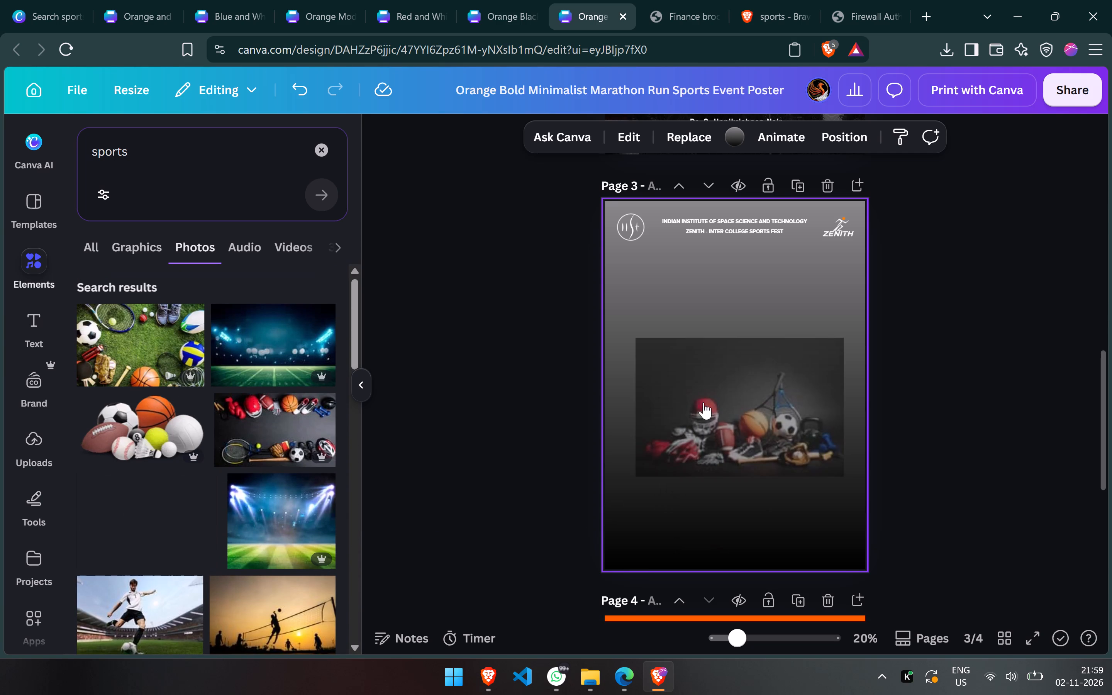
drag(703, 402, 702, 390)
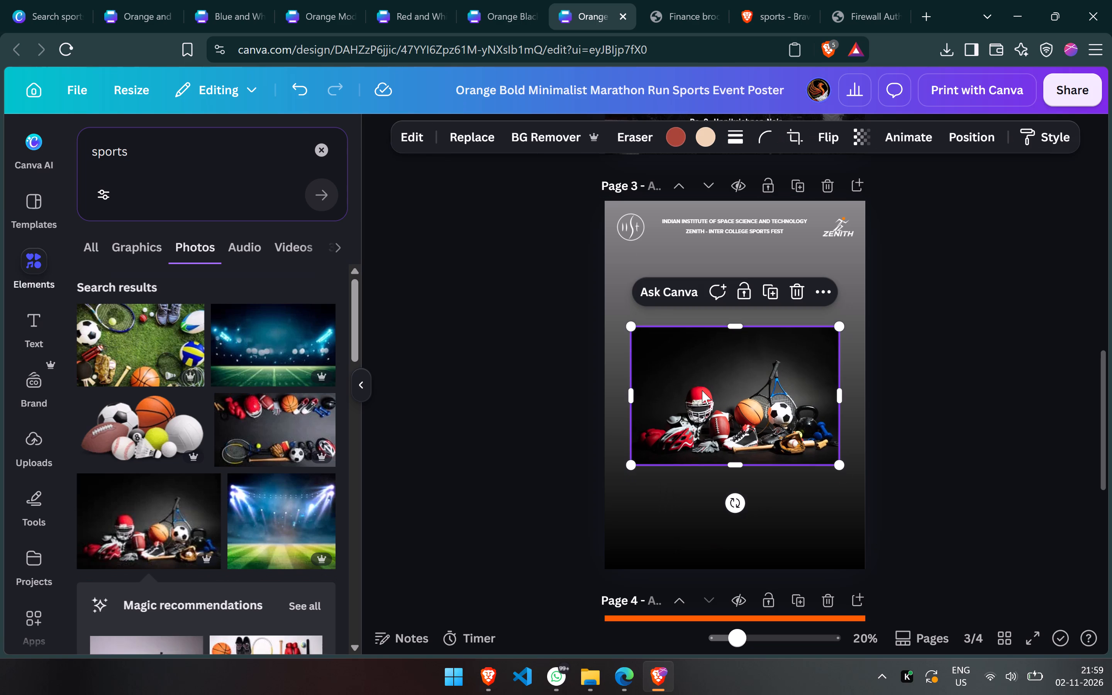
Enlarge the sports-equipment photo beyond the page width and move it down to page 3's bottom edge.
drag(634, 330, 505, 200)
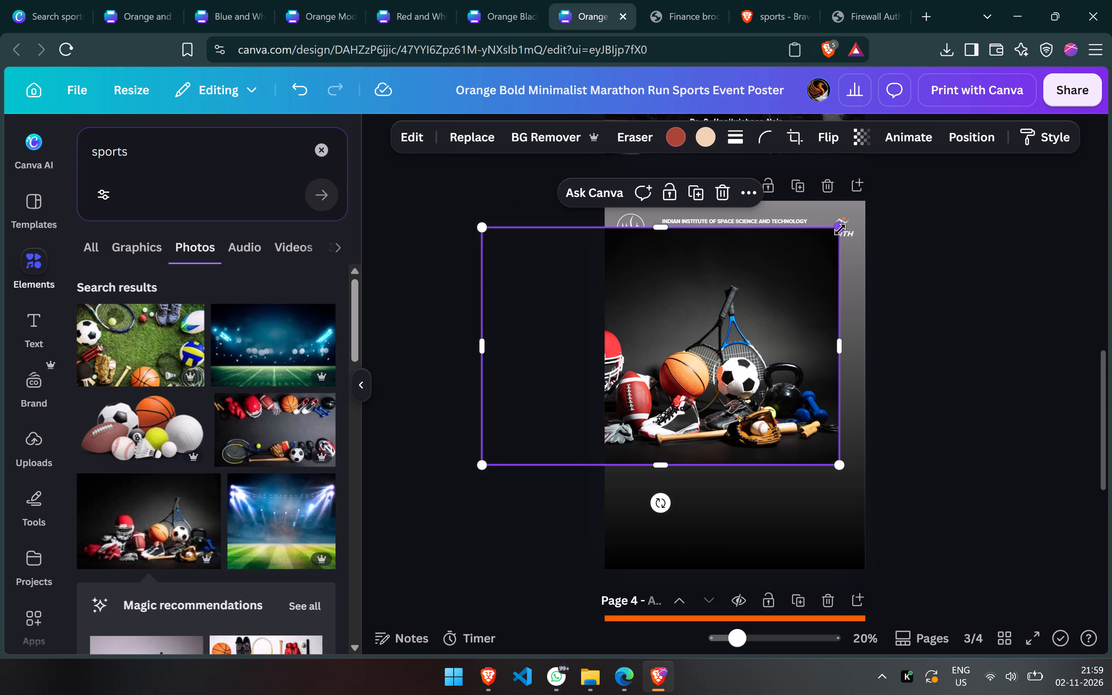
drag(840, 229, 960, 220)
drag(673, 315, 690, 422)
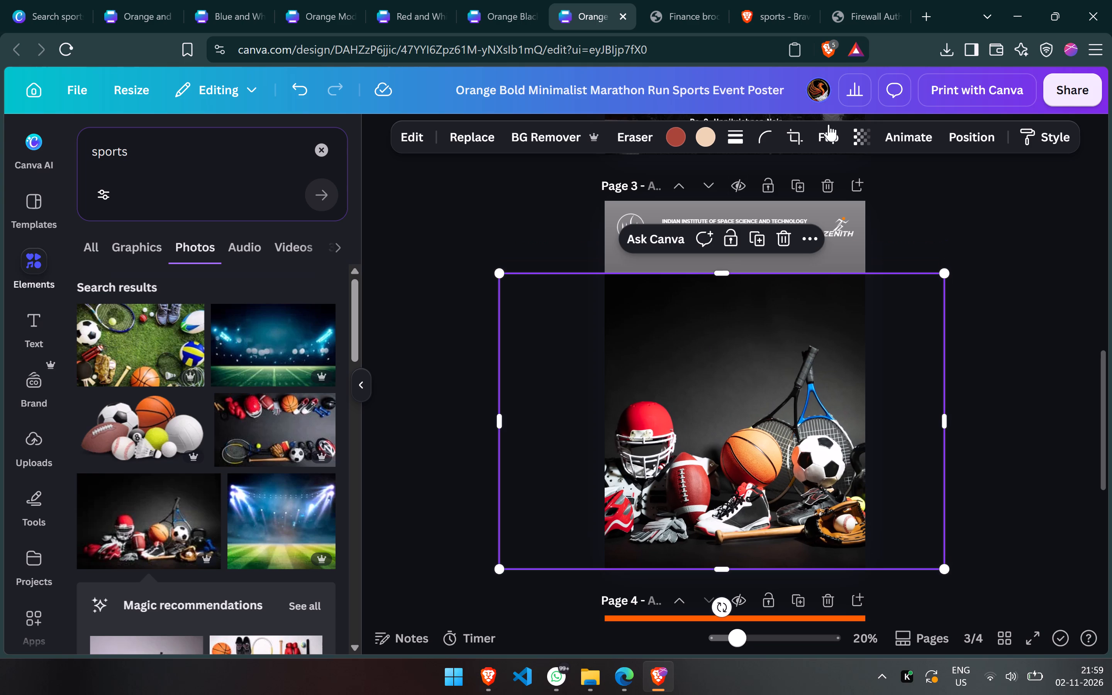
Set the sports-equipment photo's transparency to 32.
click(857, 137)
drag(869, 203, 844, 214)
drag(844, 214, 831, 214)
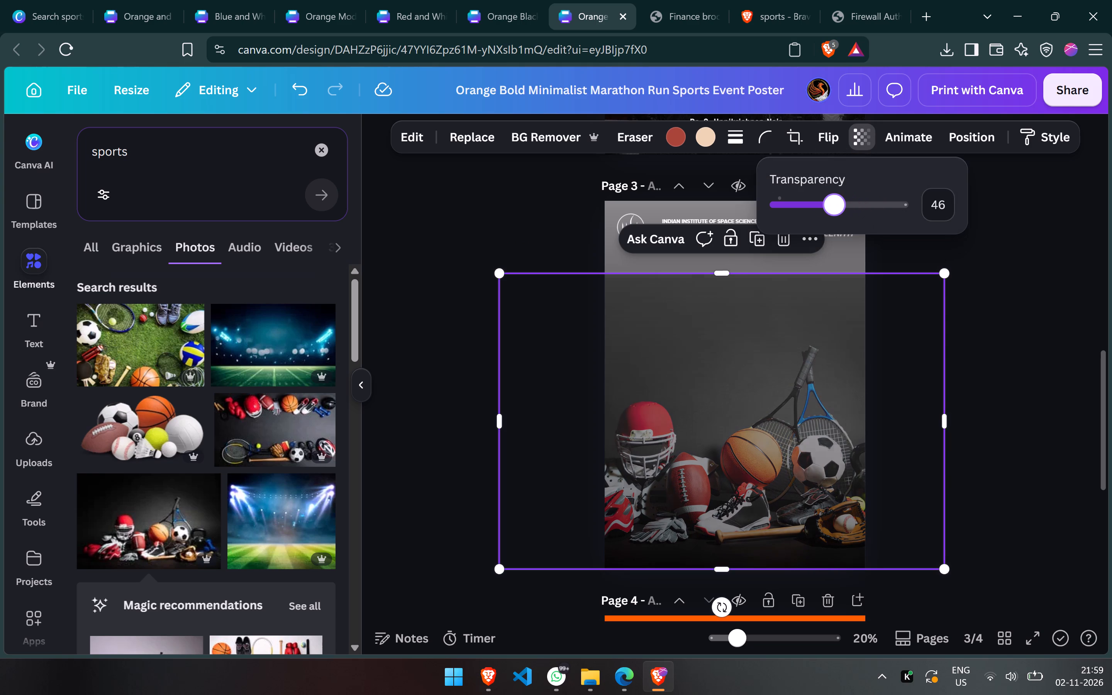
drag(831, 214, 816, 215)
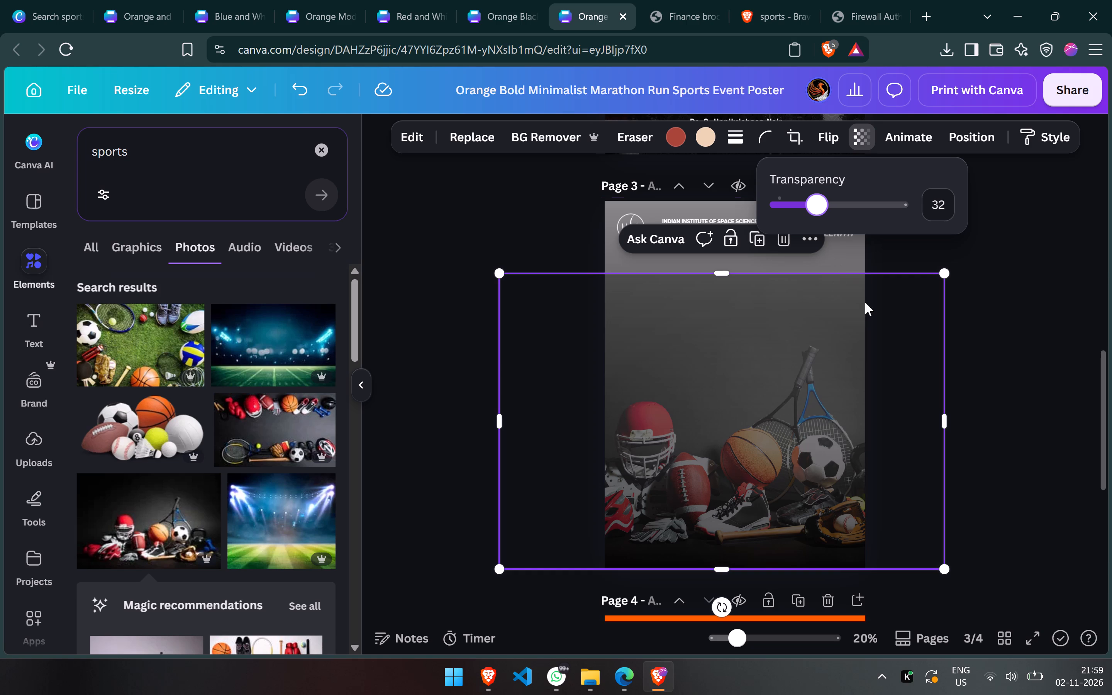
Try larger sizes for the sports-equipment photo and shrink it to cover roughly the lower 60% of page 3.
drag(946, 271, 981, 155)
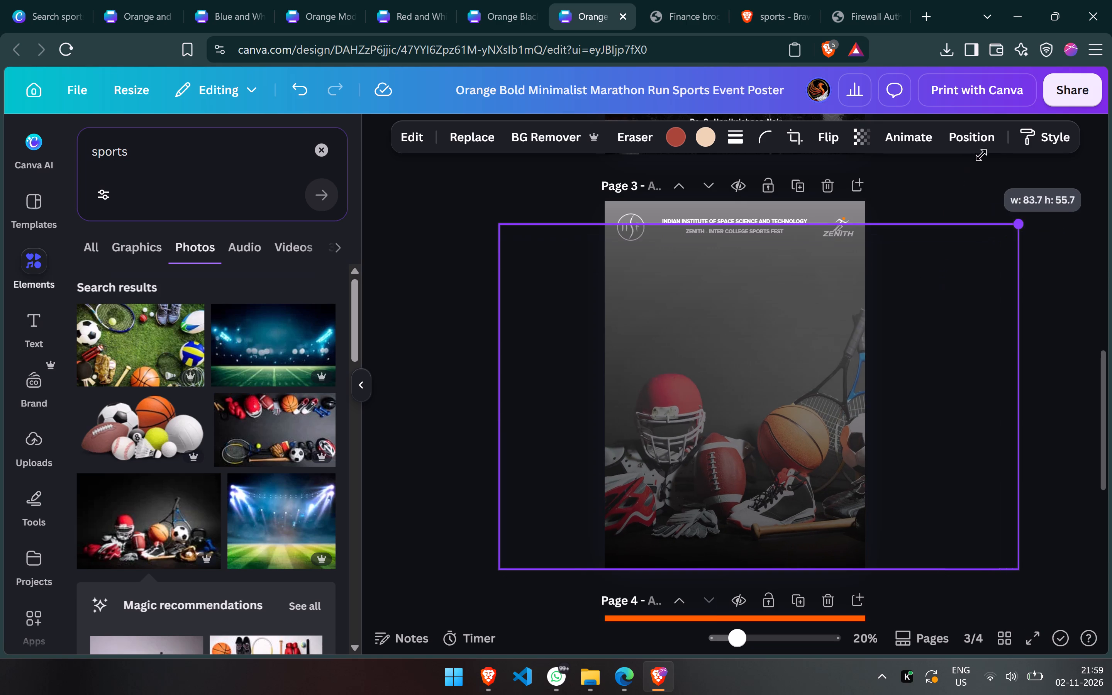
drag(981, 155, 1030, 37)
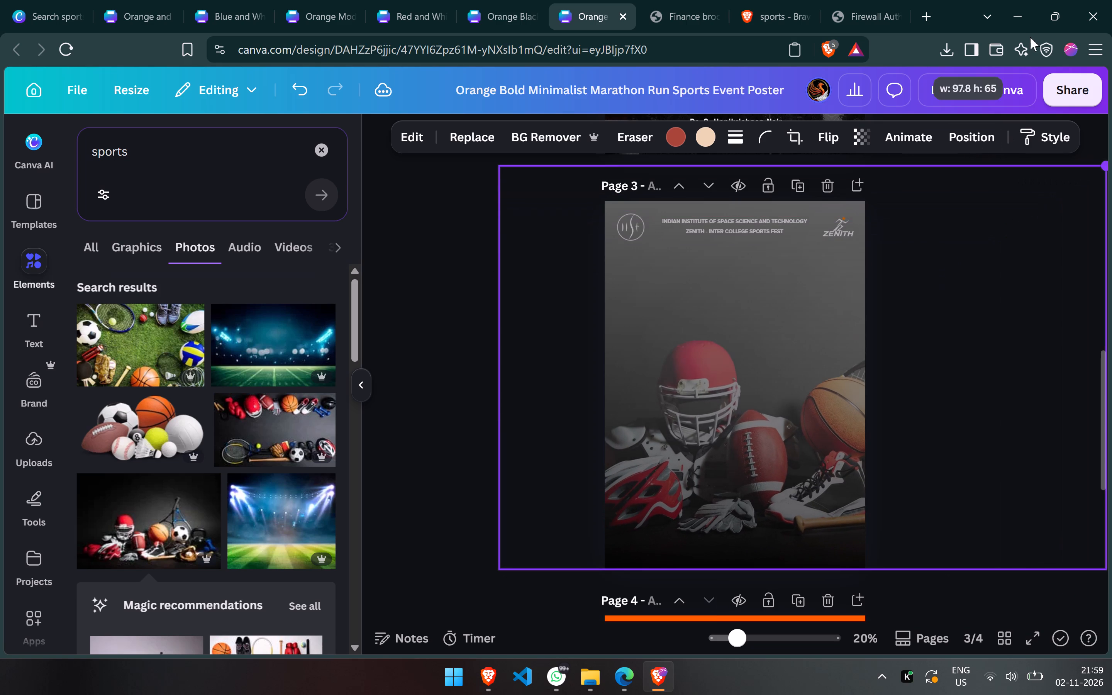
drag(1030, 37, 748, 212)
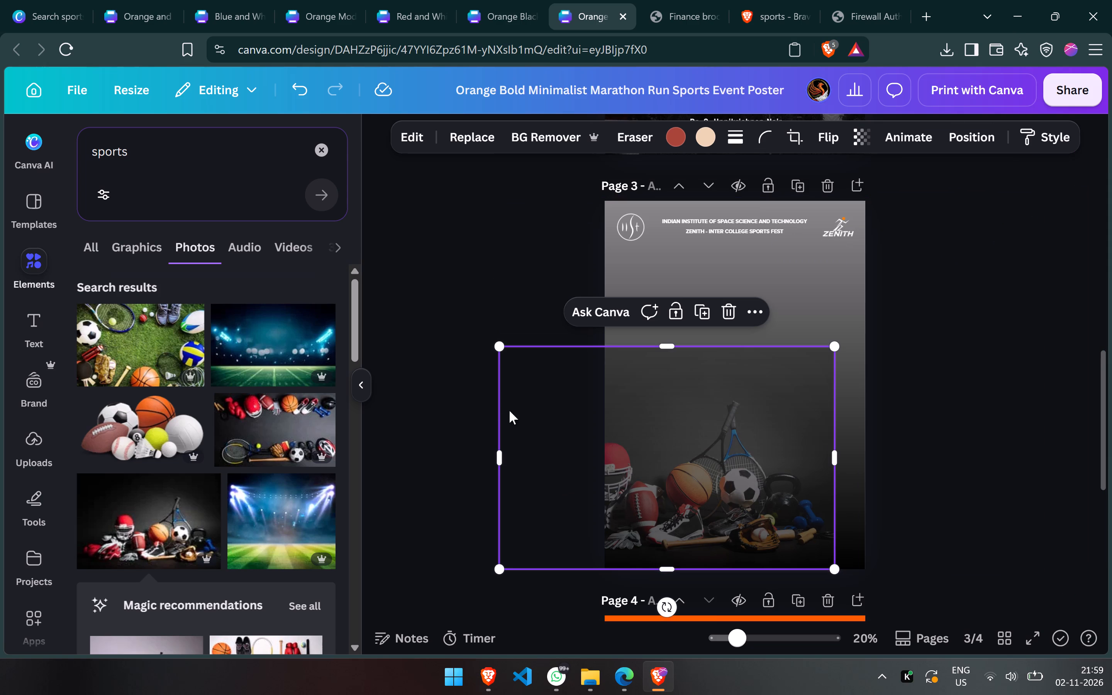
Rotate the sports-equipment photo a quarter turn clockwise and fit it along page 3's left side, starting at the header.
drag(670, 602, 551, 524)
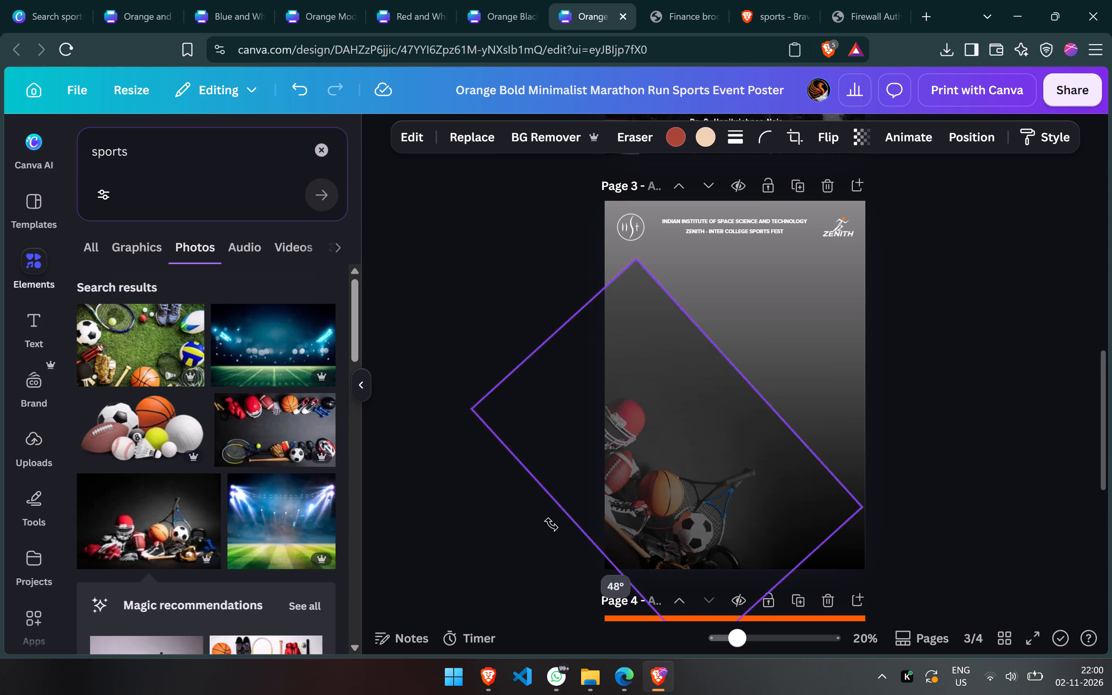
drag(551, 524, 526, 459)
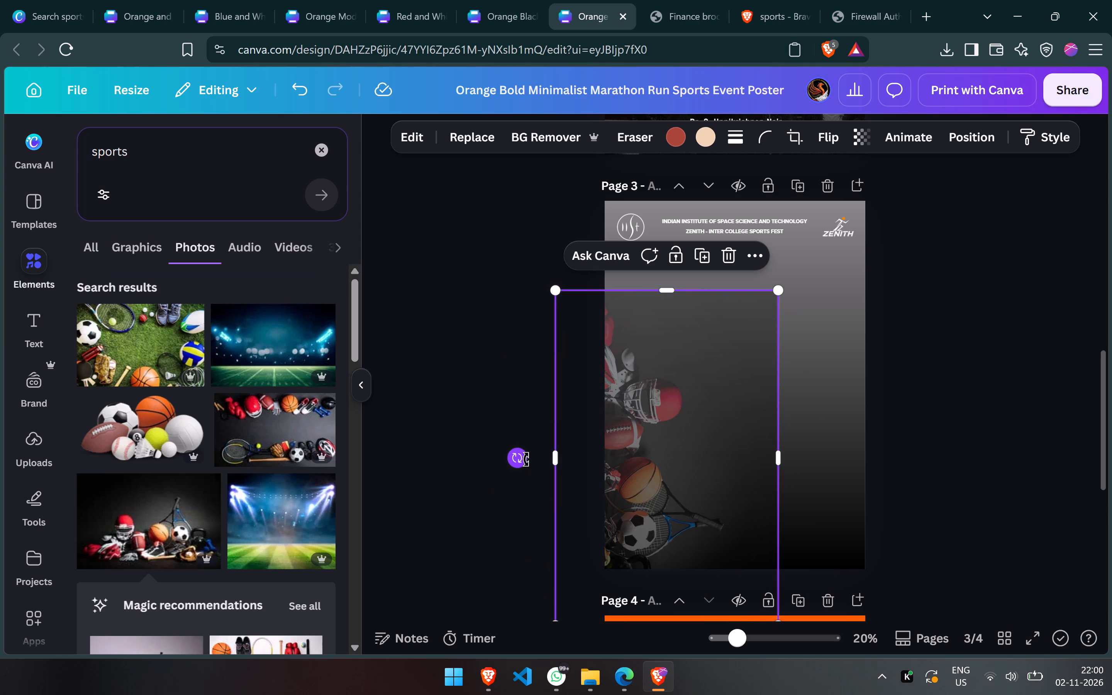
drag(659, 431, 691, 371)
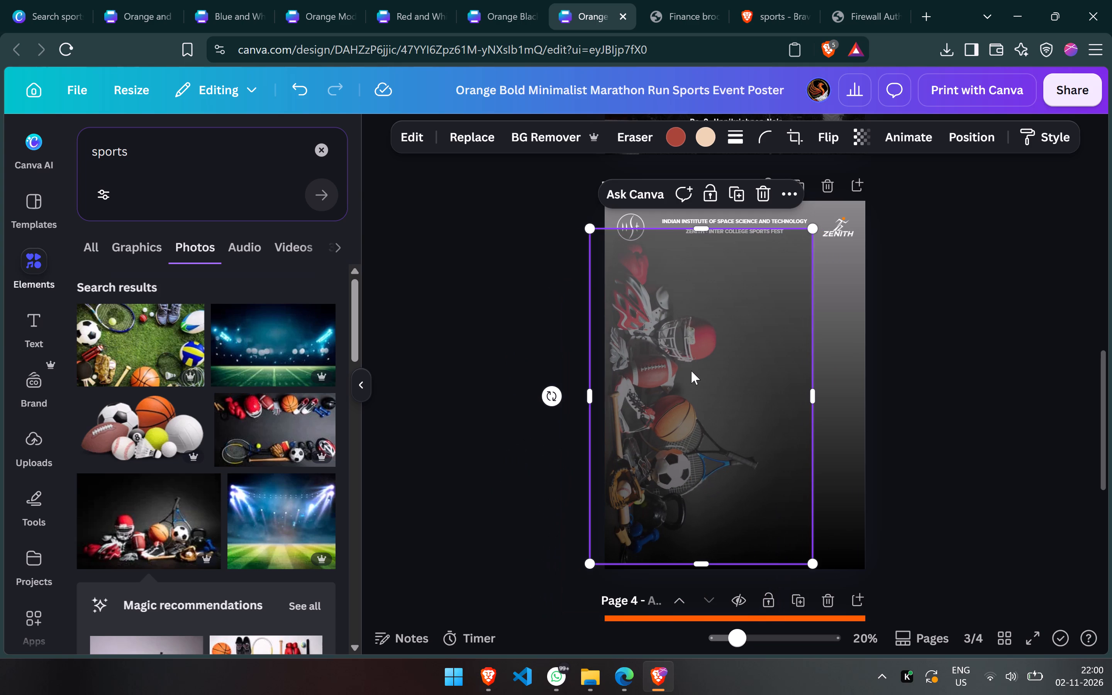
drag(809, 230, 814, 213)
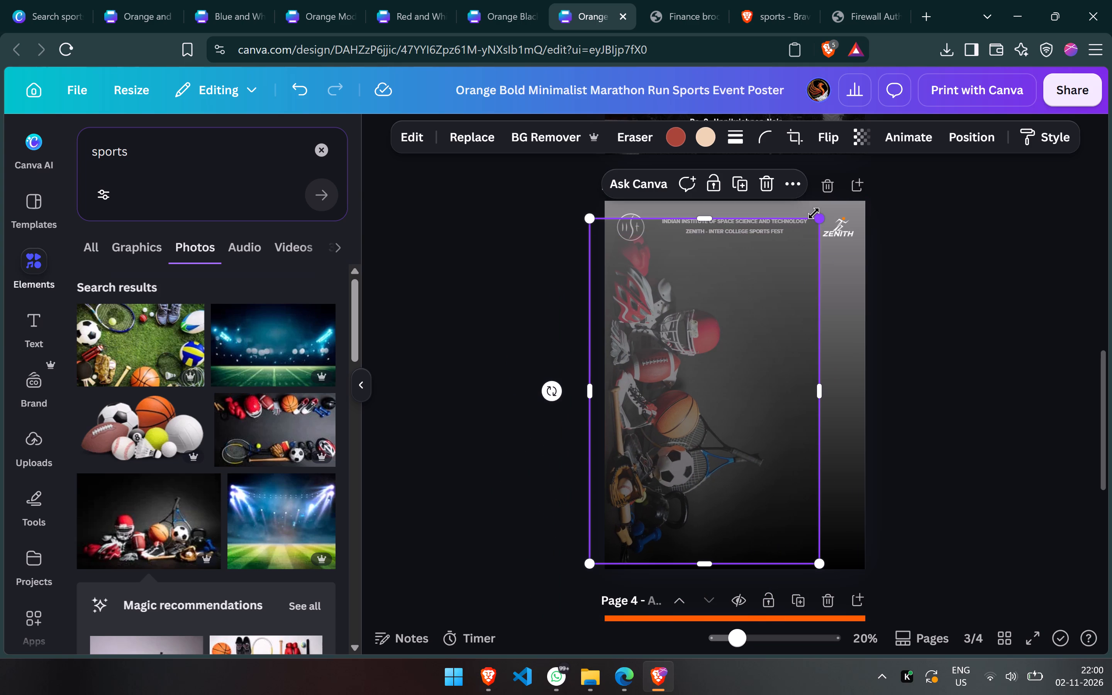
drag(814, 213, 828, 185)
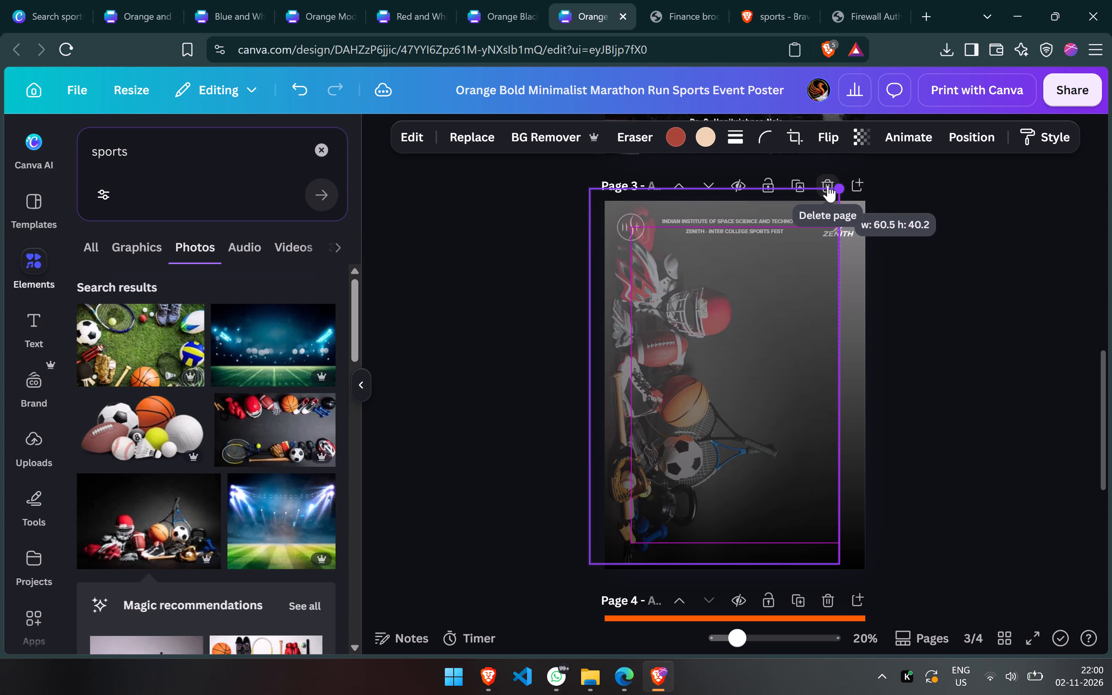
drag(828, 185, 813, 222)
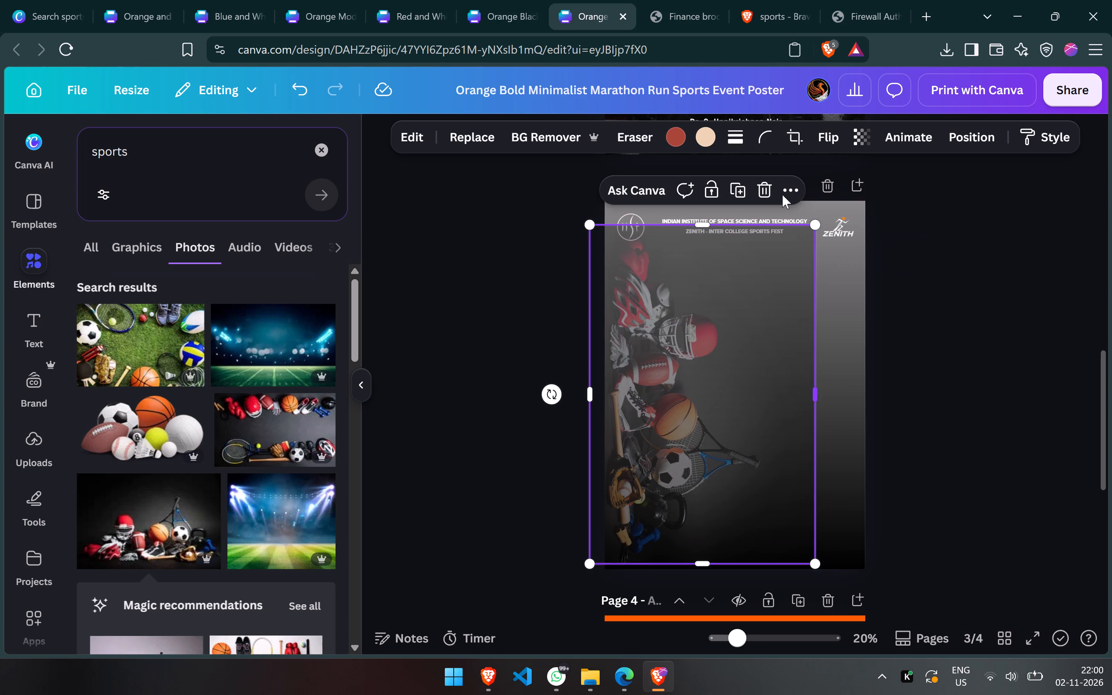
Remove the background of the rotated sports-equipment photo.
click(570, 140)
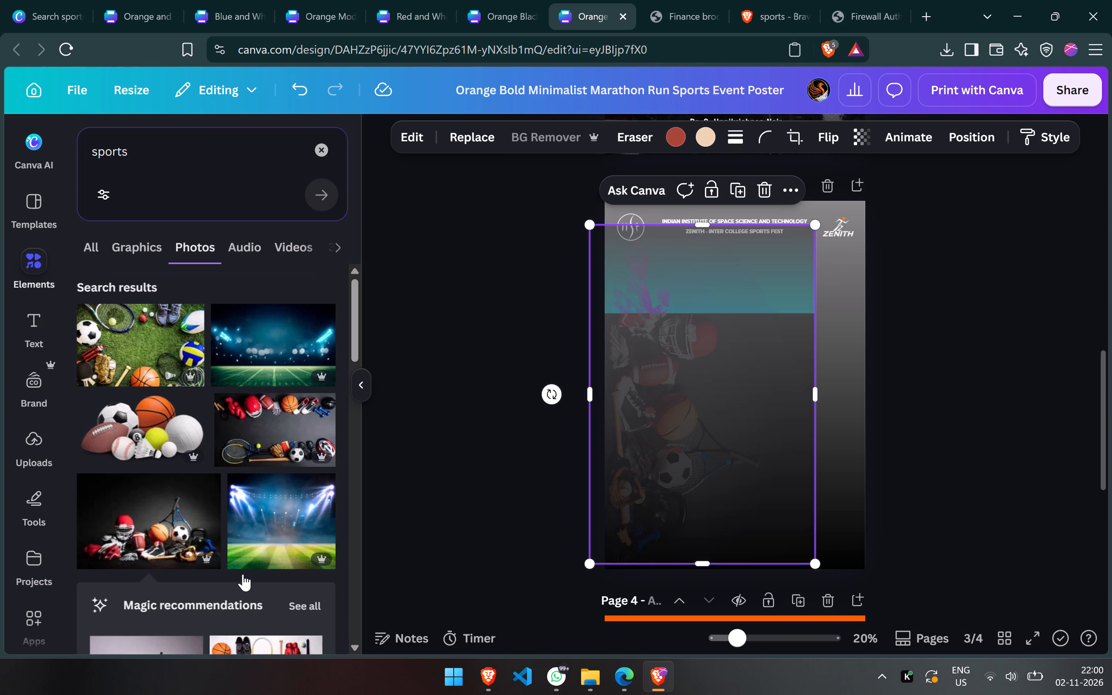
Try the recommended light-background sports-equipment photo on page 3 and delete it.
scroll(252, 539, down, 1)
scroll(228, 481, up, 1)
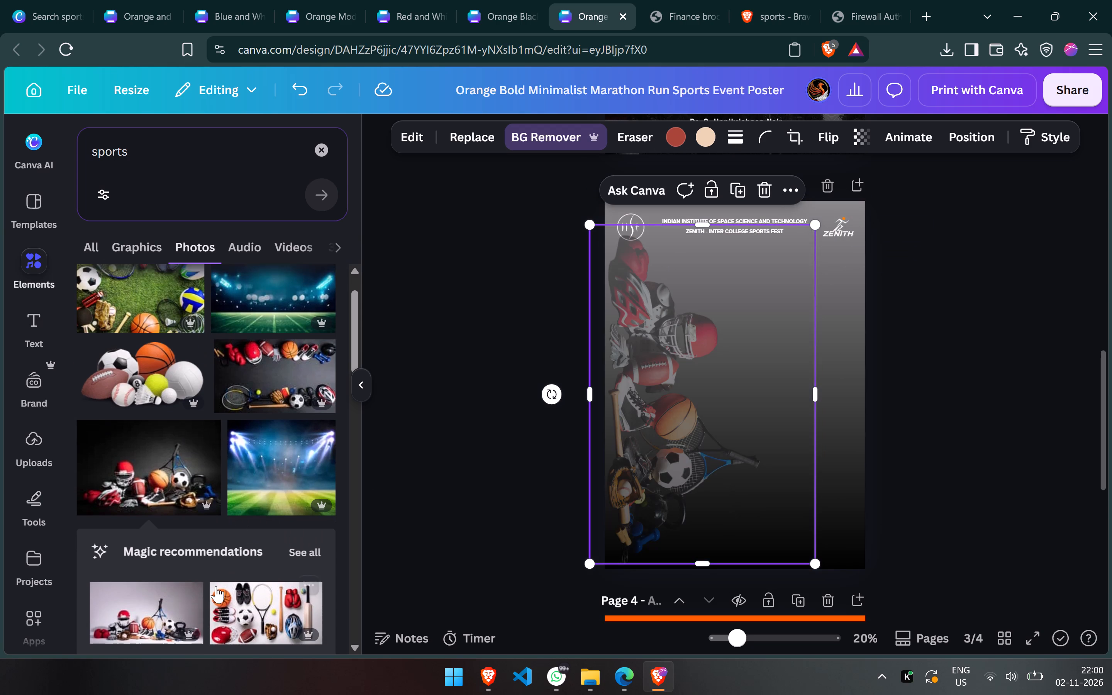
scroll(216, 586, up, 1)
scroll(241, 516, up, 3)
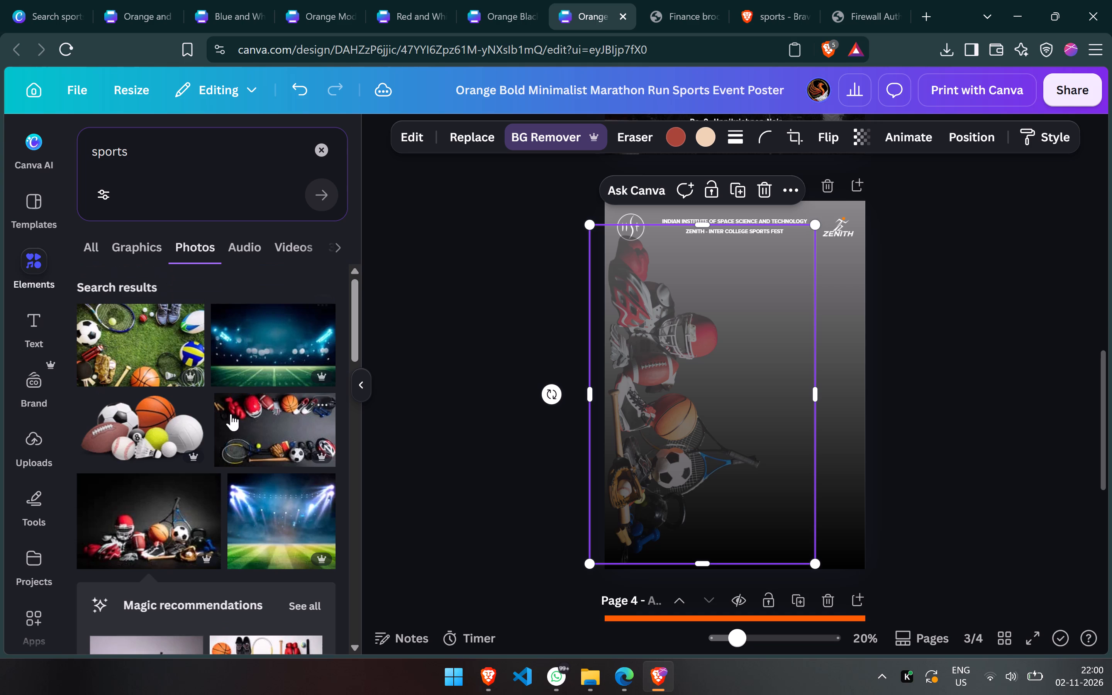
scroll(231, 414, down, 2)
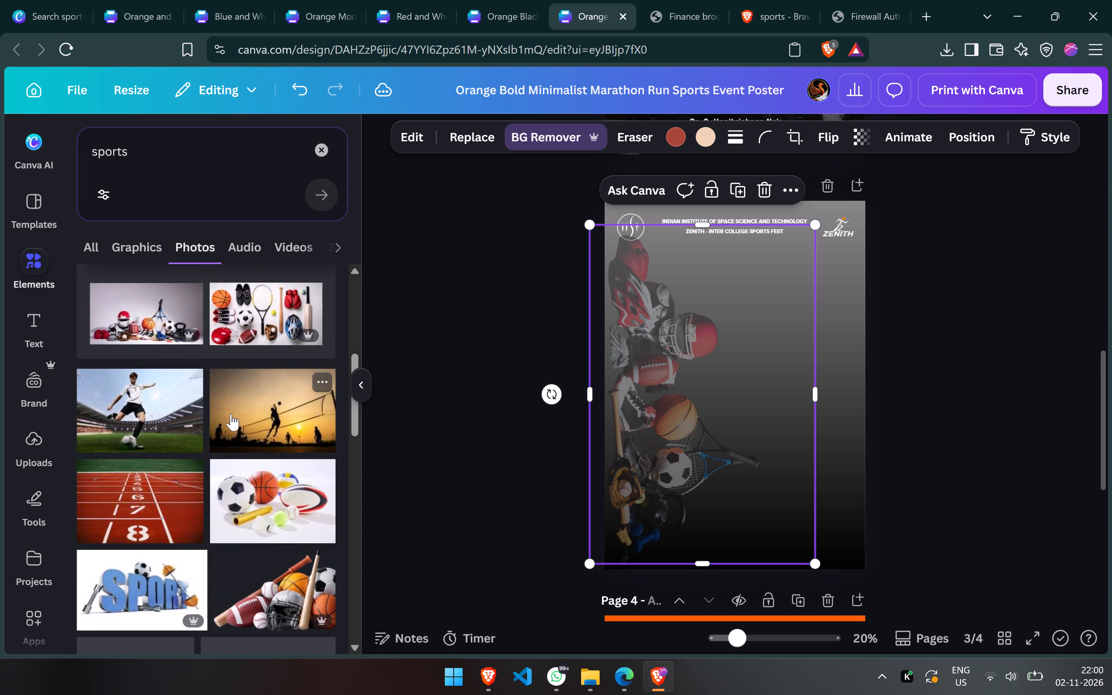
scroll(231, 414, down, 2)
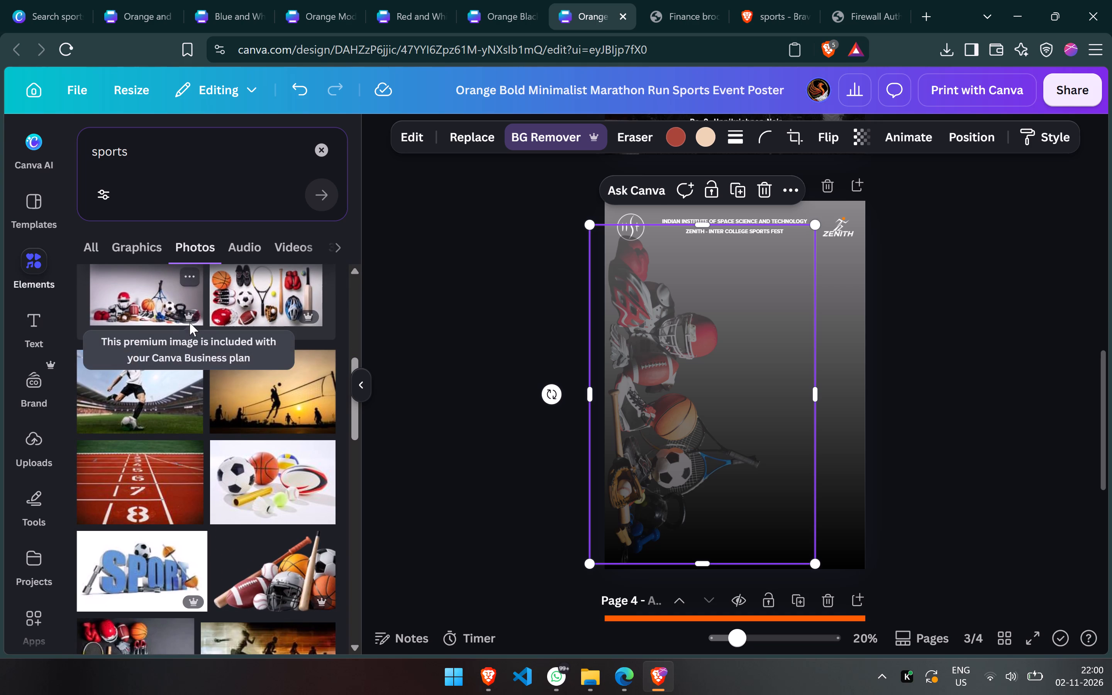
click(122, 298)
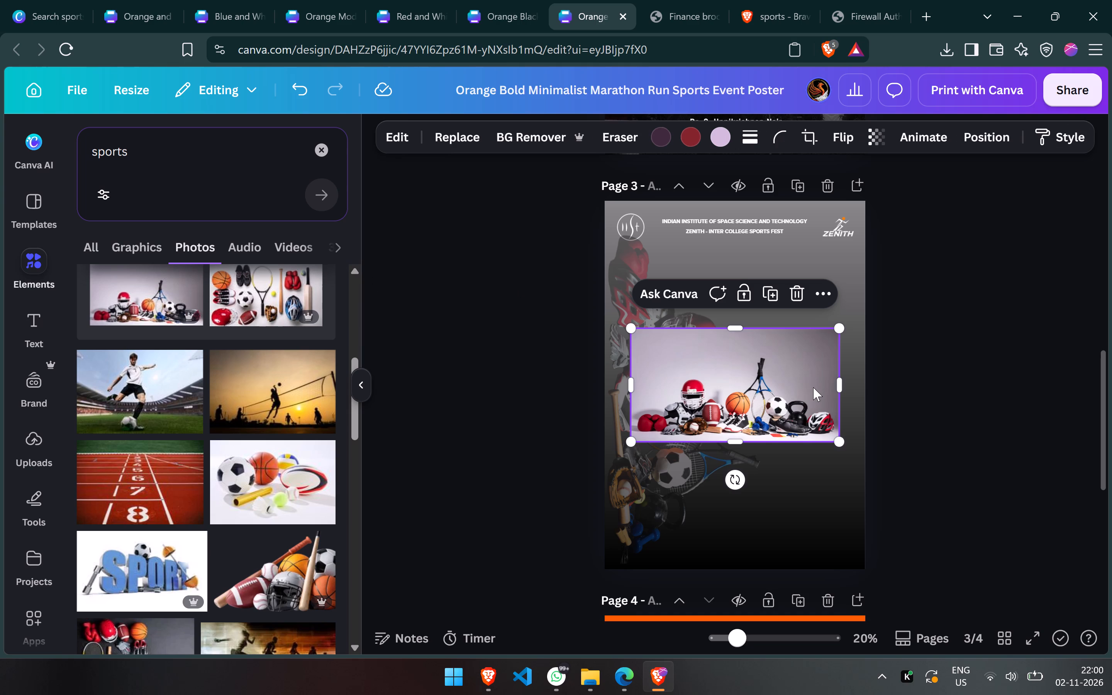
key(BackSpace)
Browse the sports photo results and filter them to vertical orientation.
scroll(239, 527, down, 2)
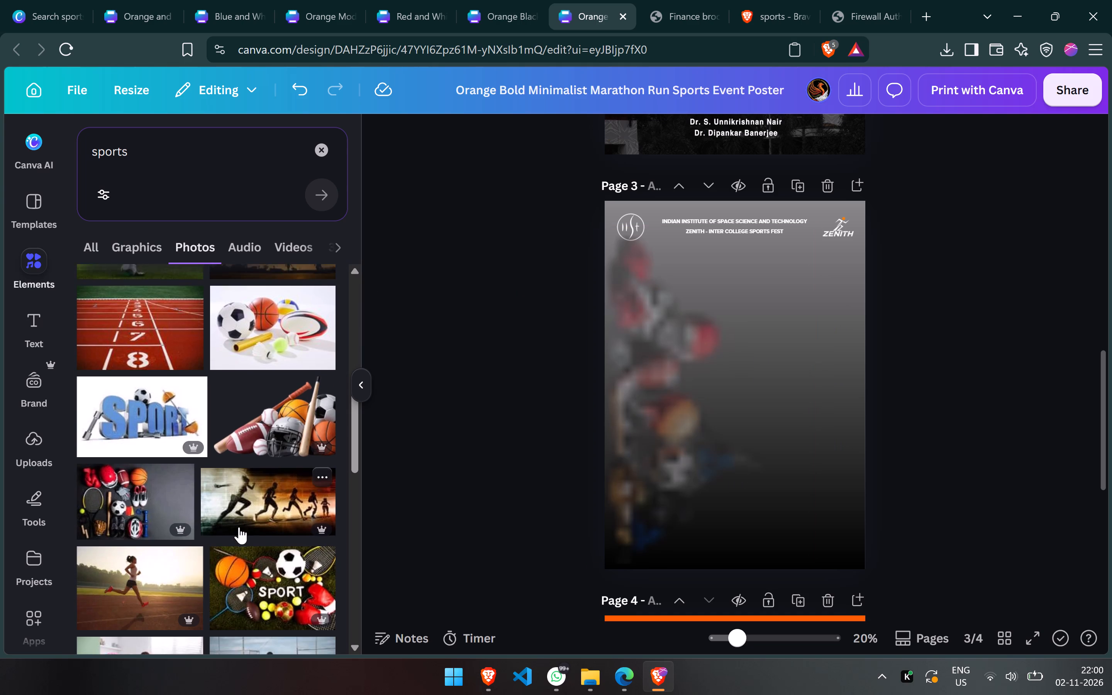
scroll(239, 527, down, 3)
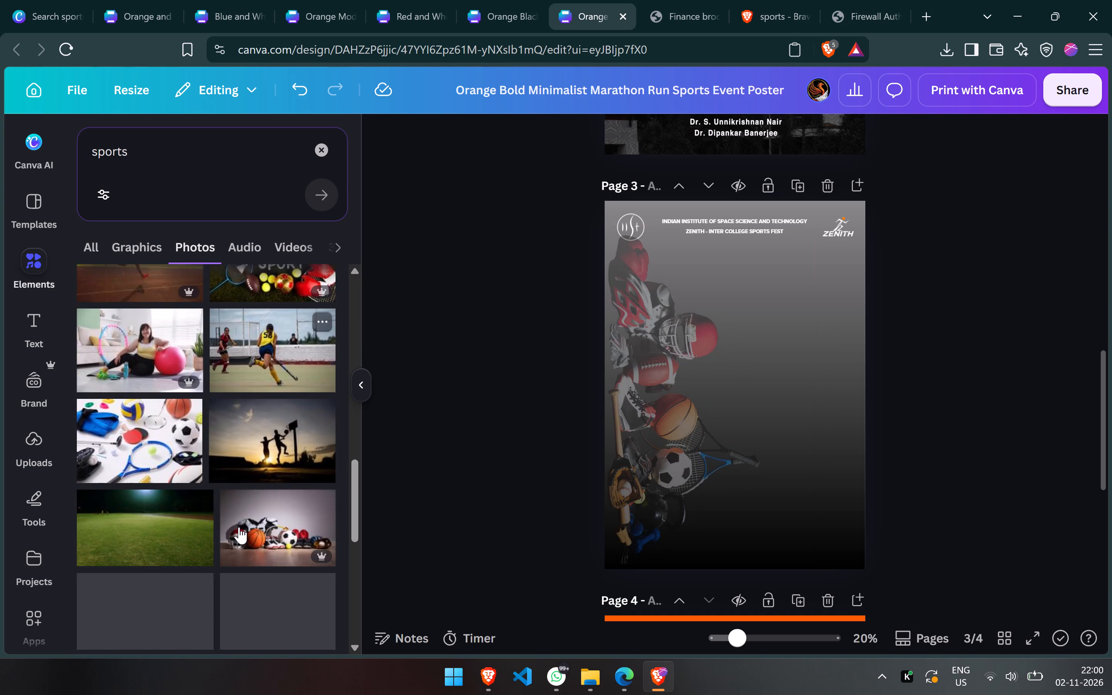
scroll(239, 527, down, 1)
scroll(239, 527, up, 14)
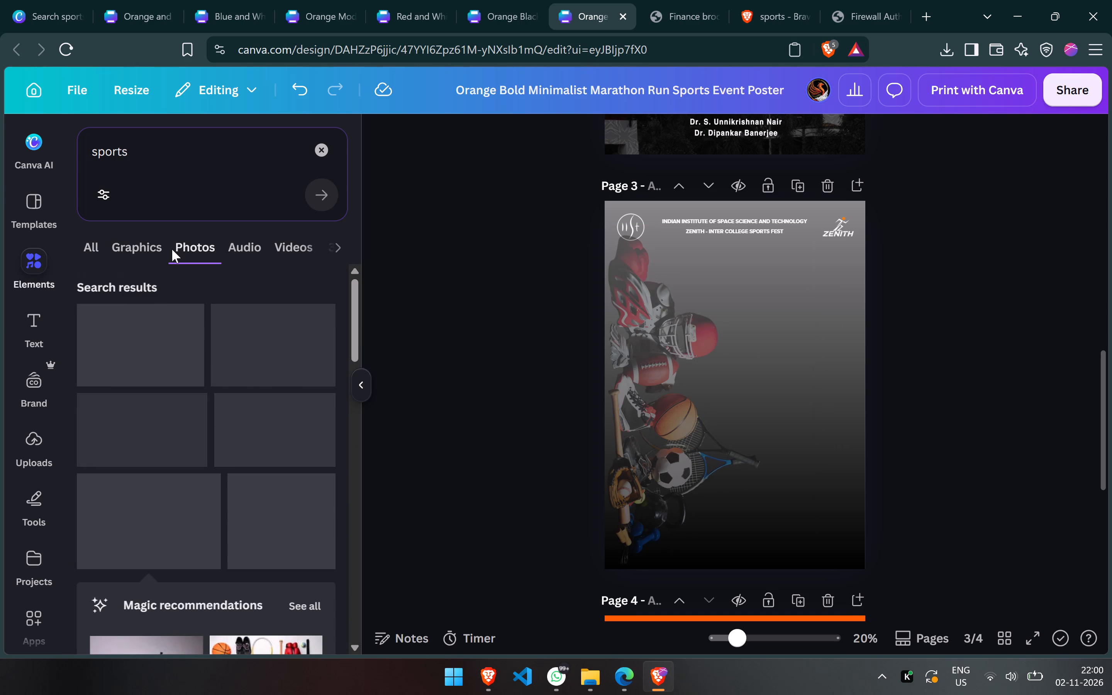
click(109, 191)
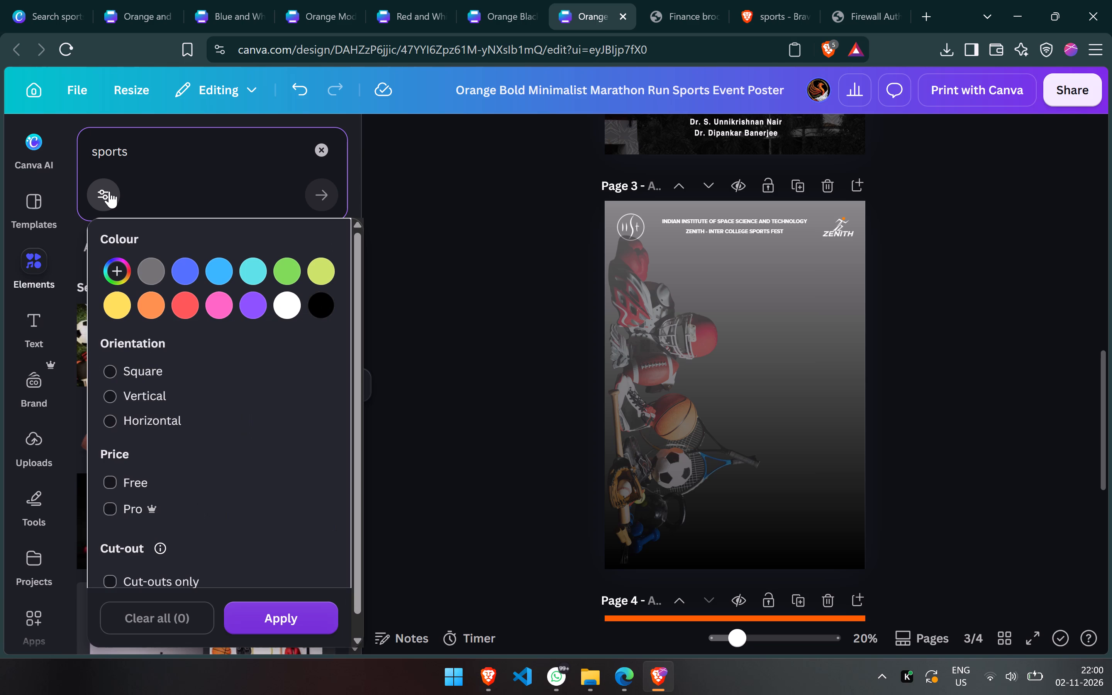
click(143, 400)
click(268, 619)
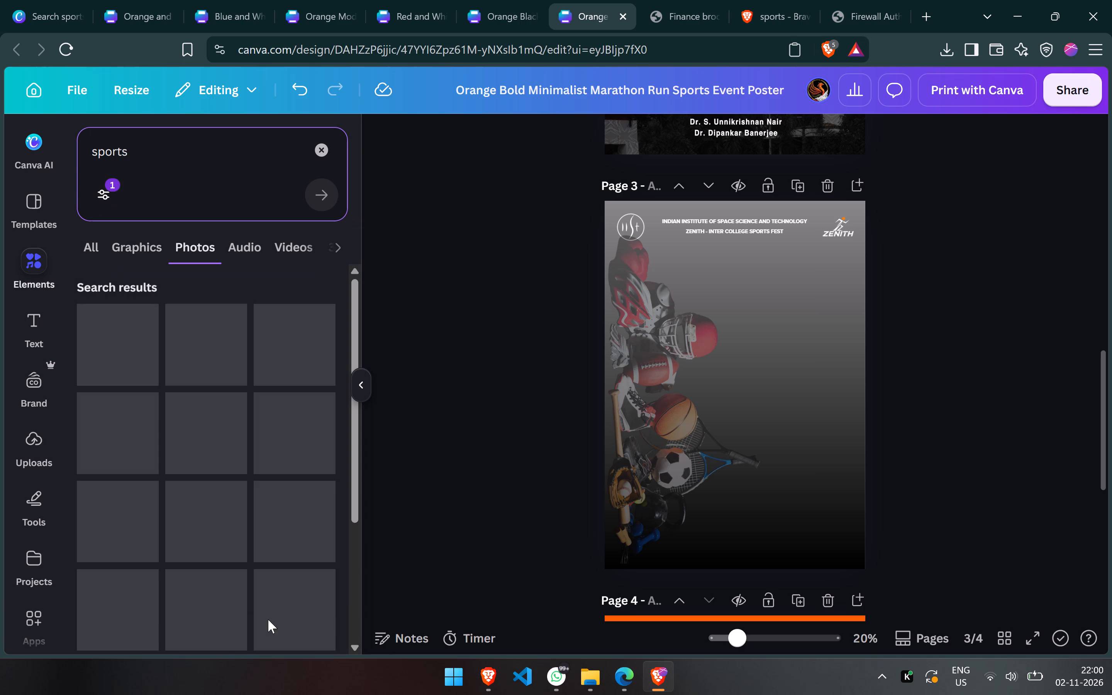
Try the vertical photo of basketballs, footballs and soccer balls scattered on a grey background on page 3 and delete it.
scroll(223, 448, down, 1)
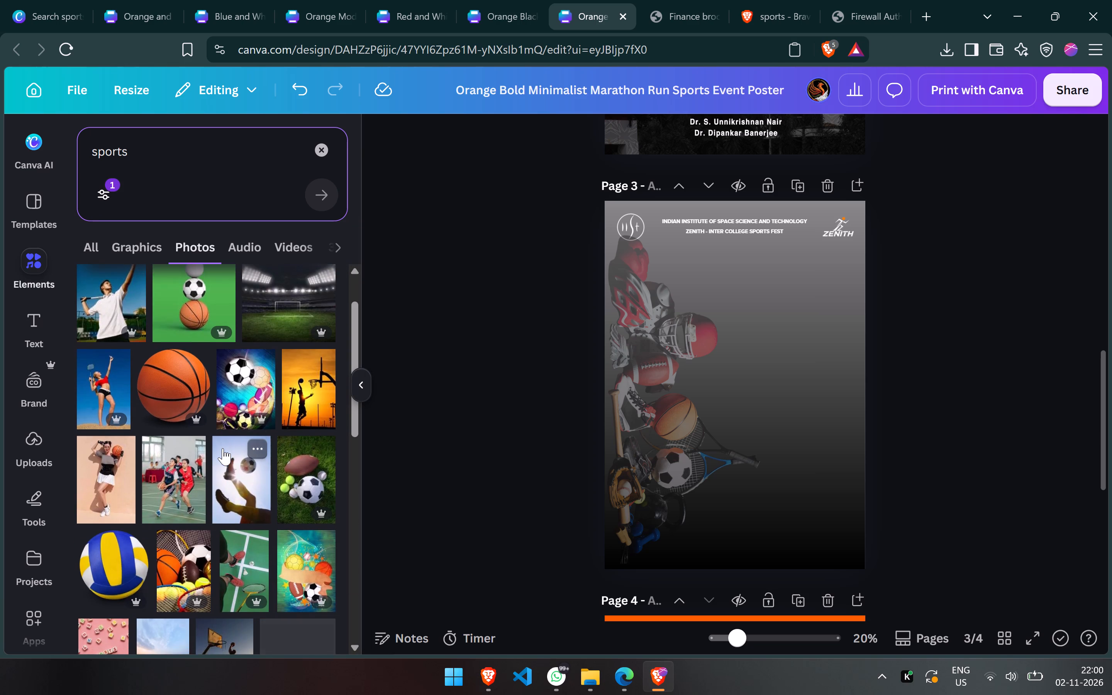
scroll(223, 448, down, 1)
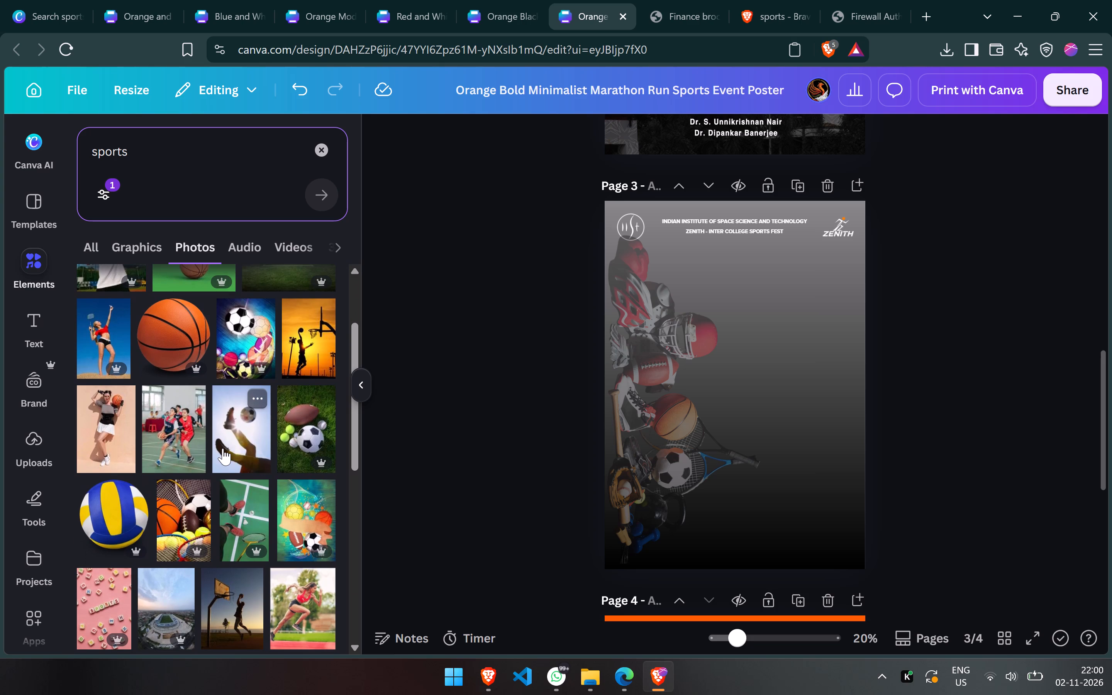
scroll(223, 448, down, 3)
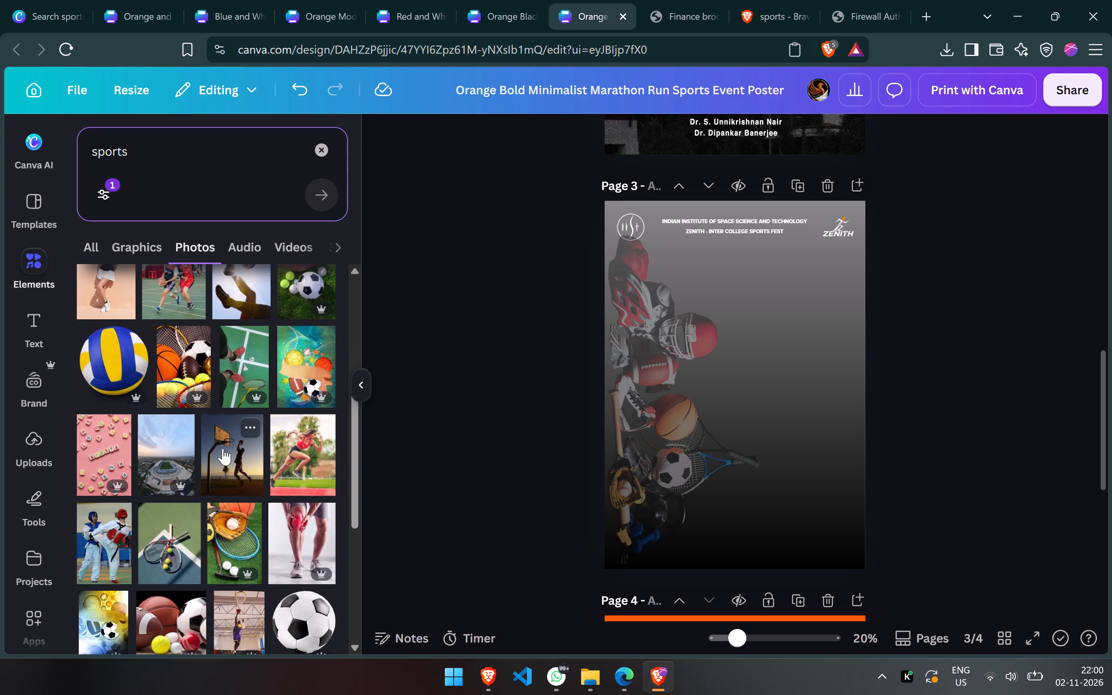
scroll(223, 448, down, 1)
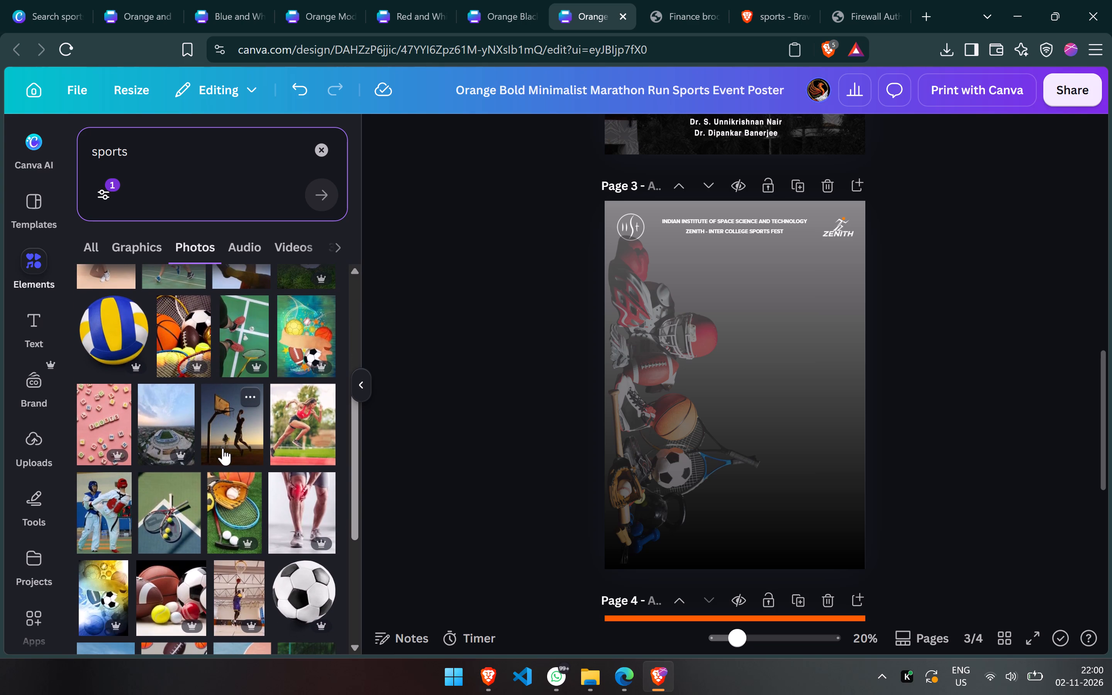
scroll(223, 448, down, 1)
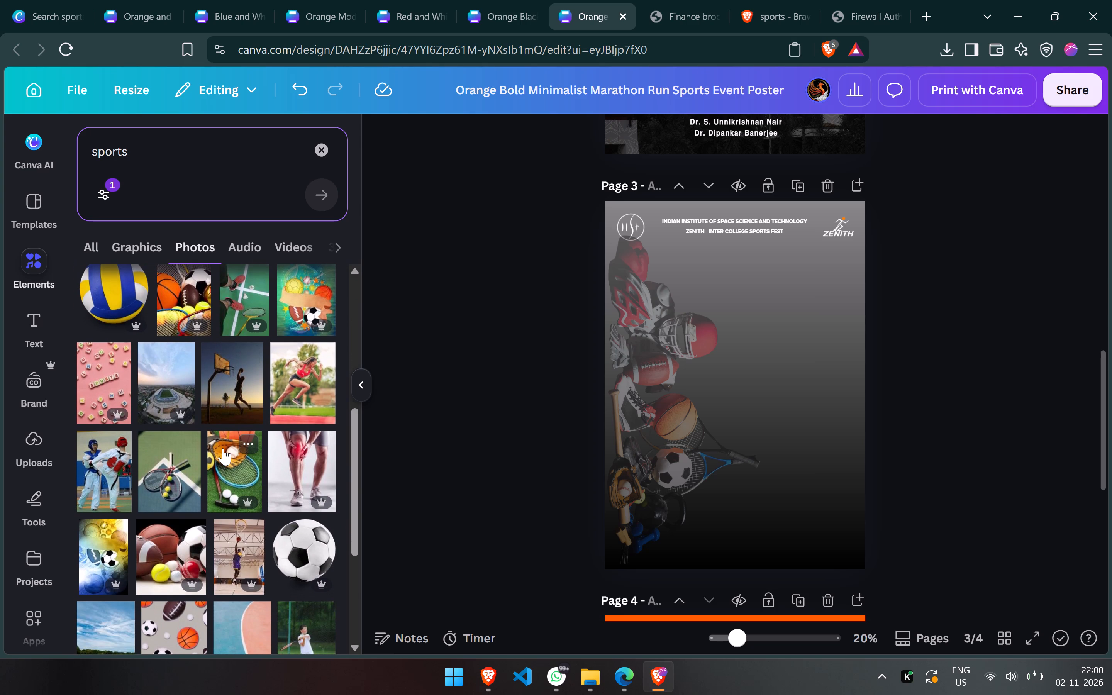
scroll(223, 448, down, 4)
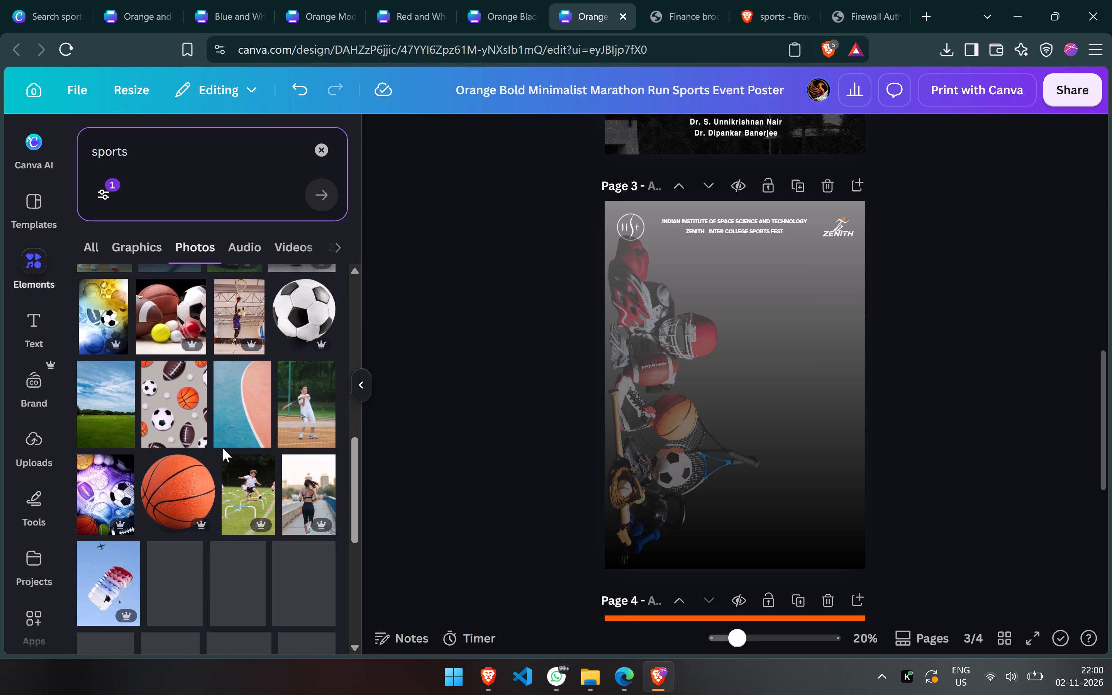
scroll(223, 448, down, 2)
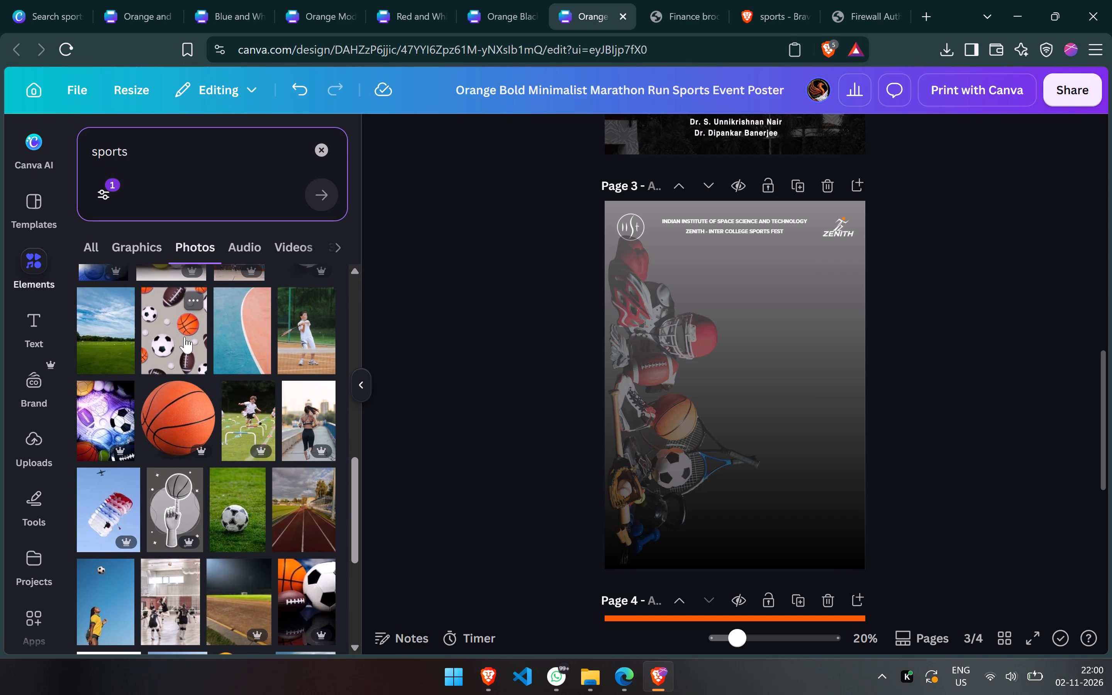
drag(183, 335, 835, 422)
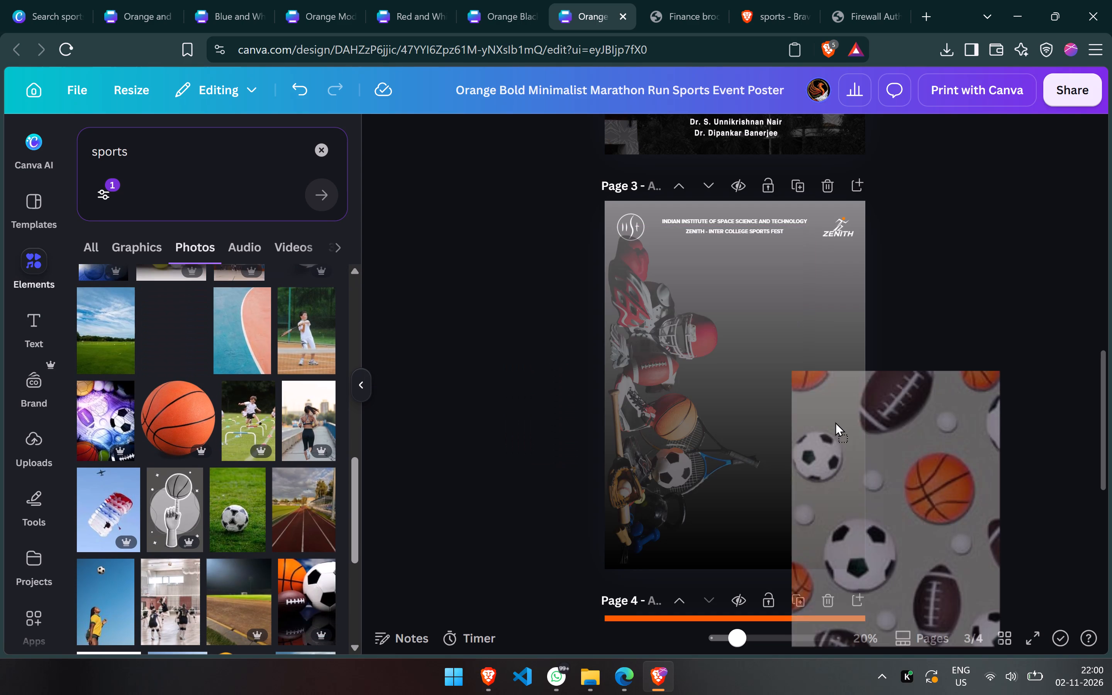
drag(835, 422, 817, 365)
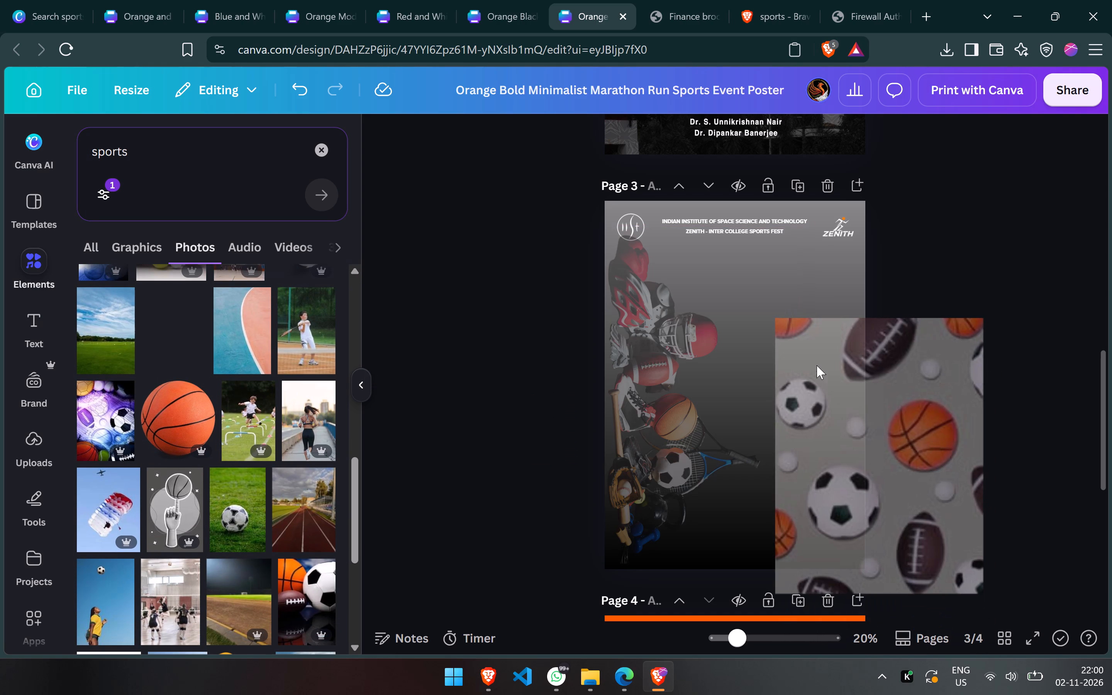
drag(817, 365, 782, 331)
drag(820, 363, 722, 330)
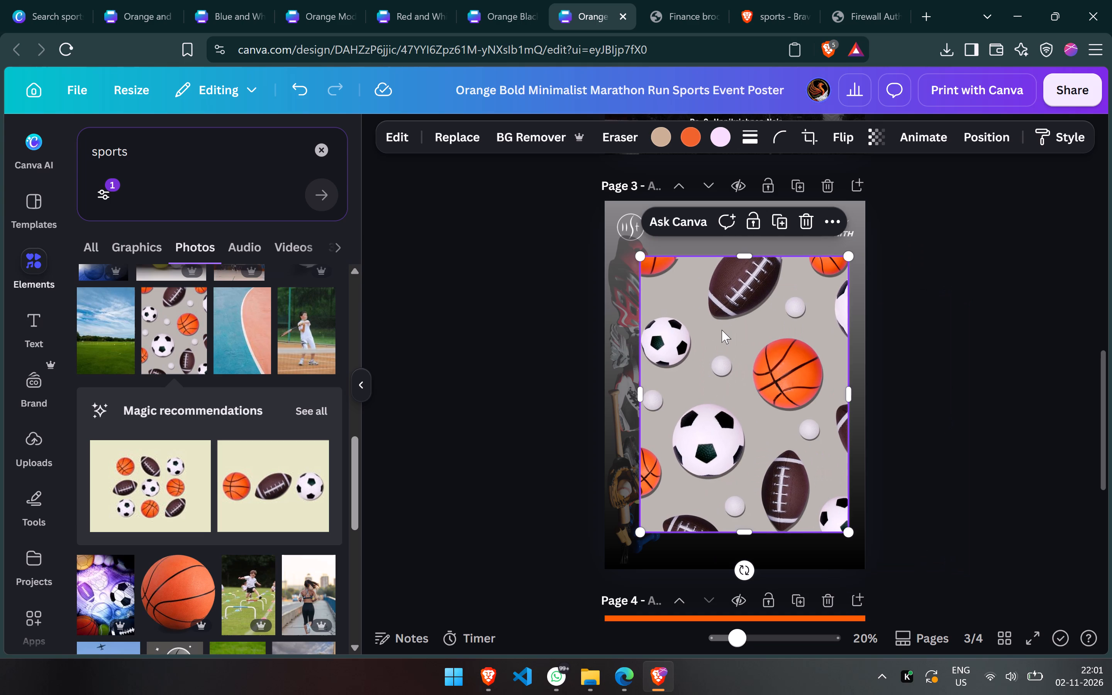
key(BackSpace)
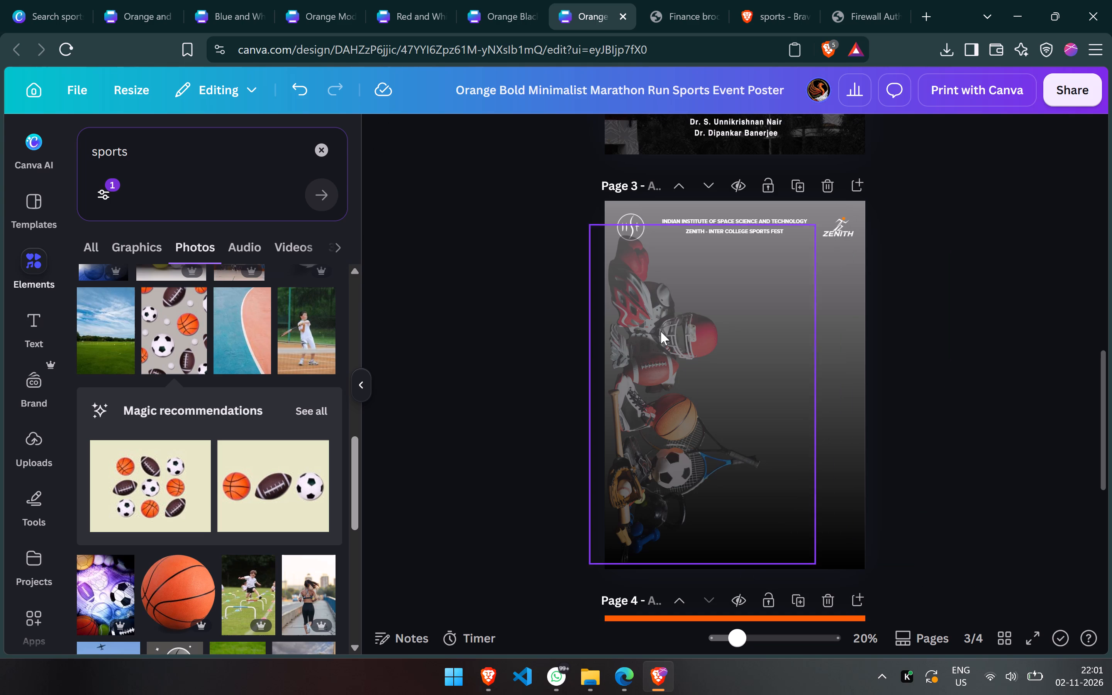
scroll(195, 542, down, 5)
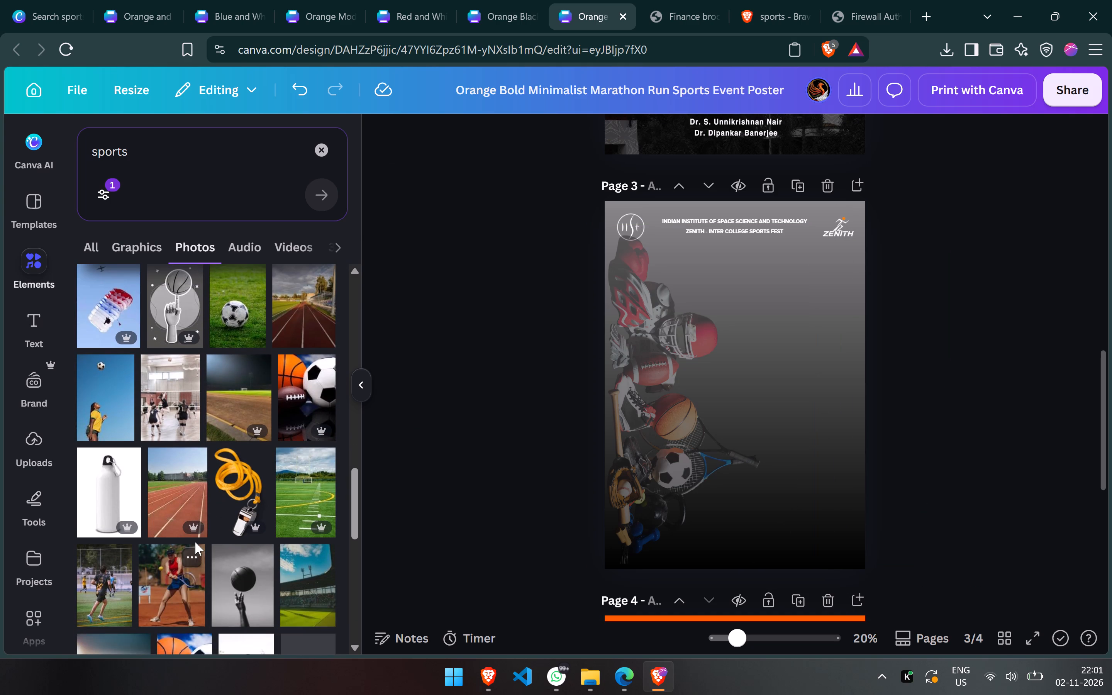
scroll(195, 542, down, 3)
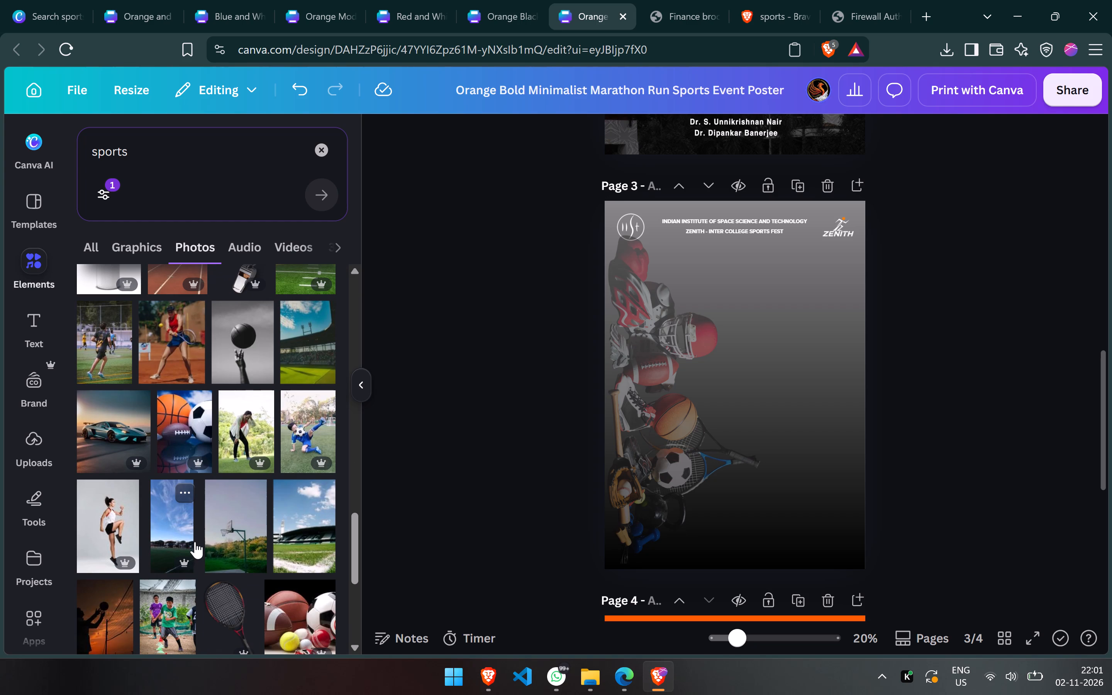
Enlarge the rotated sports-equipment cutout to span page 3's full height and shift it slightly past the page's left edge.
click(667, 454)
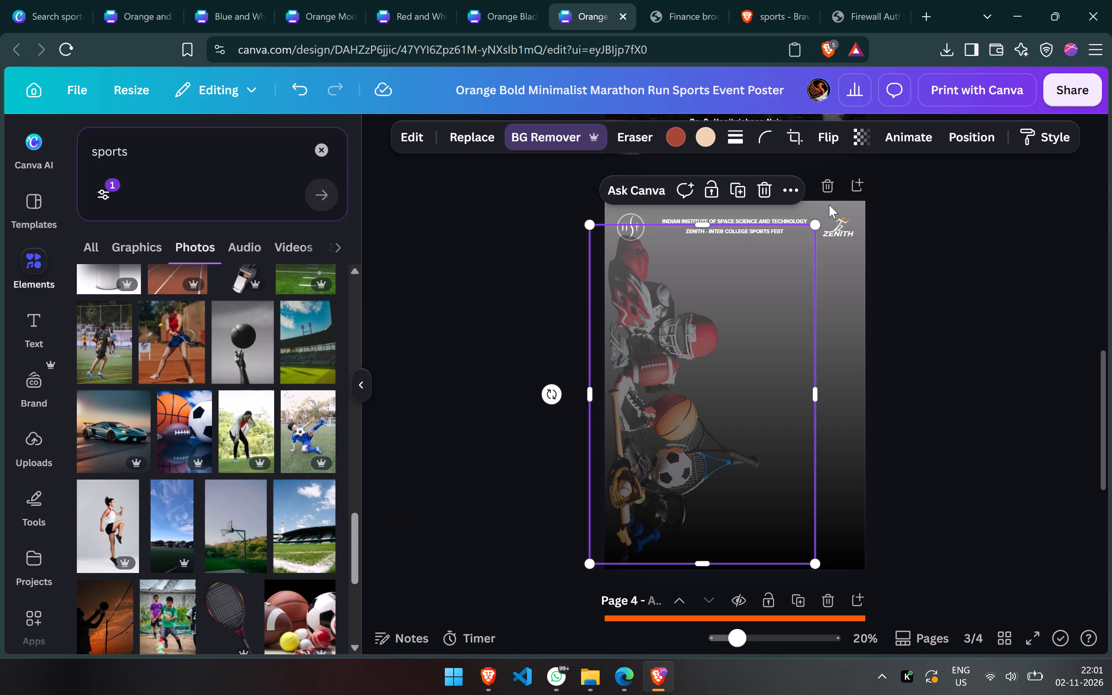
drag(816, 229, 832, 161)
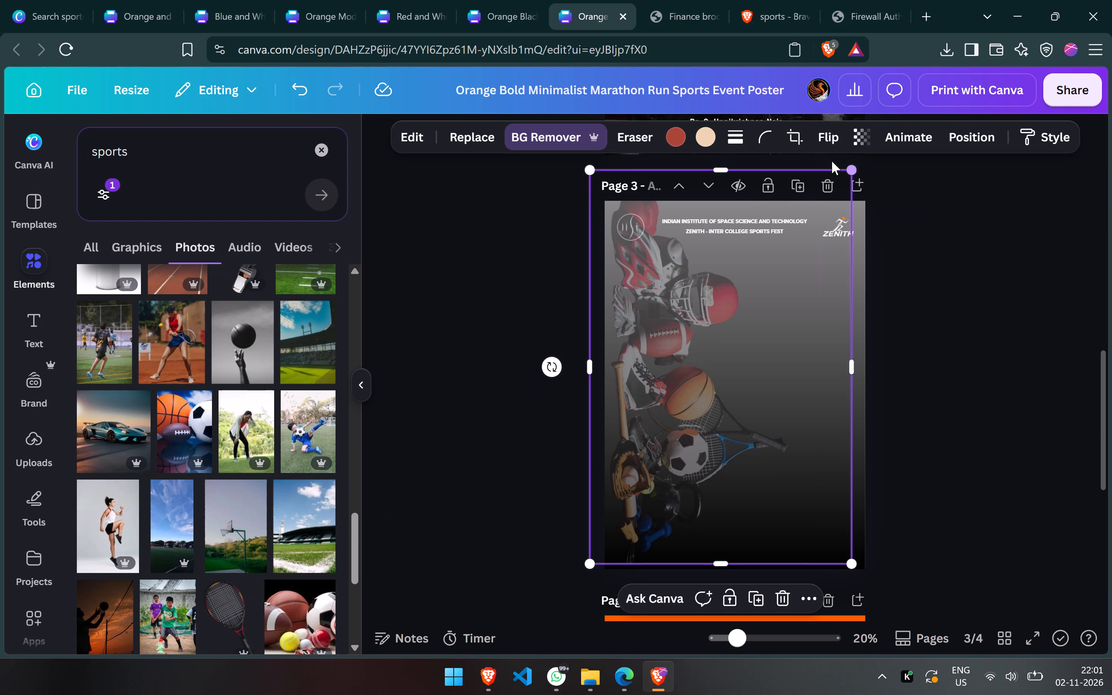
drag(700, 330, 691, 342)
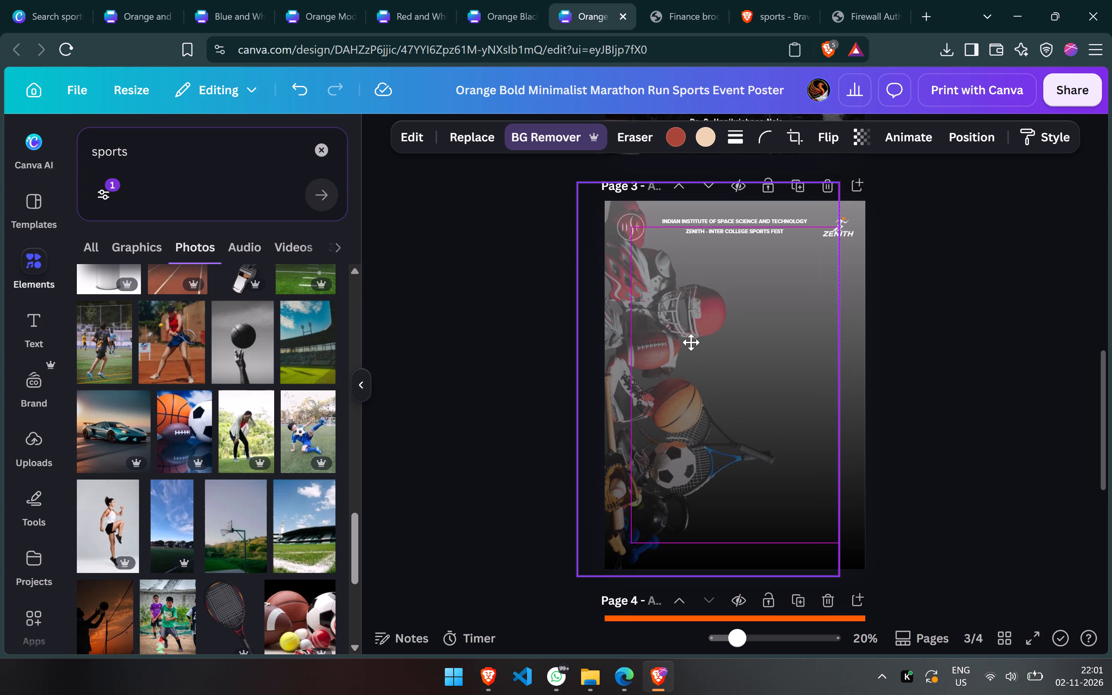
drag(691, 342, 691, 344)
drag(691, 344, 695, 344)
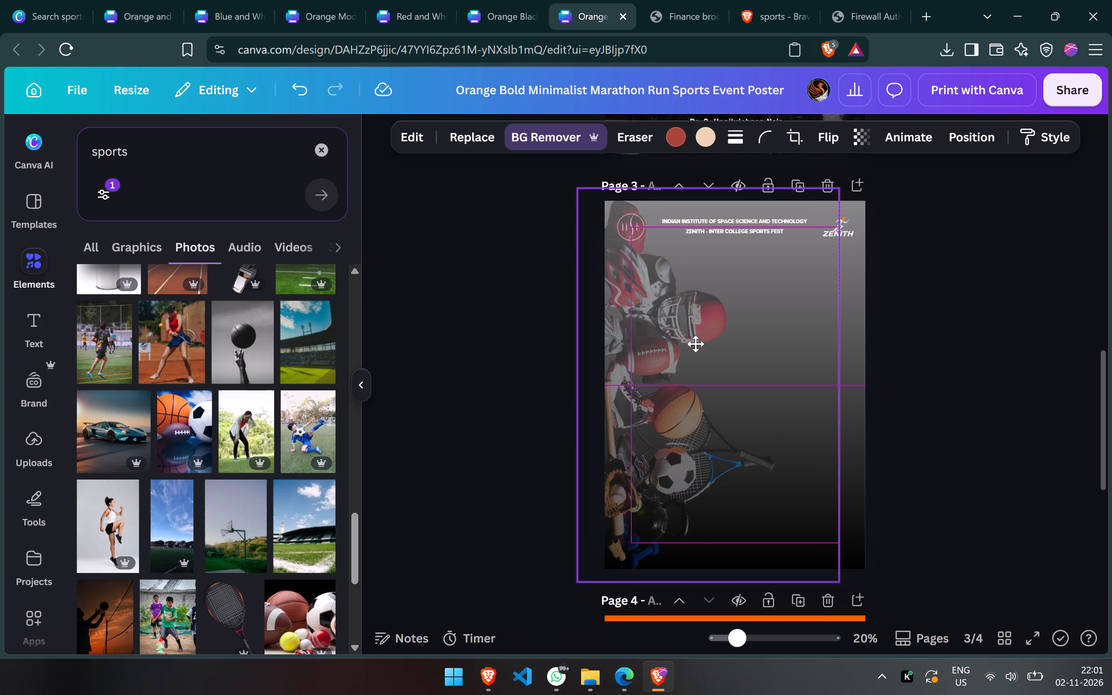
drag(695, 344, 694, 350)
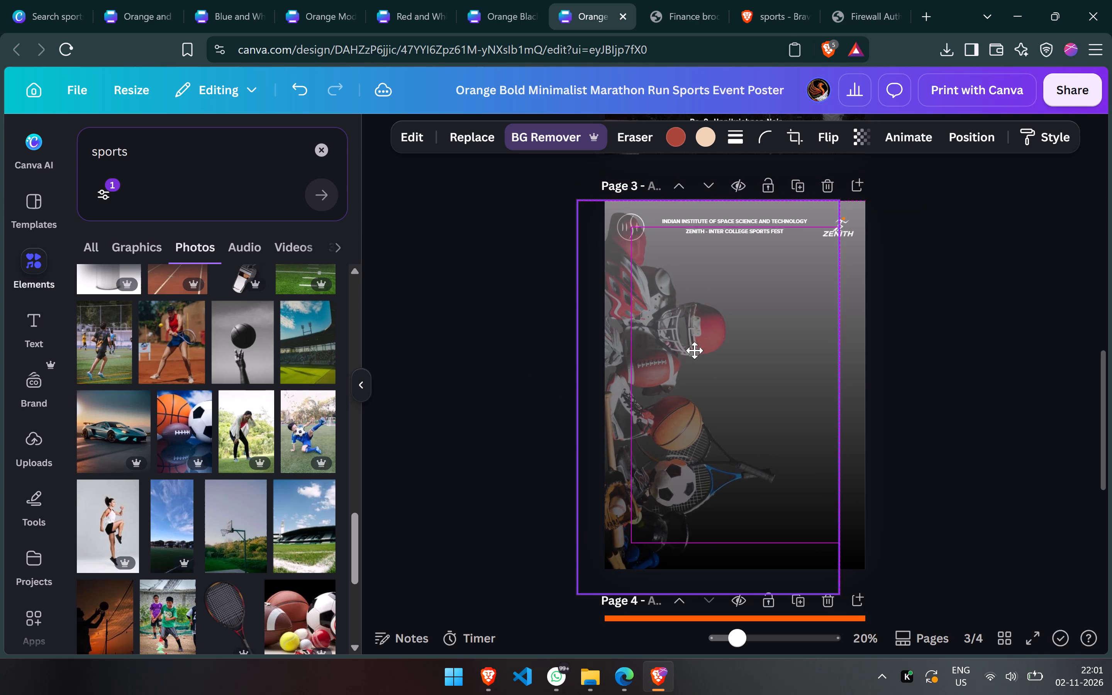
drag(694, 350, 696, 350)
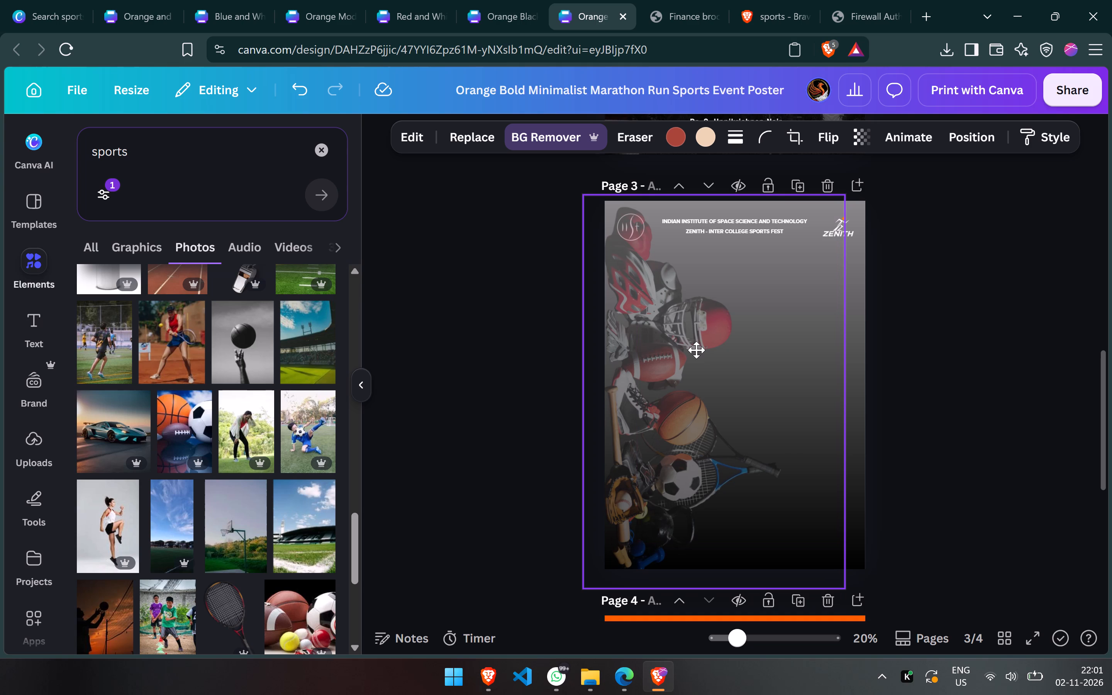
drag(696, 350, 693, 349)
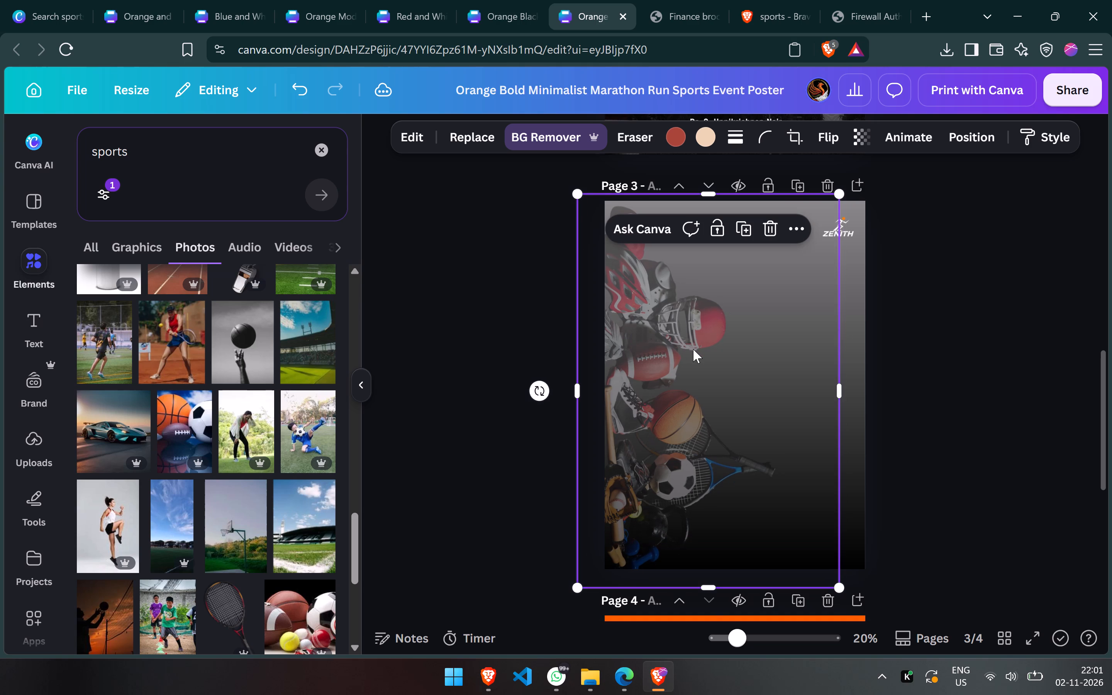
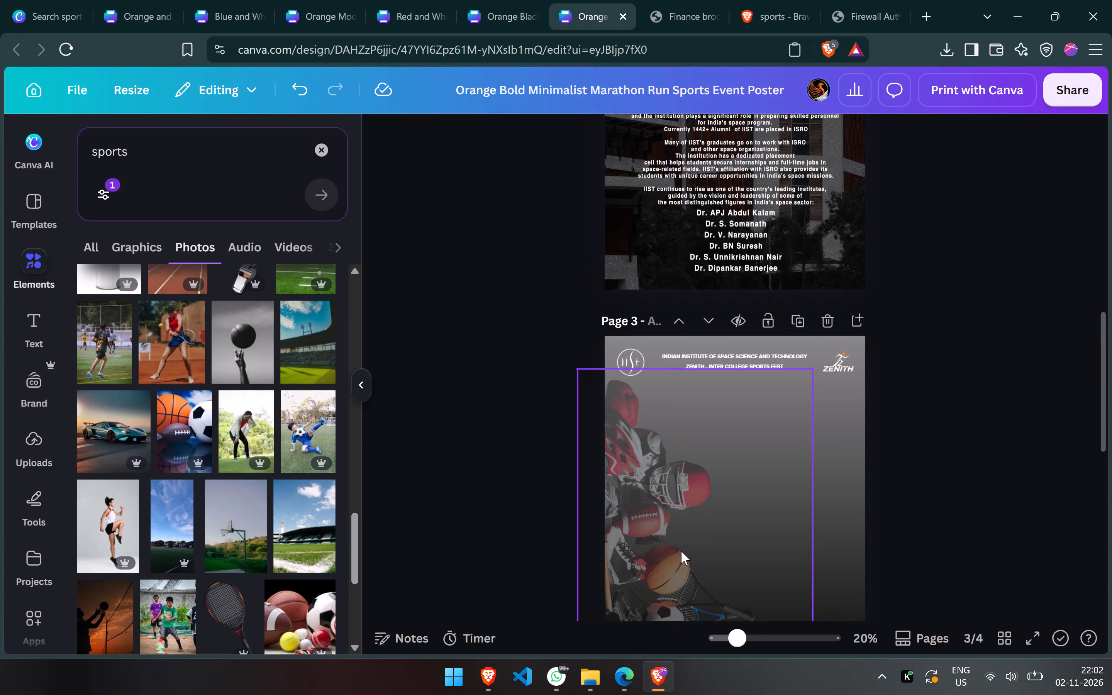
Review the brochure's cover, IIST About page, page 3 and page 4 to compare their layouts and backgrounds.
scroll(681, 551, up, 2)
scroll(681, 551, down, 2)
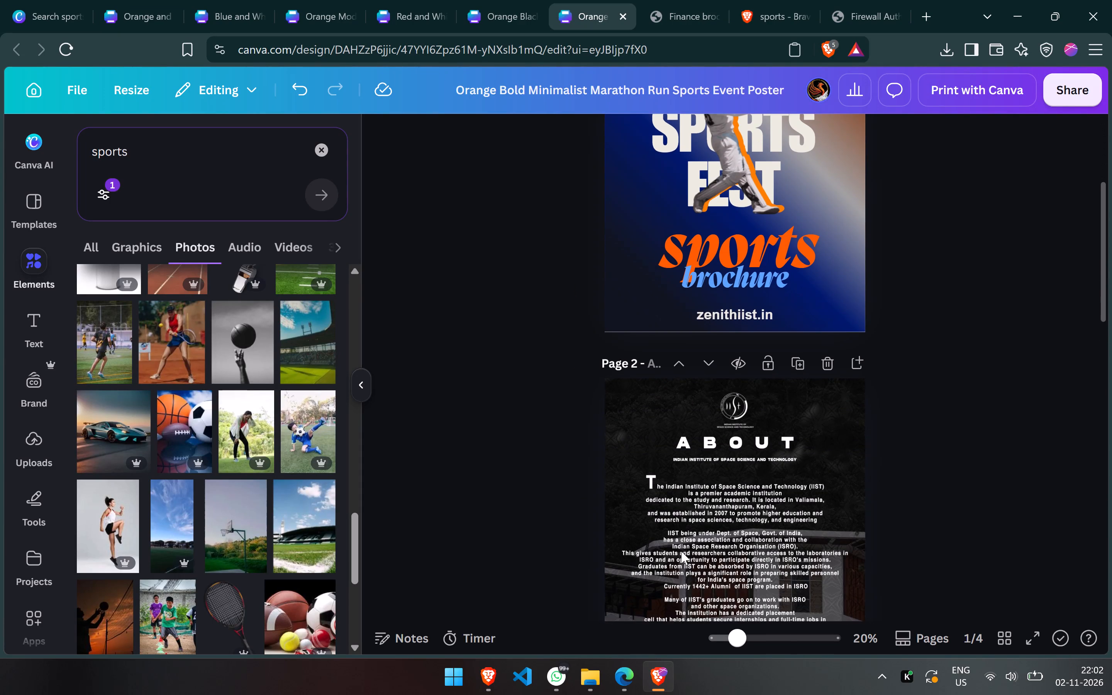
scroll(681, 551, down, 3)
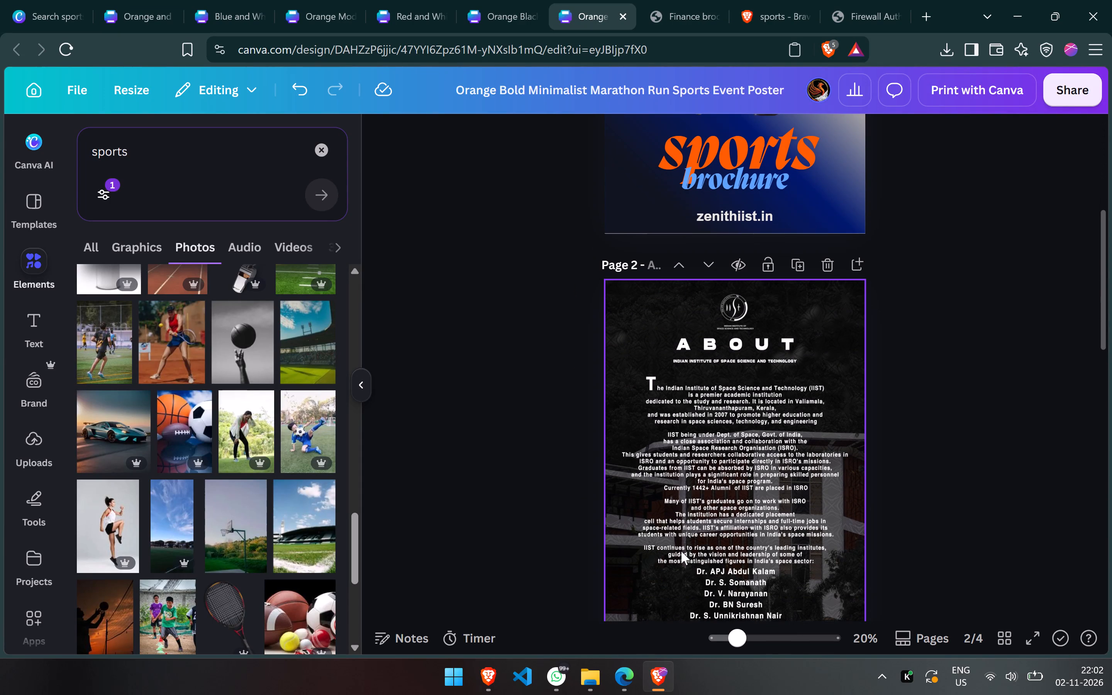
scroll(681, 551, down, 1)
click(805, 317)
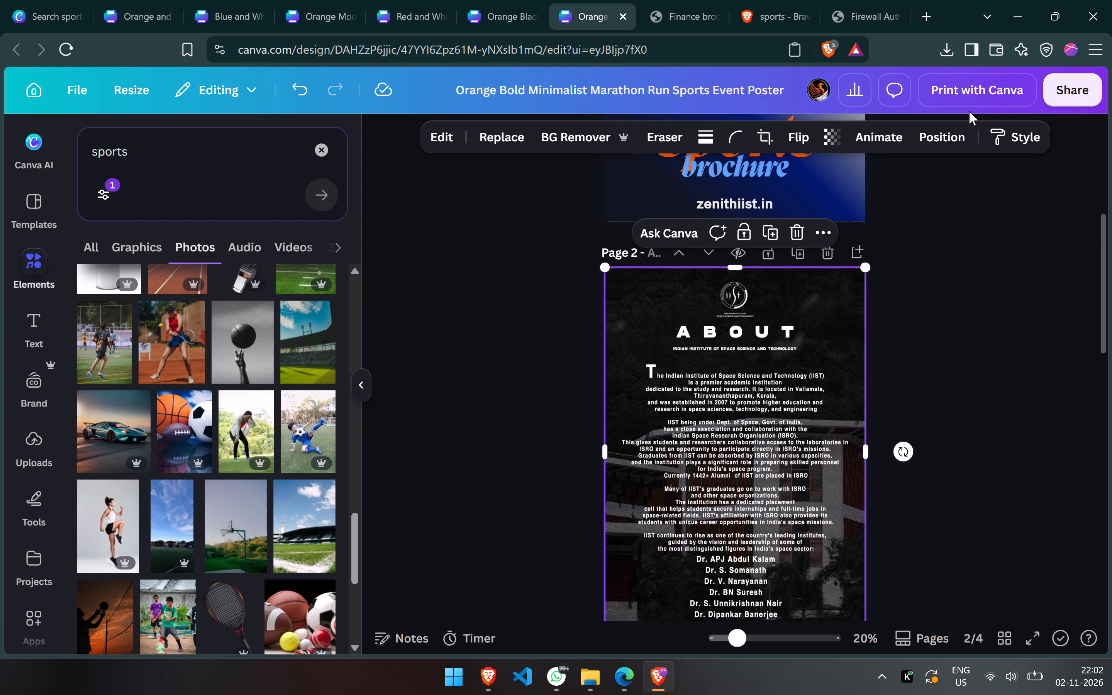
click(1011, 338)
scroll(1011, 338, down, 1)
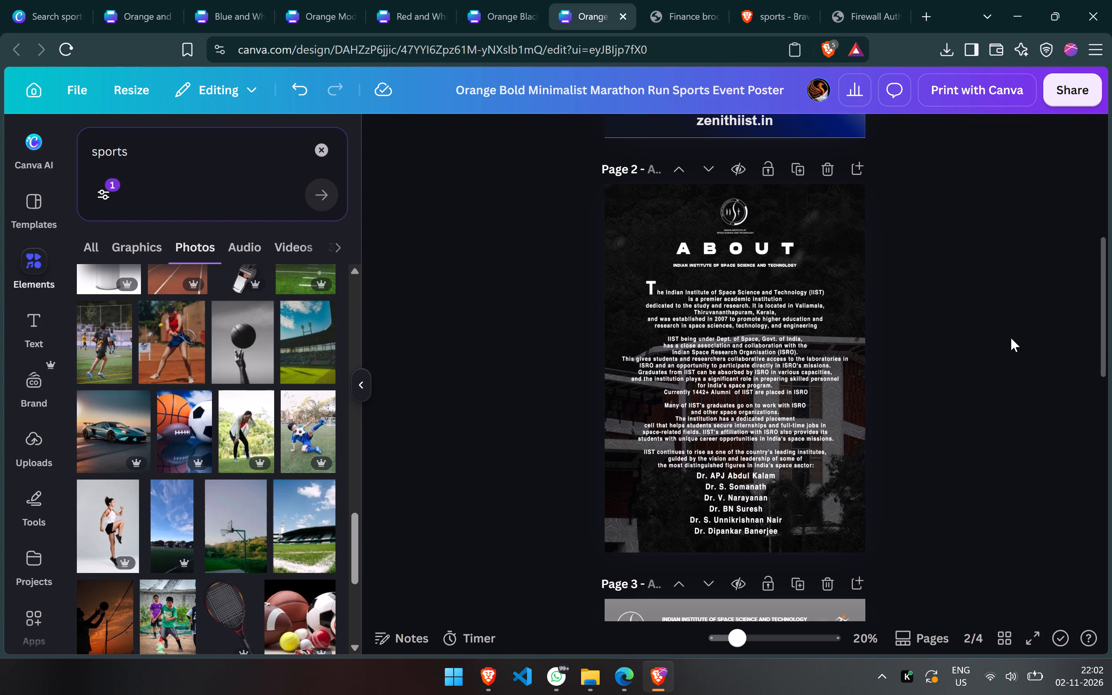
scroll(1011, 338, up, 2)
scroll(1011, 338, down, 2)
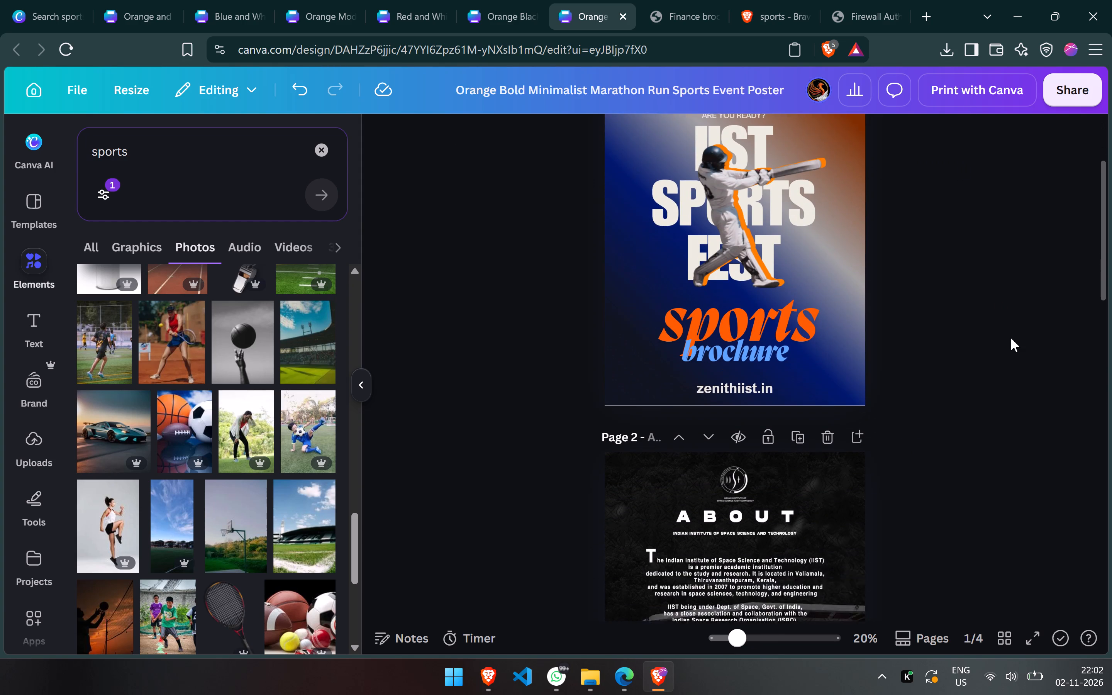
scroll(1011, 338, down, 2)
scroll(1011, 338, up, 1)
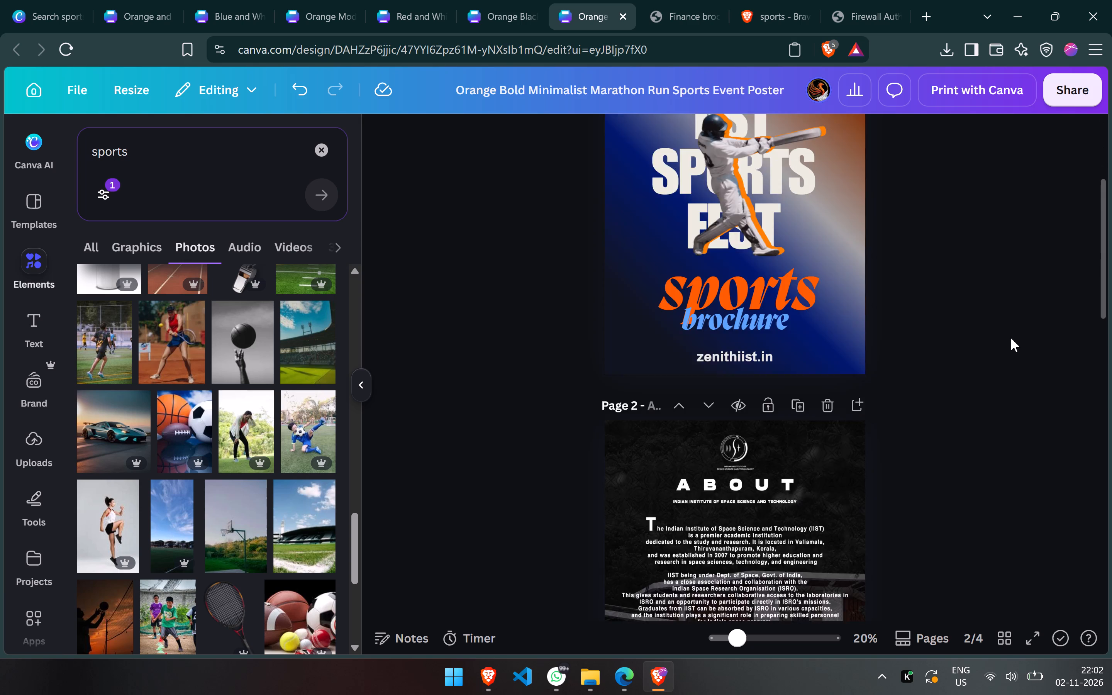
scroll(1011, 338, up, 1)
scroll(1011, 338, down, 3)
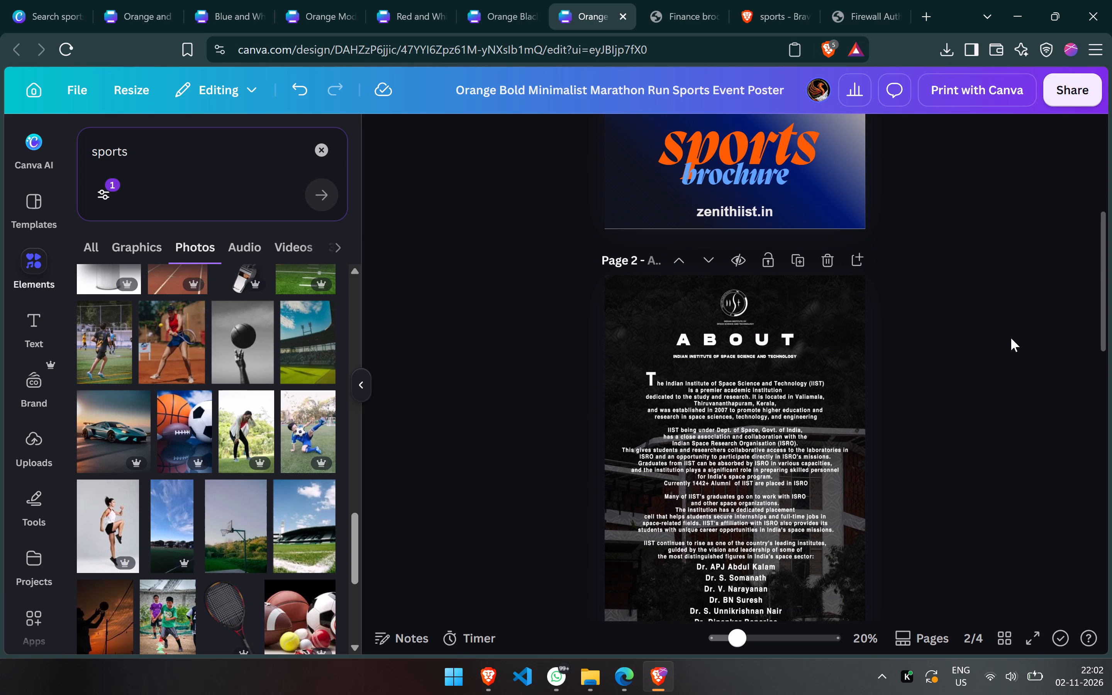
scroll(1011, 338, up, 5)
scroll(1011, 338, down, 7)
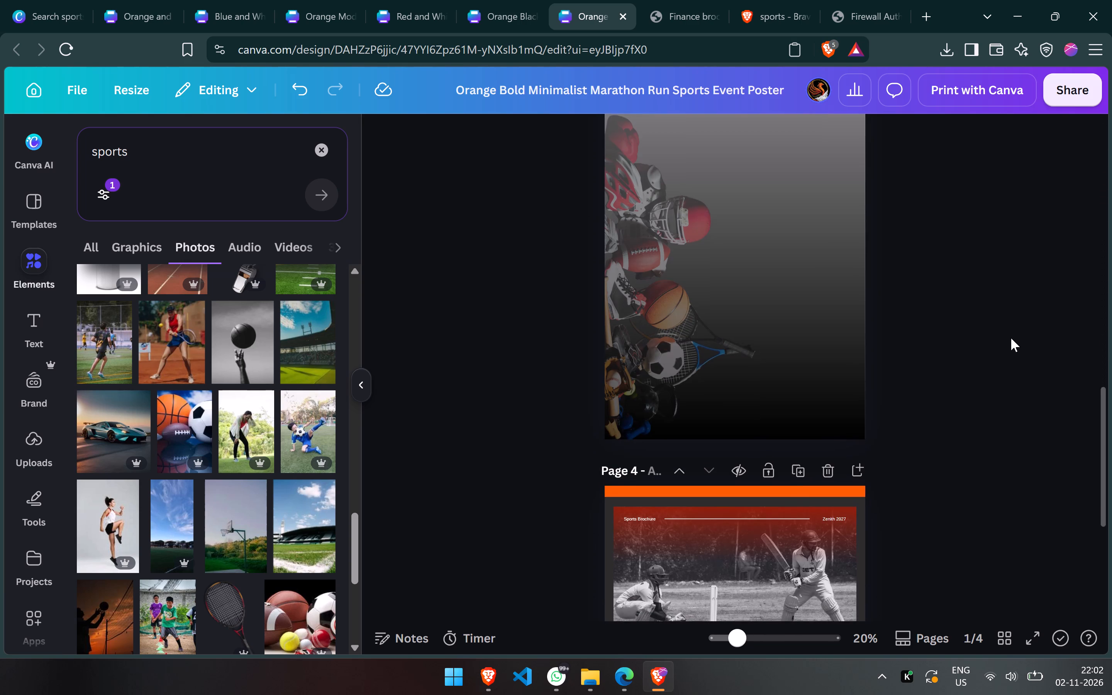
scroll(1011, 338, down, 2)
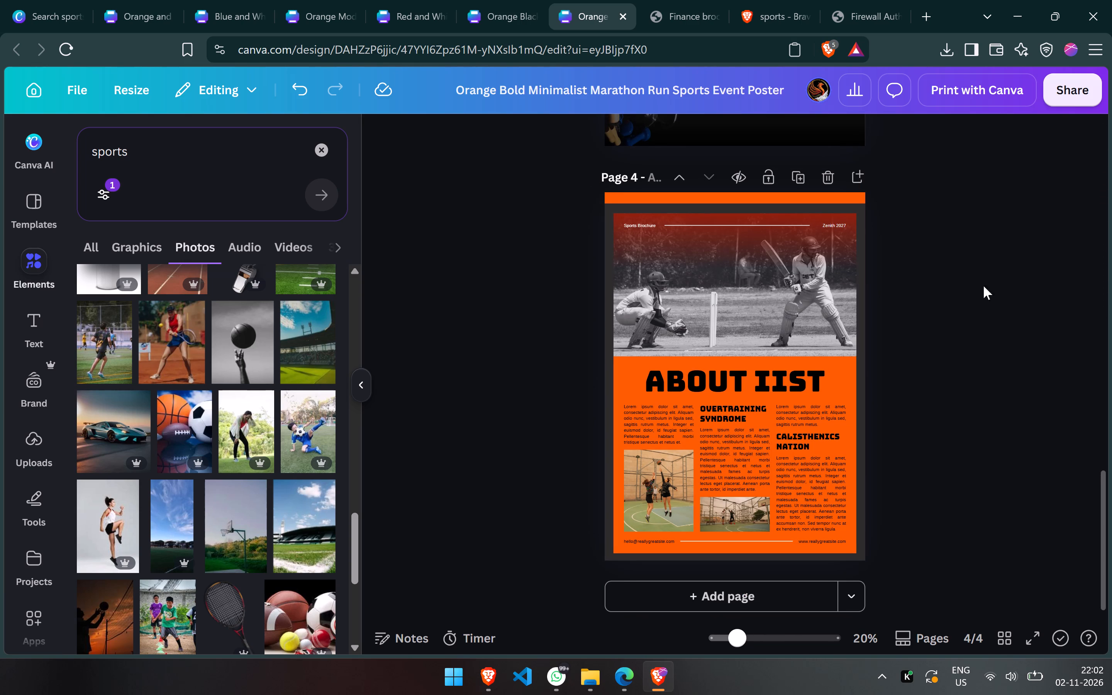
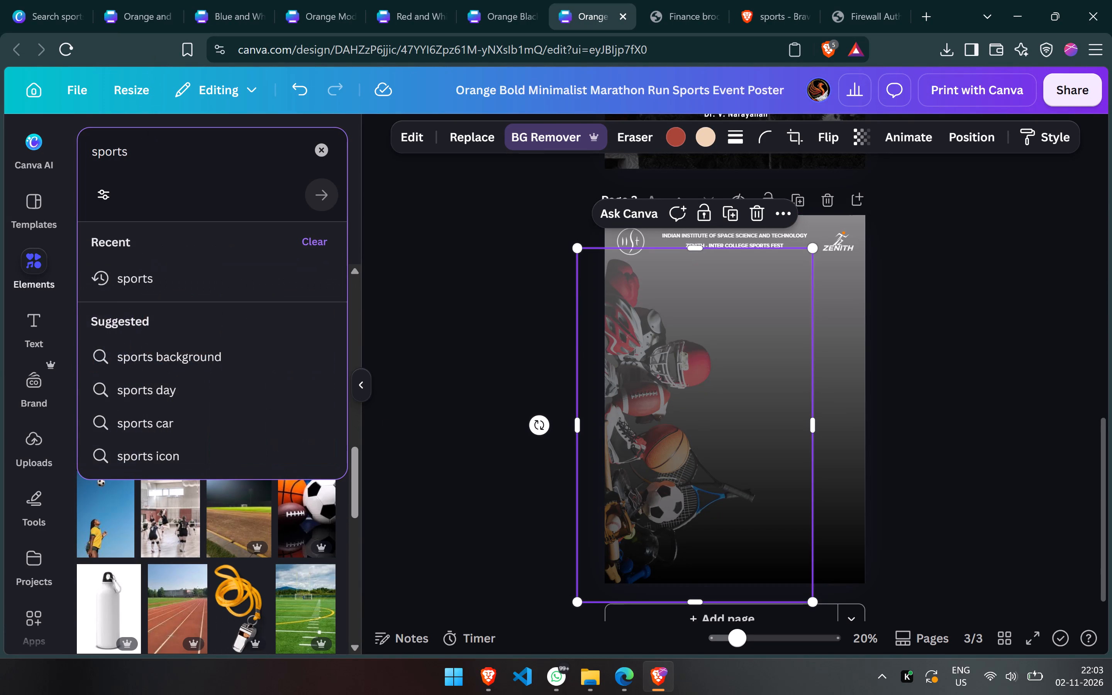
Search the photo elements for "all sports" and browse the results for sports imagery for page 3.
key(ctrl+Left)
key(a)
text(ll)
key(space)
key(Return)
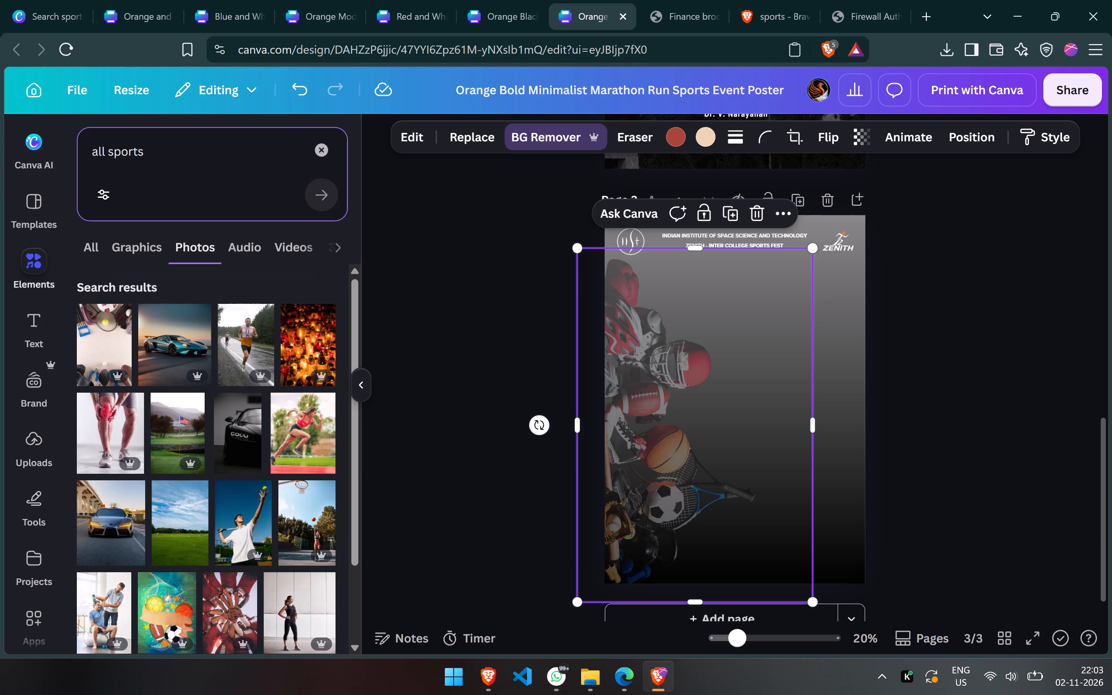
scroll(243, 479, up, 1)
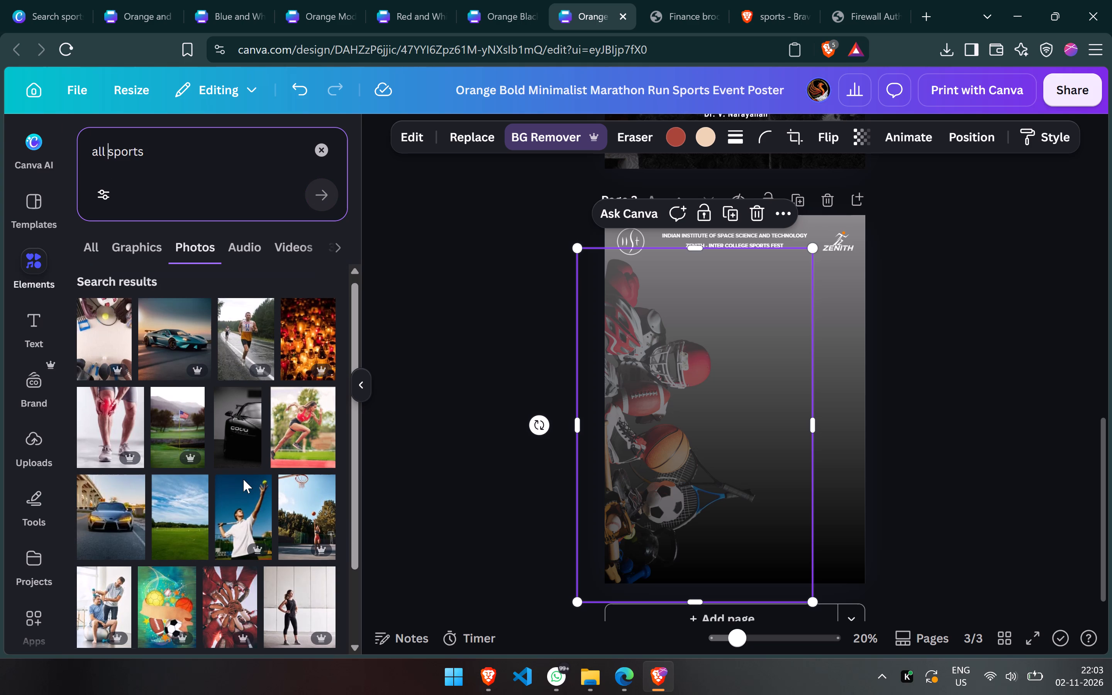
scroll(243, 479, up, 1)
scroll(243, 479, right, 1)
scroll(243, 479, down, 2)
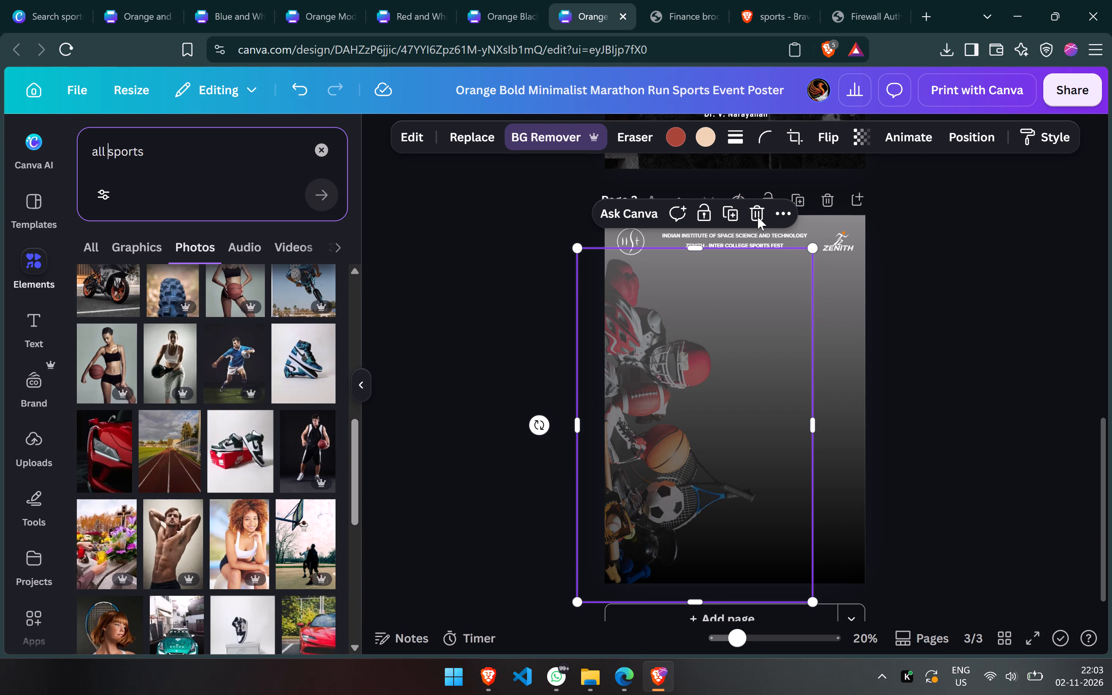
Set the transparency of the sports equipment image on page 3 to 31.
click(860, 135)
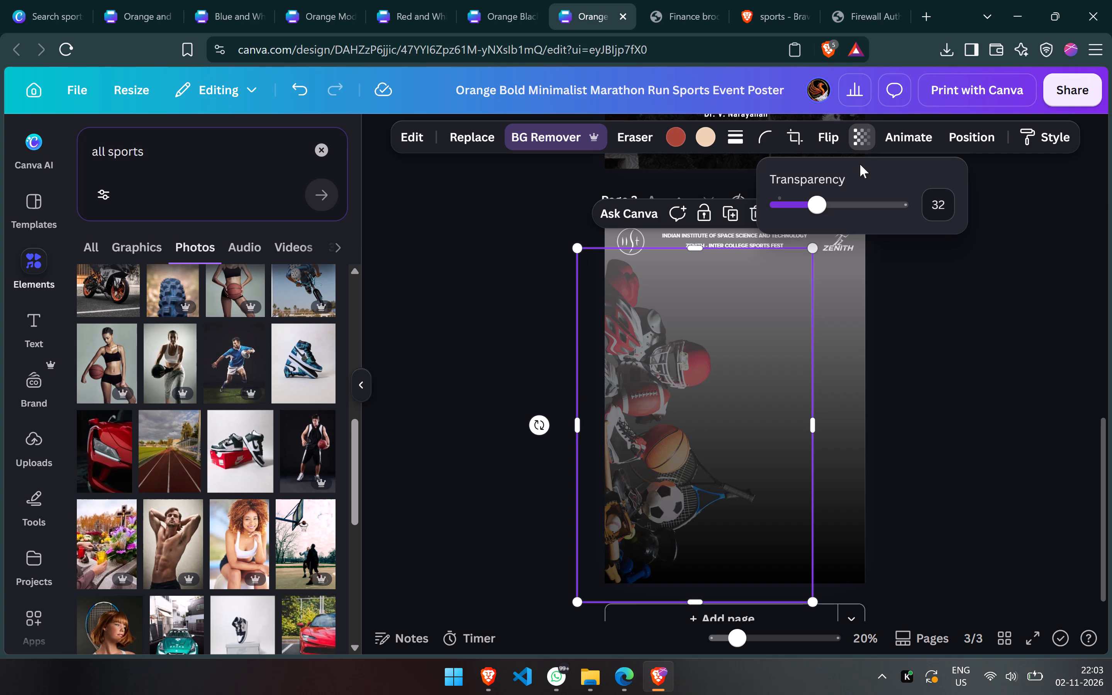
drag(819, 207, 803, 207)
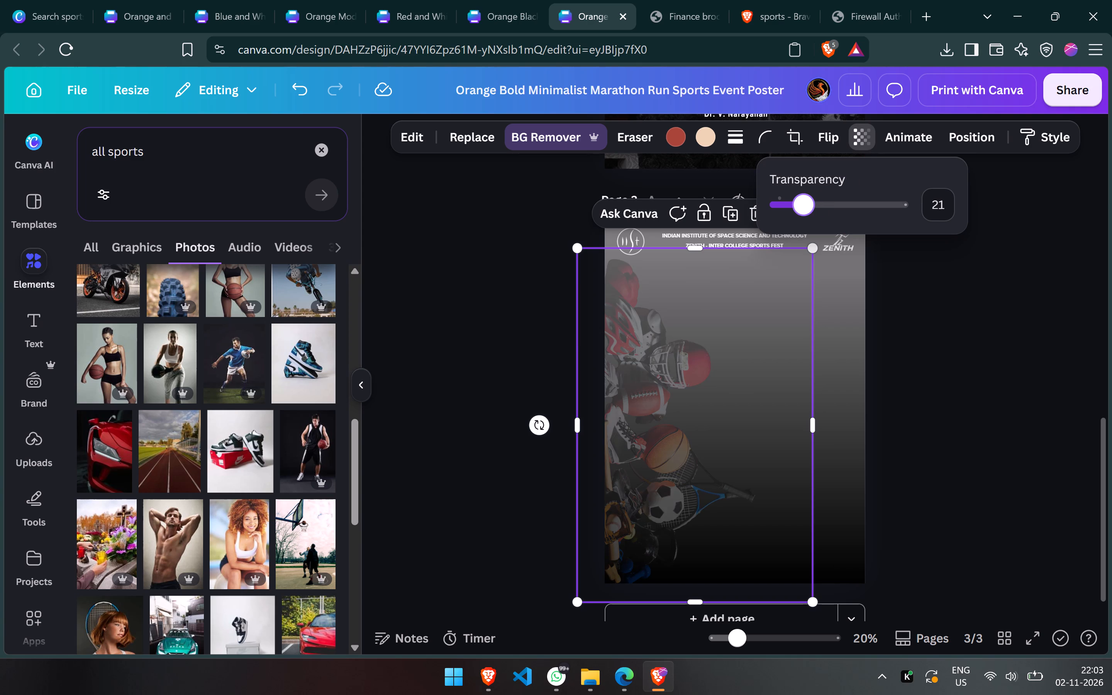
drag(803, 207, 790, 207)
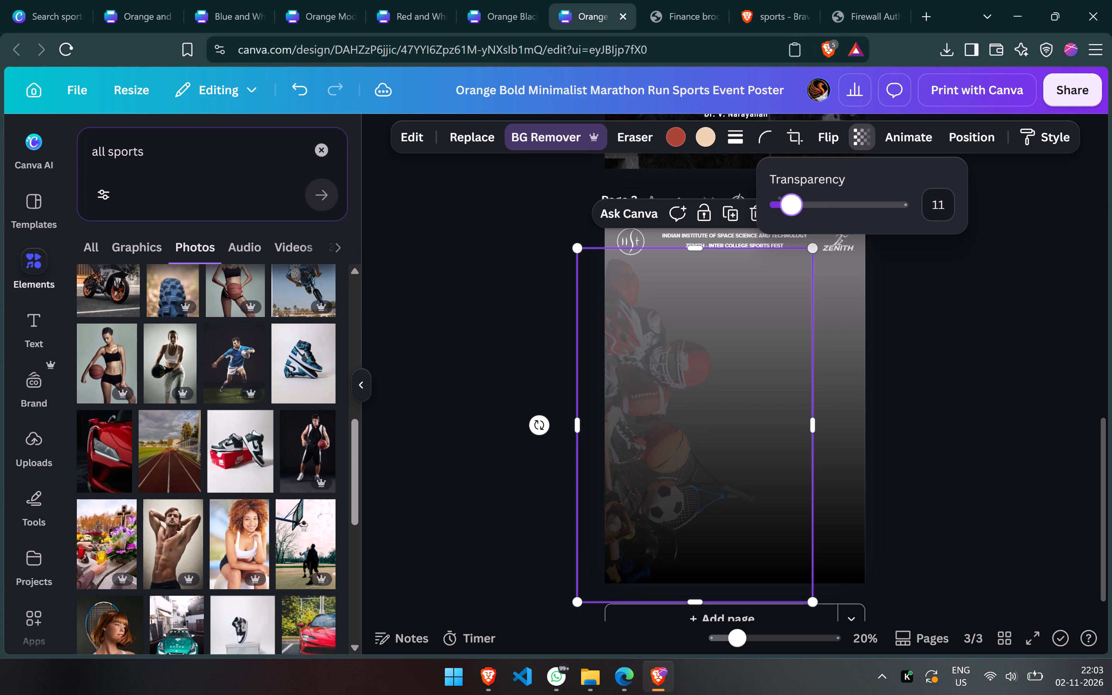
drag(790, 207, 812, 207)
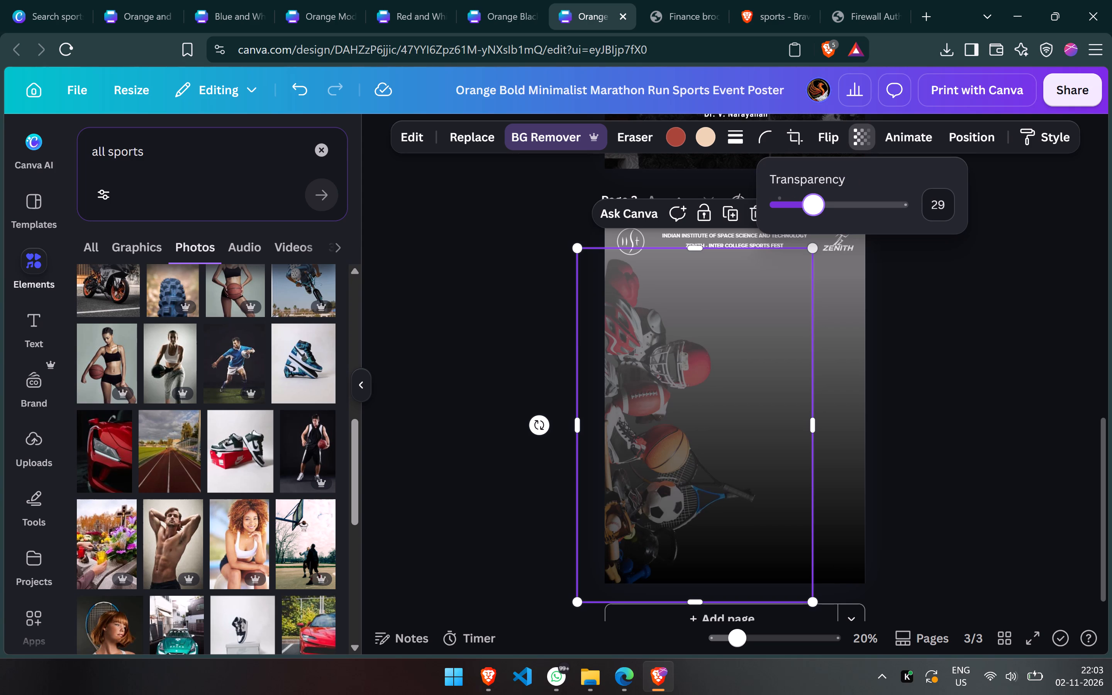
drag(812, 207, 815, 207)
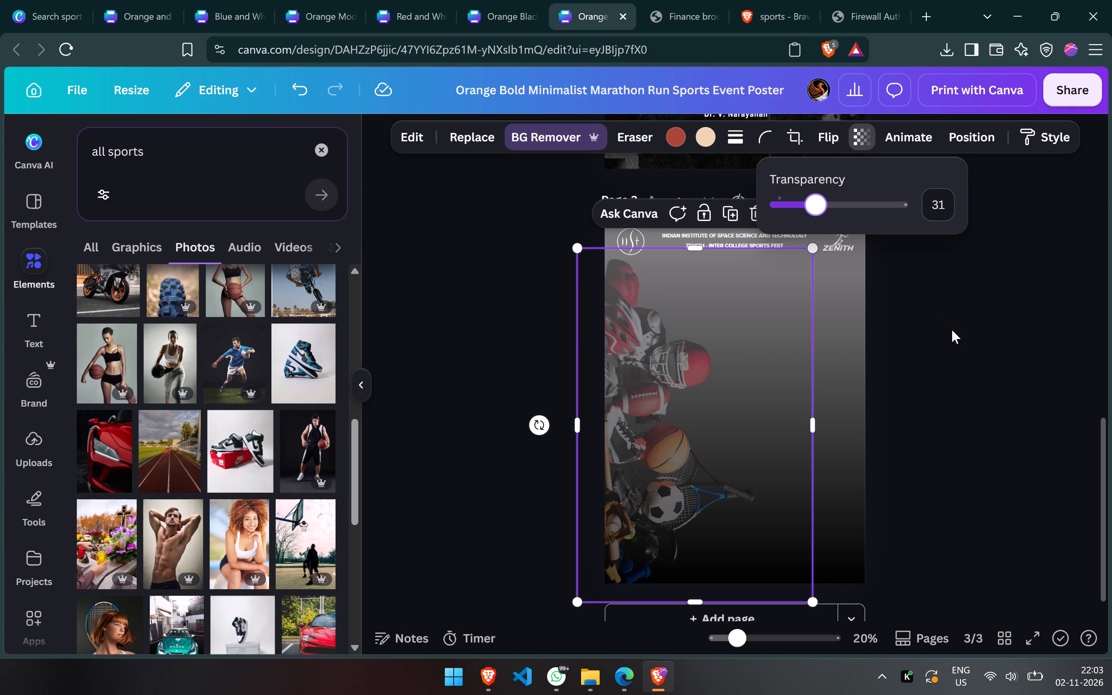
click(952, 330)
click(952, 330)
scroll(932, 364, up, 4)
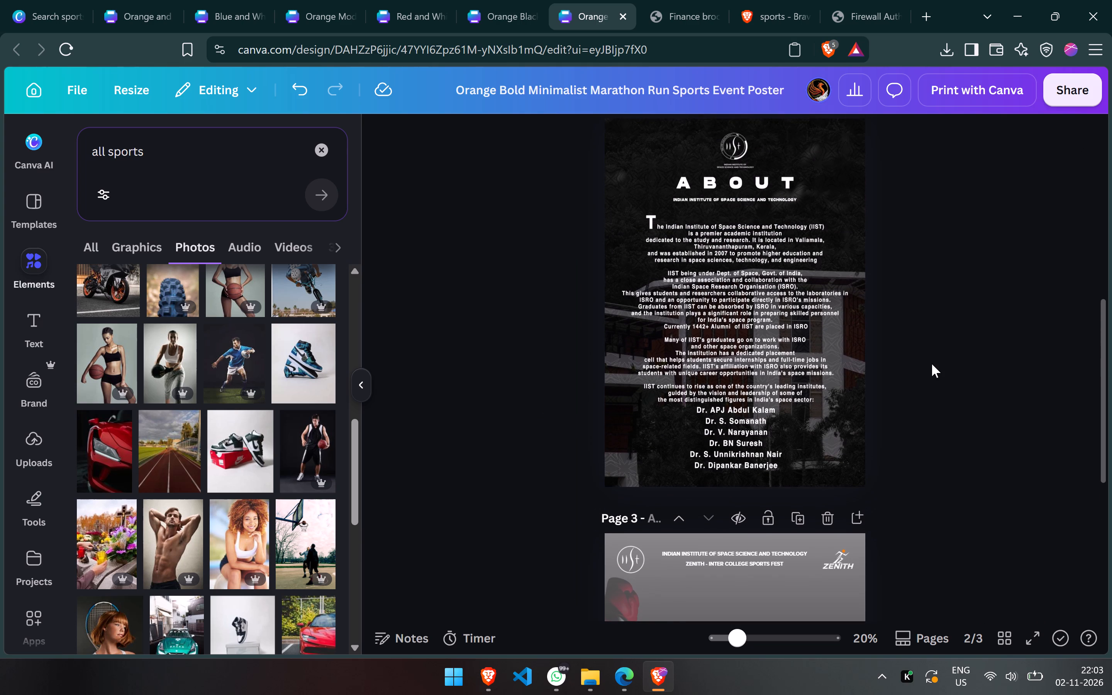
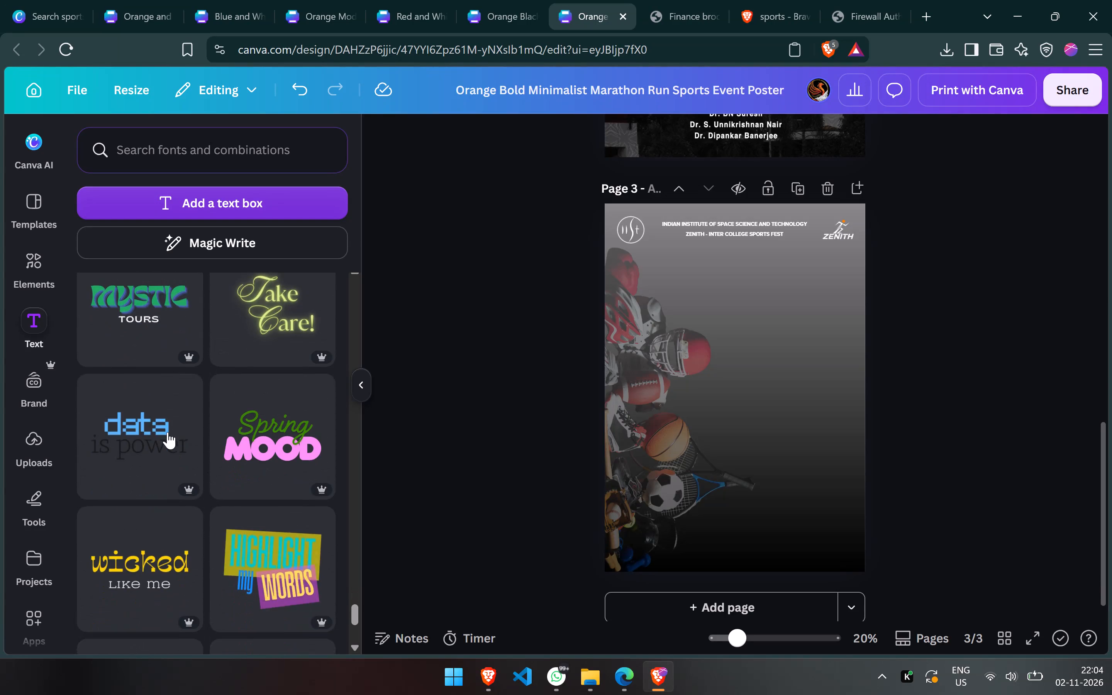
Add the "great work!" text combination to page 3 and place it just below the header beside the sports equipment image.
scroll(168, 432, down, 6)
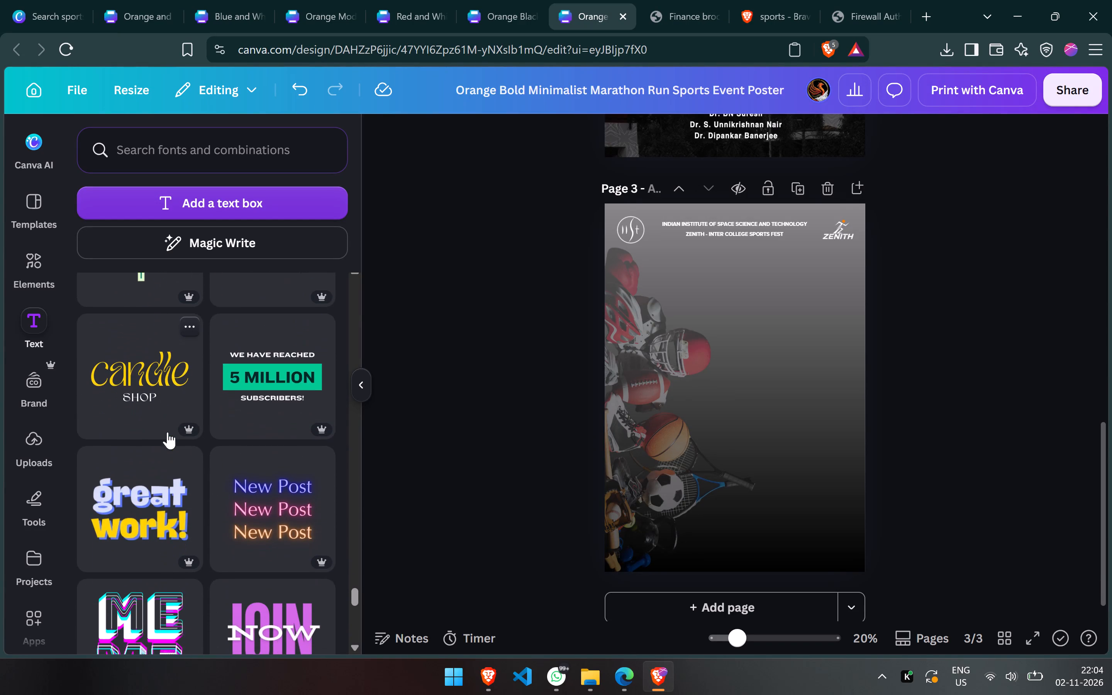
scroll(168, 432, down, 2)
scroll(168, 432, up, 1)
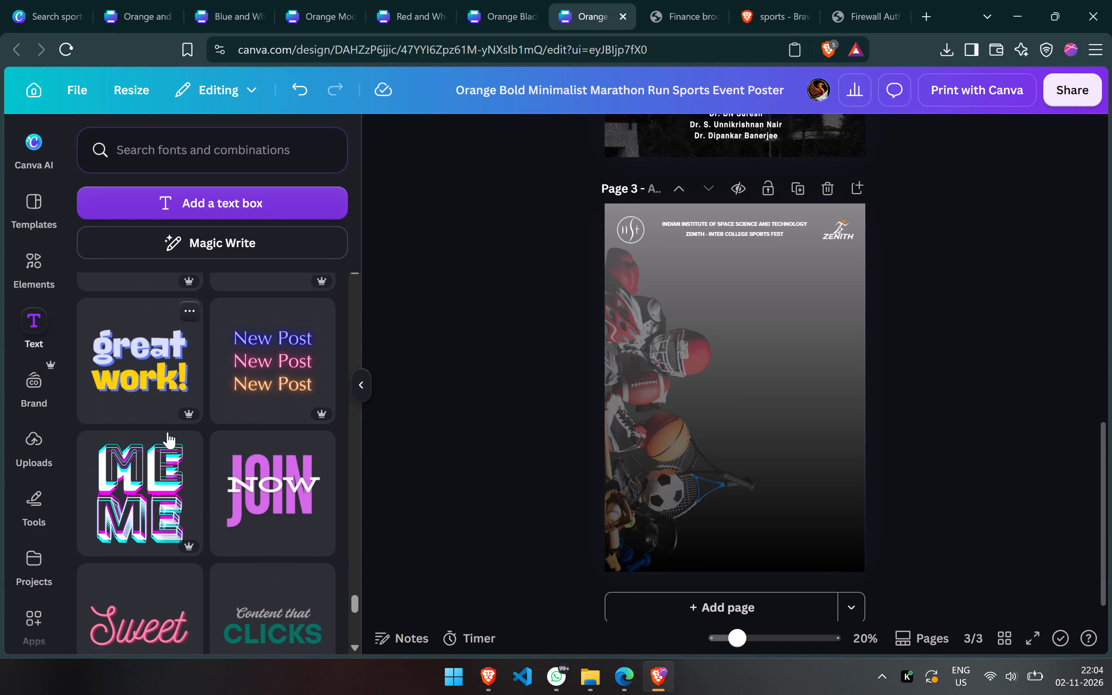
click(166, 368)
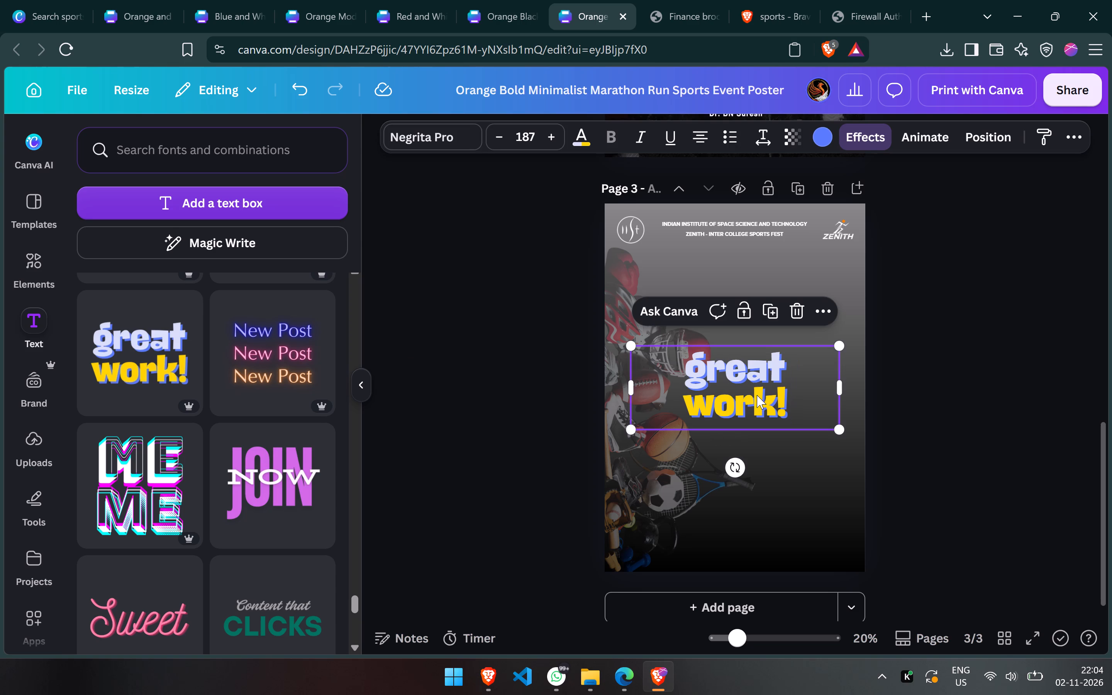
drag(757, 395, 788, 299)
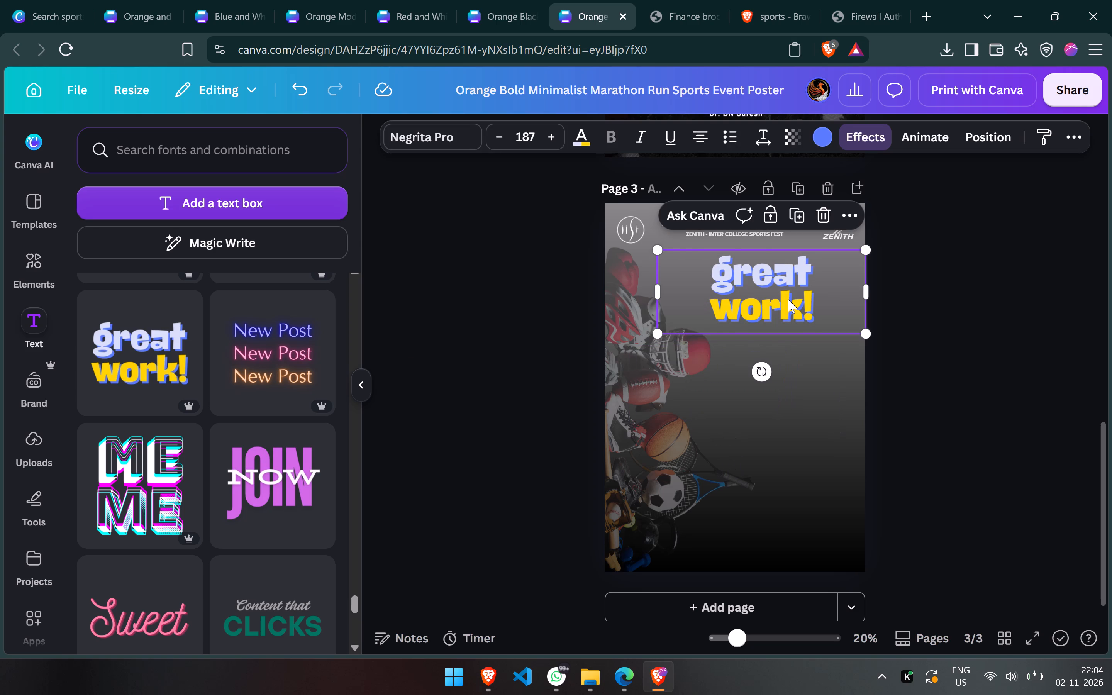
Replace the "great work!" wording with "basketball" on a single line.
double_click(780, 272)
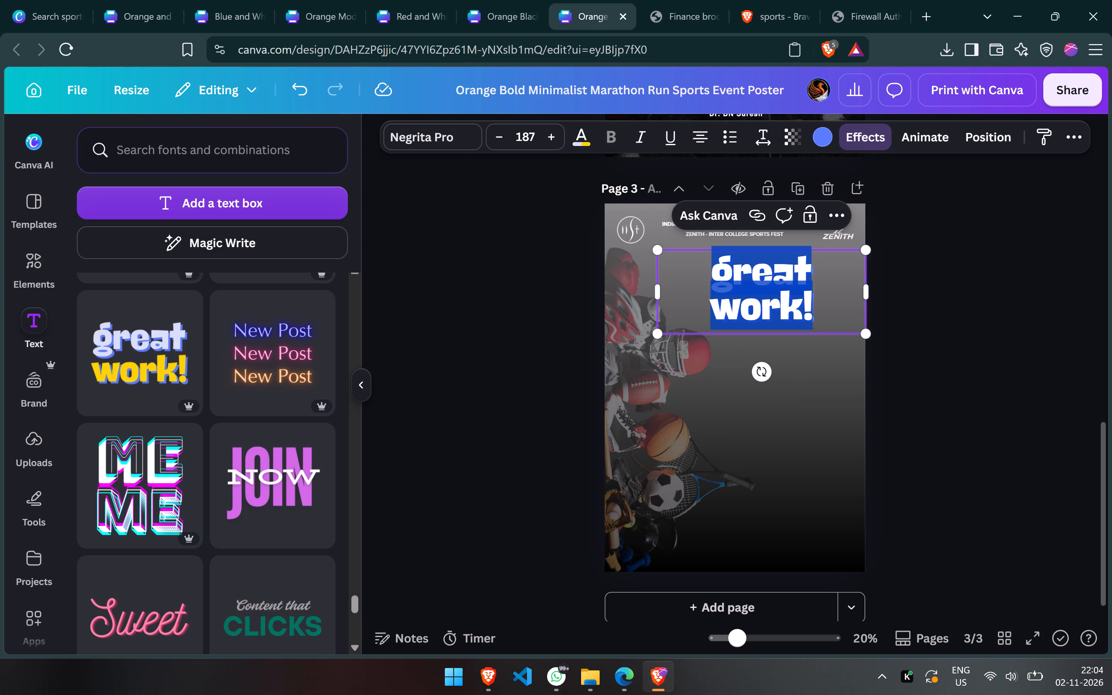
click(778, 279)
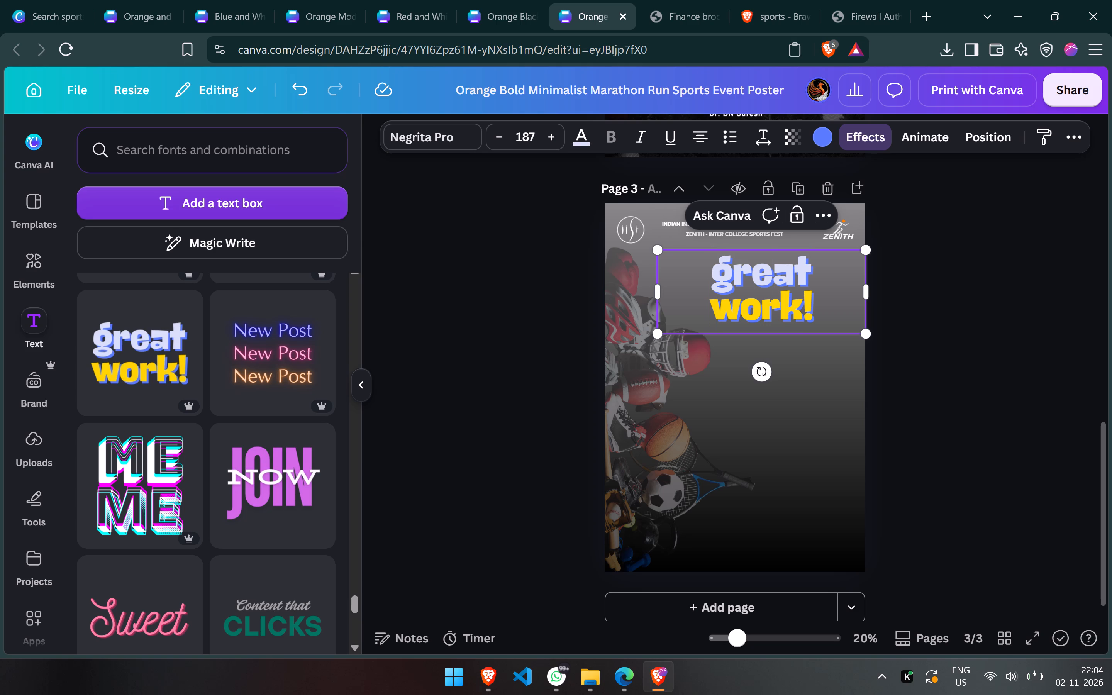
click(778, 310)
double_click(836, 303)
click(836, 303)
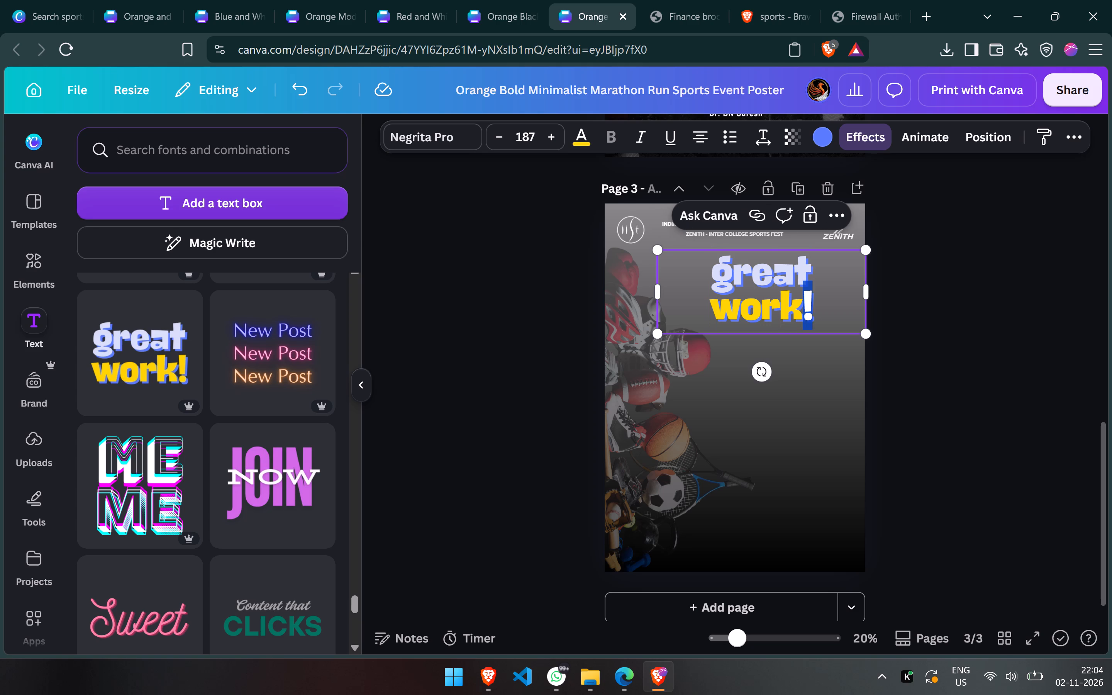
key(ctrl+BackSpace)
key(ctrl+BackSpace)
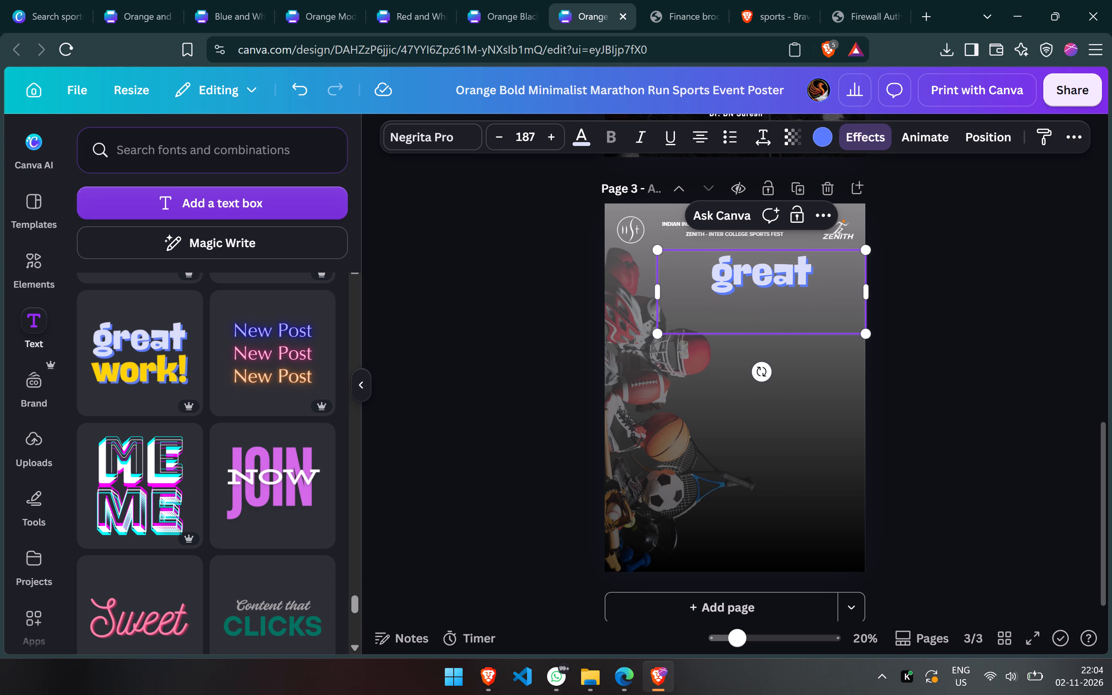
key(ctrl+BackSpace)
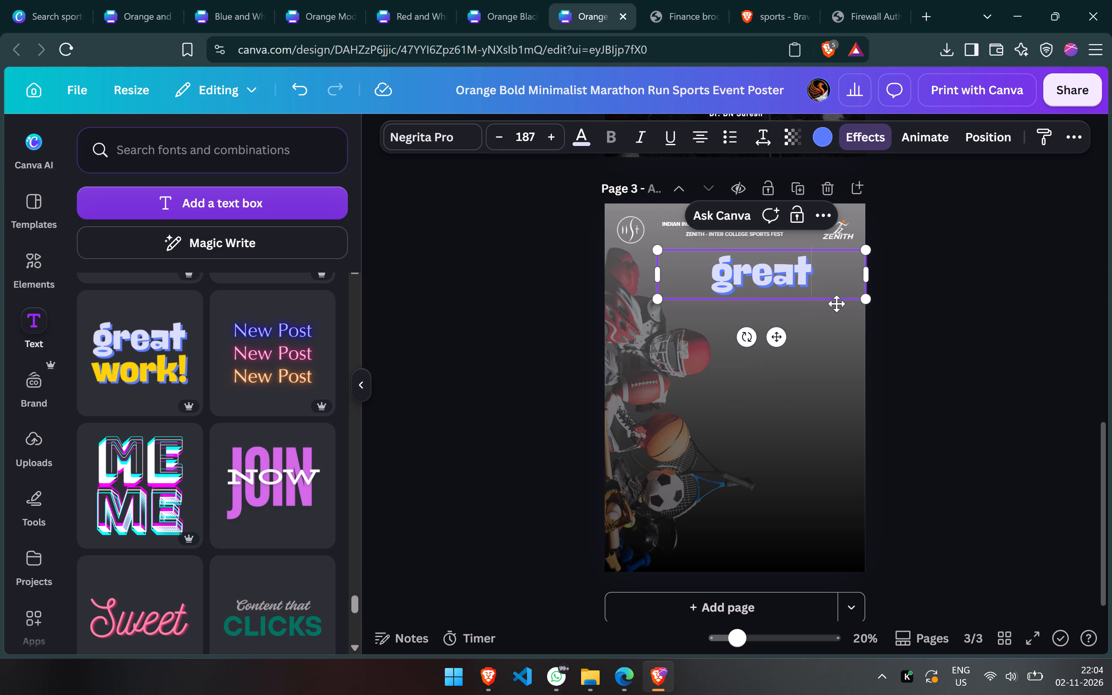
key(ctrl+BackSpace)
text(basket)
text(ball)
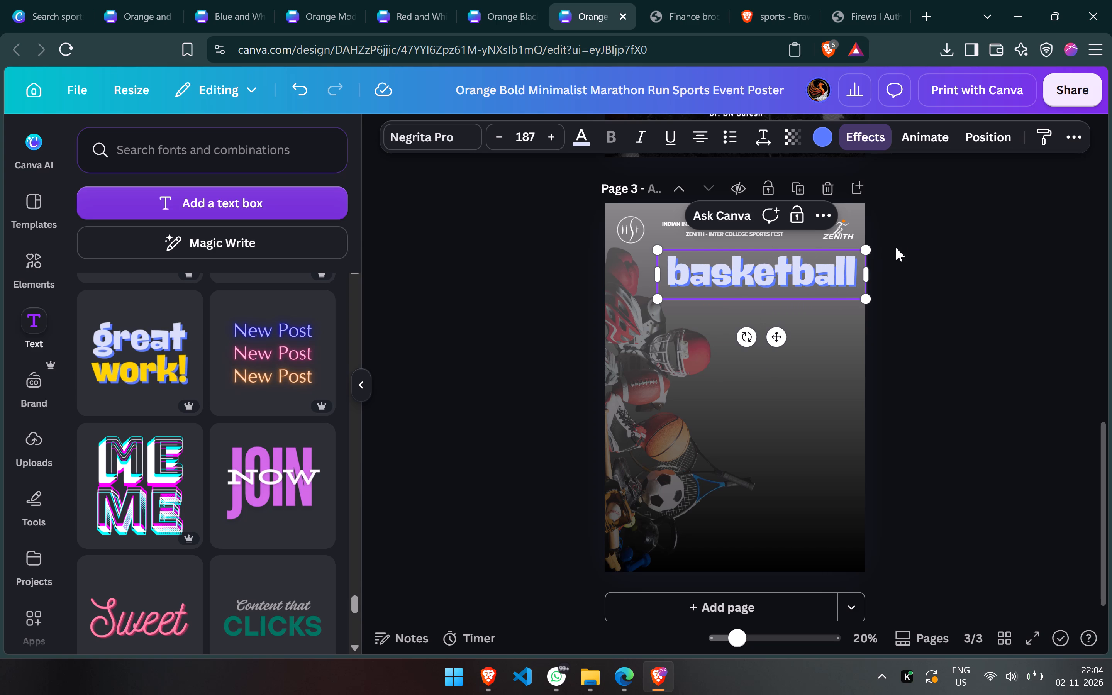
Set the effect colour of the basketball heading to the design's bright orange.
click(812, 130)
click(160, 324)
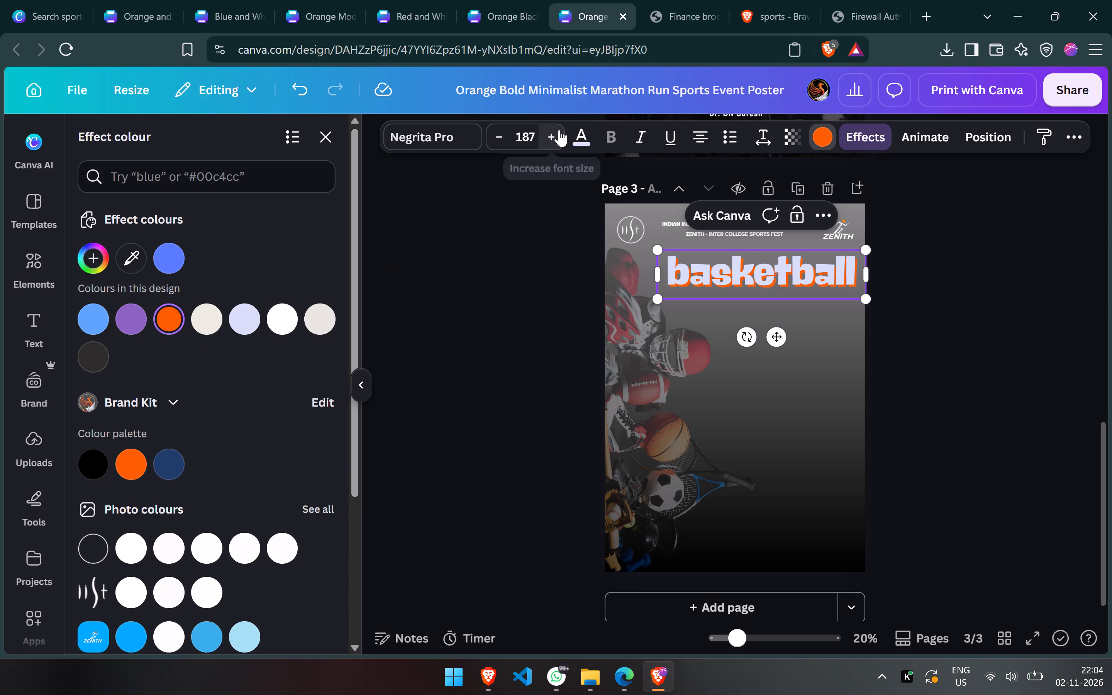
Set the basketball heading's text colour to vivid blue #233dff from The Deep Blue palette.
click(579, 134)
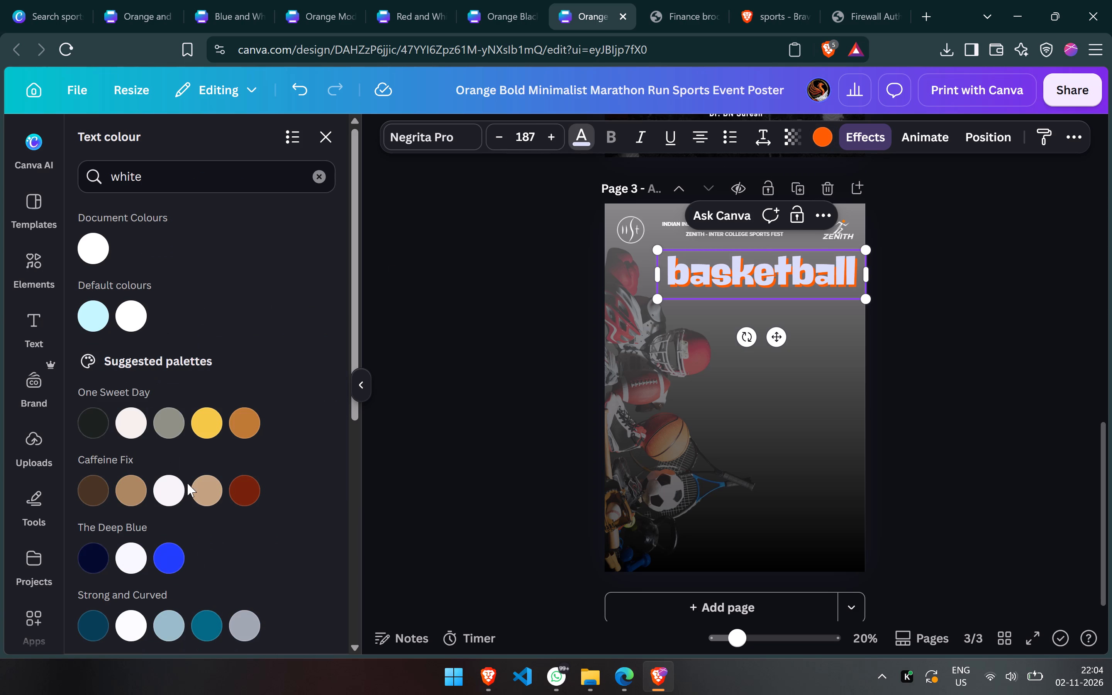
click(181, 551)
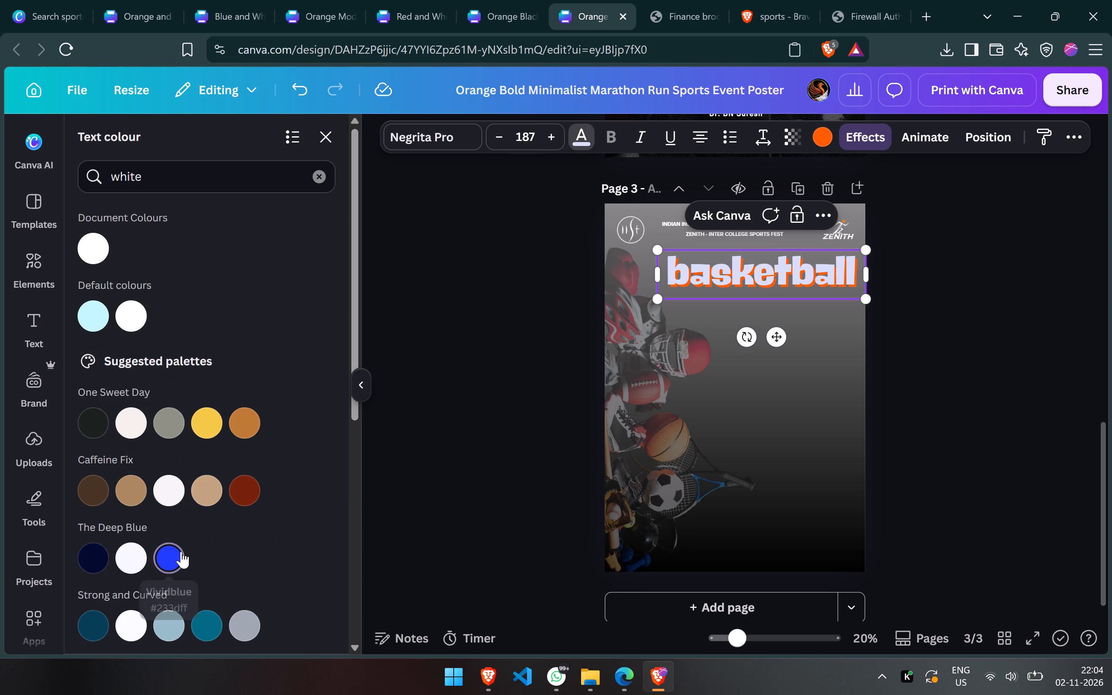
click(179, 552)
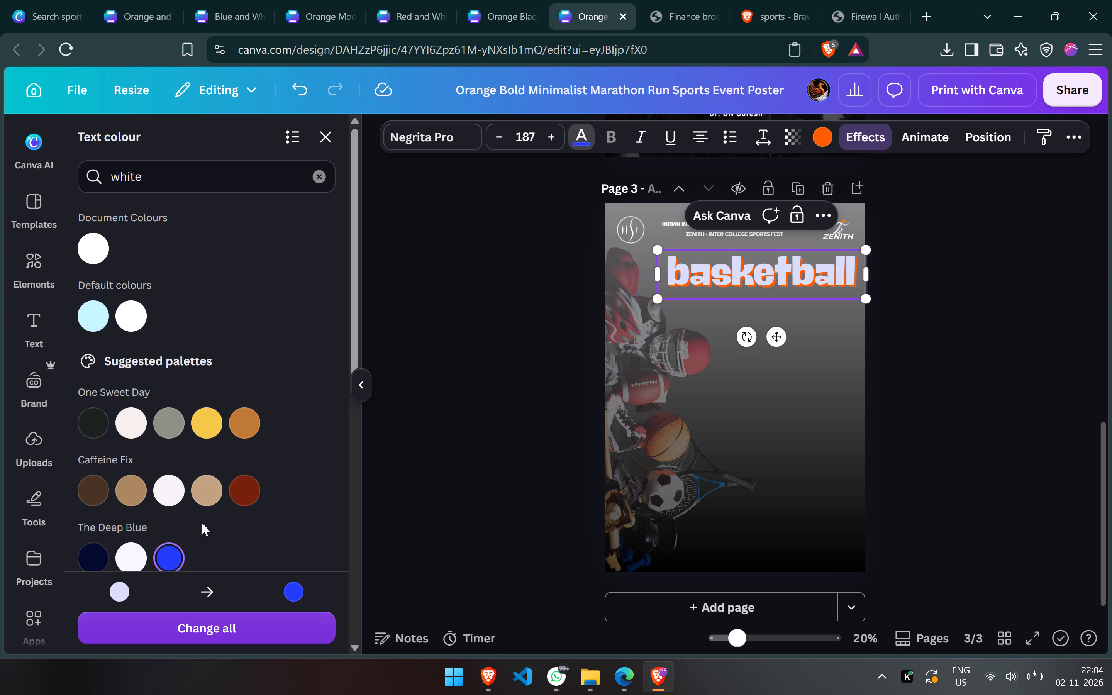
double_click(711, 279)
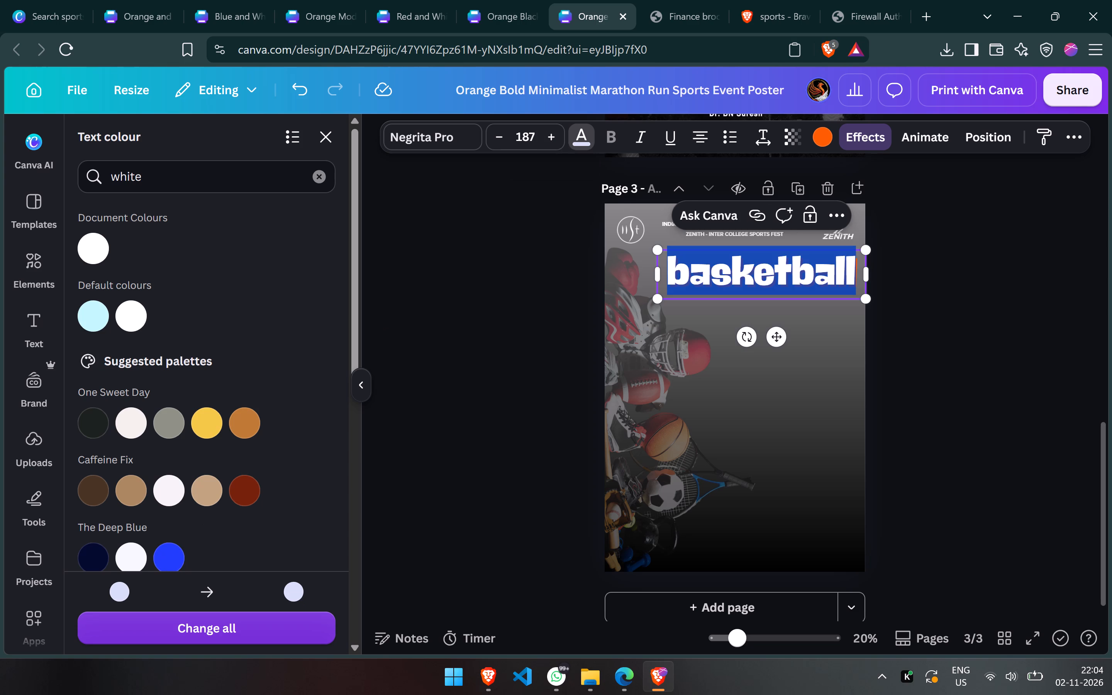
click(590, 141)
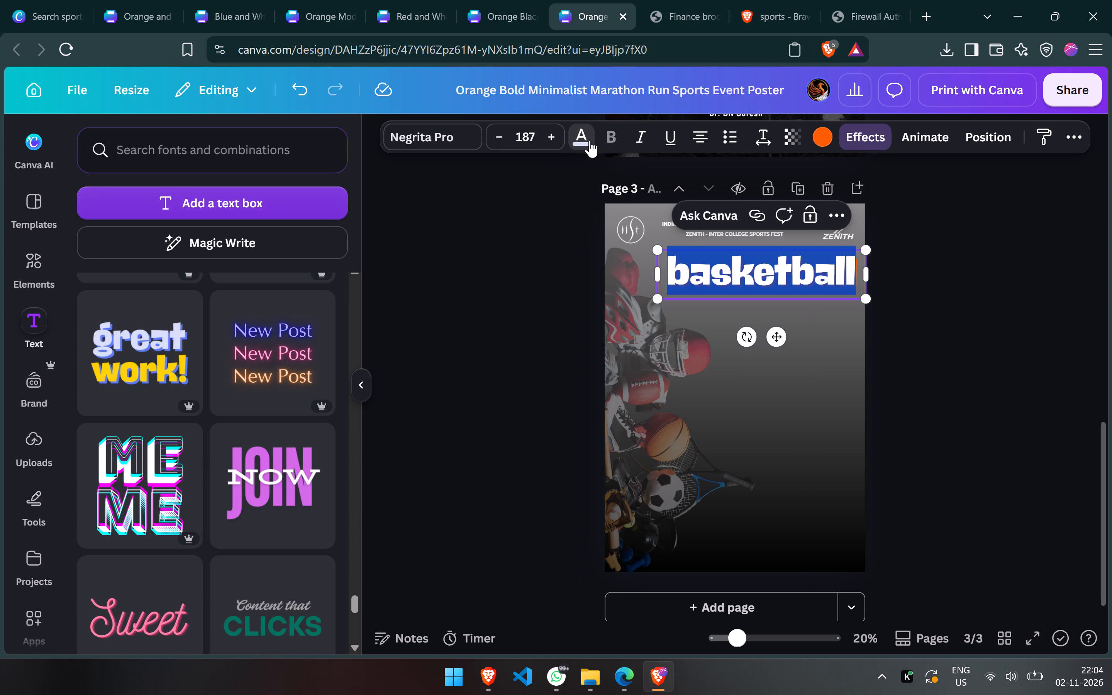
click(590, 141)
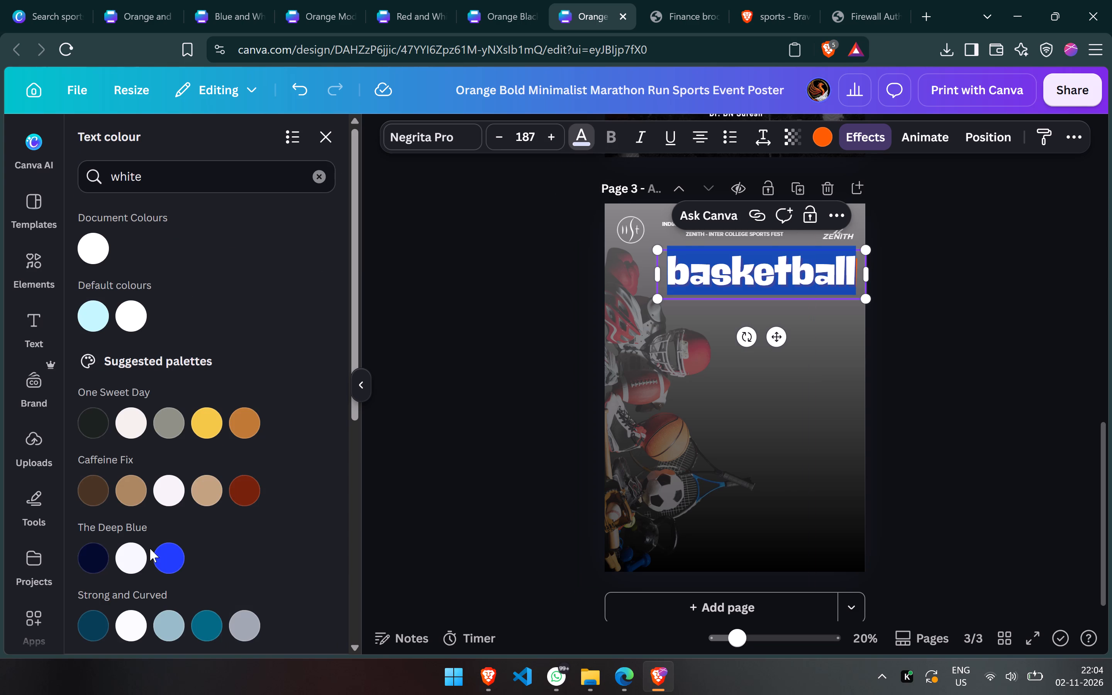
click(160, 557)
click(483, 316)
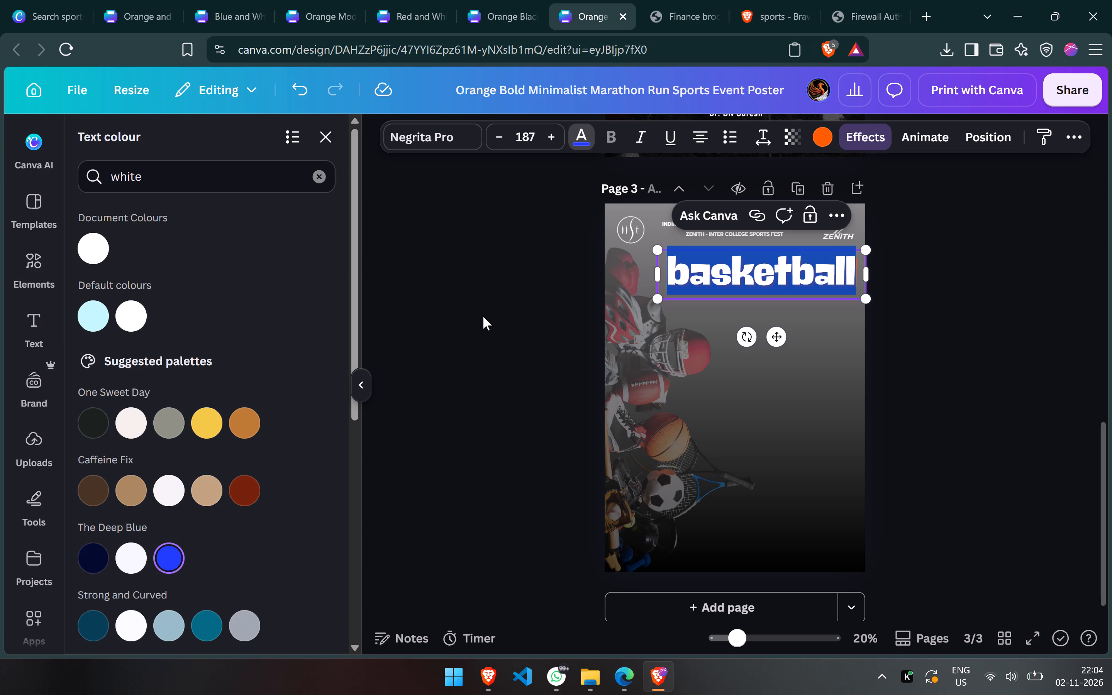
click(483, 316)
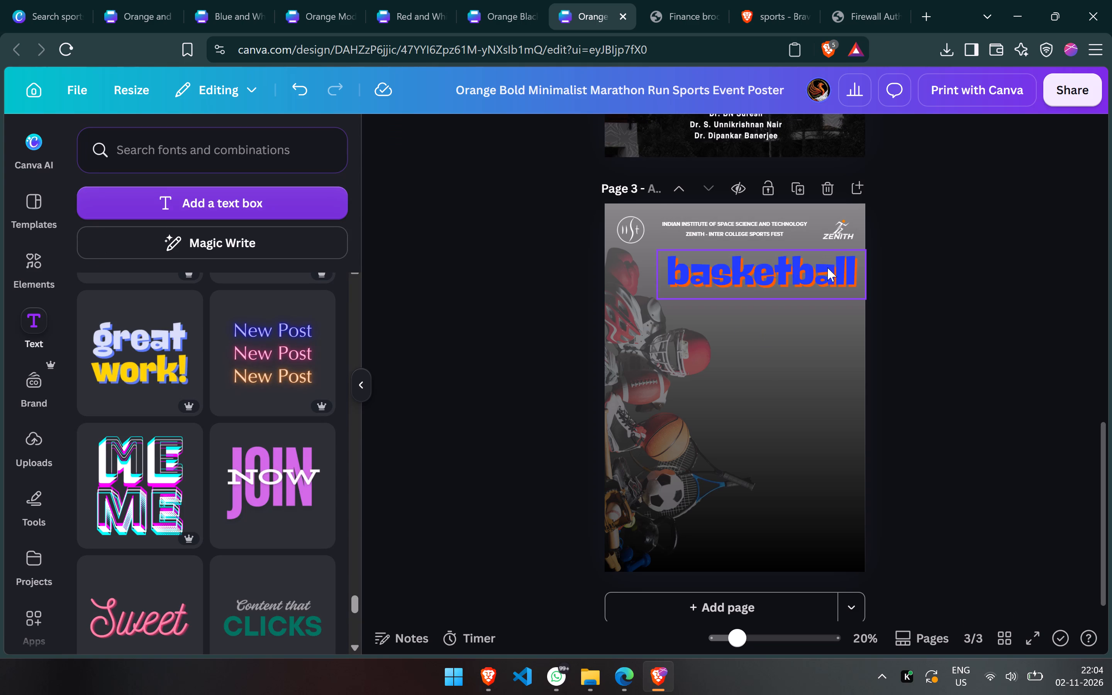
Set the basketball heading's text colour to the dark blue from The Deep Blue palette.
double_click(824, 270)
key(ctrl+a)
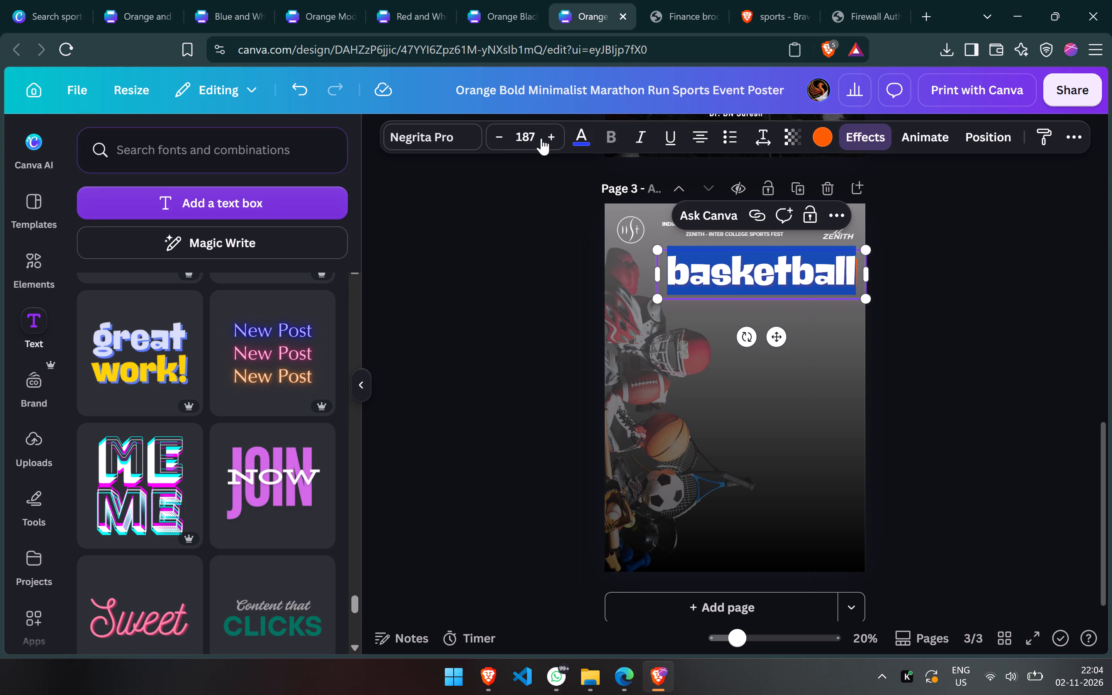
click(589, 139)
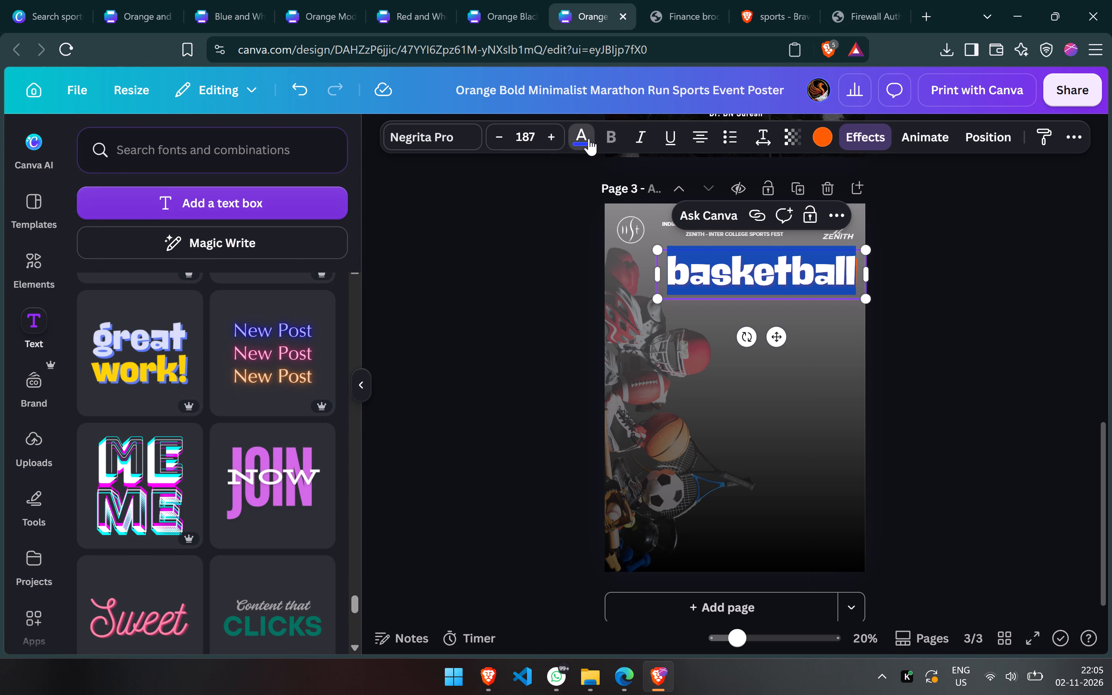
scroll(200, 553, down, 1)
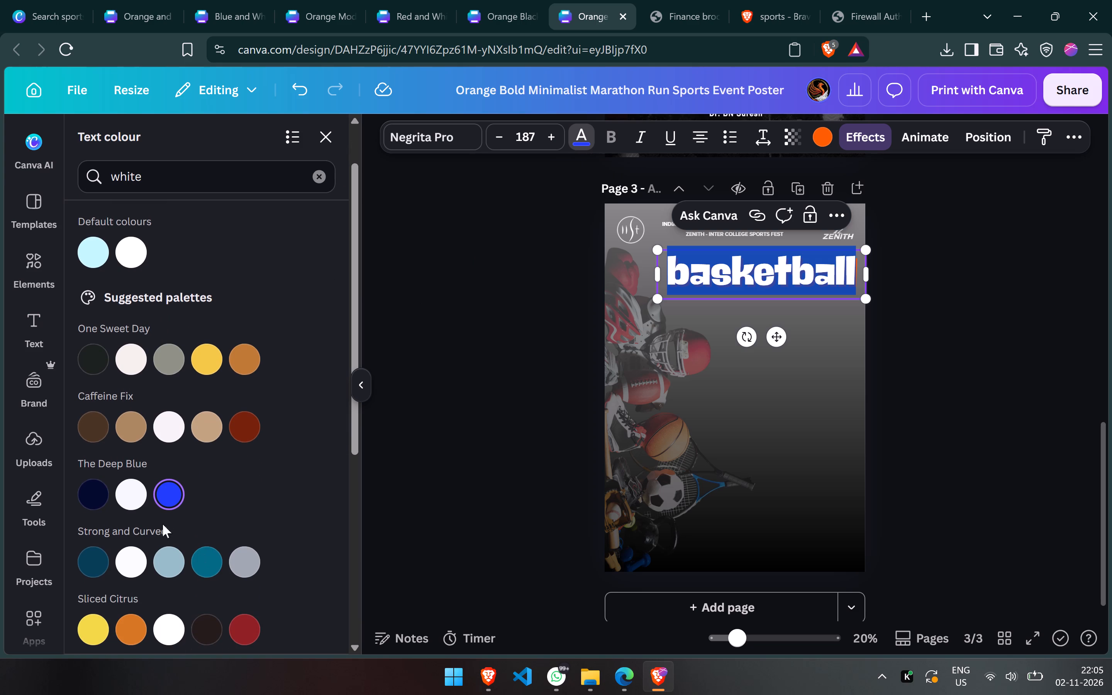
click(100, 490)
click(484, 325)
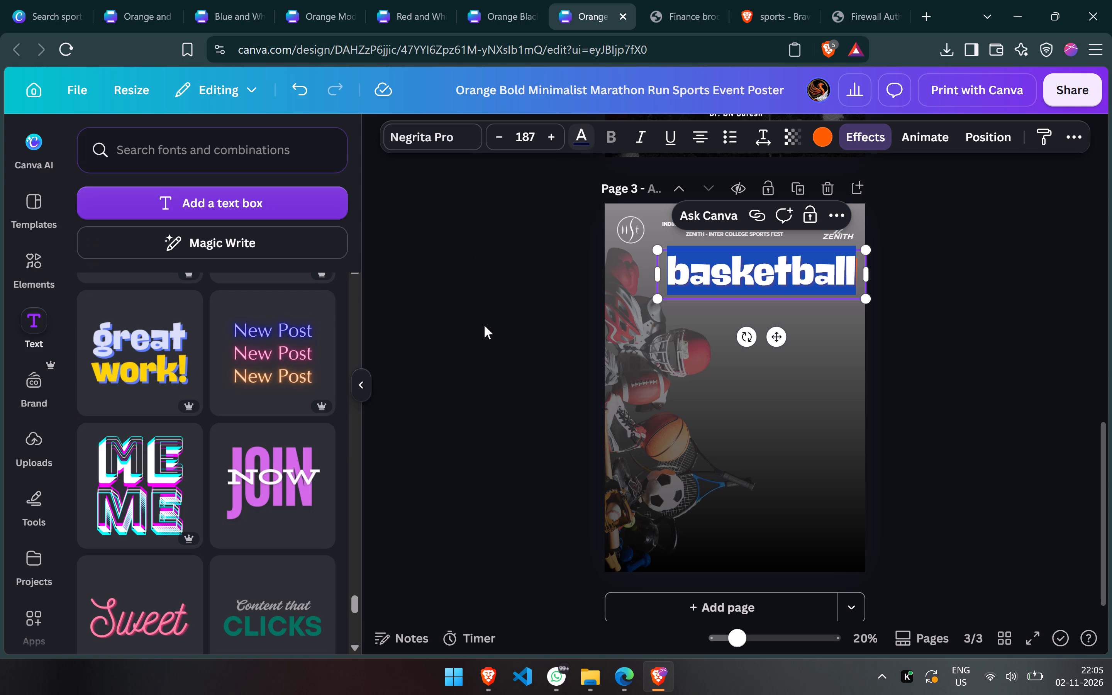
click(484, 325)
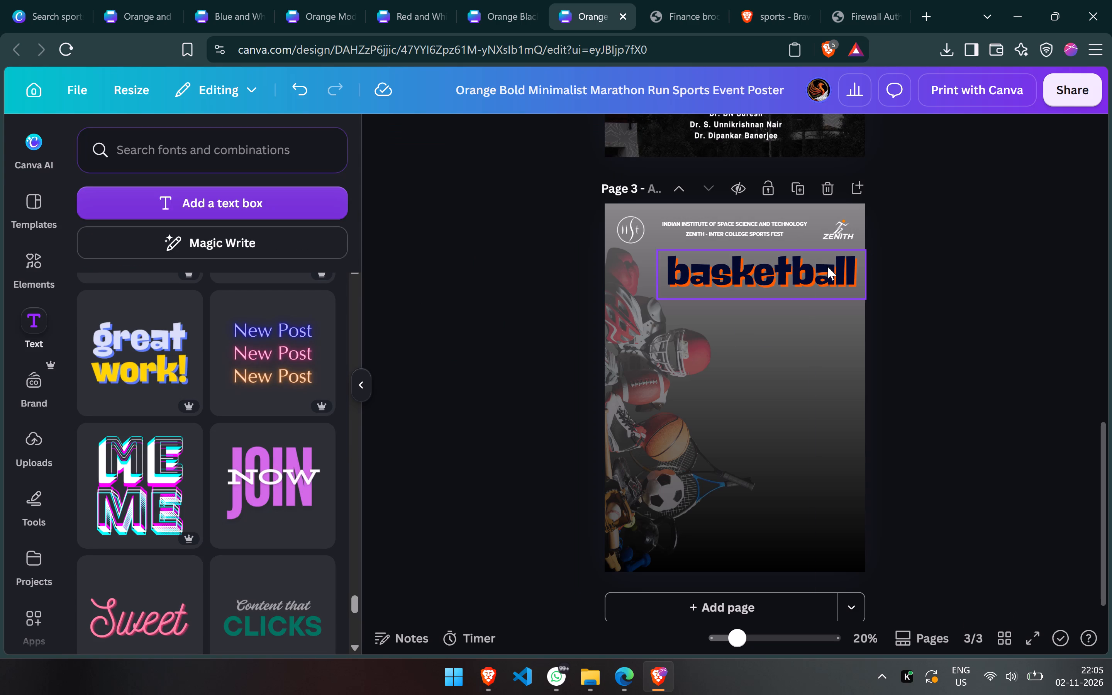
Set the basketball heading's text colour to the orange from the Sliced Citrus palette.
double_click(827, 266)
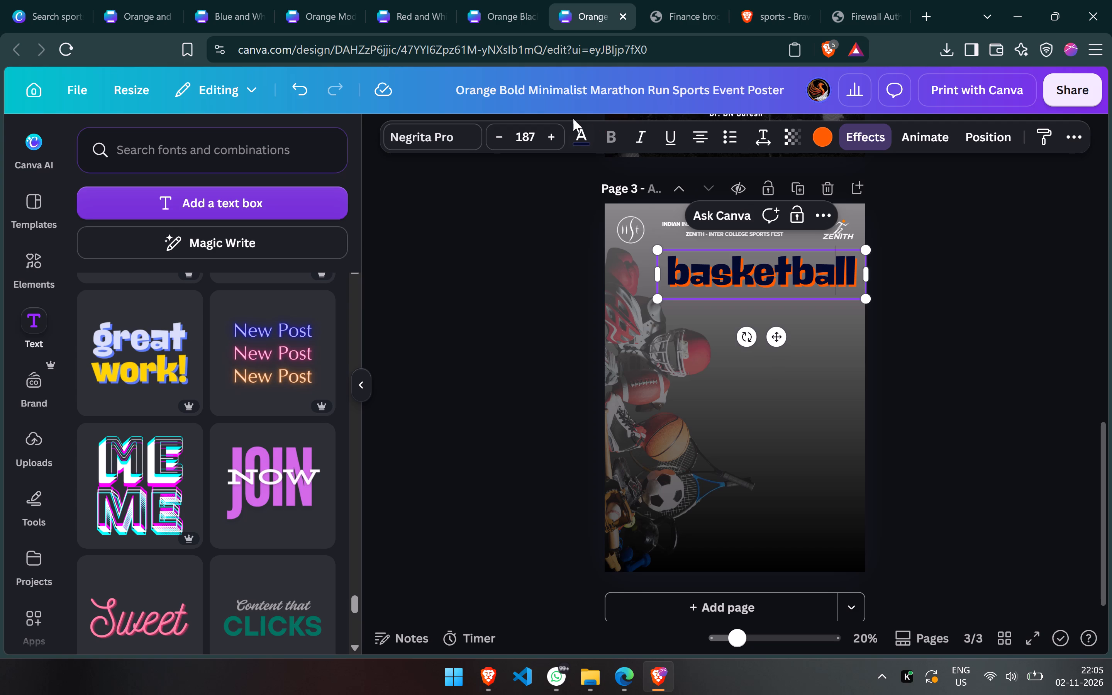
key(ctrl+a)
click(585, 141)
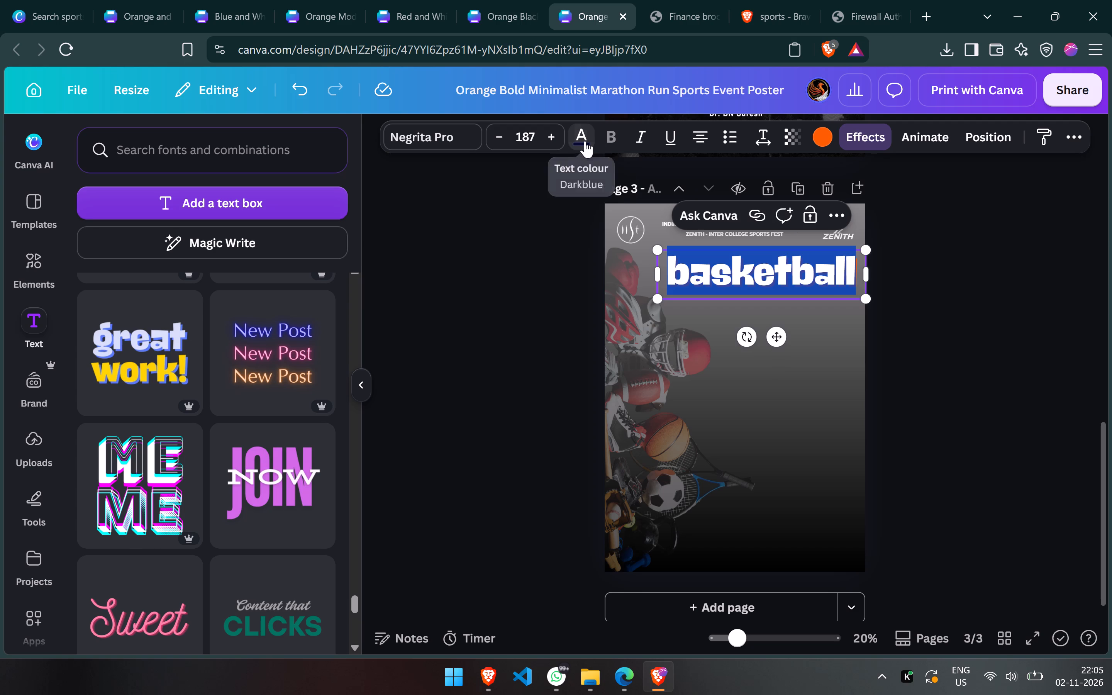
scroll(255, 518, down, 4)
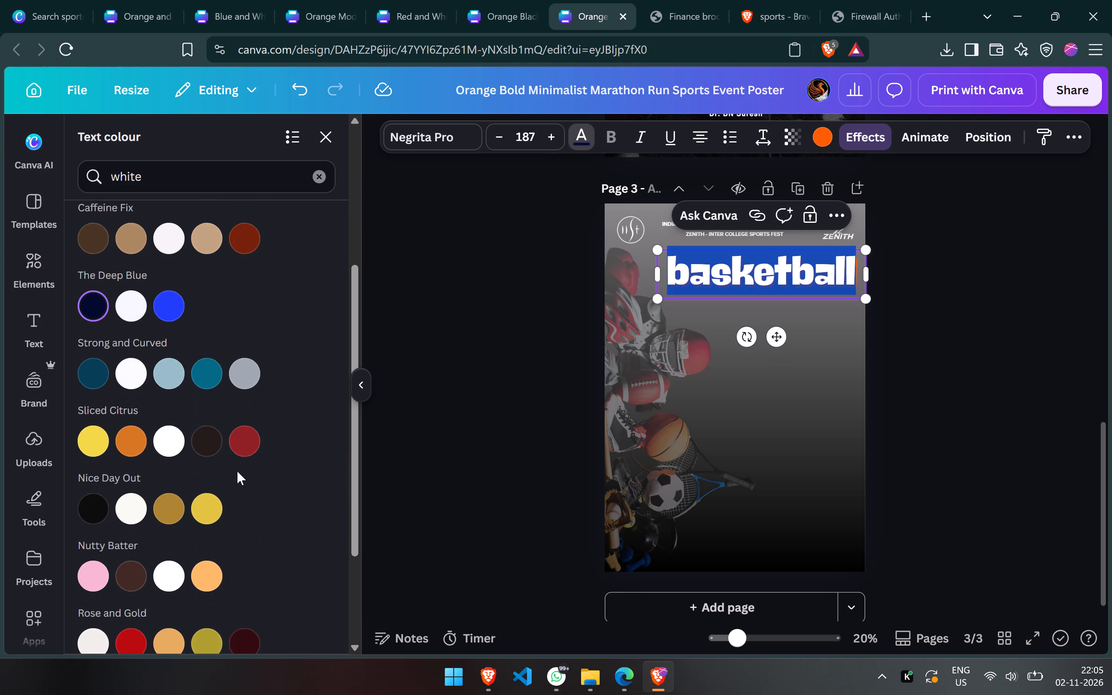
scroll(237, 471, down, 3)
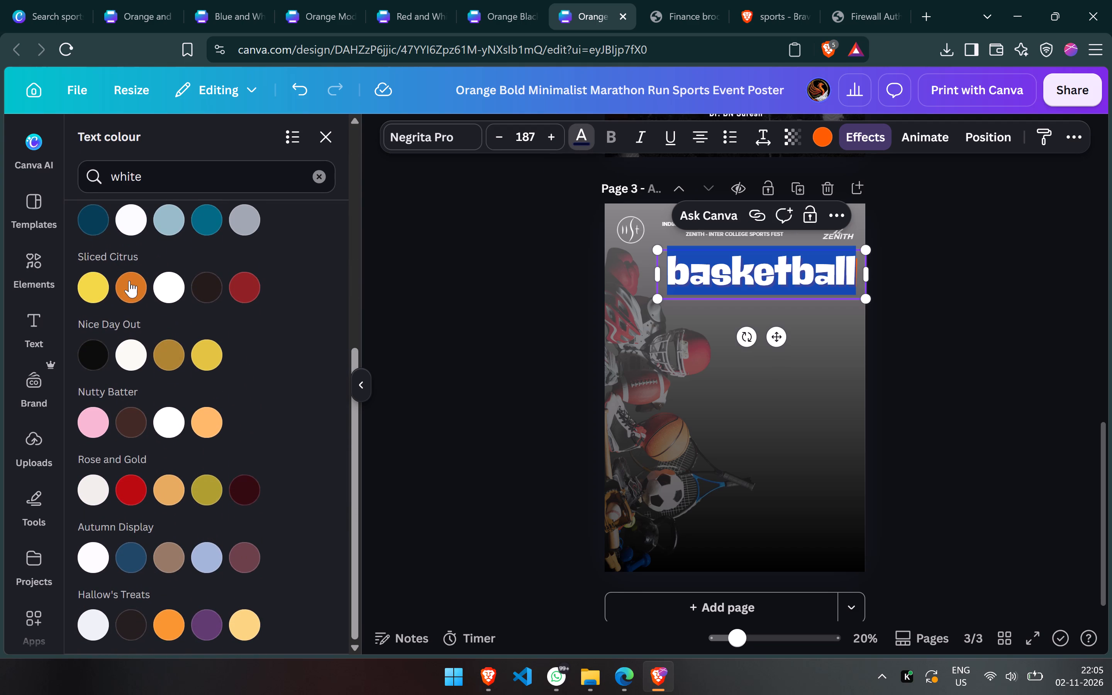
click(129, 281)
click(985, 260)
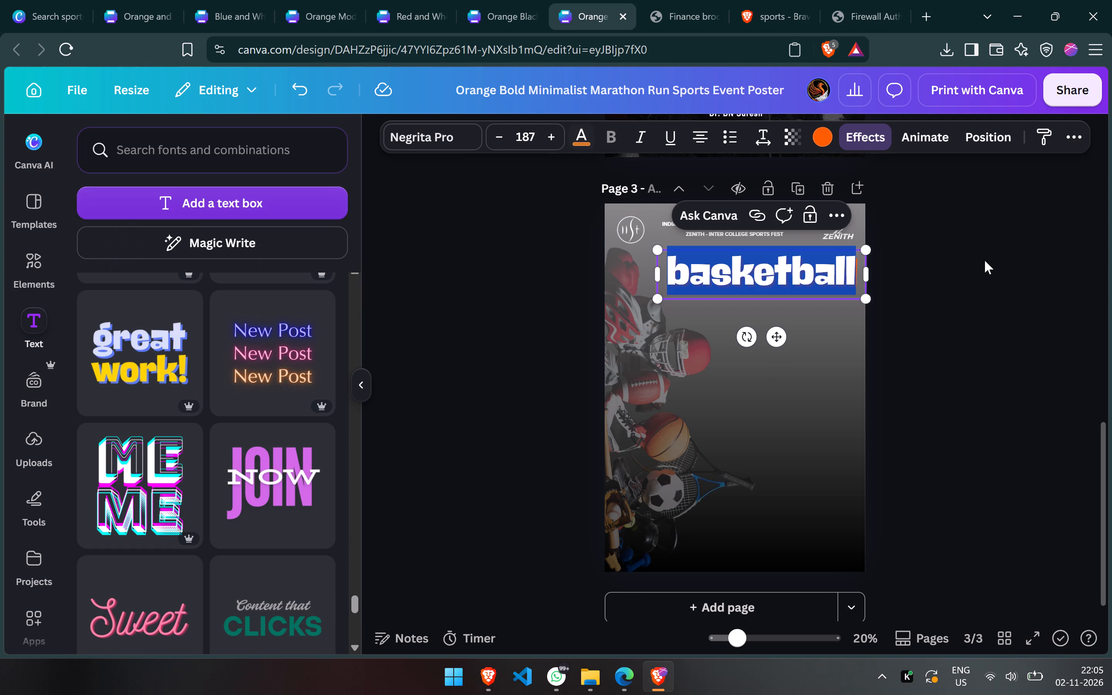
click(922, 257)
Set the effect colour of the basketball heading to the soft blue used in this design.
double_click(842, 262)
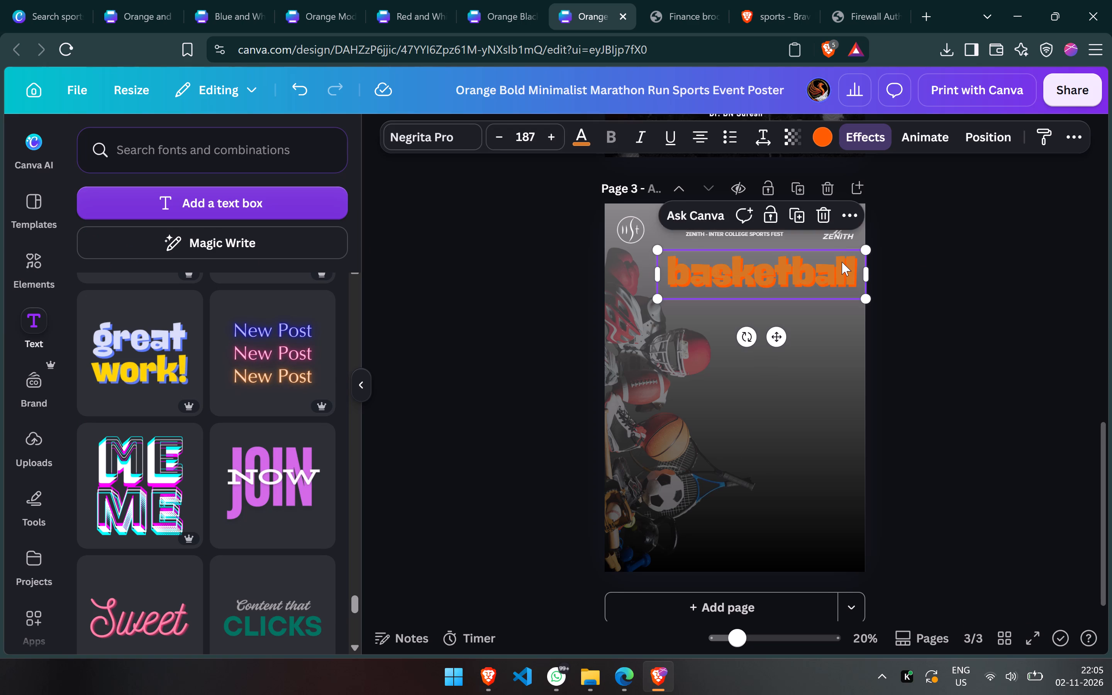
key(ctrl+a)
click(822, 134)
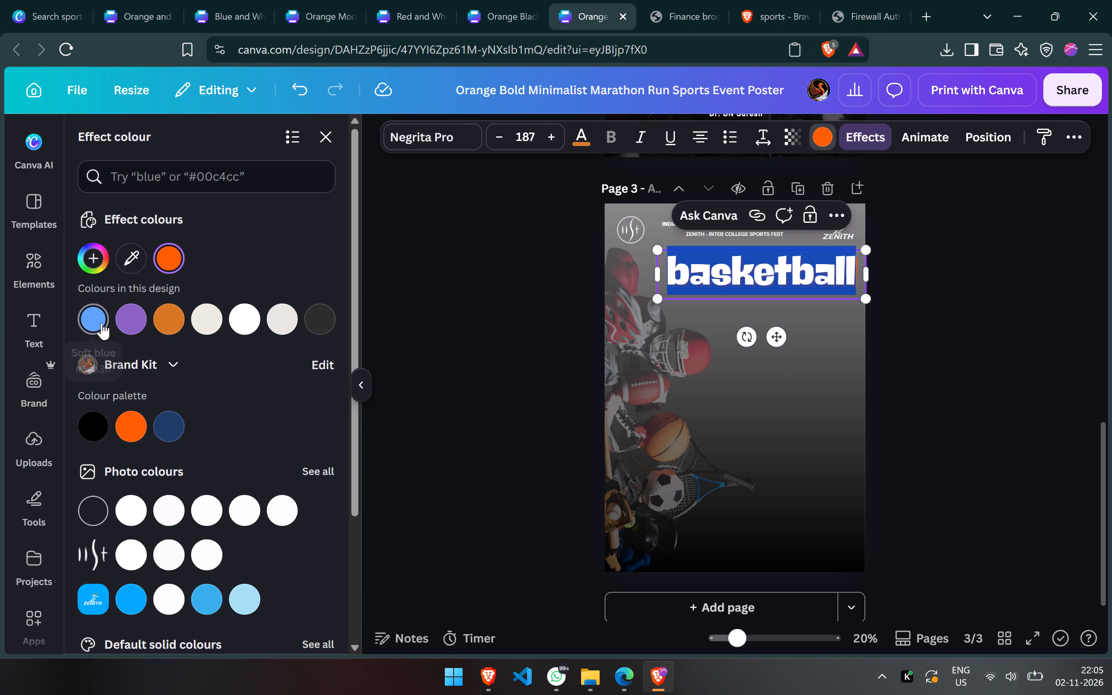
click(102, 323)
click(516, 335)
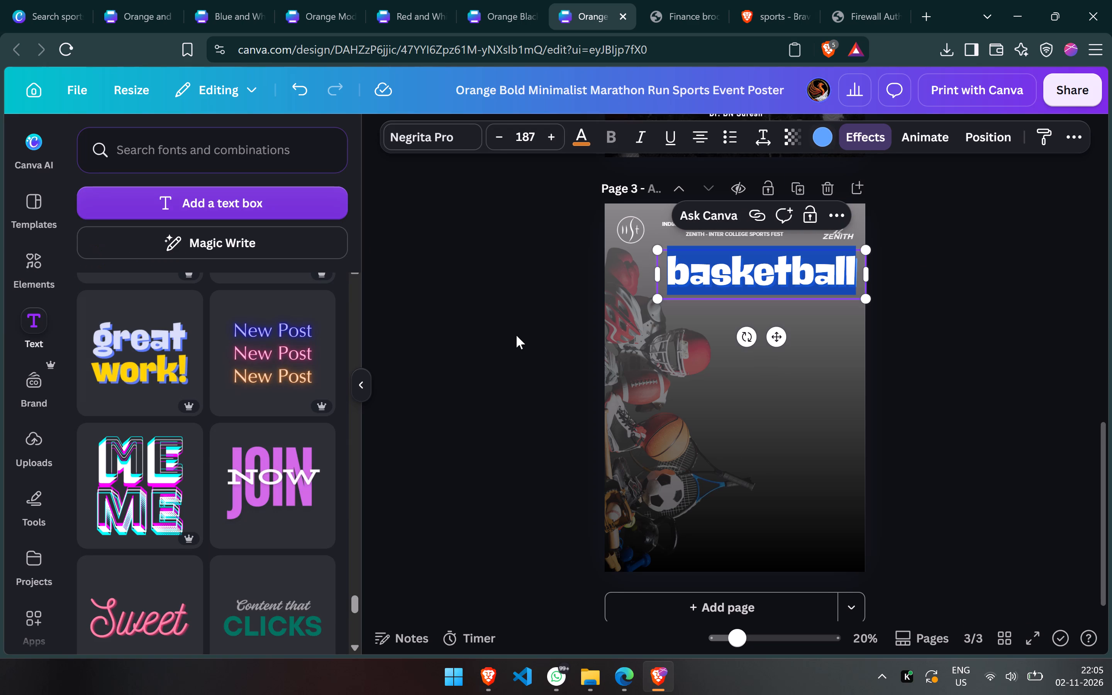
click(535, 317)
Set the effect colour of the basketball heading to the Brand Kit's dark blue.
click(795, 282)
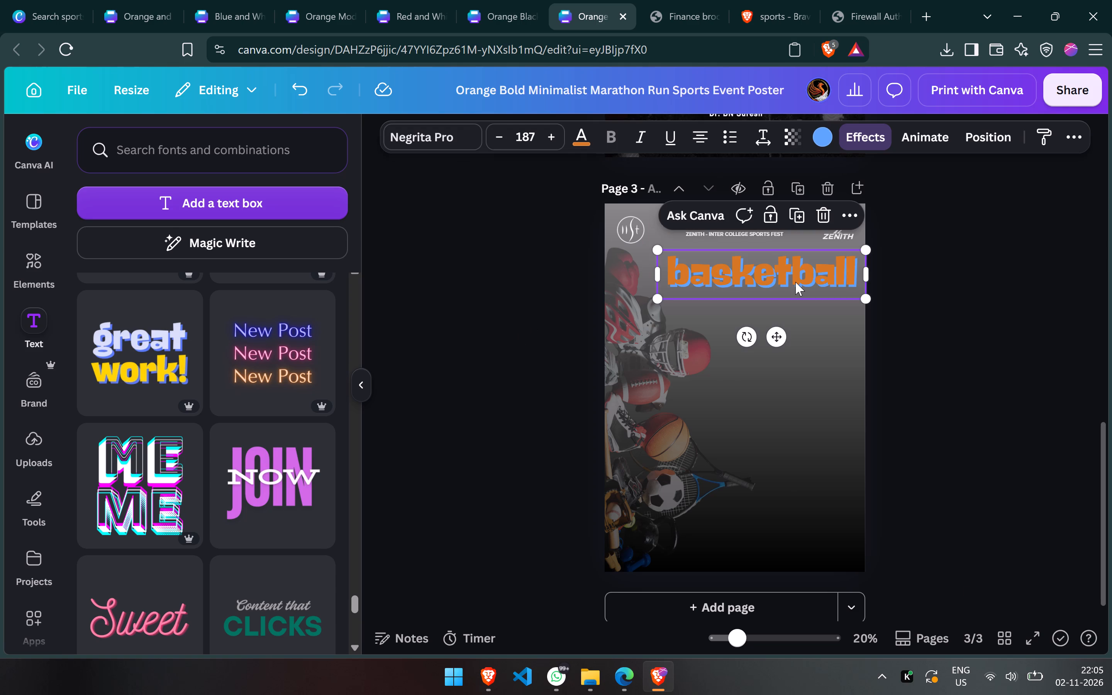
click(827, 141)
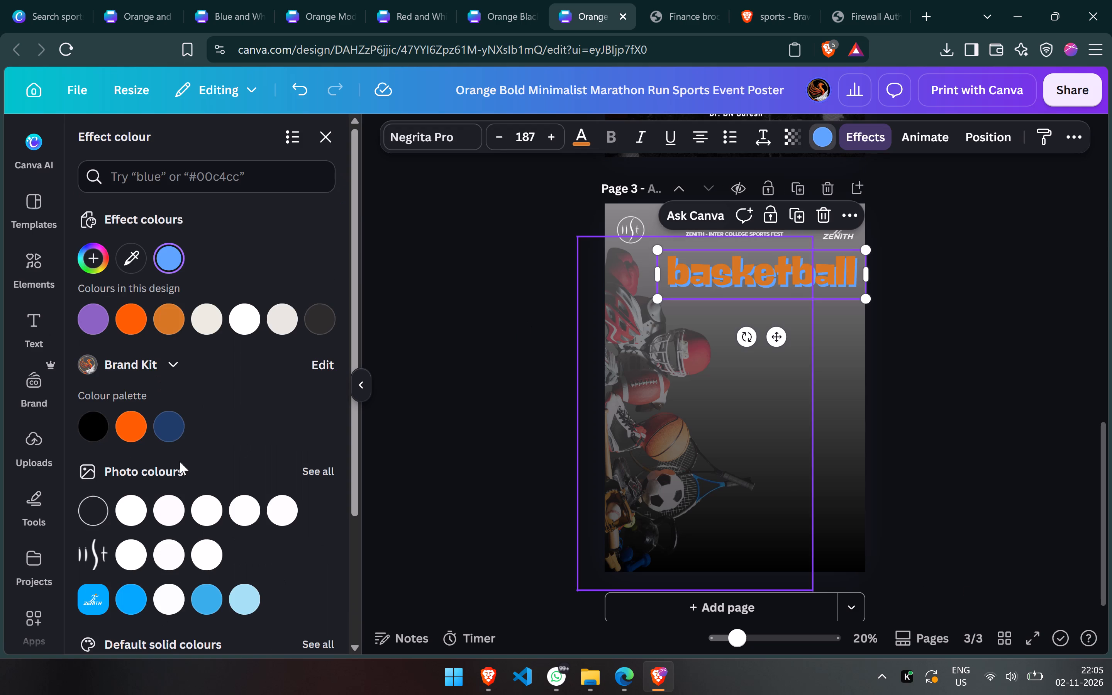
click(168, 430)
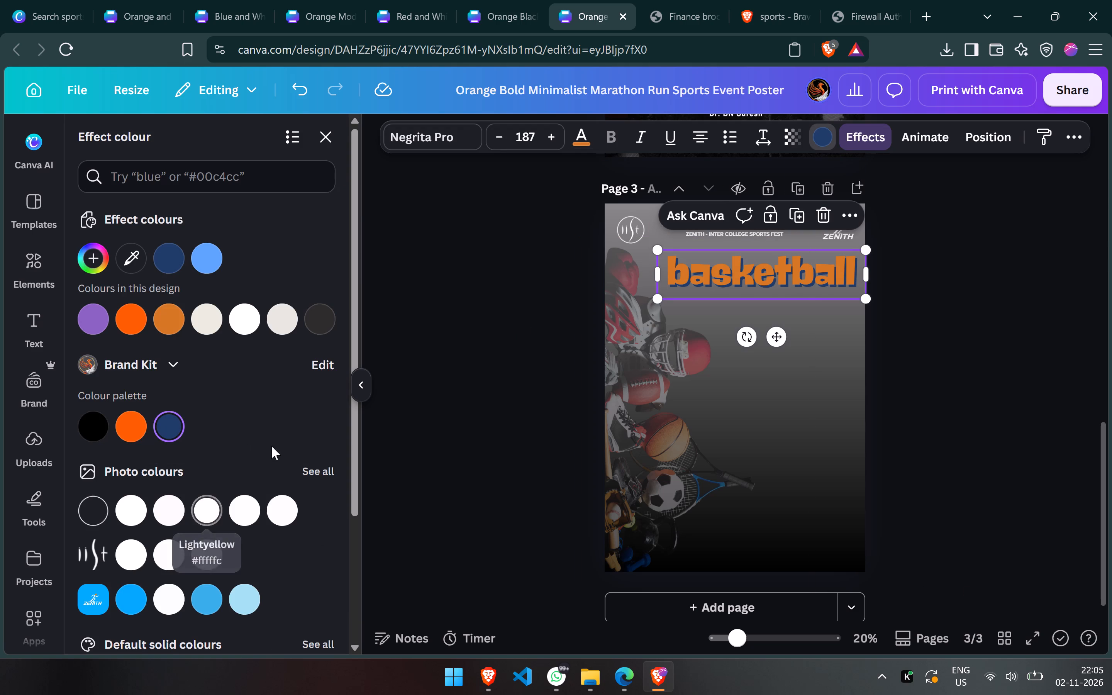
click(468, 422)
click(468, 422)
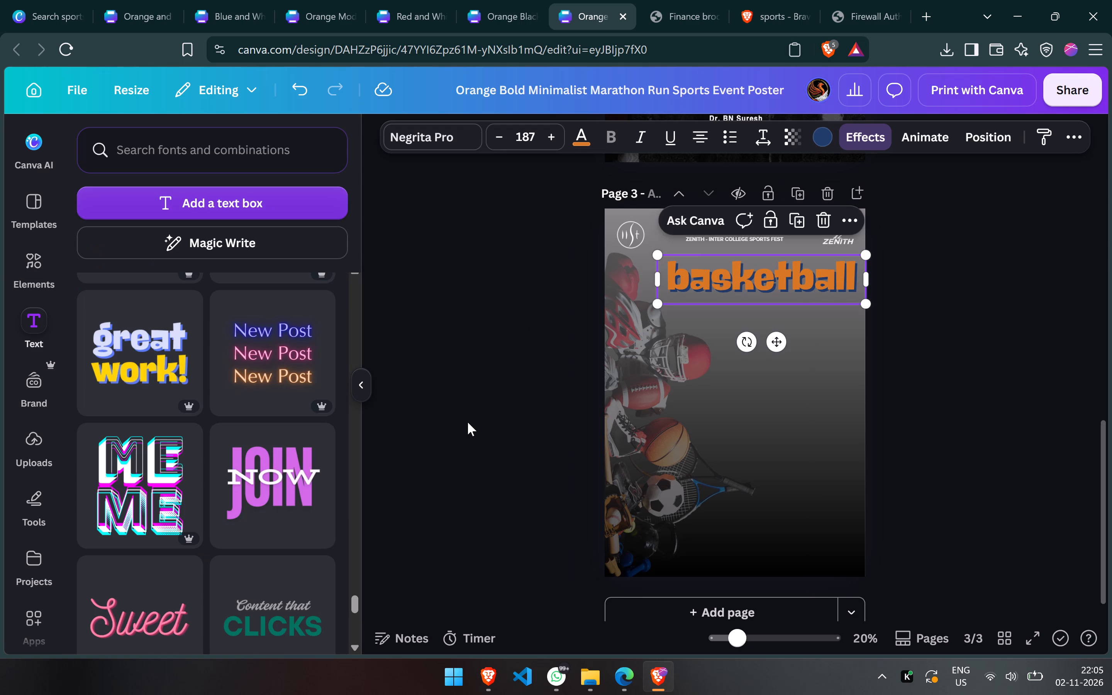
Nudge the basketball heading slightly down and scale it to a font size of about 162, clear of the sports equipment image.
scroll(468, 422, up, 5)
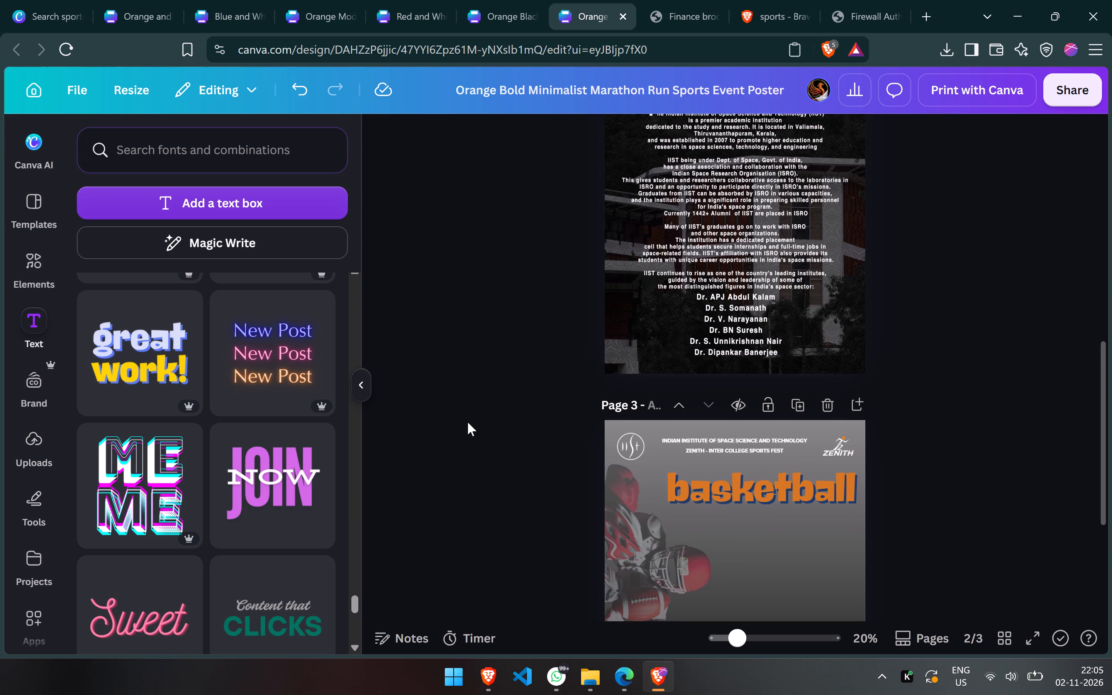
drag(814, 474, 815, 478)
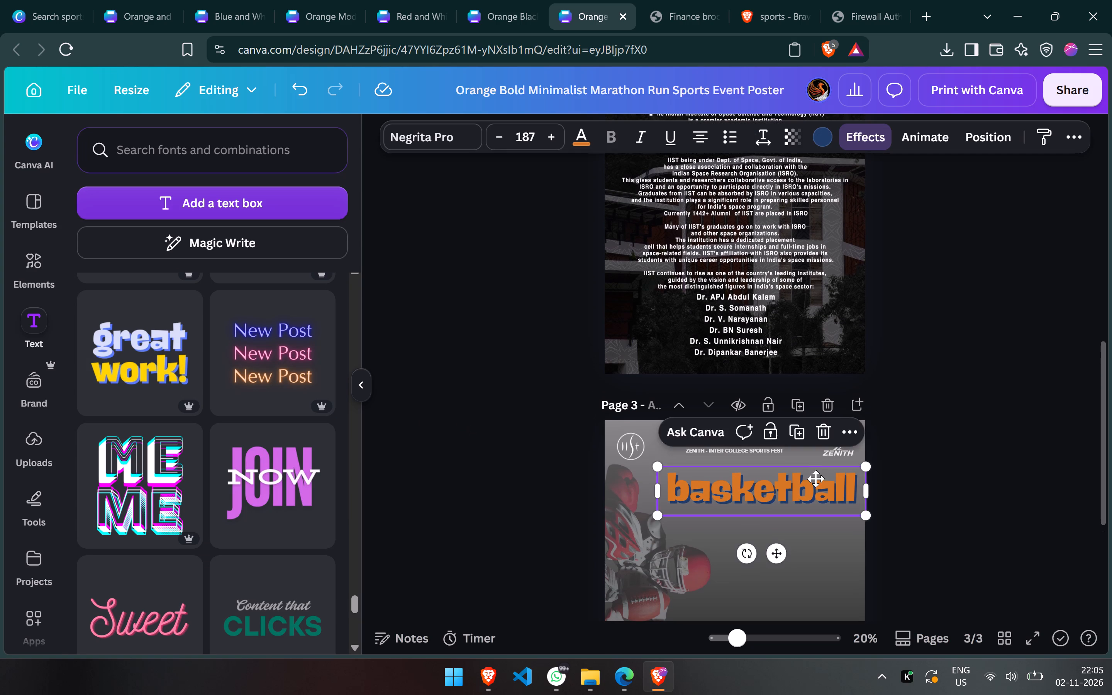
drag(815, 478, 817, 484)
drag(653, 476, 688, 481)
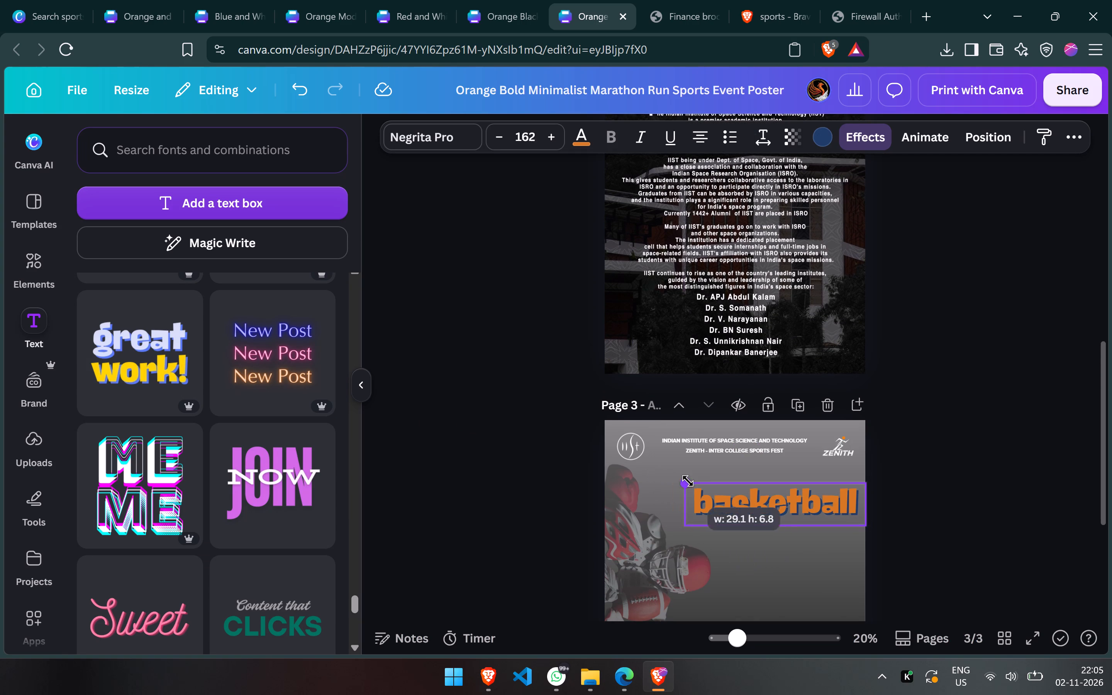
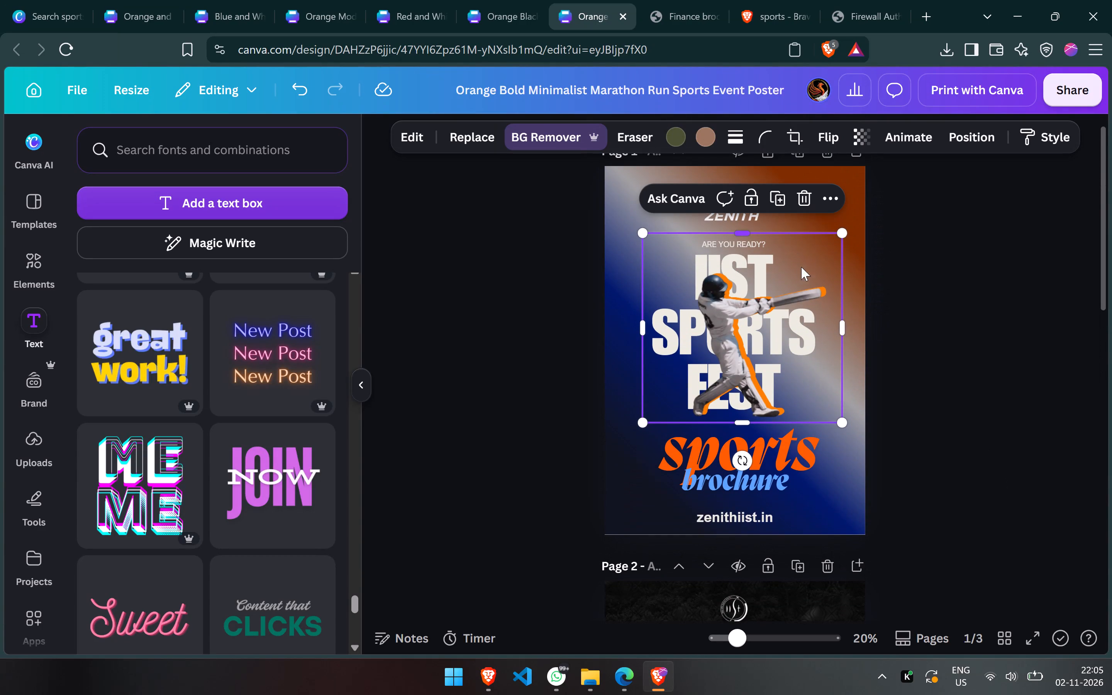
Copy the IIST SPORTS FEST title from the cover, moving the batter image off it temporarily and restoring the image's position.
click(783, 273)
click(756, 275)
drag(756, 275, 907, 269)
click(730, 315)
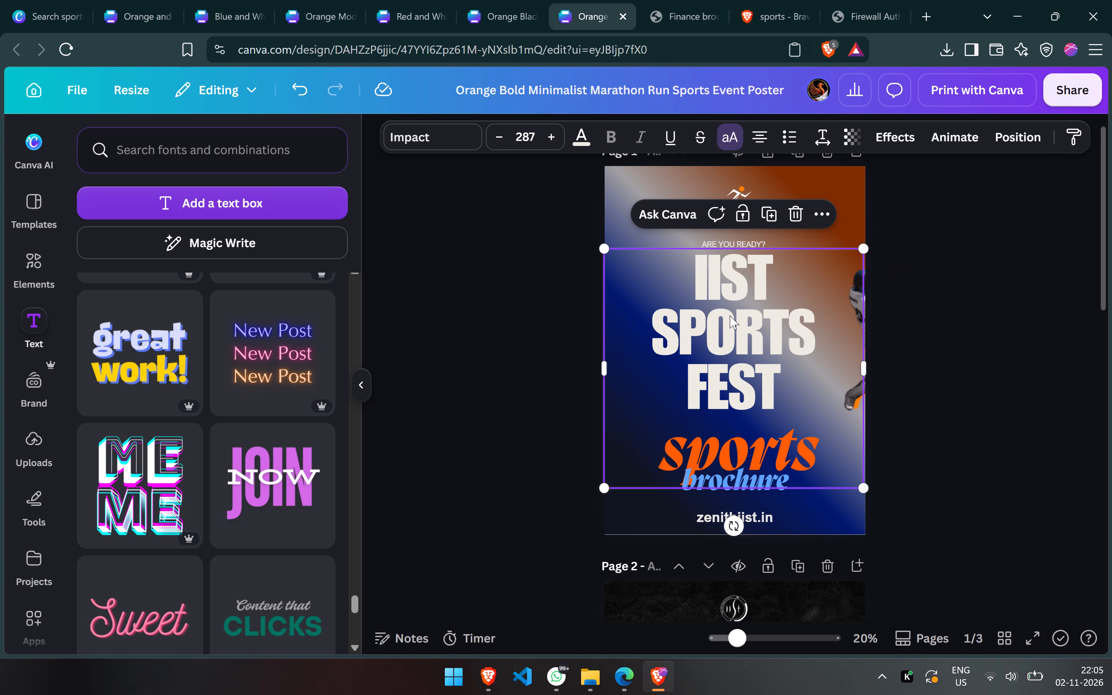
key(ctrl+c)
key(ctrl+z)
click(893, 353)
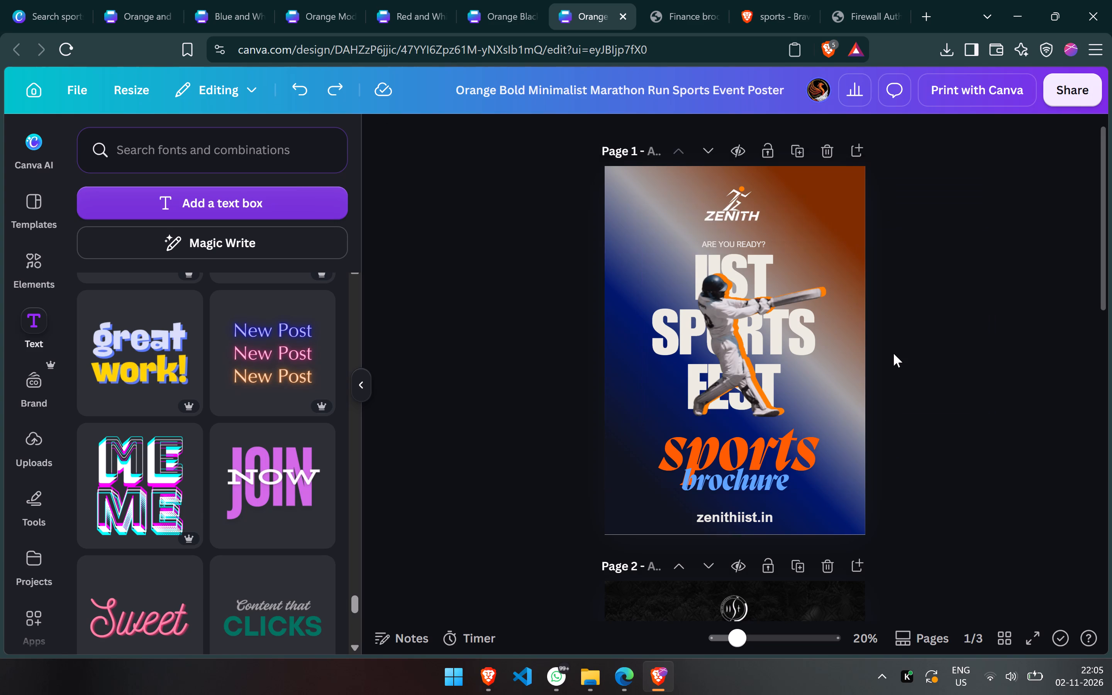
Paste the copied IIST SPORTS FEST title onto page 3 and place it toward the page's right side, just below the basketball heading.
scroll(893, 353, down, 6)
click(893, 353)
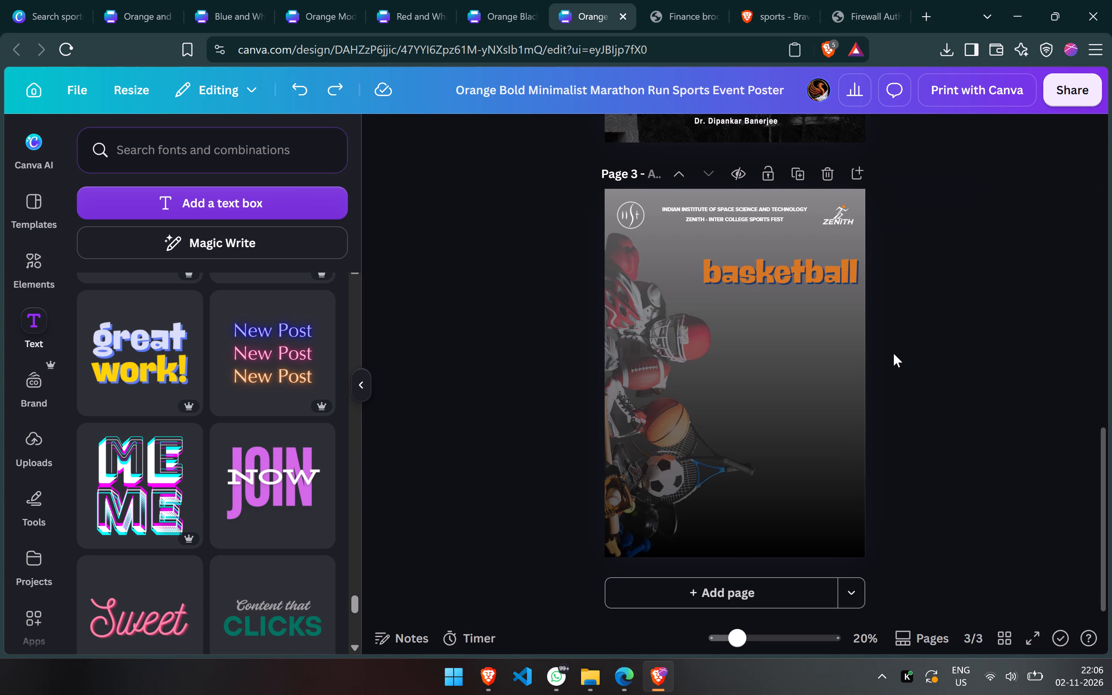
key(ctrl+v)
drag(821, 384, 865, 398)
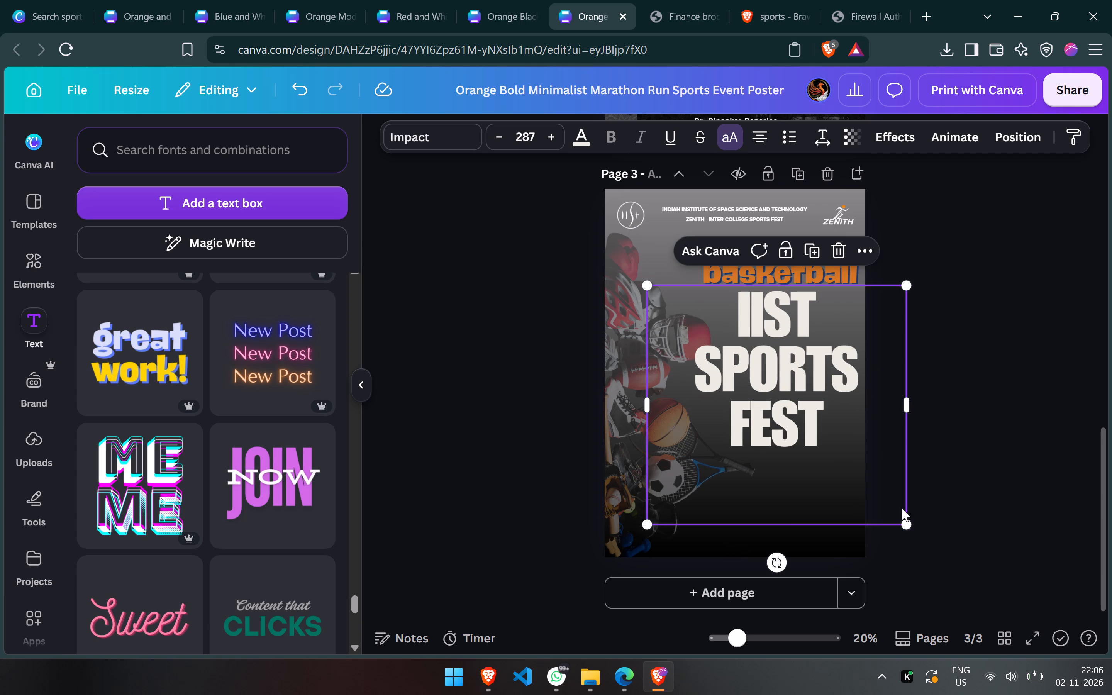
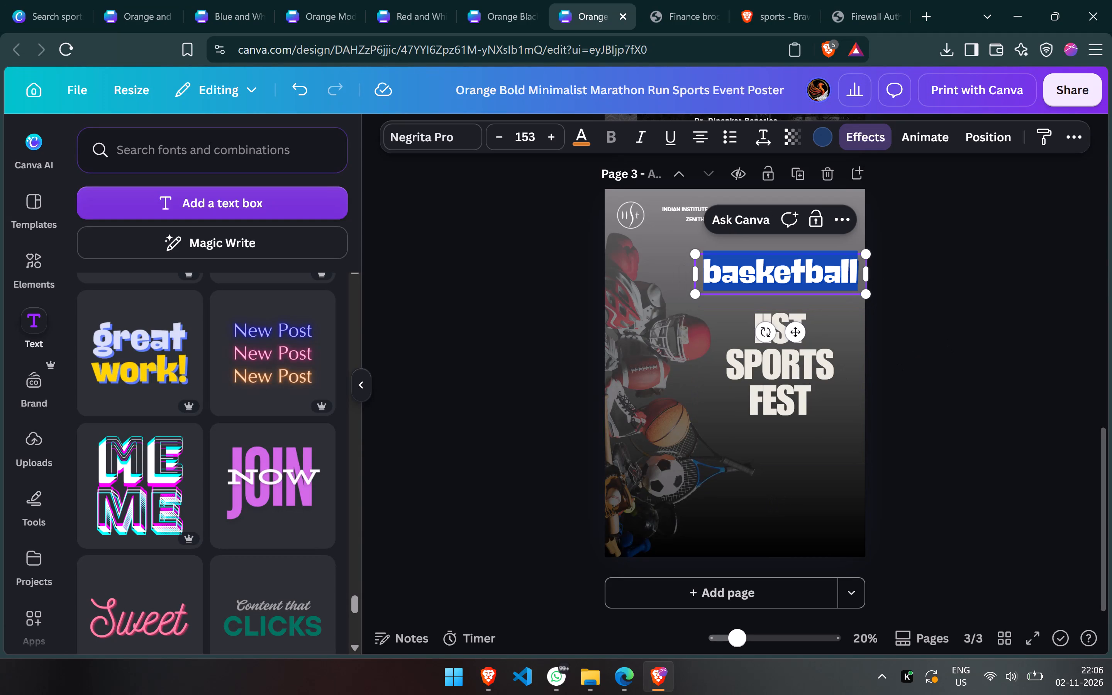
Replace the page 3 heading text with "Basketball", capitalising its first letter.
text(Basketball)
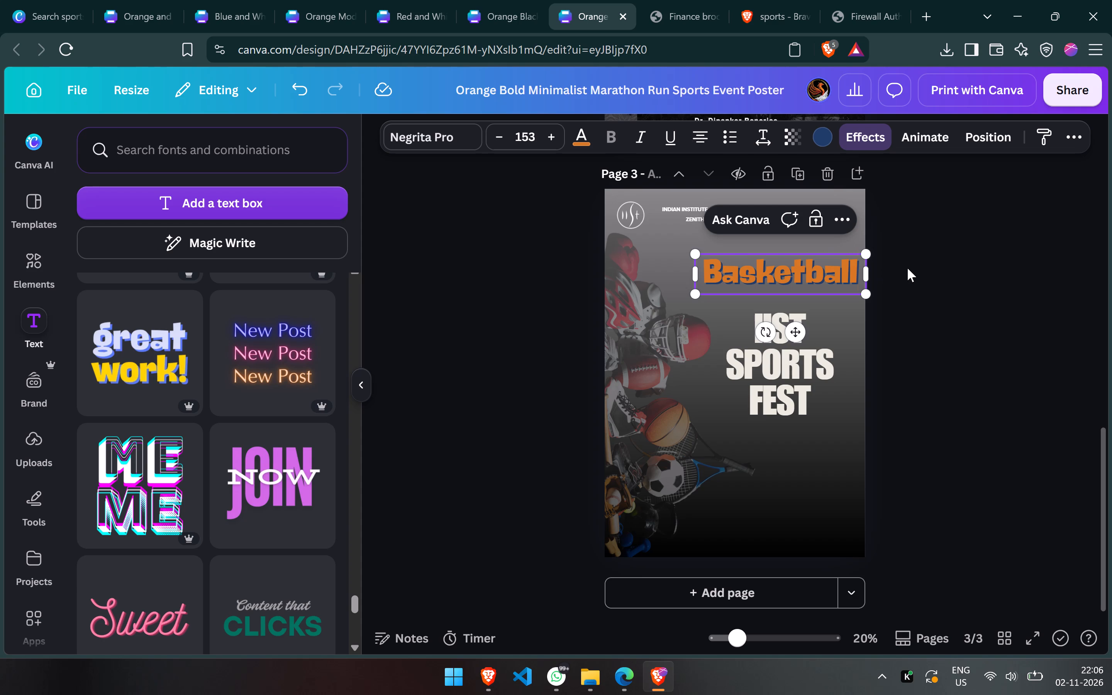
click(907, 268)
click(788, 358)
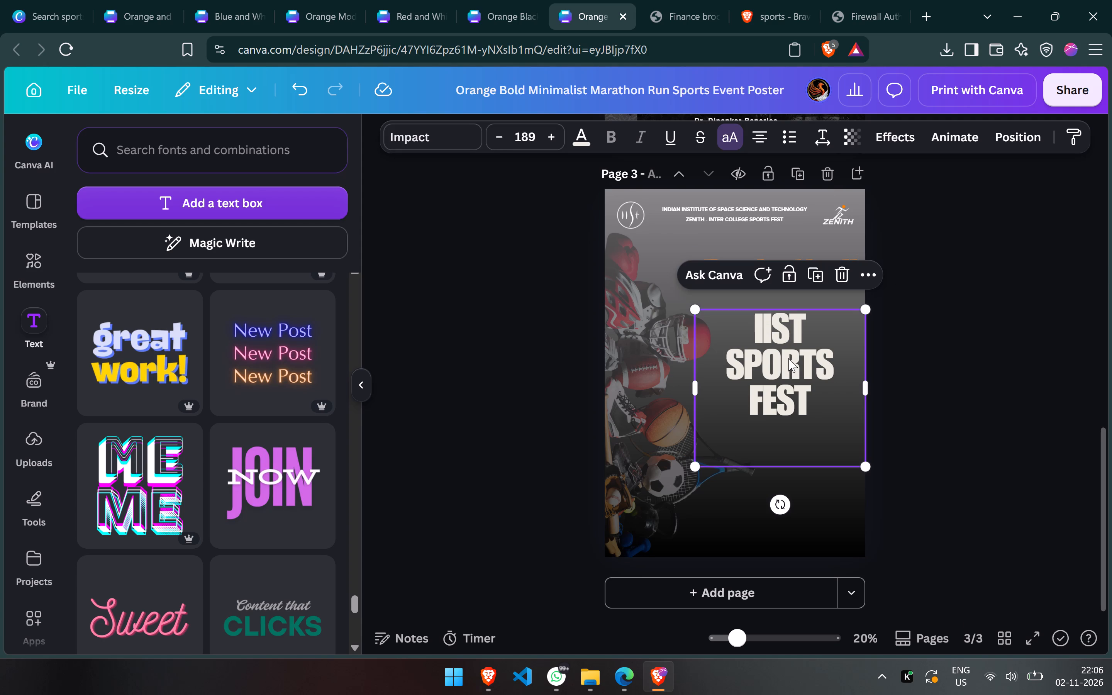
click(943, 318)
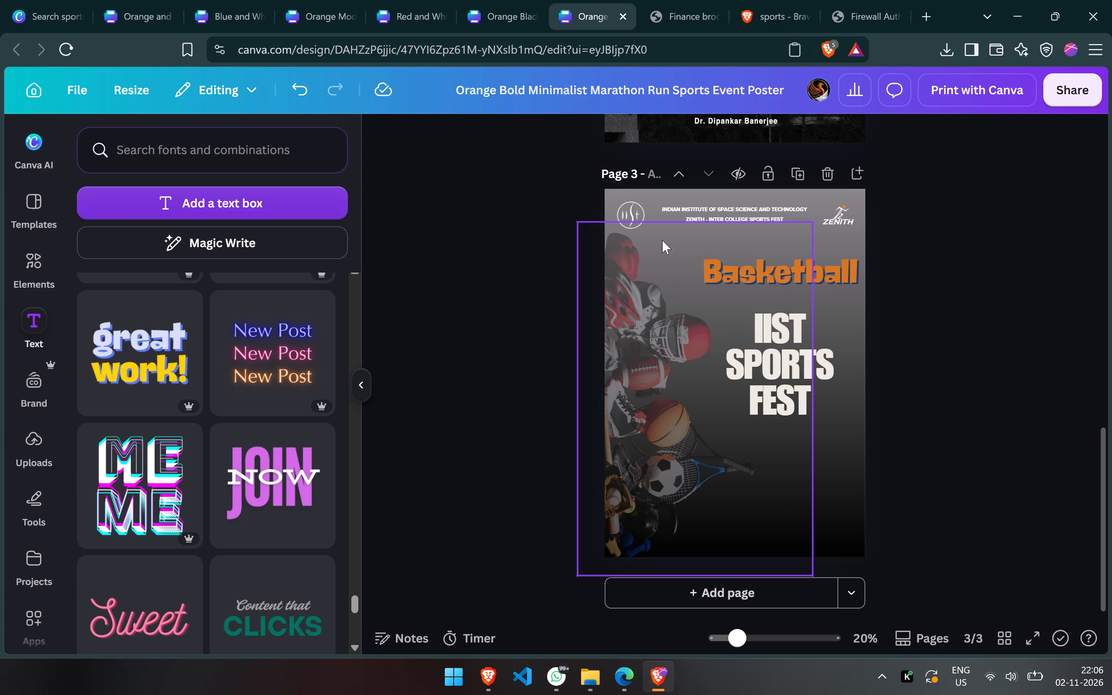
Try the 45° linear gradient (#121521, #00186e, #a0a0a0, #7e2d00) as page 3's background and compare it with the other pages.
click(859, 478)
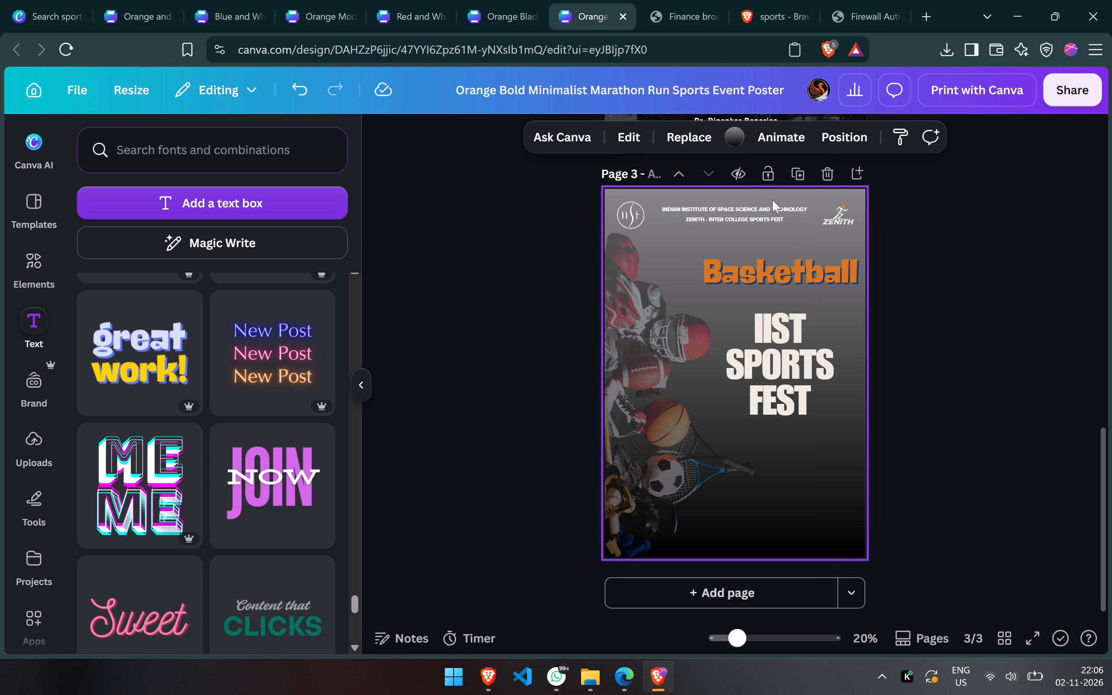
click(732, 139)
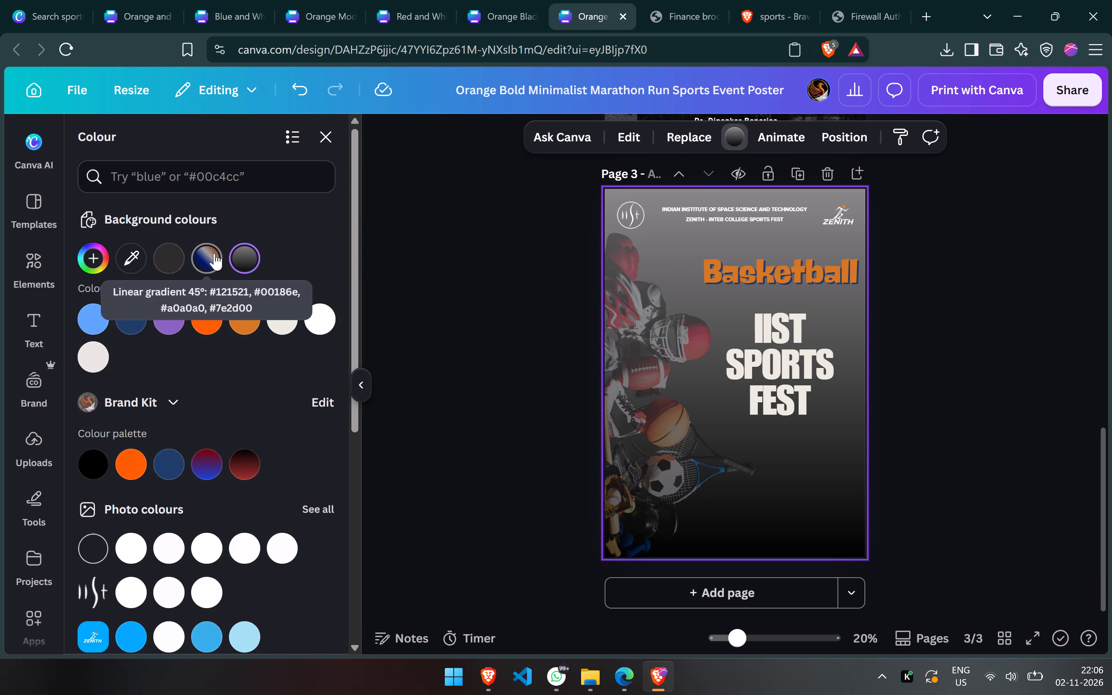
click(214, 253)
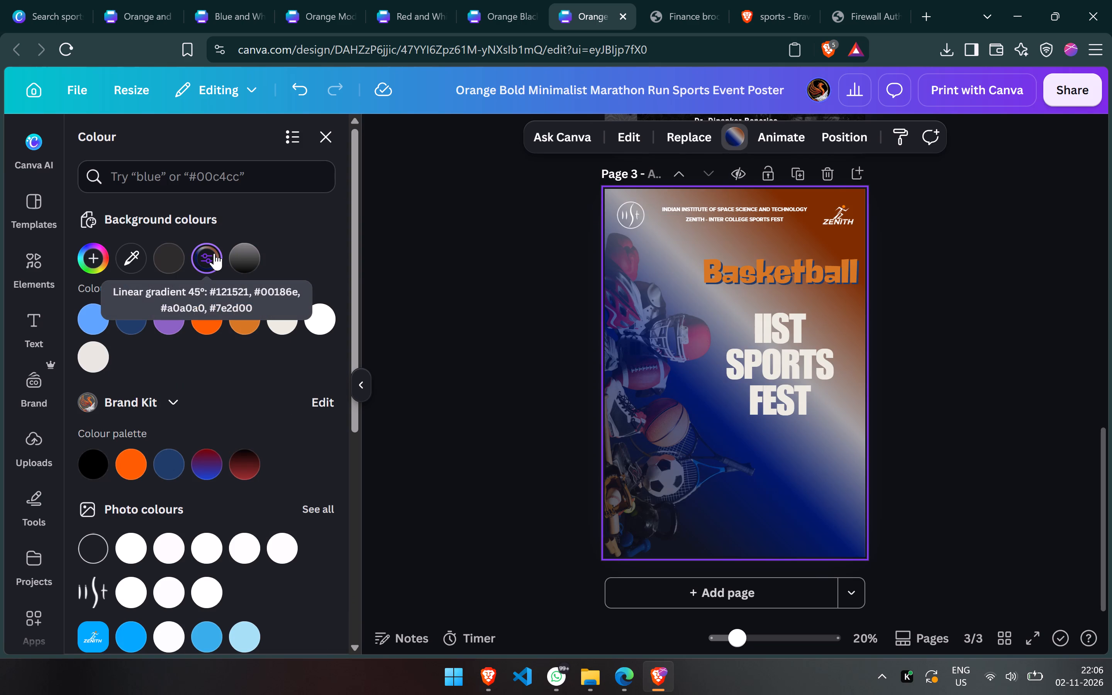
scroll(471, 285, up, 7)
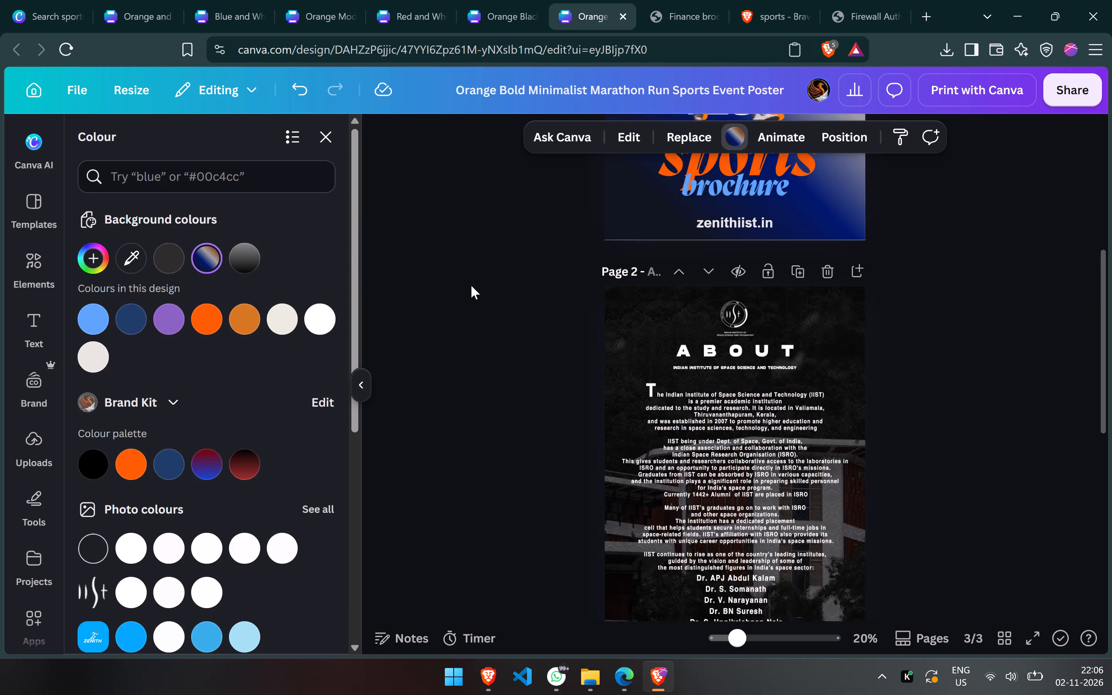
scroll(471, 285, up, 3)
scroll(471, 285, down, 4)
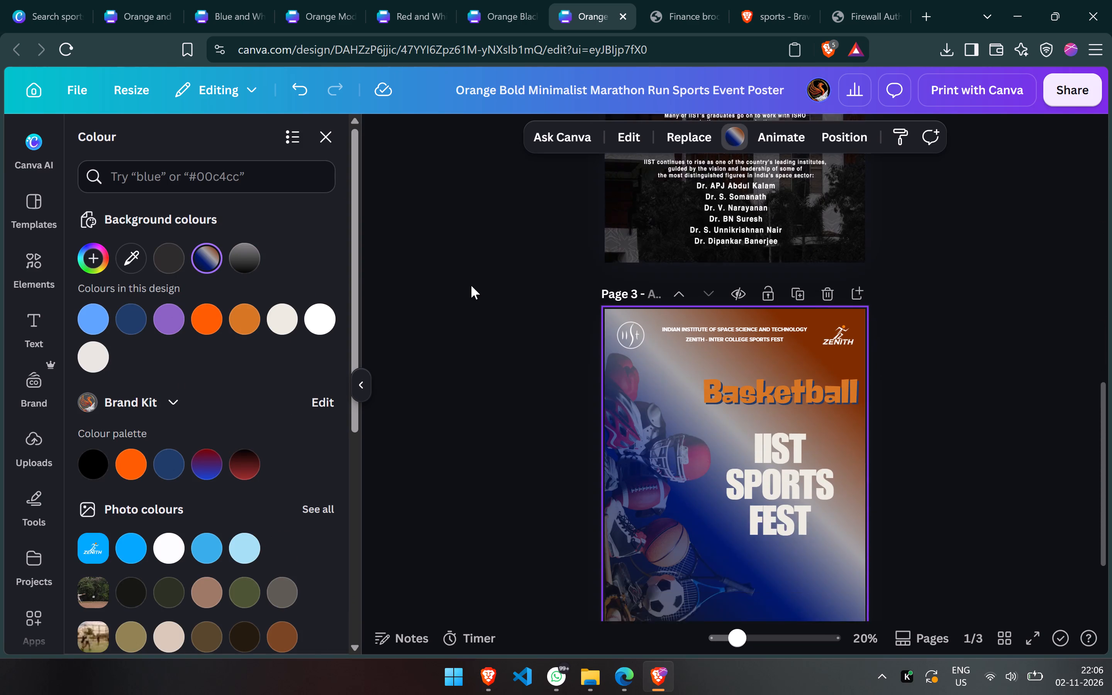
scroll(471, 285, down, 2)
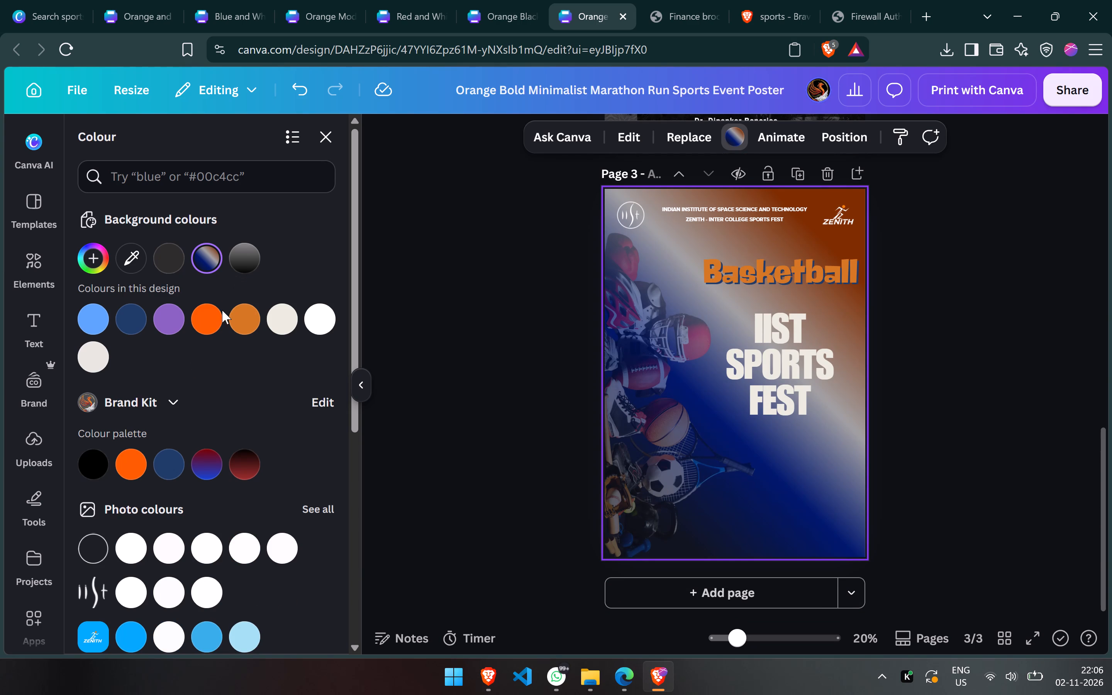
Try solid white, black and grey backgrounds on page 3, settling on solid black.
click(136, 551)
scroll(136, 551, down, 1)
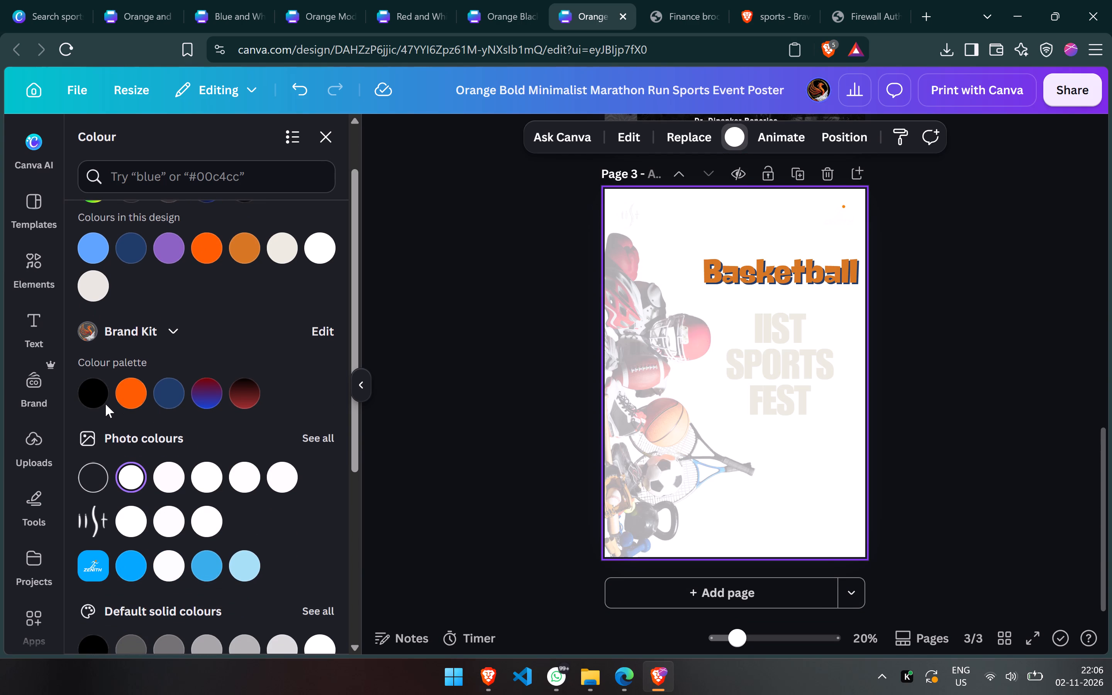
click(95, 395)
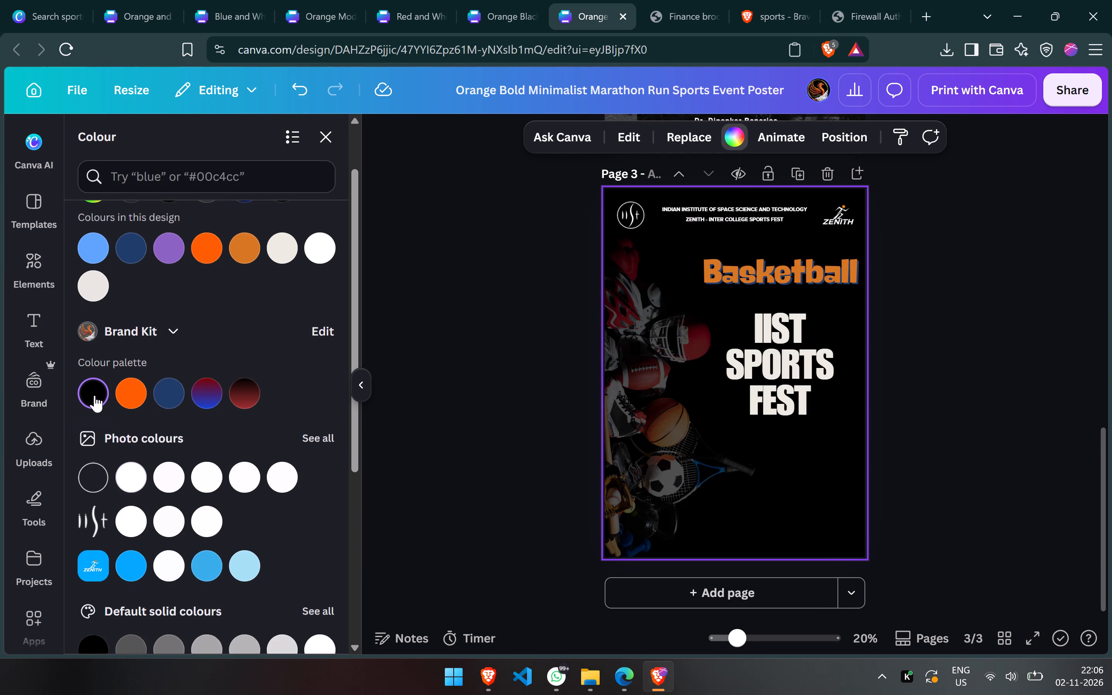
scroll(95, 395, down, 1)
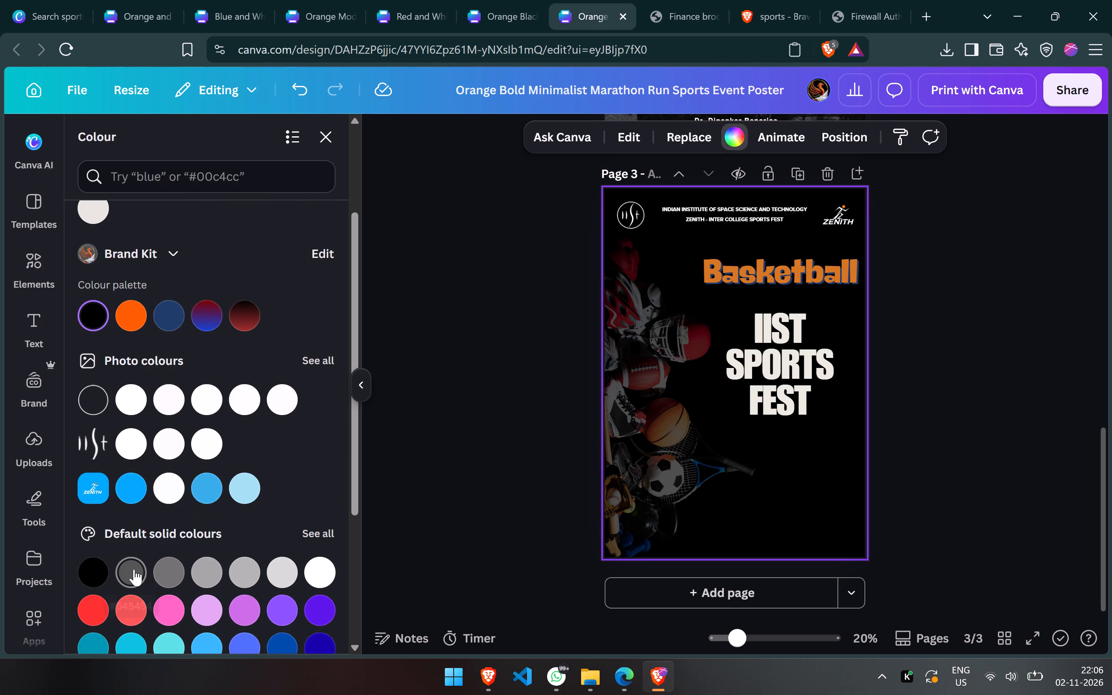
click(134, 569)
click(161, 566)
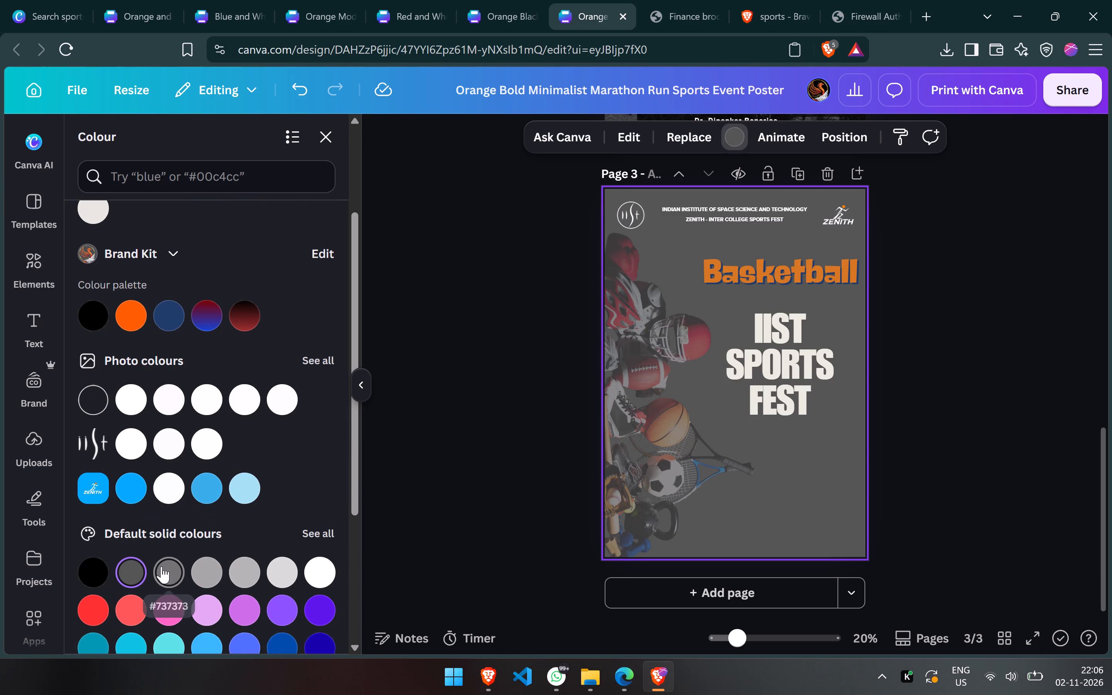
click(98, 575)
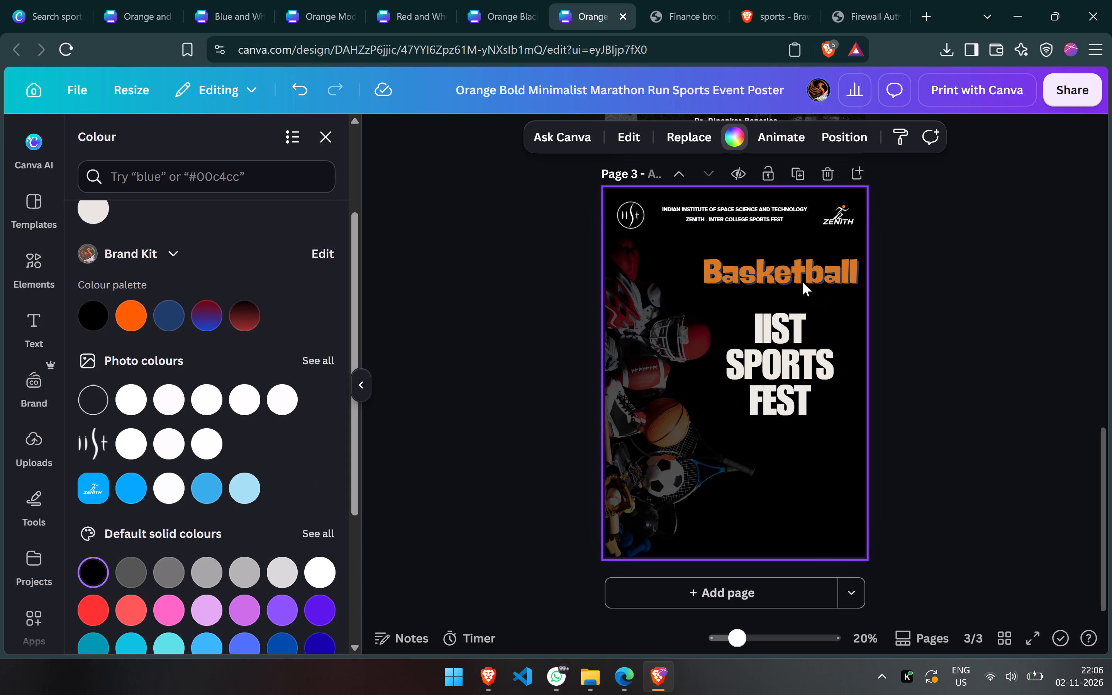
click(976, 251)
Compare page 3 with the other pages and delete the IIST SPORTS FEST text below the Basketball heading.
scroll(976, 251, up, 1)
click(976, 251)
scroll(976, 251, up, 2)
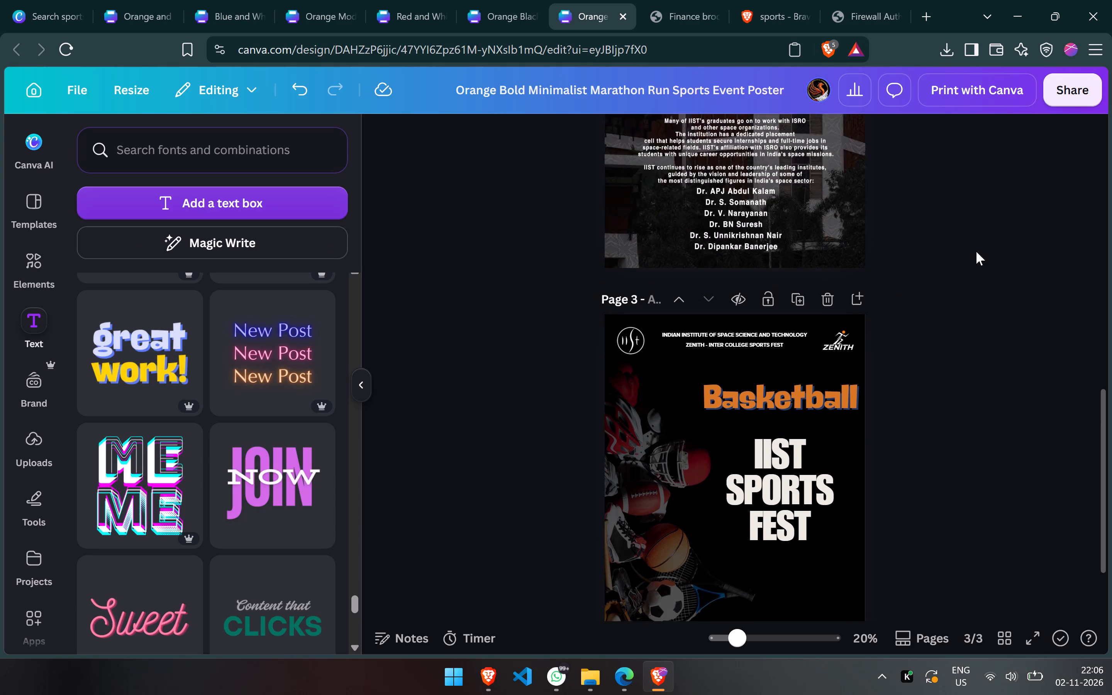
scroll(976, 251, up, 4)
scroll(976, 251, down, 5)
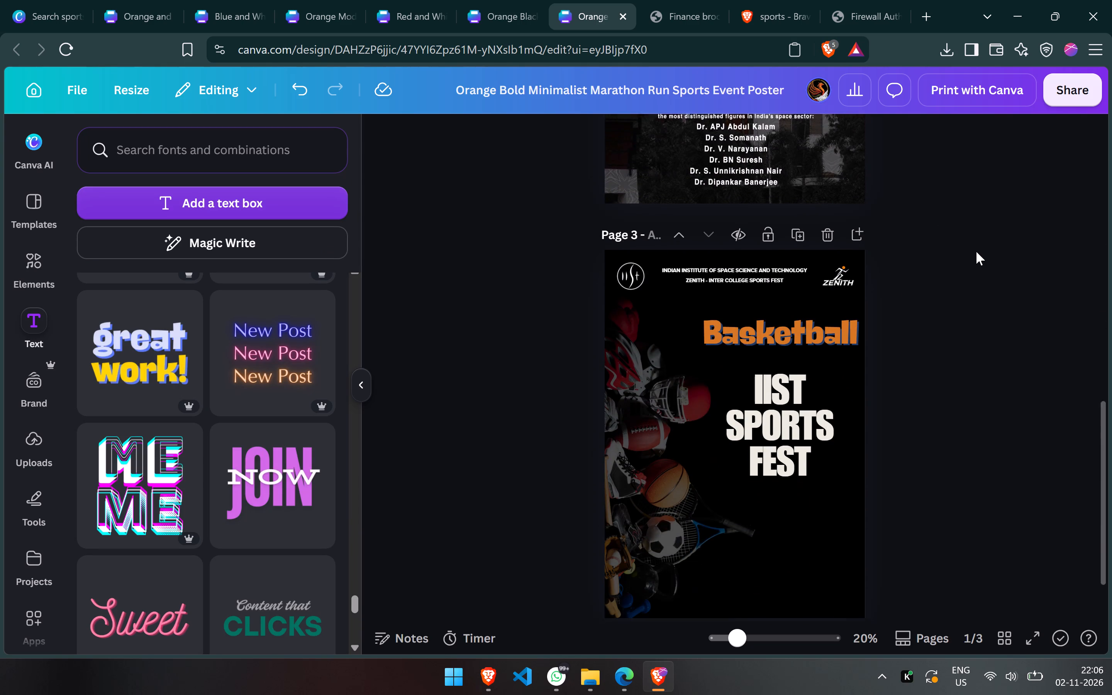
scroll(976, 251, down, 1)
click(793, 344)
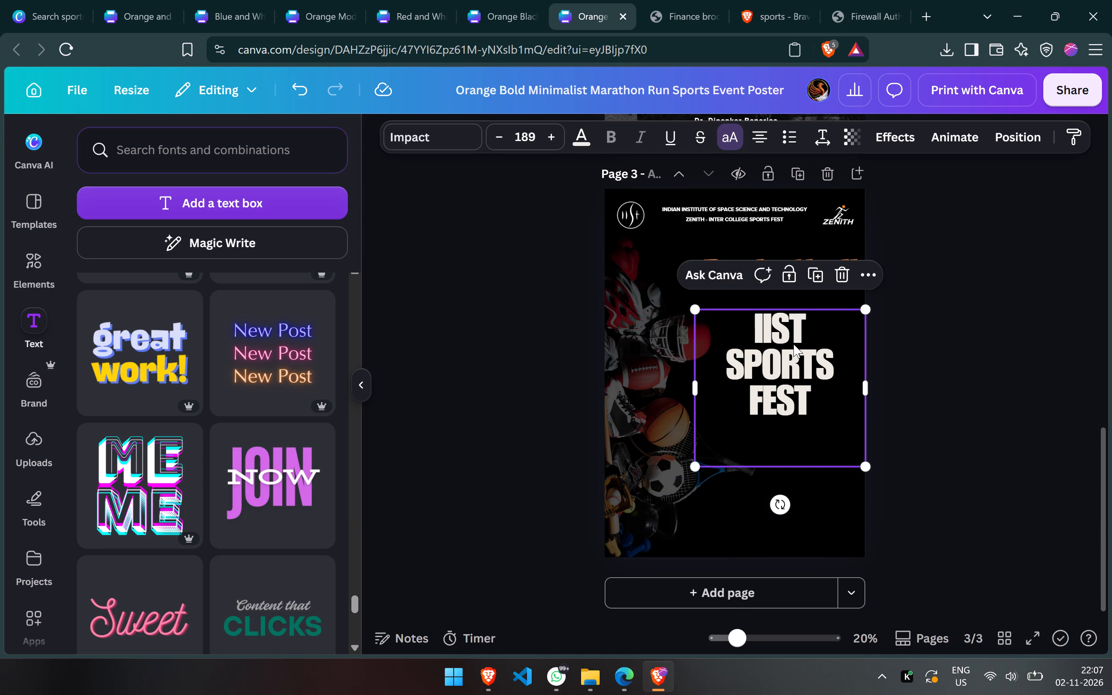
key(BackSpace)
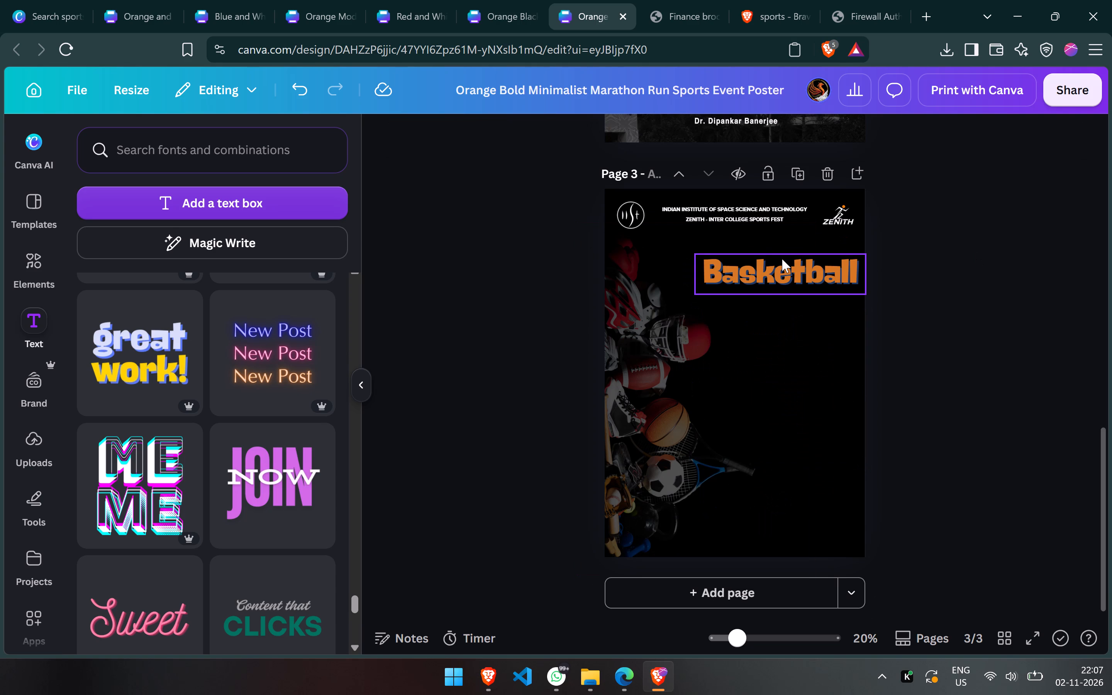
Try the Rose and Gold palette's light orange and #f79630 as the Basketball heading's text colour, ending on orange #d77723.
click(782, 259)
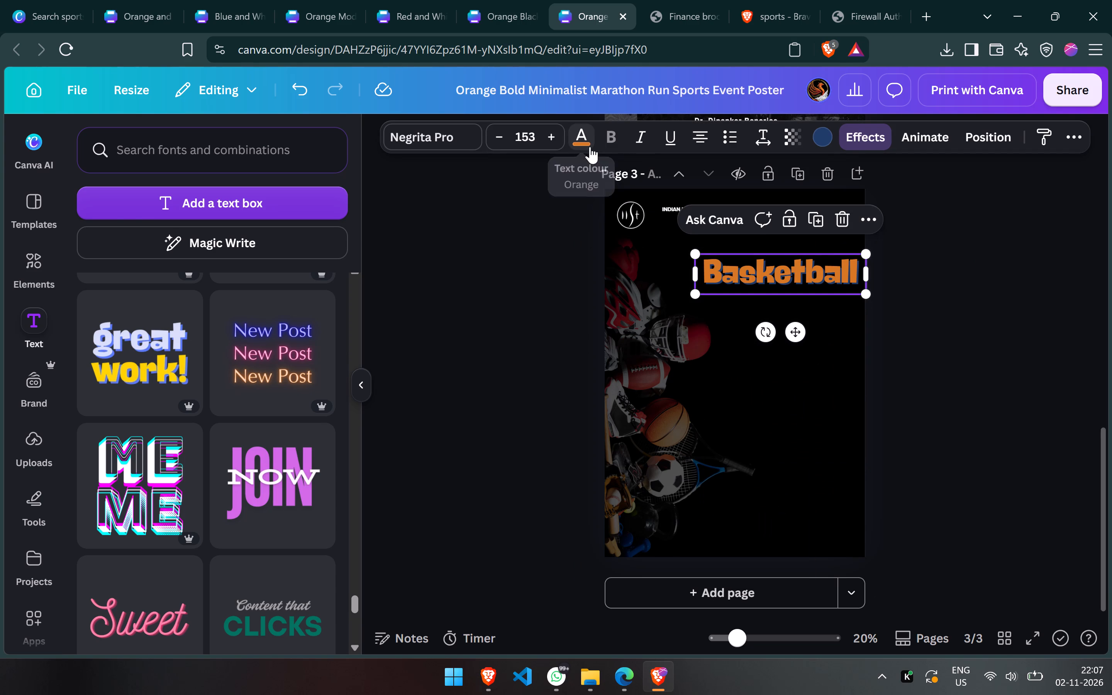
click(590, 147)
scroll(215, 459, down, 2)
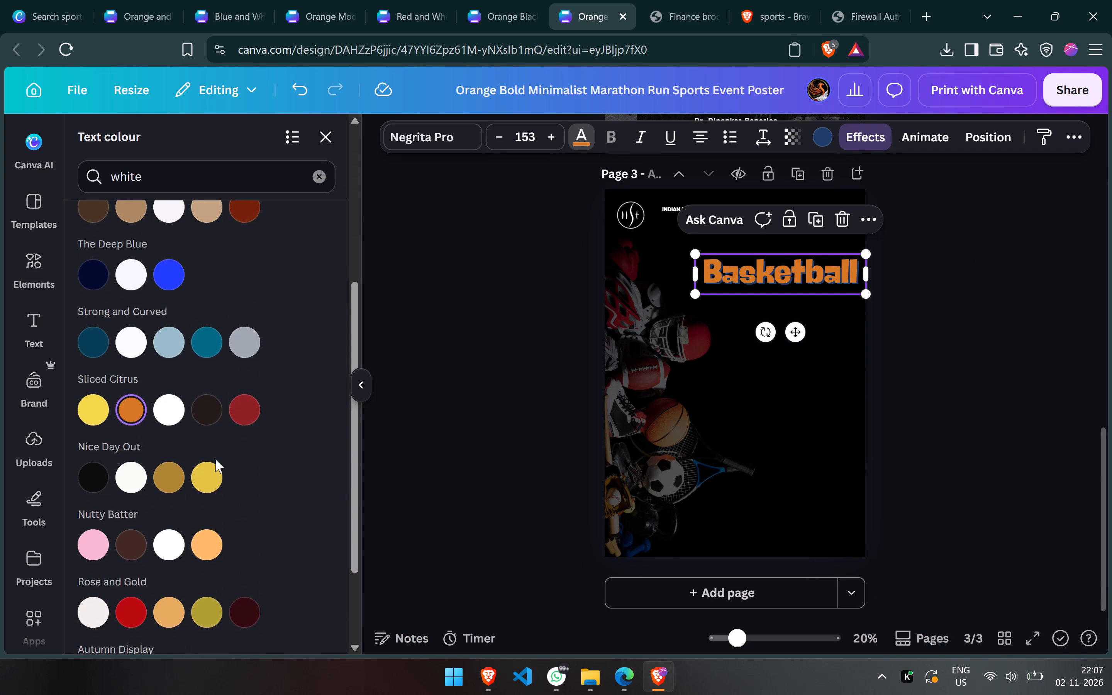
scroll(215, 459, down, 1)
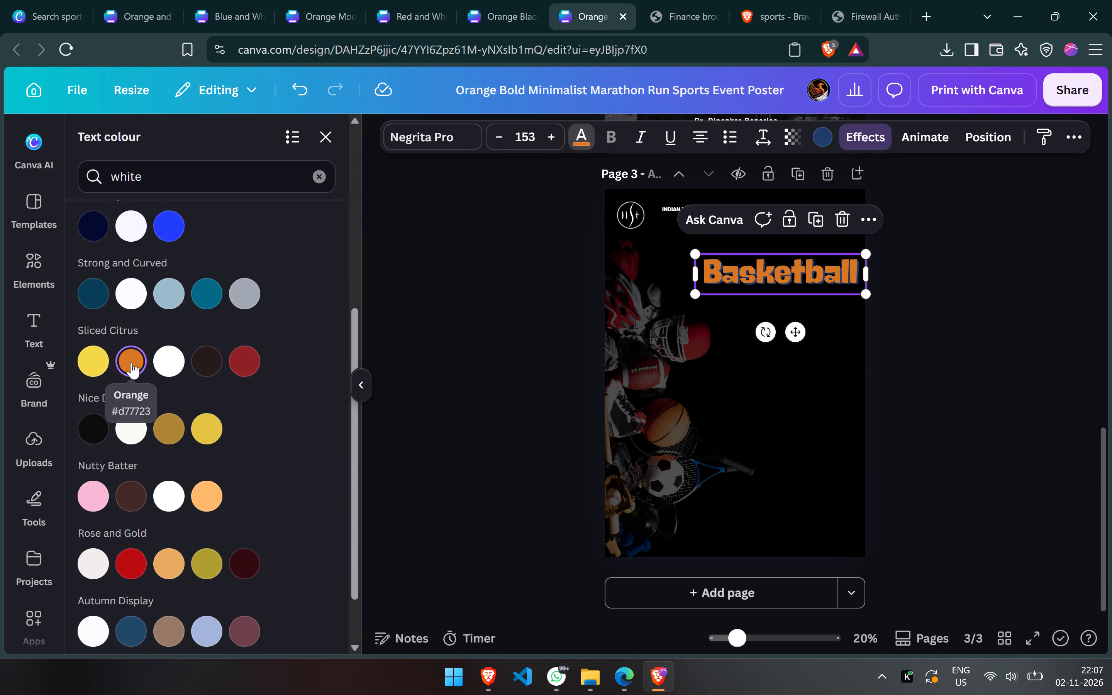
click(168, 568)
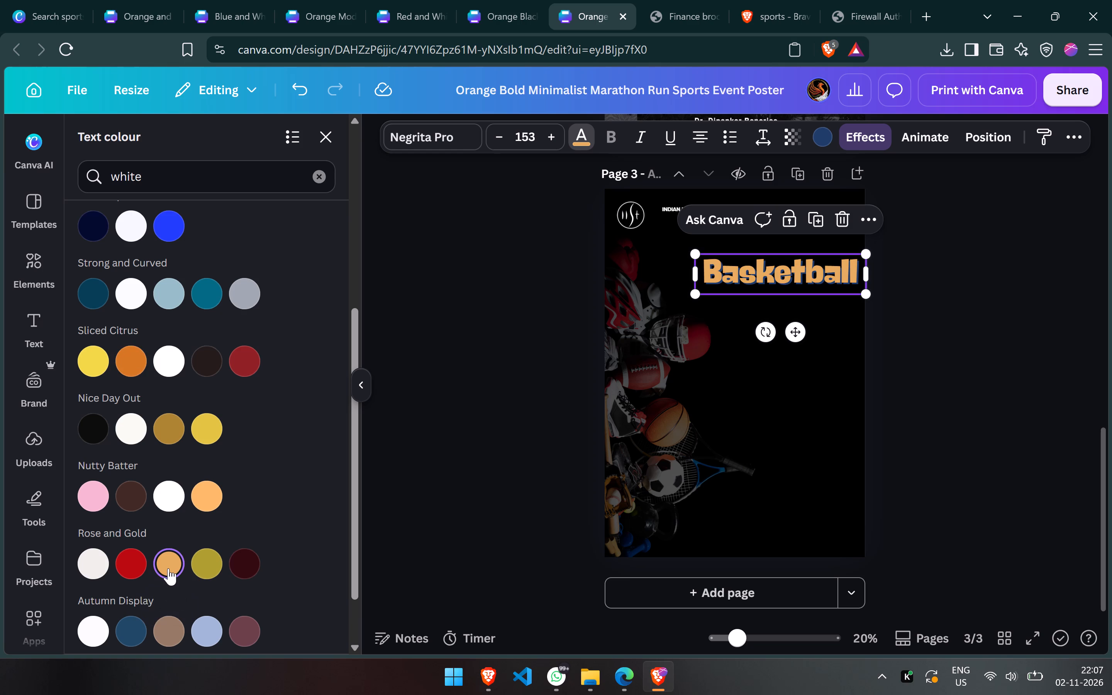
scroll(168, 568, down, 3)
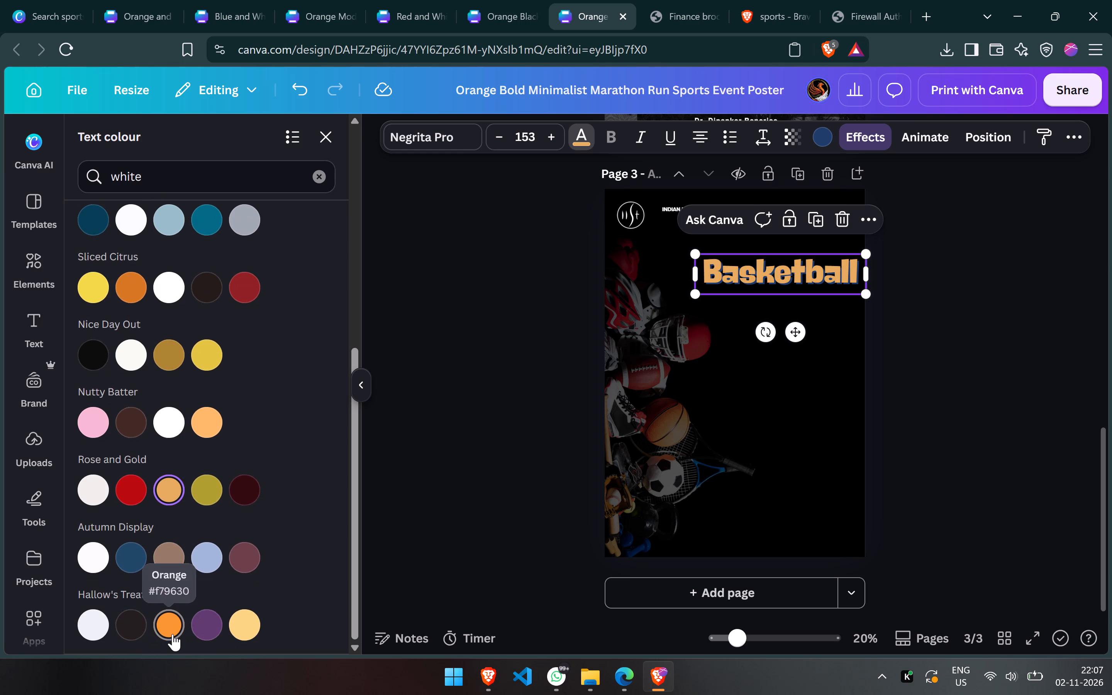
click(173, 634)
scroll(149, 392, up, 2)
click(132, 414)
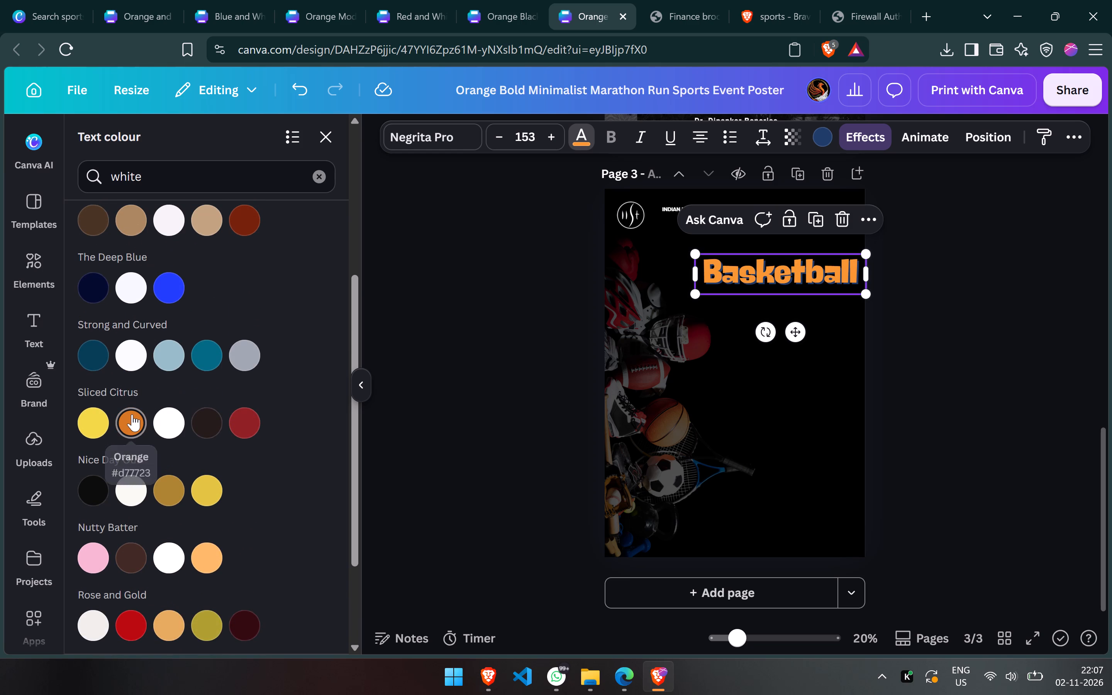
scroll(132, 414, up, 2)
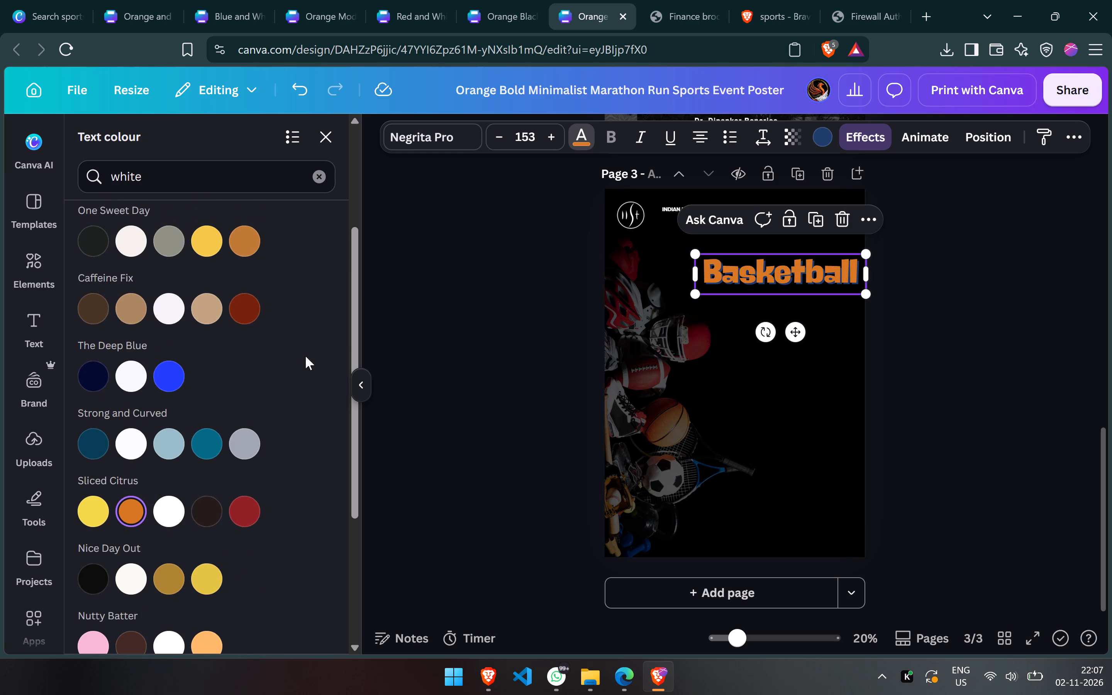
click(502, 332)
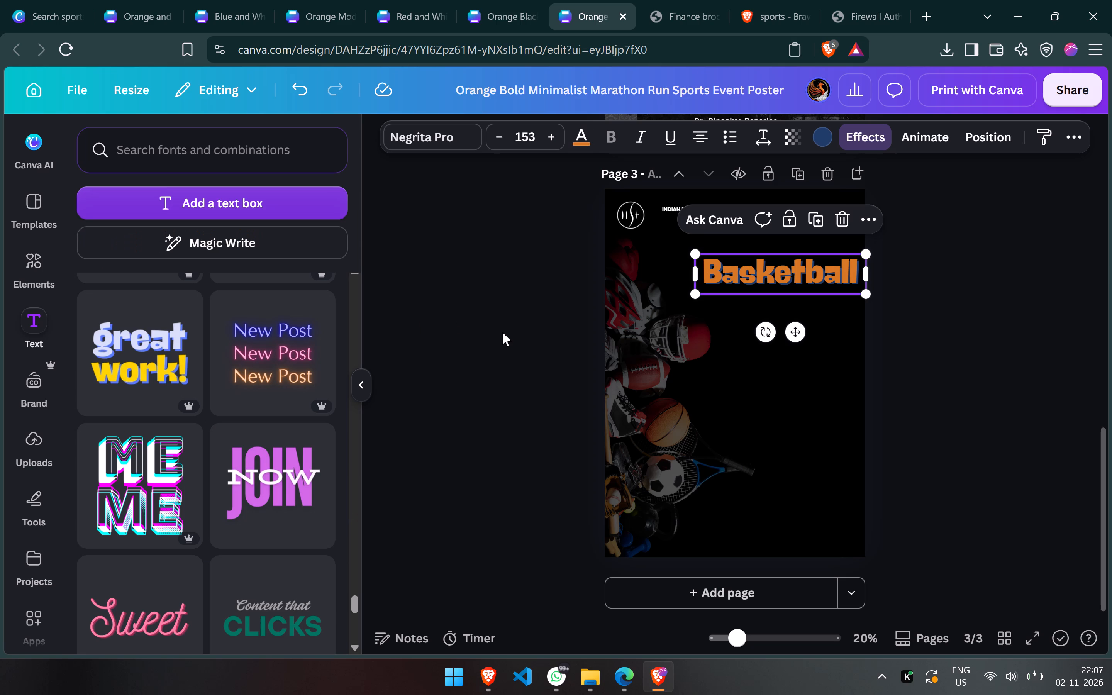
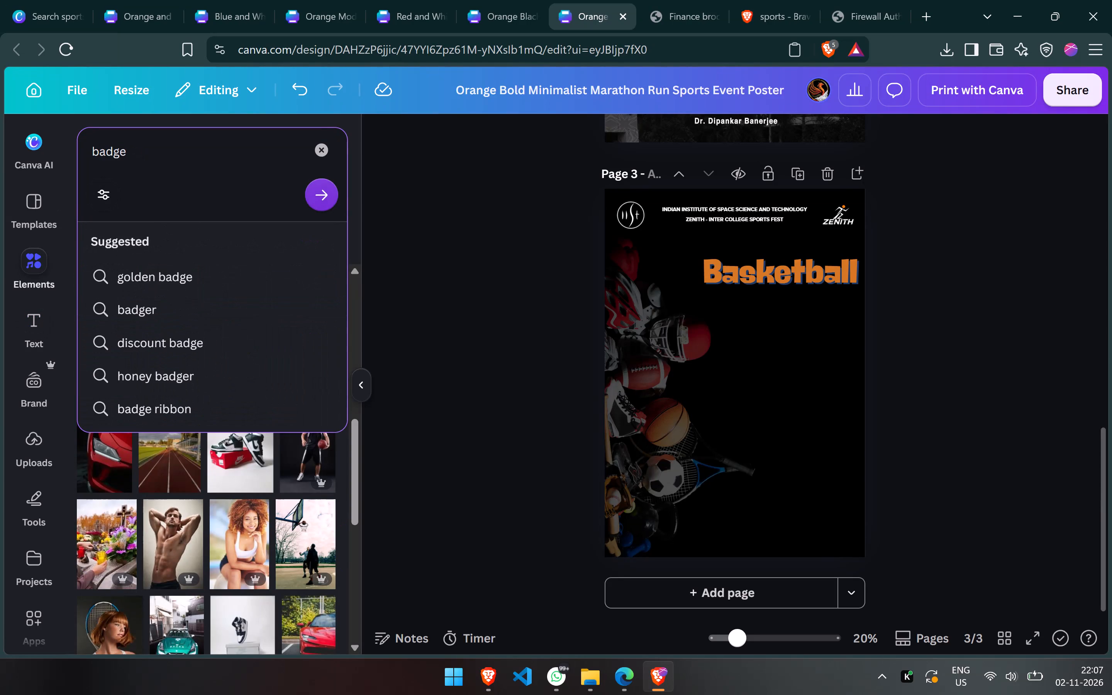
Search the elements library for badge and check the photo and graphic results.
key(Return)
scroll(170, 360, down, 9)
scroll(170, 360, up, 1)
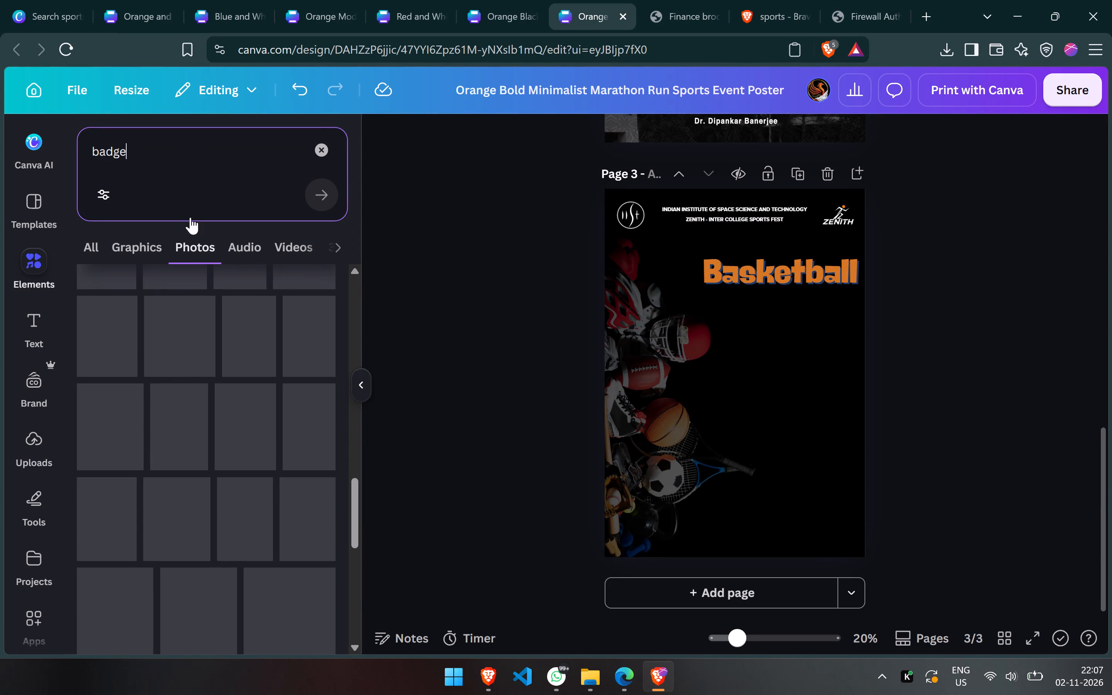
click(136, 254)
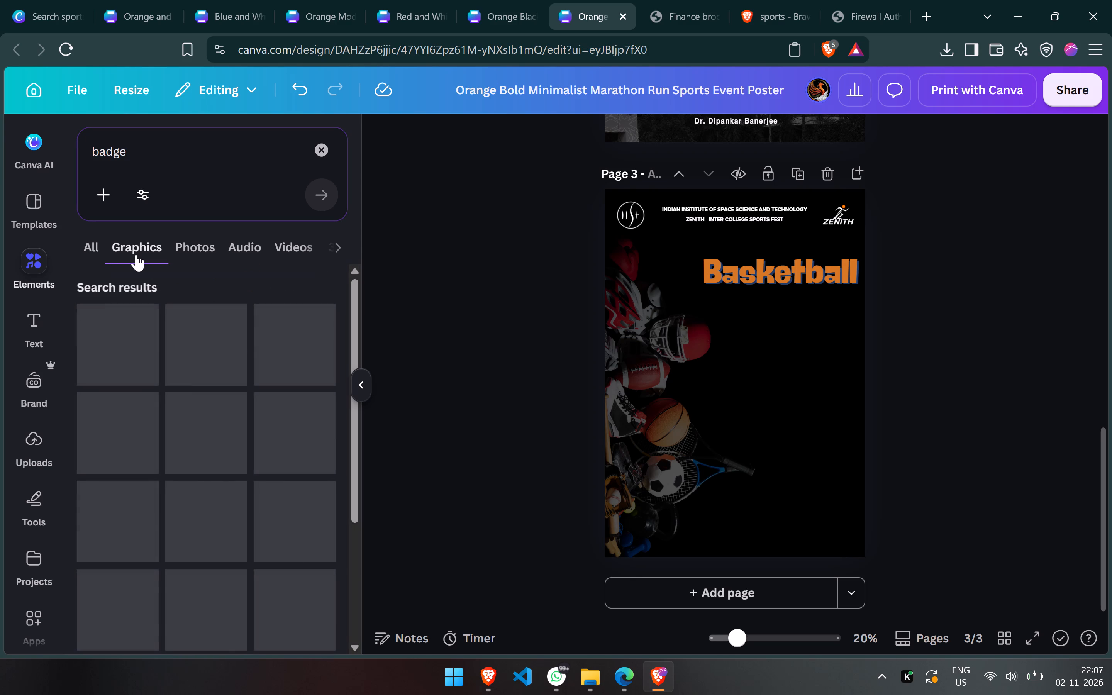
key(Escape)
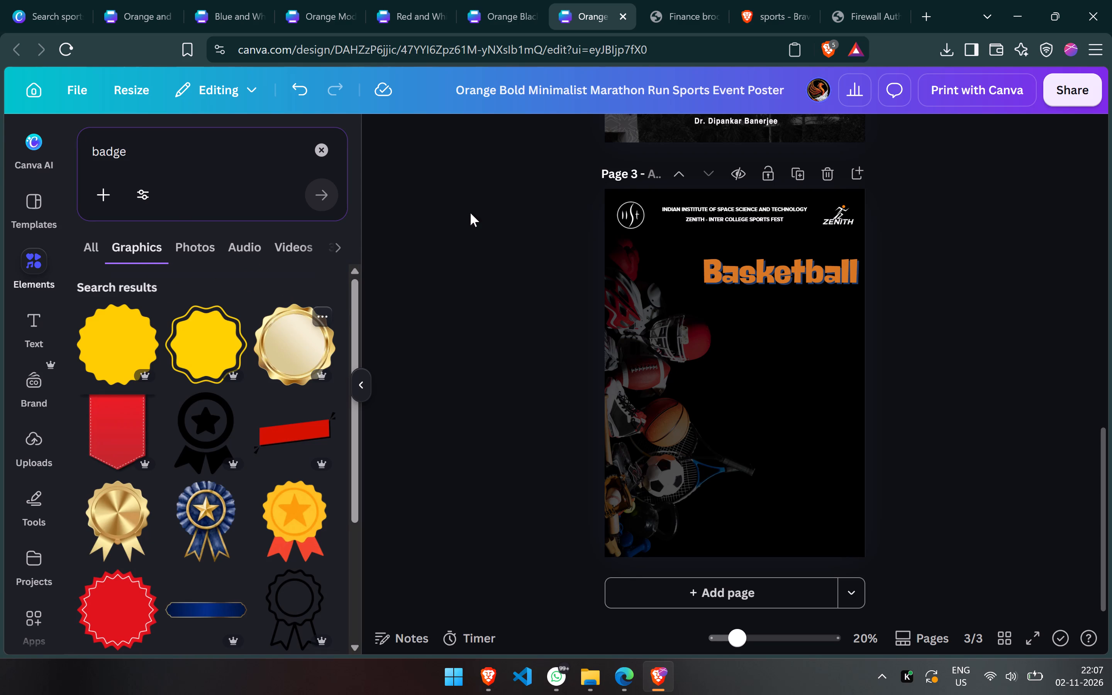
click(520, 236)
click(320, 156)
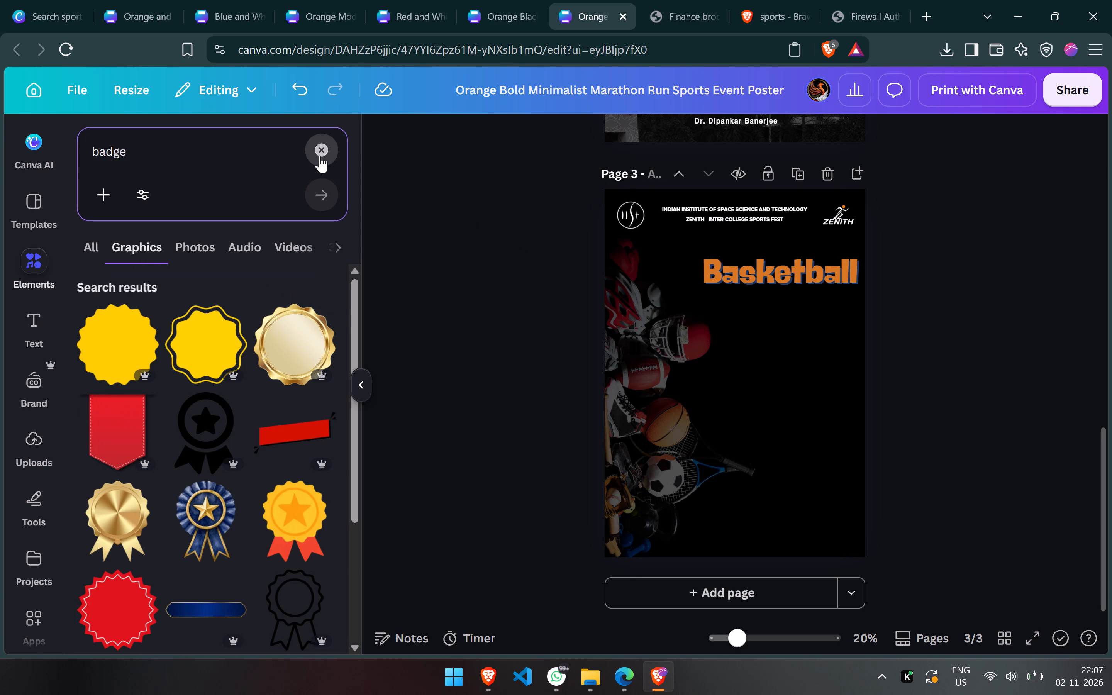
Search the text fonts and combinations for badge, then clear the search.
click(32, 324)
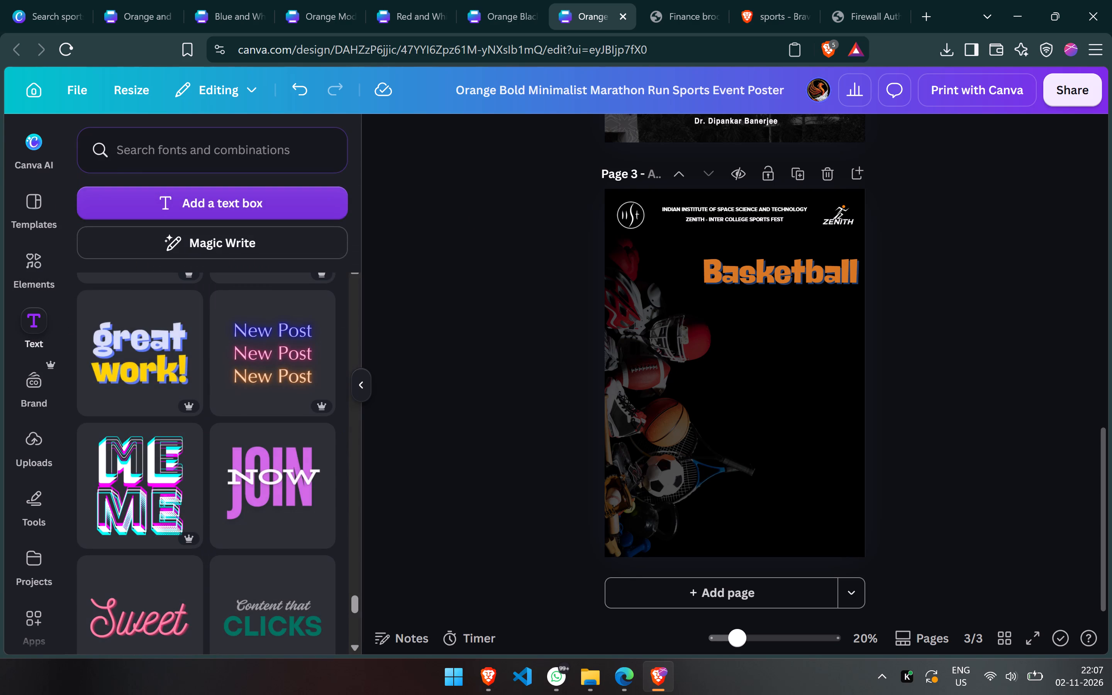
click(197, 143)
text(badge)
key(Return)
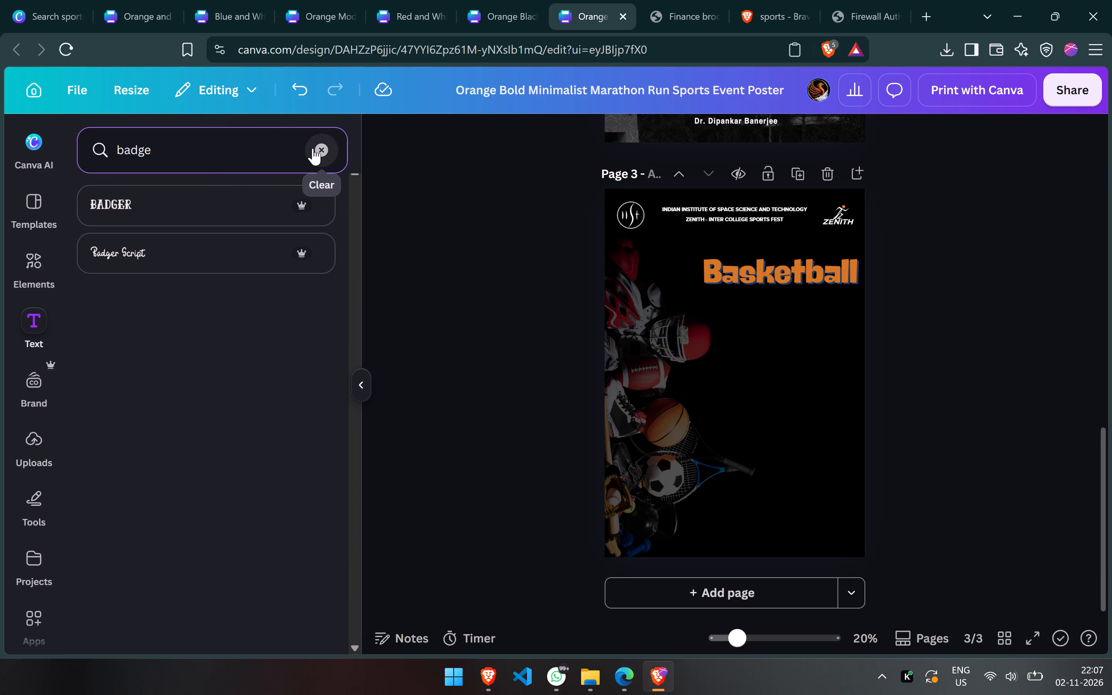
key(ctrl+BackSpace)
key(ctrl+BackSpace)
click(286, 149)
key(BackSpace)
key(BackSpace)
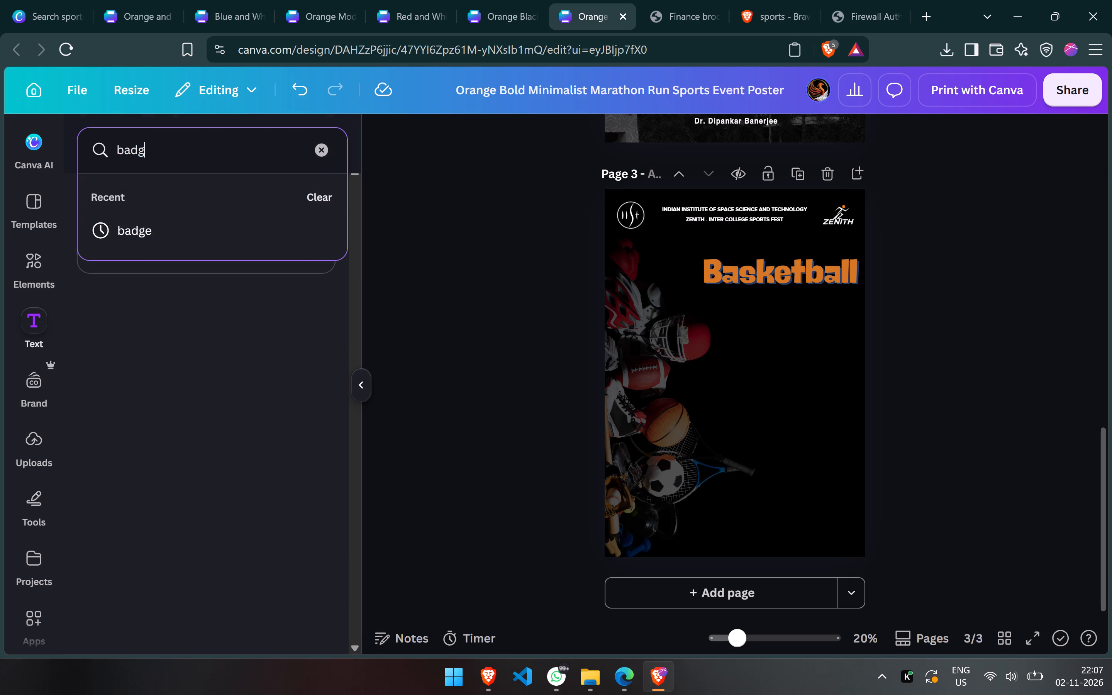
key(BackSpace)
key(BackSpace)
key(BackSpace)
click(377, 191)
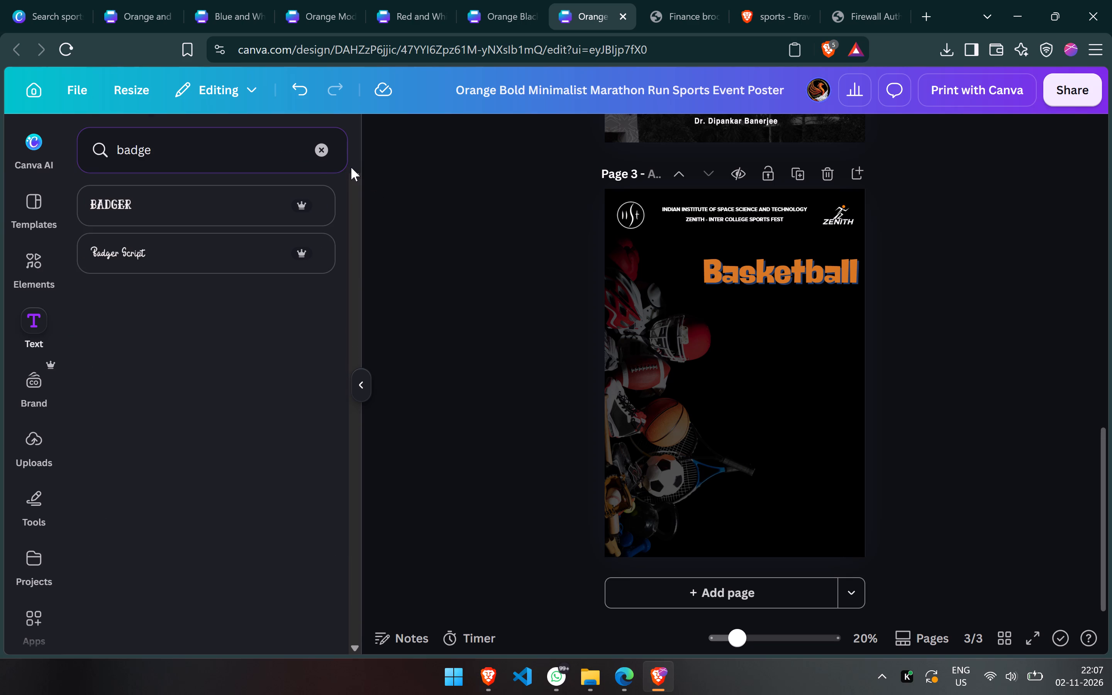
click(329, 159)
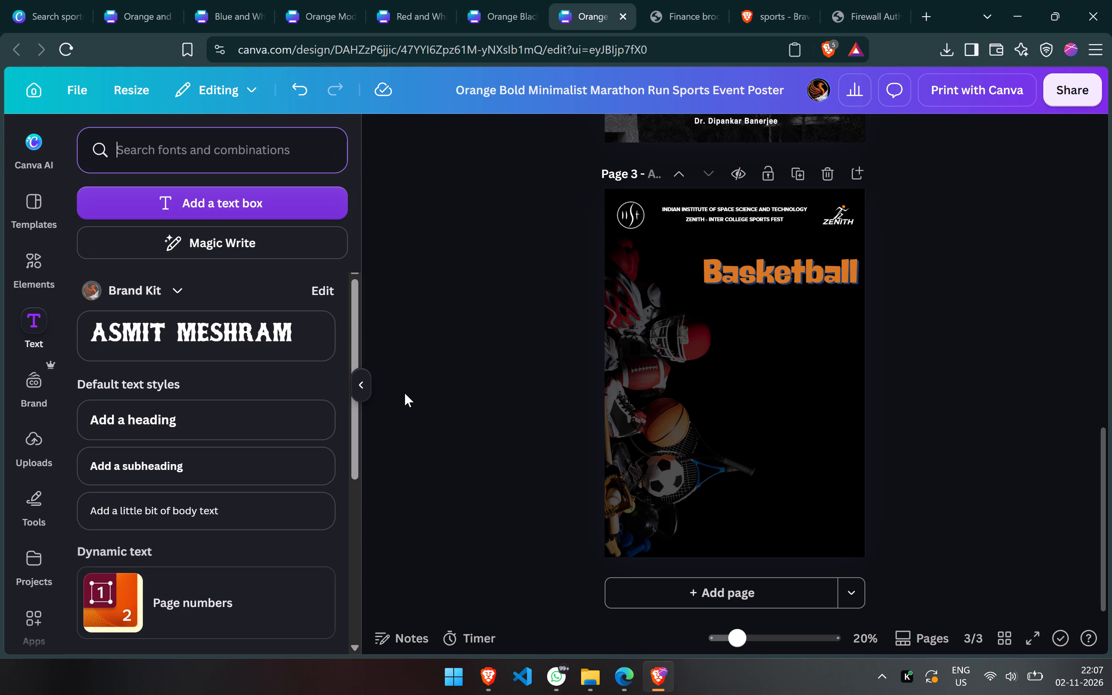
Browse the ready-made font combinations for a text style suited to page 3.
click(405, 393)
scroll(337, 444, down, 6)
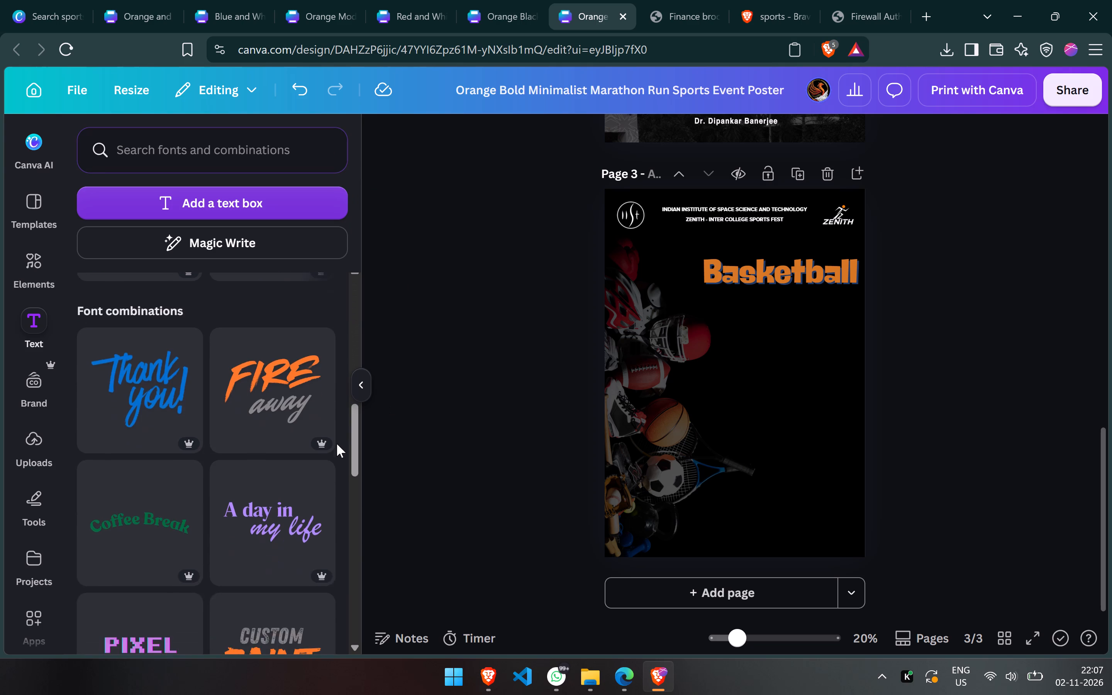
scroll(337, 444, down, 6)
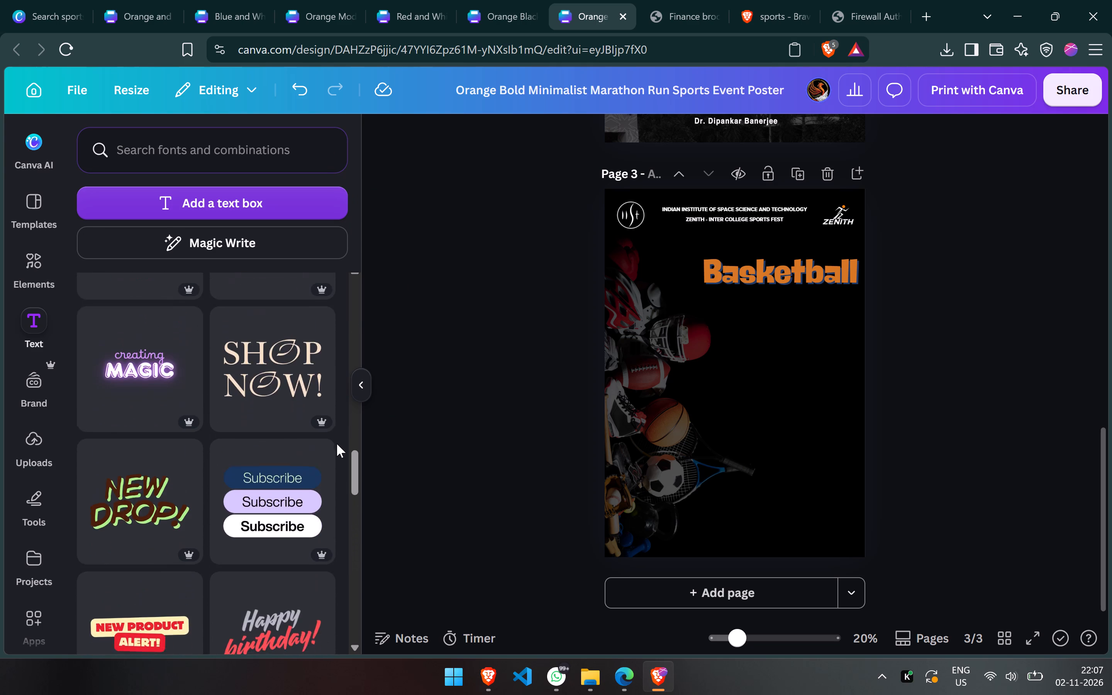
scroll(337, 444, down, 2)
scroll(337, 444, up, 1)
scroll(337, 444, down, 3)
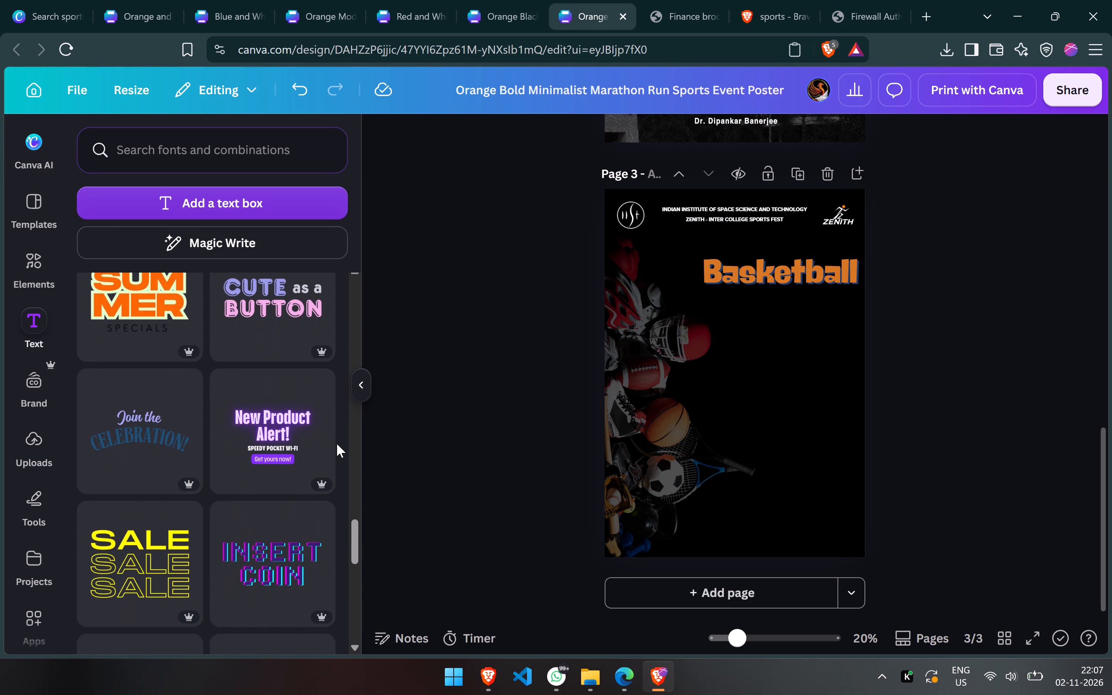
scroll(337, 444, down, 9)
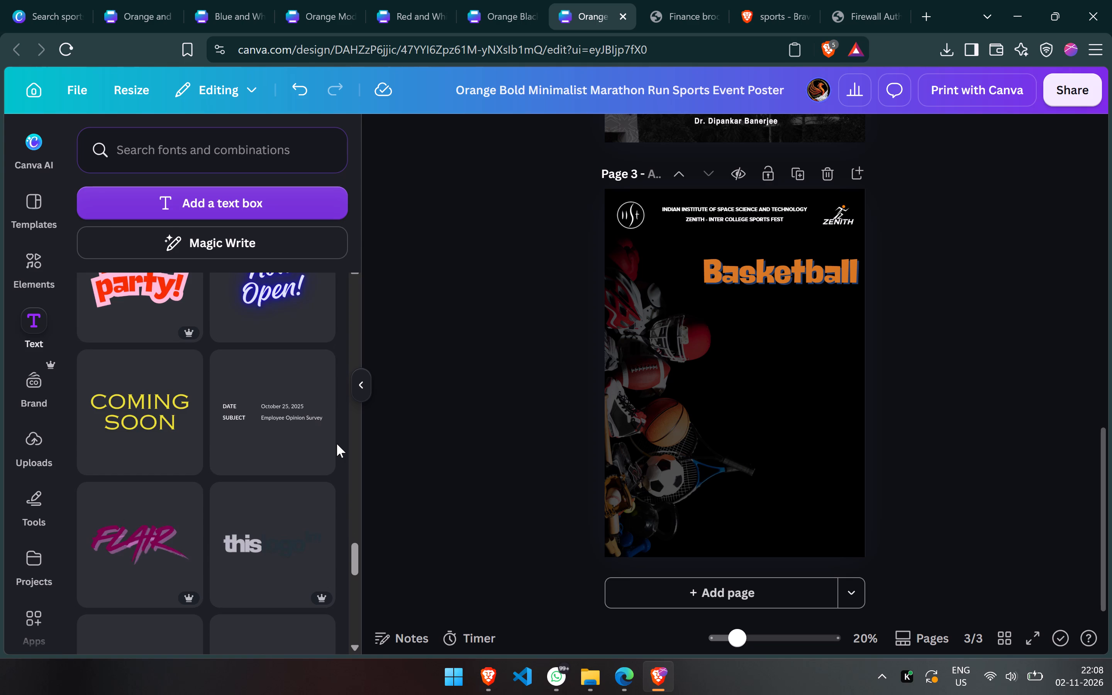
scroll(337, 444, down, 5)
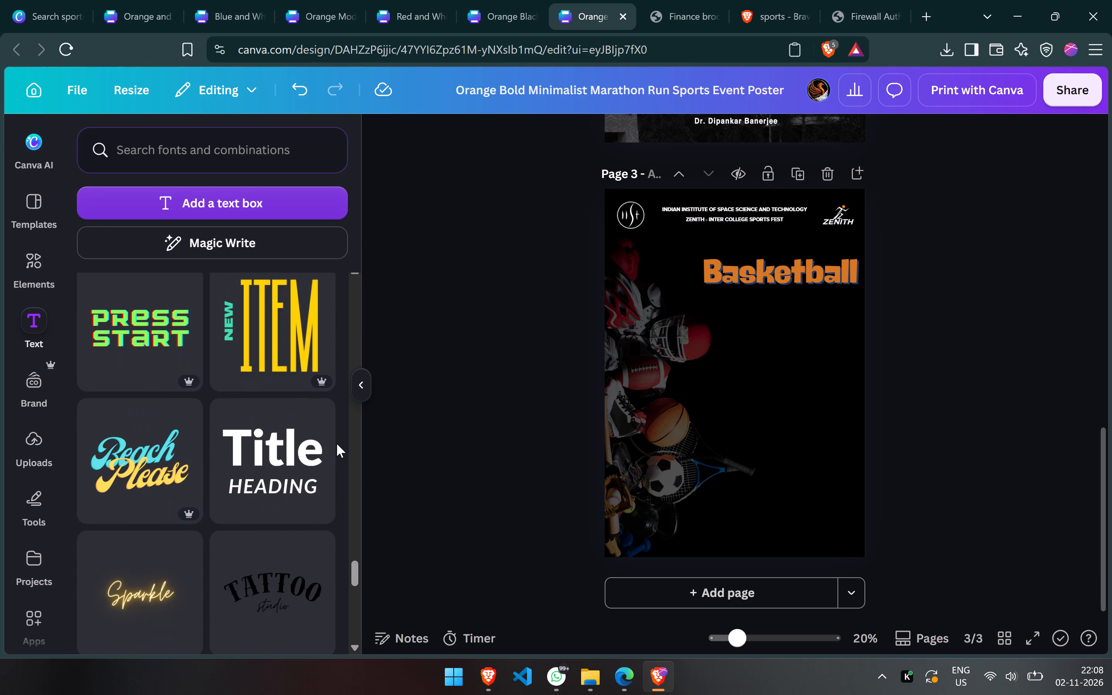
scroll(337, 444, down, 5)
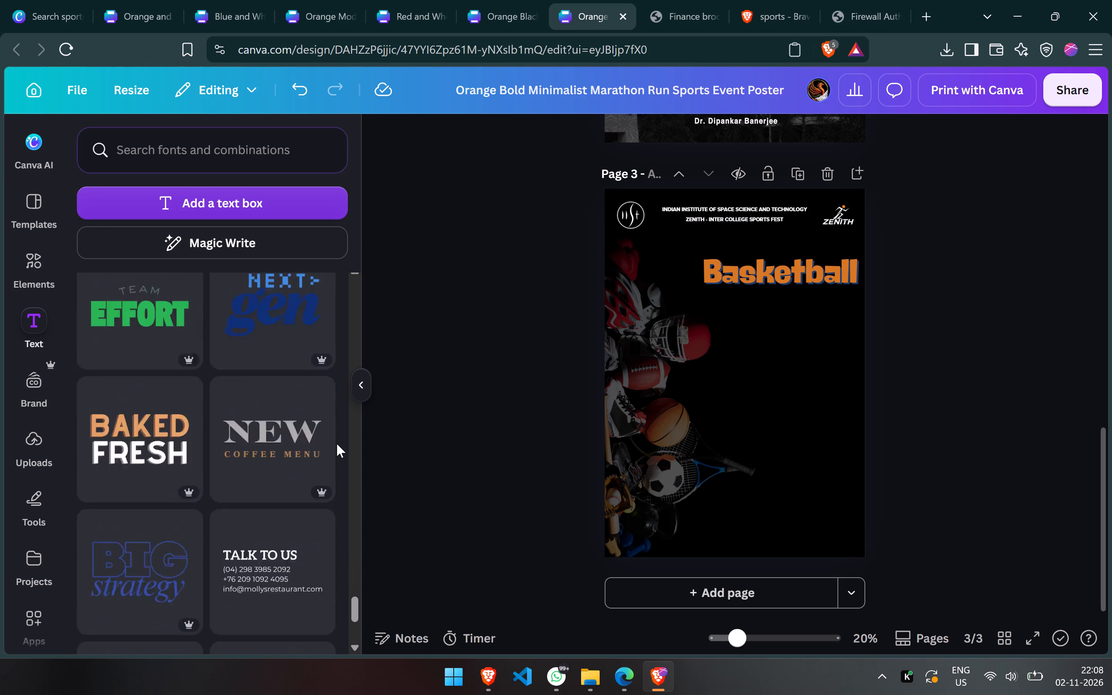
scroll(337, 444, down, 5)
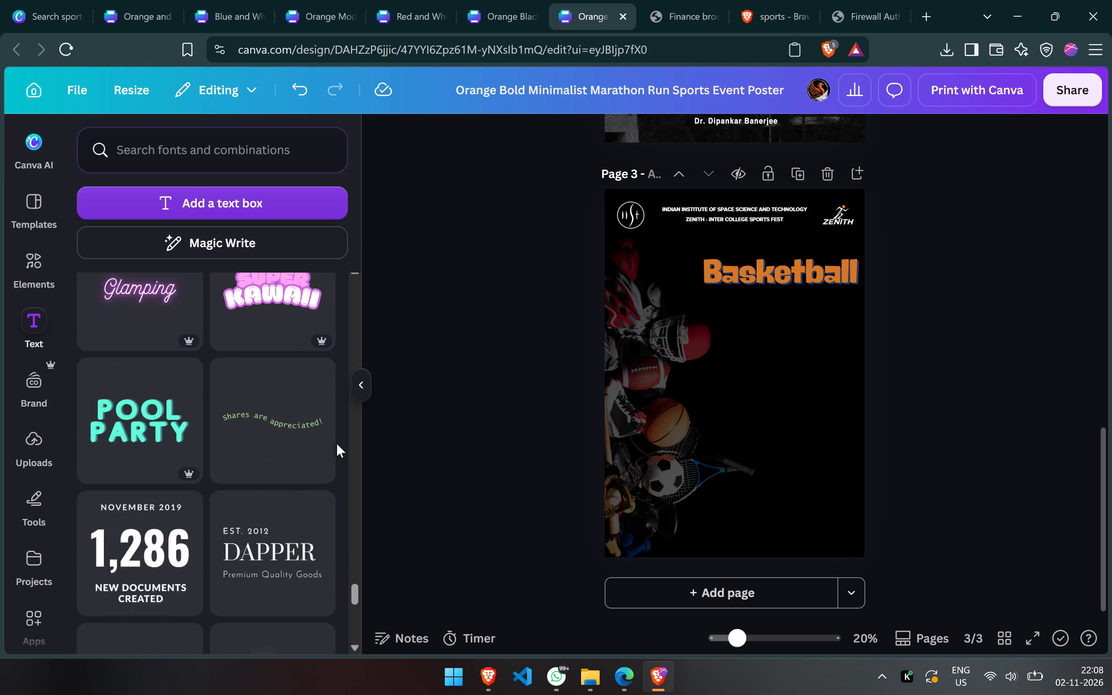
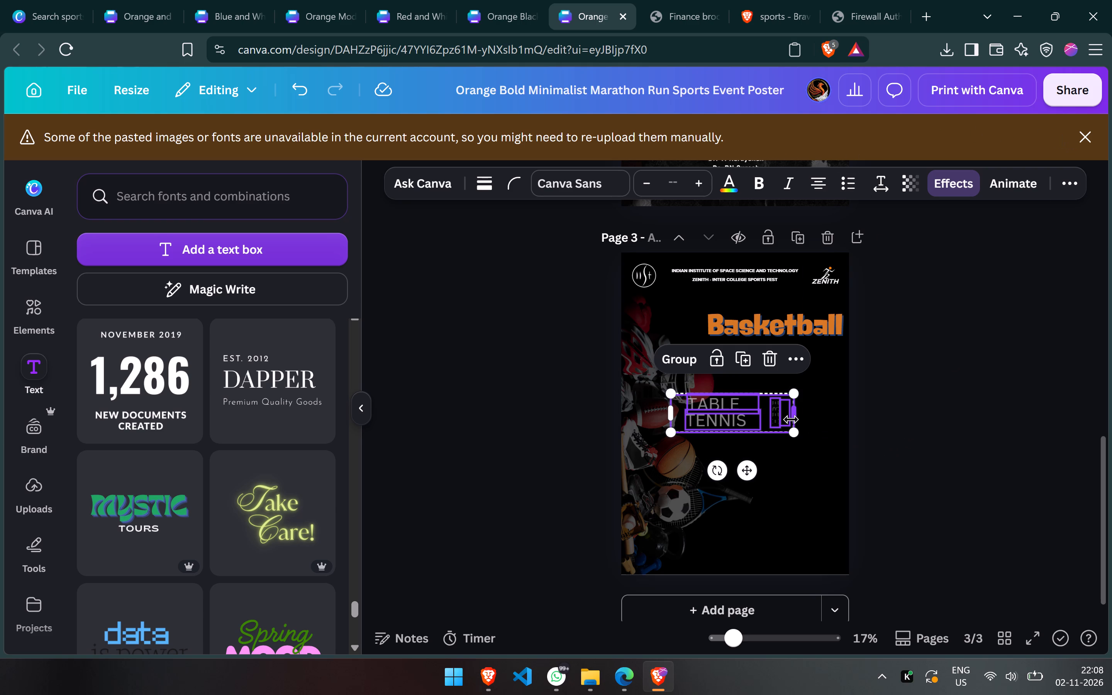
Delete the selected TABLE TENNIS text elements from page 3, keeping the Basketball heading.
click(771, 361)
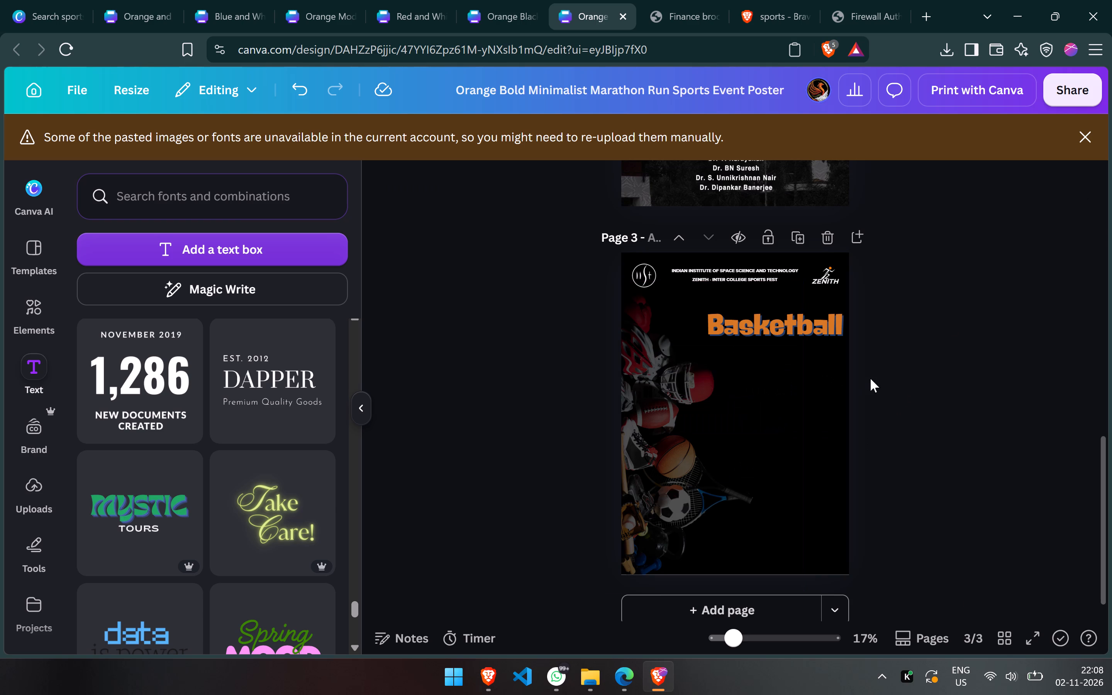
click(871, 392)
Switch to WhatsApp Web to look at the basketball event poster.
key(alt+Tab)
key(alt+Tab)
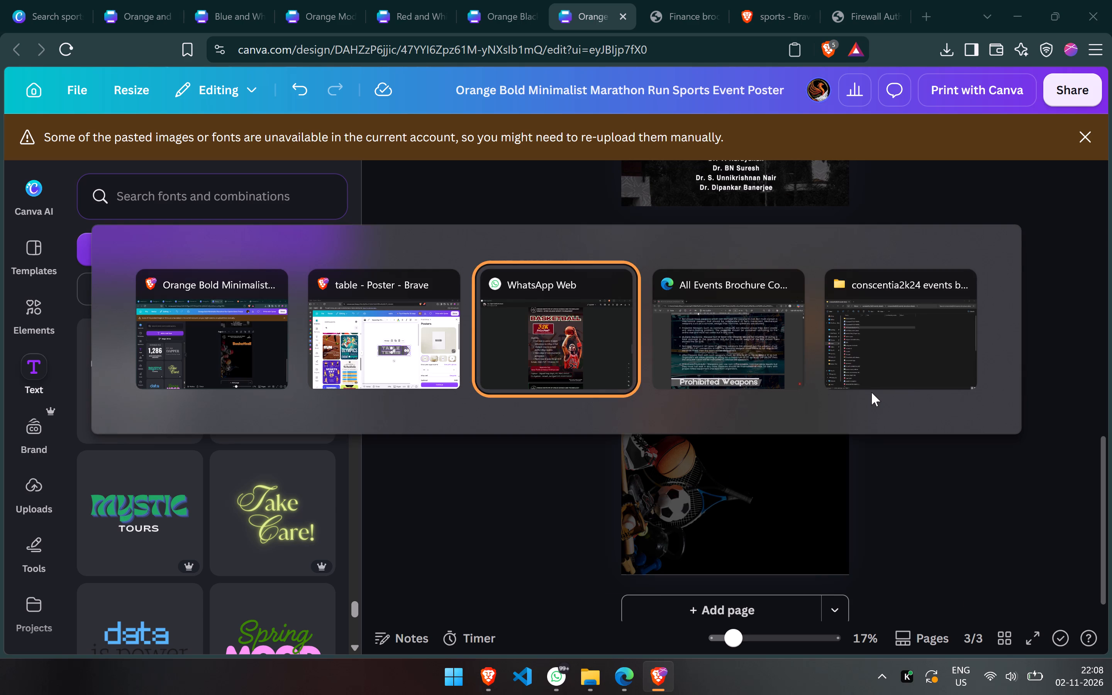
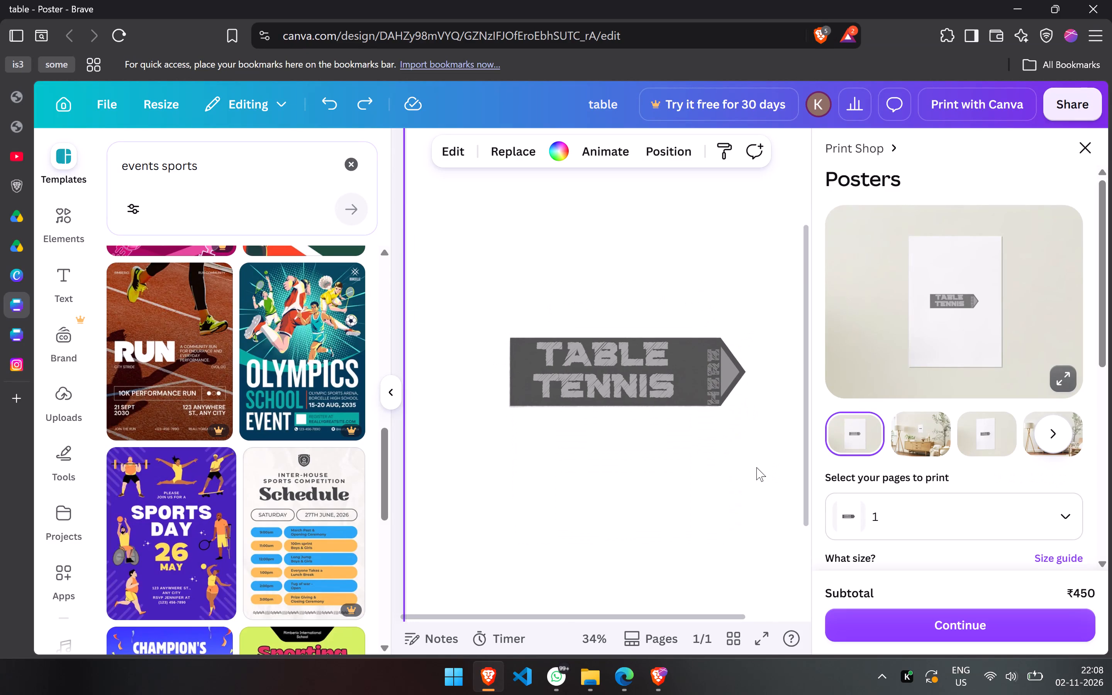
Undo the edits in the table design until the banner reads ROBO WARS and its background photo is restored.
key(ctrl+z)
key(ctrl+z)
key(ctrl+z)
key(ctrl+z)
key(ctrl+z)
key(ctrl+z)
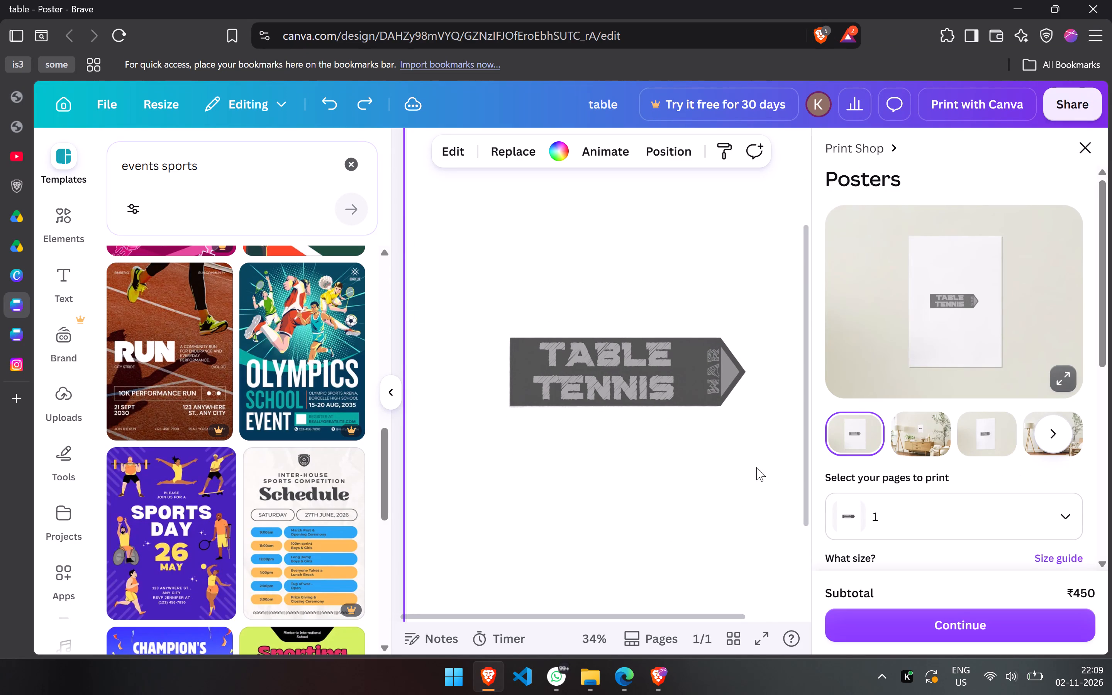
key(ctrl+z)
key(ctrl+z)
key(ctrl+z)
key(ctrl+z)
key(ctrl+z)
key(ctrl+z)
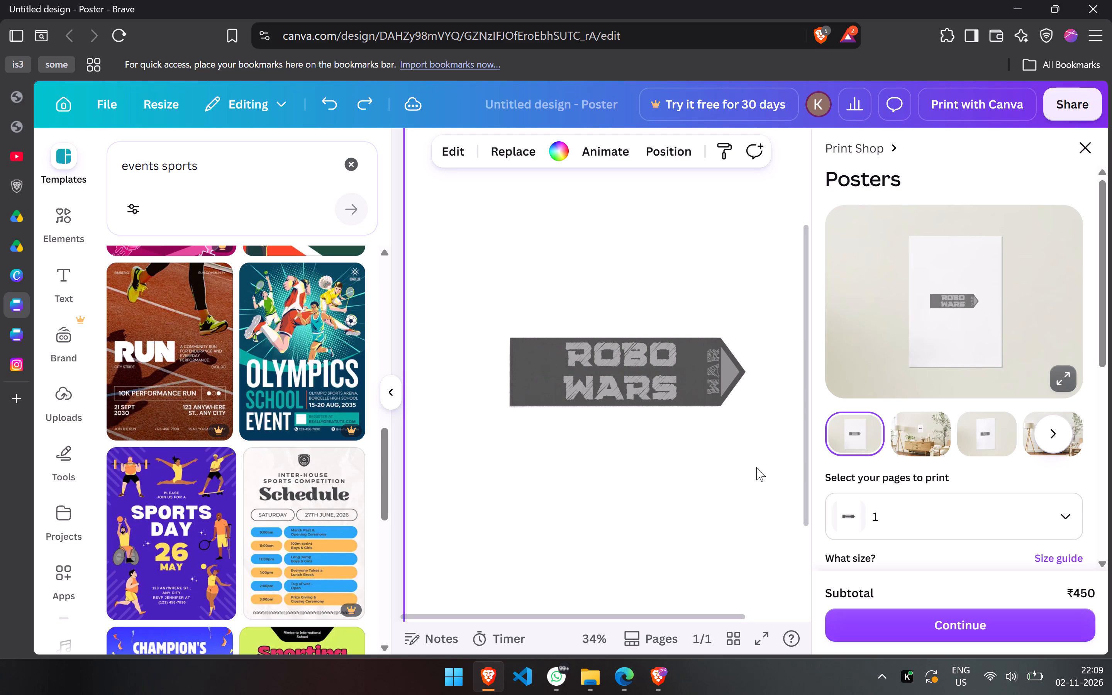
key(ctrl+z)
key(ctrl+z)
key(ctrl+z)
key(ctrl+z)
key(ctrl+z)
key(ctrl+z)
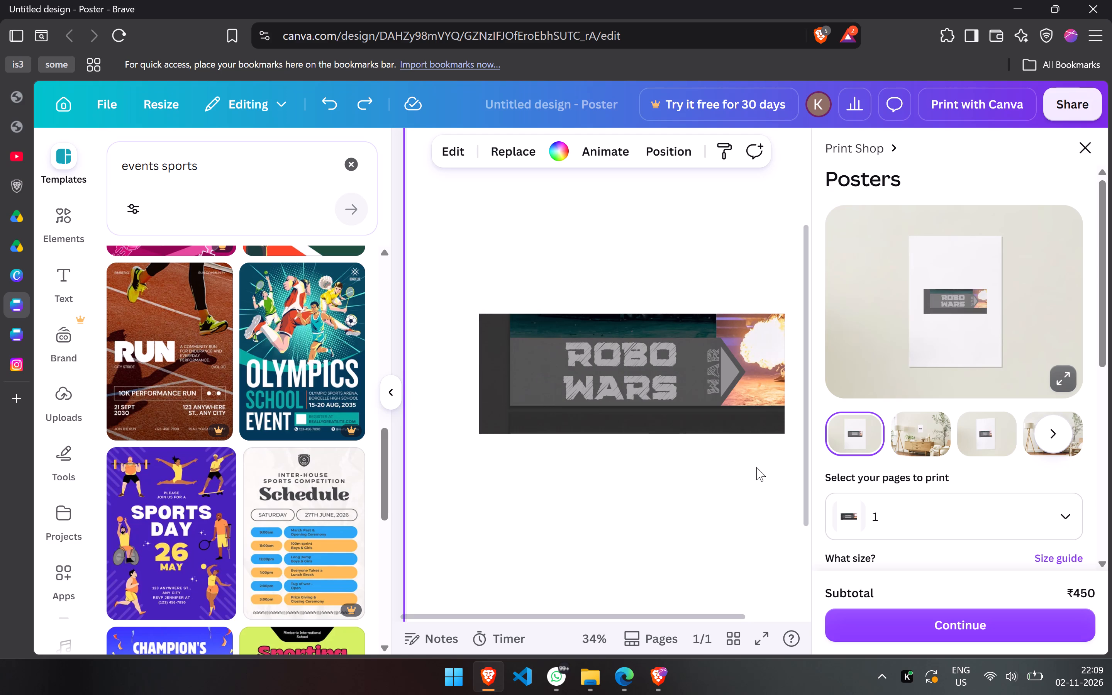
key(ctrl+z)
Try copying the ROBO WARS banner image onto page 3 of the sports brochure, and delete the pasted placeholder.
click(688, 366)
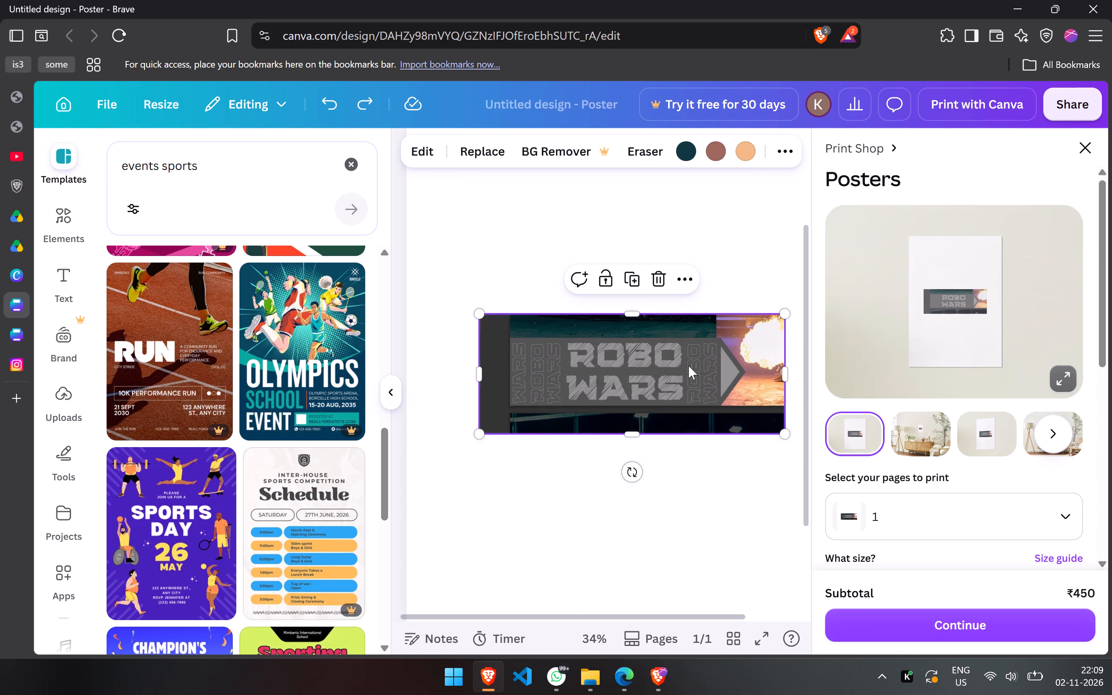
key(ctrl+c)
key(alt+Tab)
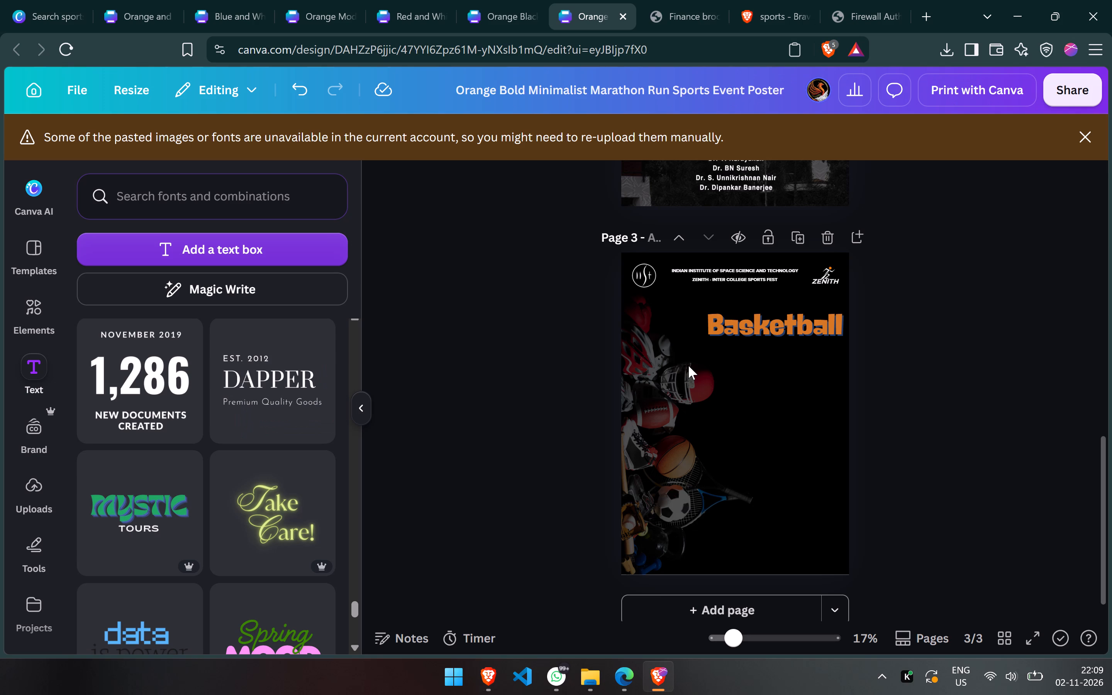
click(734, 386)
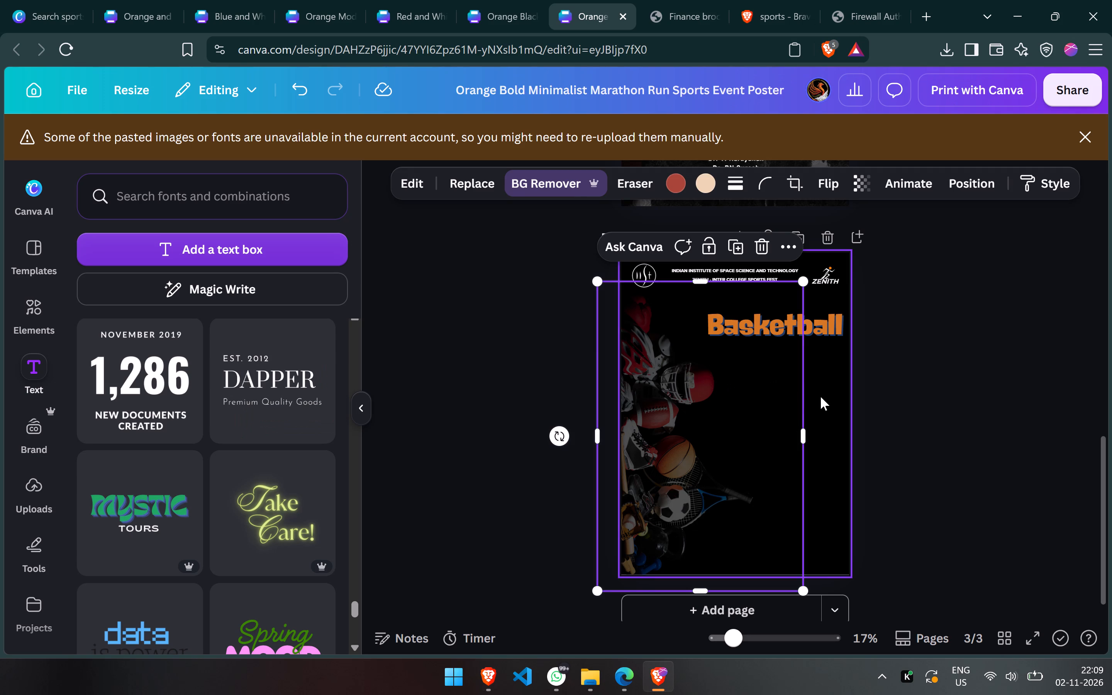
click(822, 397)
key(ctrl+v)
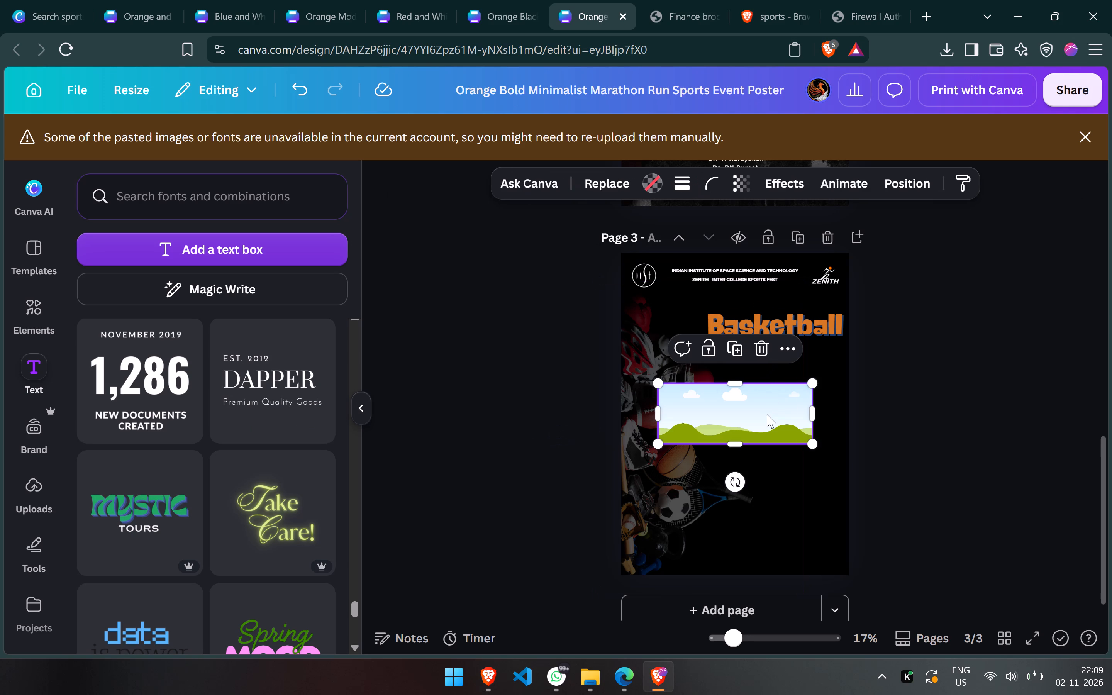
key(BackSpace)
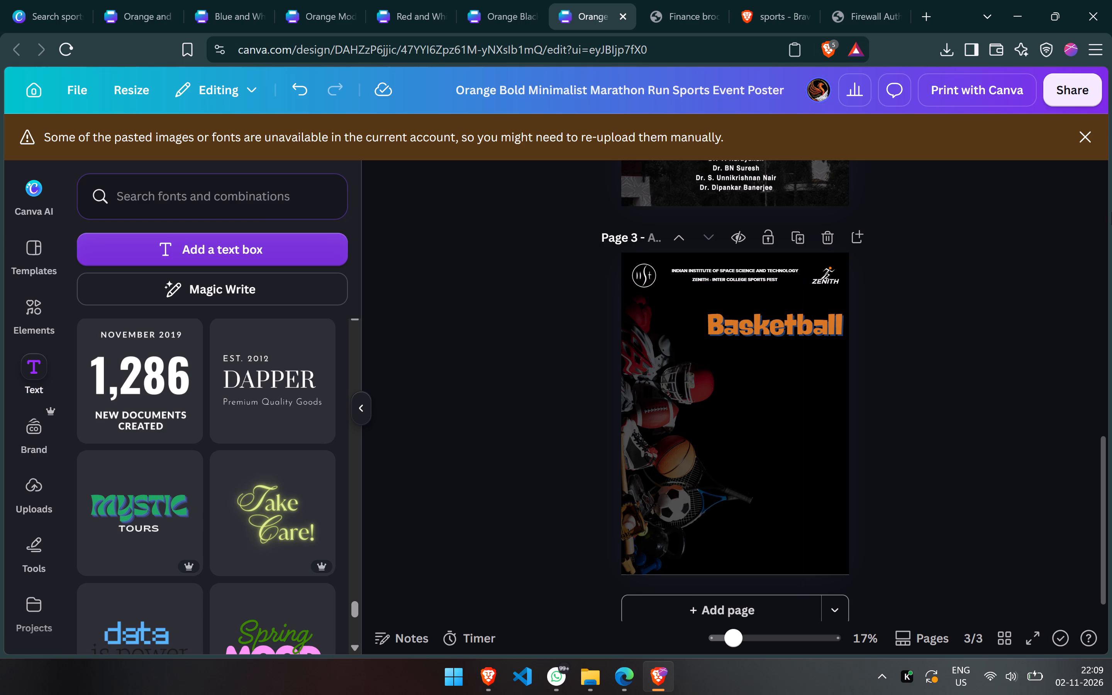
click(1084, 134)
Open the full filter collection for the sports-equipment photo on page 3.
scroll(977, 251, up, 1)
scroll(977, 251, down, 1)
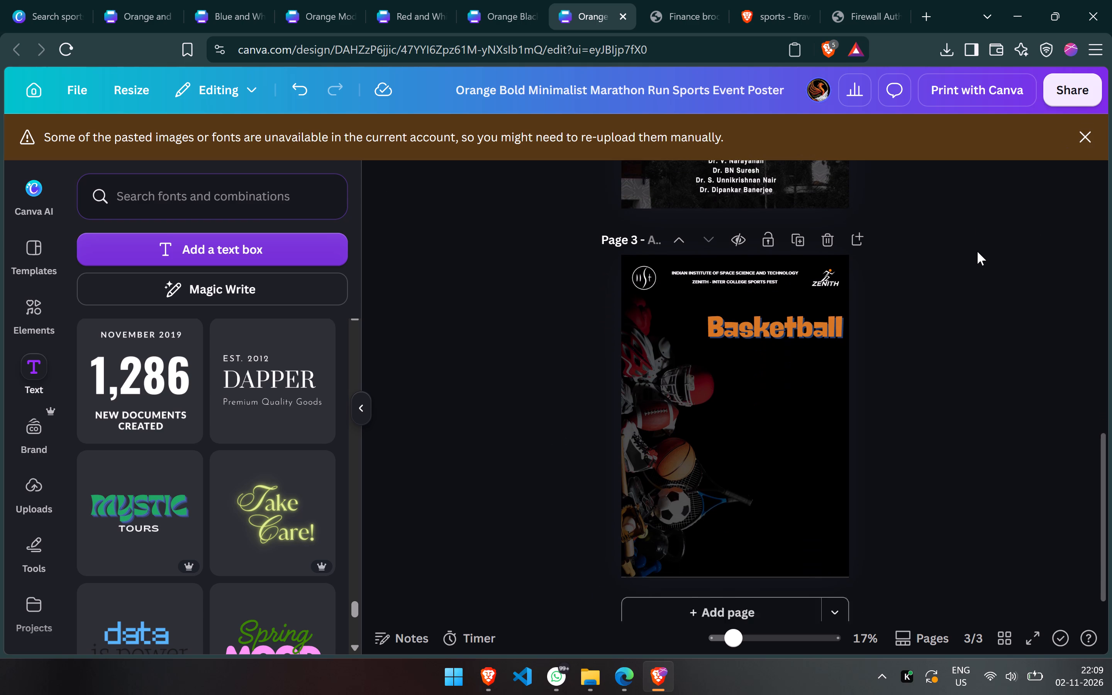
scroll(977, 251, down, 1)
click(722, 405)
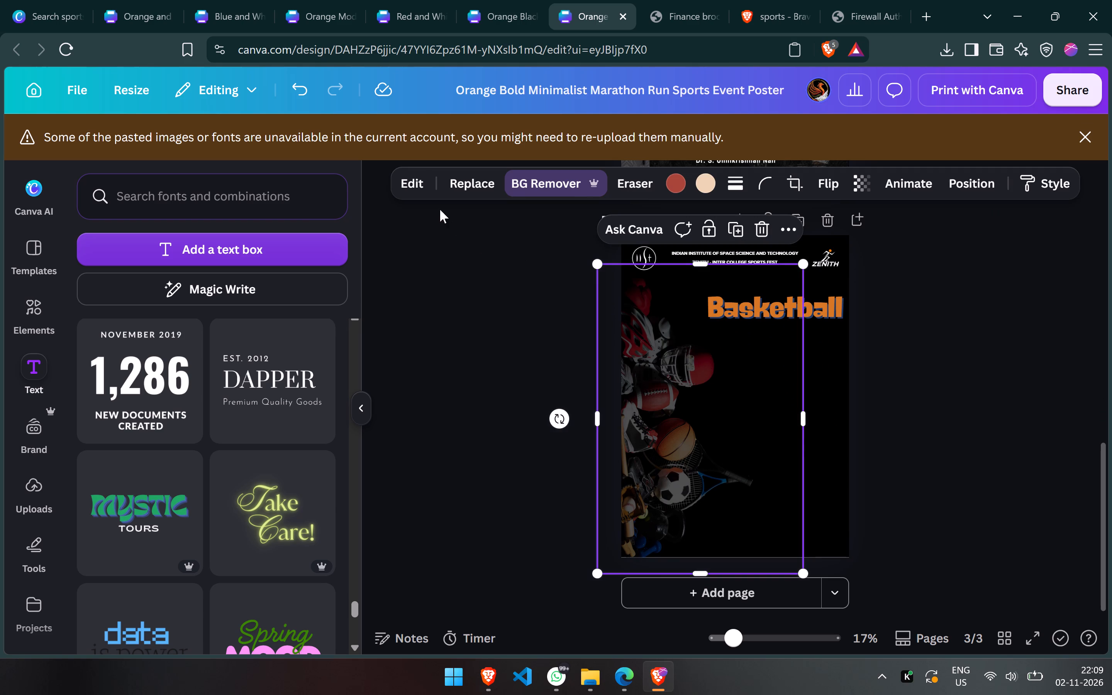
click(417, 191)
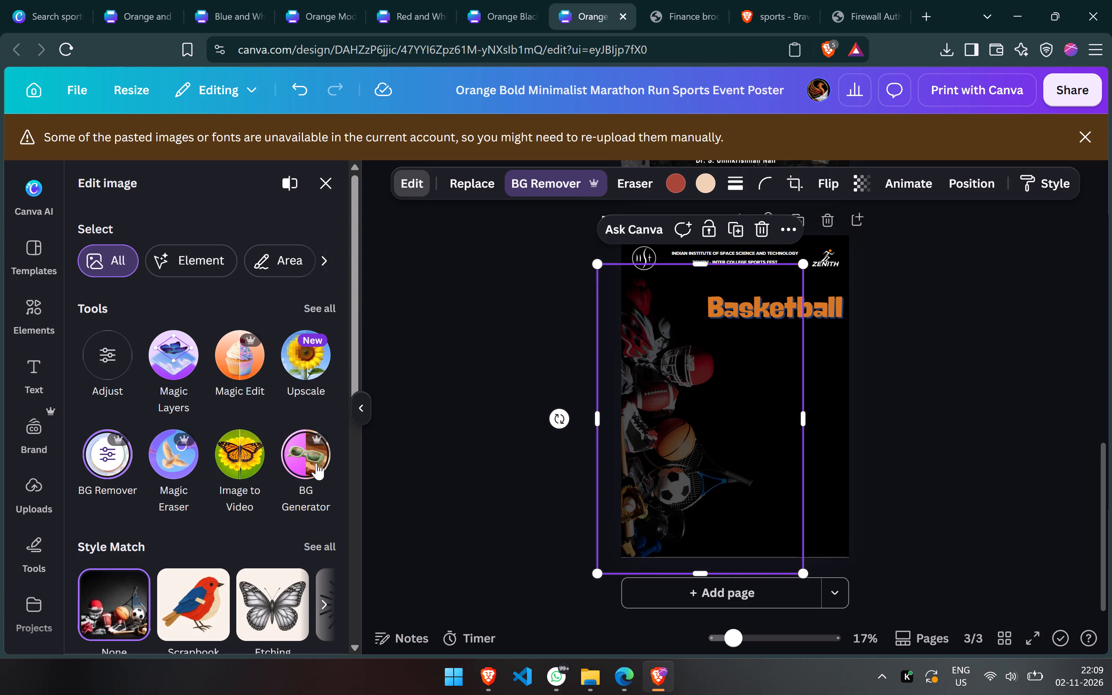
scroll(316, 463, down, 2)
click(316, 467)
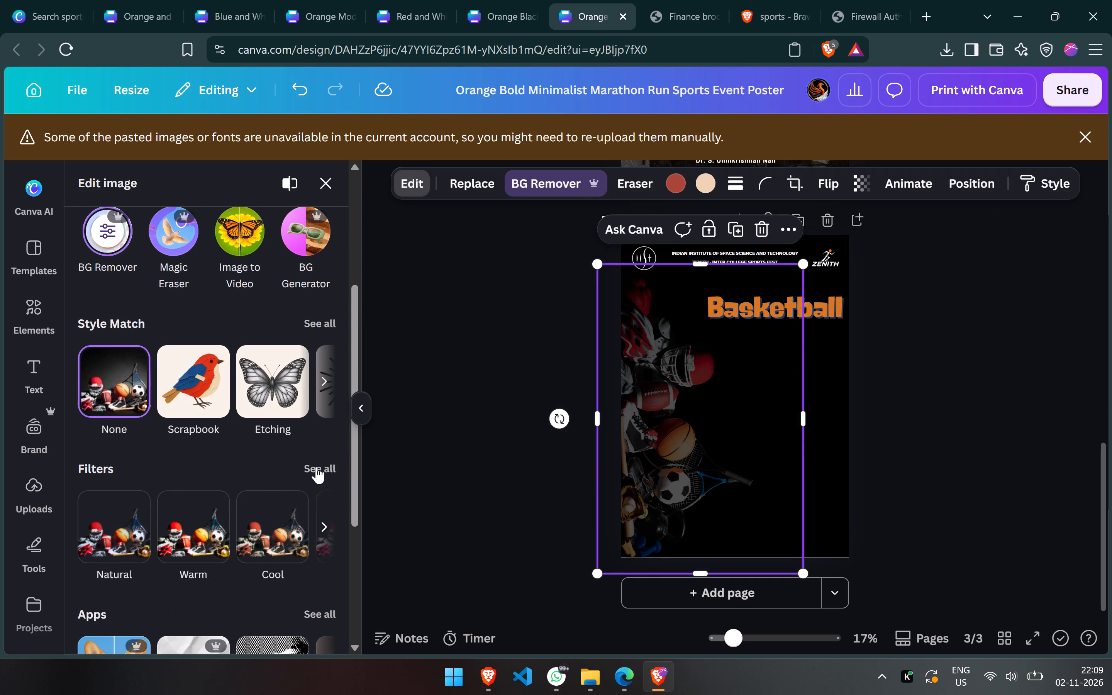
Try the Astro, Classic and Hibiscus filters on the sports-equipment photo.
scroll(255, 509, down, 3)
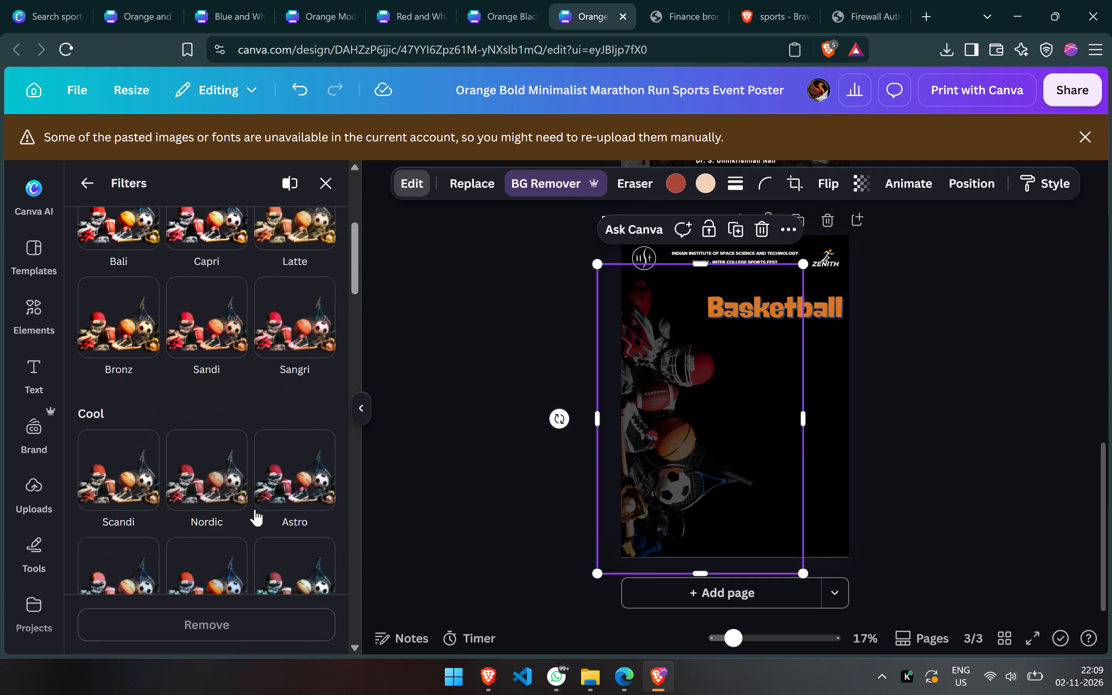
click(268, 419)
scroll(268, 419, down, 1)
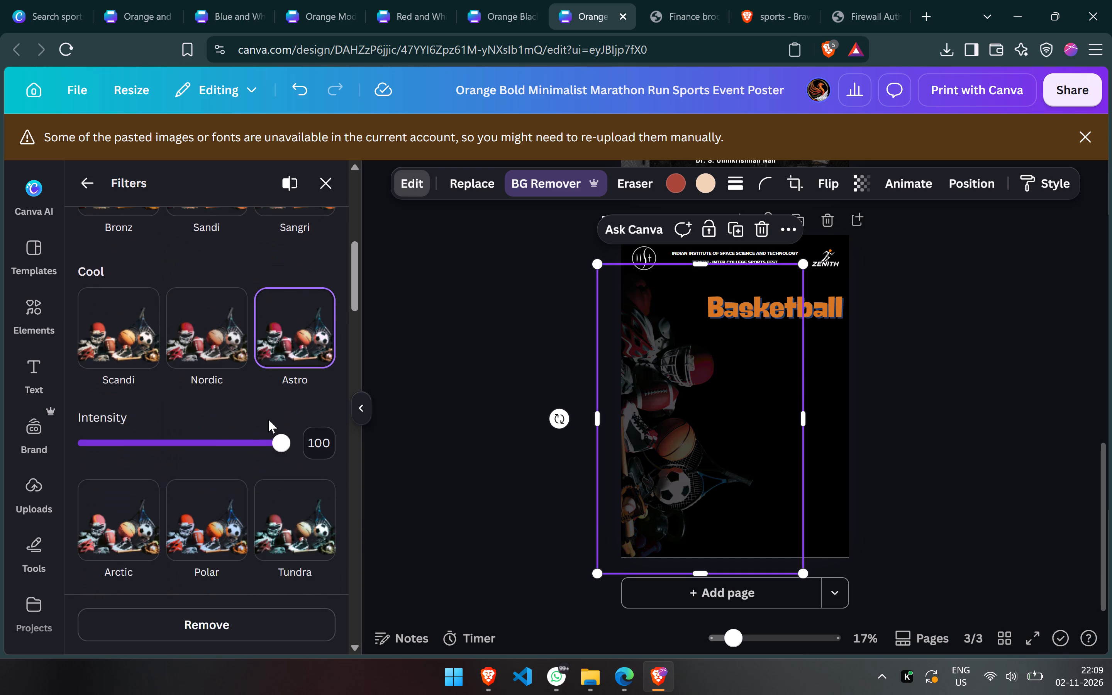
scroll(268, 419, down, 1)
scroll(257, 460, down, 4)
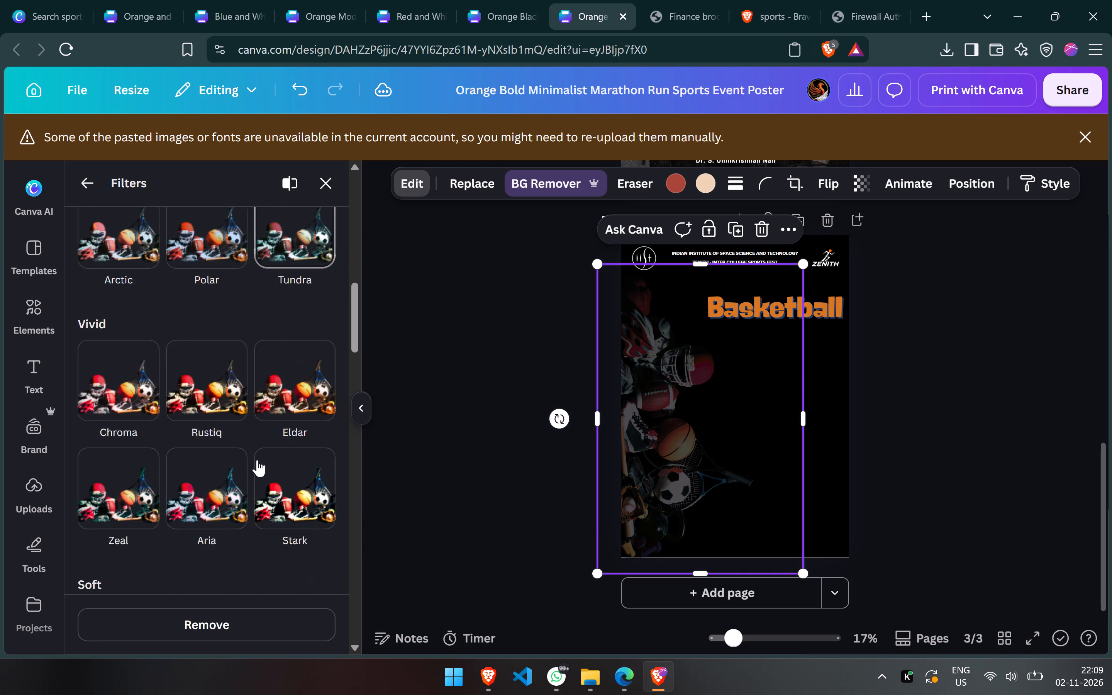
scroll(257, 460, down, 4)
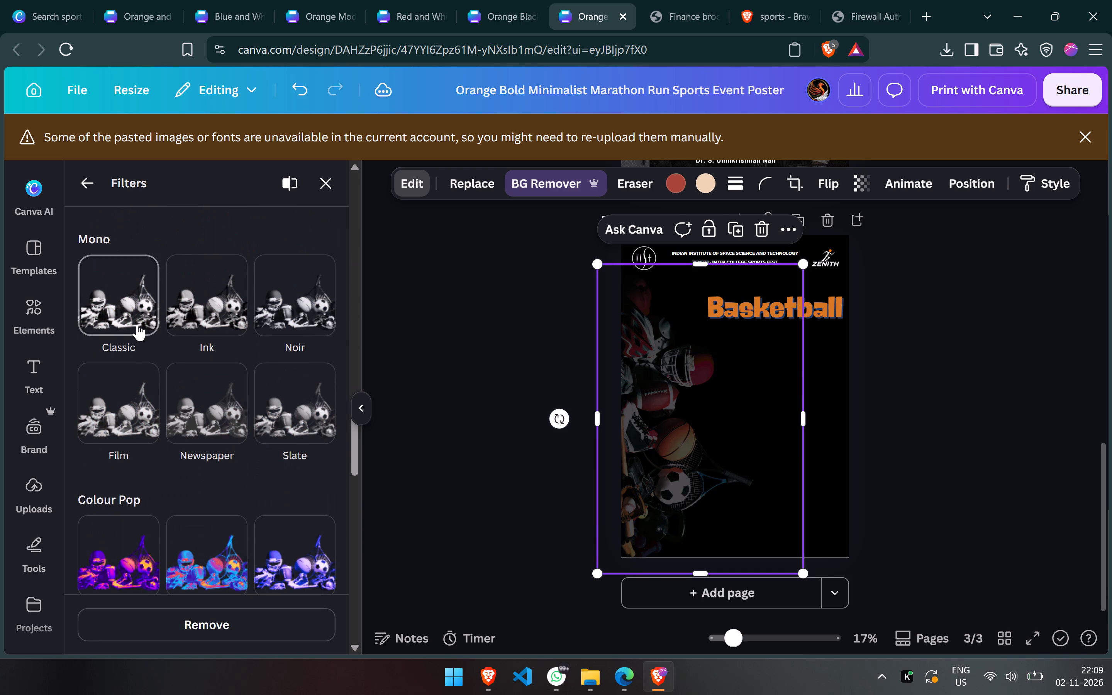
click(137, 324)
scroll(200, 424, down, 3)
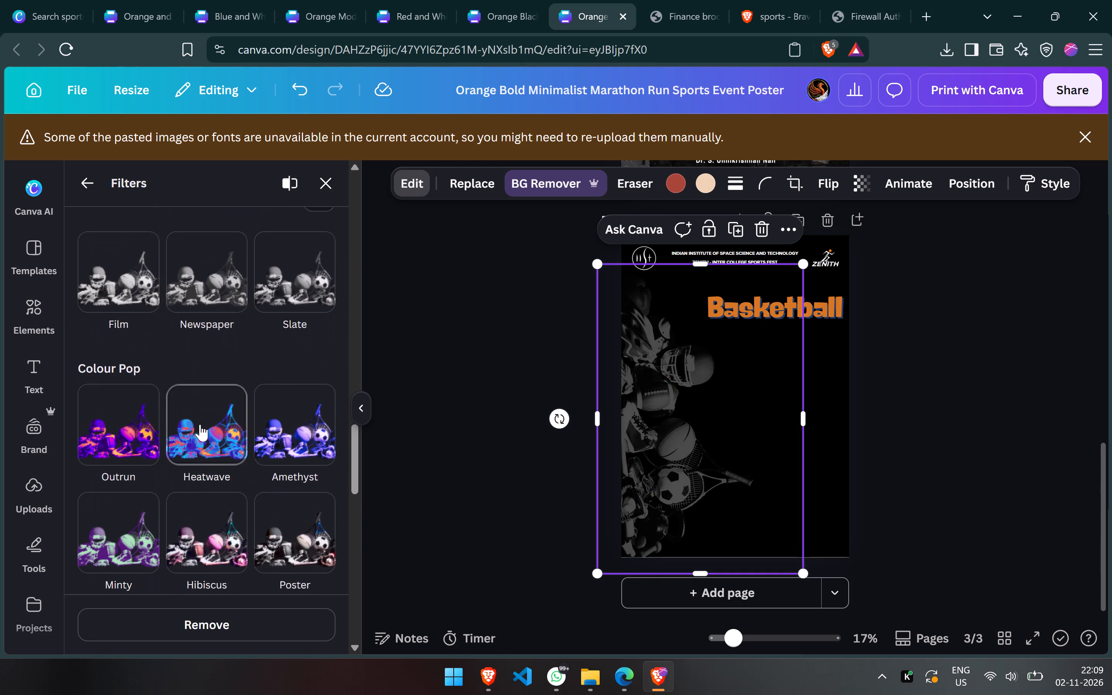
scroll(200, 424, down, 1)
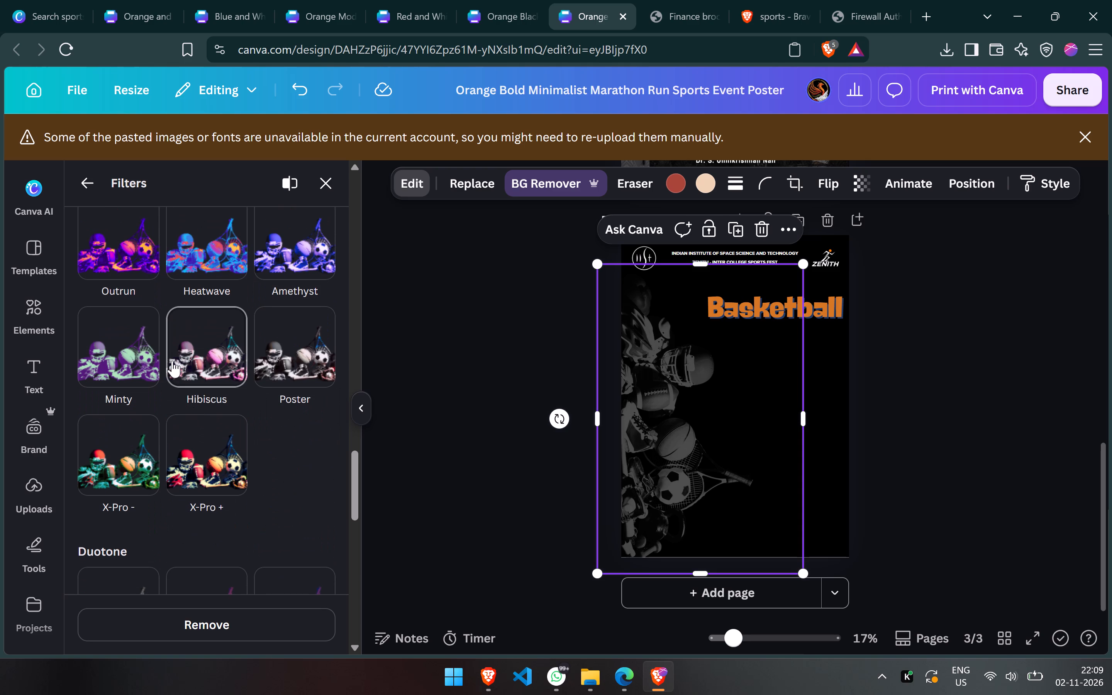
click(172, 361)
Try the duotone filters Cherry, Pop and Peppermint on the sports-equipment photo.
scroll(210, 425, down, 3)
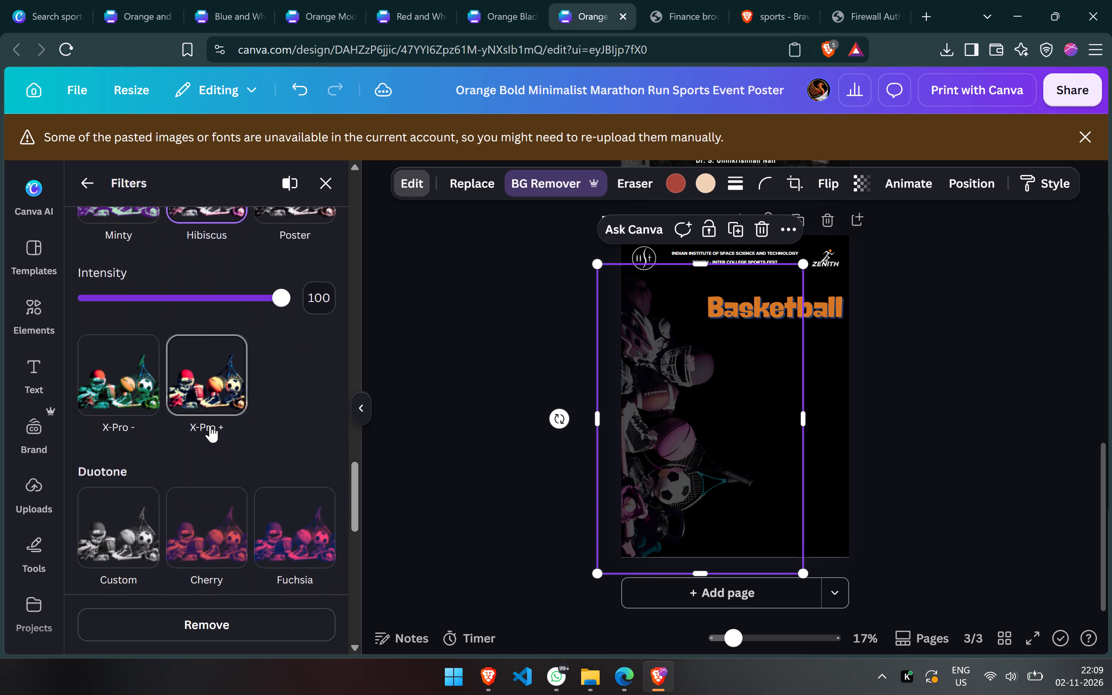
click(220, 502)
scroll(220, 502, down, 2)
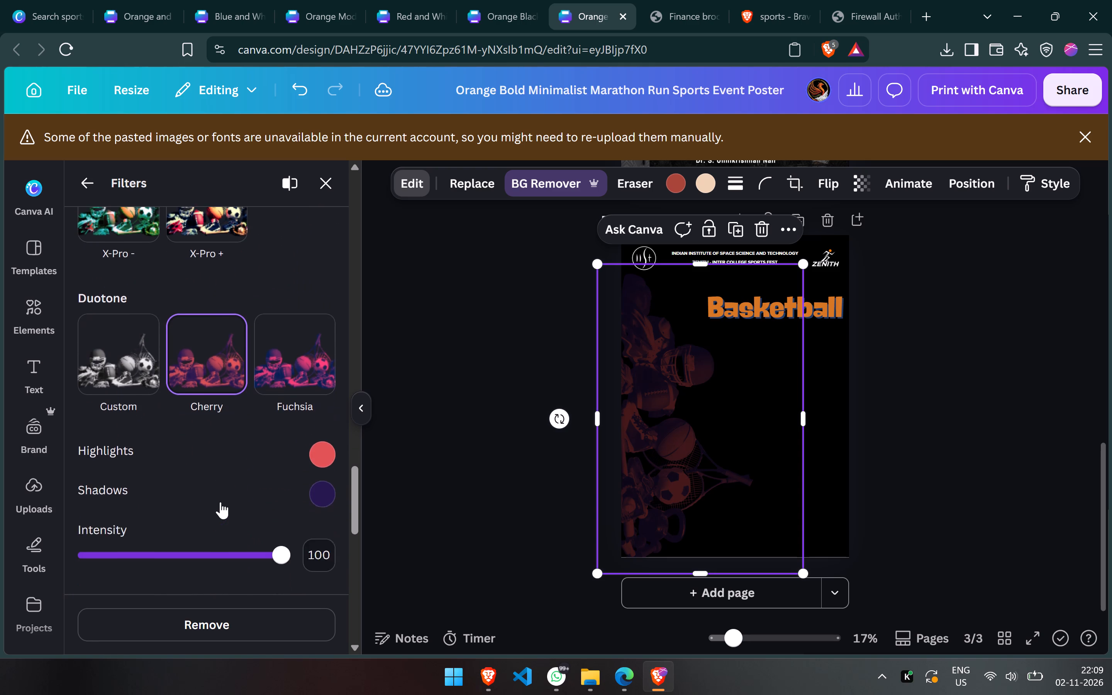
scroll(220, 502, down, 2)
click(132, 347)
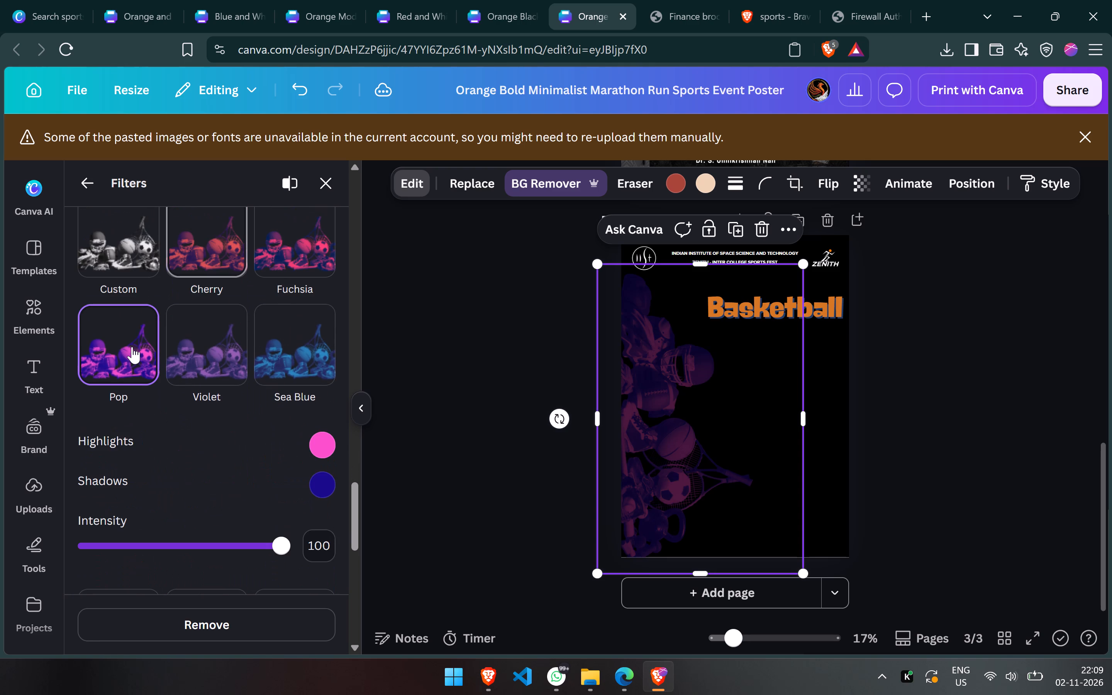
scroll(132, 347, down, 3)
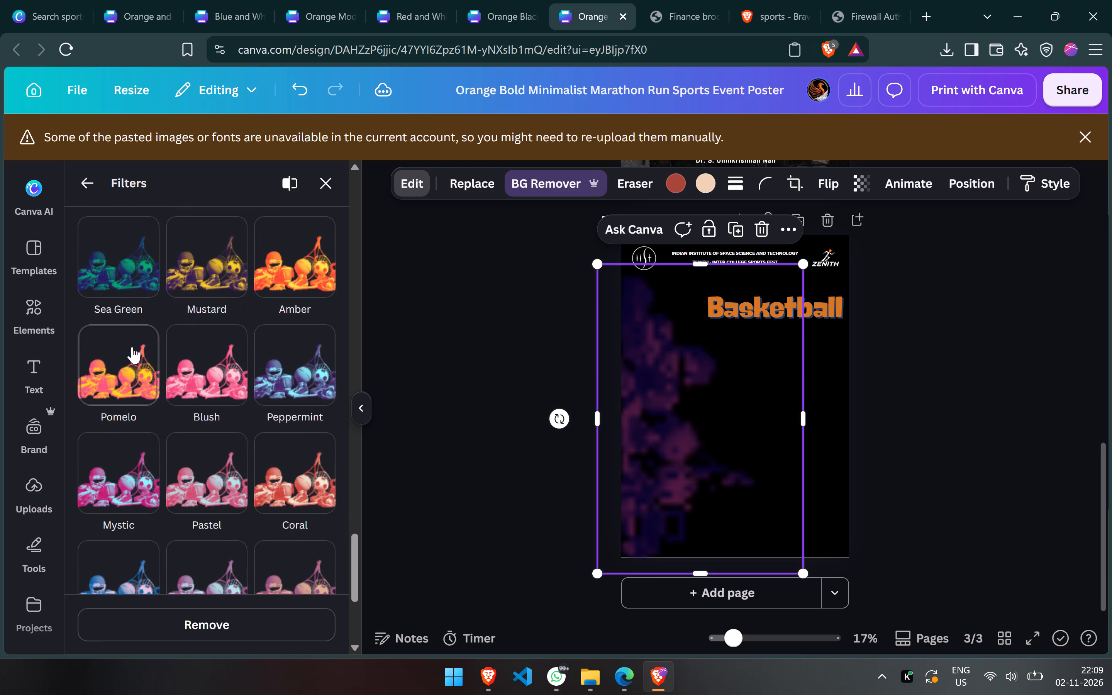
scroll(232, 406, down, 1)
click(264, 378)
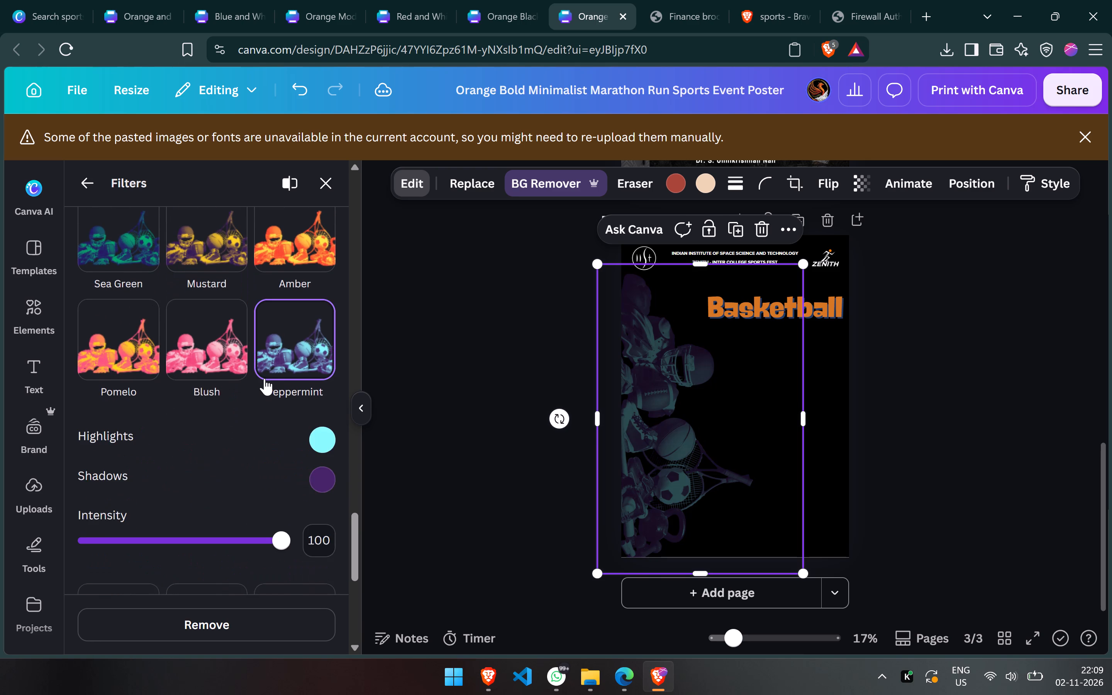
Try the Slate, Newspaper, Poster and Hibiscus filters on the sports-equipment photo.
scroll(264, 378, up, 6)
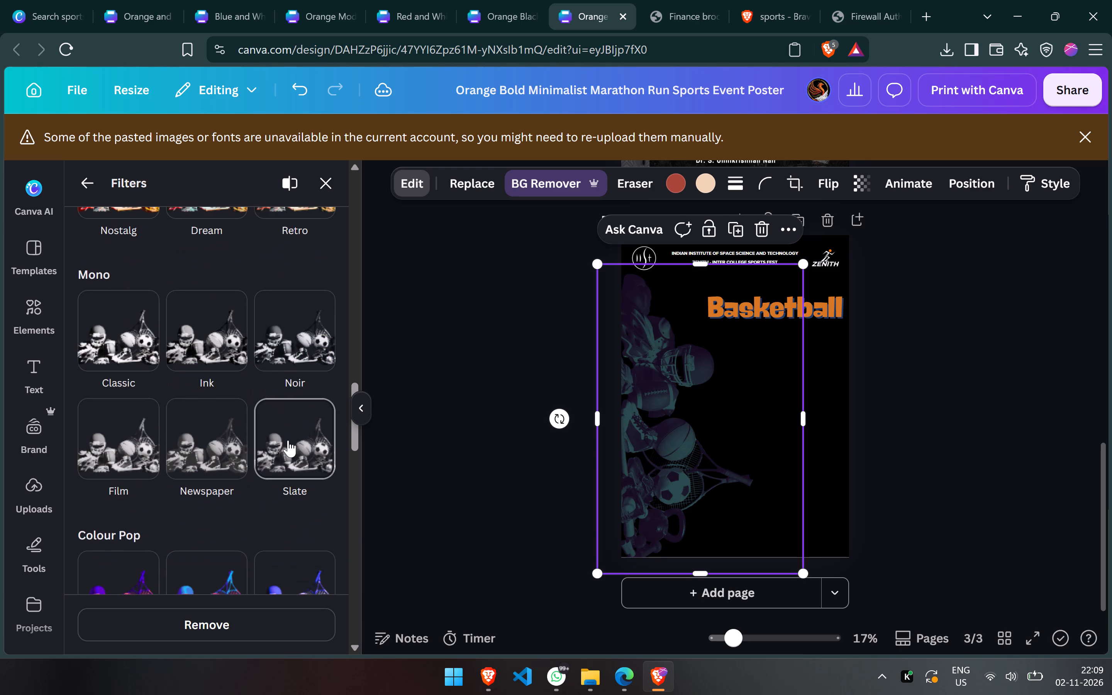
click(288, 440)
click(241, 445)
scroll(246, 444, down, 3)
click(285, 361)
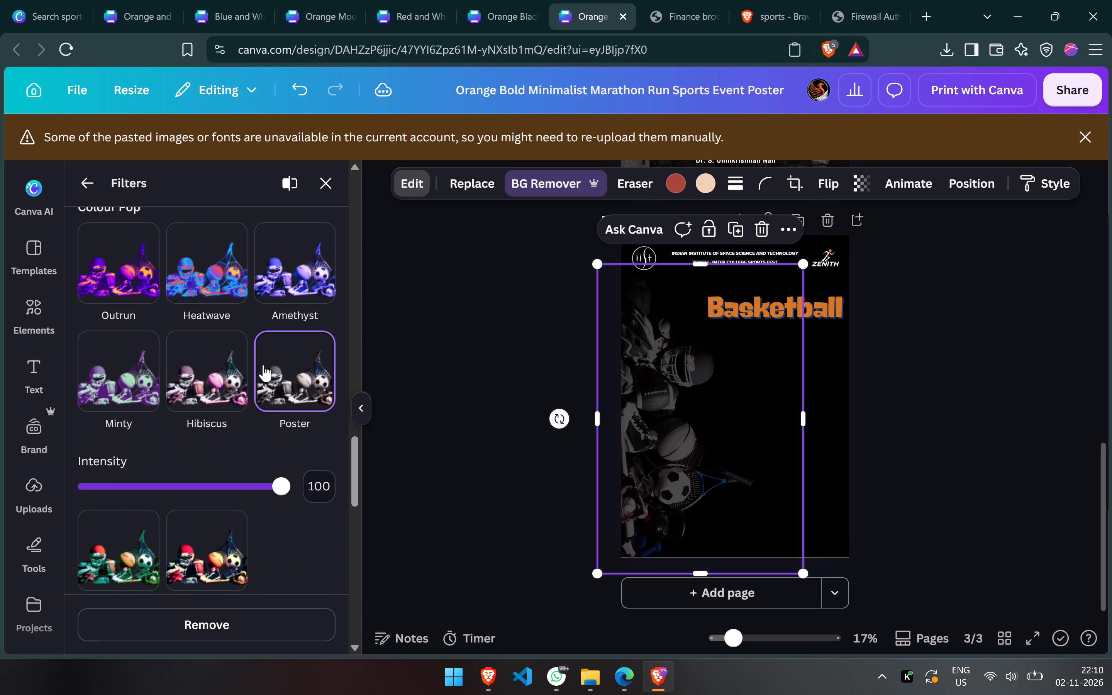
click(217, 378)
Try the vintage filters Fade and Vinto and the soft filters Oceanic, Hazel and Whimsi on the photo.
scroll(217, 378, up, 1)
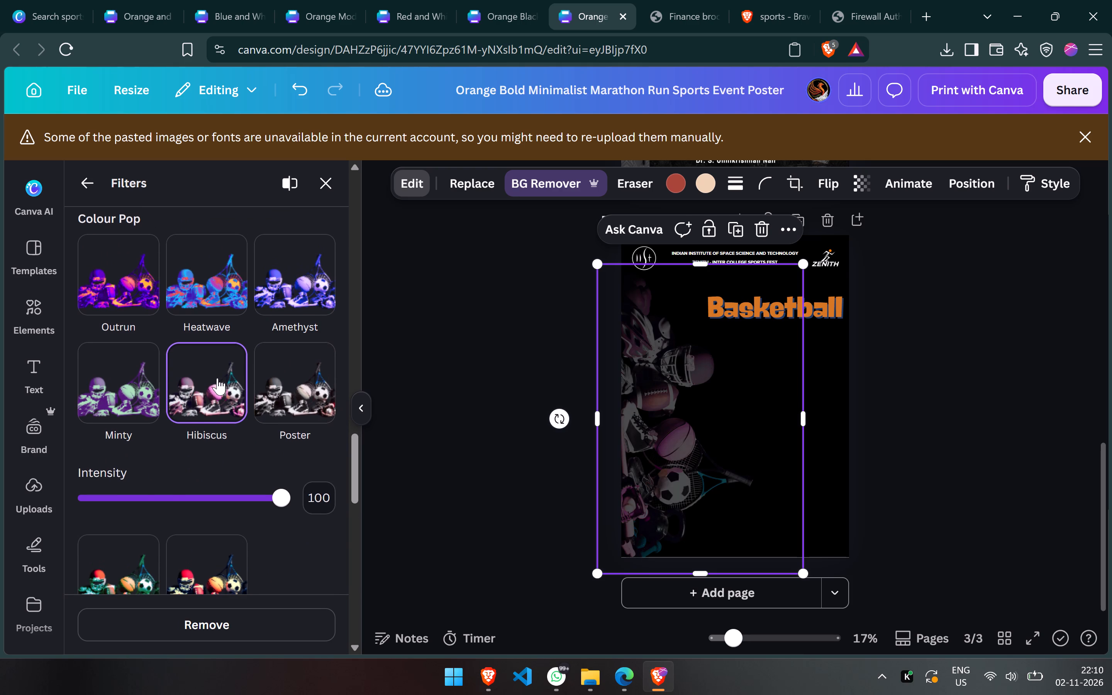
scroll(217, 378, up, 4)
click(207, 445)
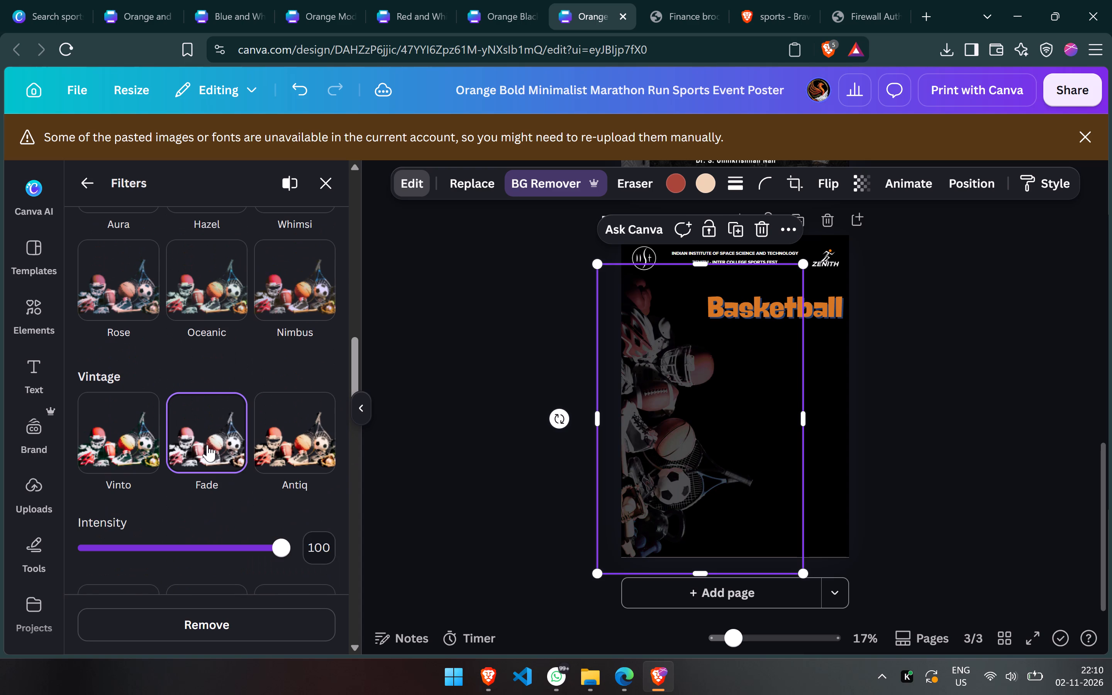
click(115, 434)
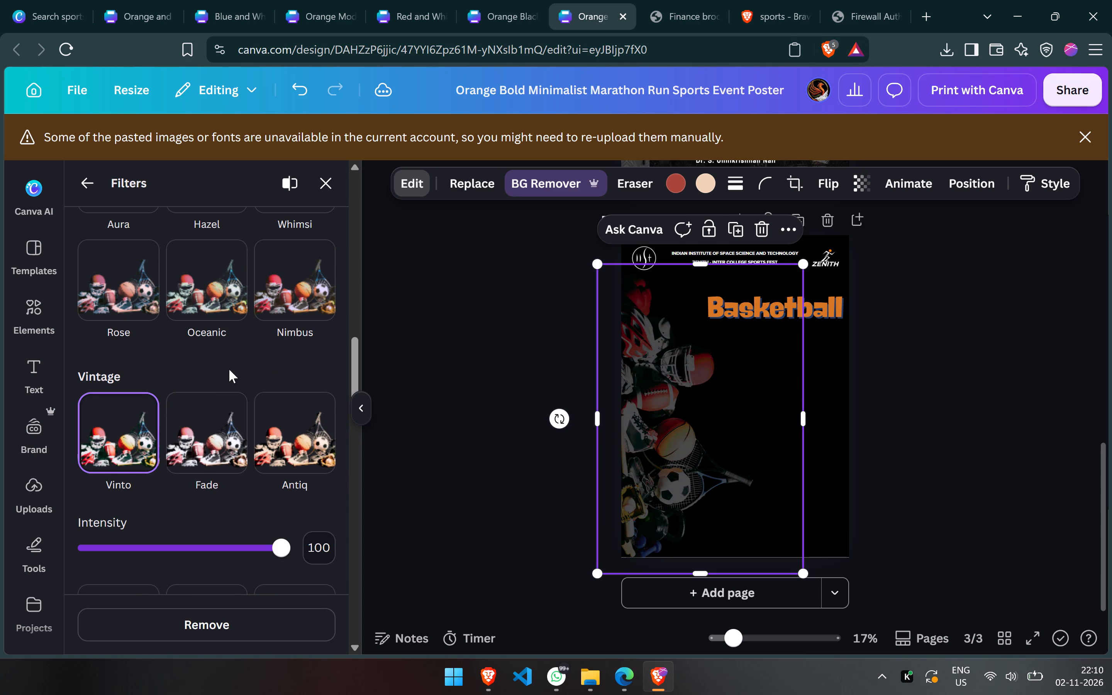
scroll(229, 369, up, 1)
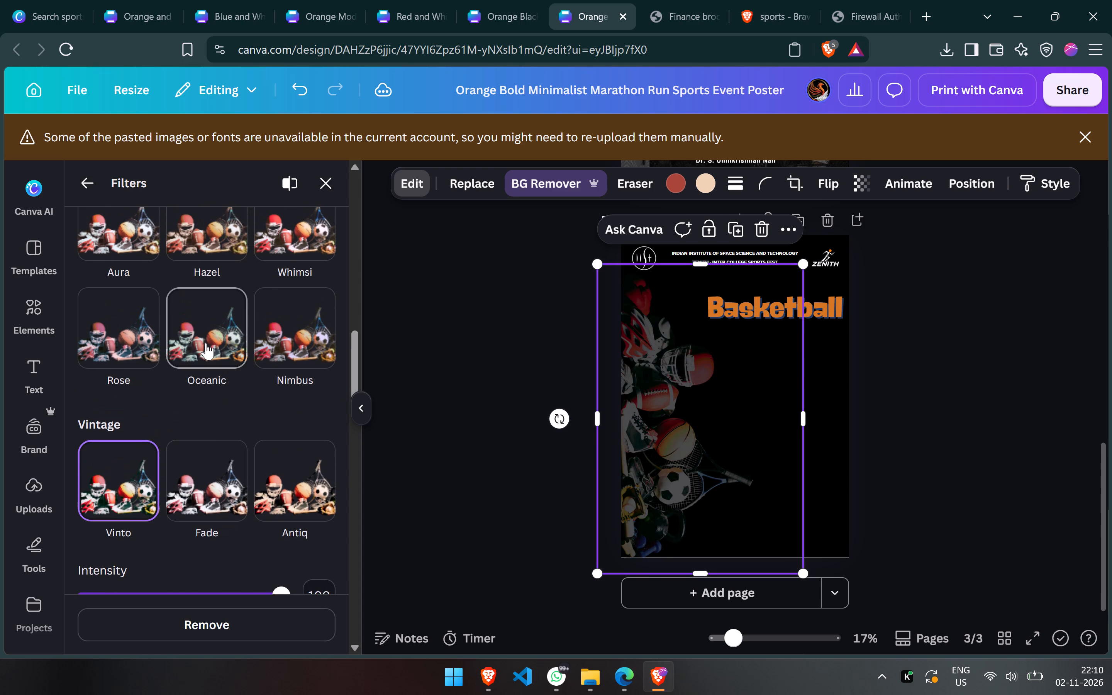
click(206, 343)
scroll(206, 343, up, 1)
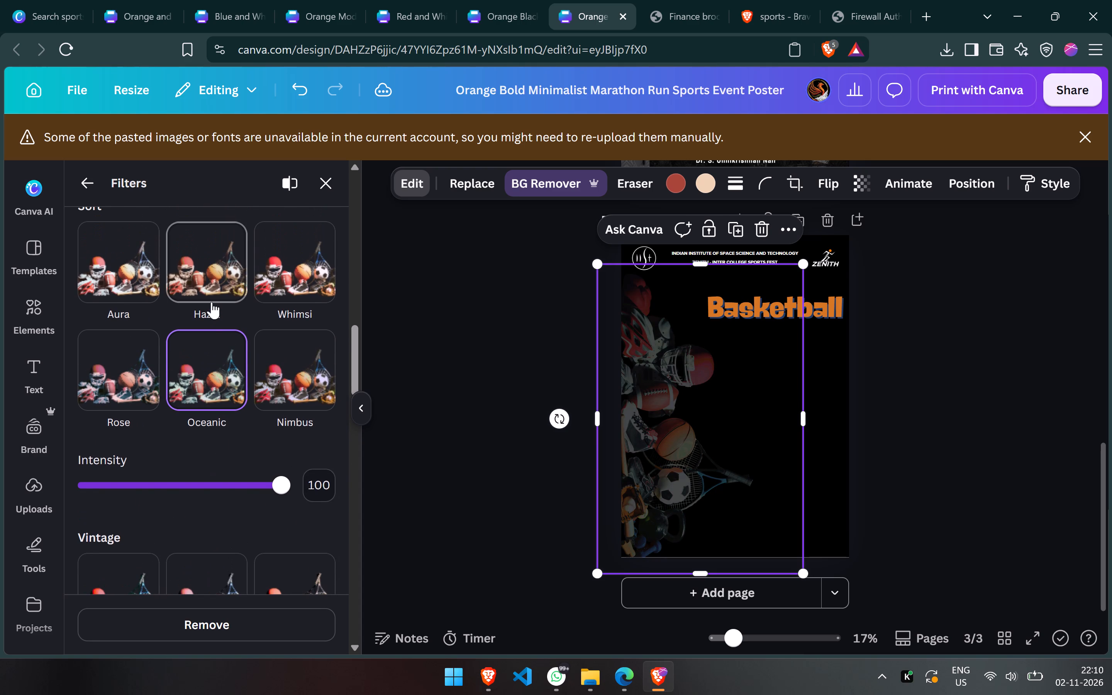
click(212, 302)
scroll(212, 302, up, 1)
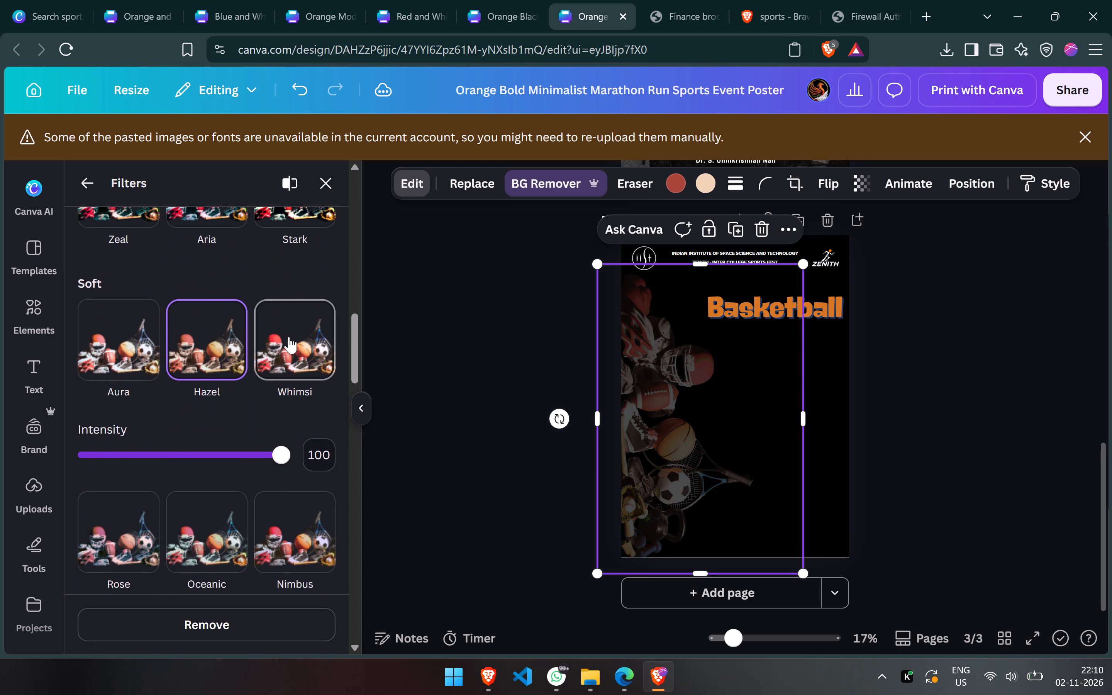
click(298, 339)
Apply the vivid Stark filter to the sports-equipment photo on page 3.
scroll(298, 339, up, 2)
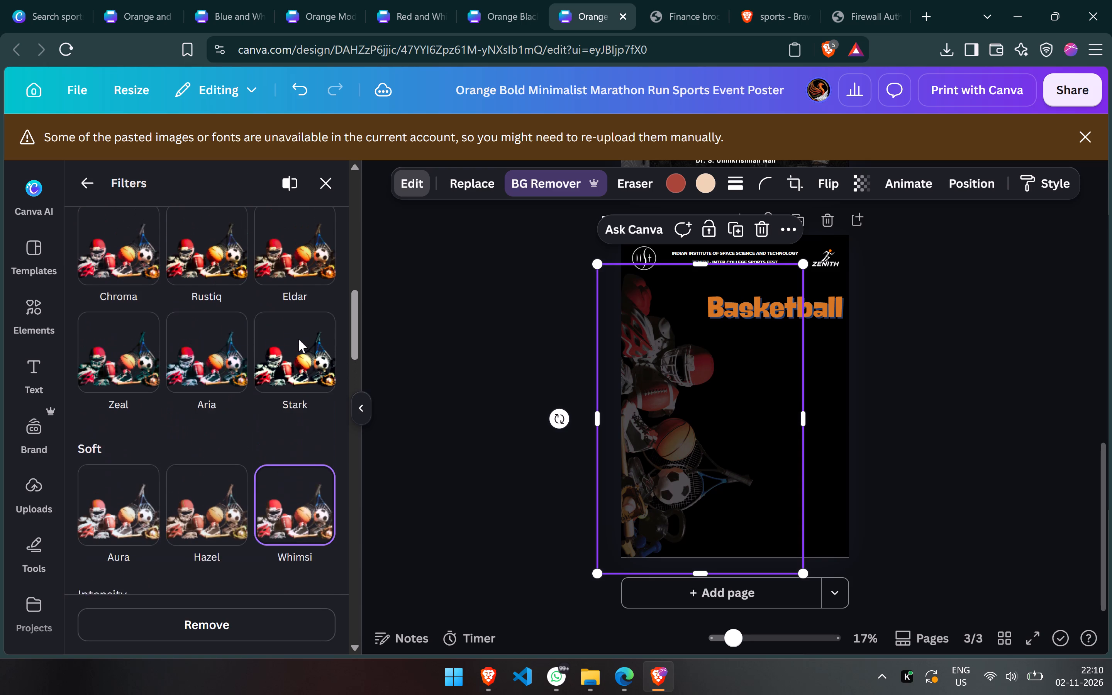
click(298, 349)
scroll(298, 349, up, 3)
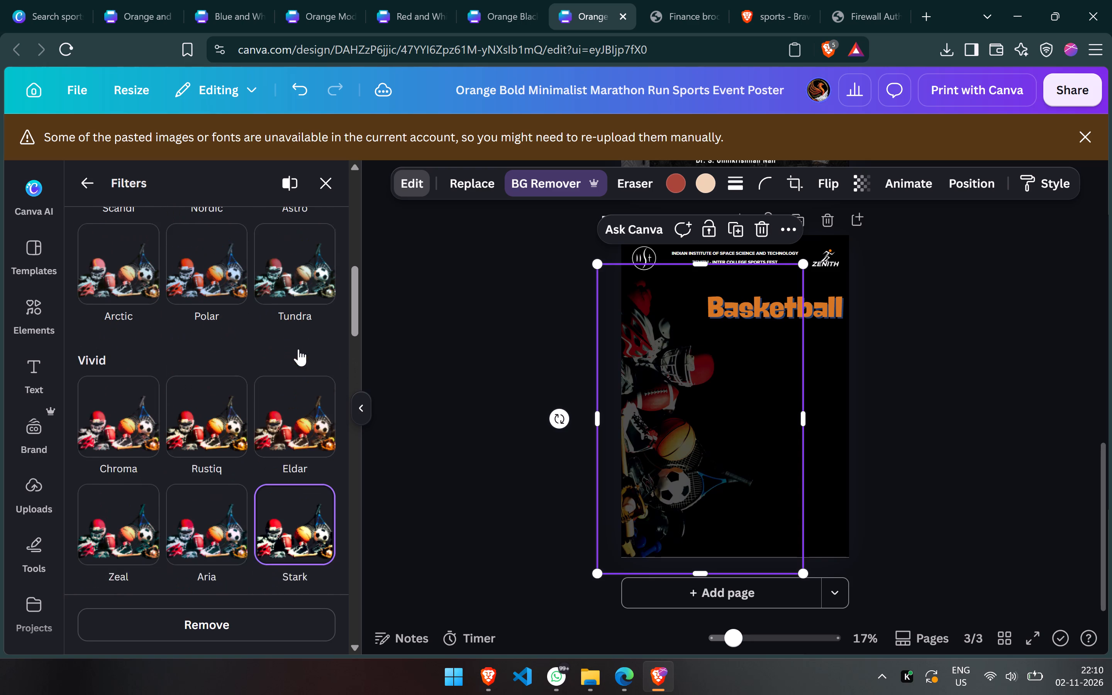
scroll(286, 322, up, 3)
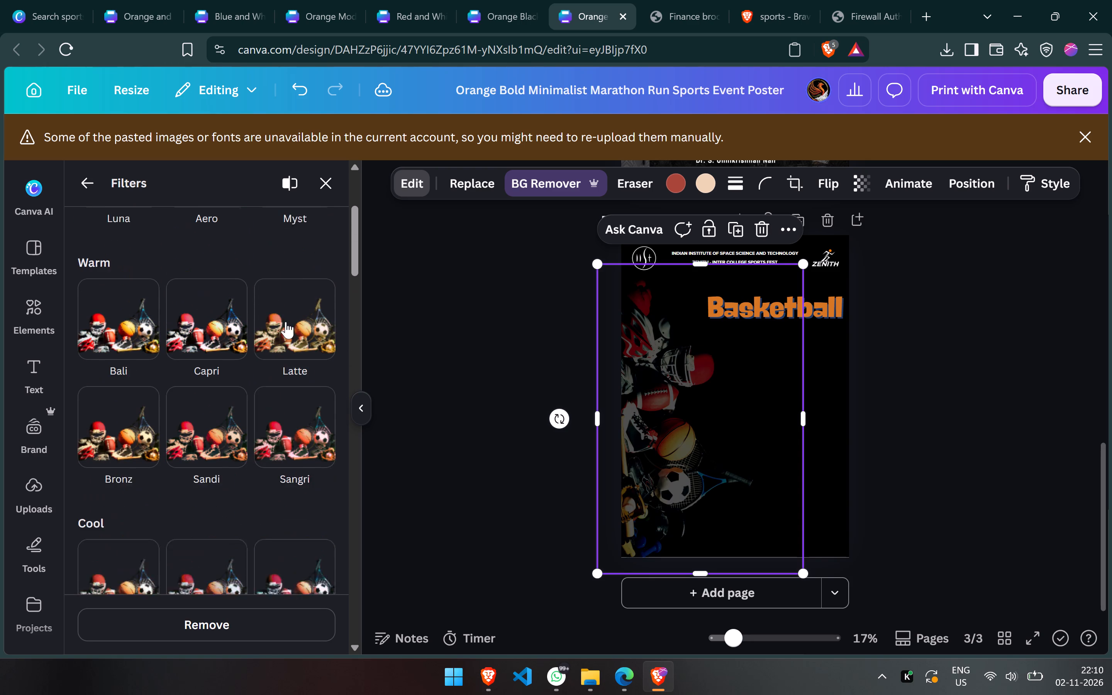
Apply the warm Latte filter at intensity 100 to the sports-equipment photo on page 3.
scroll(286, 322, up, 1)
click(291, 412)
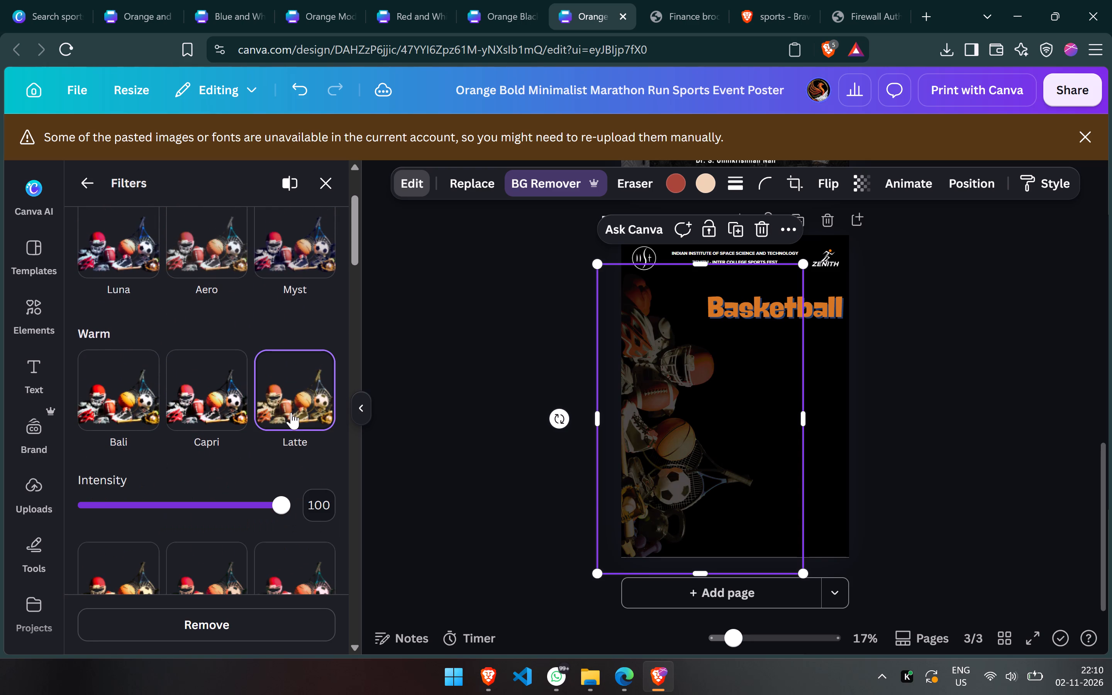
click(417, 386)
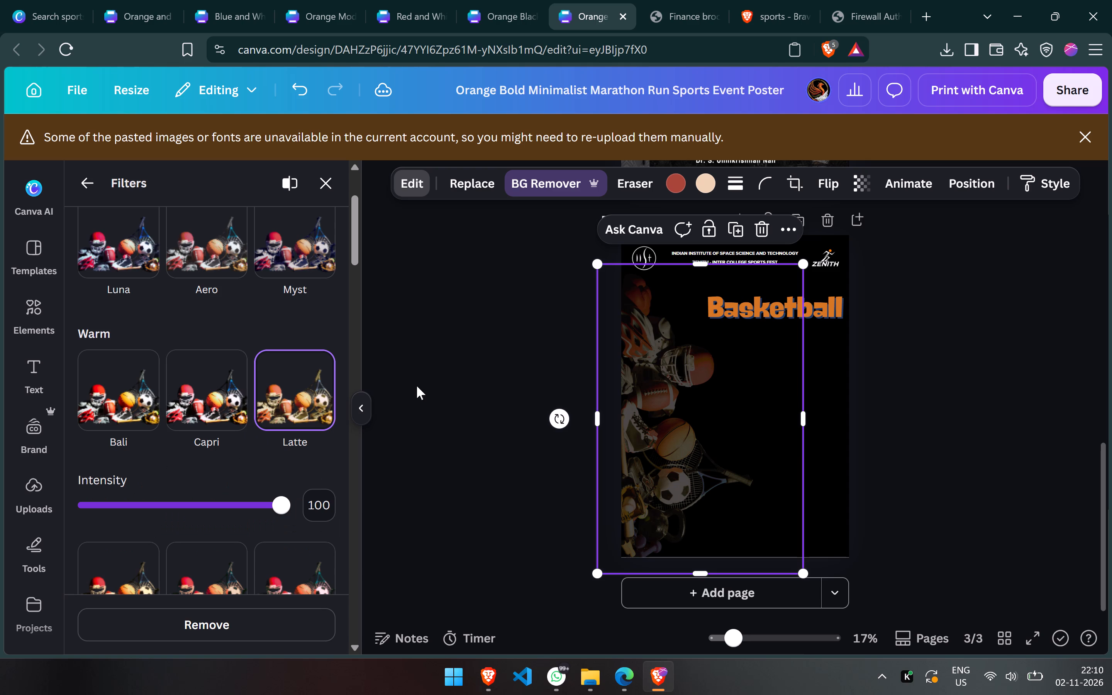
click(417, 386)
click(504, 395)
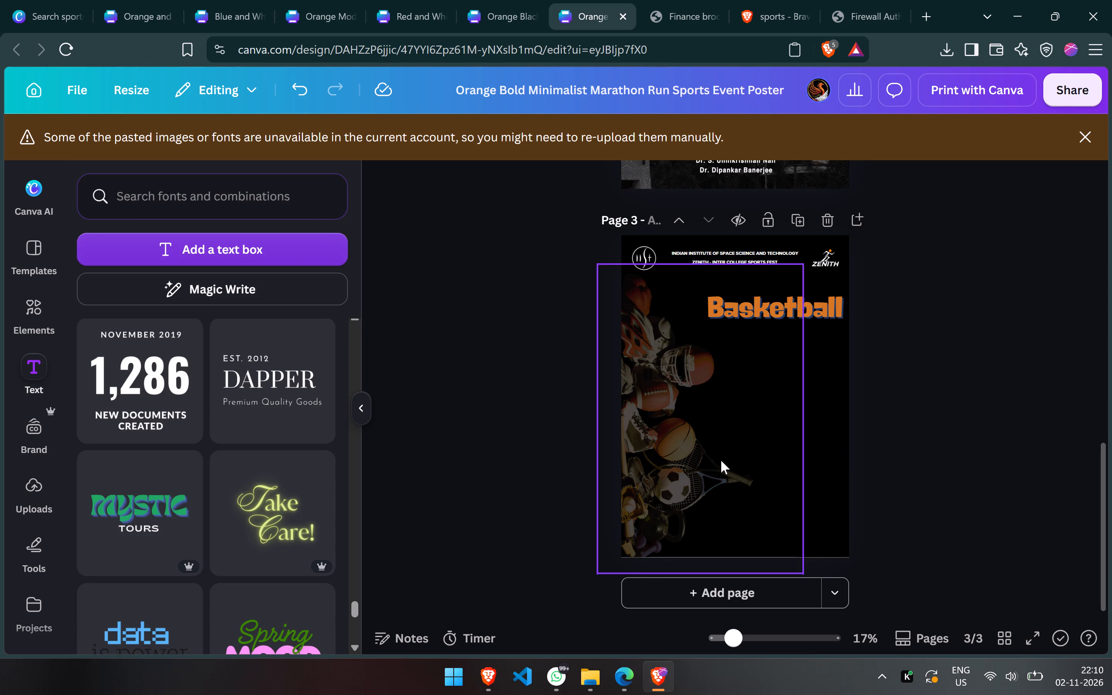
click(1013, 391)
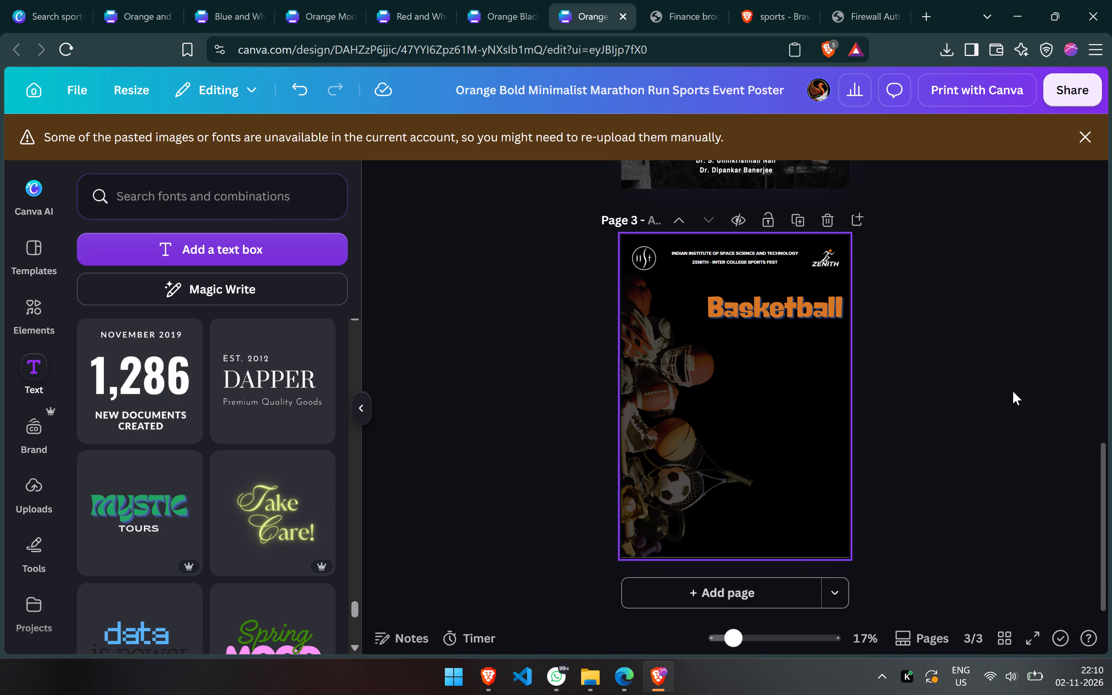
Look through the ready-made font combinations for a style that suits the Basketball heading.
key(alt+Tab)
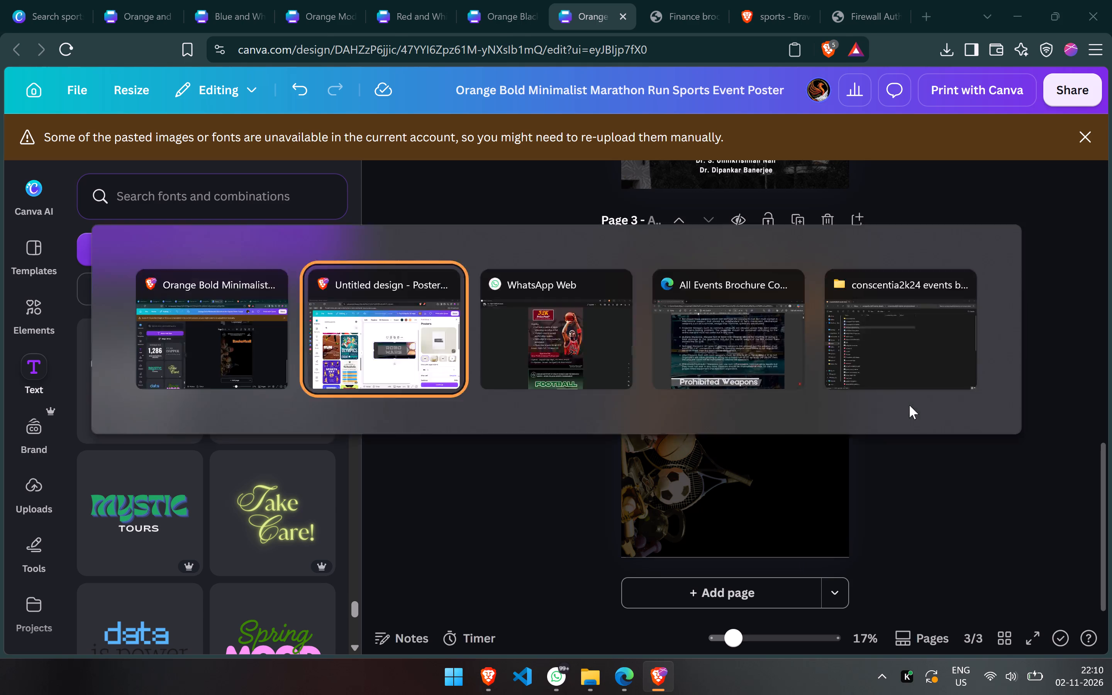
key(alt+Tab)
click(779, 310)
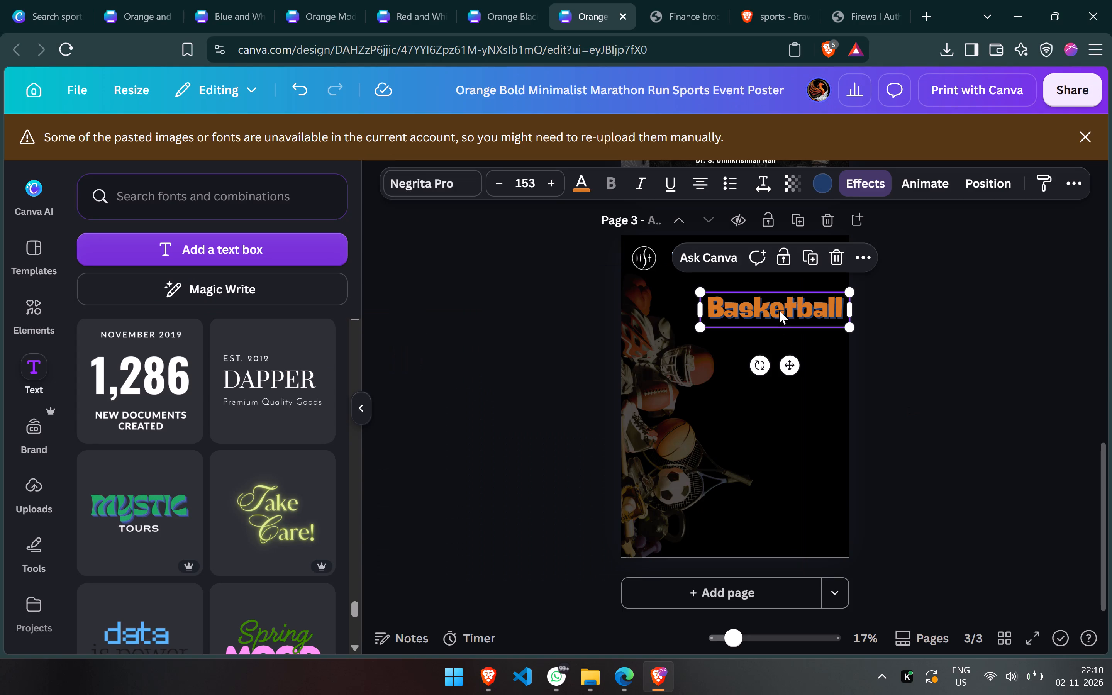
scroll(214, 476, down, 1)
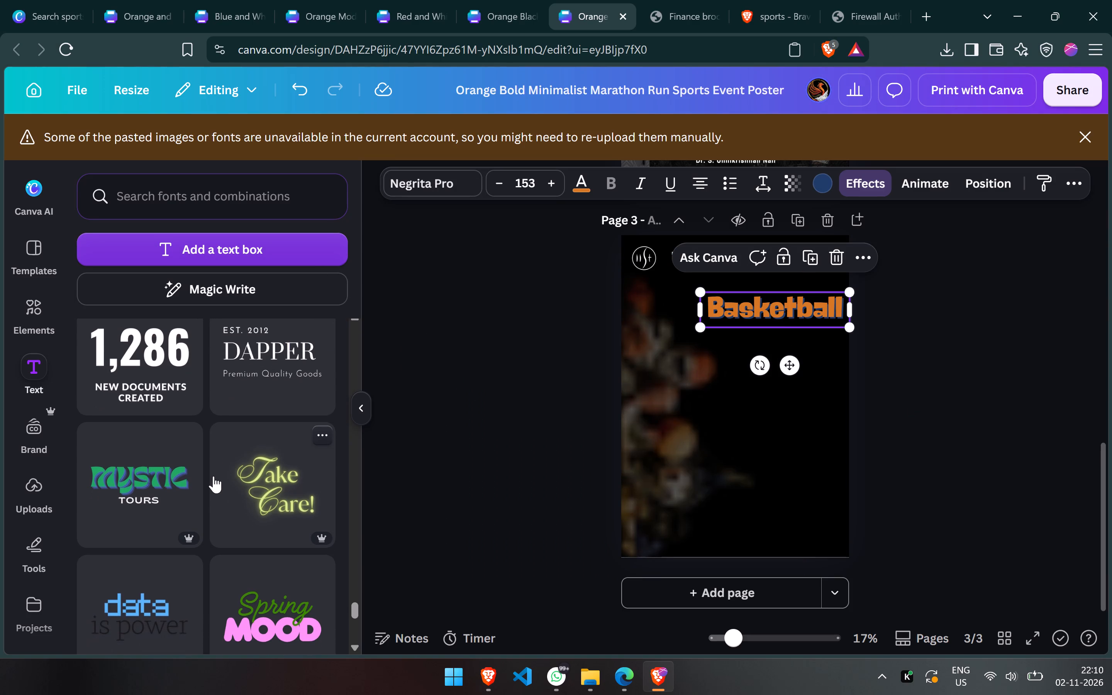
scroll(214, 476, down, 3)
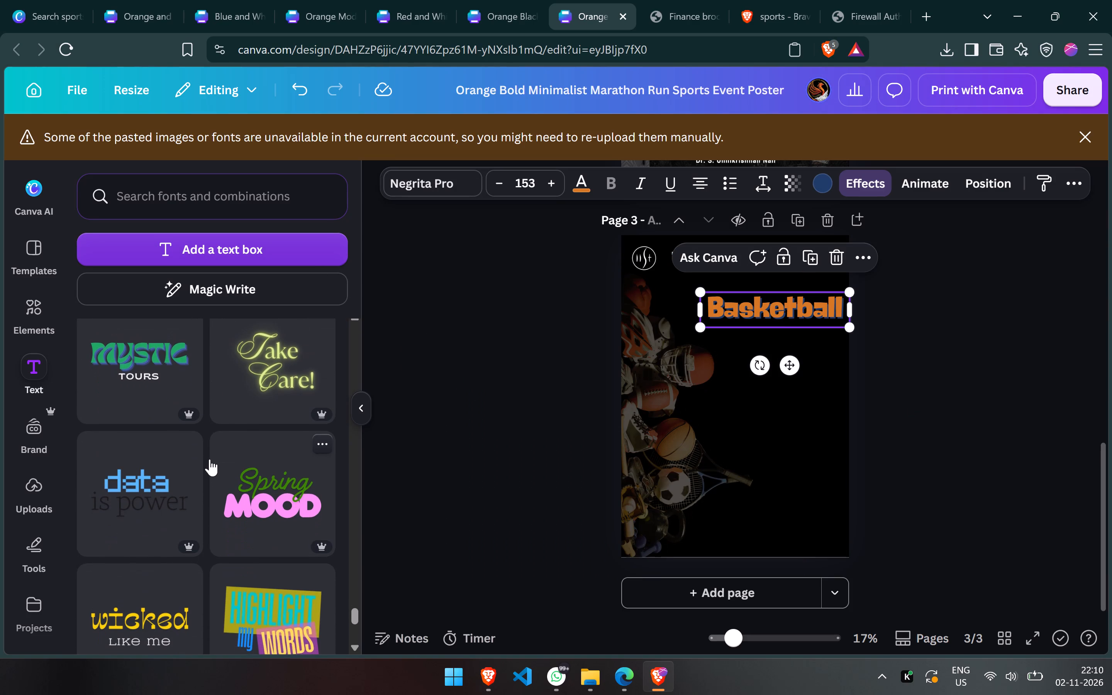
scroll(210, 459, down, 7)
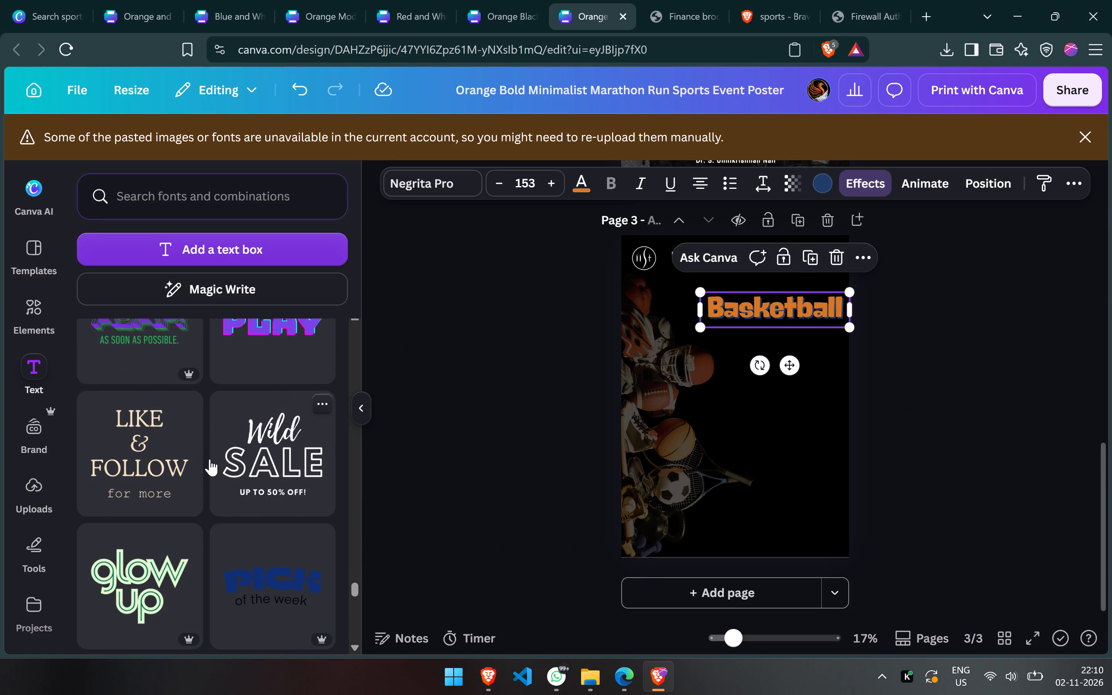
scroll(210, 459, down, 5)
scroll(210, 459, up, 1)
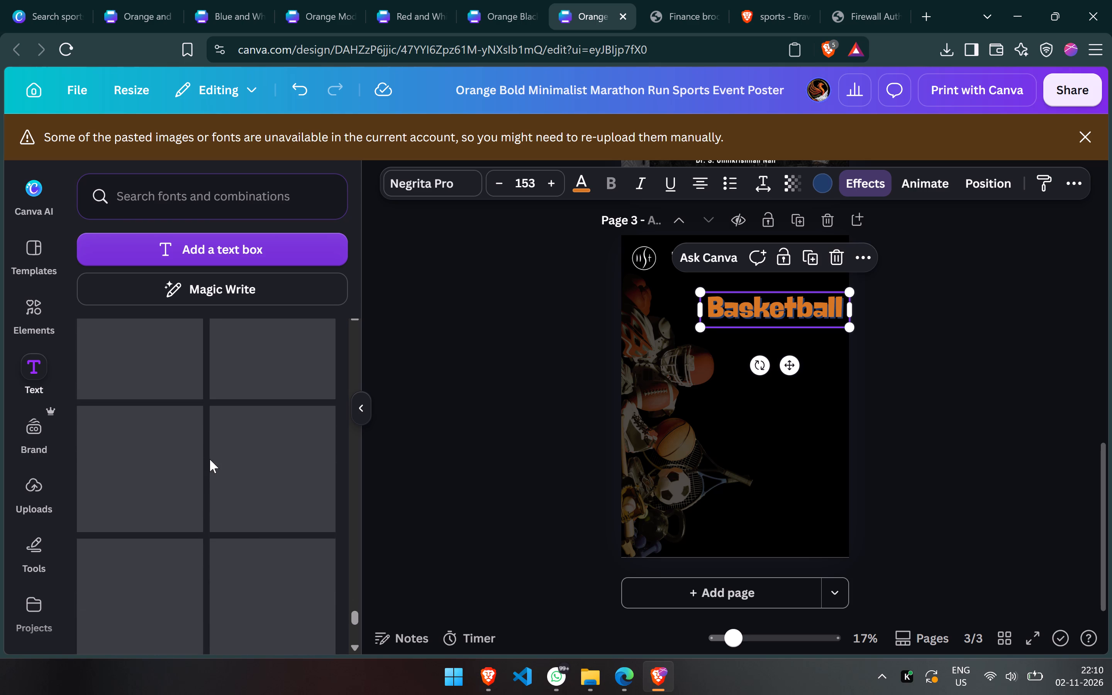
scroll(210, 459, up, 1)
scroll(210, 459, down, 3)
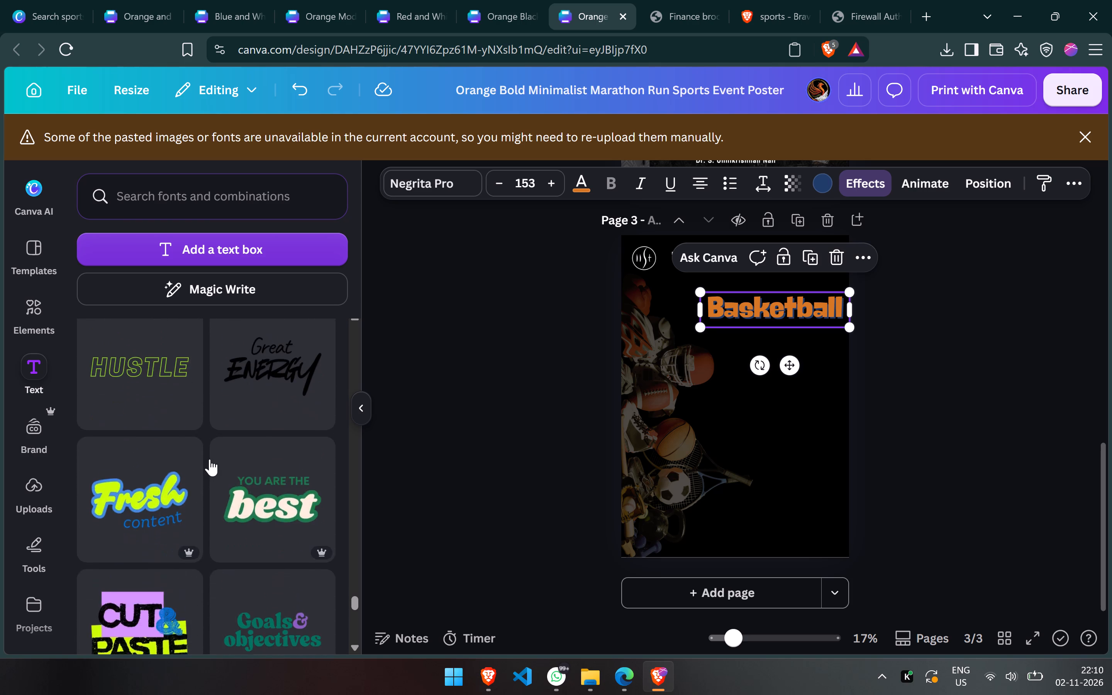
scroll(210, 459, down, 2)
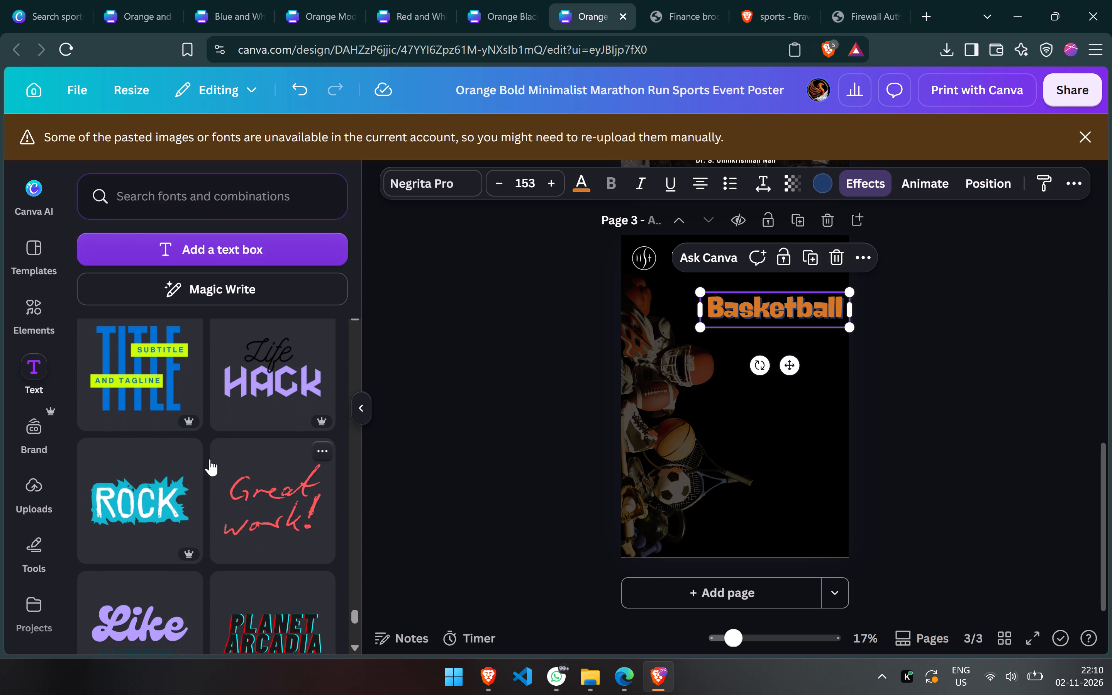
Dismiss the notice about unavailable pasted images or fonts.
key(alt+Tab)
key(alt+Tab)
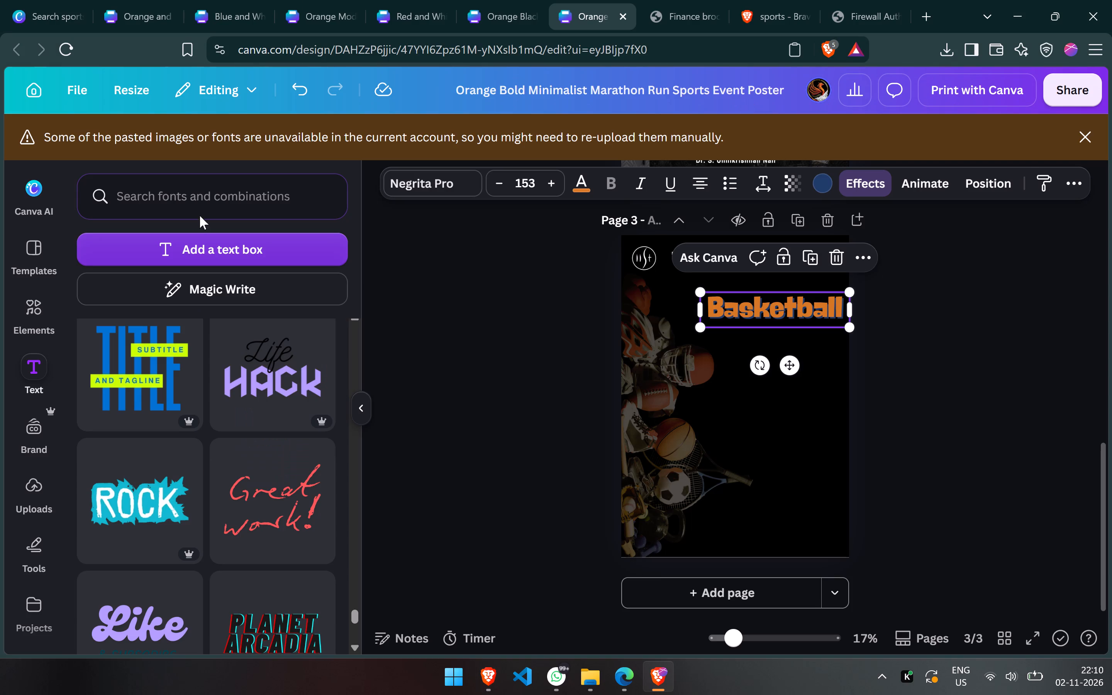
click(1075, 132)
Copy the soft ground shadow beneath the players in the Blue and White Dynamic Football Match Poster, leaving that poster's layout as it was.
click(481, 0)
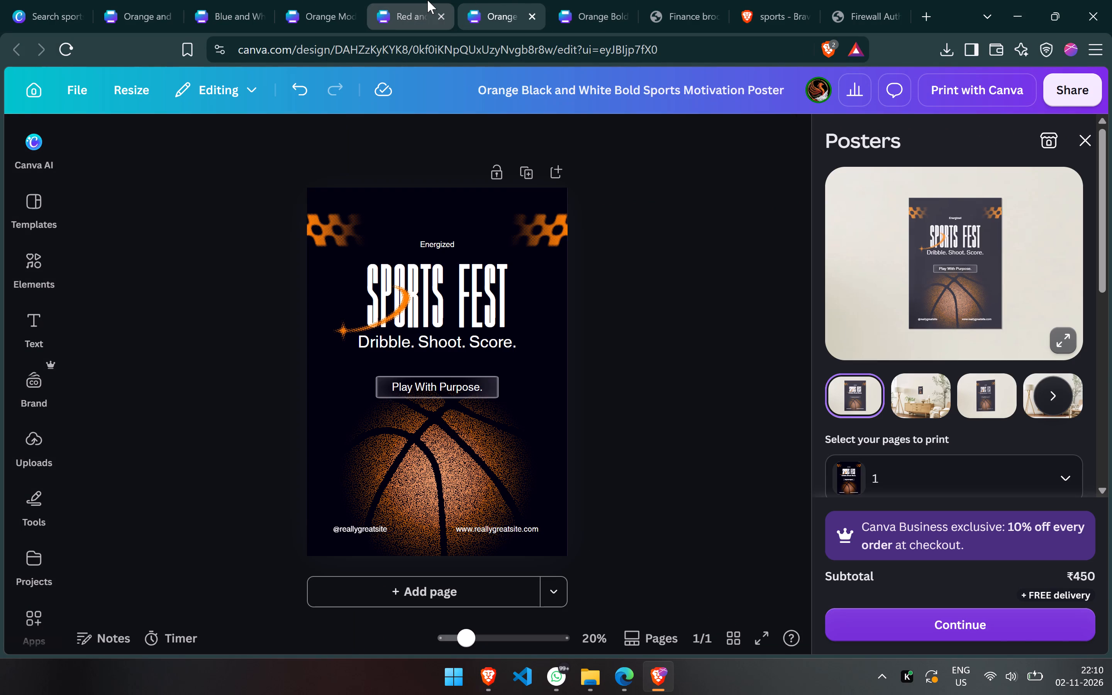
click(427, 0)
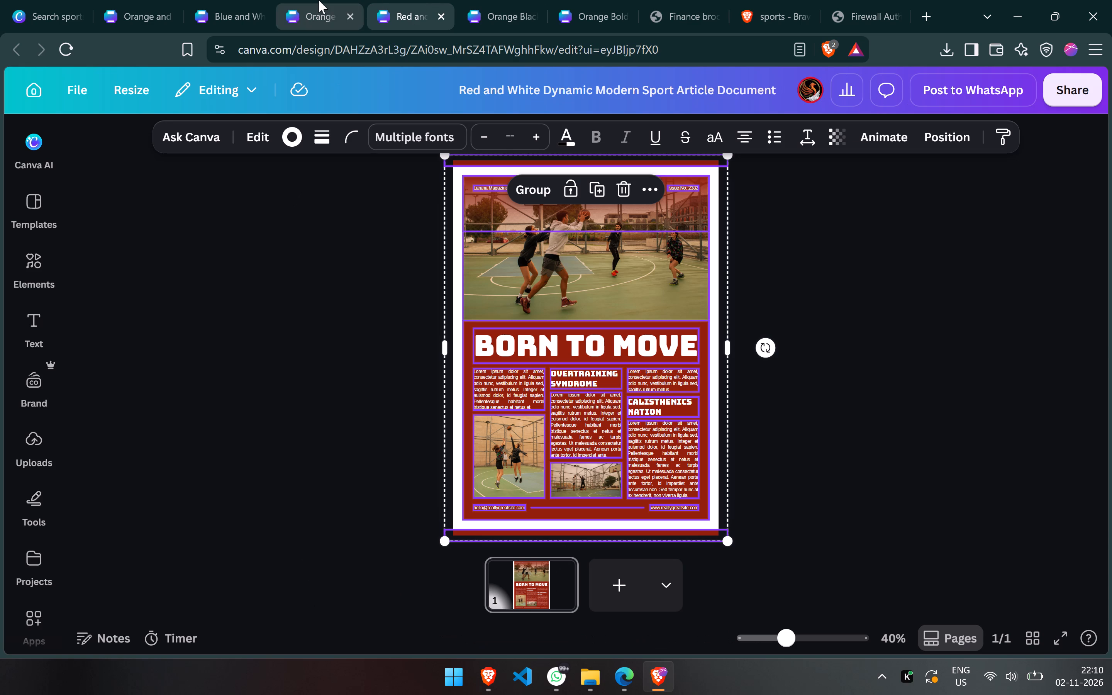
click(319, 0)
click(181, 0)
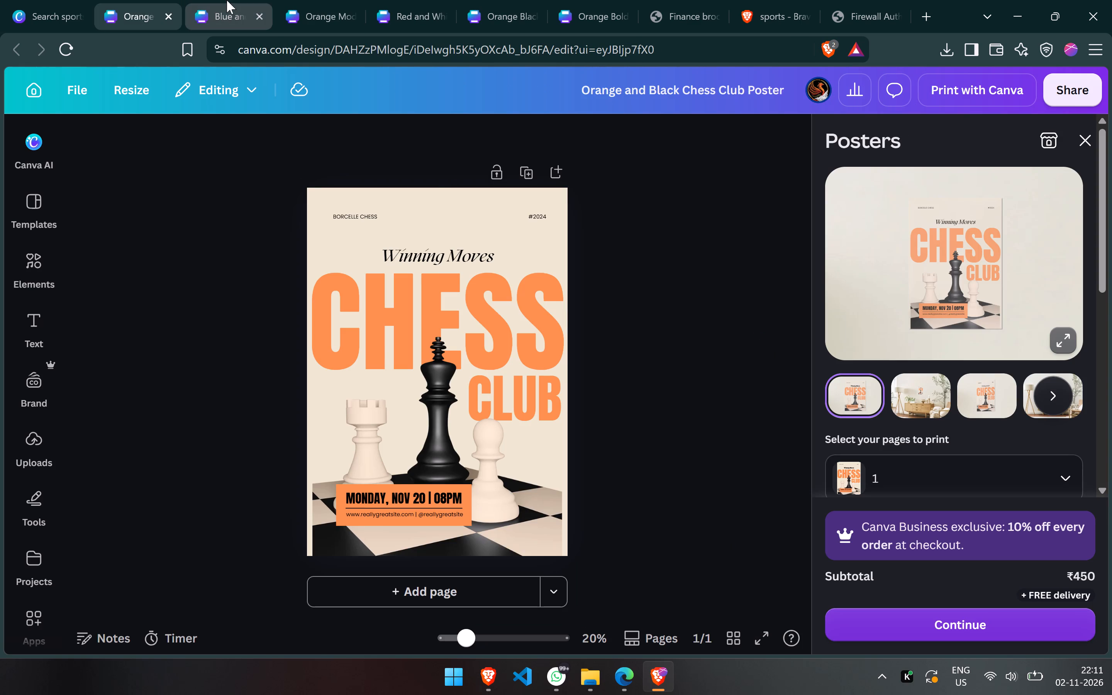
click(227, 0)
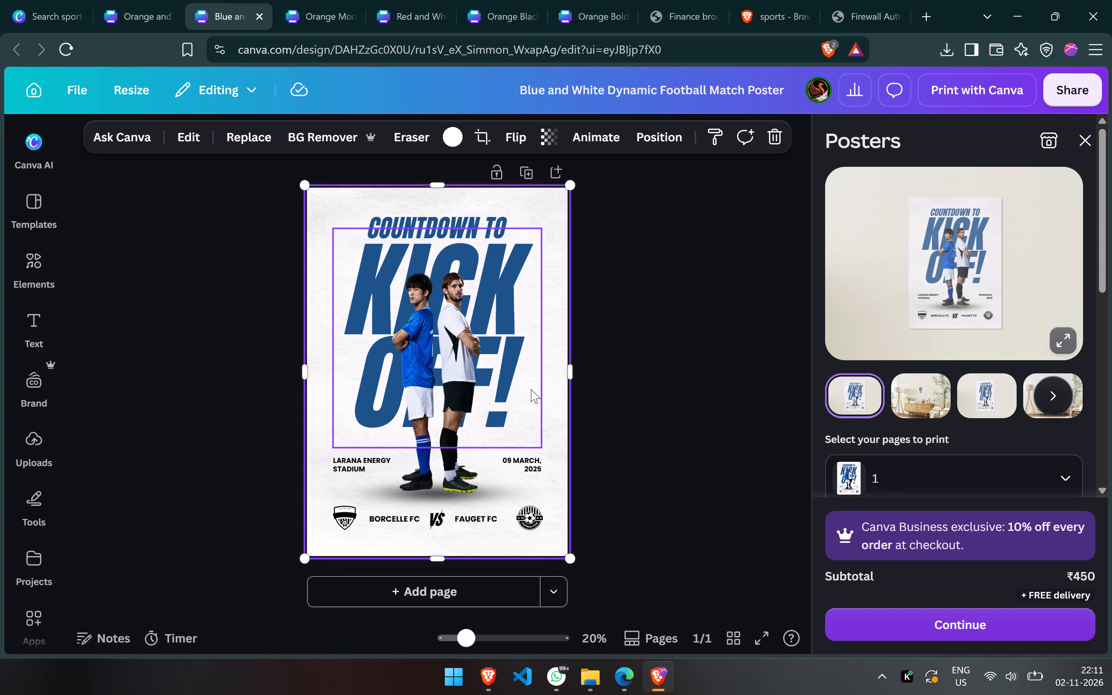
click(507, 493)
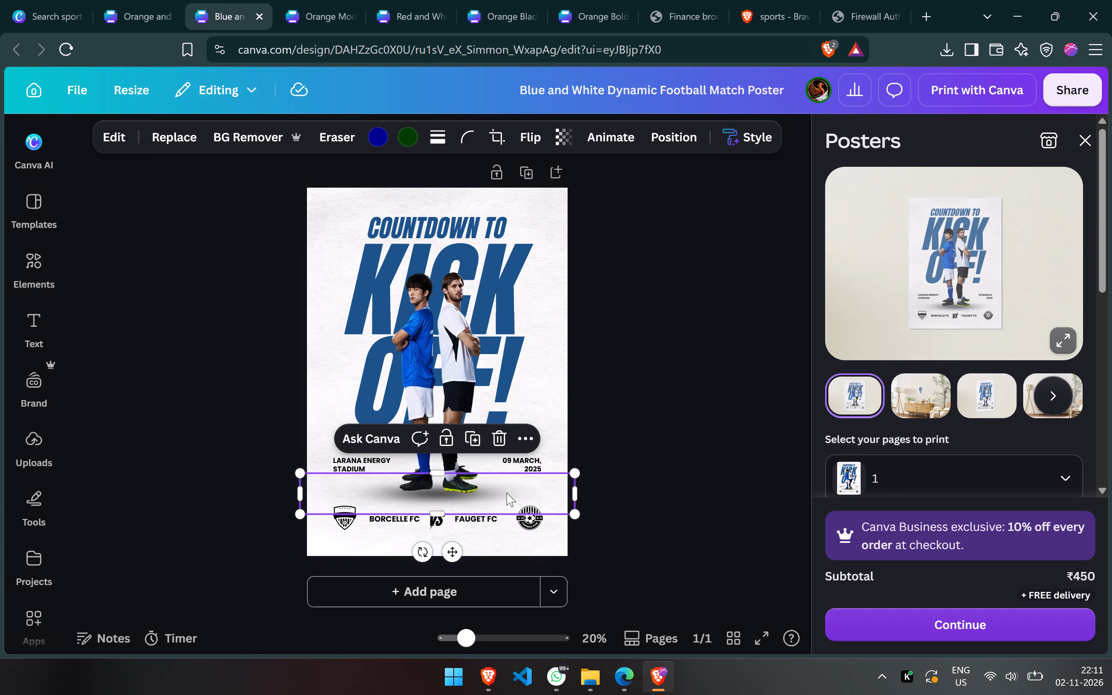
drag(507, 493, 587, 490)
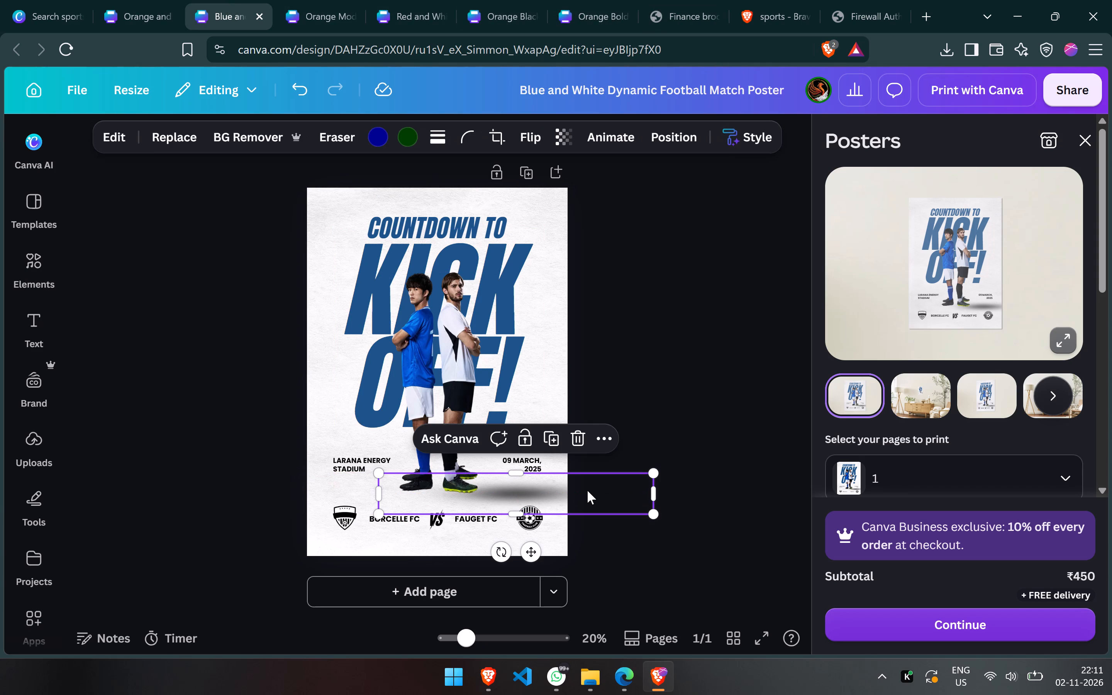
key(ctrl+c)
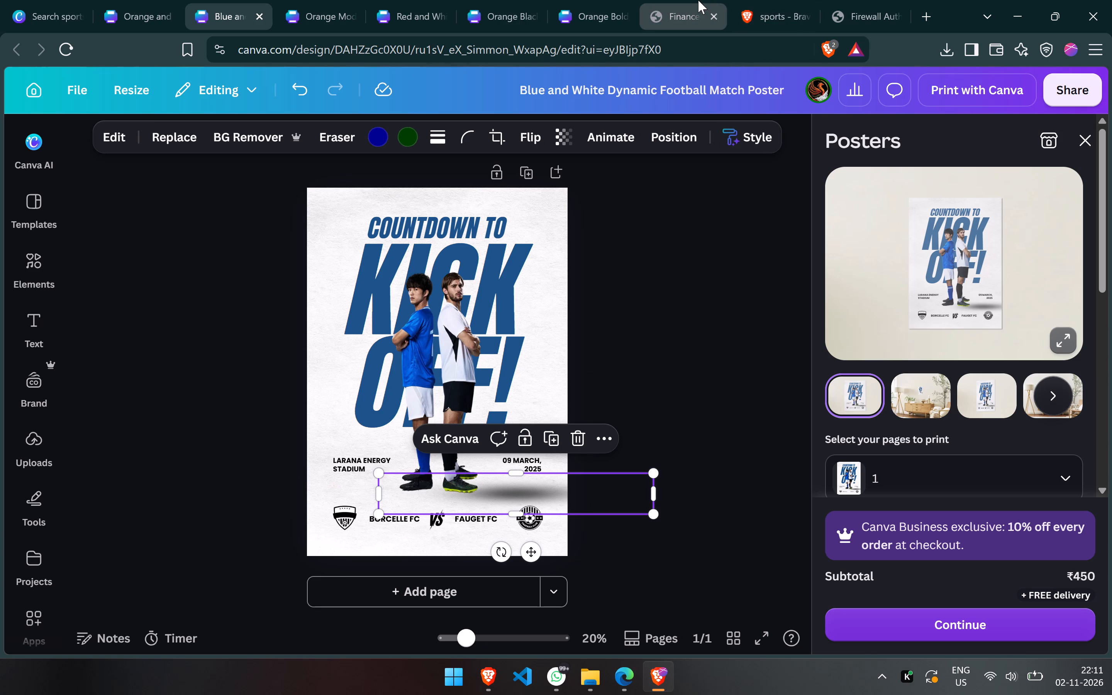
key(ctrl+z)
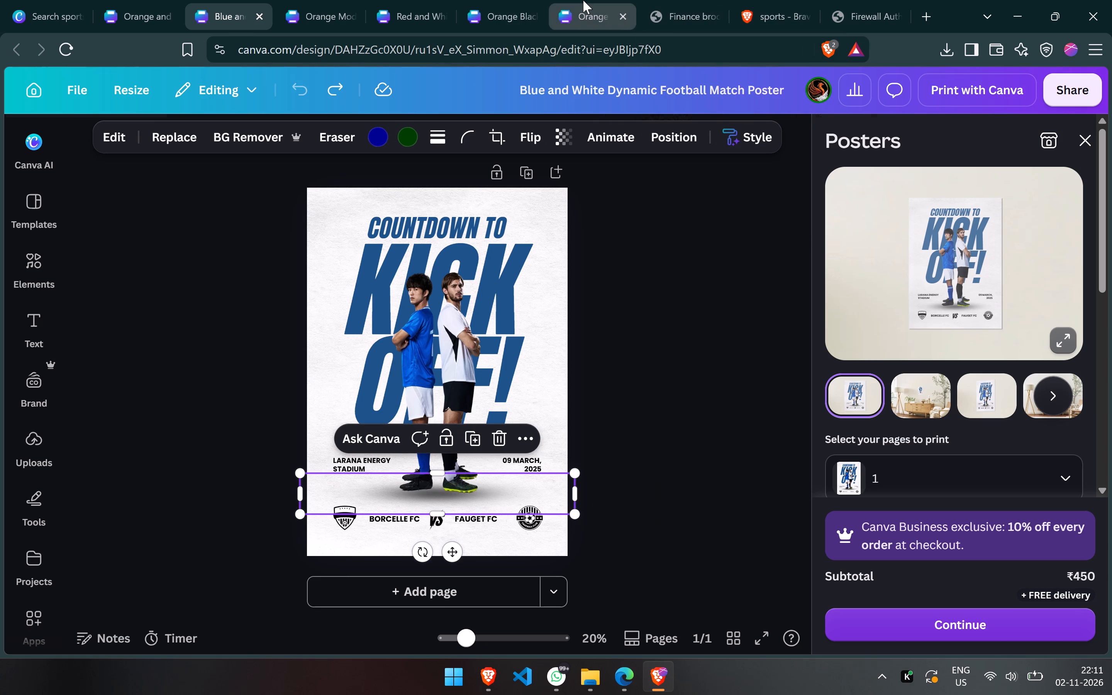
Paste the copied shadow onto page 1 of the Orange Bold Minimalist Marathon Run poster and place it beneath the cricket batter's feet.
click(583, 0)
scroll(681, 518, up, 4)
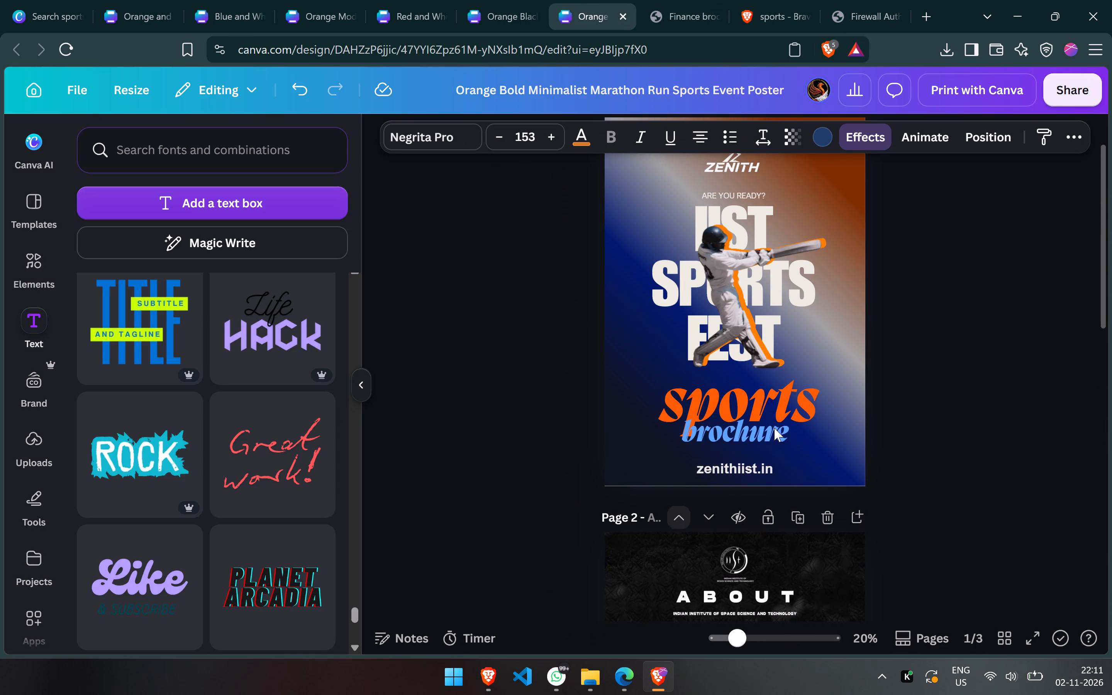
click(920, 360)
key(ctrl+v)
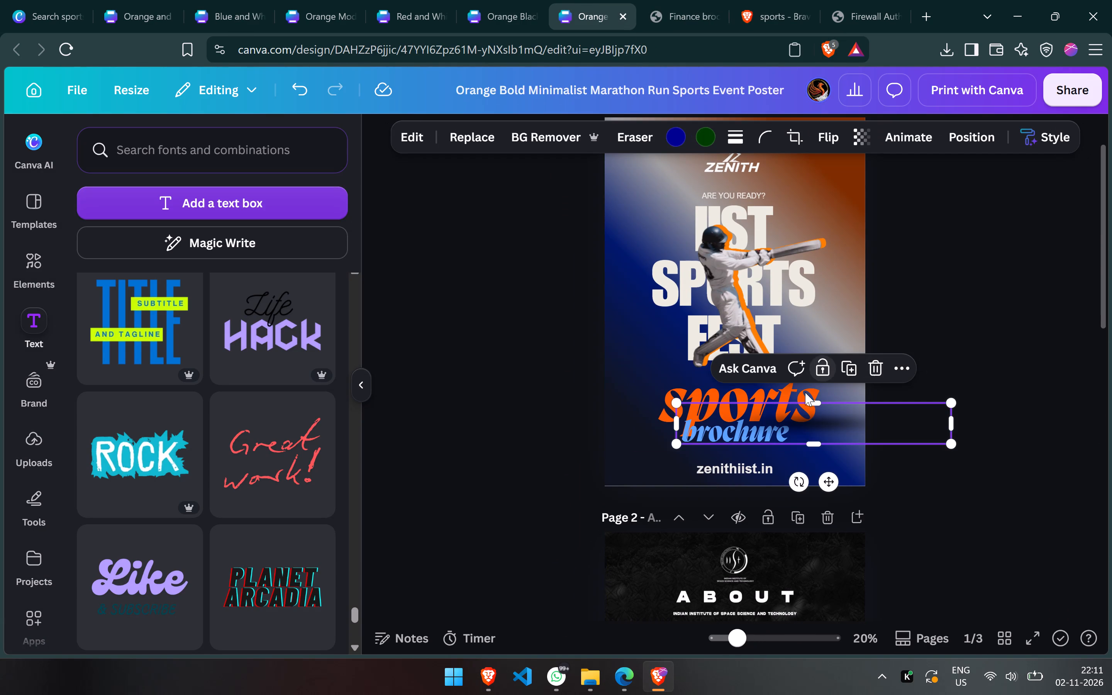
drag(860, 422, 804, 373)
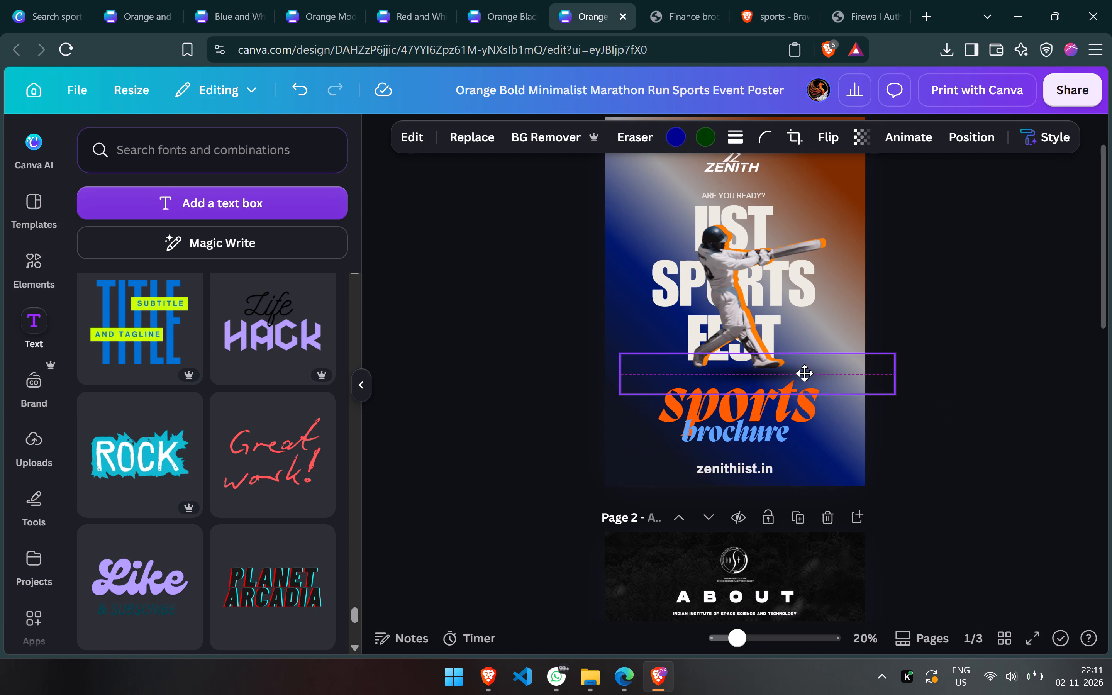
drag(804, 373, 793, 373)
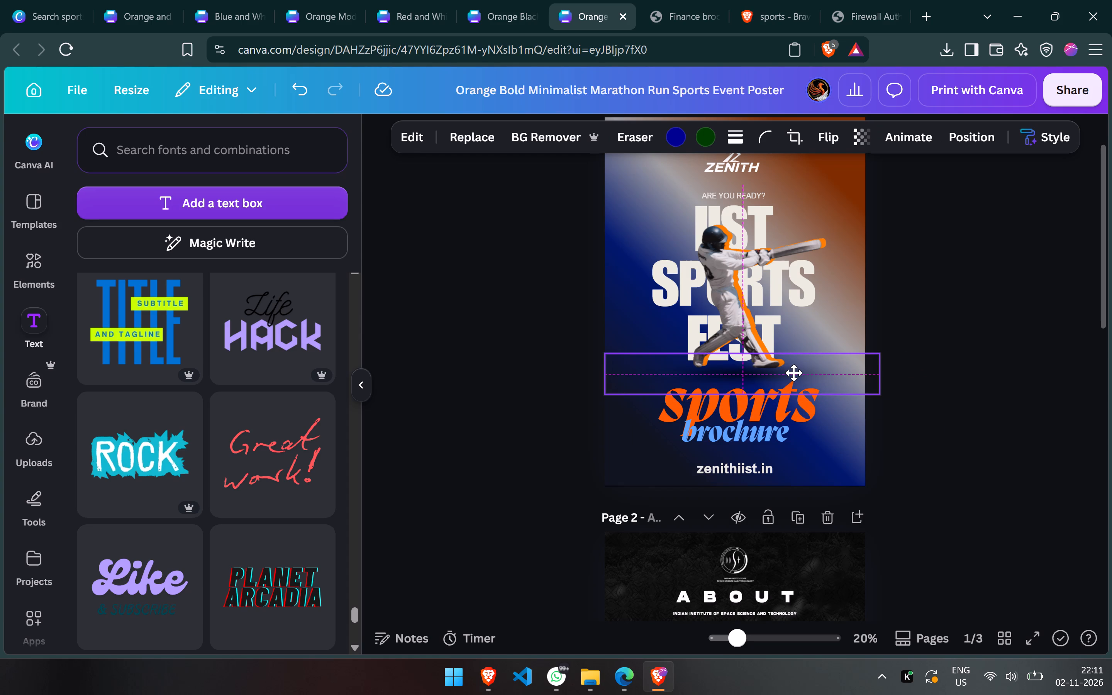
drag(793, 373, 793, 375)
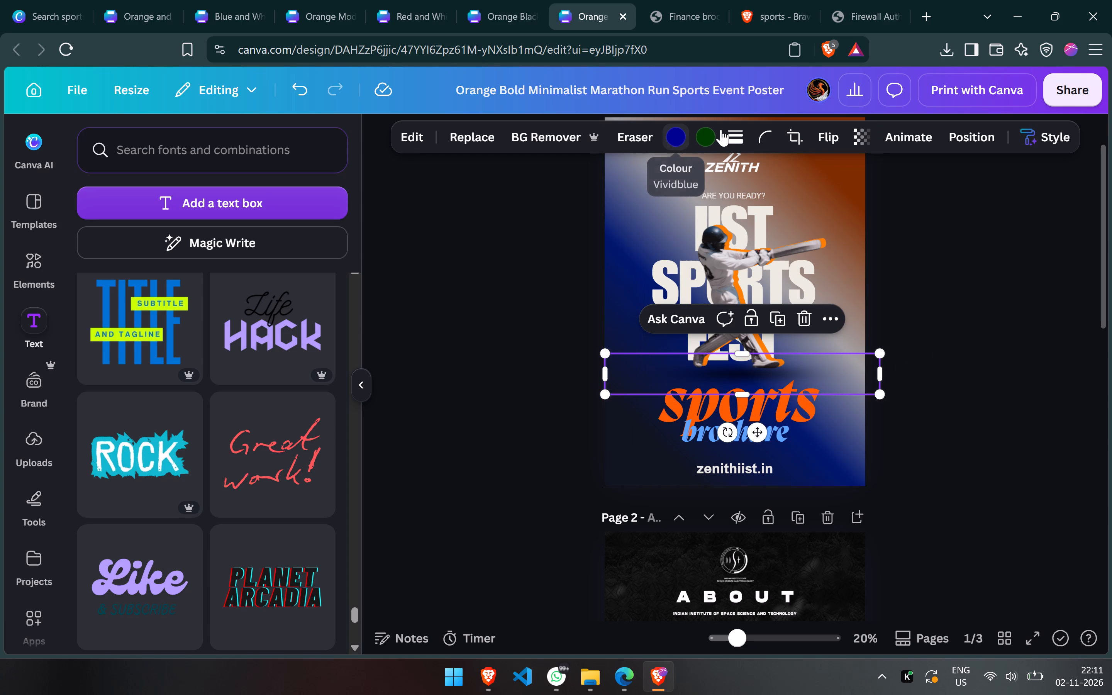
click(853, 134)
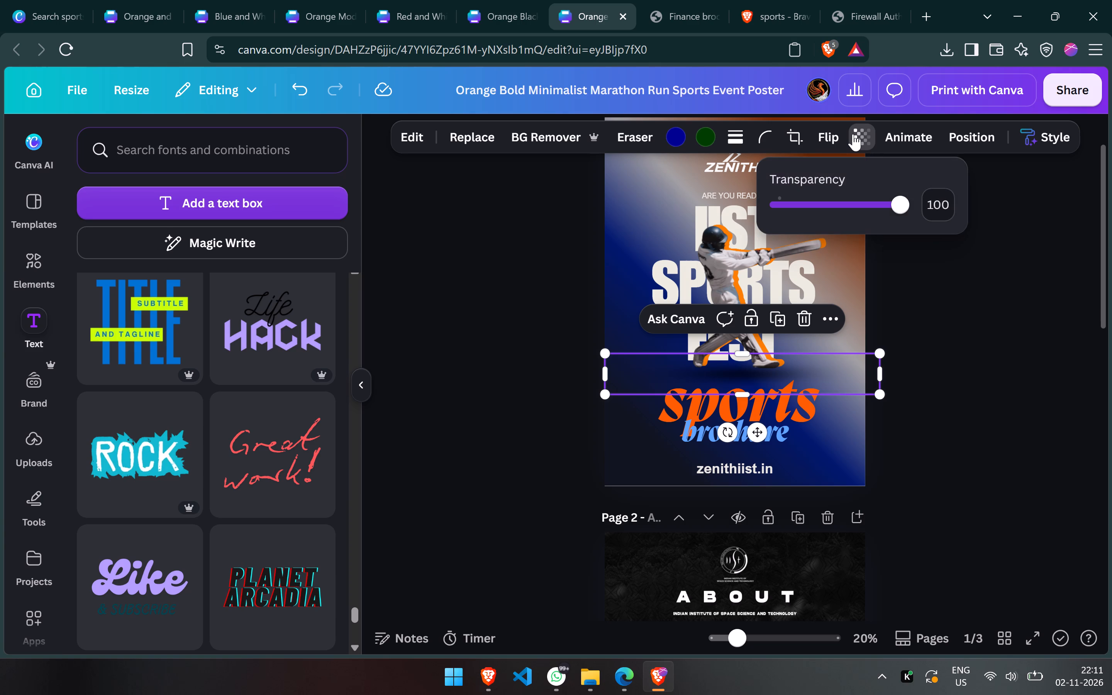
click(853, 134)
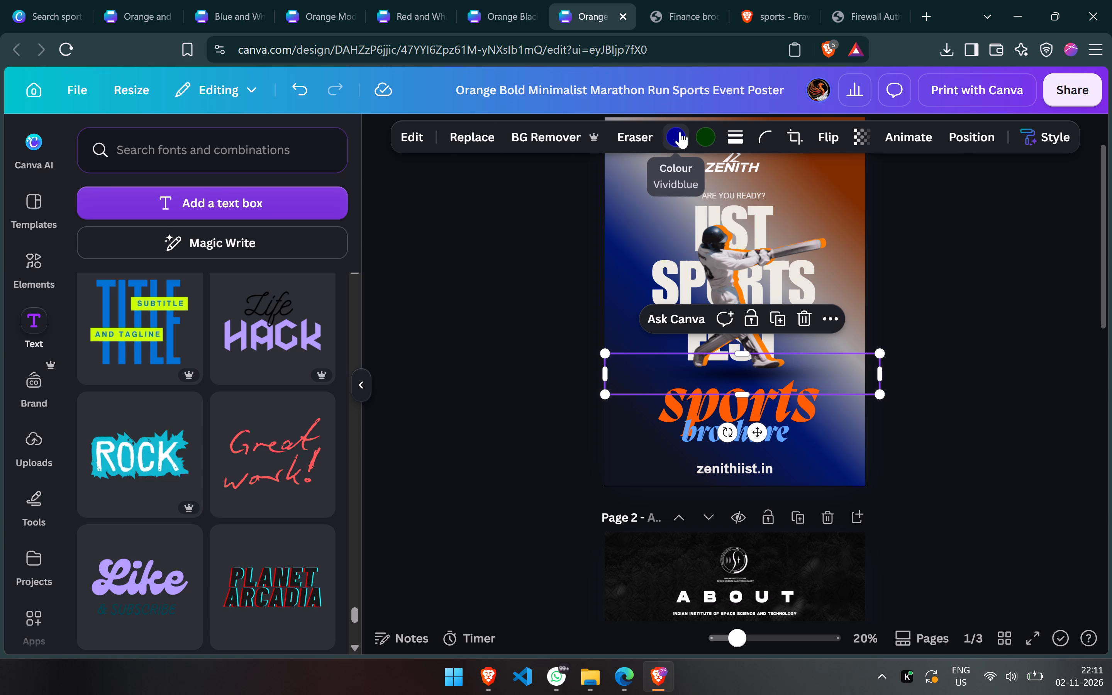
click(1091, 349)
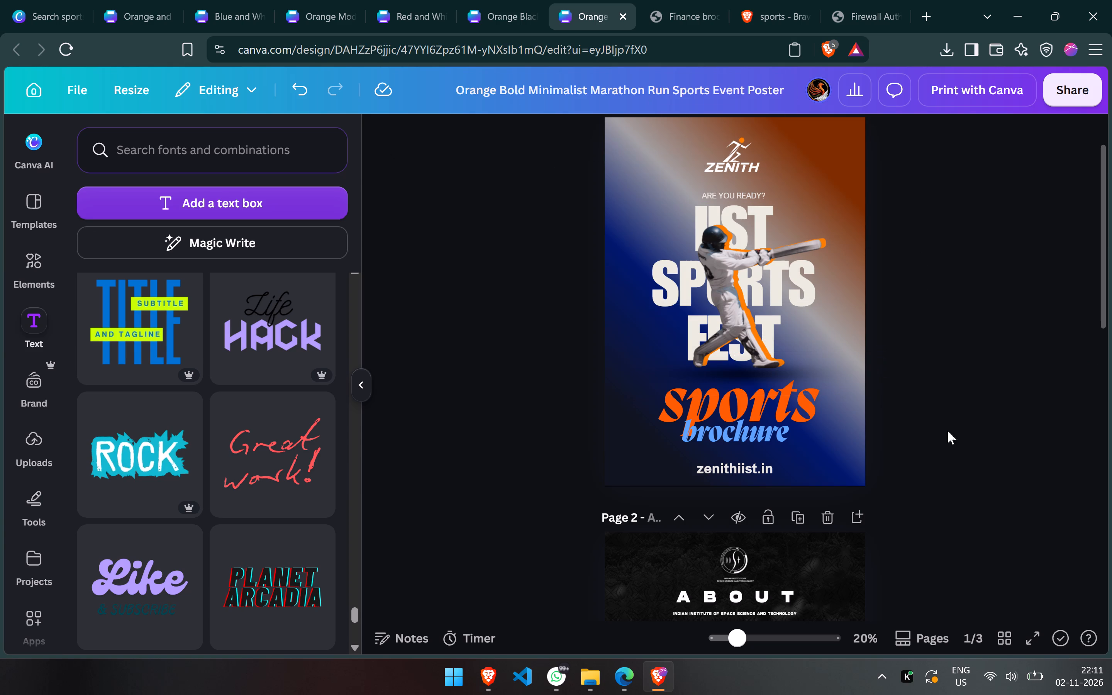
Shift the batter's ground shadow on page 1 slightly so it is centred horizontally on the page.
scroll(912, 447, down, 1)
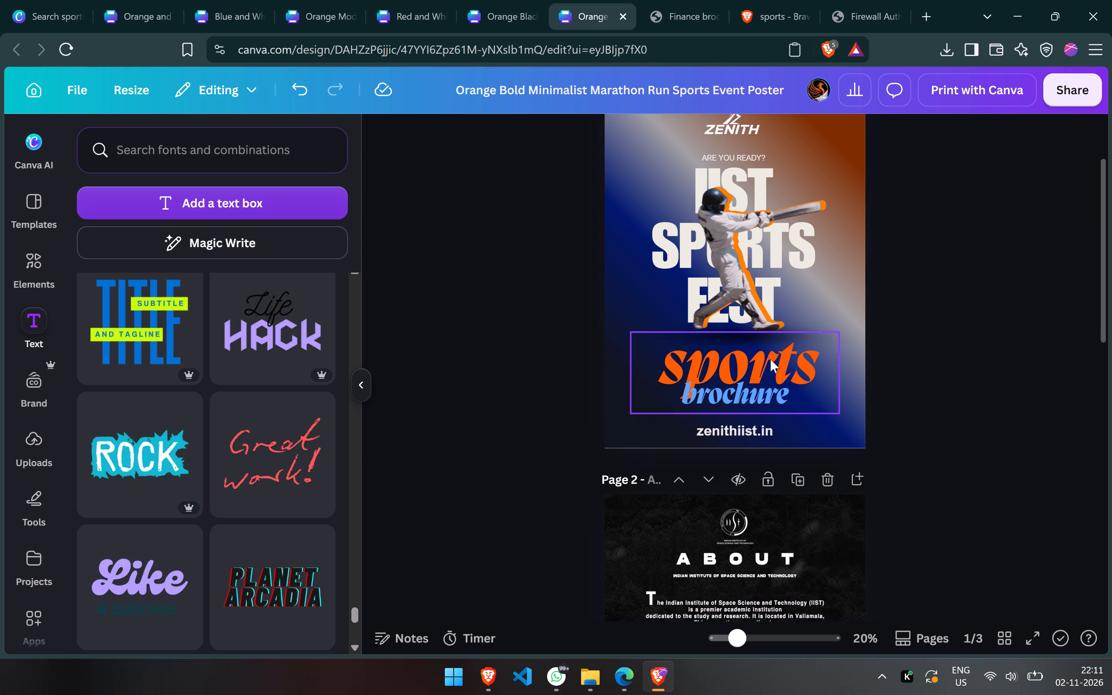
drag(776, 331, 767, 330)
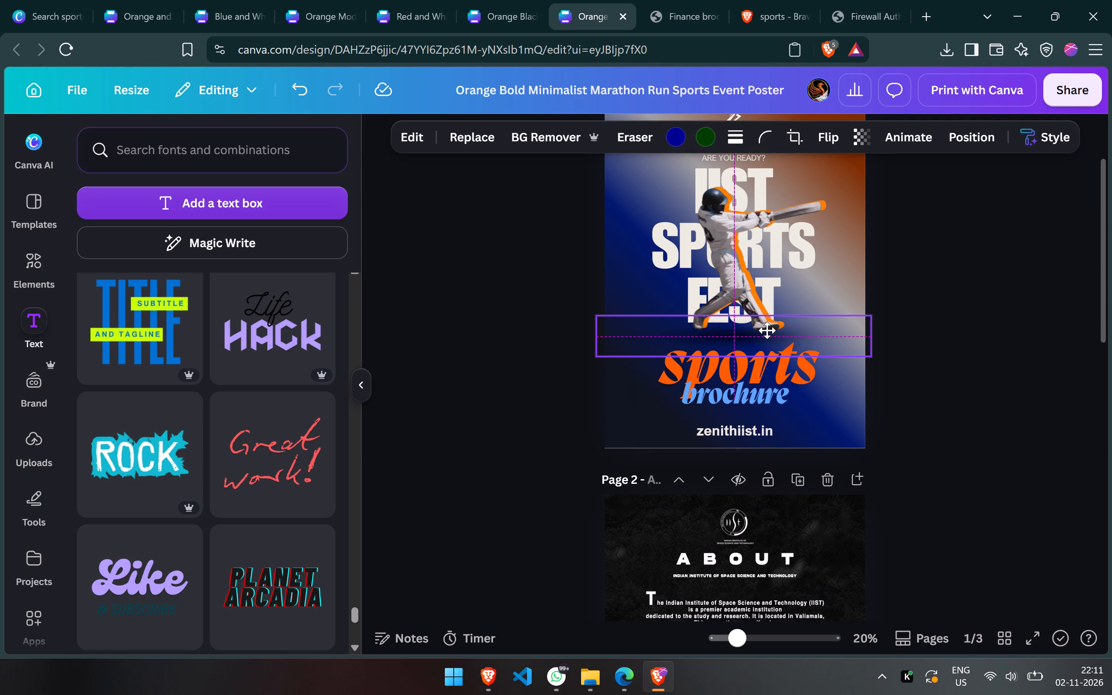
drag(767, 330, 768, 330)
click(959, 338)
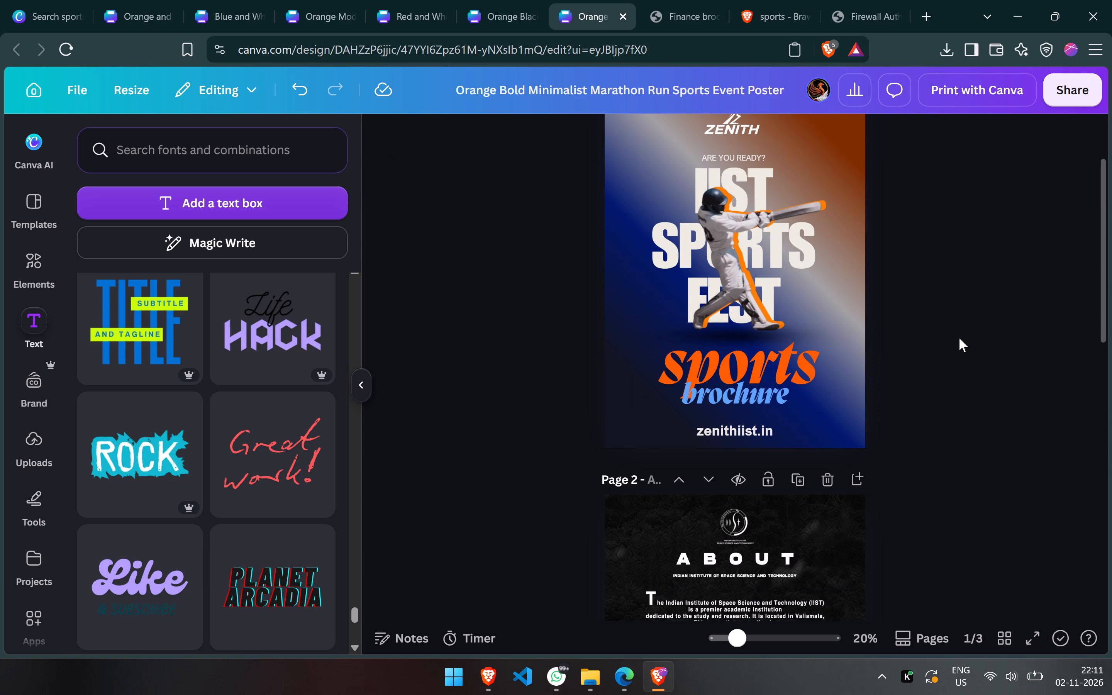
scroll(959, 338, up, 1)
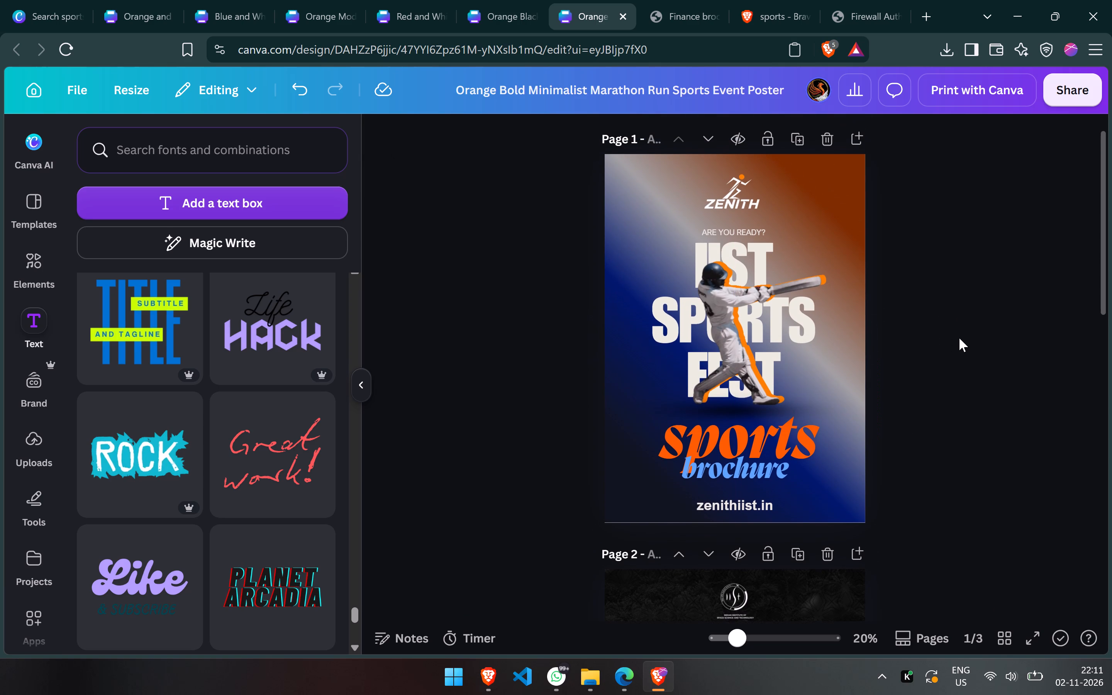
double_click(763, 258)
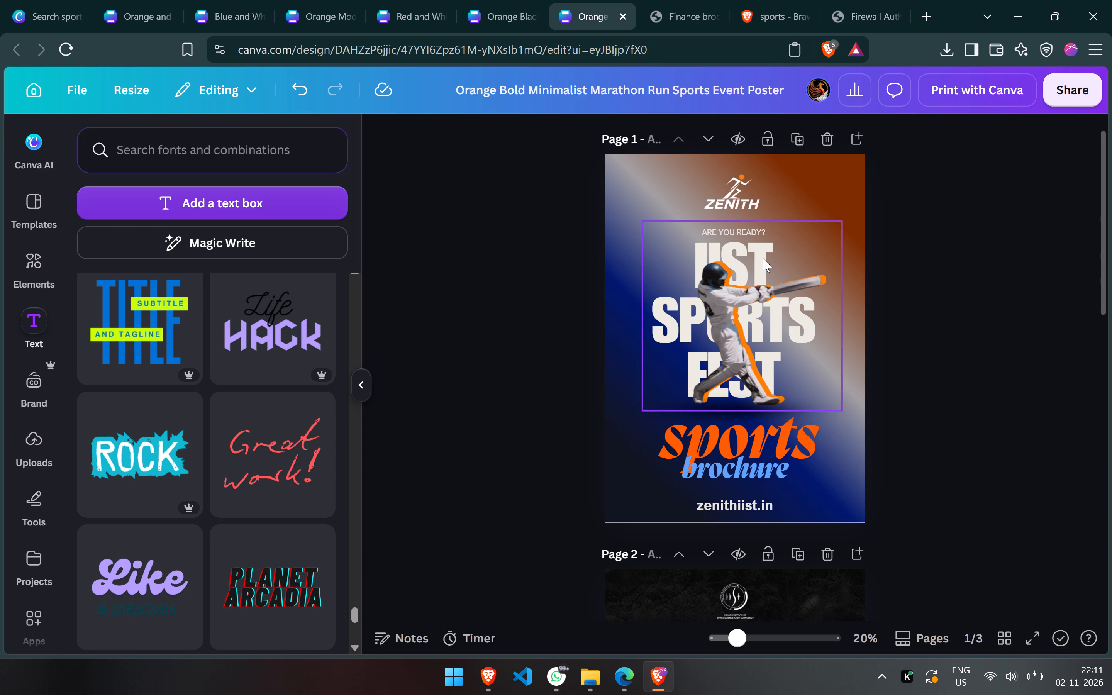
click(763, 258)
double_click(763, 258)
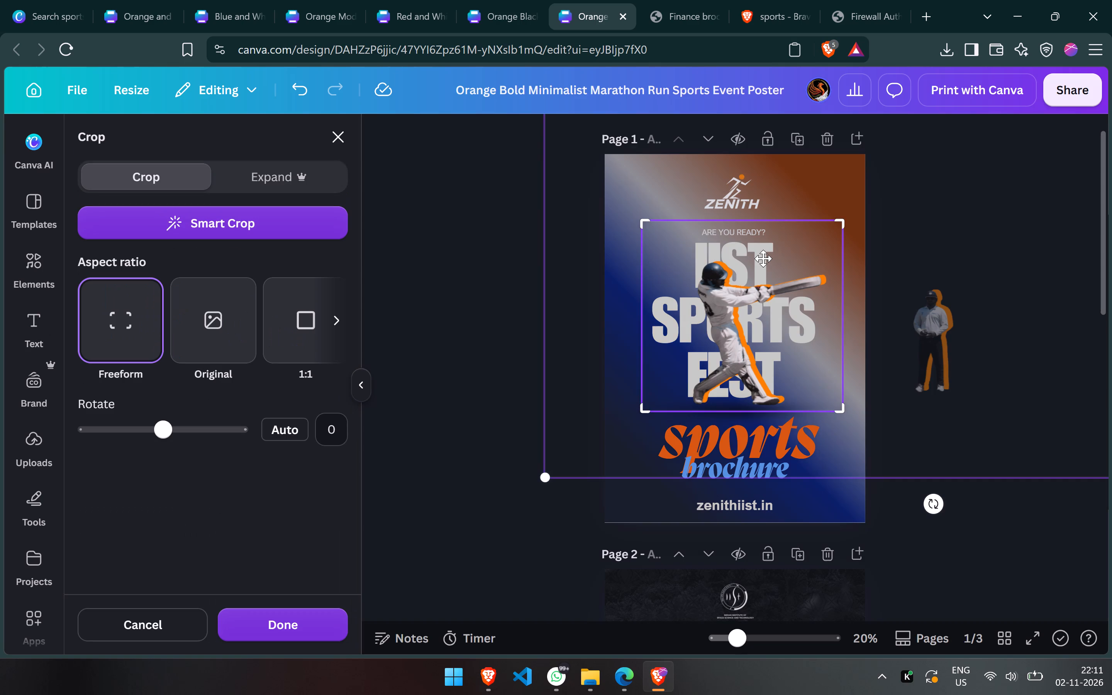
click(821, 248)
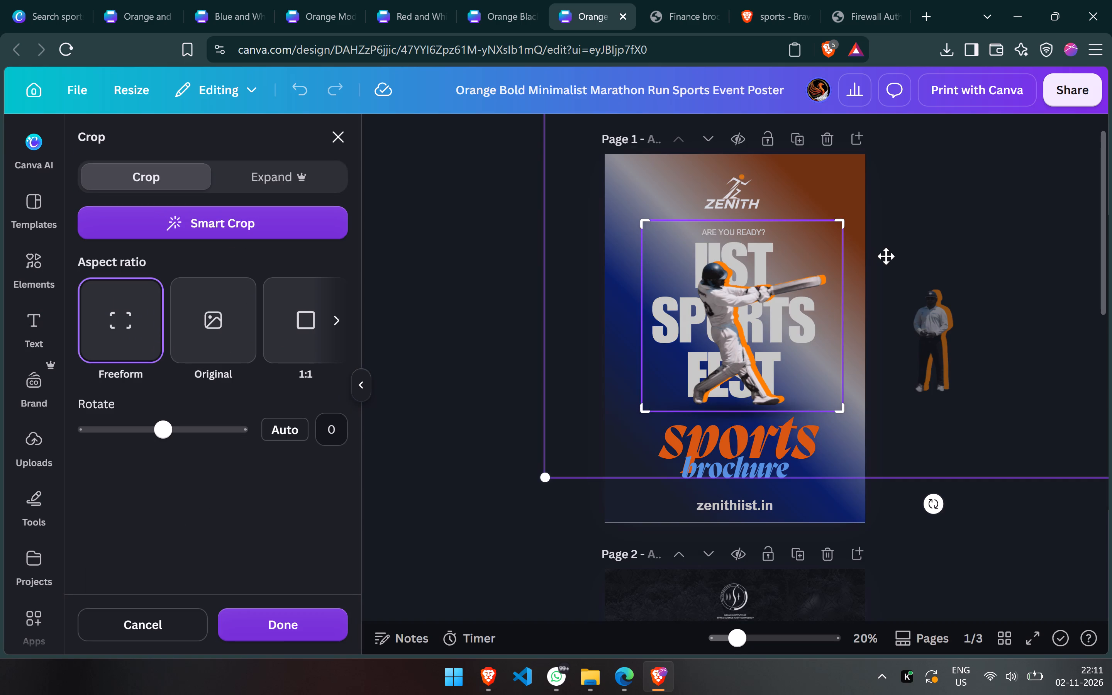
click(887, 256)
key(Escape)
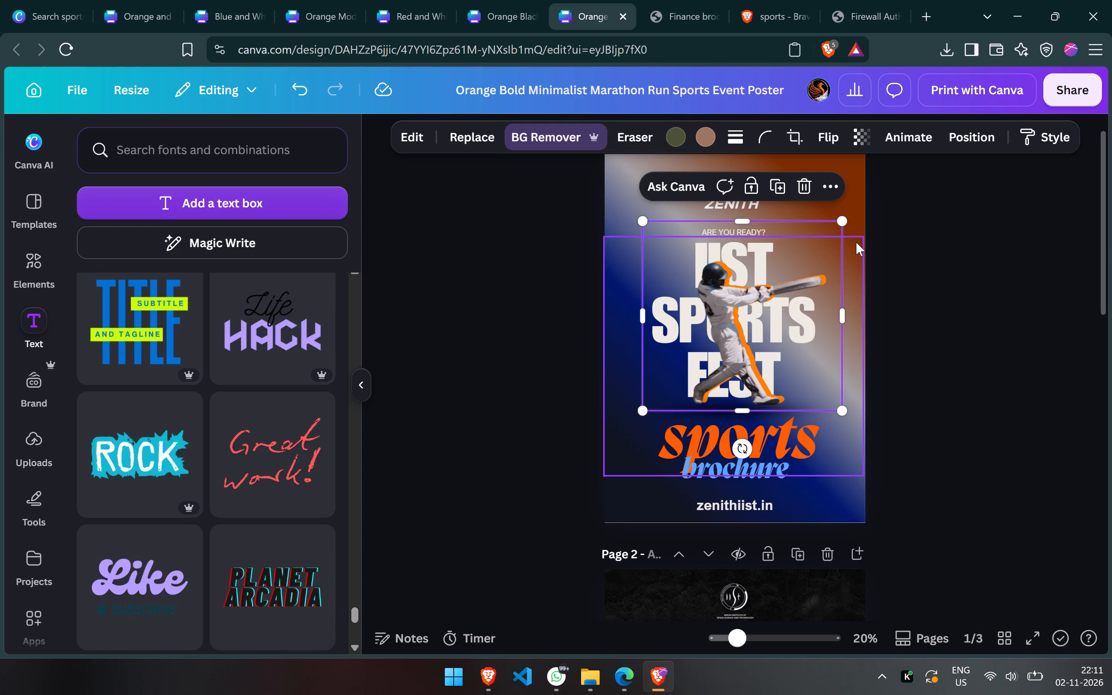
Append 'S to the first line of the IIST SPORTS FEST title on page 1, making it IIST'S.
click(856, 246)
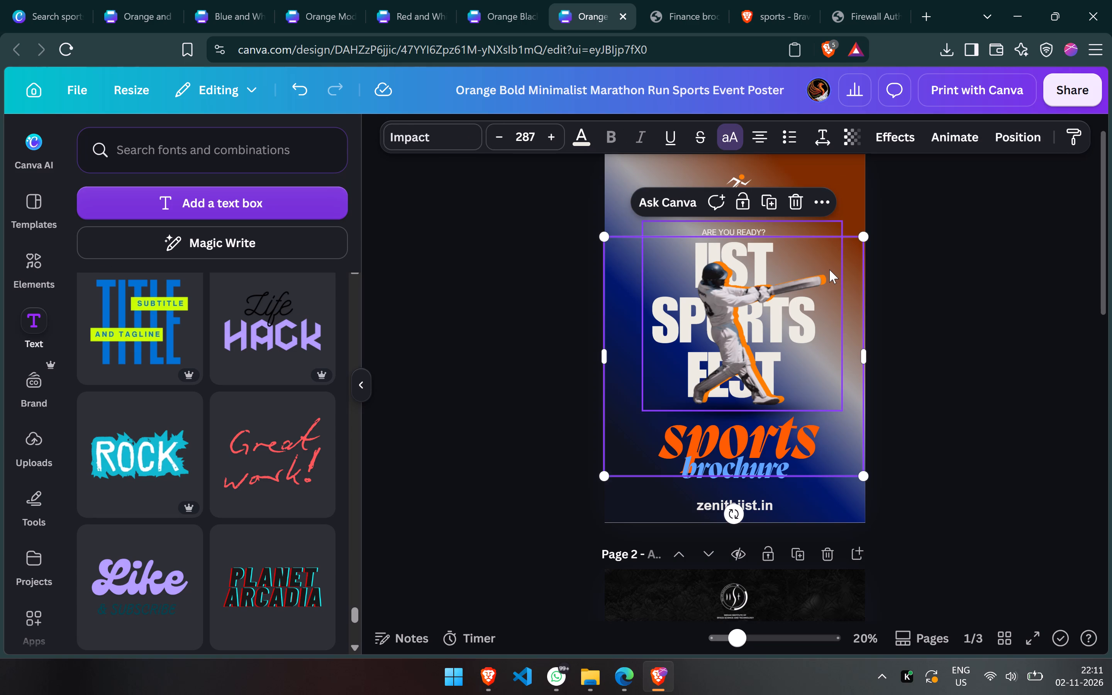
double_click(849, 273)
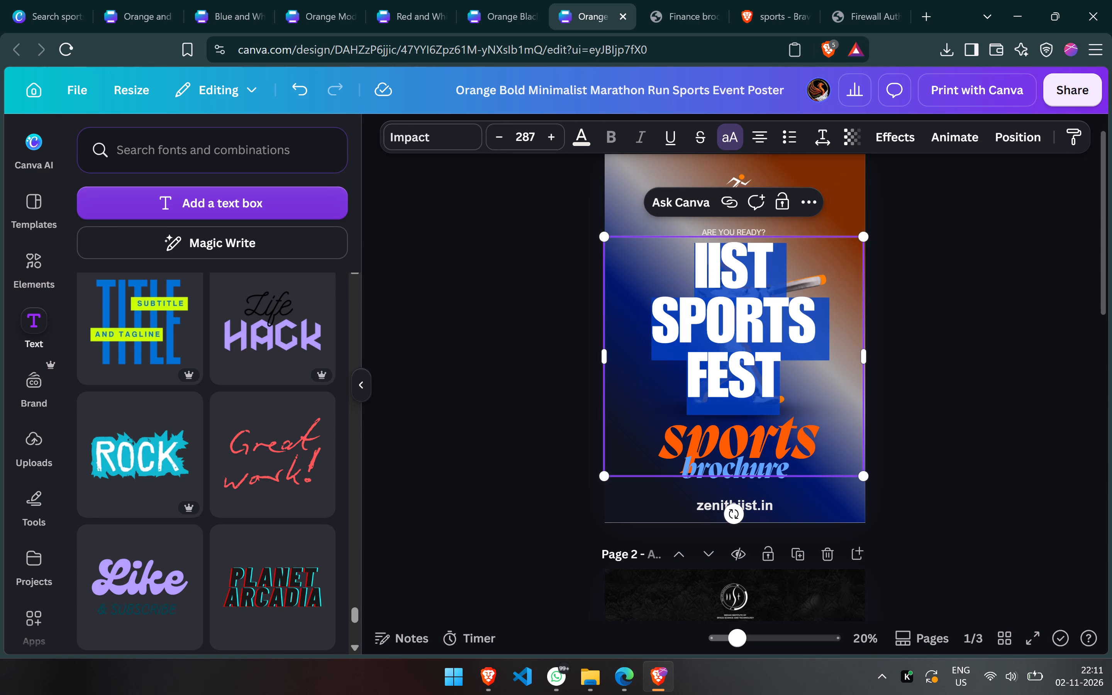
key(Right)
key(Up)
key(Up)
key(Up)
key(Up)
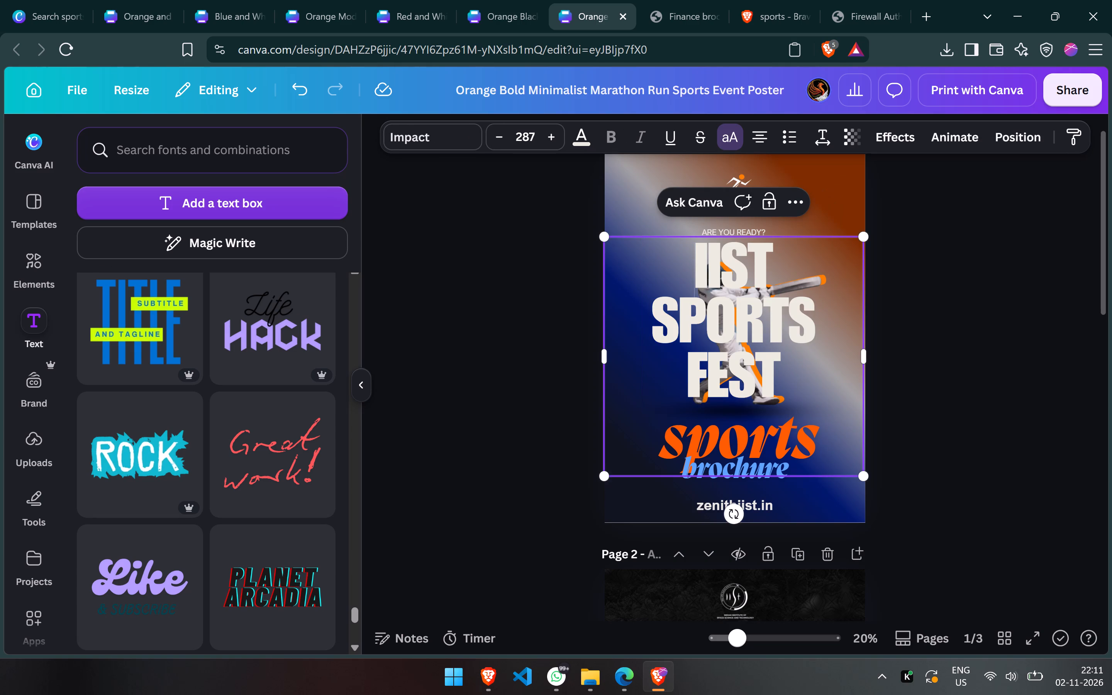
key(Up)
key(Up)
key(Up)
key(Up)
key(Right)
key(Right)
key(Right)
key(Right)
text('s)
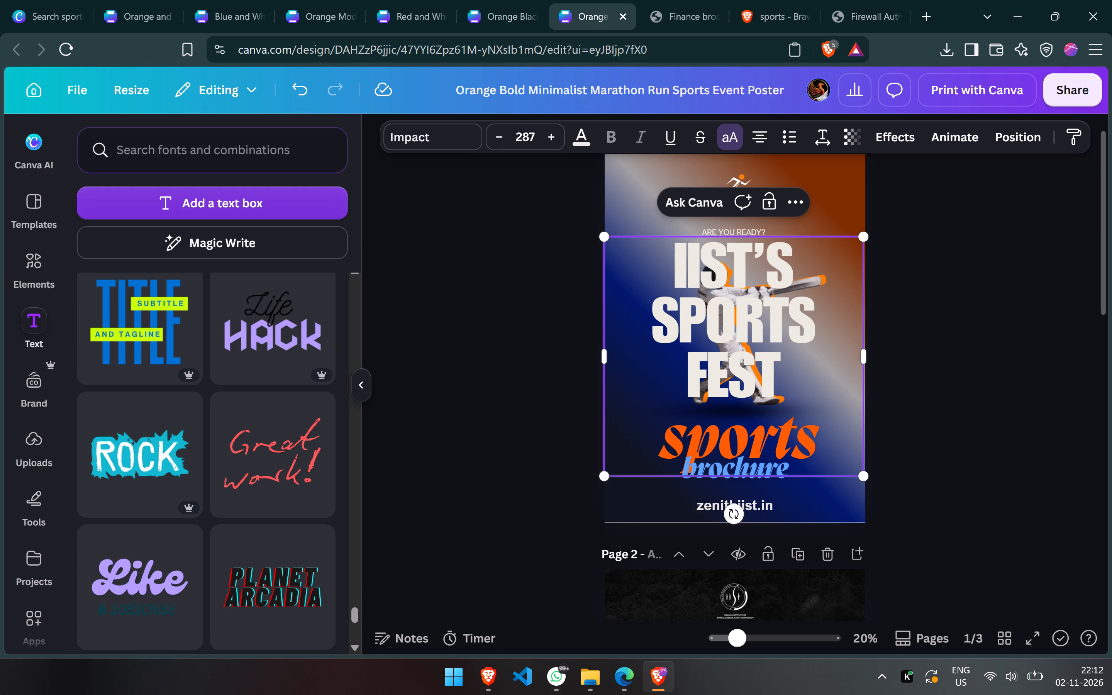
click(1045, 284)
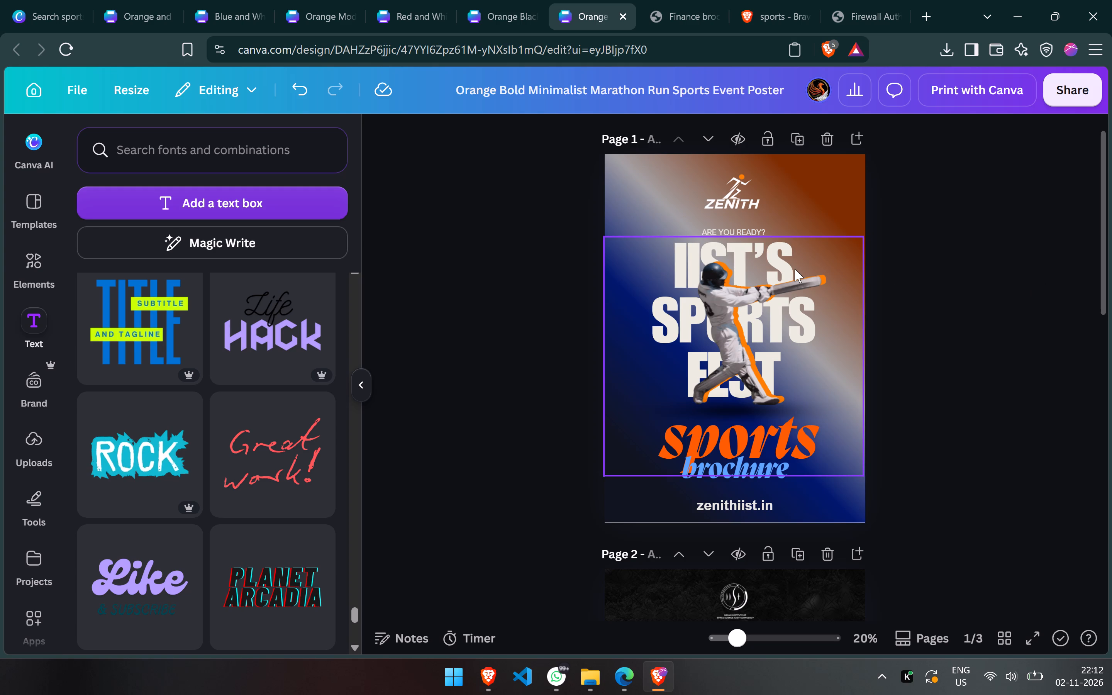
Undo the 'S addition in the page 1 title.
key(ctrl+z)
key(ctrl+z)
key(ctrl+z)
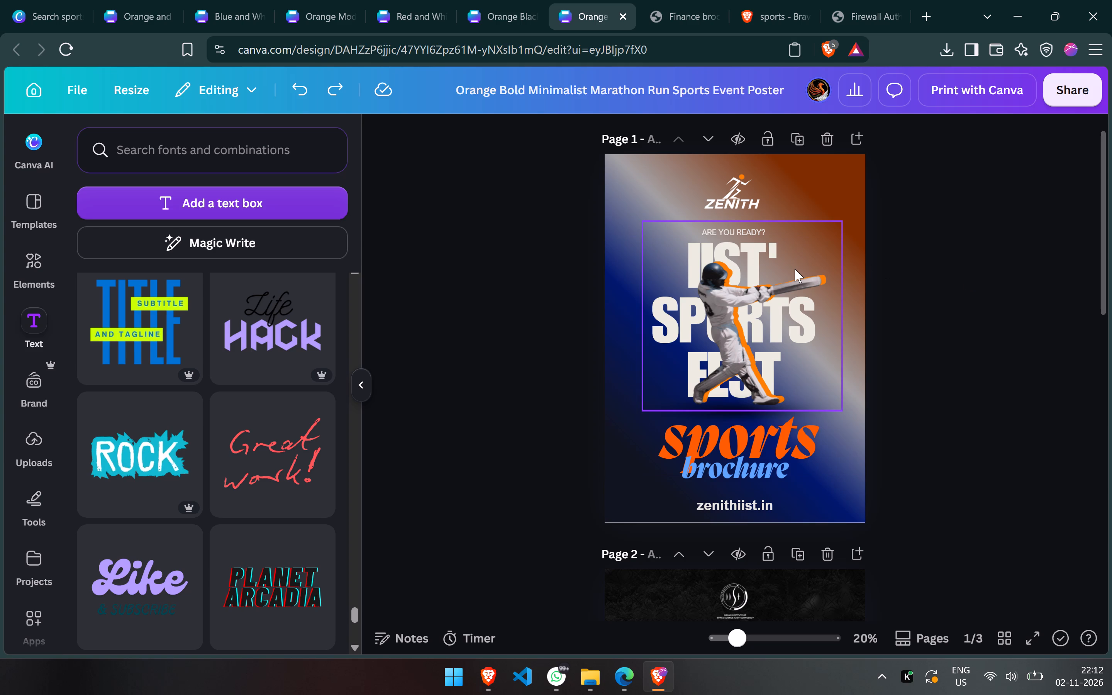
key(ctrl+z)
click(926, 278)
Select the Basketball heading on page 3.
scroll(926, 278, down, 2)
scroll(926, 278, up, 1)
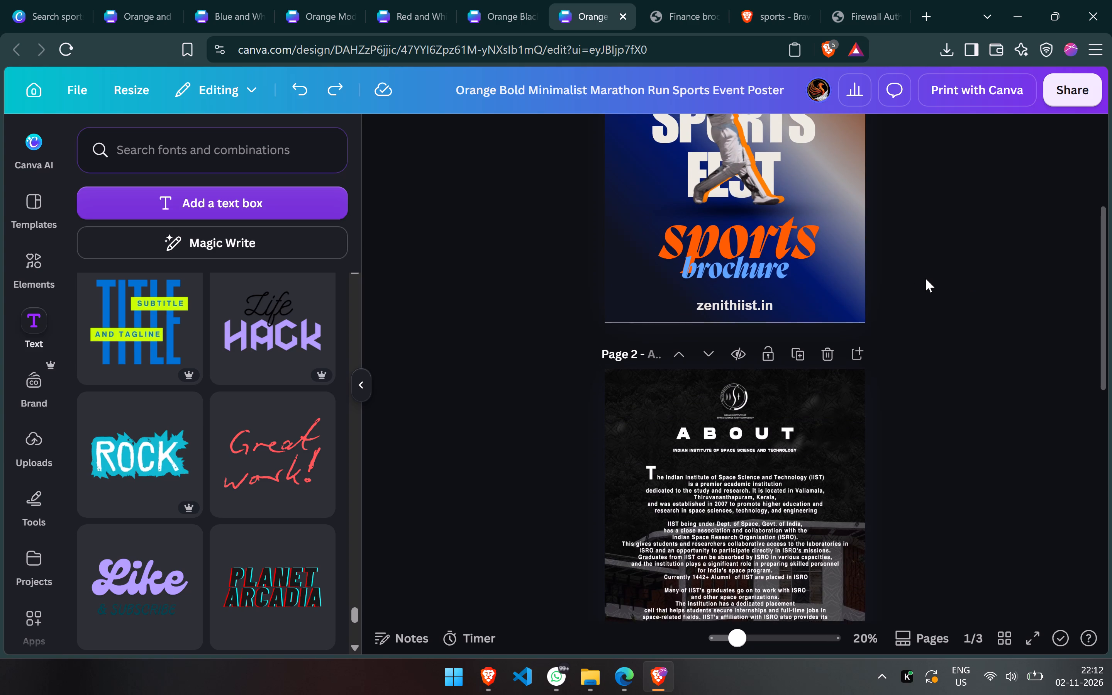
scroll(926, 278, up, 1)
scroll(926, 278, down, 6)
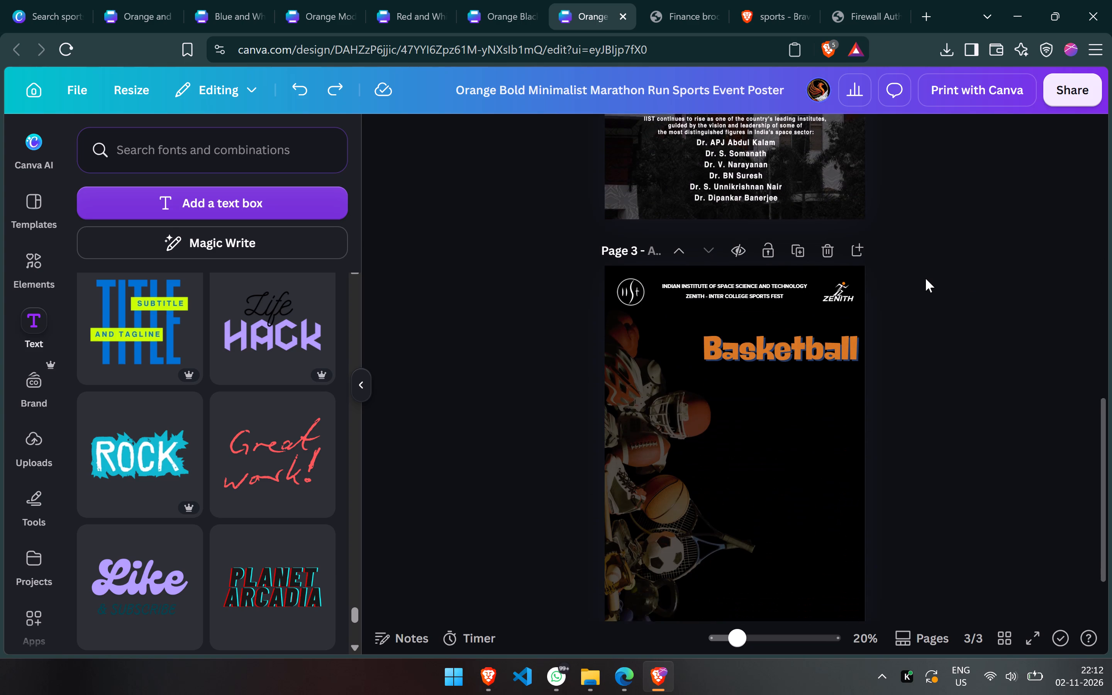
scroll(926, 278, down, 2)
click(829, 286)
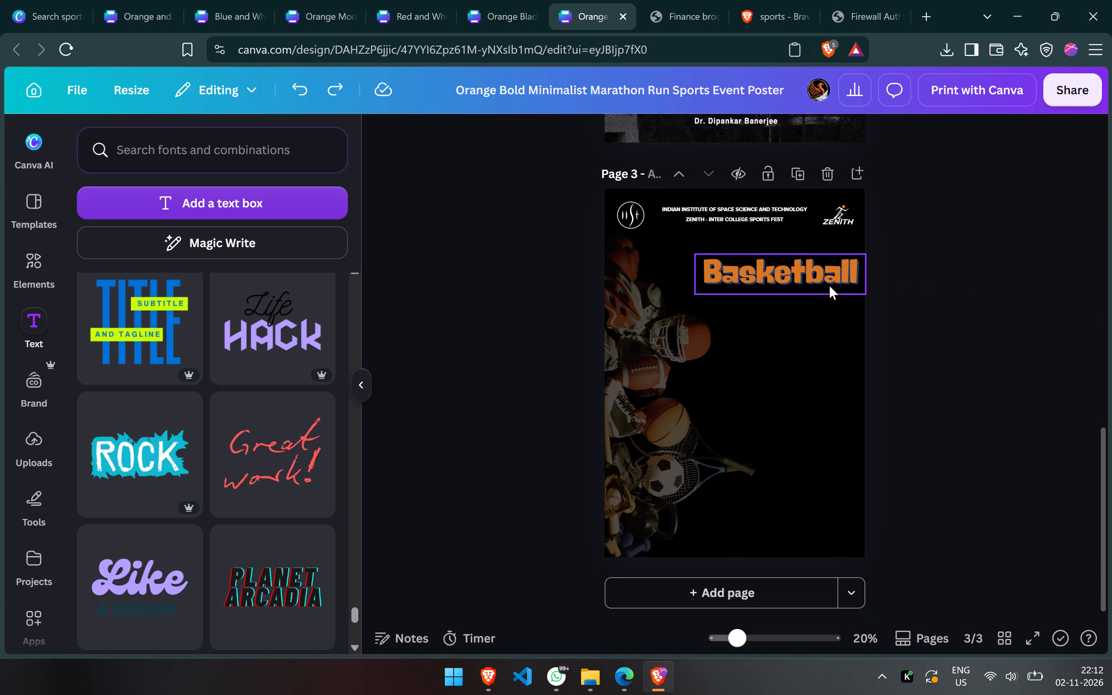
Switch to the open Finance brochure 2k27 PDF to view it as a reference.
key(alt+Tab)
key(alt+Tab)
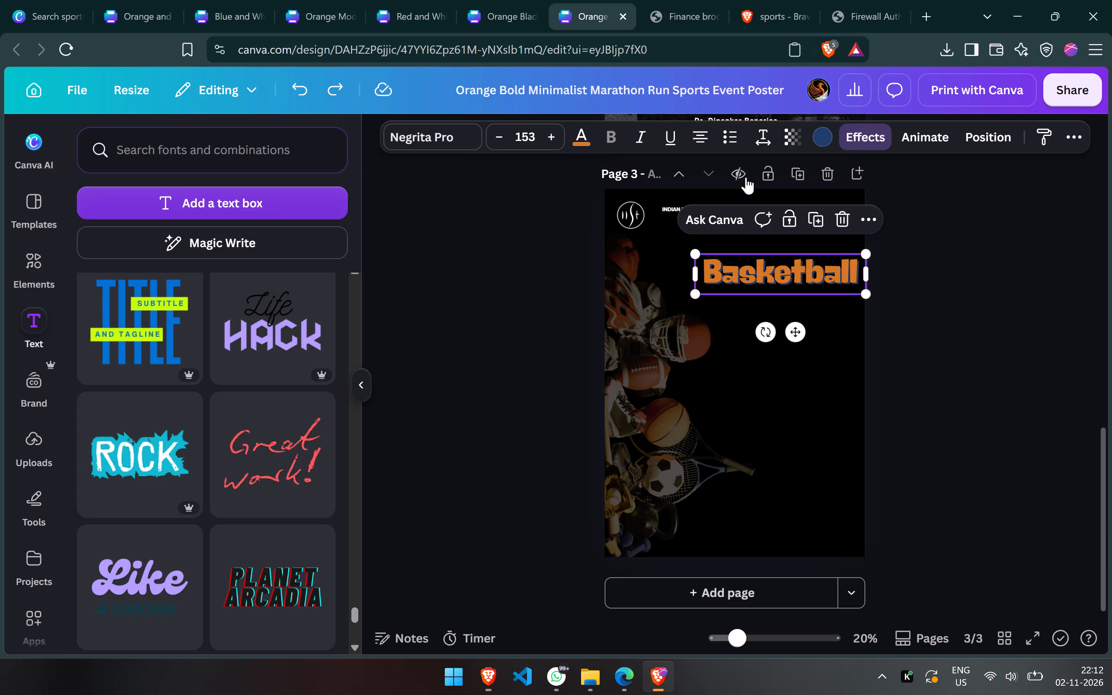
click(662, 0)
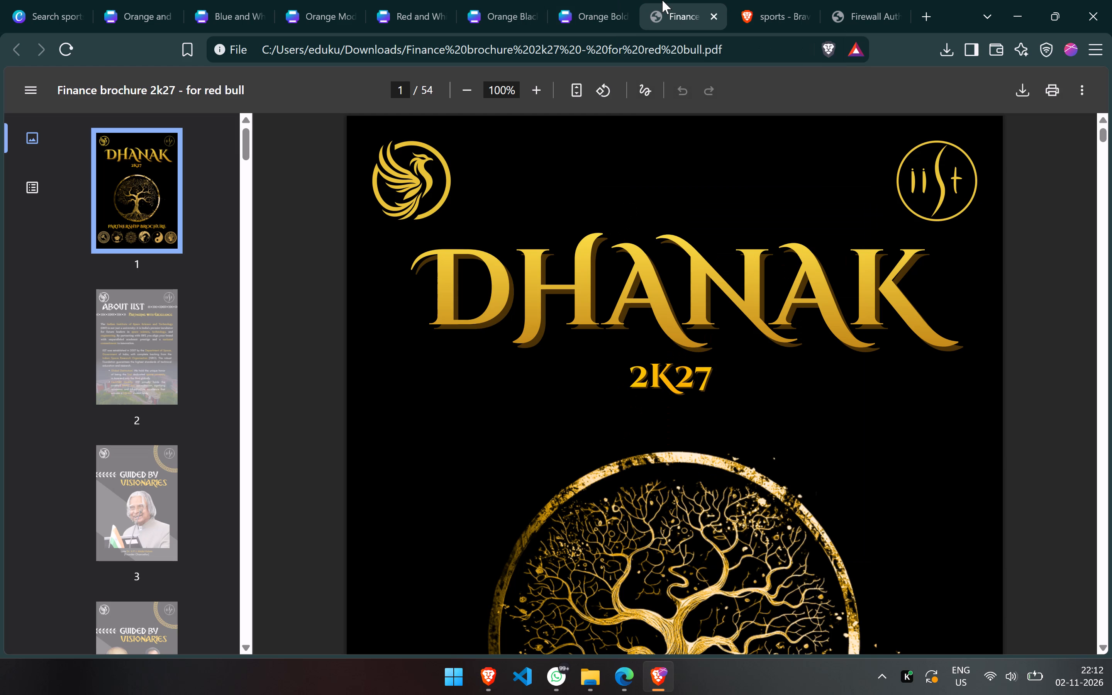
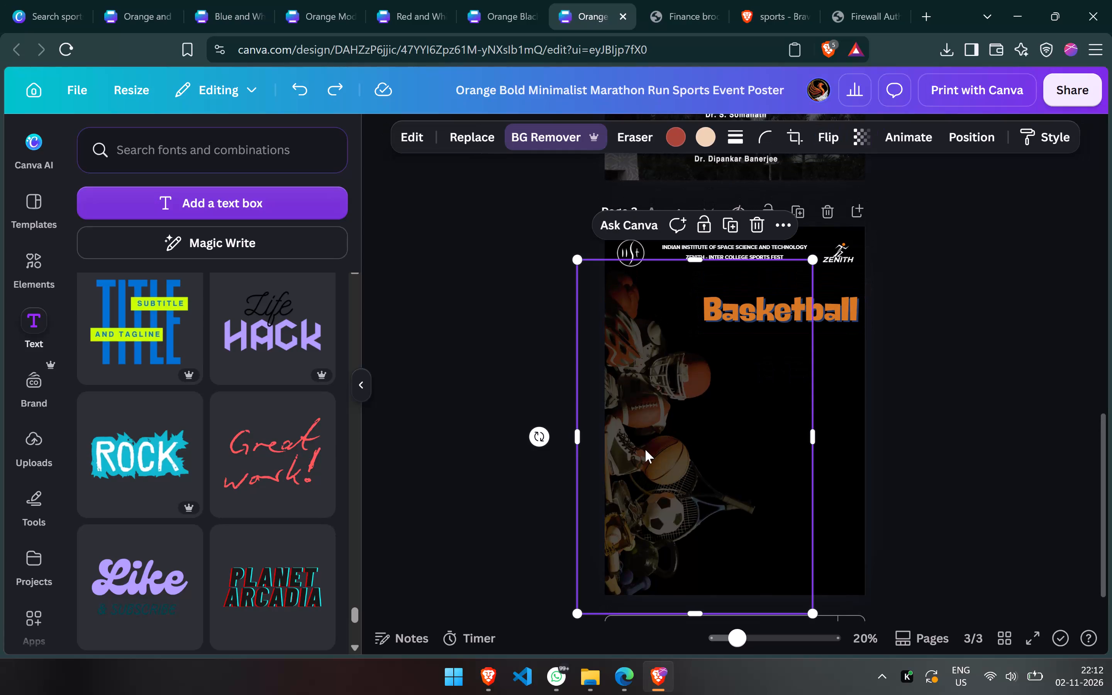
Try the Speckled mist paint texture on the sports equipment image on page 3.
click(409, 133)
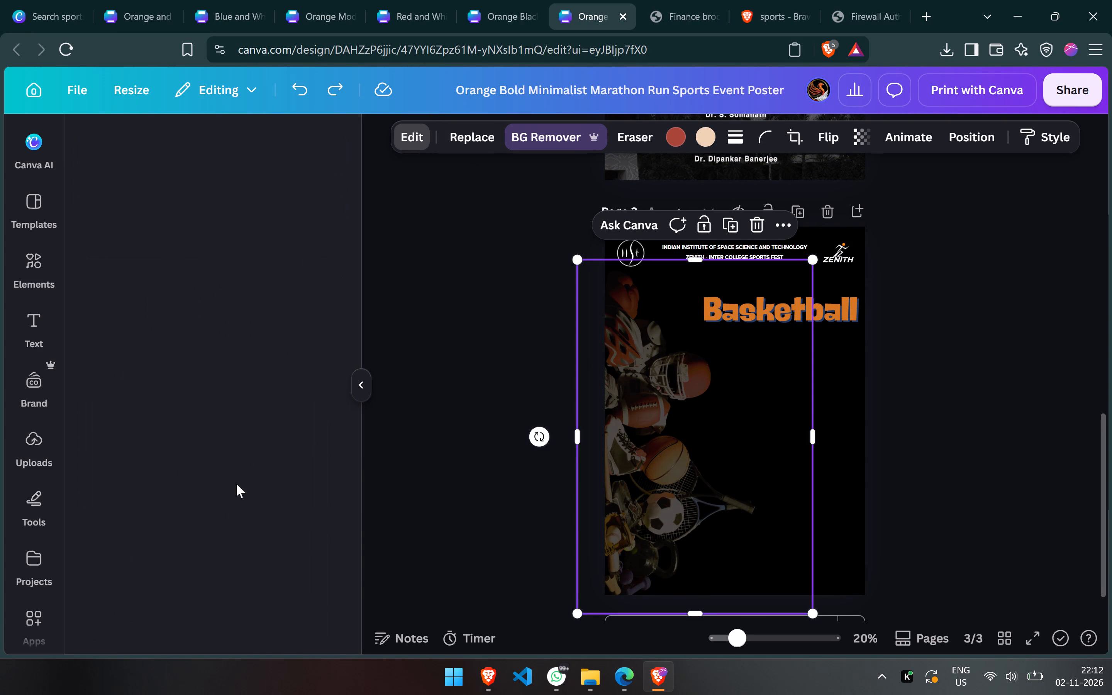
scroll(230, 505, down, 5)
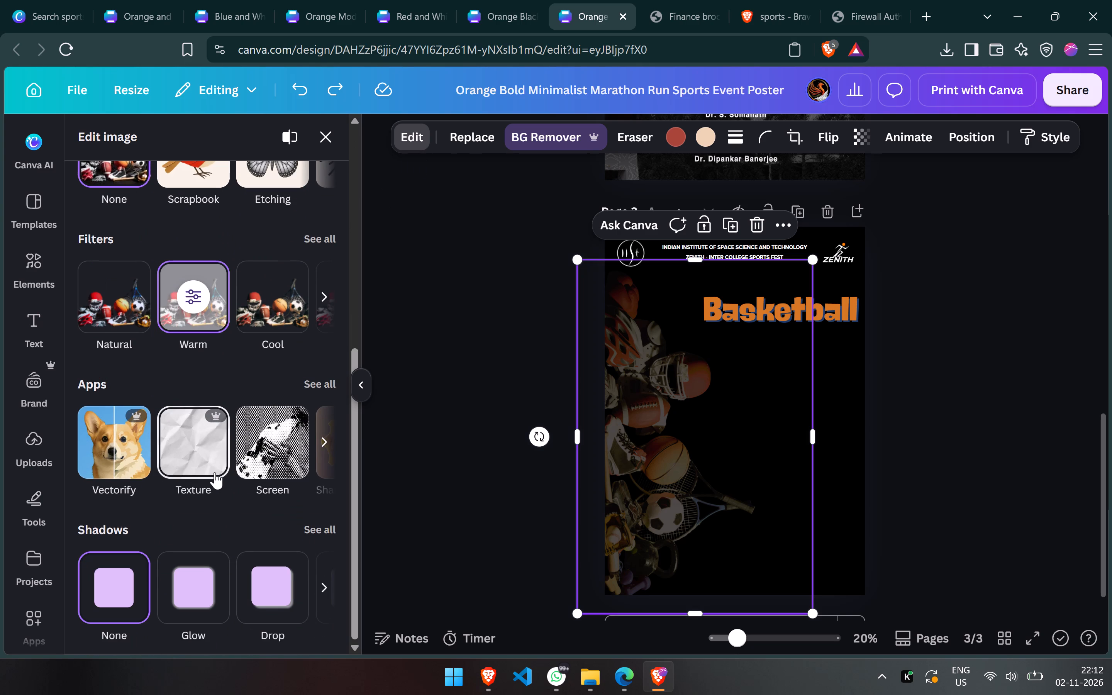
click(215, 472)
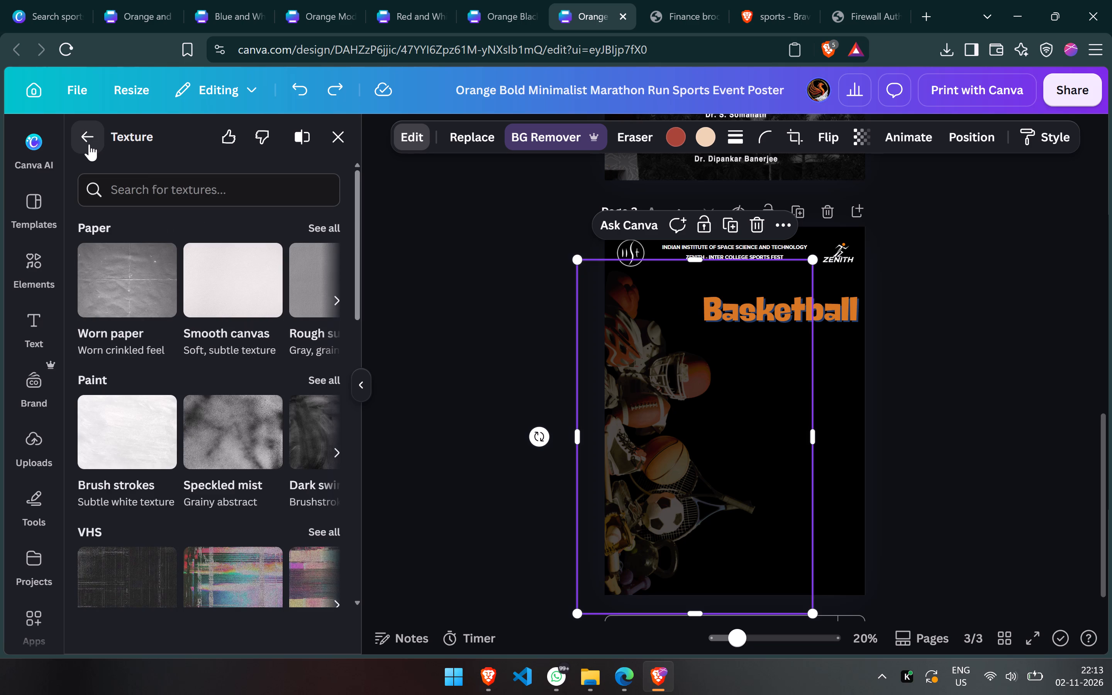
click(207, 420)
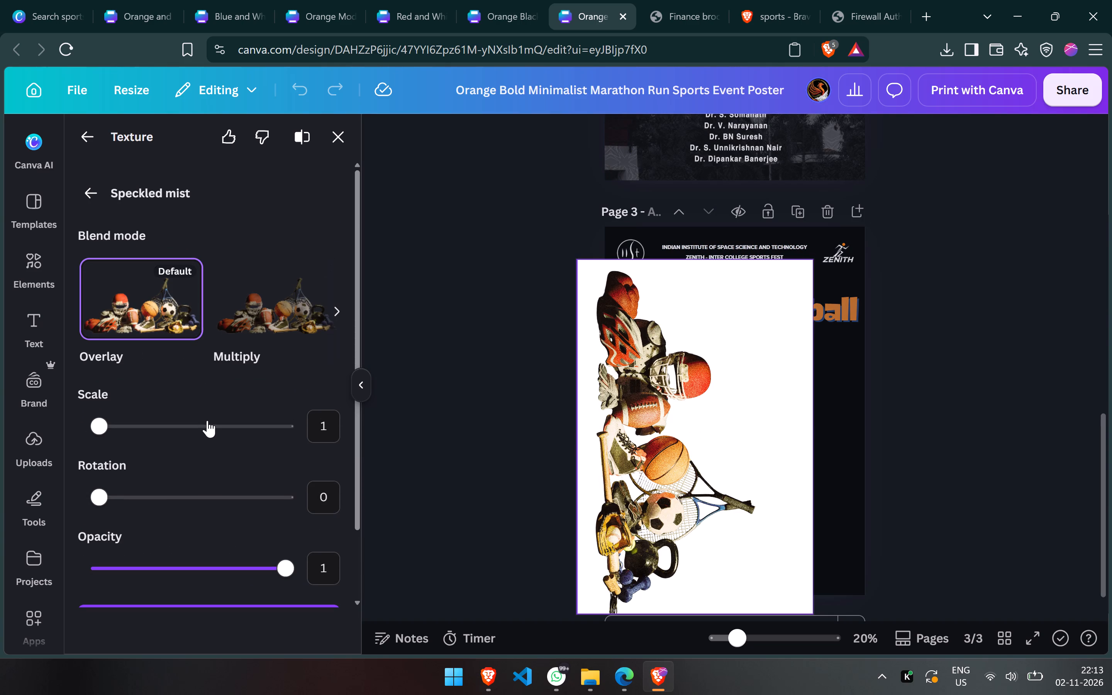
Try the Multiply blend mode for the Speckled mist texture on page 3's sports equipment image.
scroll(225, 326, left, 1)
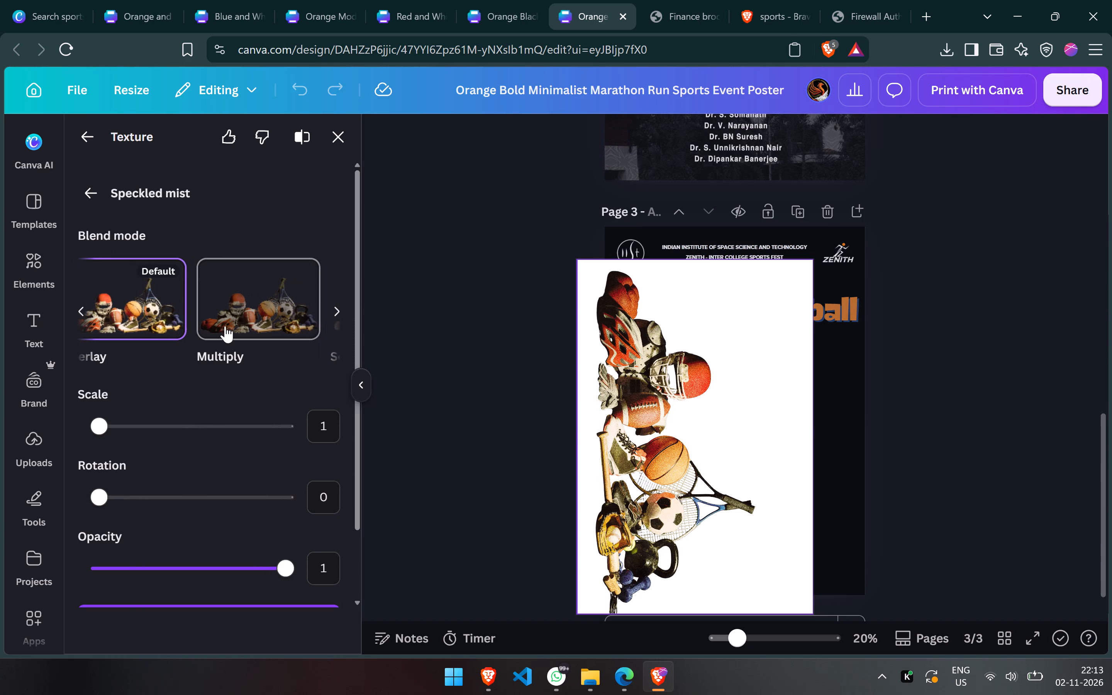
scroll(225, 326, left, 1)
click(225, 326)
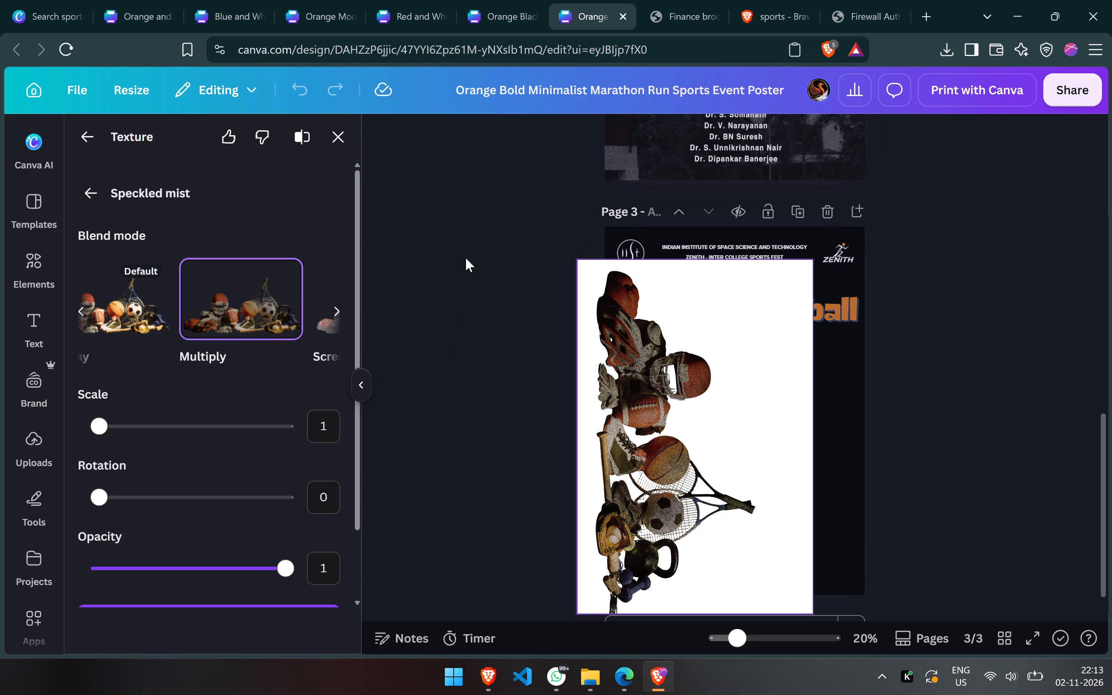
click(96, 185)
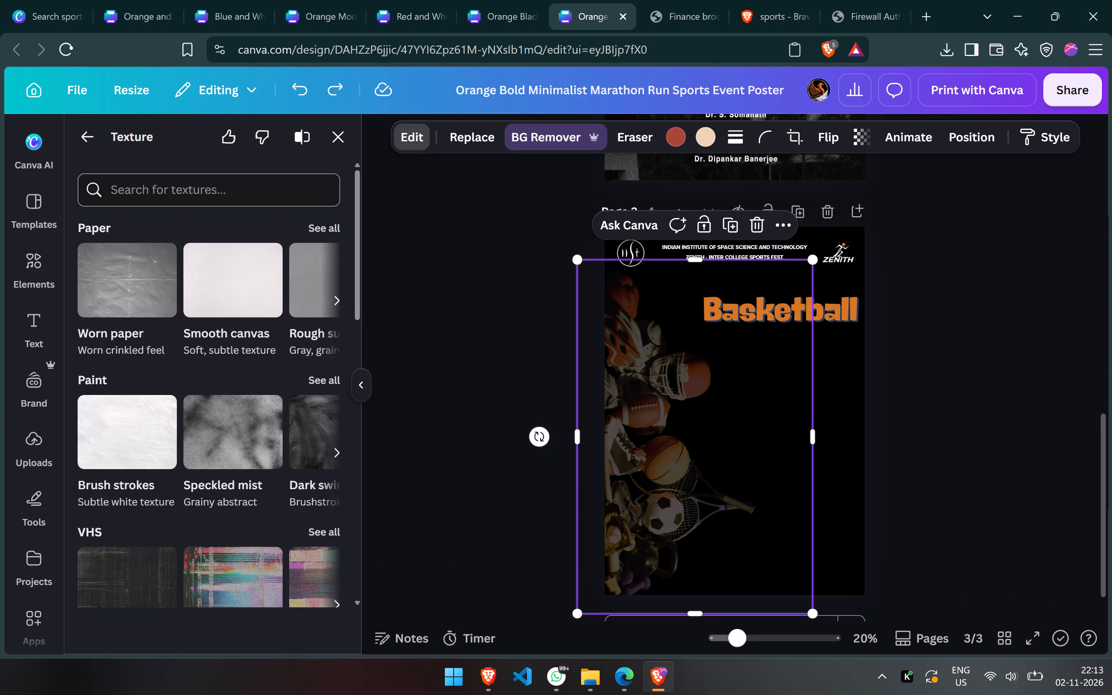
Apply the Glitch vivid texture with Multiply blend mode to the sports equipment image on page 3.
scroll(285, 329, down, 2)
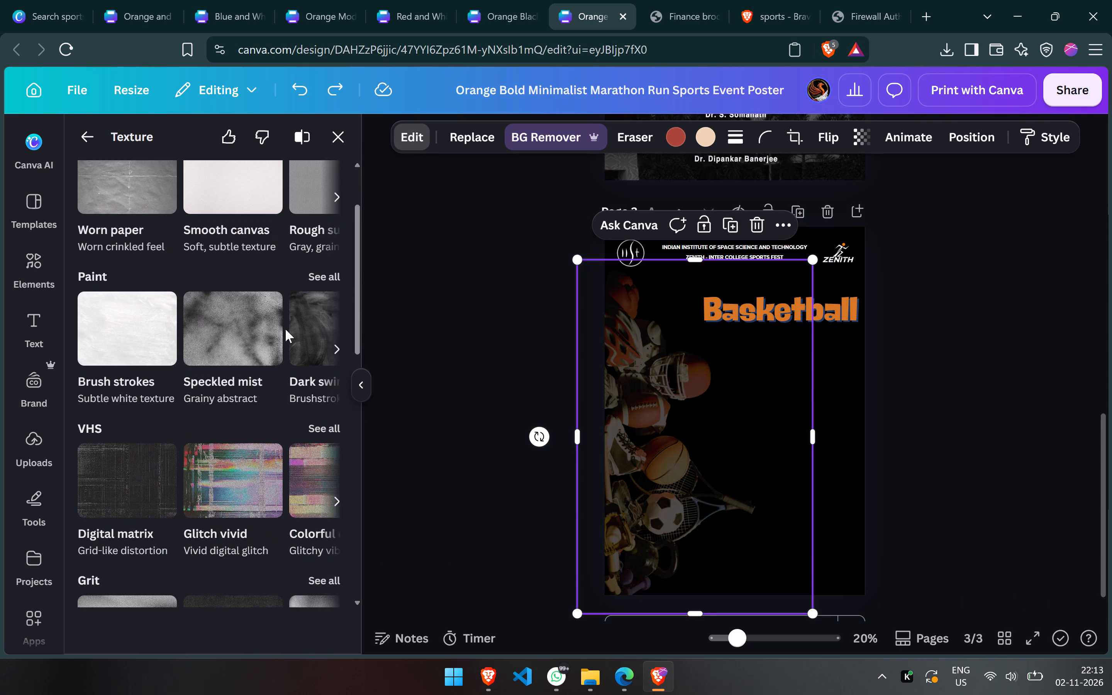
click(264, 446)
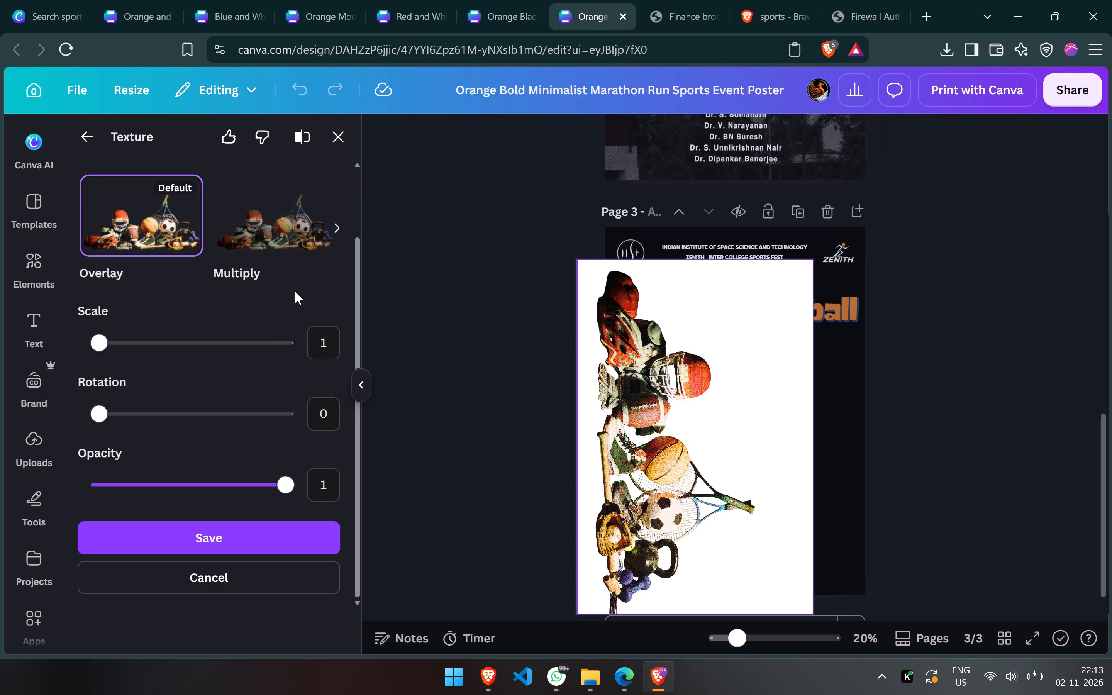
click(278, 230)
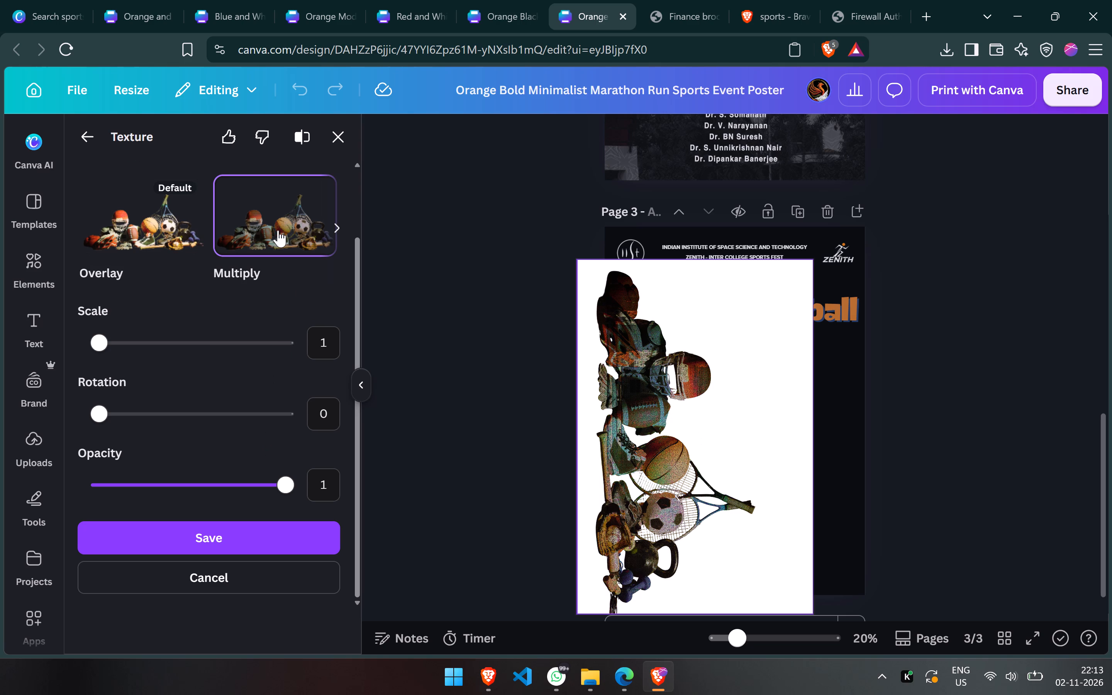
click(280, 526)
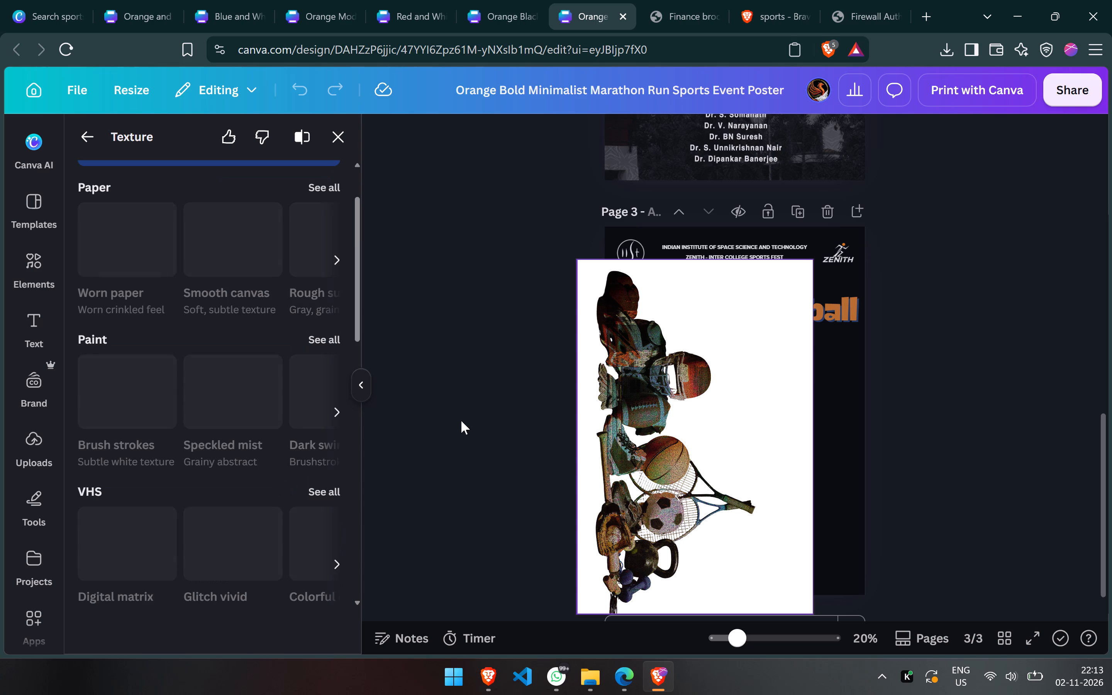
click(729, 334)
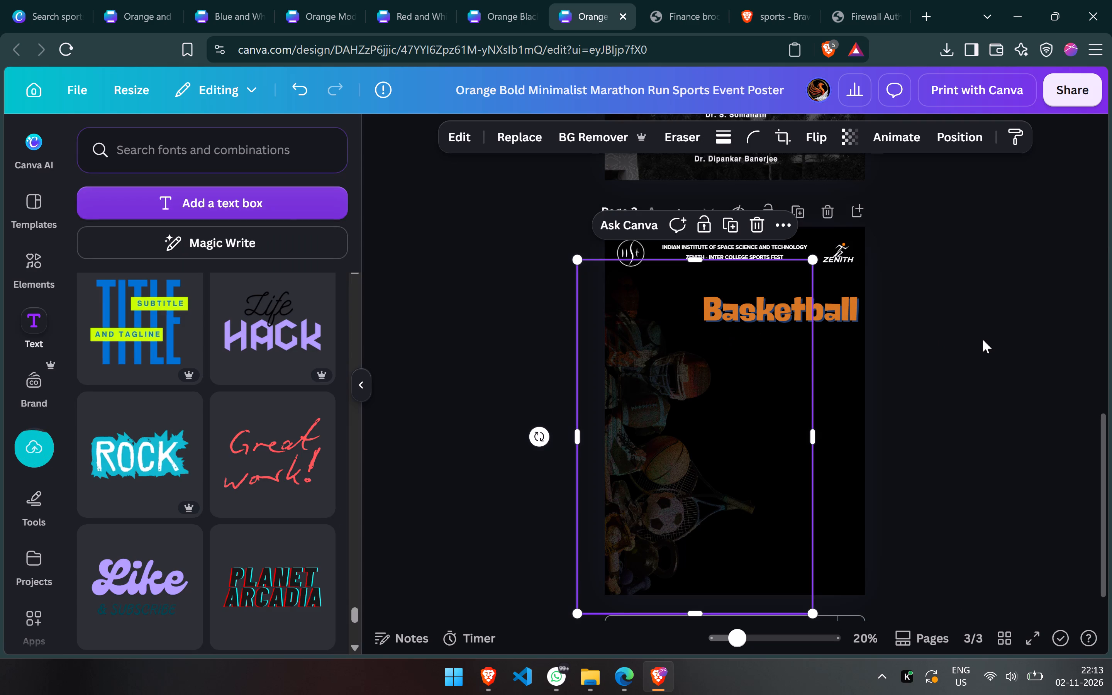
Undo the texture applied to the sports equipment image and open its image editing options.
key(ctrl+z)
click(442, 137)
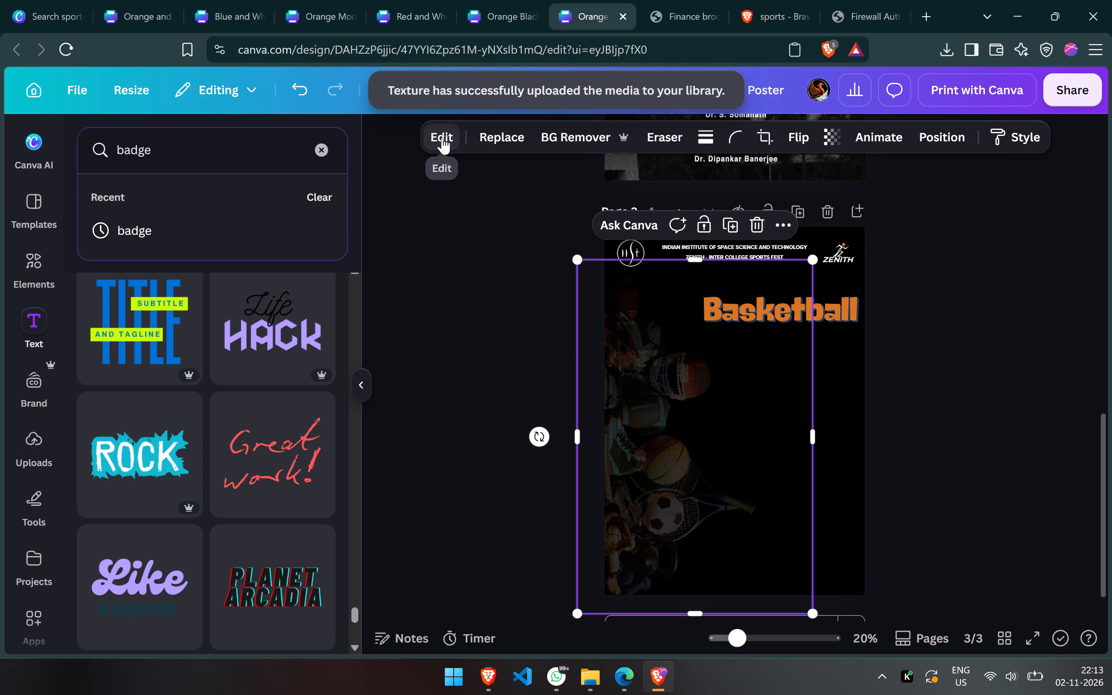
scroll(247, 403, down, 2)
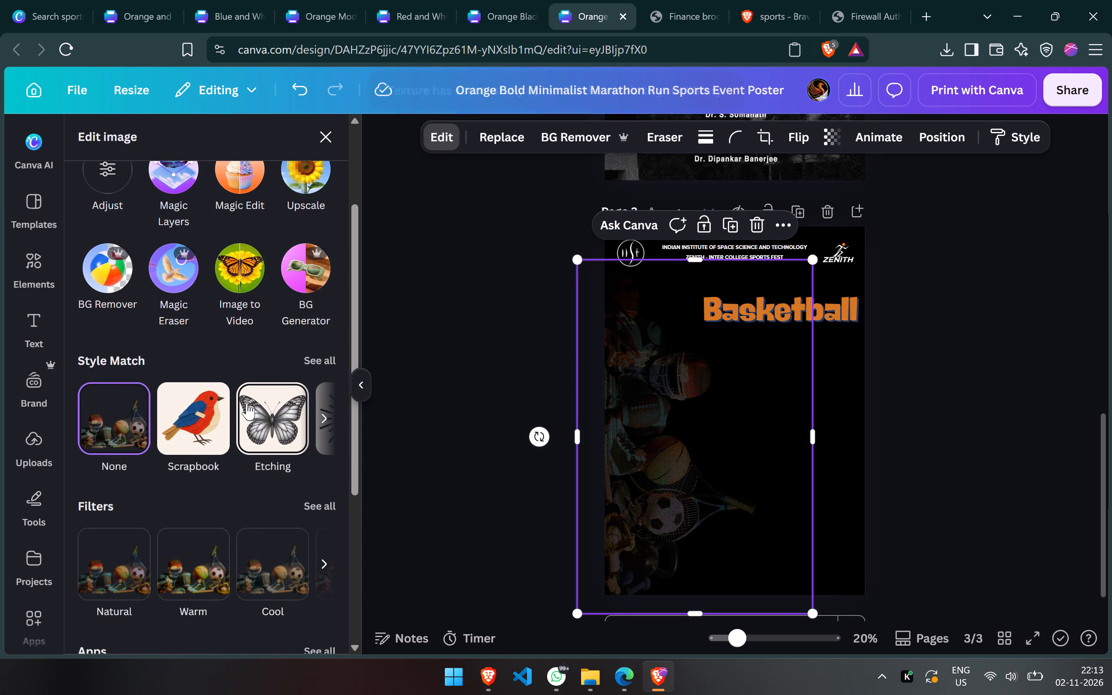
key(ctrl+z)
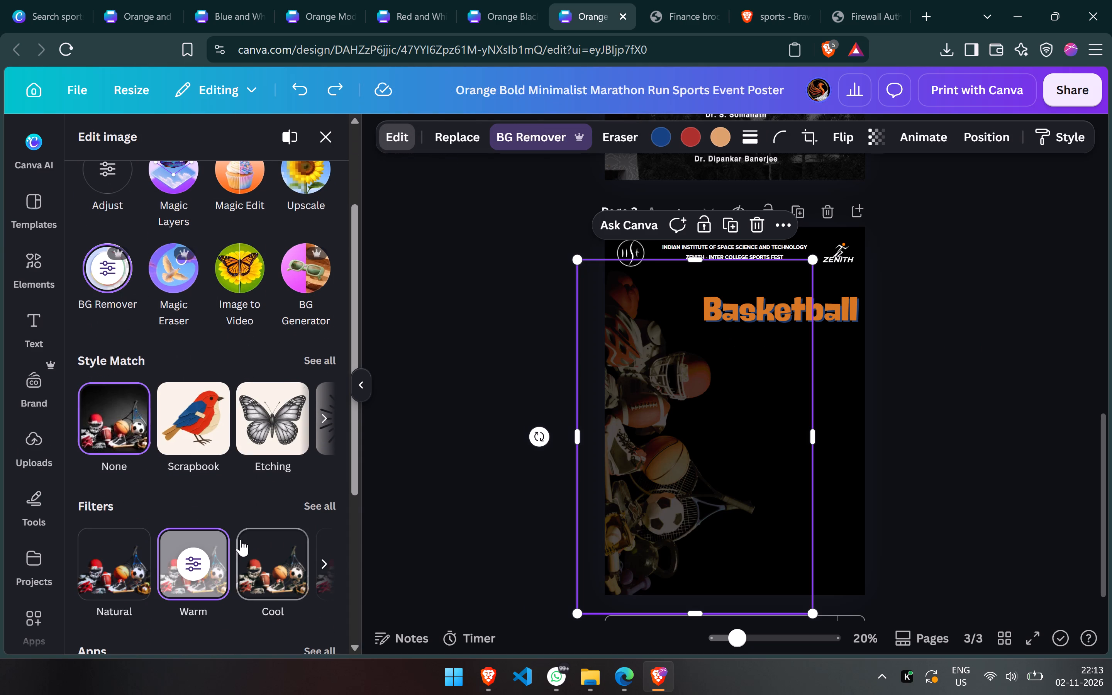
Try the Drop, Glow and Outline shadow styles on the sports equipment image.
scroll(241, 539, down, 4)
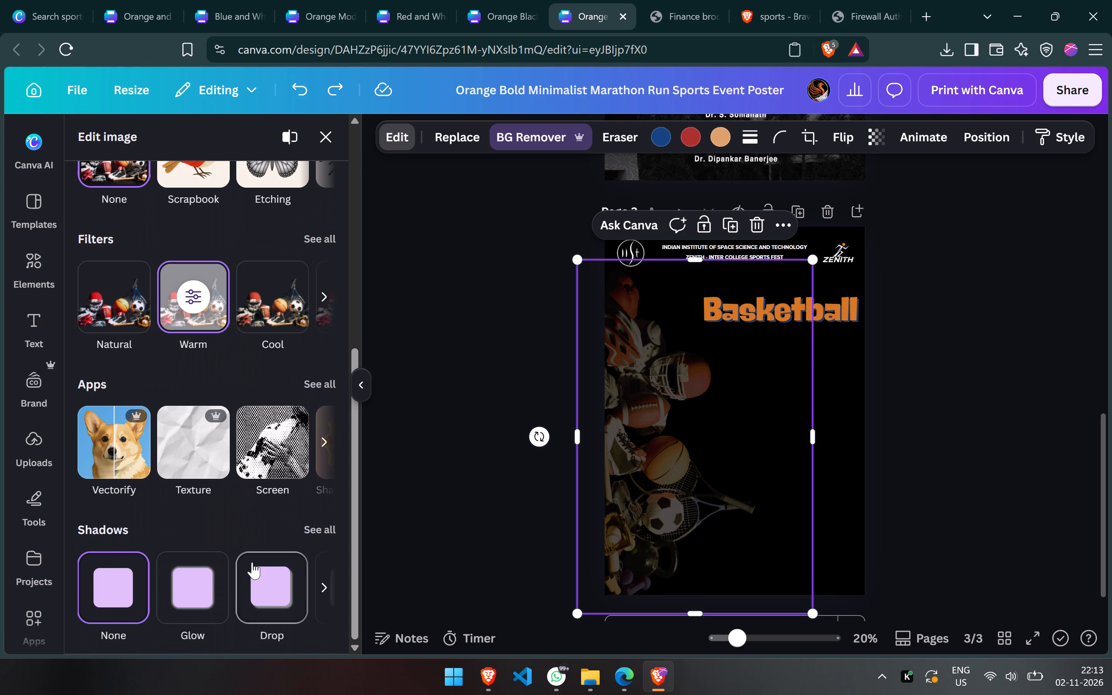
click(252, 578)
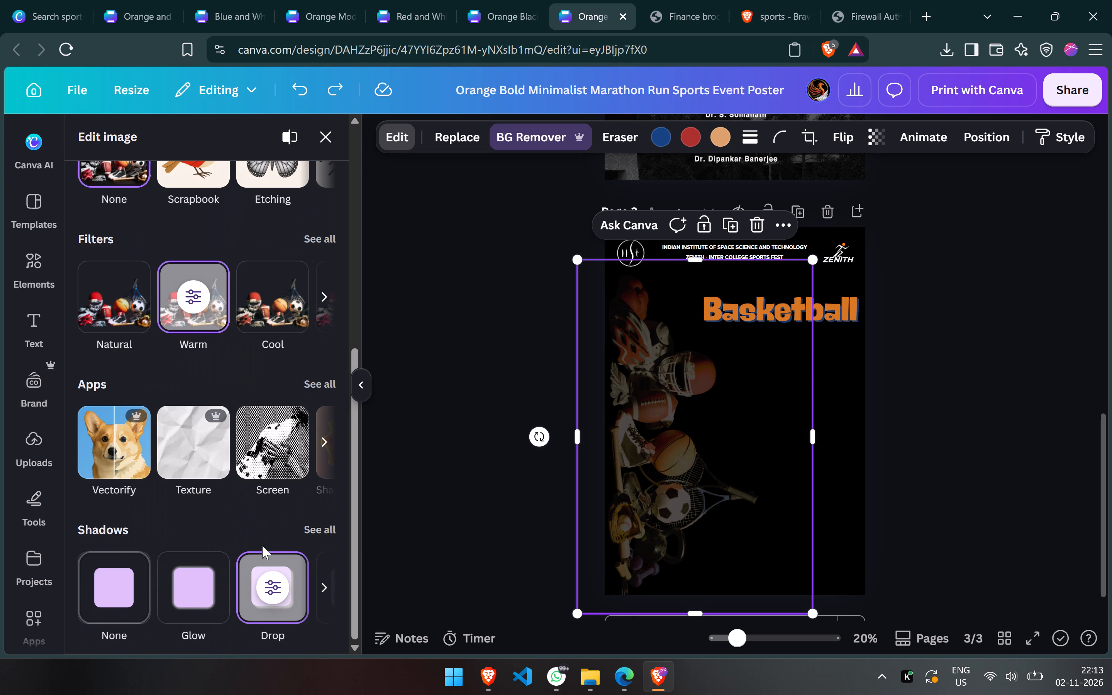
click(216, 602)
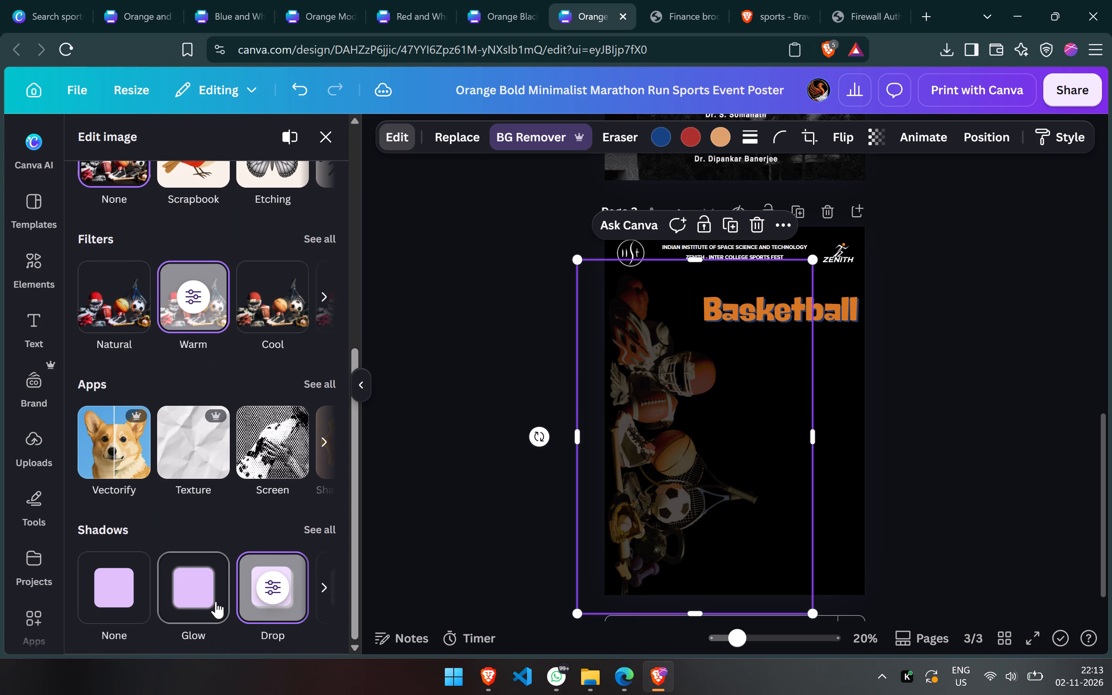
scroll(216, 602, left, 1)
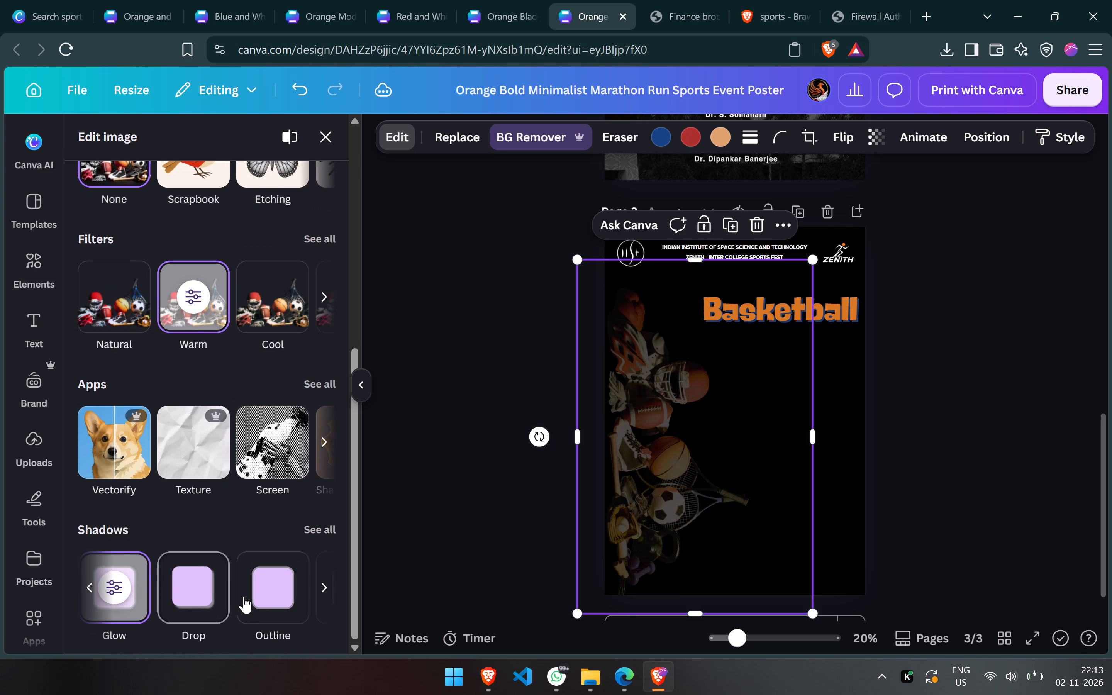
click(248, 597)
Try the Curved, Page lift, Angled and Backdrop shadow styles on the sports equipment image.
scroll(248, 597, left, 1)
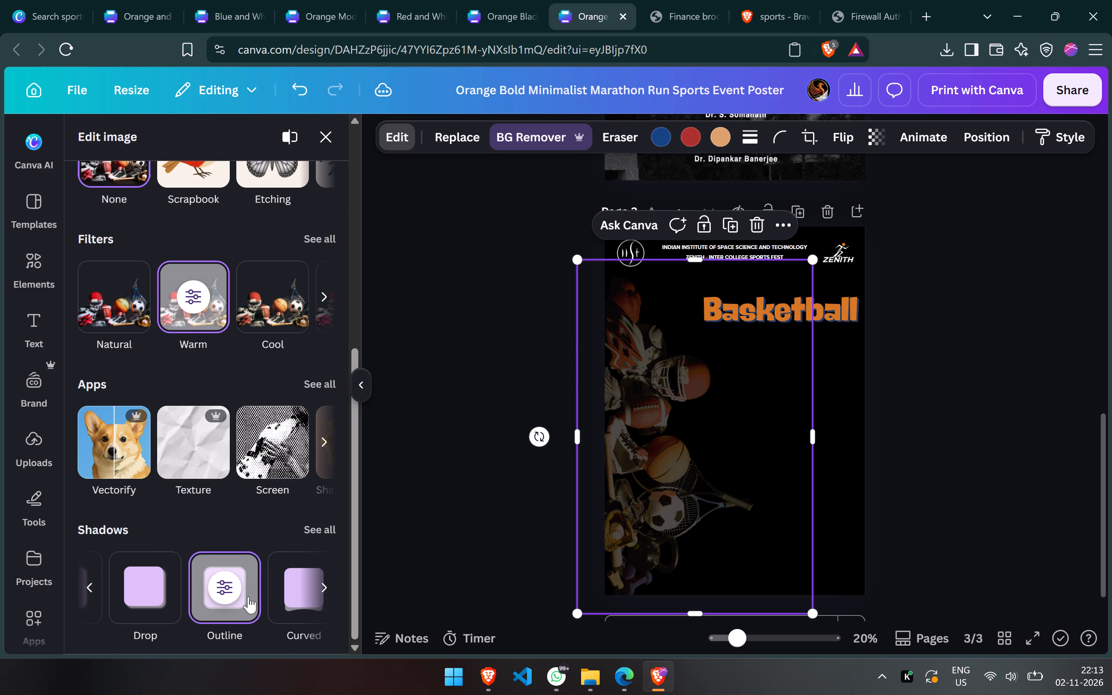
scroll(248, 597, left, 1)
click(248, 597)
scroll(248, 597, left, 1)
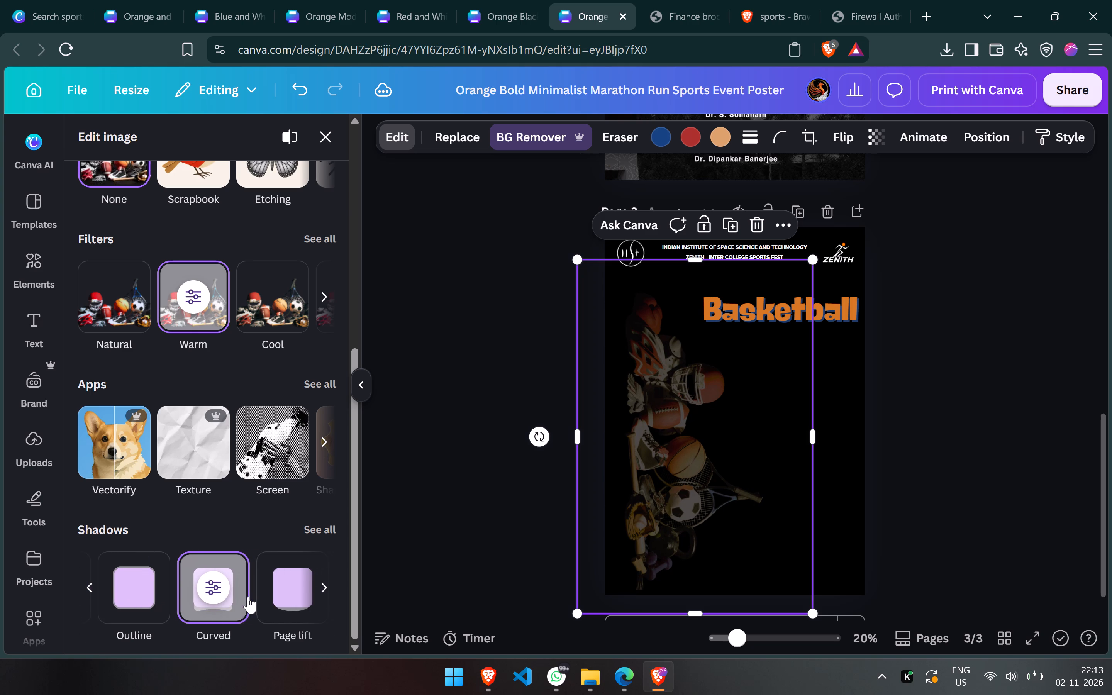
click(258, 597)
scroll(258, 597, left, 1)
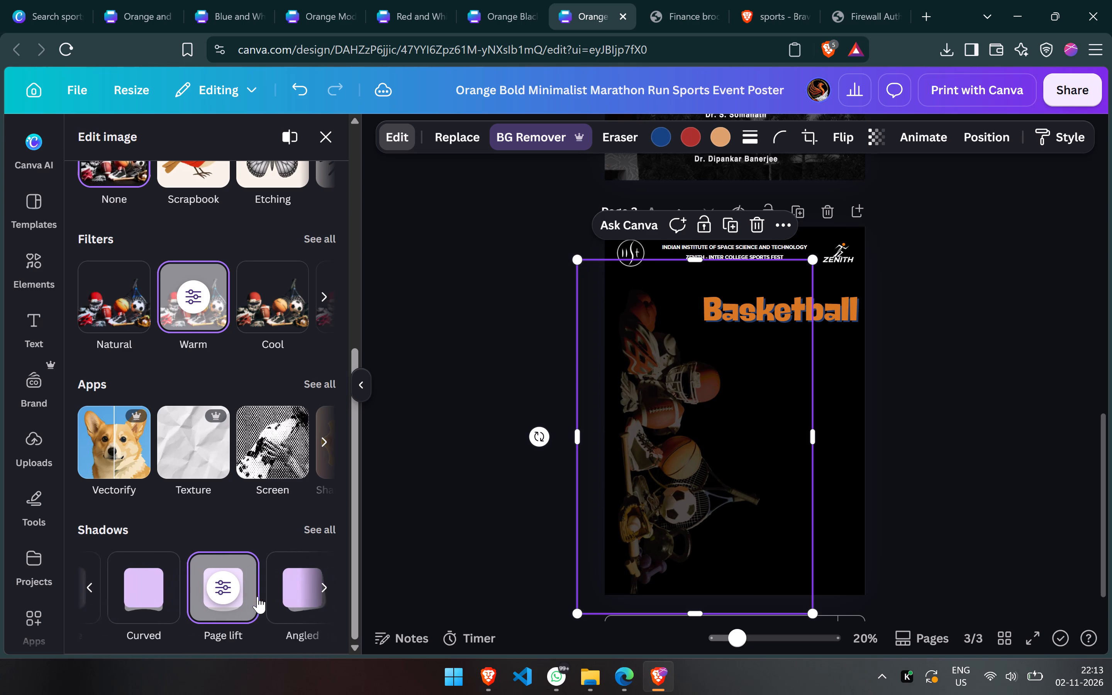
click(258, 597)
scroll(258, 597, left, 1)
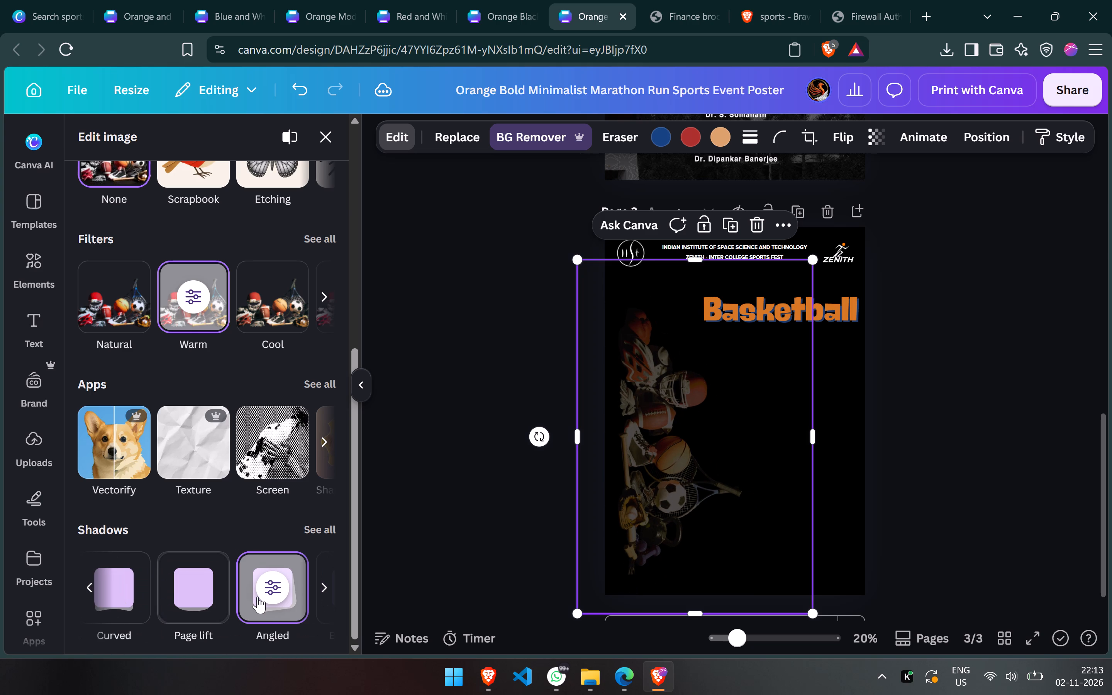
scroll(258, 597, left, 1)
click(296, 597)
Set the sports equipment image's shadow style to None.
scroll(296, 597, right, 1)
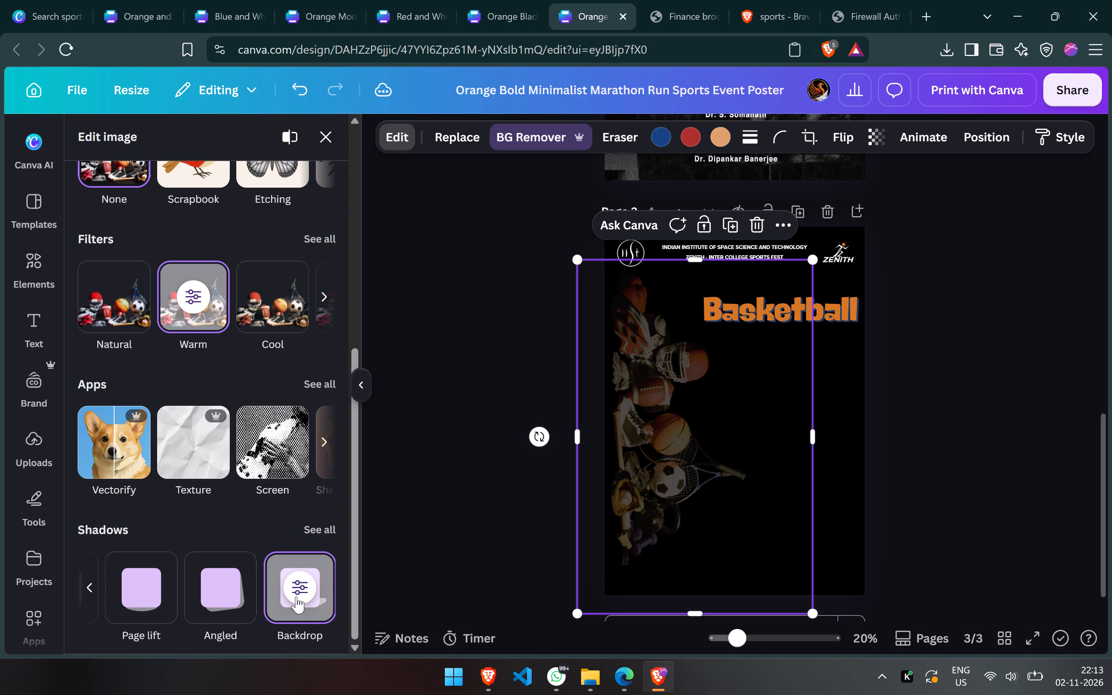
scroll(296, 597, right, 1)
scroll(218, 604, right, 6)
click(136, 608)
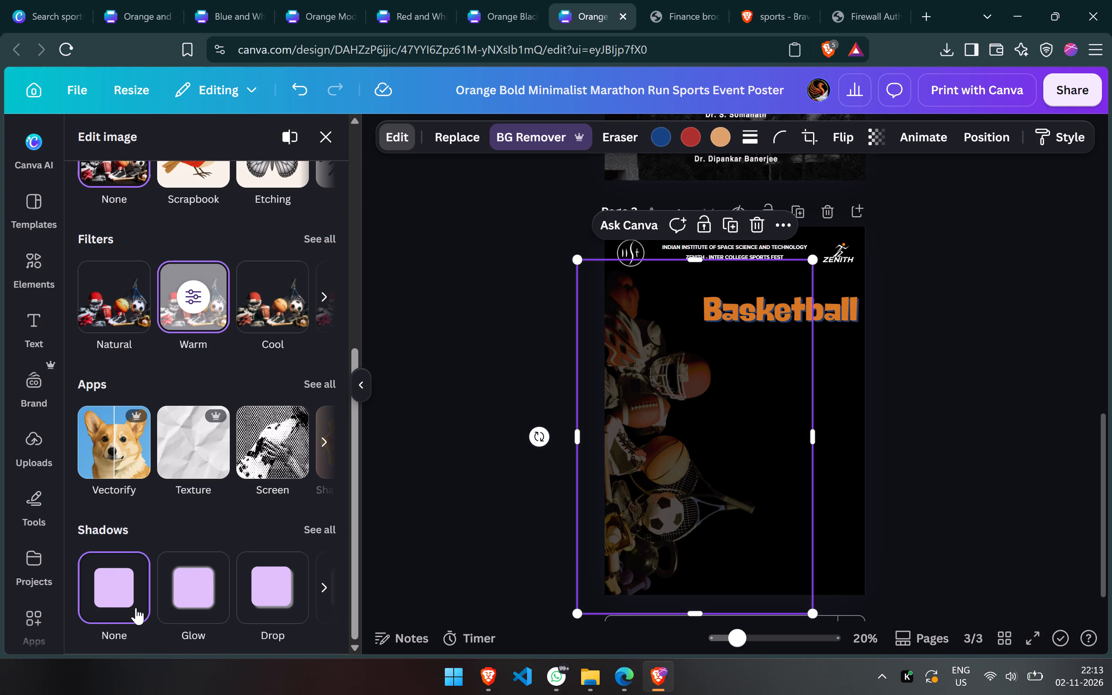
Apply a Drop shadow to the sports equipment image and set its colour to white, #FFFFFF.
click(287, 608)
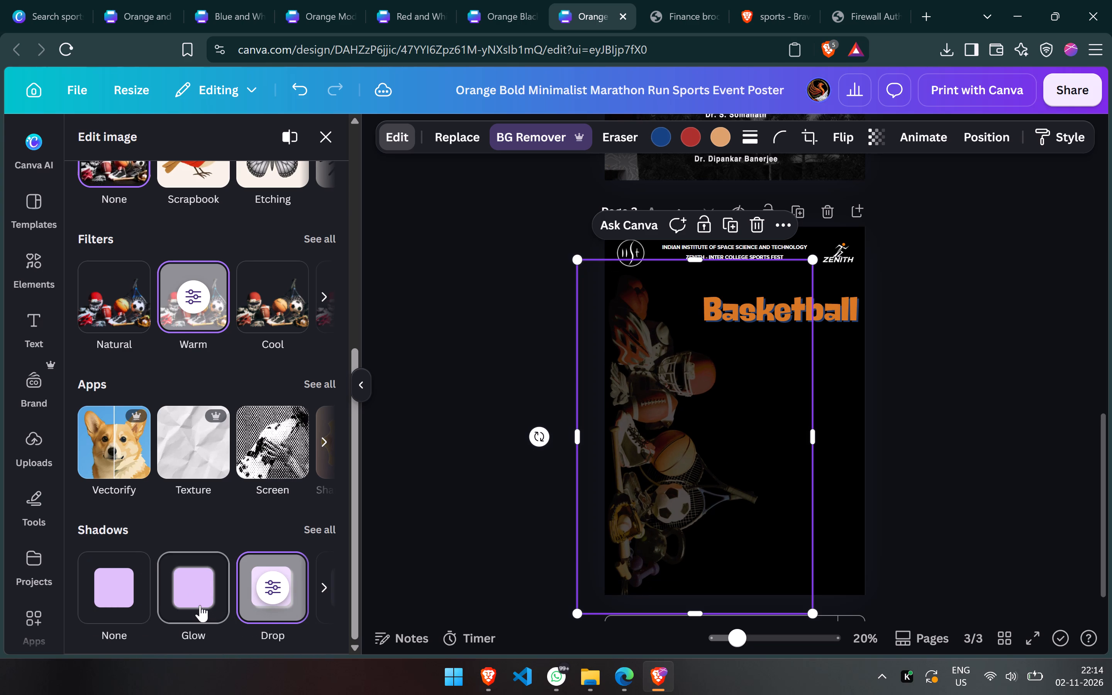
scroll(200, 605, left, 1)
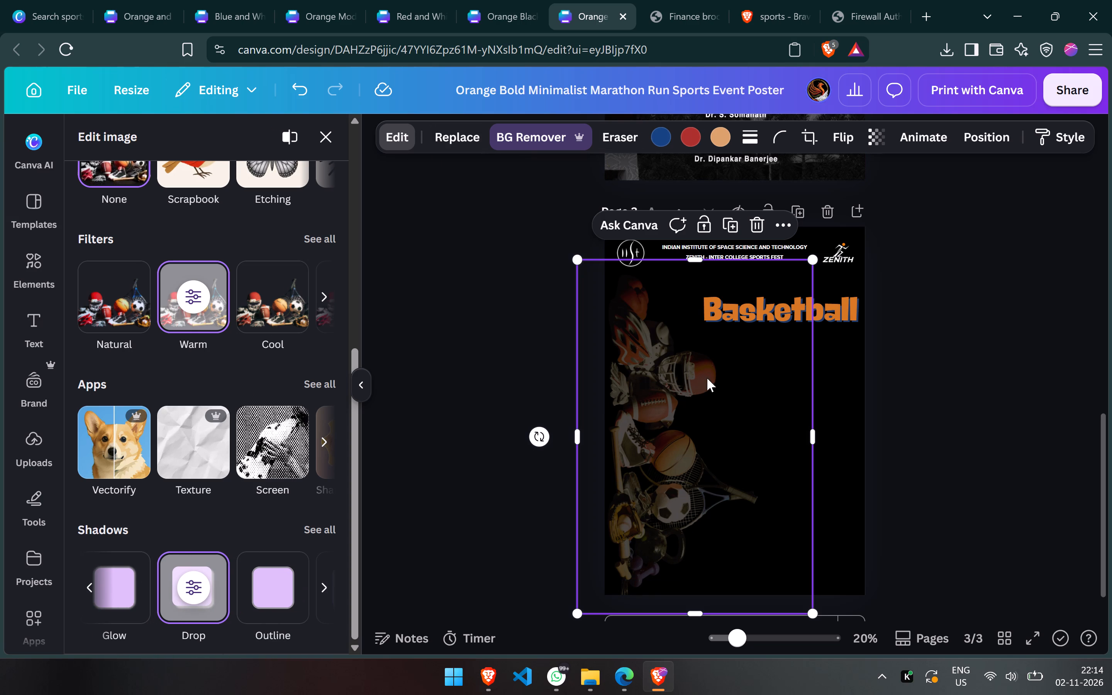
click(205, 583)
click(323, 378)
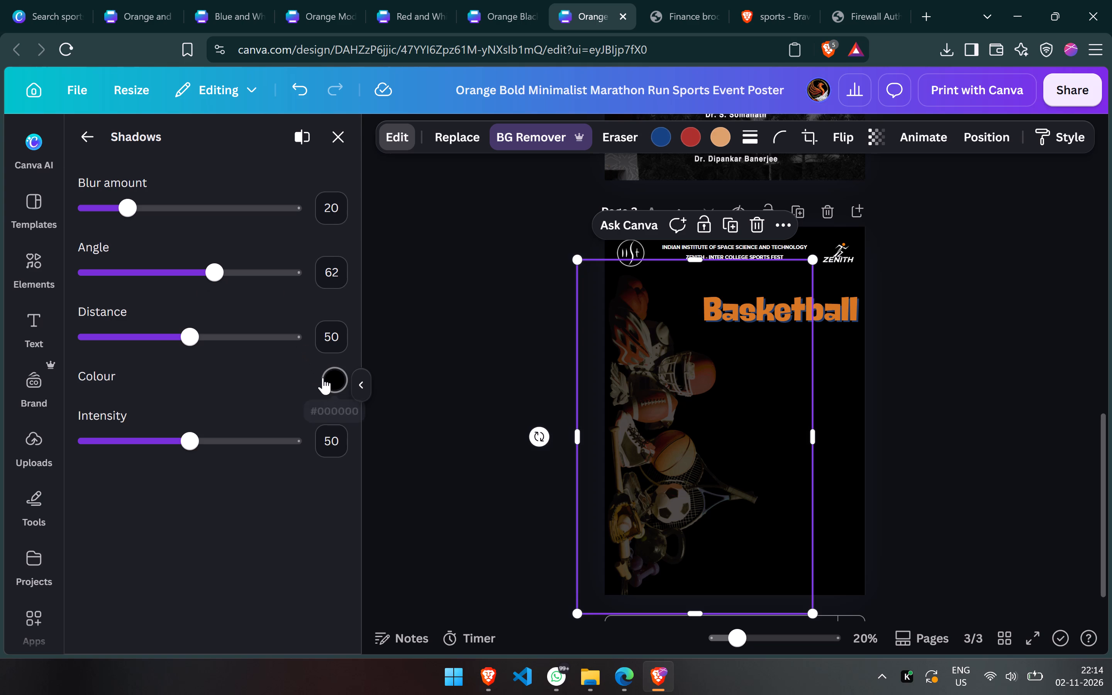
drag(368, 431, 256, 363)
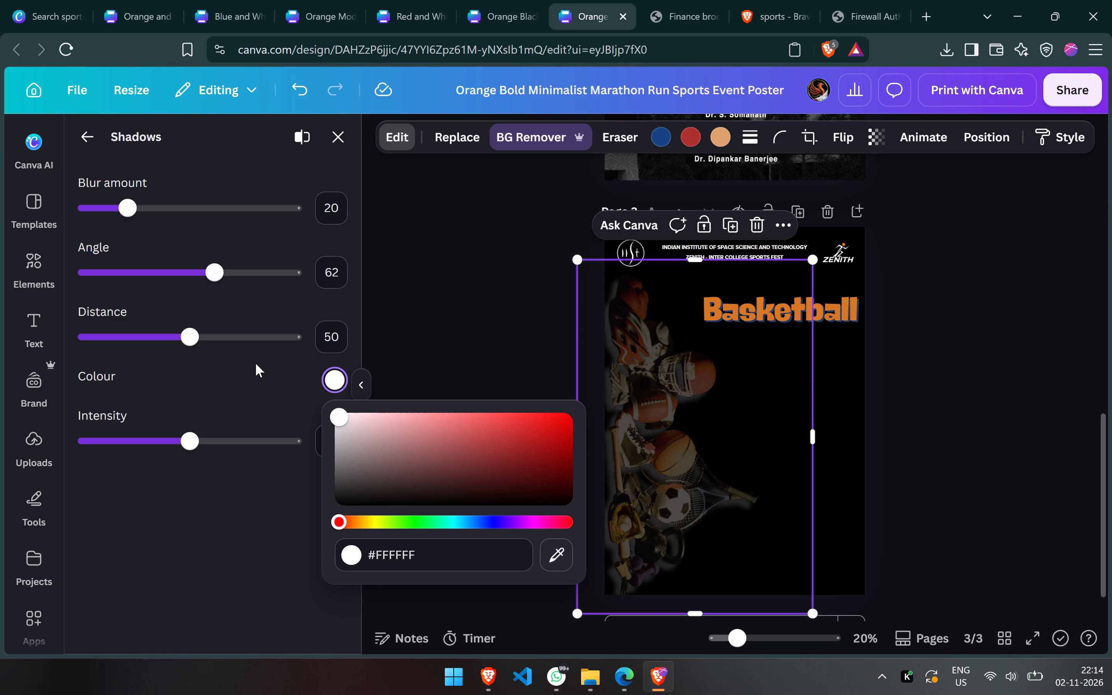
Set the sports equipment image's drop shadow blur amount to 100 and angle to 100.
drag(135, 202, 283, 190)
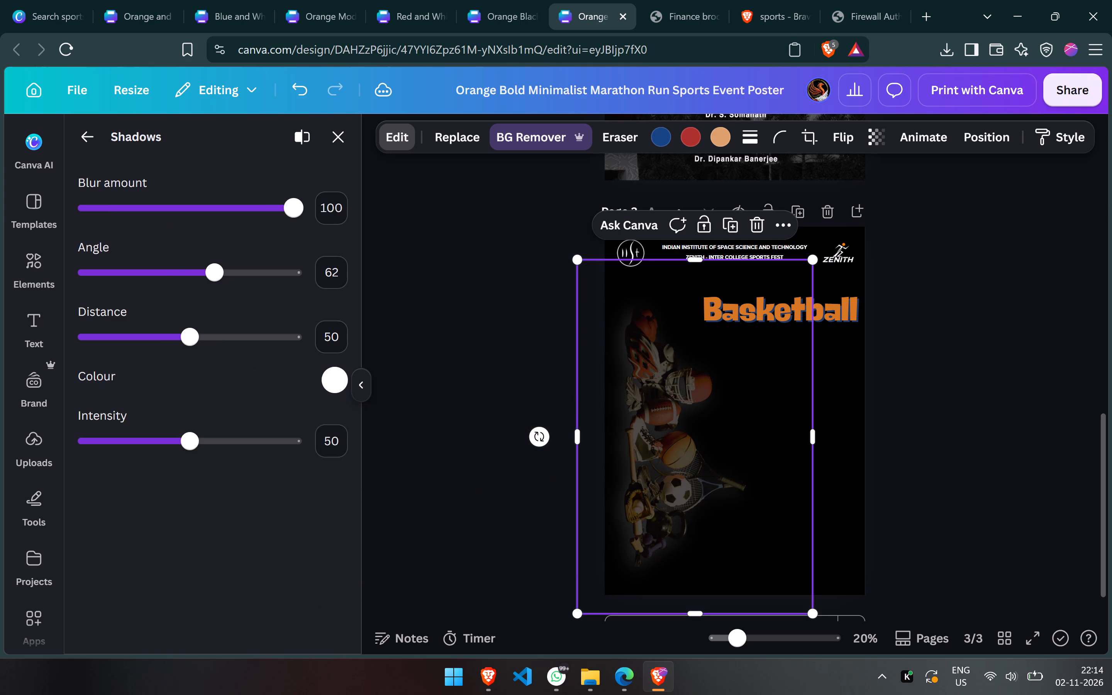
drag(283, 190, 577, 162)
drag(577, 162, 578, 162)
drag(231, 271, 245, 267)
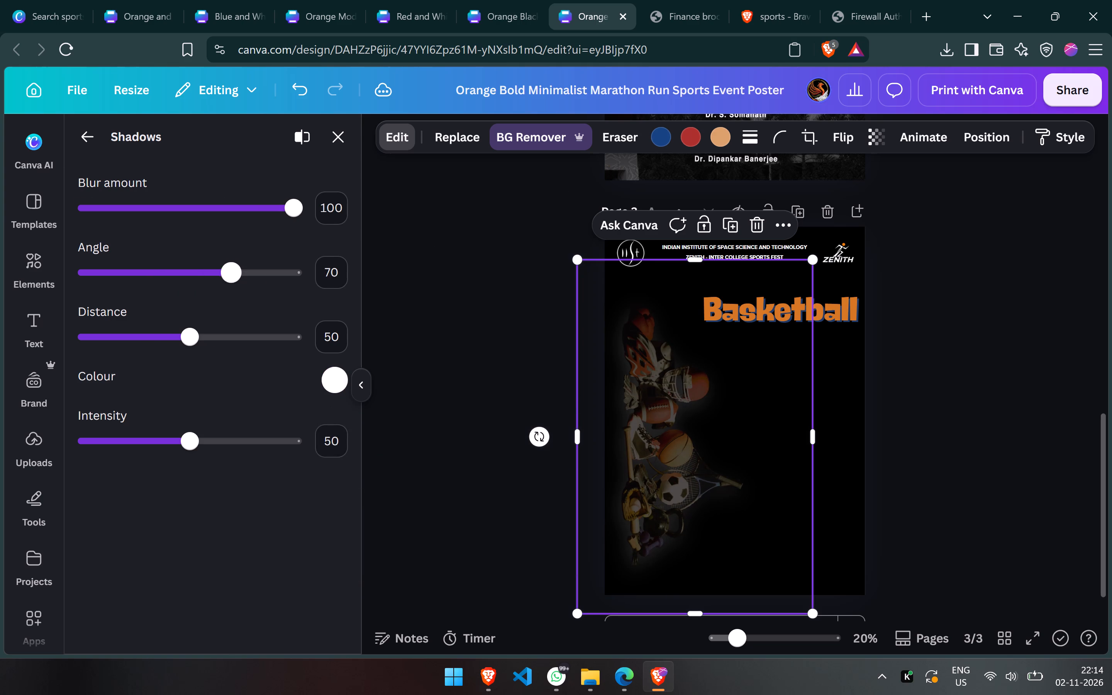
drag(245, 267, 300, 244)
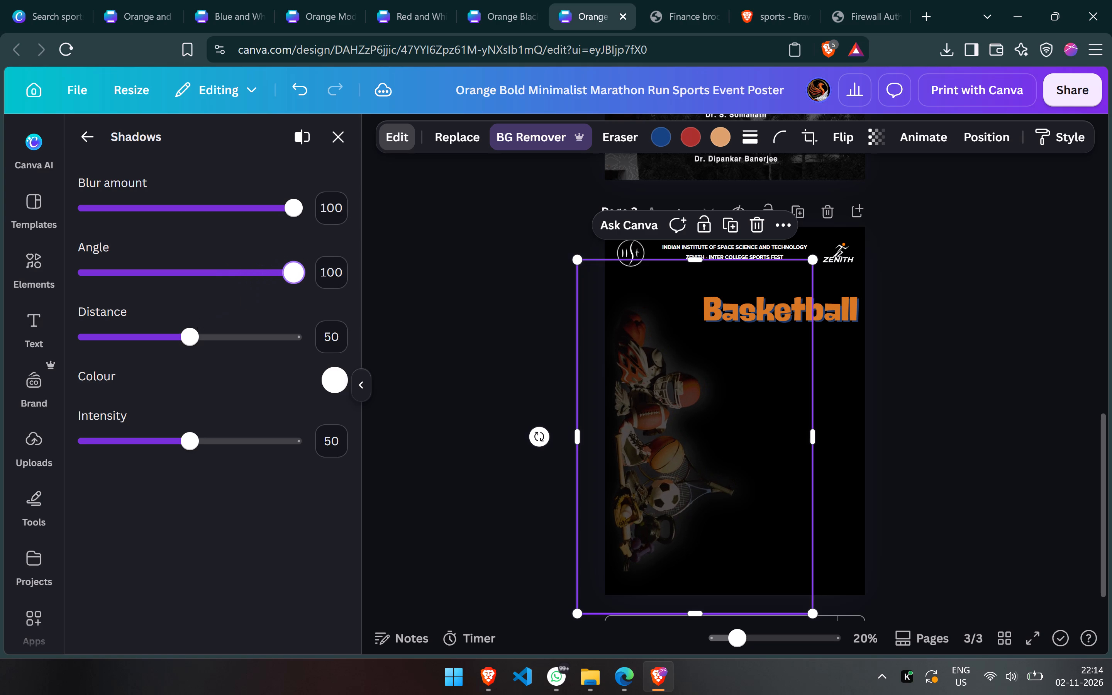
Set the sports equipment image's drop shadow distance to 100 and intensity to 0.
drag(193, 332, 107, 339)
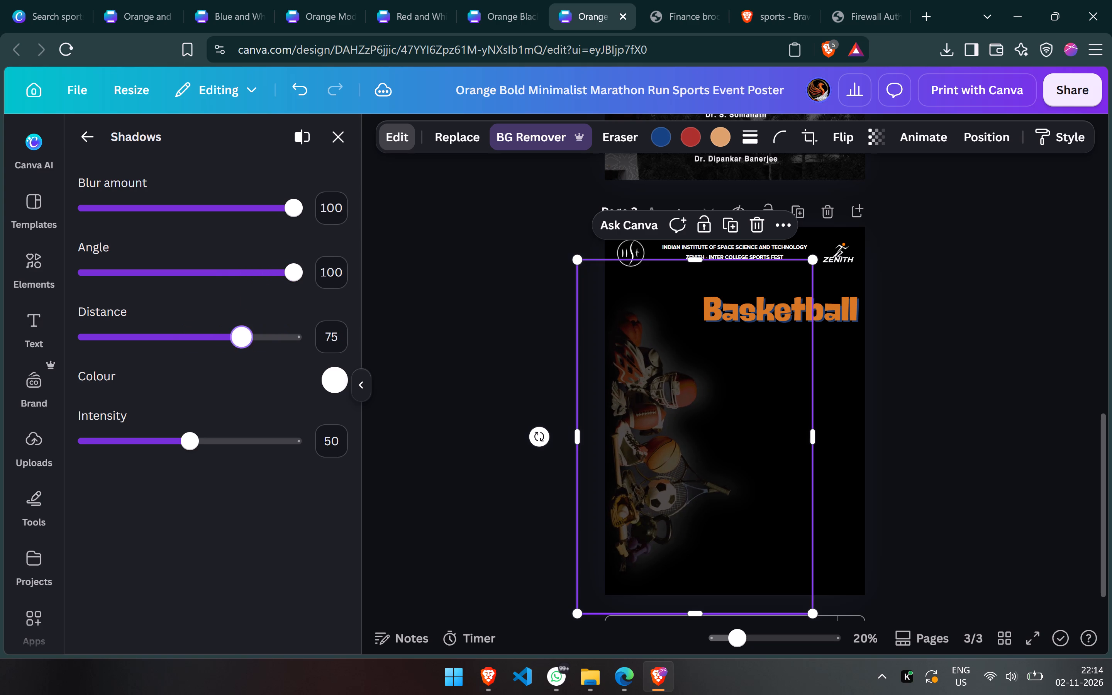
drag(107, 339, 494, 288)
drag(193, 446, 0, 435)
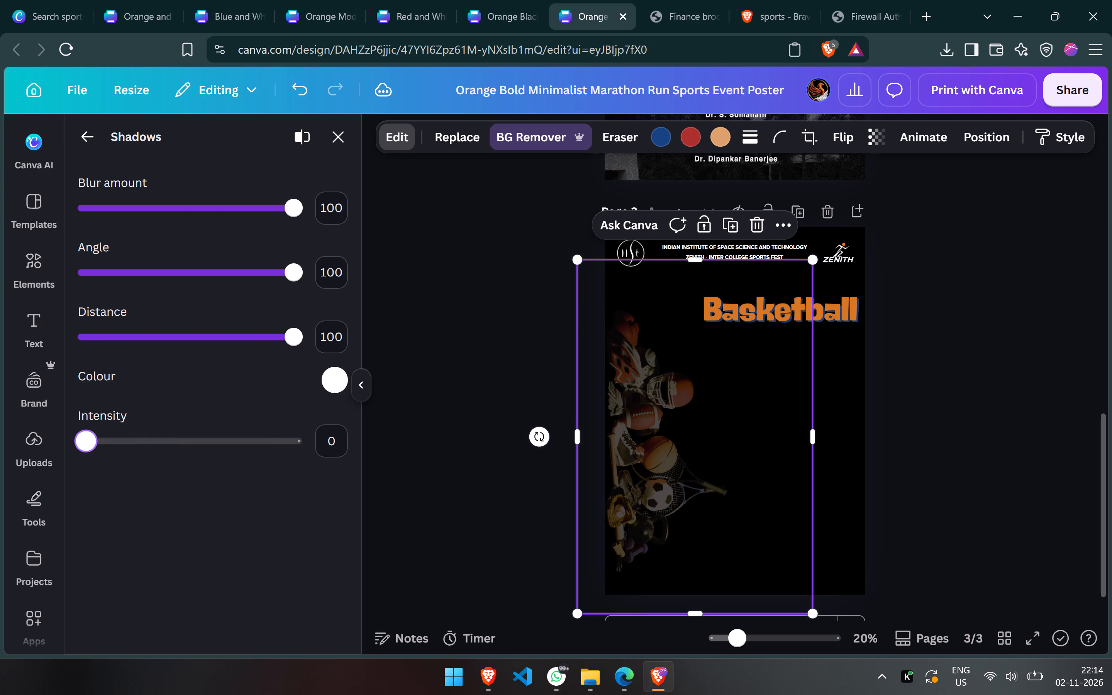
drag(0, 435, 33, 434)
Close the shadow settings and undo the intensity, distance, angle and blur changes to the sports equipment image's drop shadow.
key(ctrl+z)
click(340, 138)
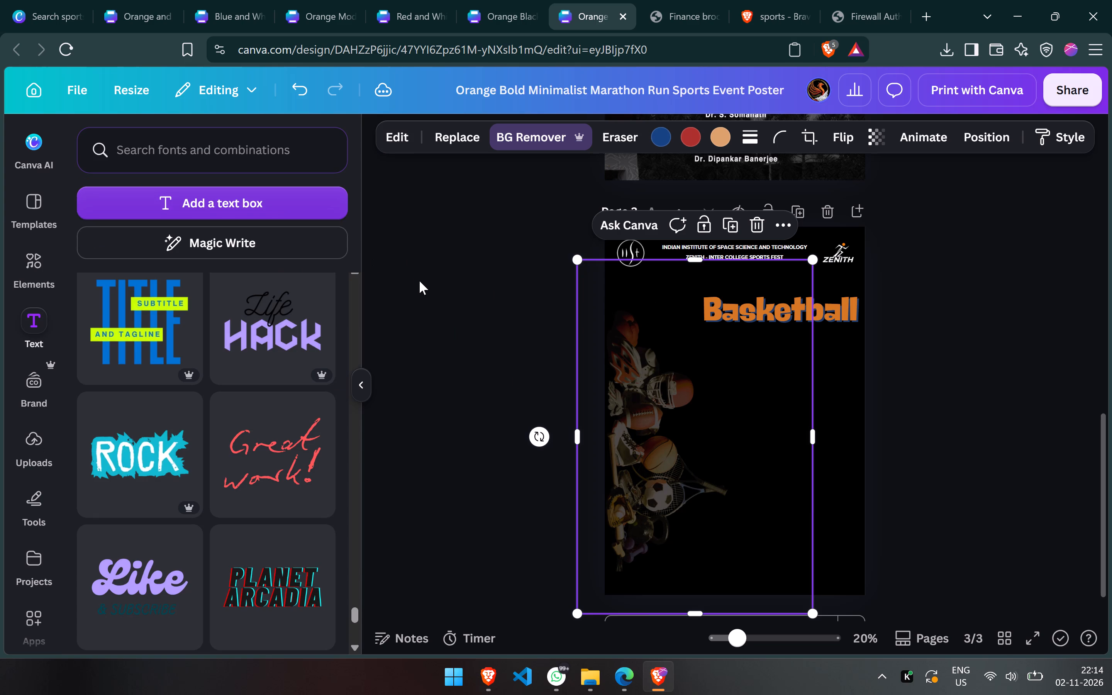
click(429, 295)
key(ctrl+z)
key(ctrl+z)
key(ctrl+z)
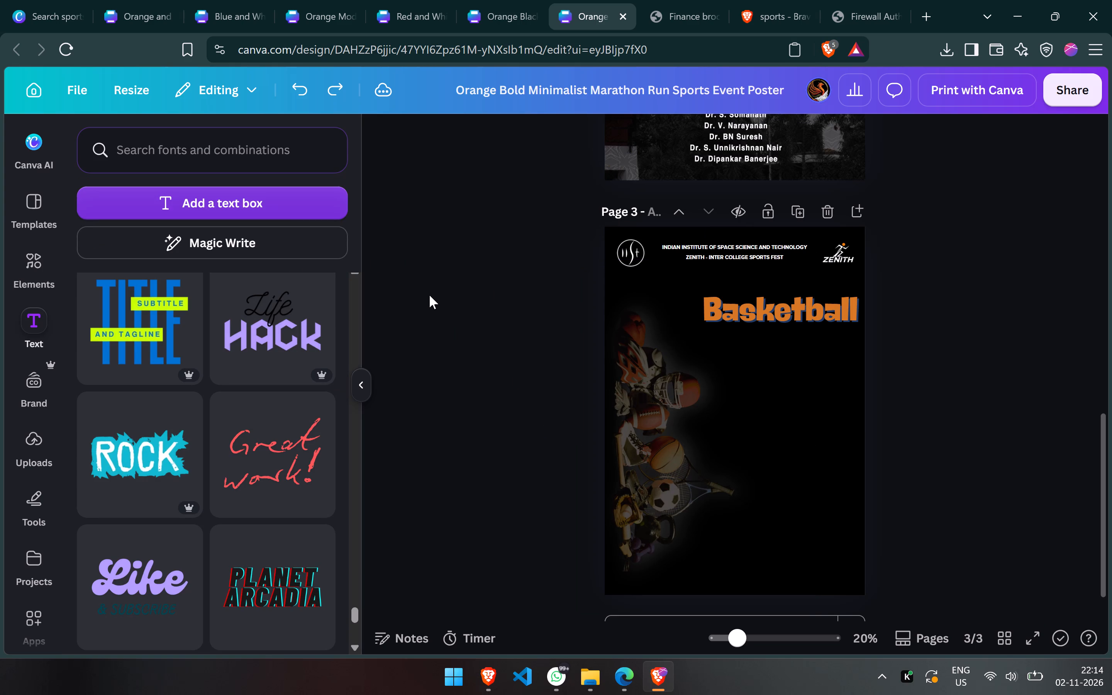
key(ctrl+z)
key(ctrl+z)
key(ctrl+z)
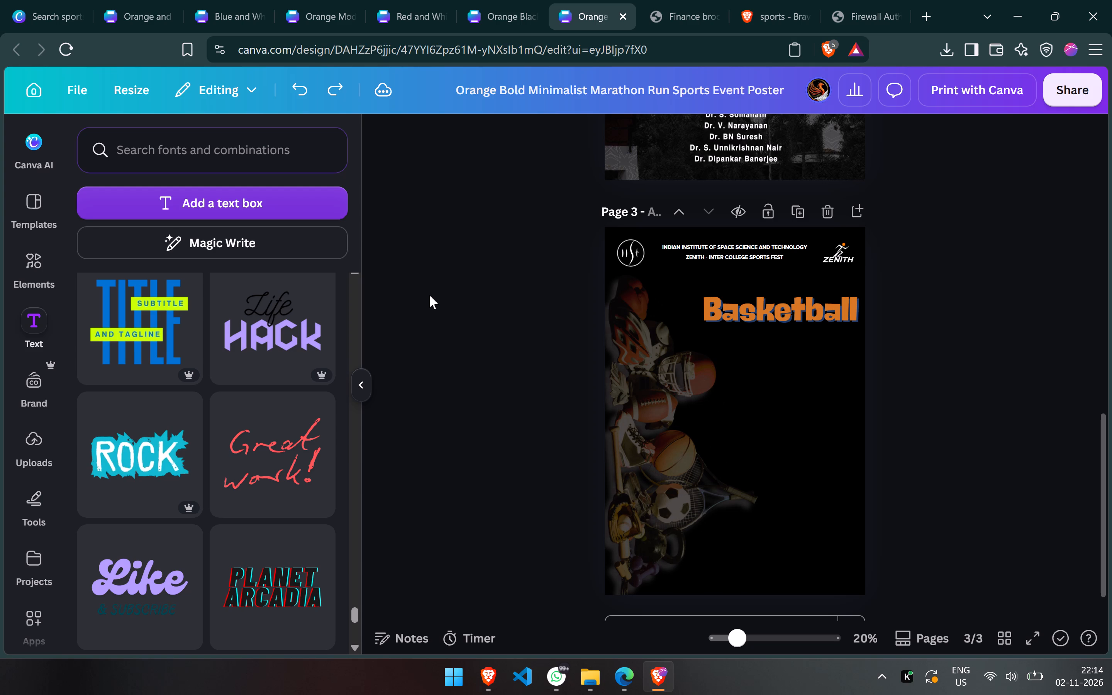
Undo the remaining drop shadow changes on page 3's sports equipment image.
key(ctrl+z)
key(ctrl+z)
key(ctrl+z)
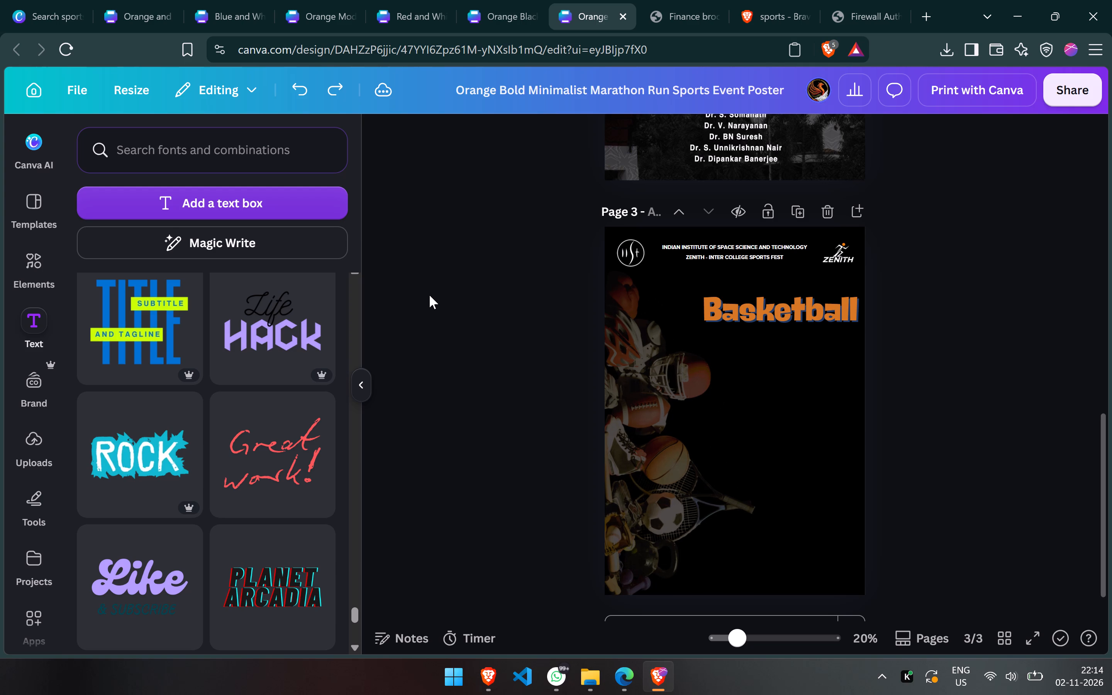
Find the "Online Sale" starburst design among the font combinations and add it to page 3.
scroll(219, 397, down, 2)
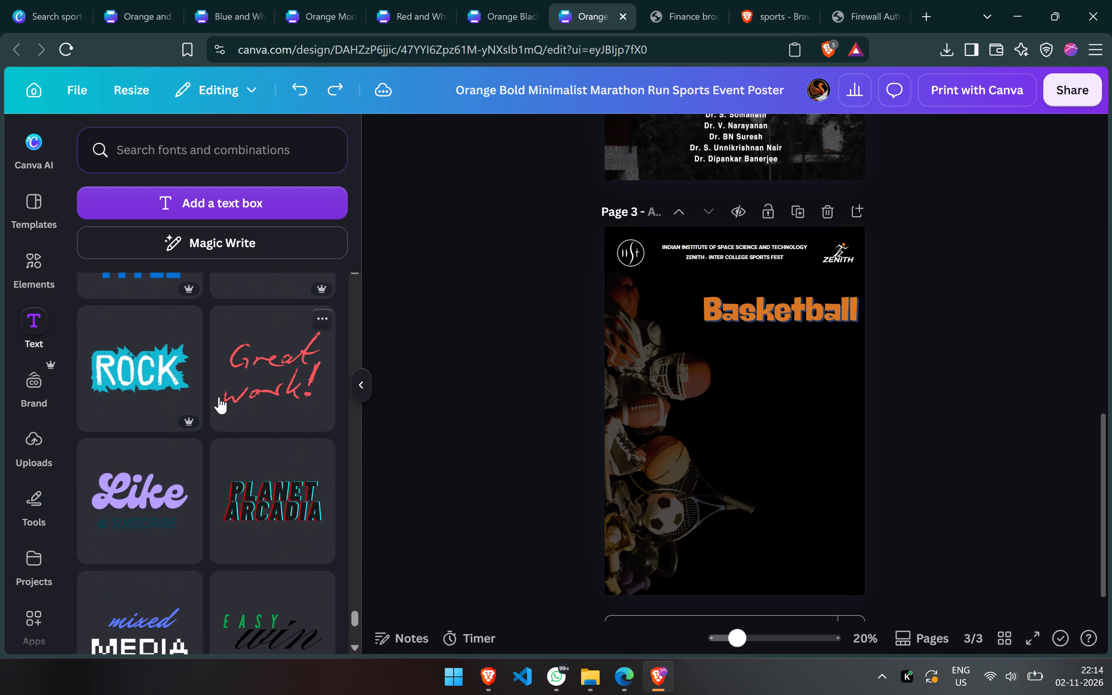
scroll(219, 397, down, 4)
scroll(219, 397, up, 1)
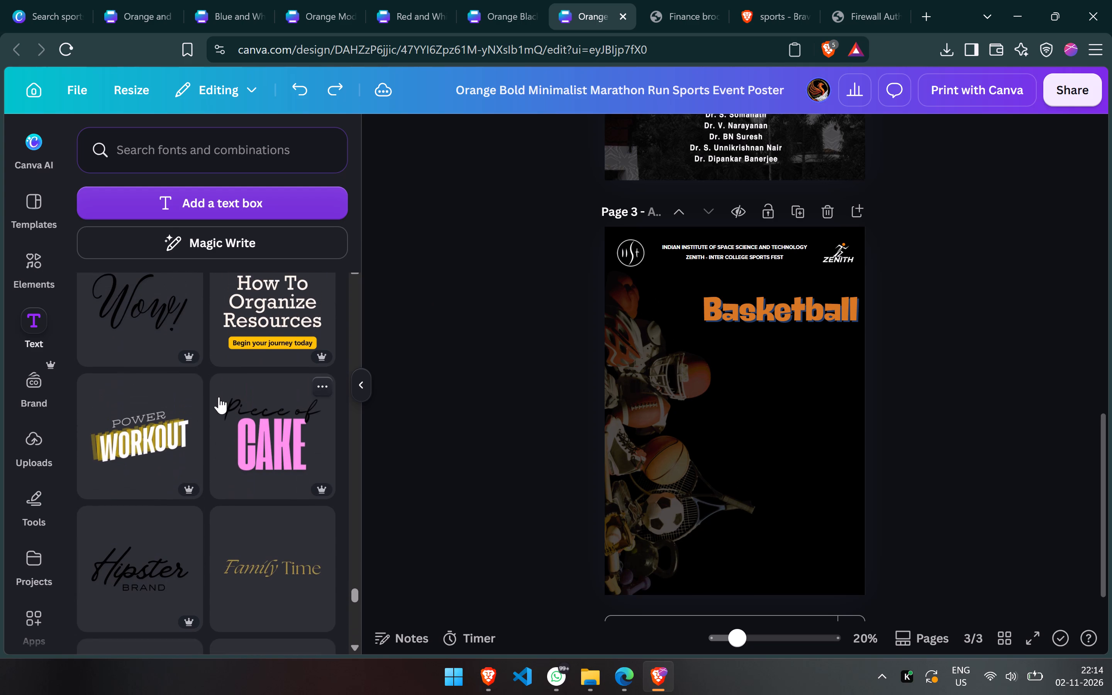
scroll(219, 397, up, 1)
scroll(219, 397, down, 2)
scroll(219, 397, up, 1)
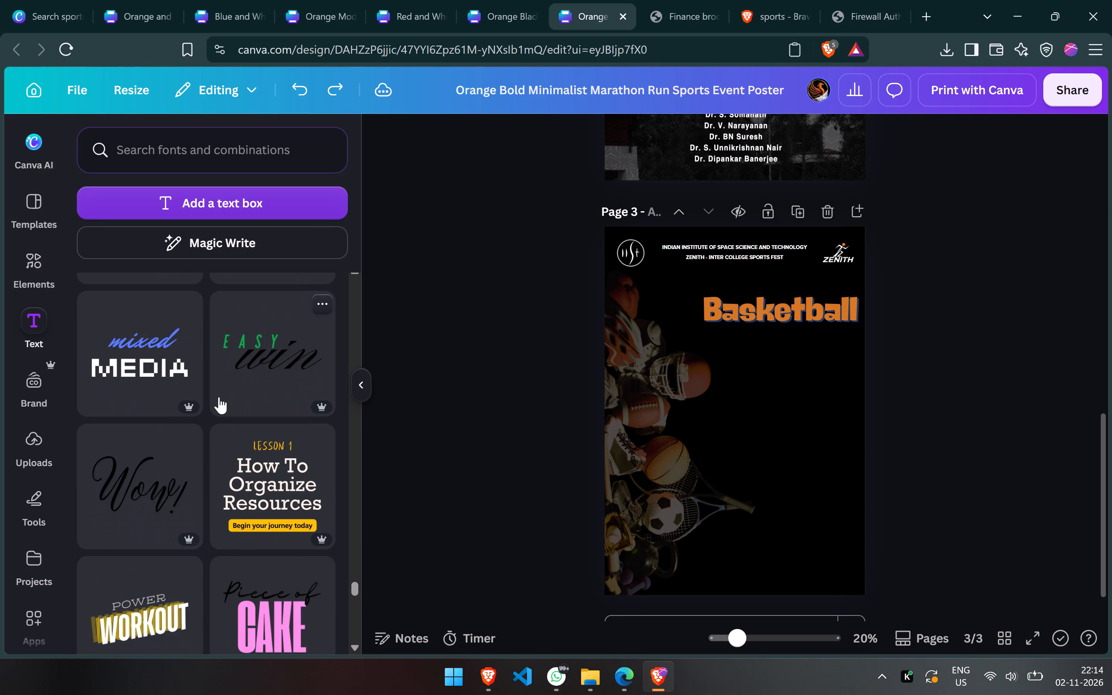
scroll(219, 397, down, 5)
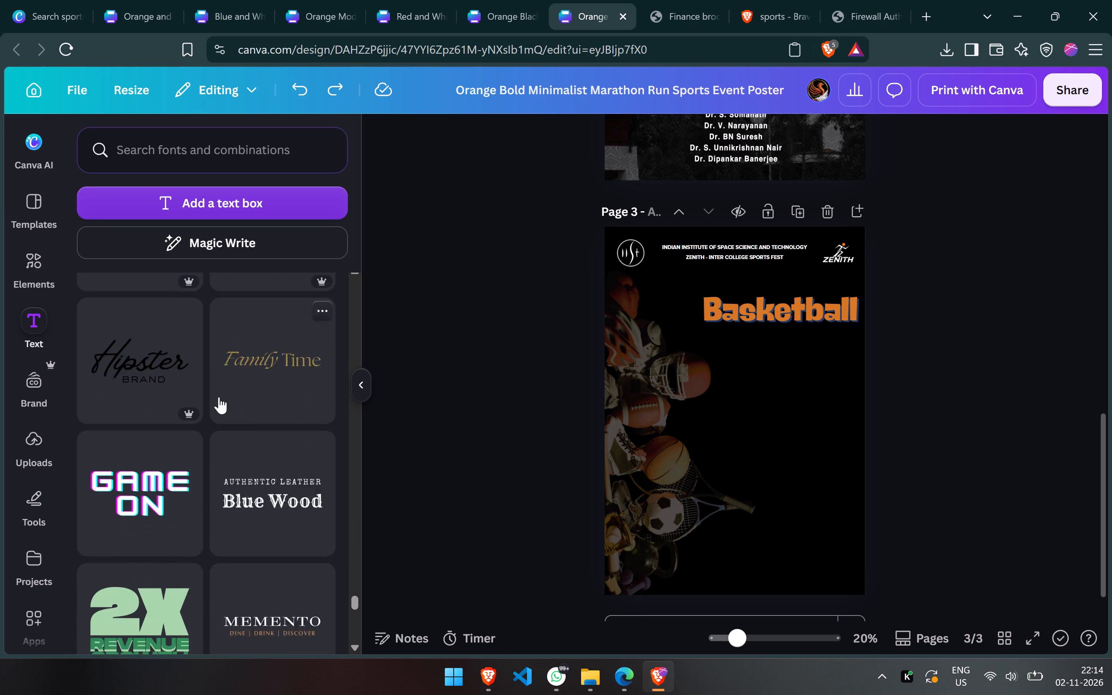
scroll(219, 397, down, 6)
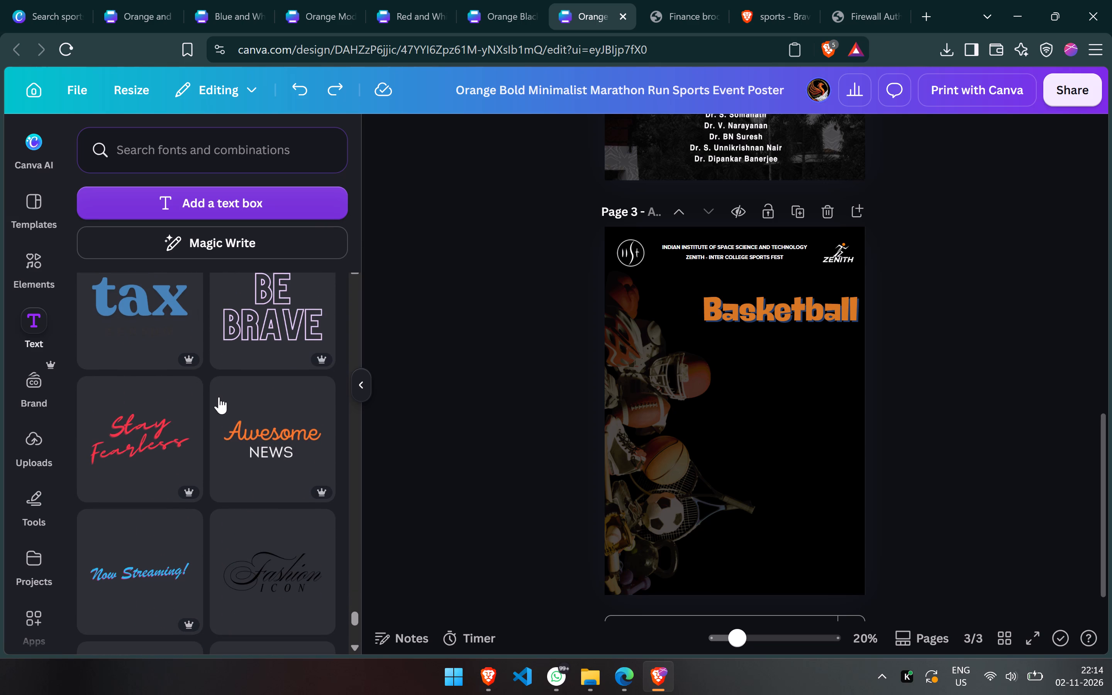
scroll(219, 397, down, 7)
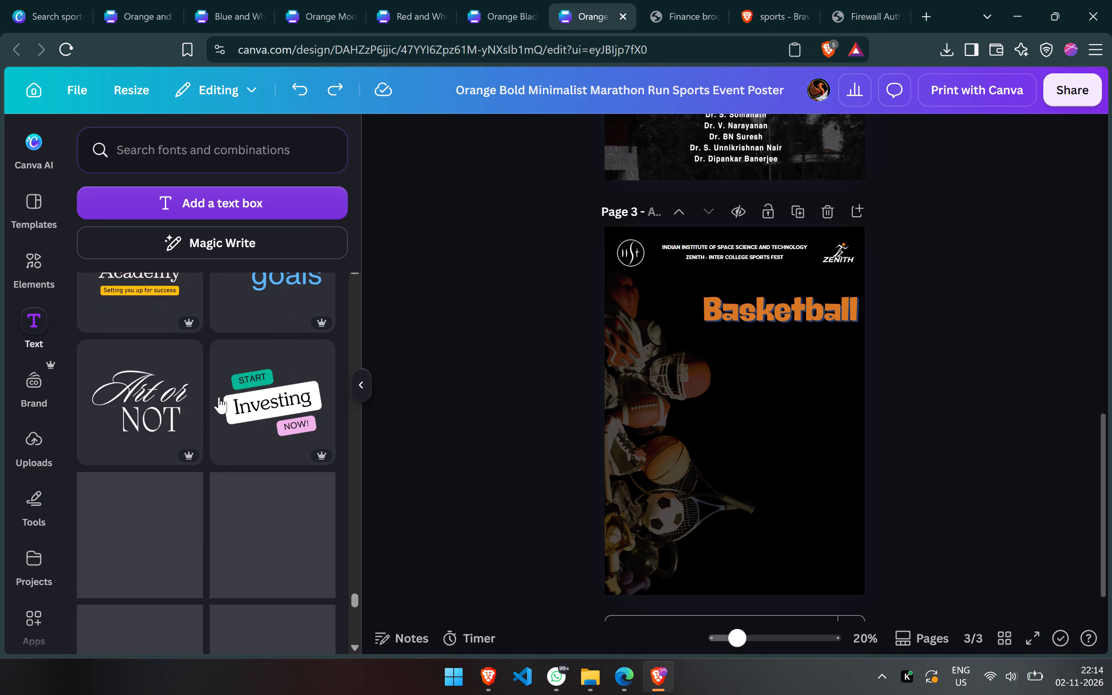
scroll(219, 397, down, 5)
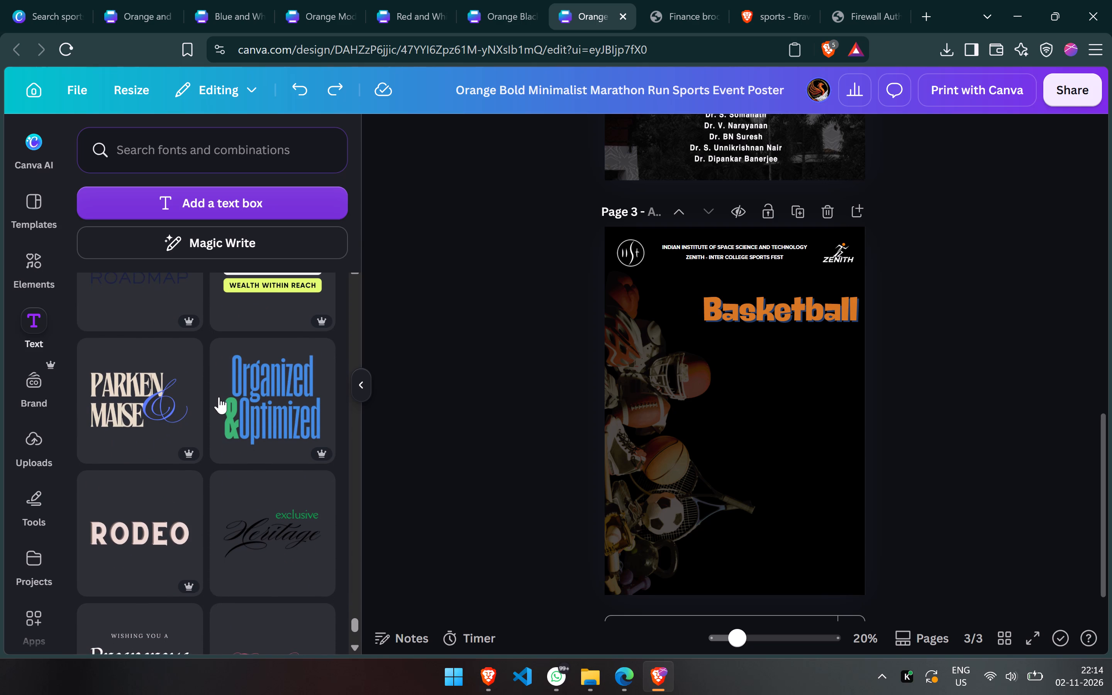
scroll(219, 397, down, 2)
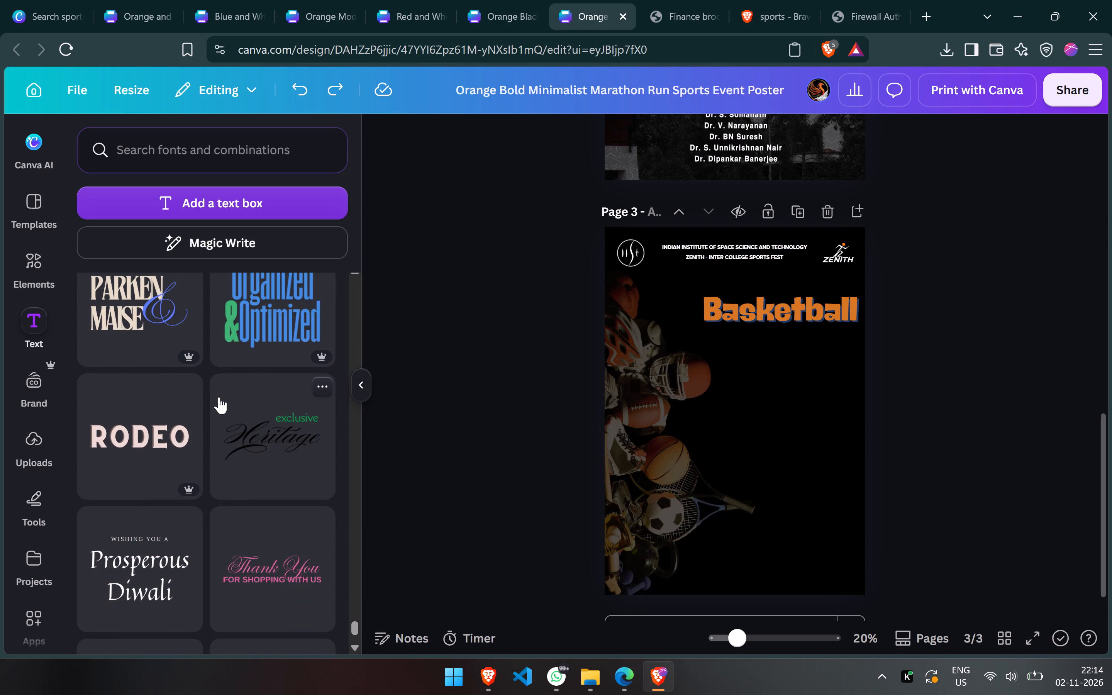
scroll(219, 397, down, 4)
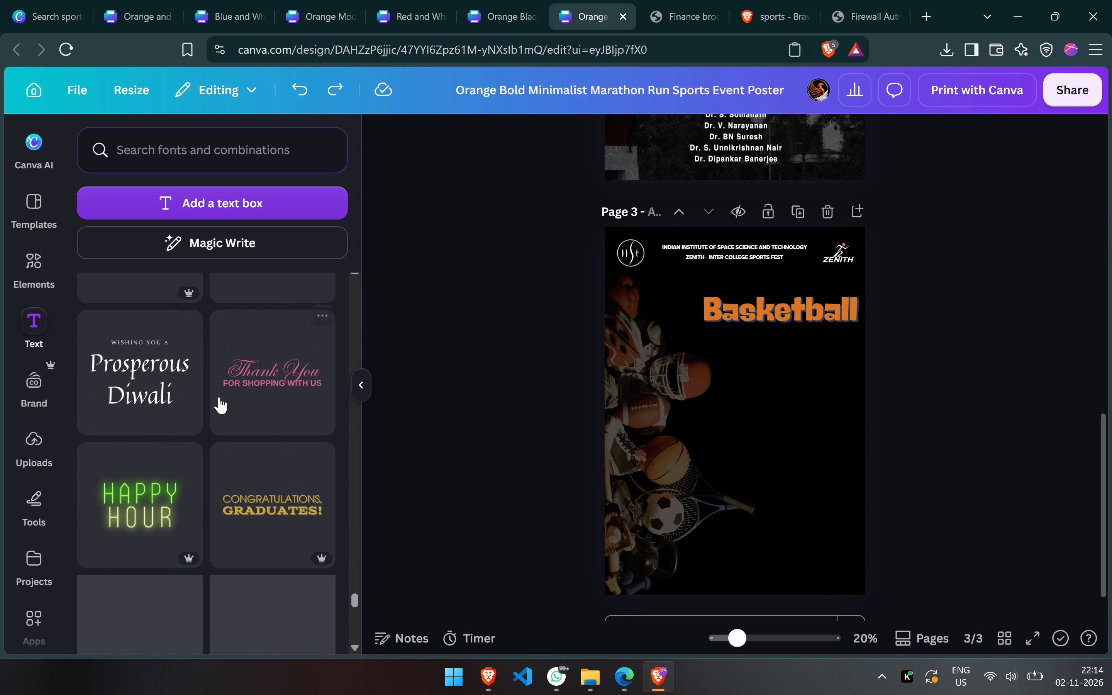
scroll(219, 397, down, 6)
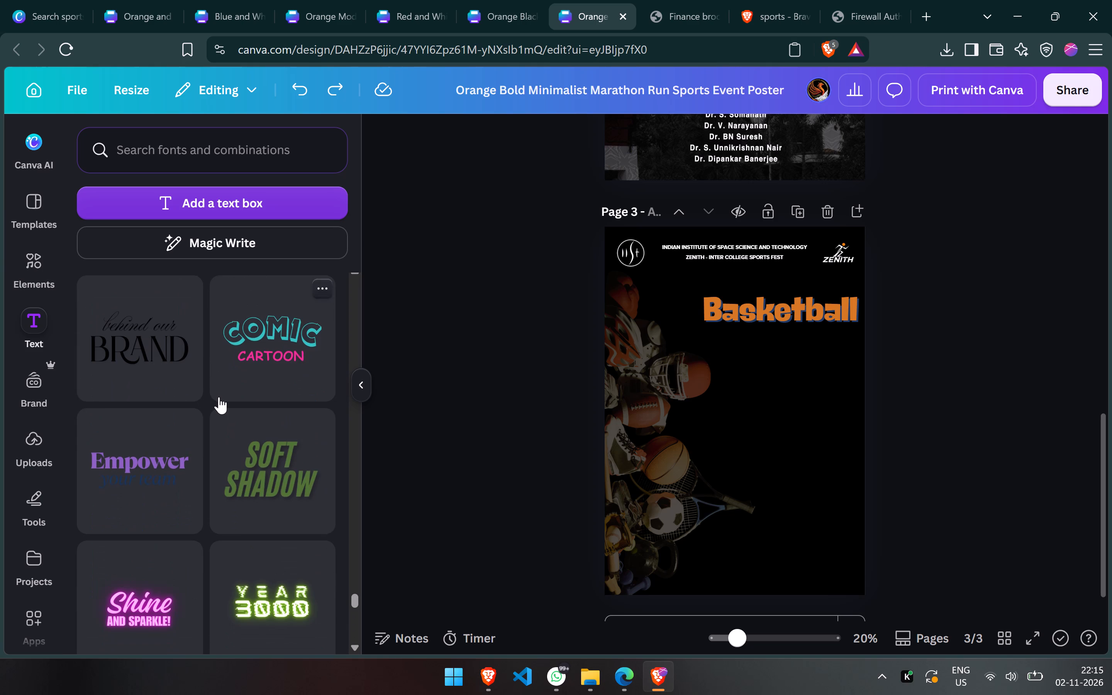
scroll(219, 397, down, 6)
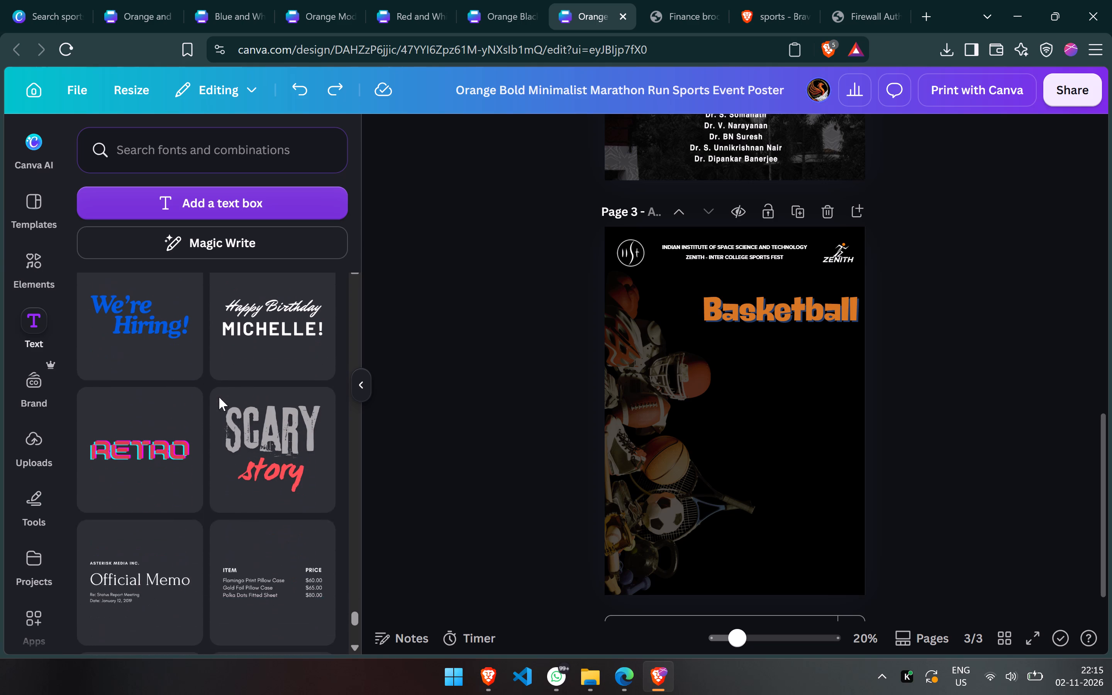
scroll(219, 397, down, 1)
scroll(219, 397, up, 2)
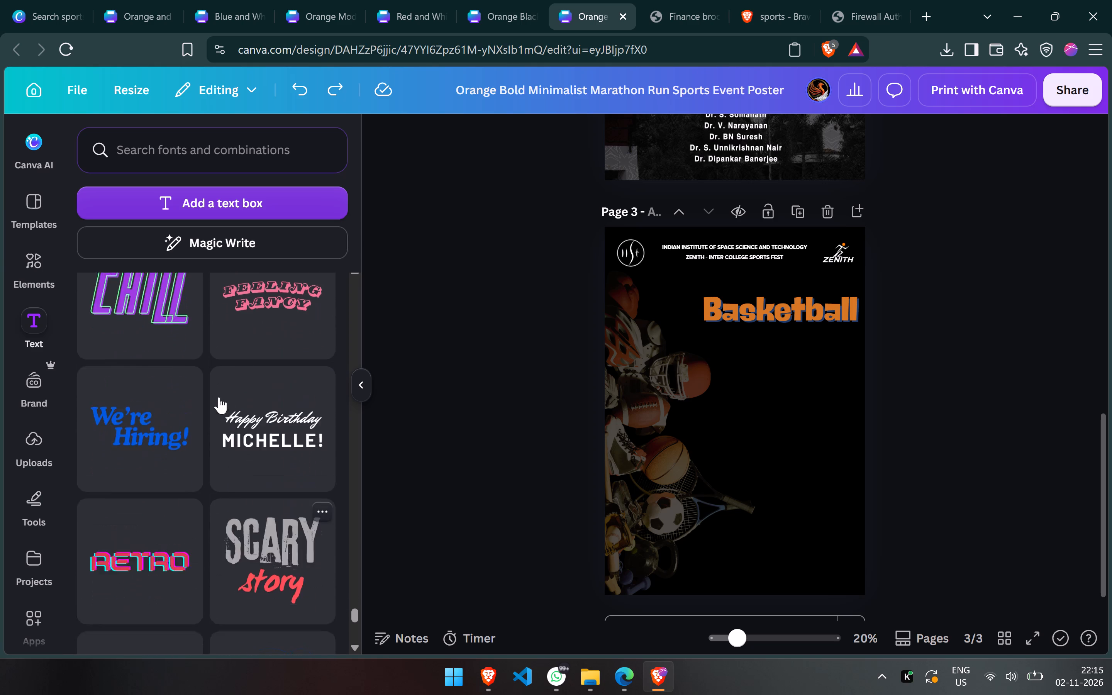
scroll(219, 397, up, 1)
scroll(219, 397, down, 1)
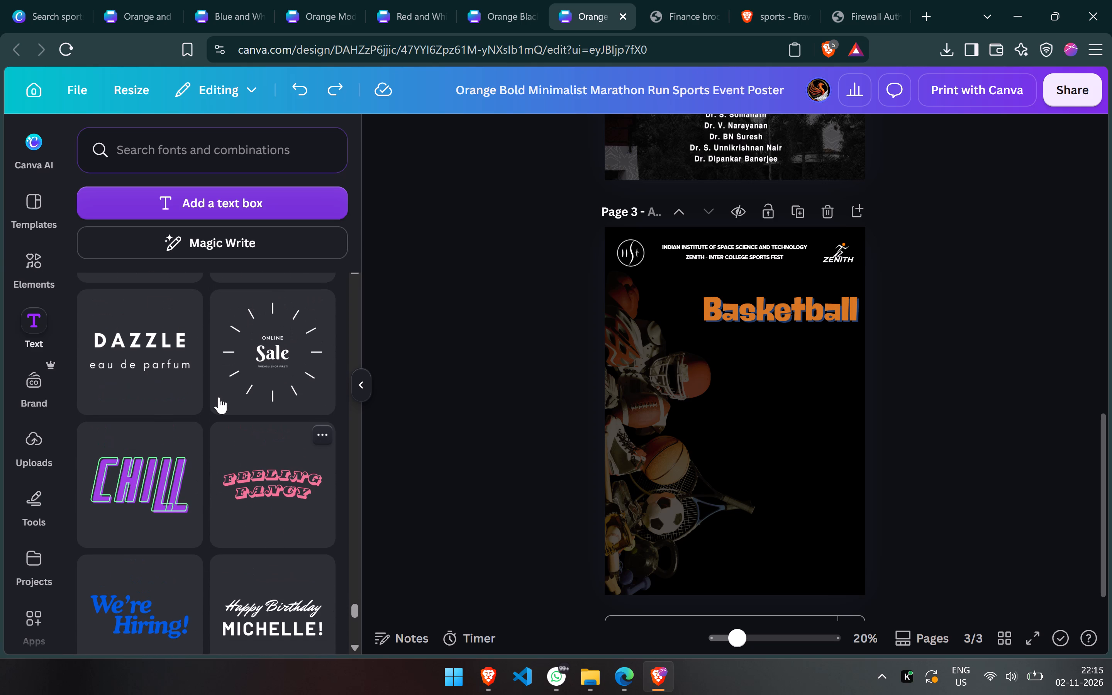
scroll(219, 397, down, 1)
scroll(219, 397, up, 1)
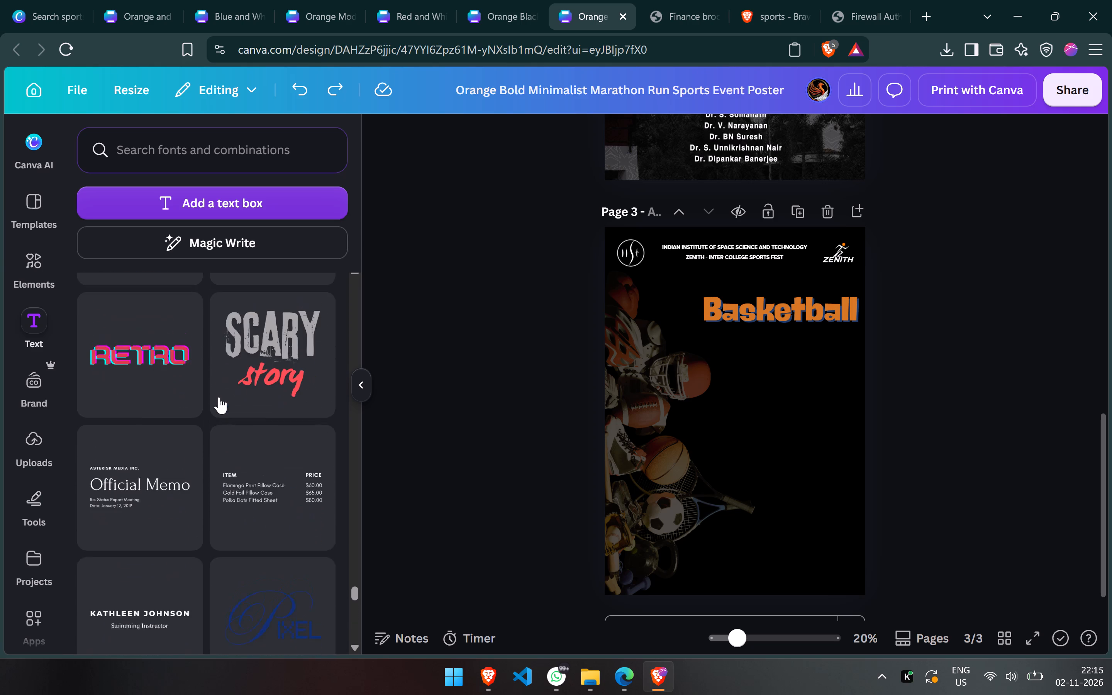
scroll(219, 397, up, 1)
click(273, 374)
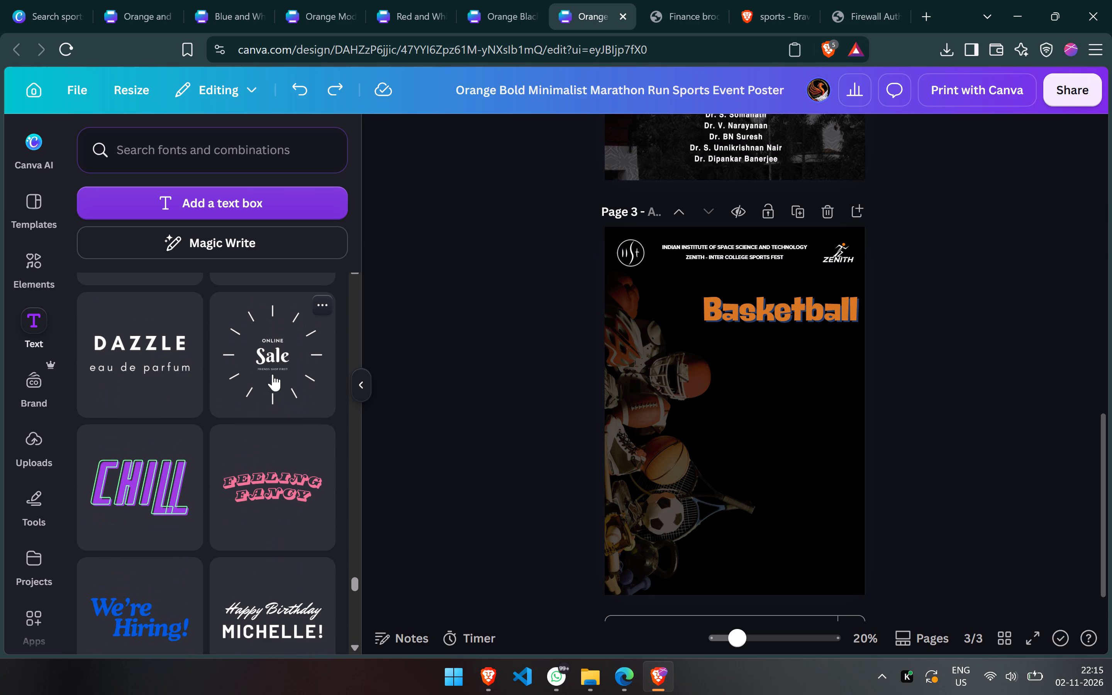
Find the "10 favorites" design among the font combinations and add it to page 3.
scroll(254, 446, down, 8)
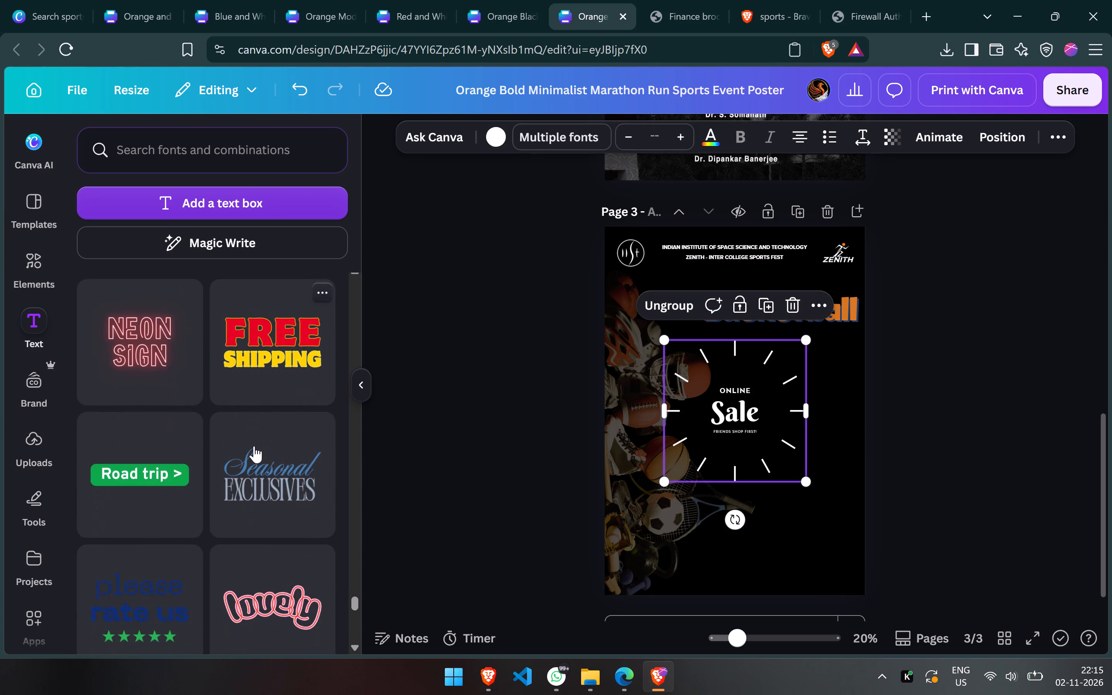
scroll(254, 446, down, 5)
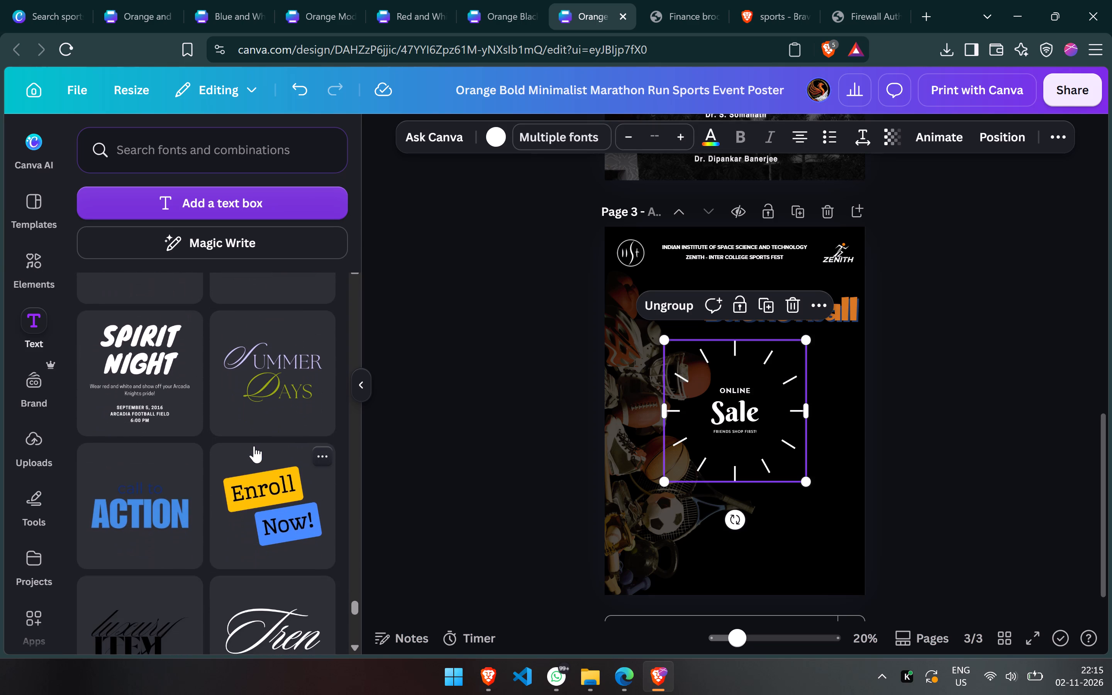
scroll(254, 446, down, 3)
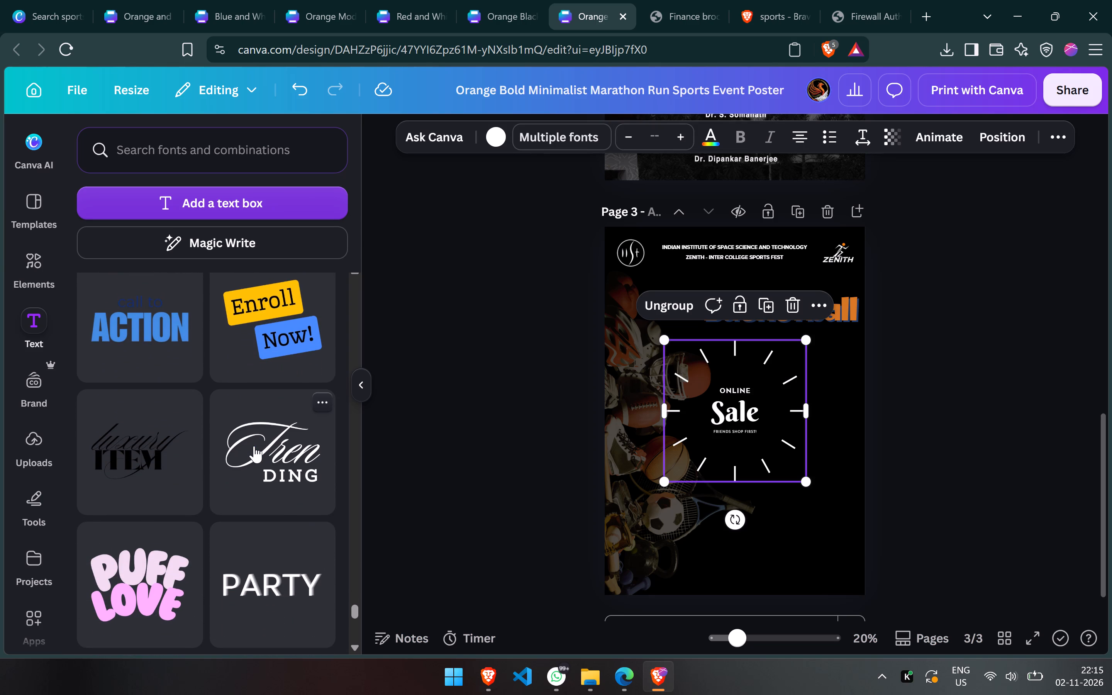
scroll(254, 446, down, 7)
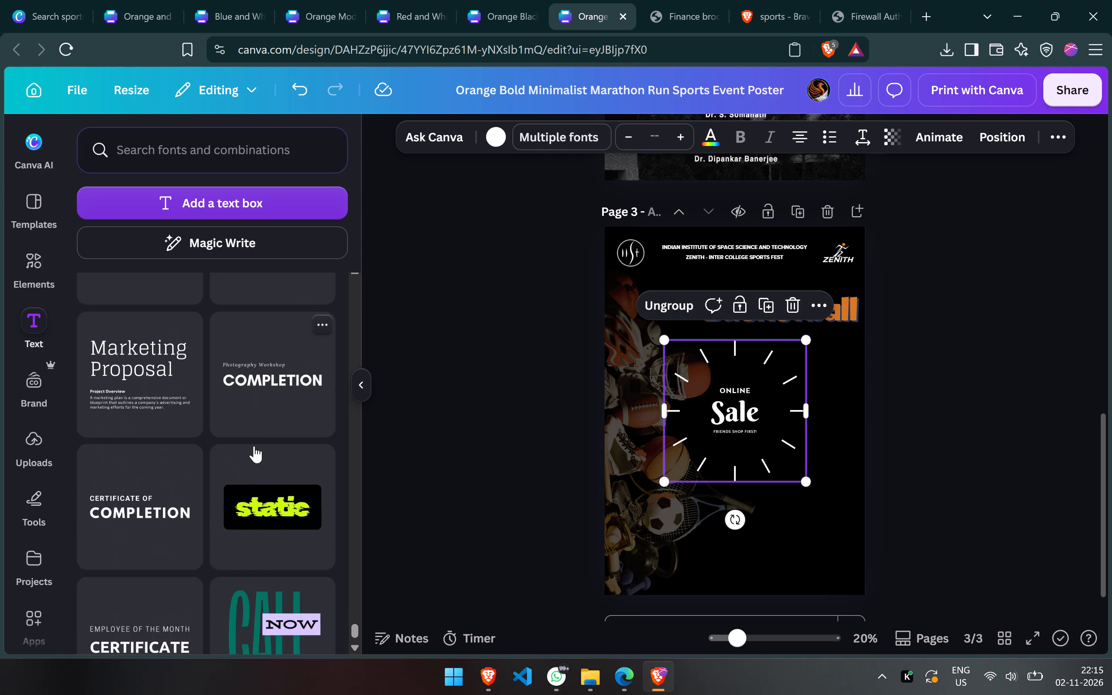
scroll(254, 446, down, 6)
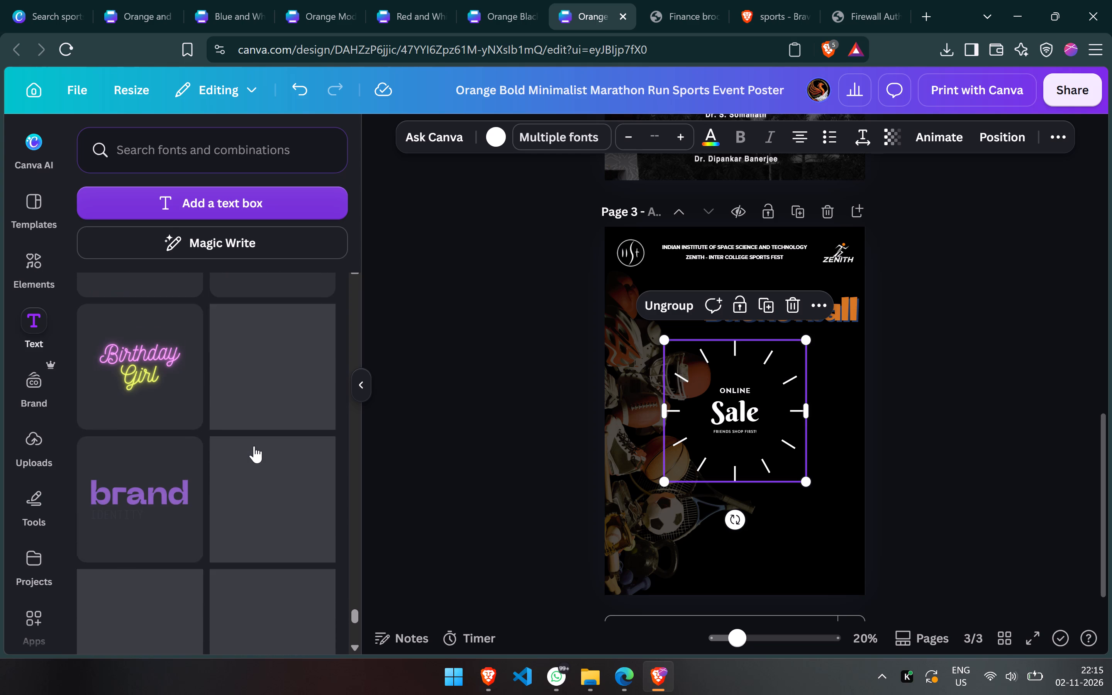
scroll(254, 446, down, 2)
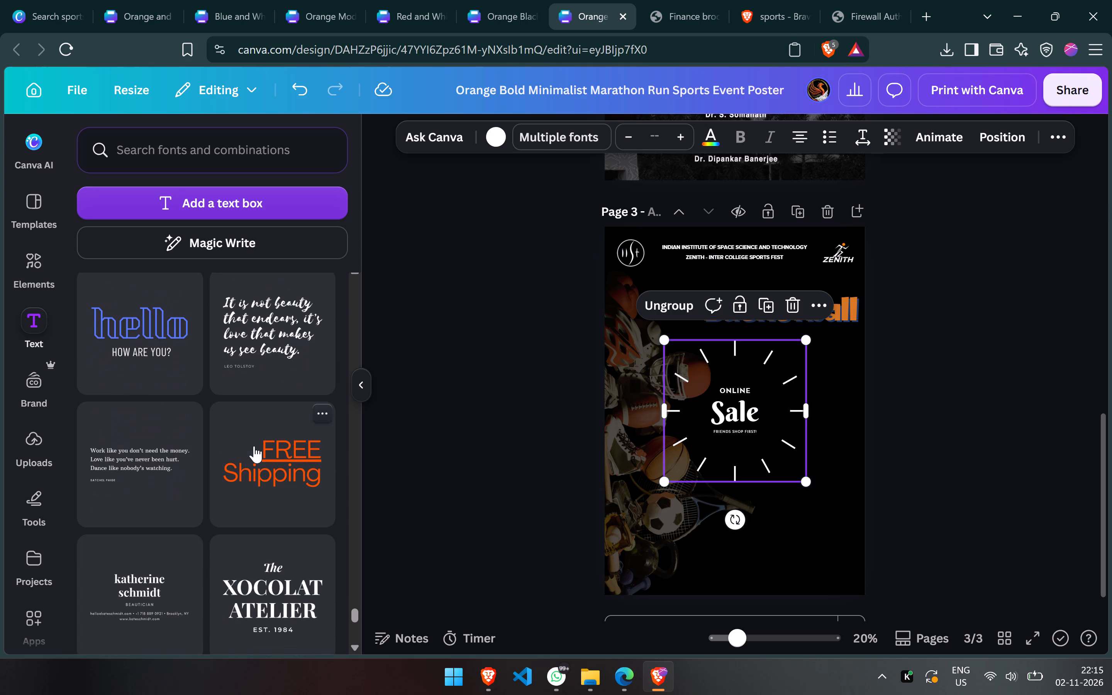
scroll(254, 446, down, 5)
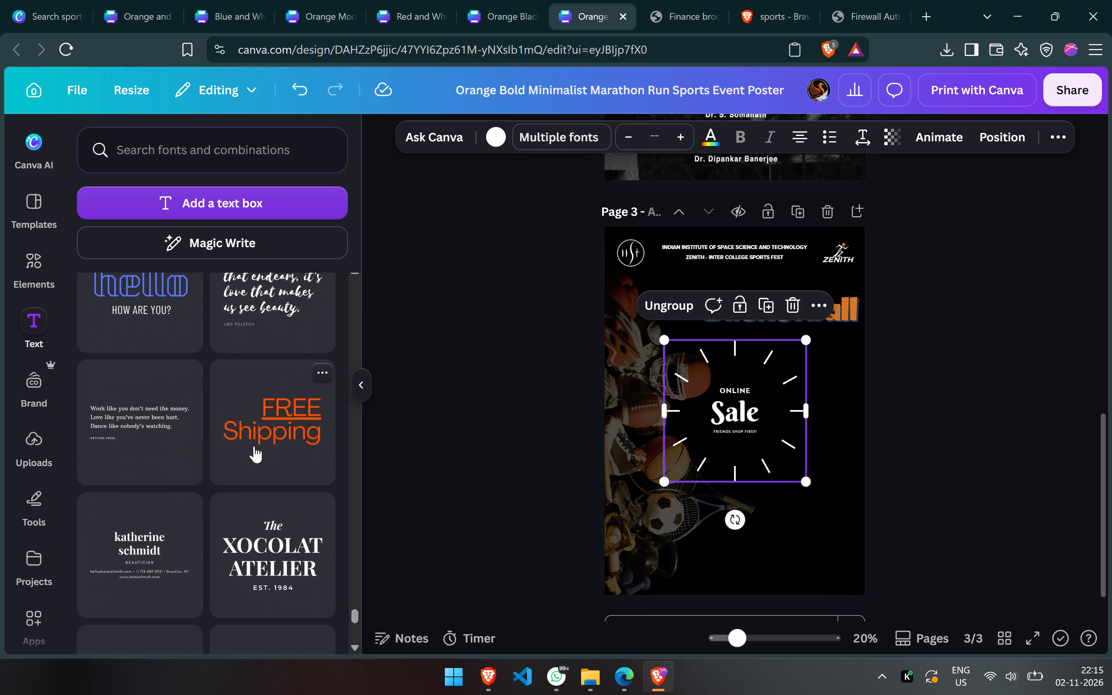
scroll(254, 446, down, 2)
scroll(257, 390, down, 3)
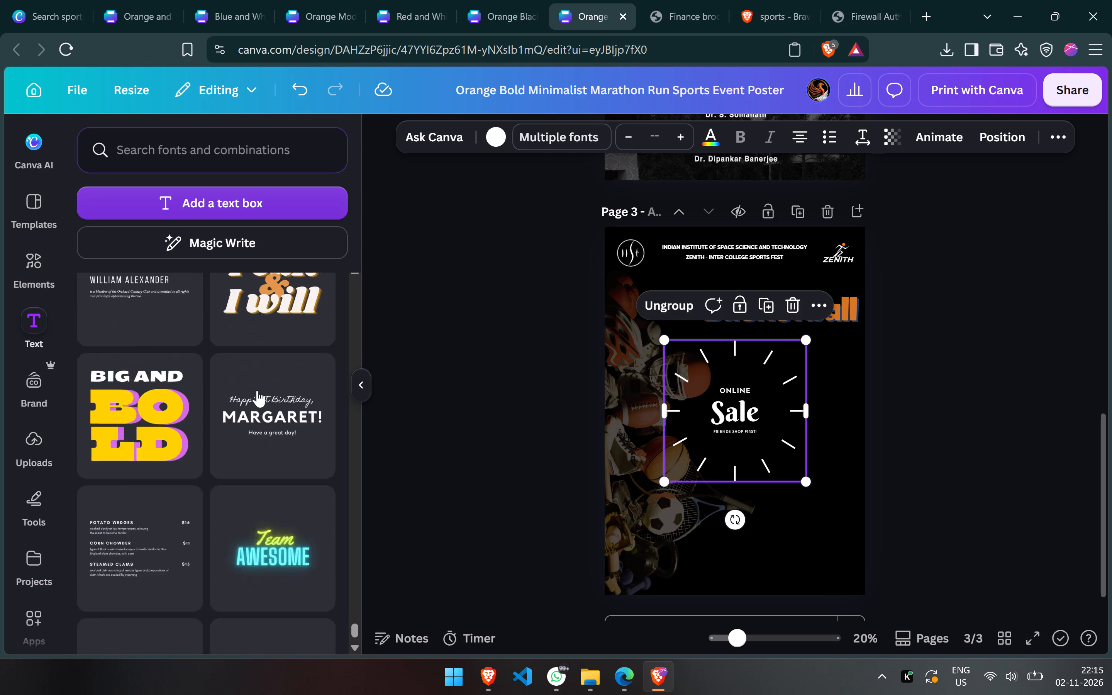
scroll(257, 390, down, 4)
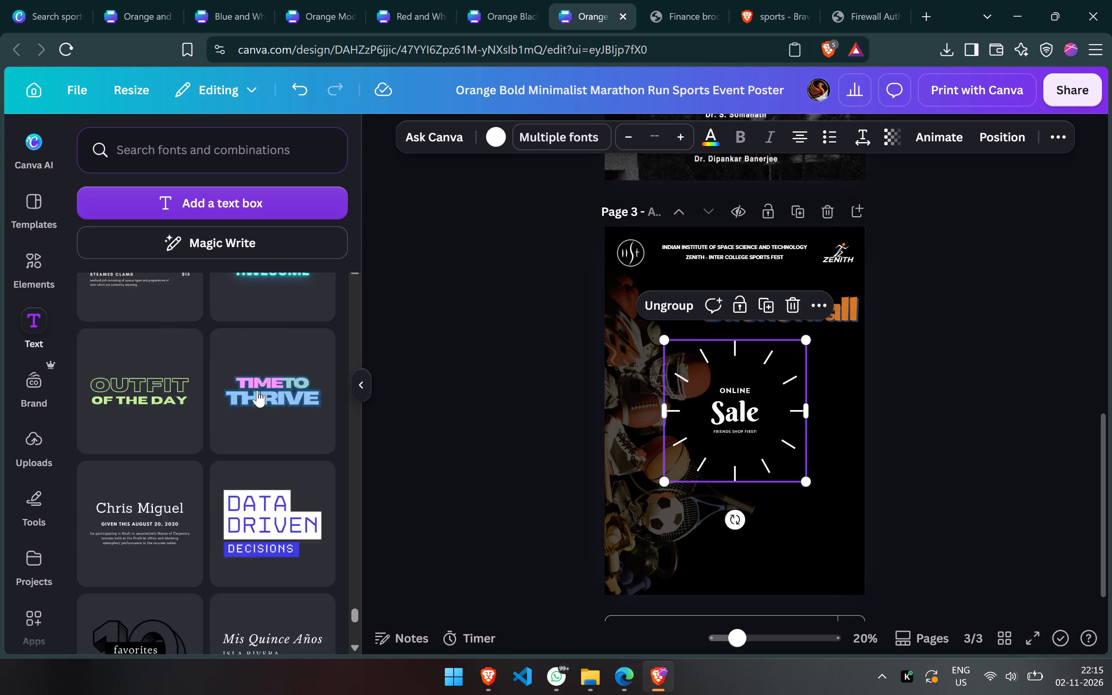
scroll(257, 390, down, 1)
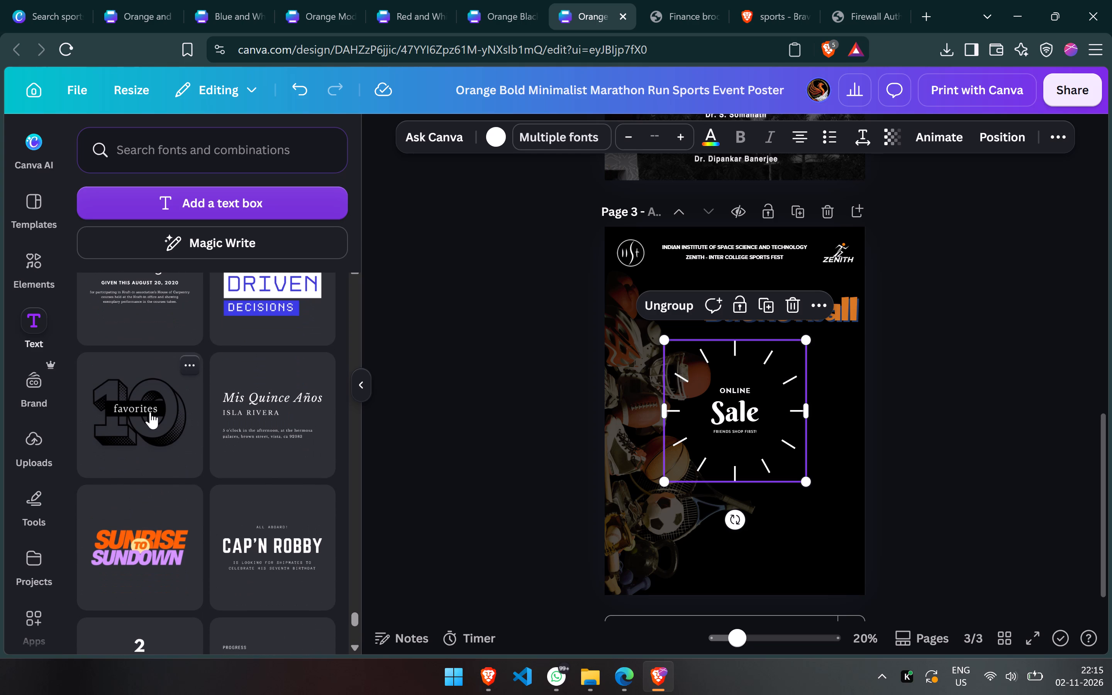
click(150, 412)
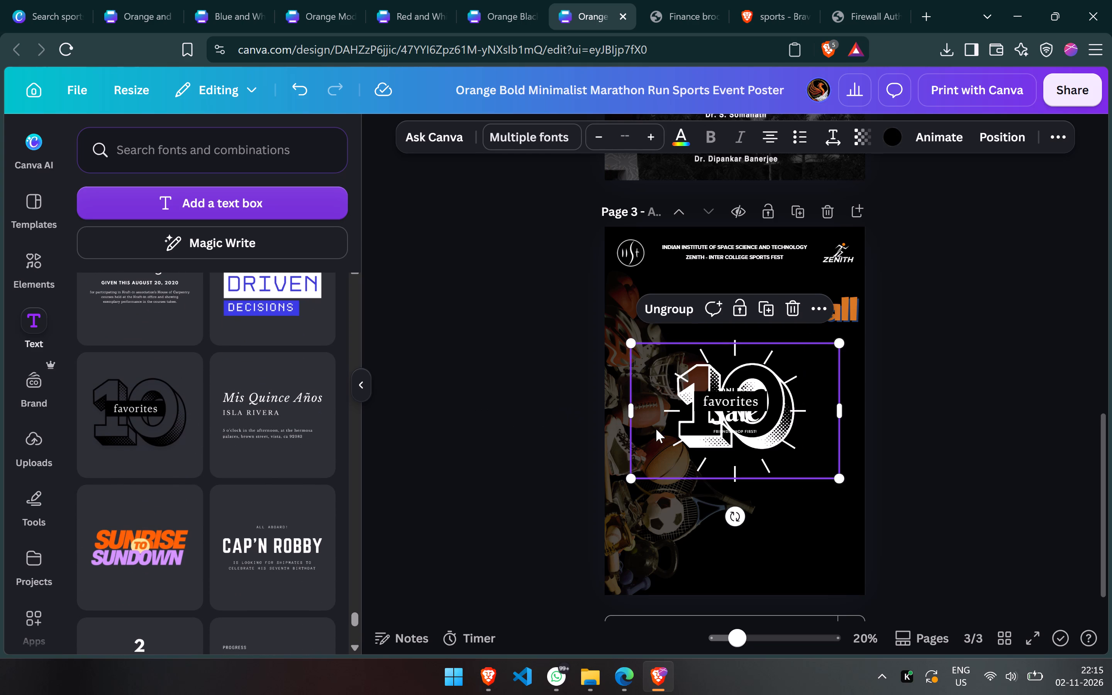
Shrink the "10 favorites" text group and place it below the "Sale" text, near the right edge of page 3.
drag(771, 417, 826, 531)
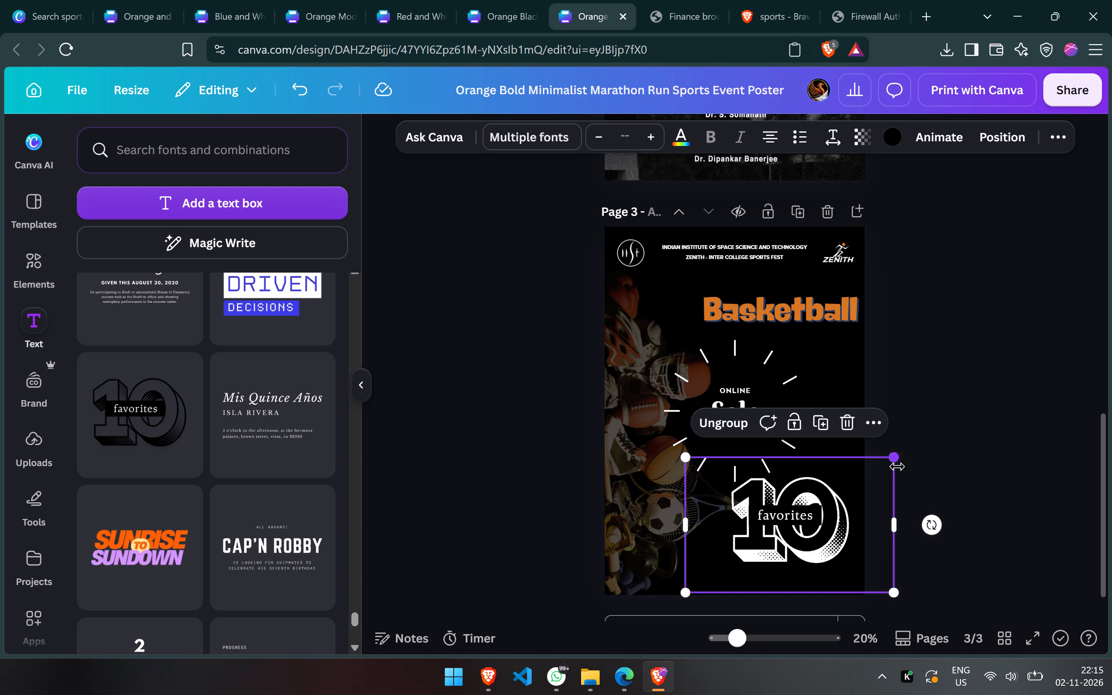
drag(894, 457, 834, 508)
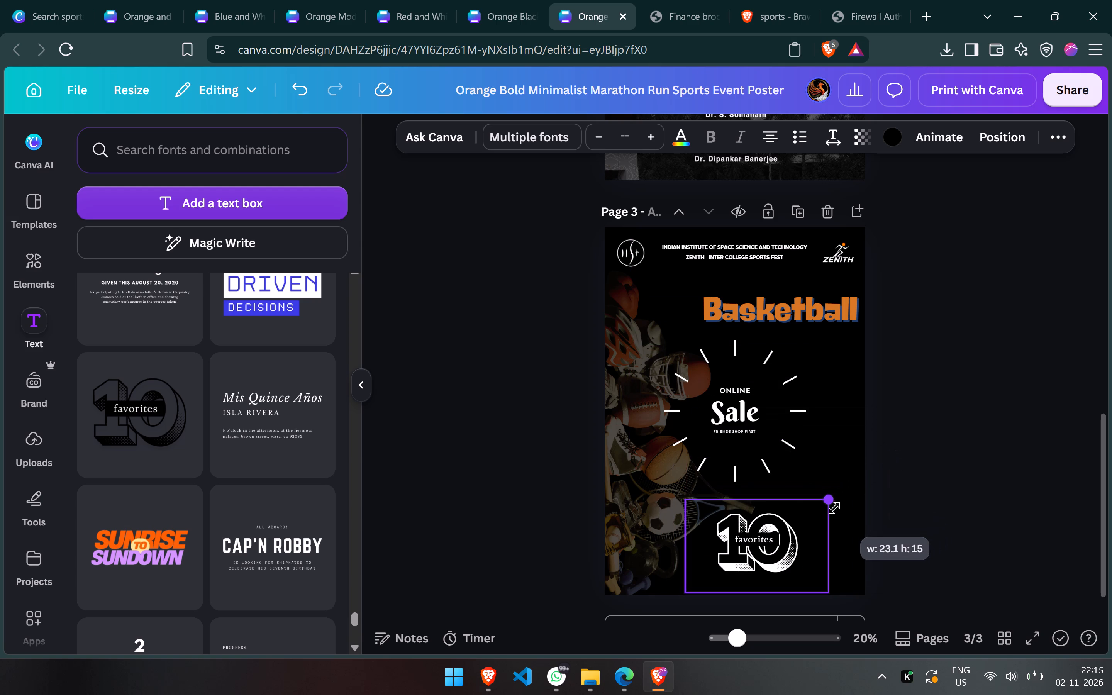
drag(834, 508, 830, 511)
drag(789, 542, 827, 470)
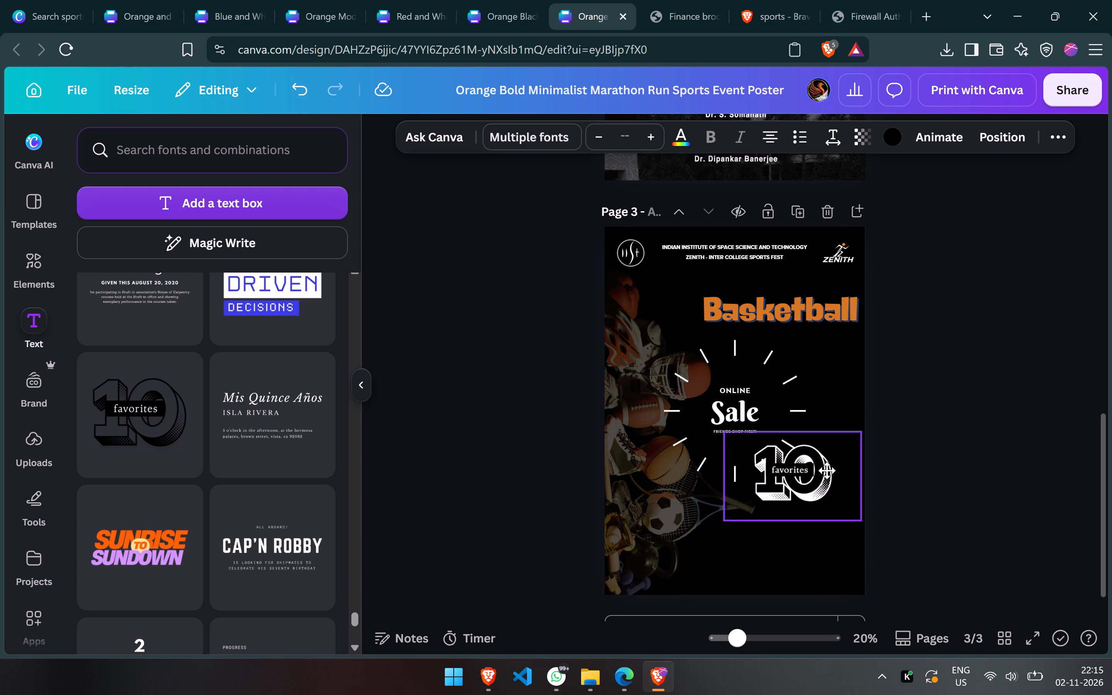
drag(827, 470, 825, 476)
Browse the font combinations further down the collection for another decorative text design for page 3.
scroll(324, 553, down, 6)
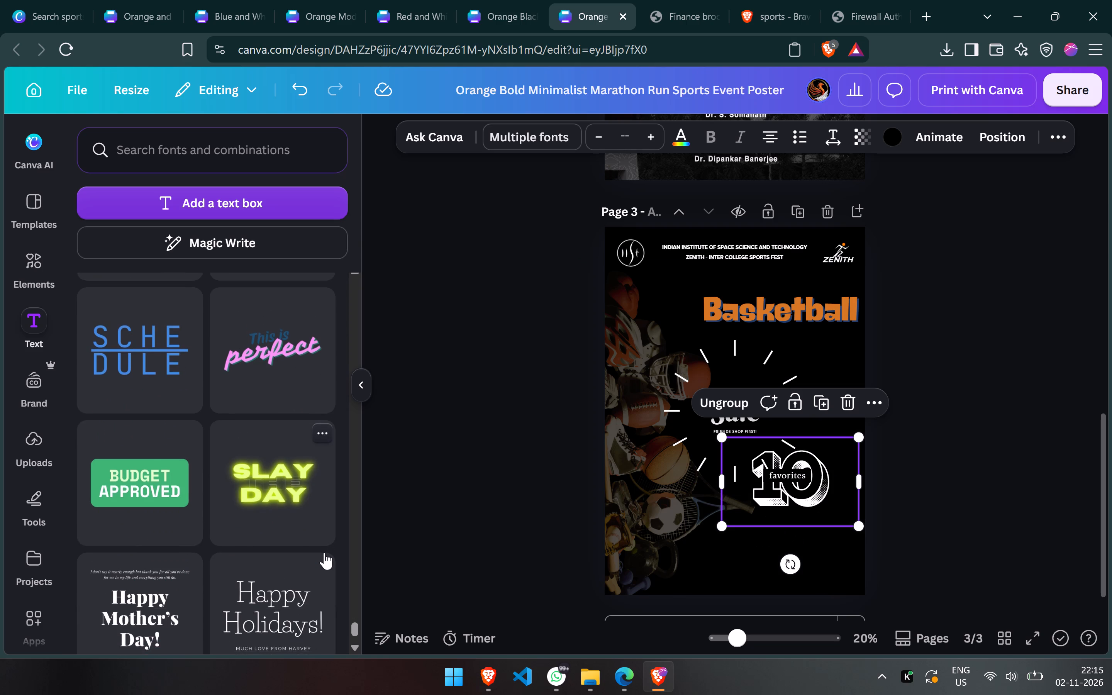
scroll(324, 553, down, 6)
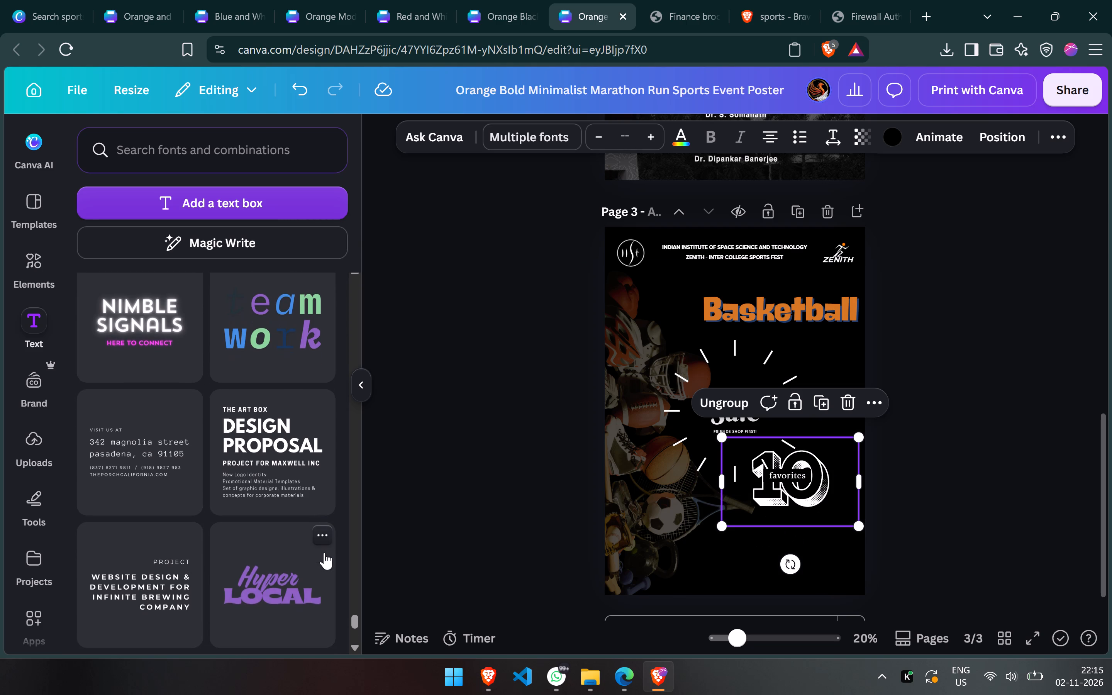
scroll(324, 553, down, 6)
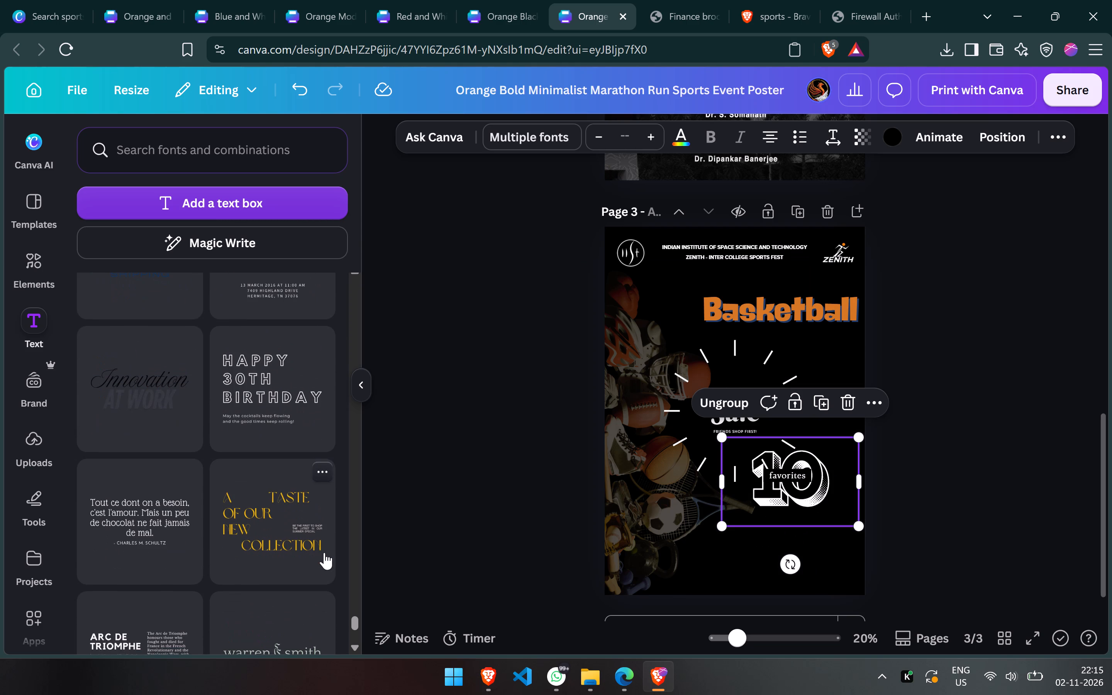
scroll(324, 553, down, 1)
scroll(295, 454, down, 7)
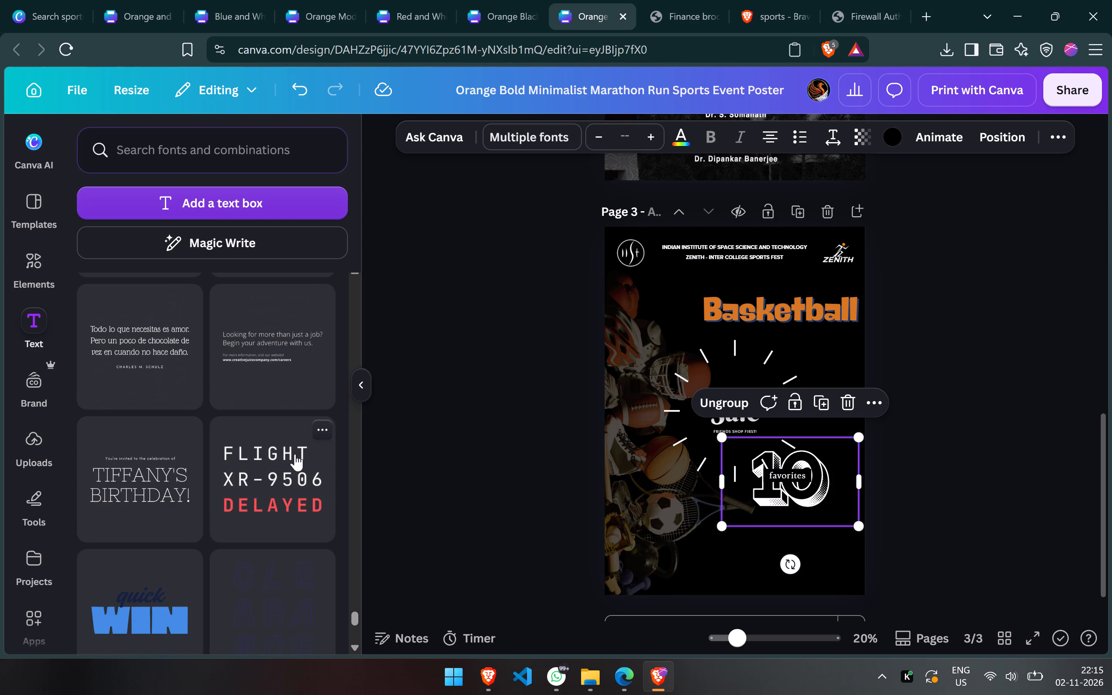
scroll(295, 454, up, 17)
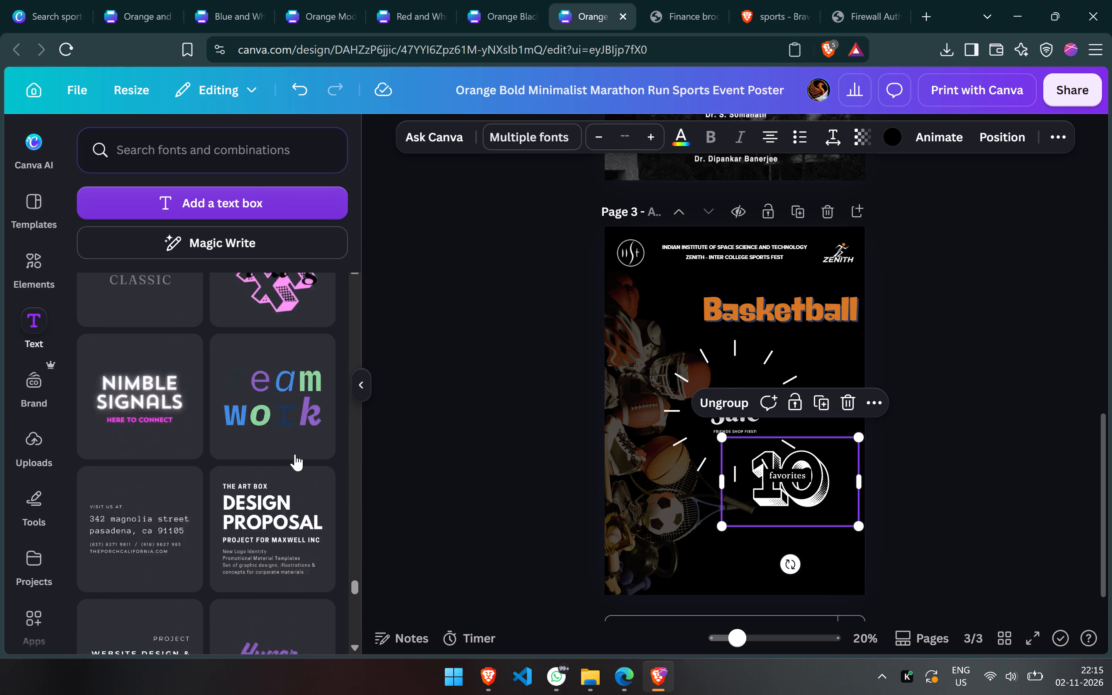
scroll(295, 454, up, 20)
scroll(295, 454, up, 20)
scroll(295, 454, up, 4)
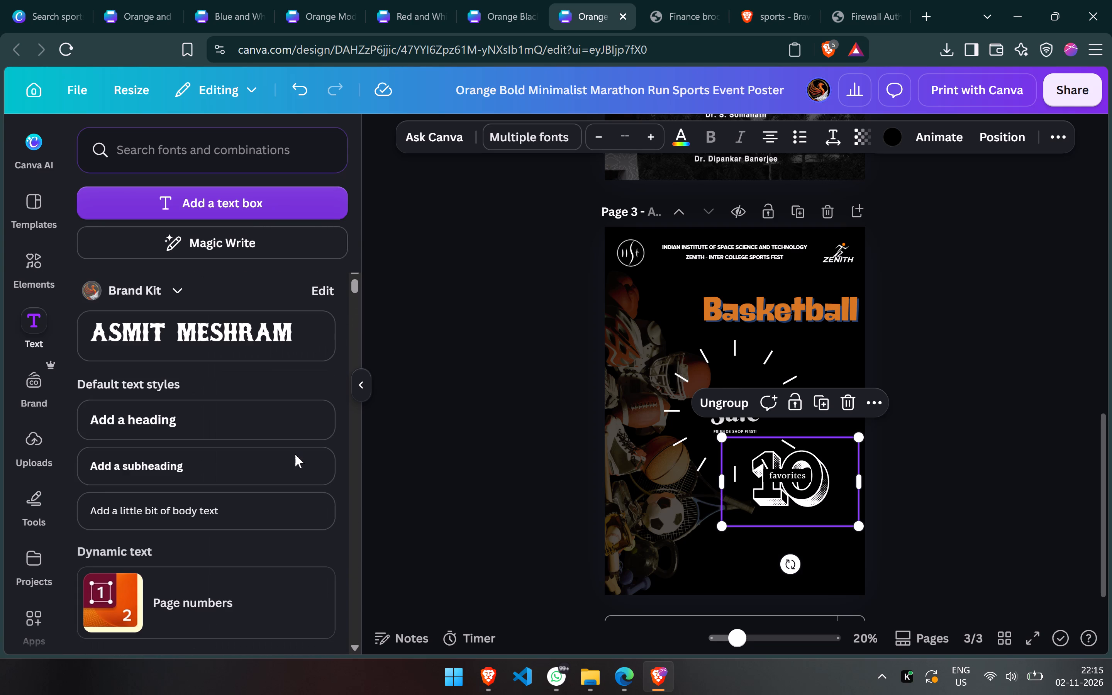
Find the "wicked like me" design among the font combinations, add it to page 3, and place it below the "10 favorites" text.
scroll(295, 454, down, 10)
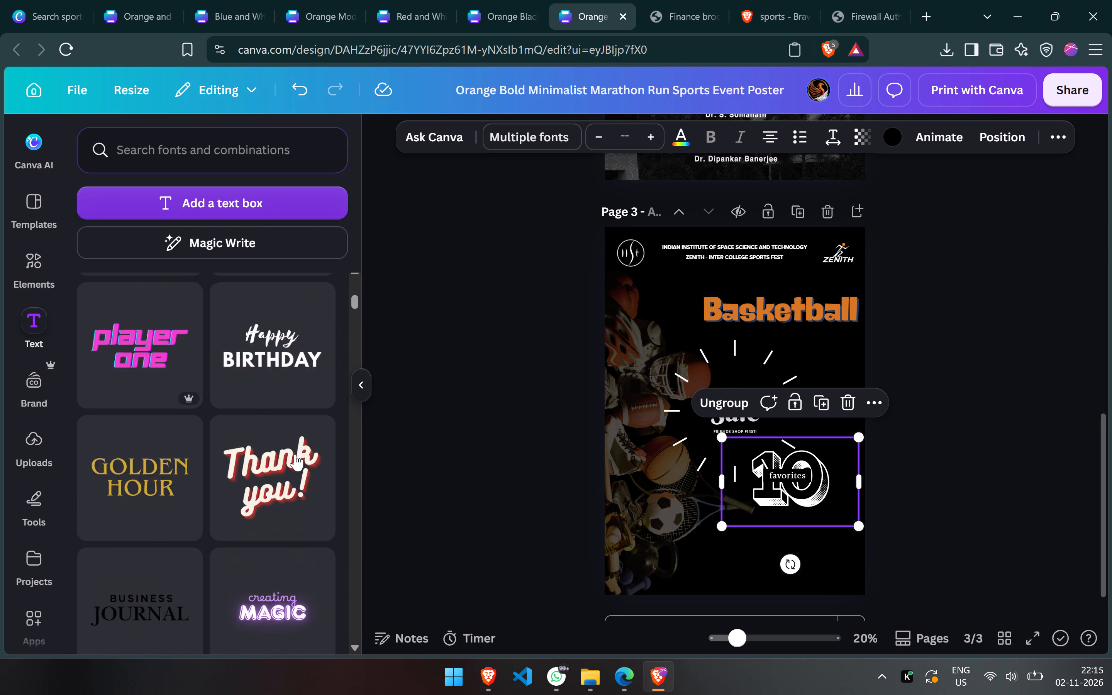
scroll(295, 454, down, 5)
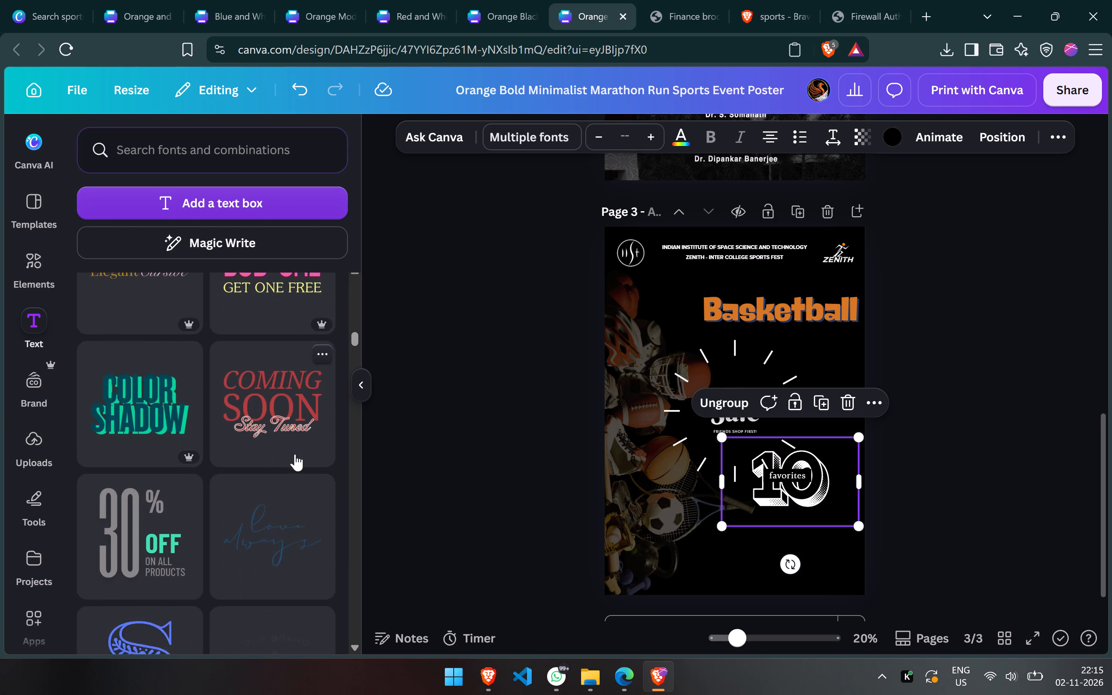
scroll(295, 454, down, 2)
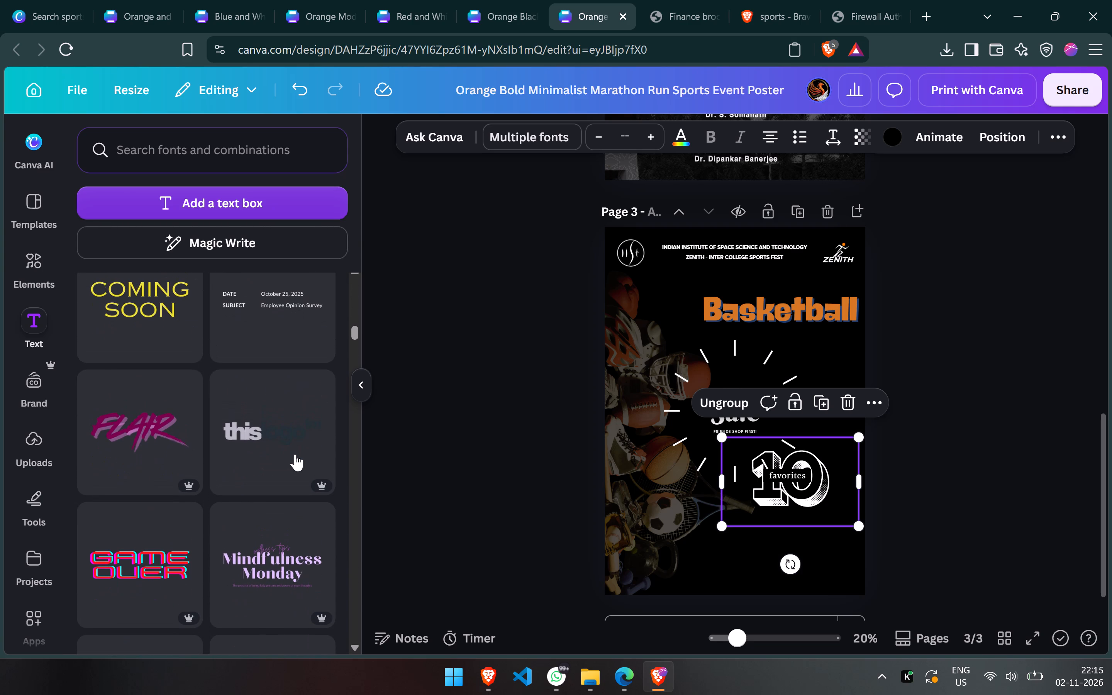
scroll(295, 454, down, 3)
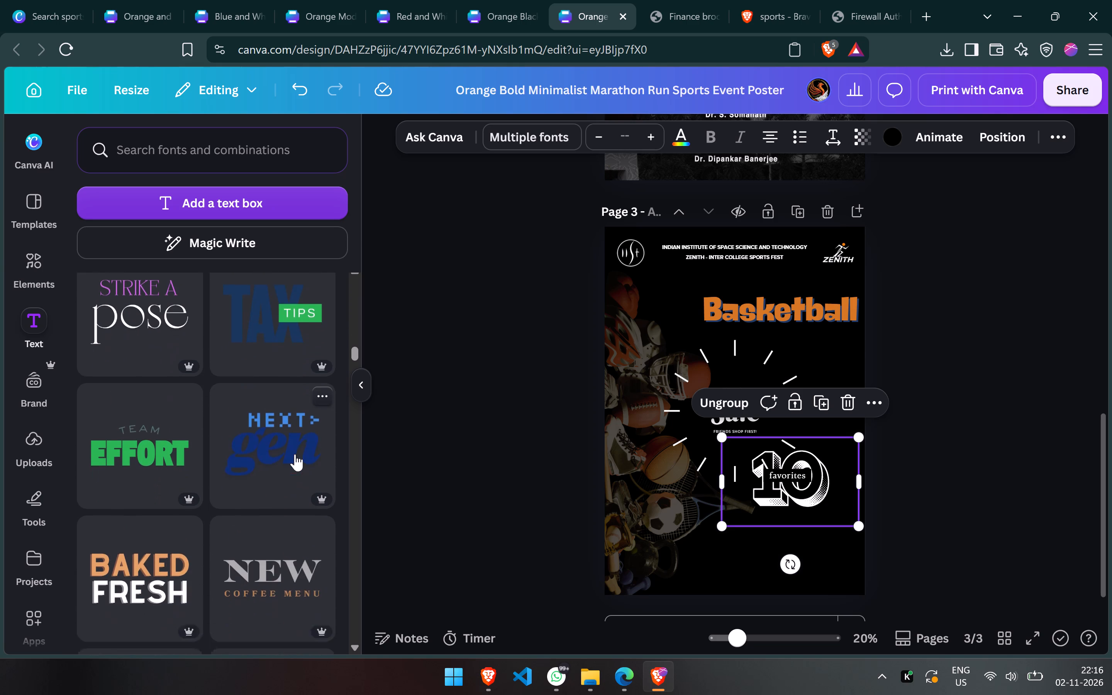
scroll(295, 454, down, 2)
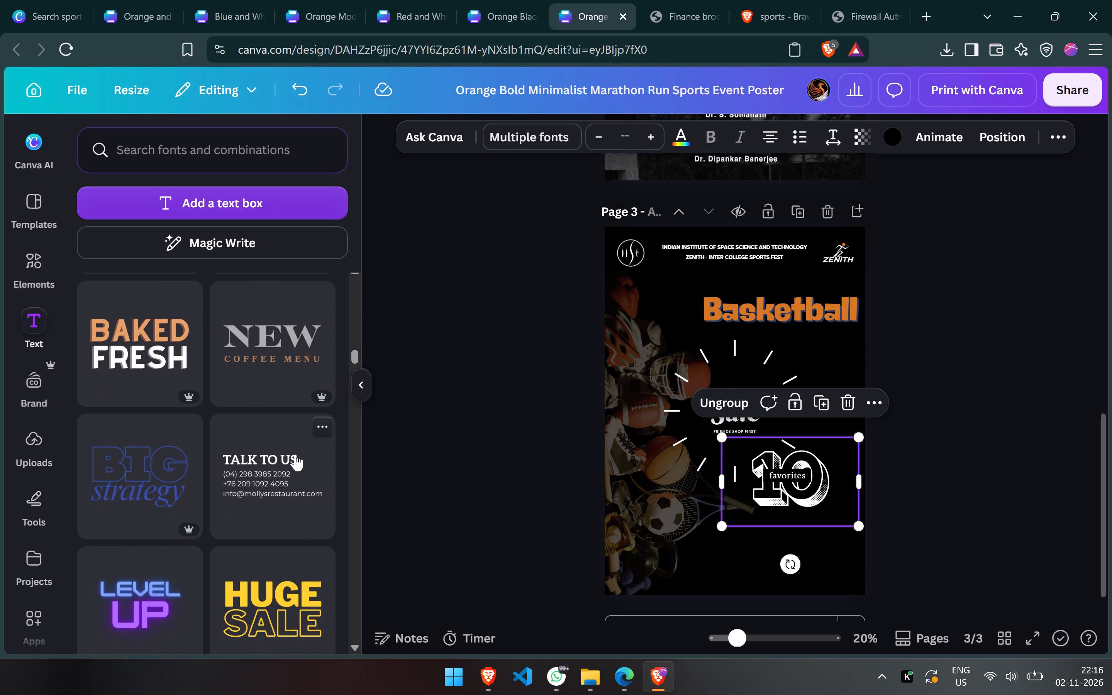
scroll(295, 454, down, 7)
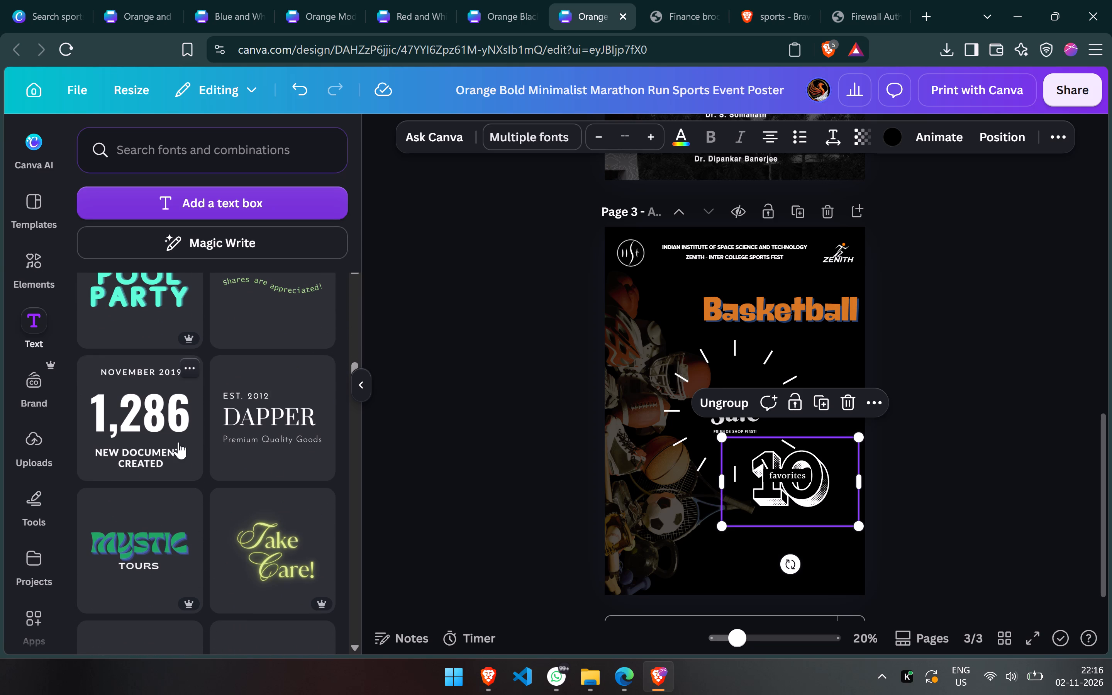
scroll(168, 441, down, 5)
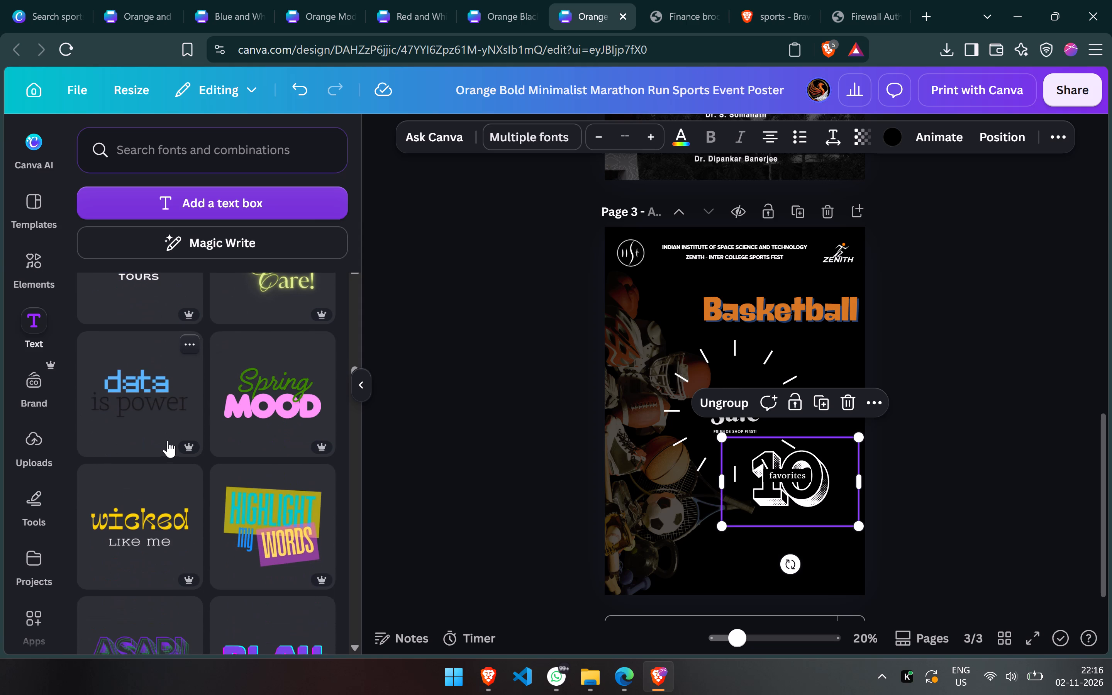
scroll(168, 441, down, 3)
click(153, 382)
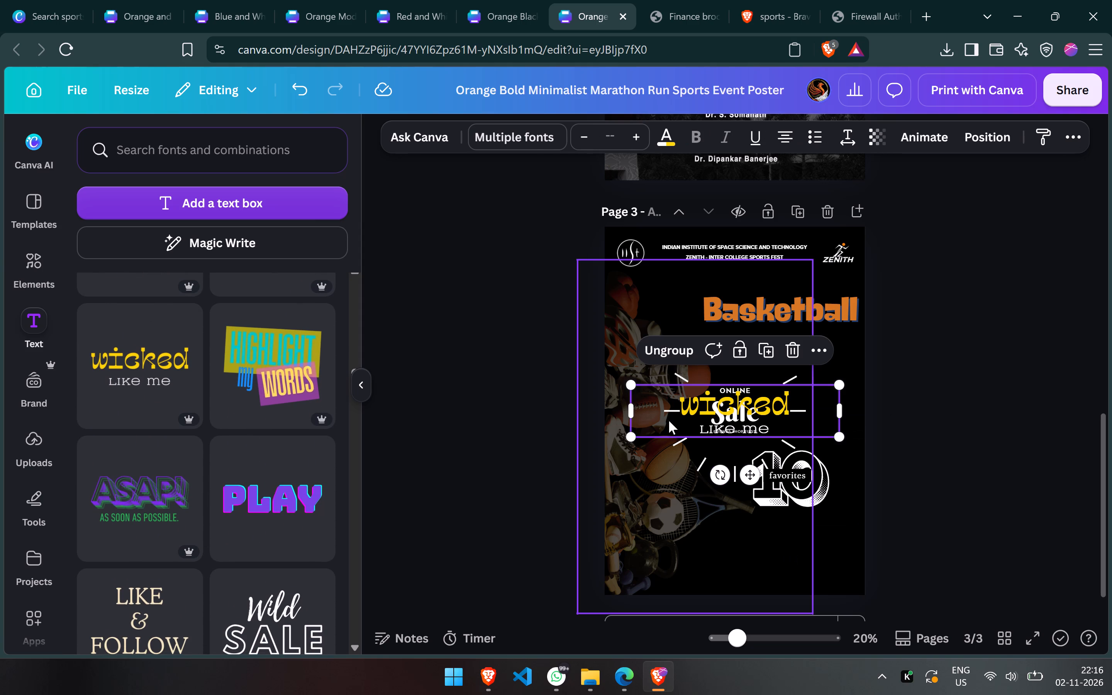
drag(692, 406, 751, 549)
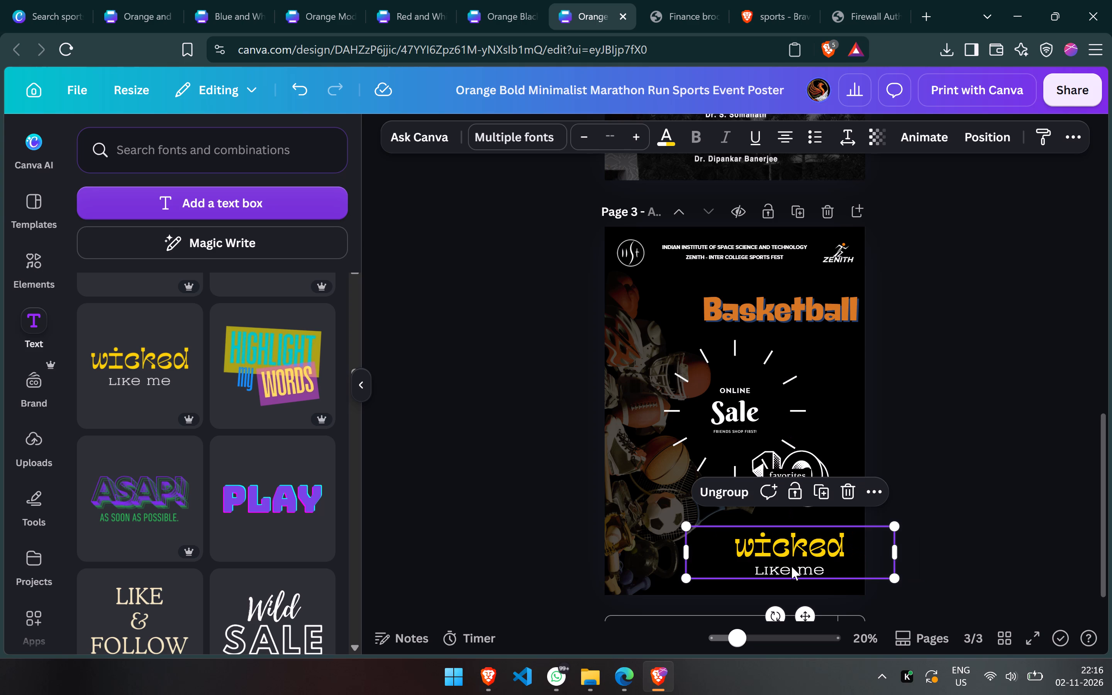
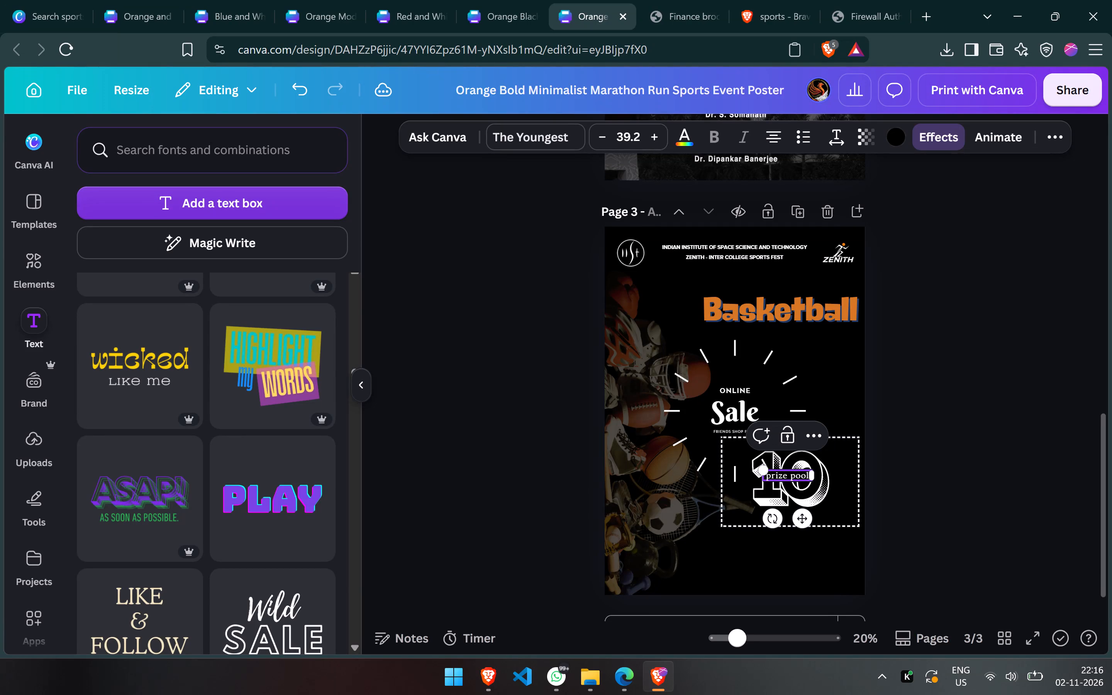
Replace the number 10 with "15k" in the "prize pool" text design on page 3.
click(897, 502)
double_click(800, 489)
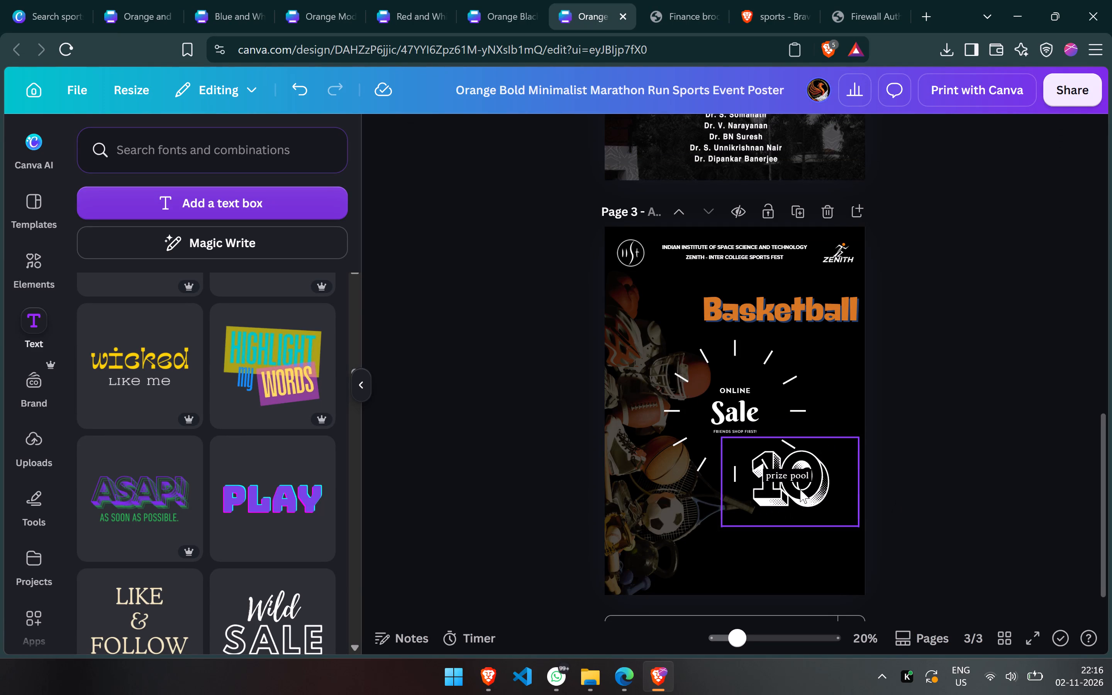
text(15k)
click(978, 507)
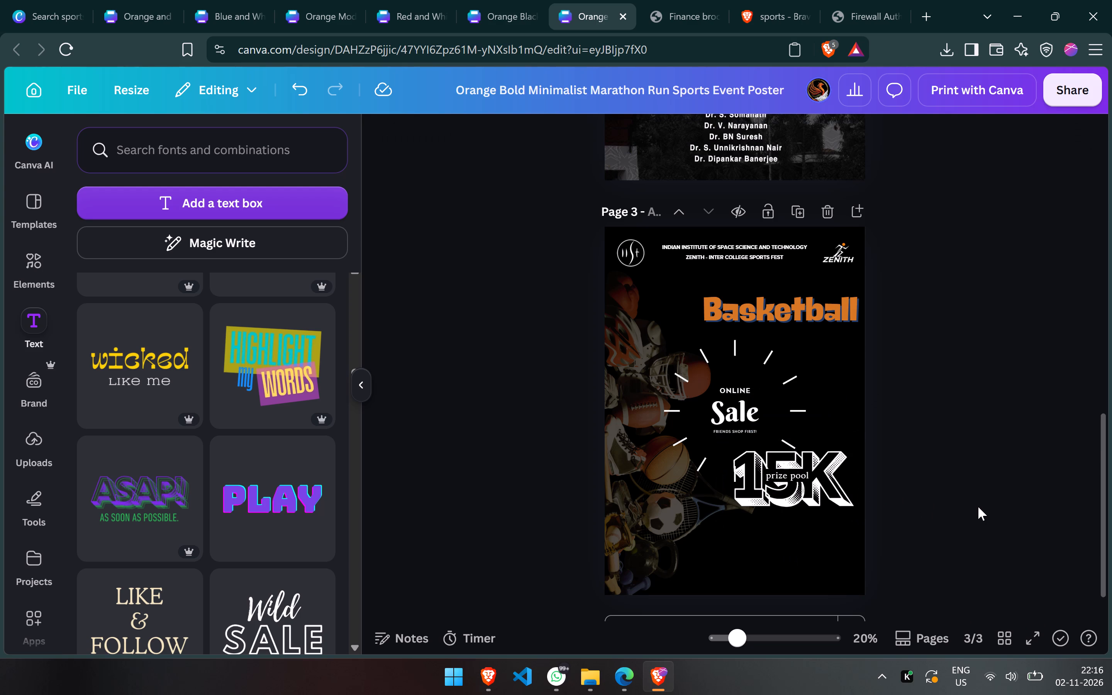
Move the prize pool text group into page 3's bottom-right corner, below the "Sale" design, and shrink it slightly.
drag(839, 495, 839, 543)
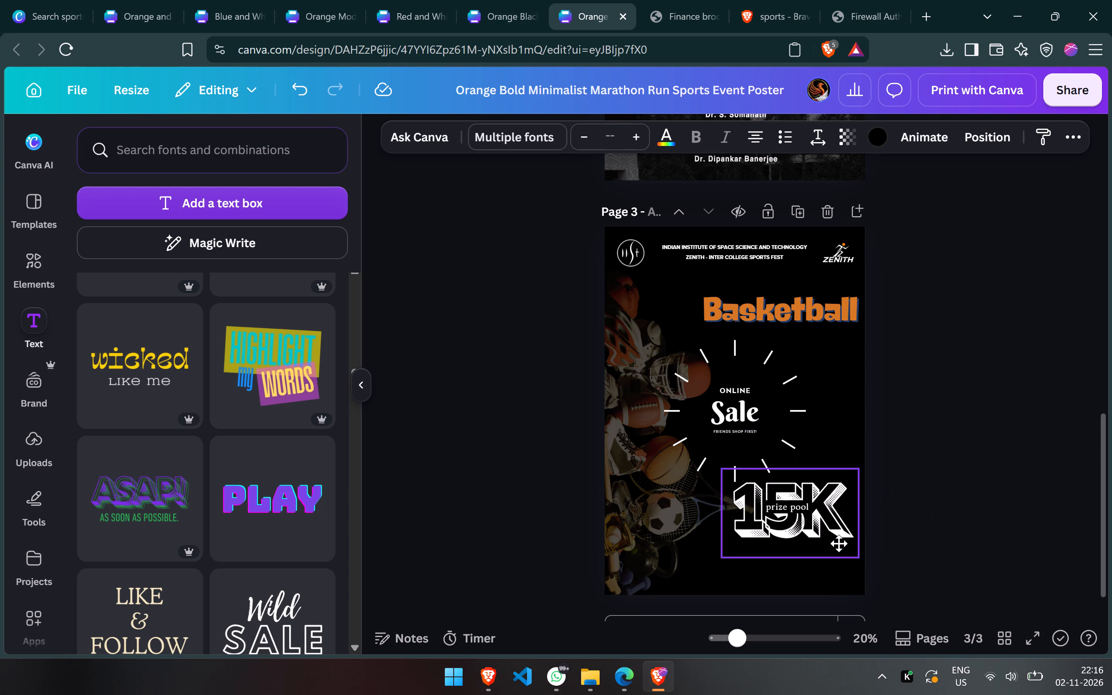
drag(839, 543, 842, 565)
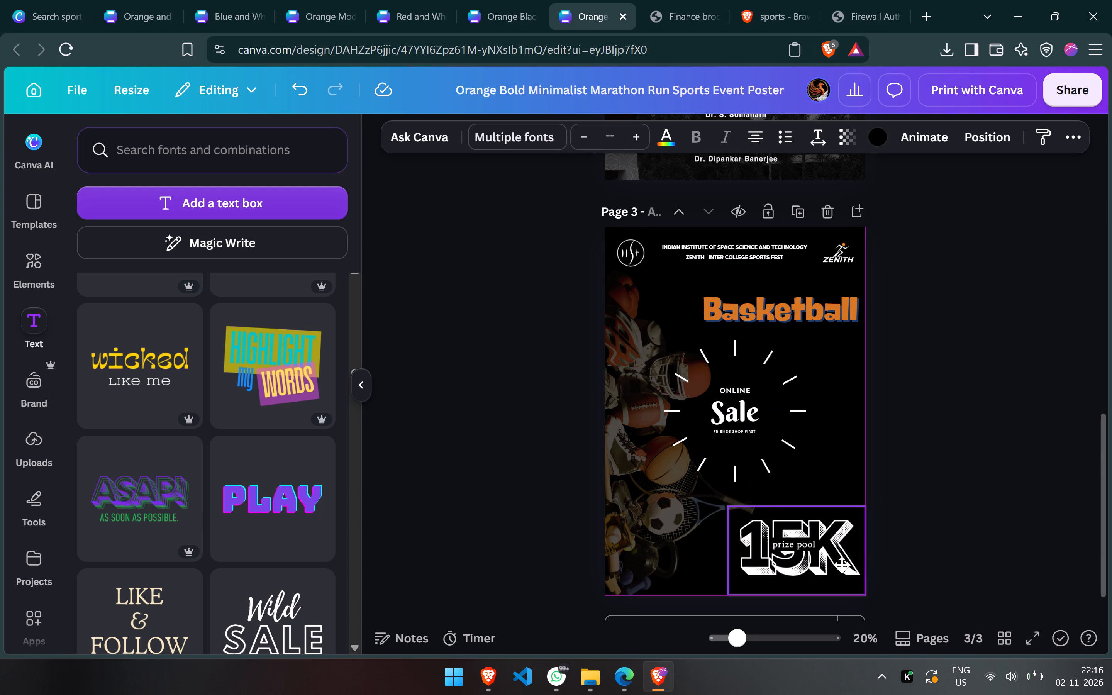
drag(842, 565, 845, 565)
drag(729, 507, 734, 513)
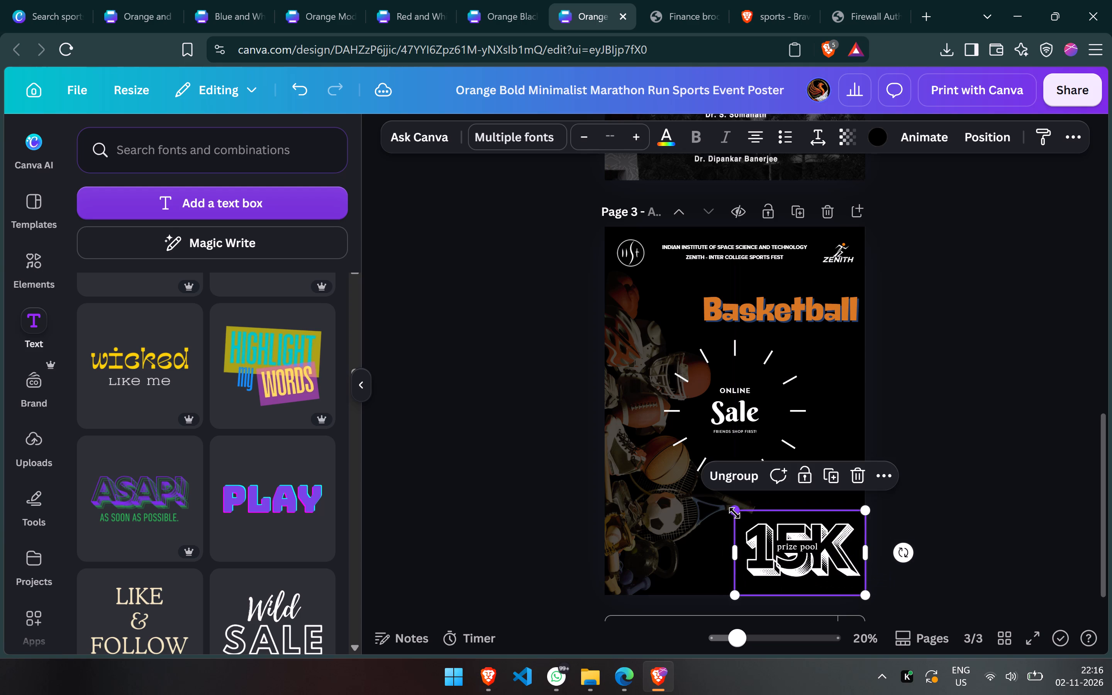
click(951, 528)
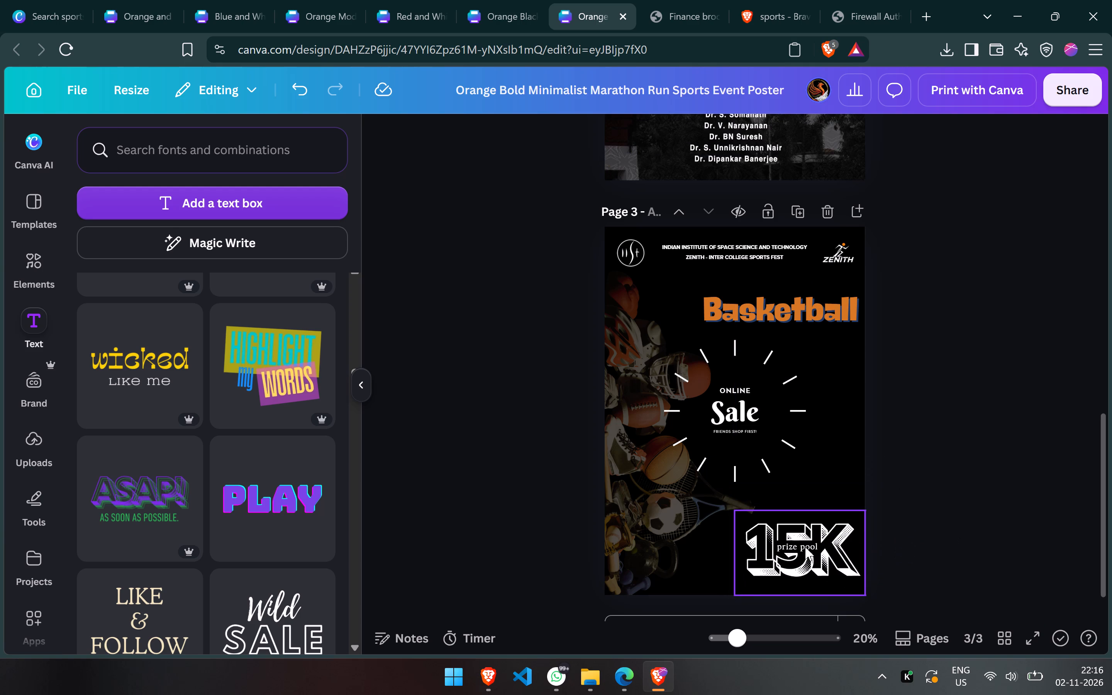
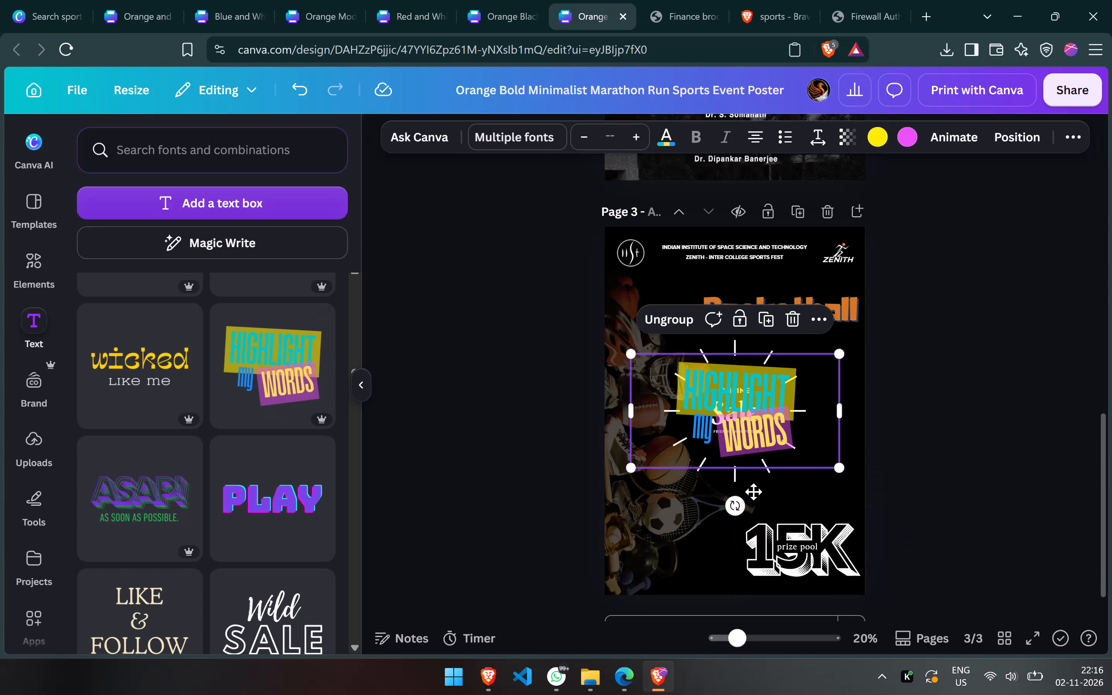
Move the "Highlight my words" design away from page 3's centre and delete the 15K prize pool text group.
drag(753, 492, 708, 525)
click(841, 536)
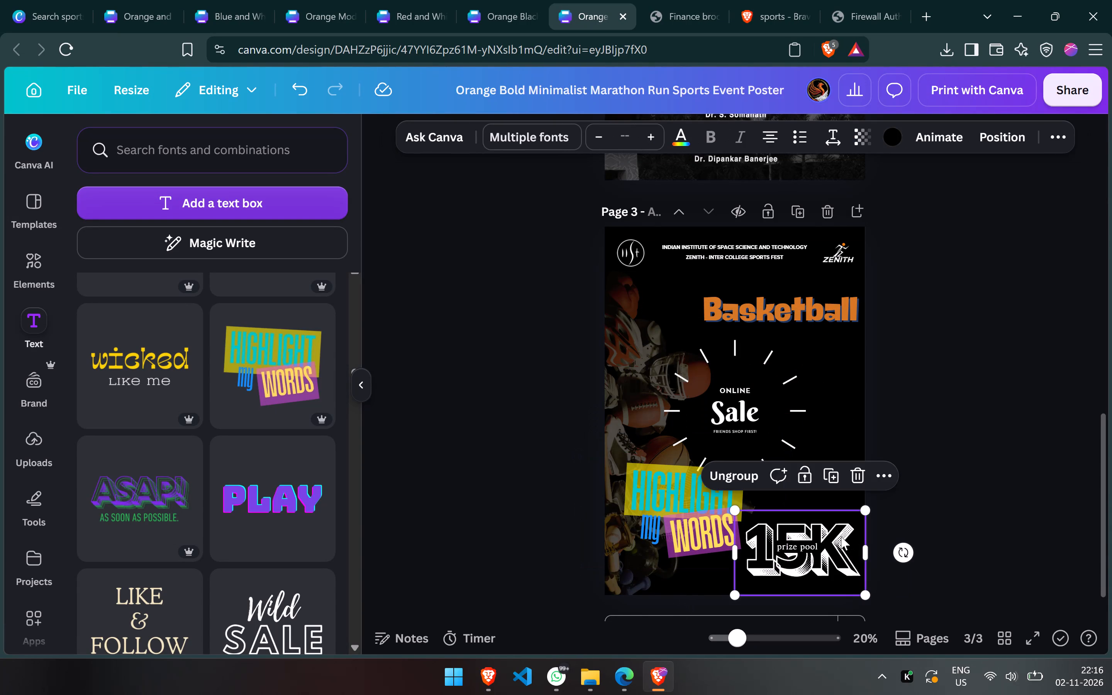
key(BackSpace)
Move the "Highlight my words" design into page 3's bottom-right corner and shrink it to fit there.
drag(697, 512, 826, 554)
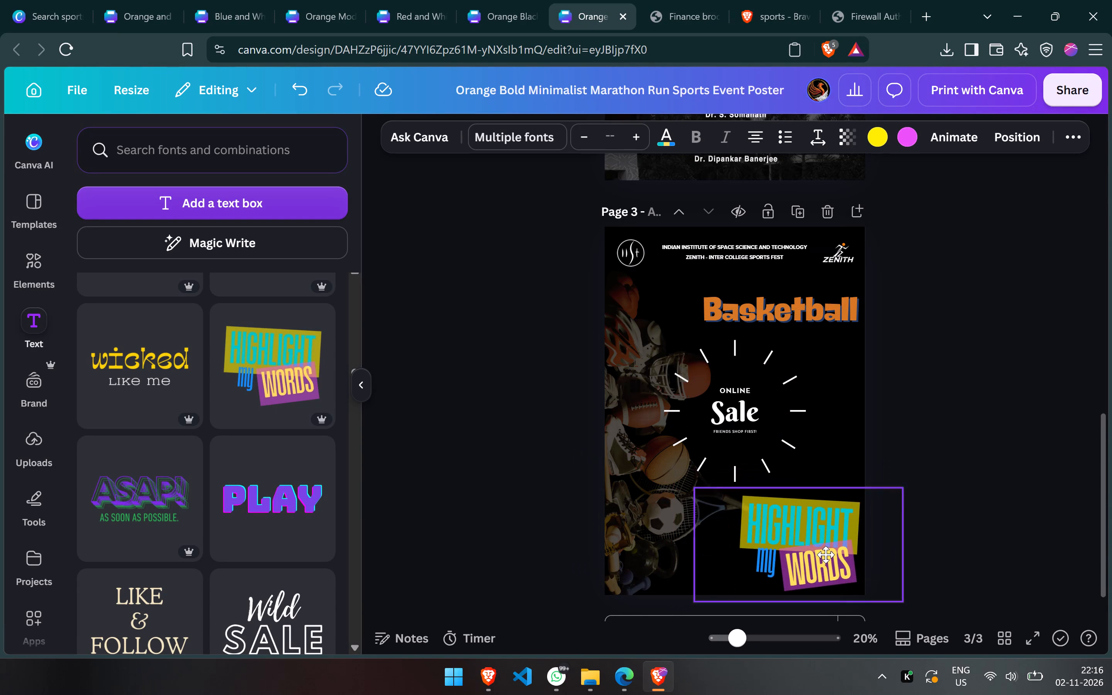
drag(826, 554, 807, 553)
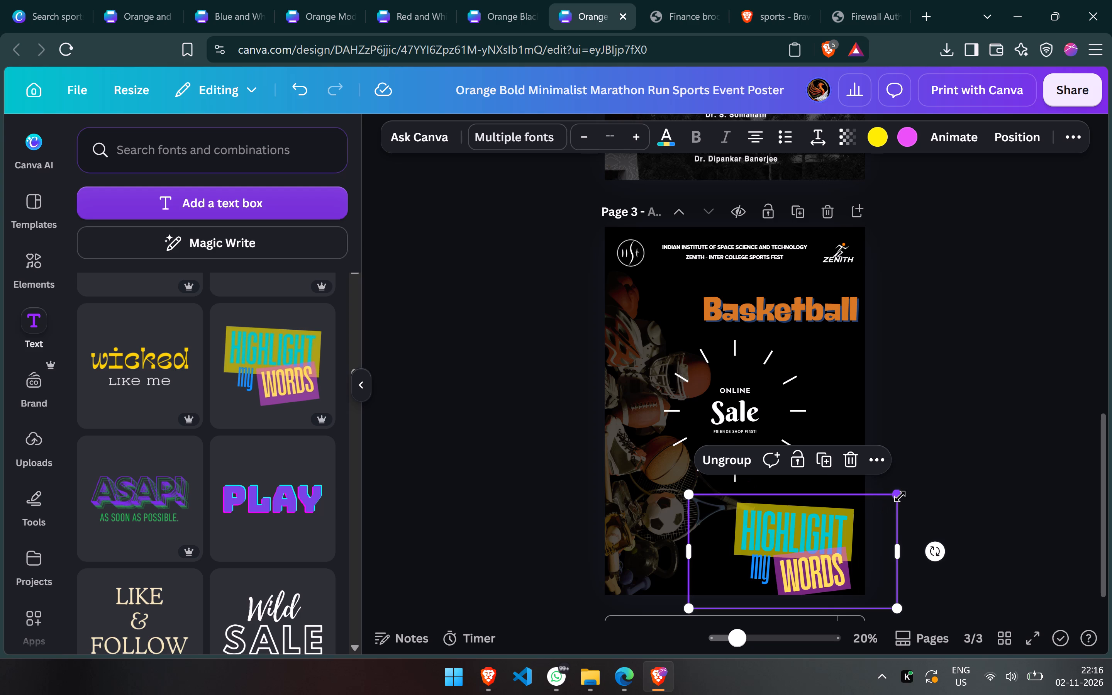
drag(900, 496, 856, 517)
drag(789, 553, 822, 550)
Delete the "Online Sale" design with its radiating lines from the middle of page 3.
scroll(209, 541, down, 3)
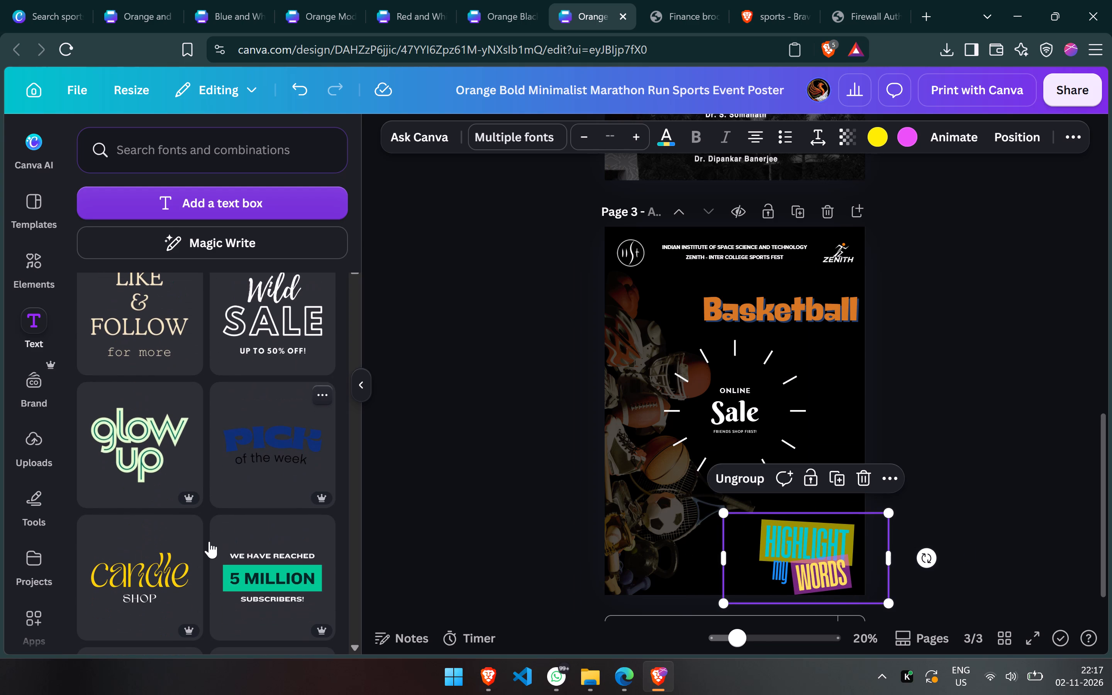
scroll(209, 541, down, 3)
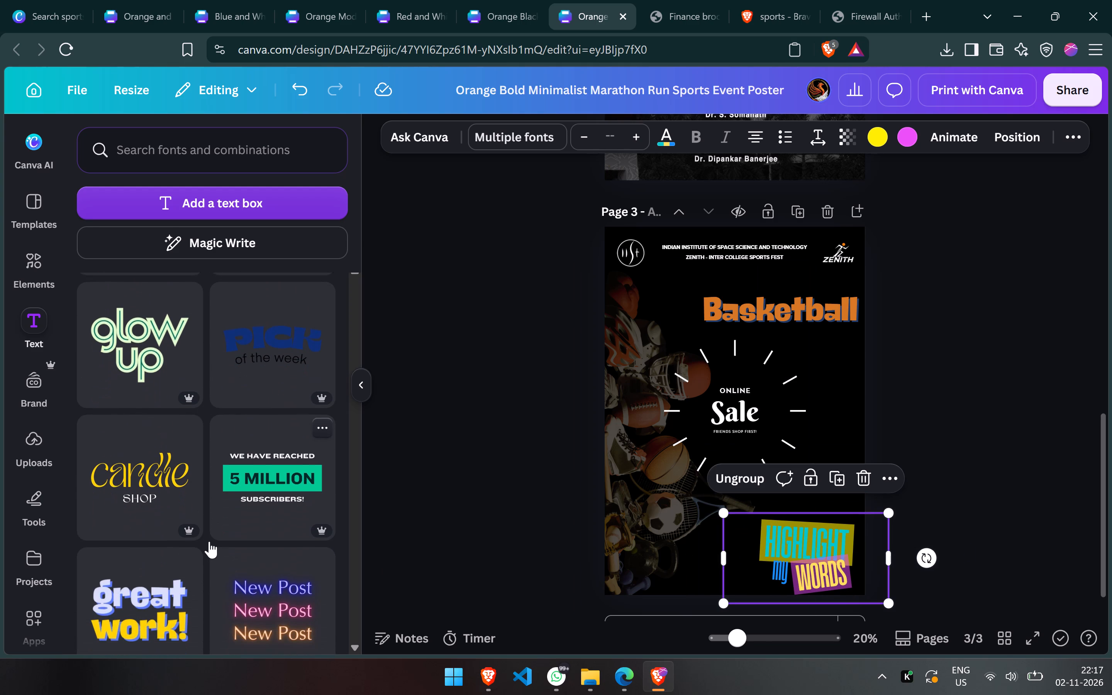
scroll(209, 541, down, 1)
click(754, 421)
key(BackSpace)
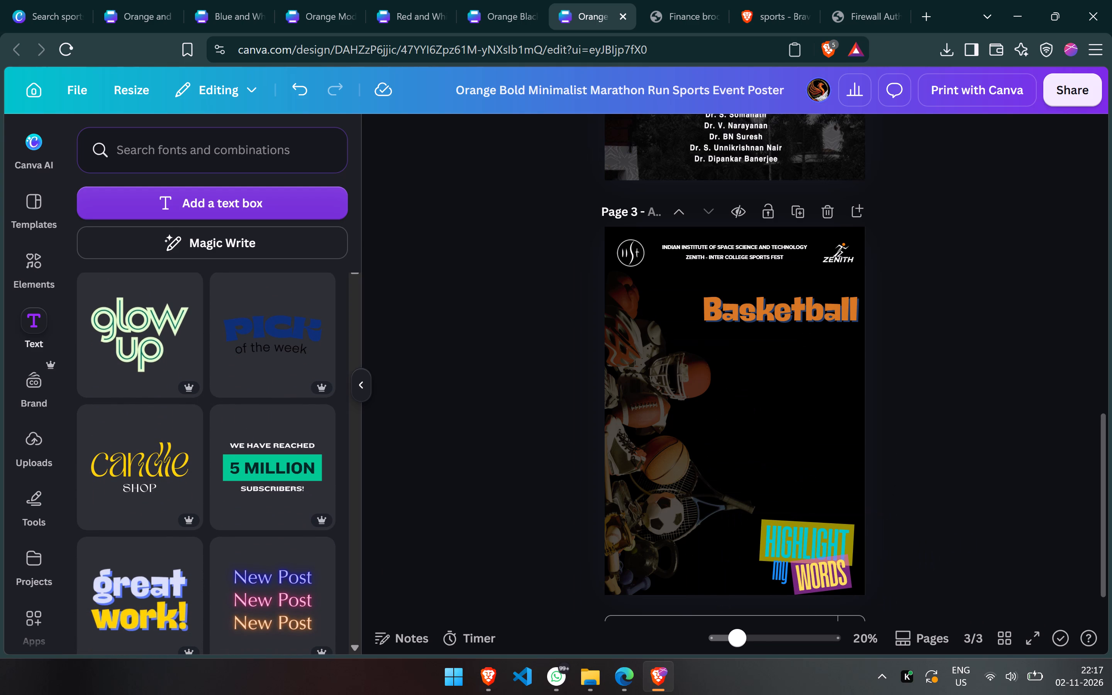
Add the "We have reached 5 million subscribers!" text combination to page 3.
scroll(332, 459, down, 2)
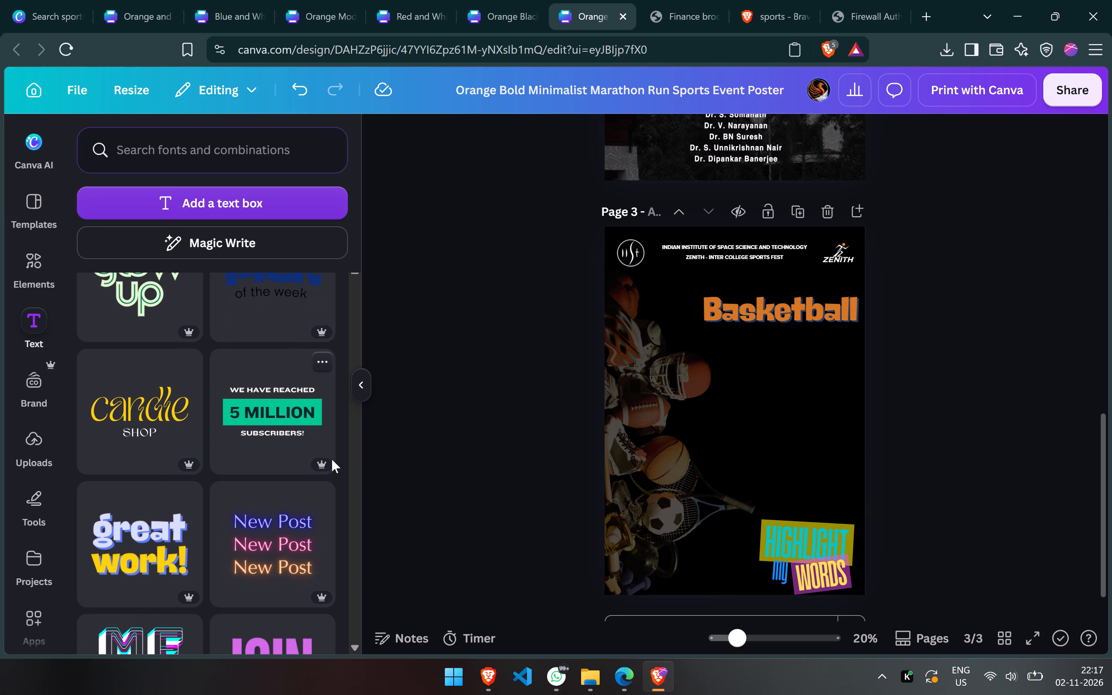
click(295, 420)
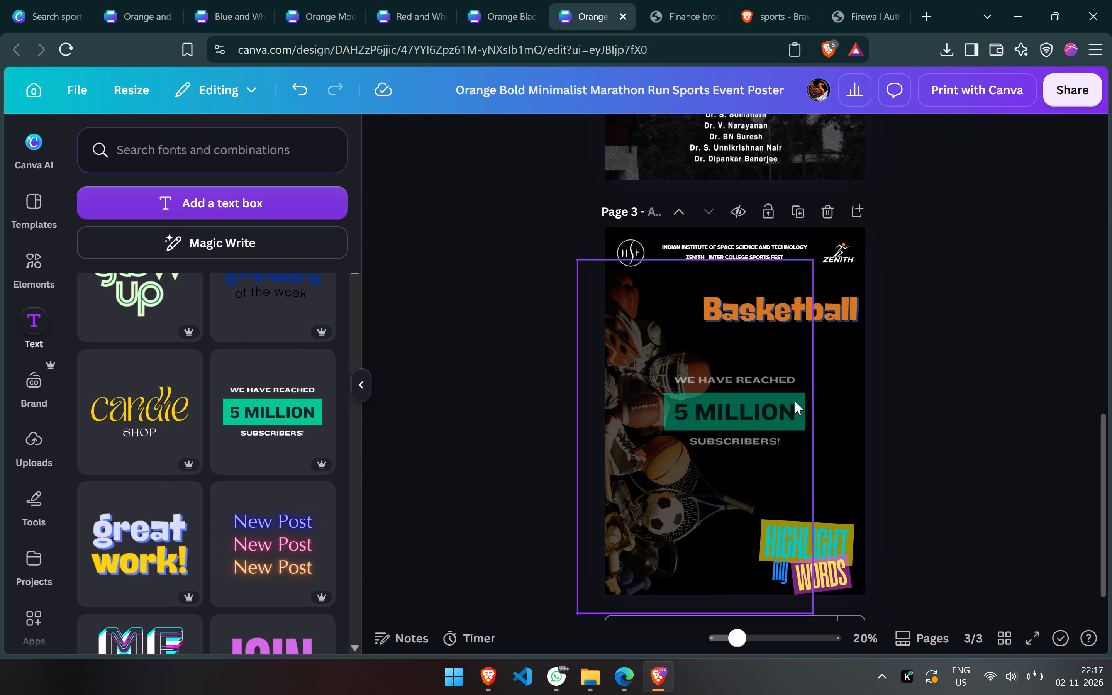
double_click(756, 381)
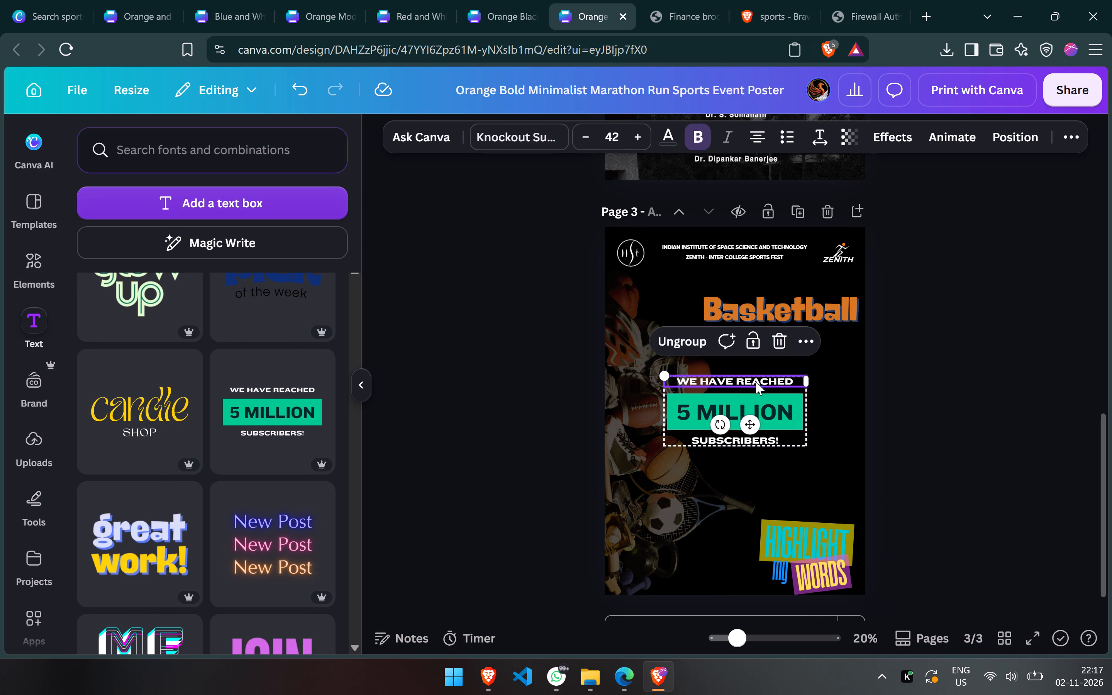
text(prizepool)
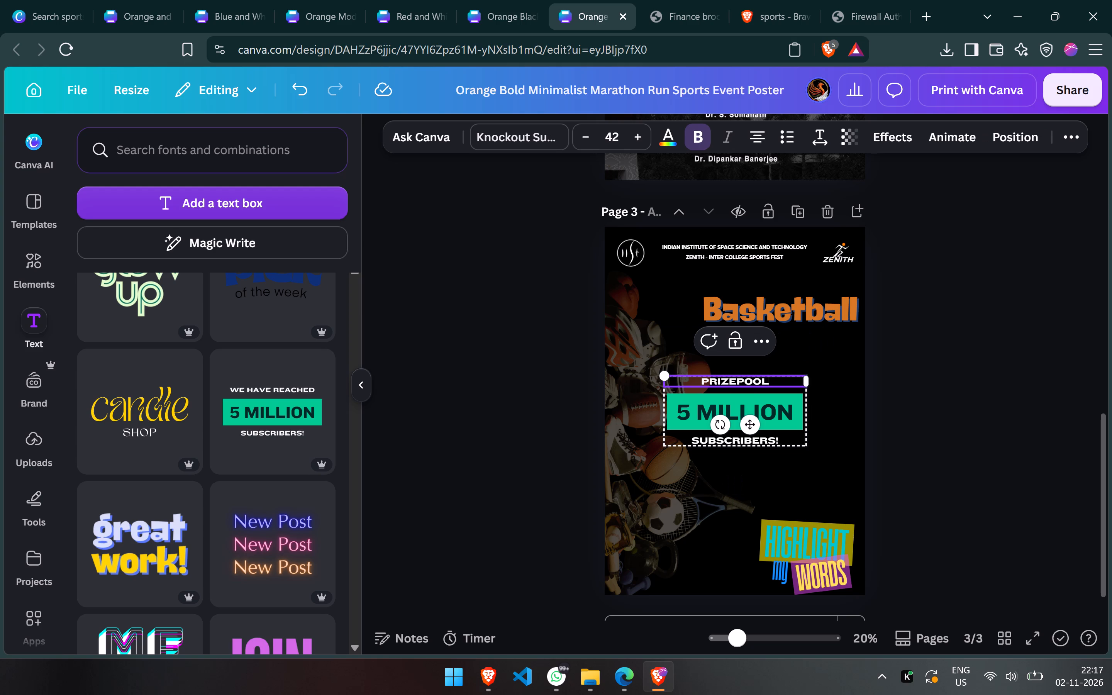
key(ctrl+Left)
key(space)
key(Right)
key(BackSpace)
key(BackSpace)
key(BackSpace)
key(p)
key(Right)
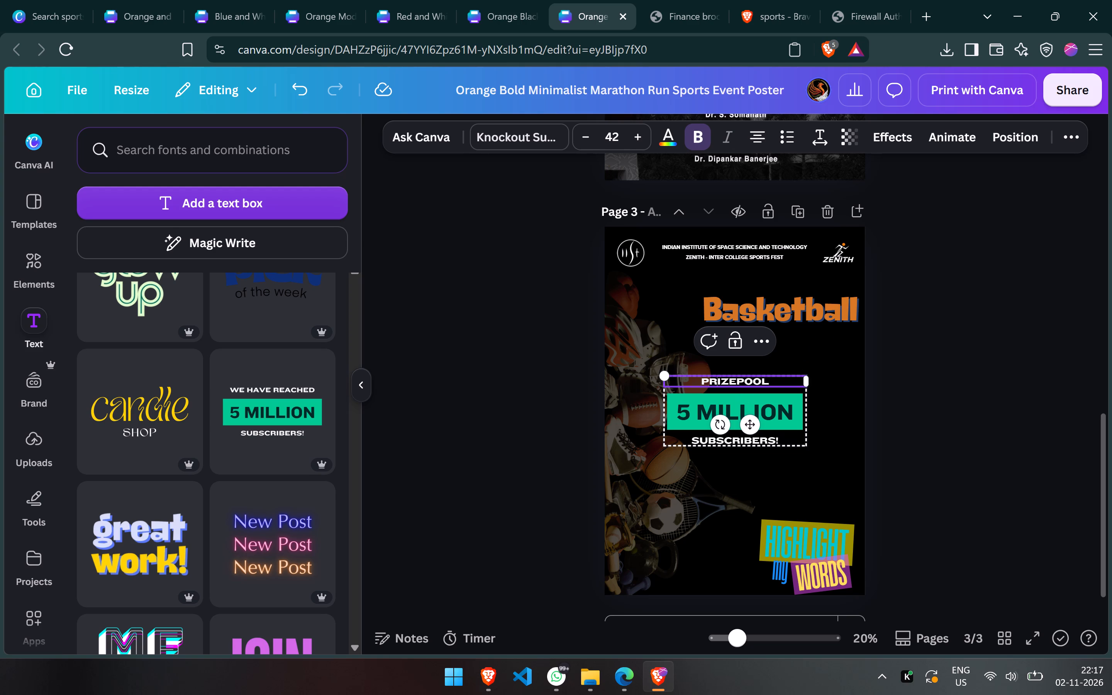
key(Right)
key(Right)
key(Right)
key(Right)
key(Right)
key(space)
key(BackSpace)
key(Left)
key(Left)
key(space)
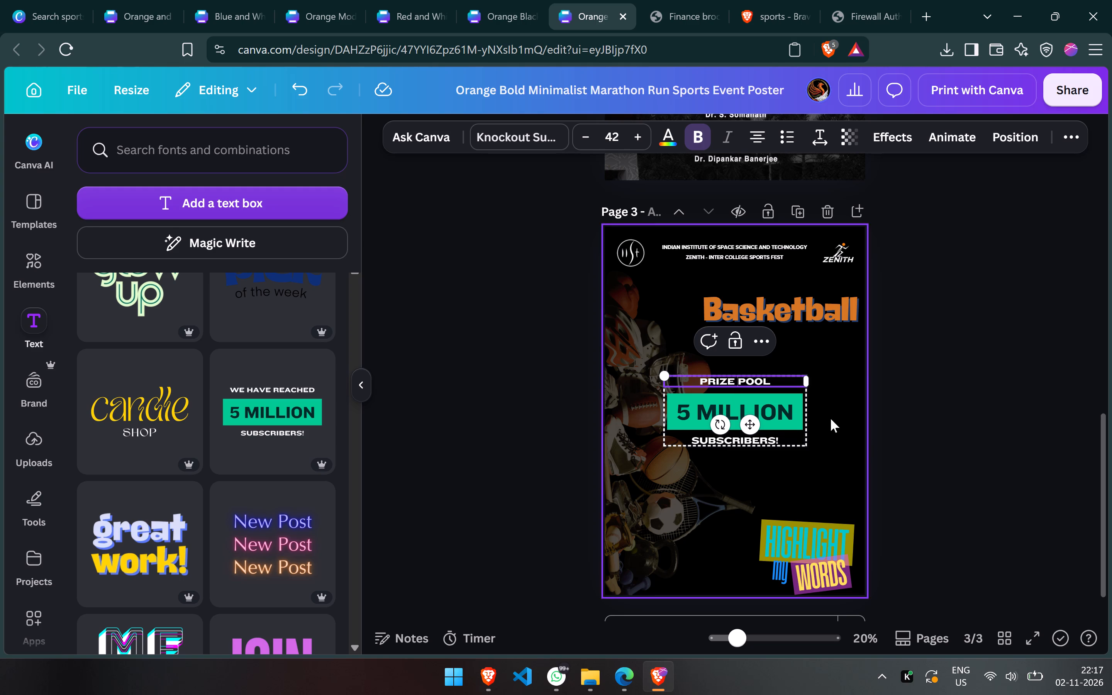
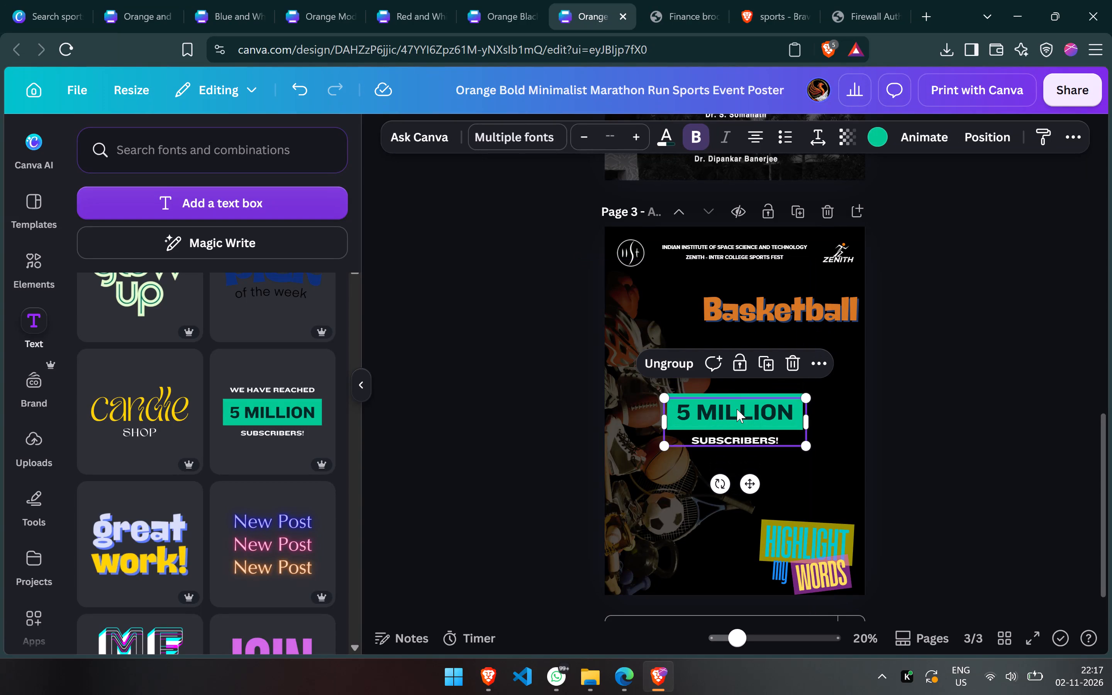
Replace the "Subscribers!" line below the green banner on page 3 with "prize pool*".
double_click(742, 436)
text(prize pool*)
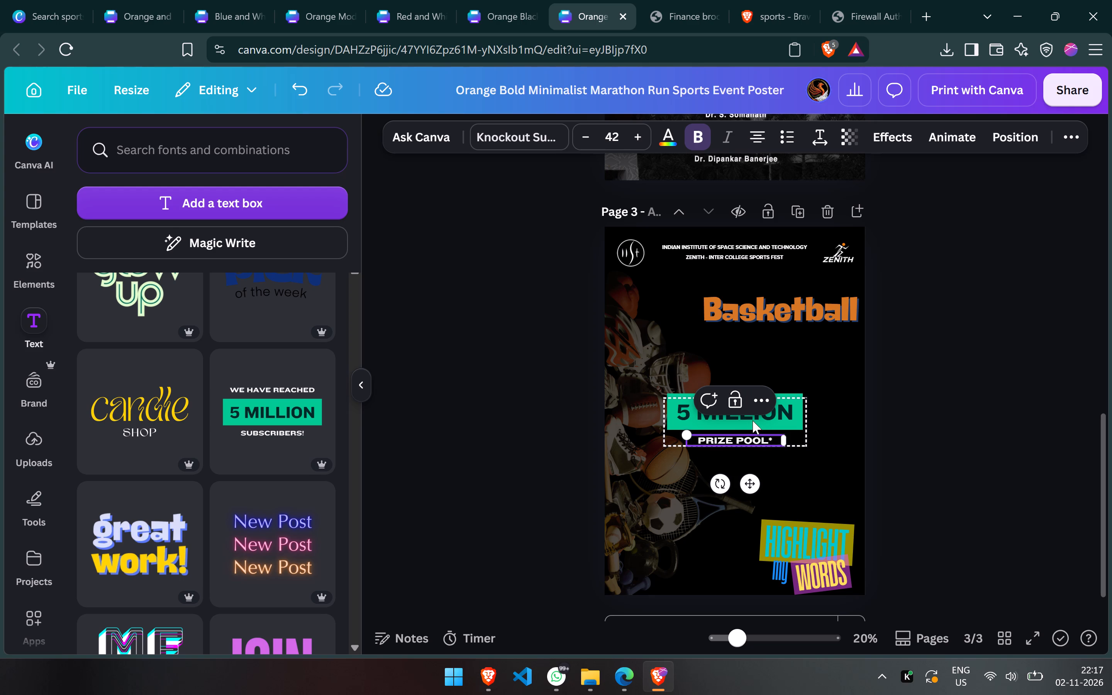
Replace the "5 million" text in the green banner with "15k".
double_click(758, 414)
click(798, 388)
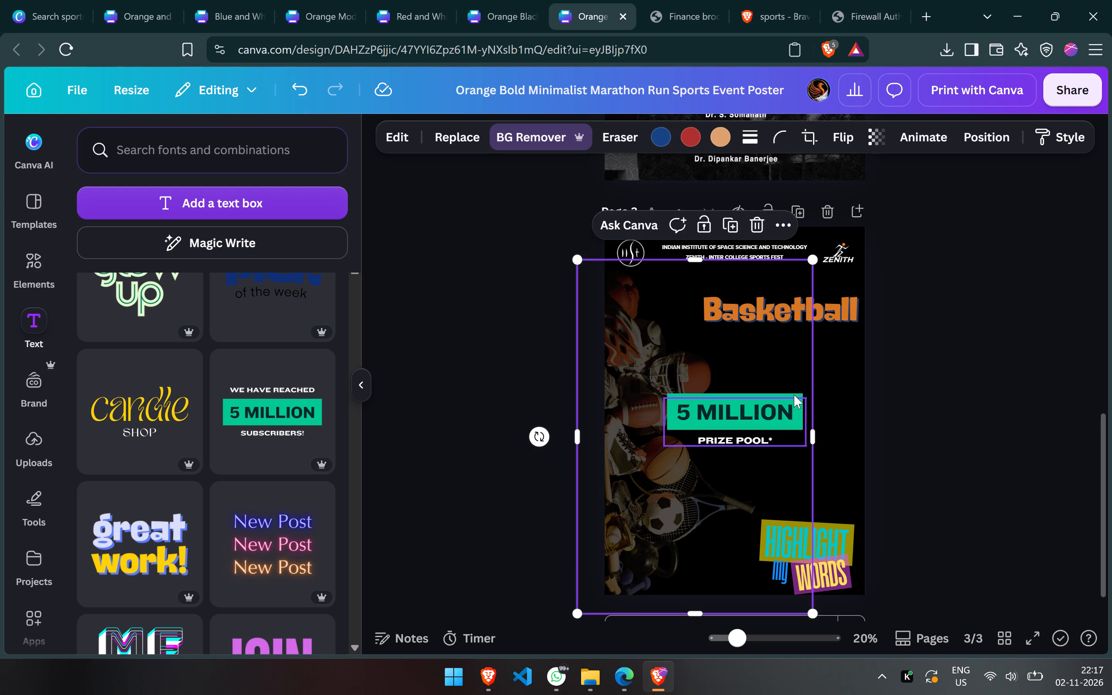
click(795, 395)
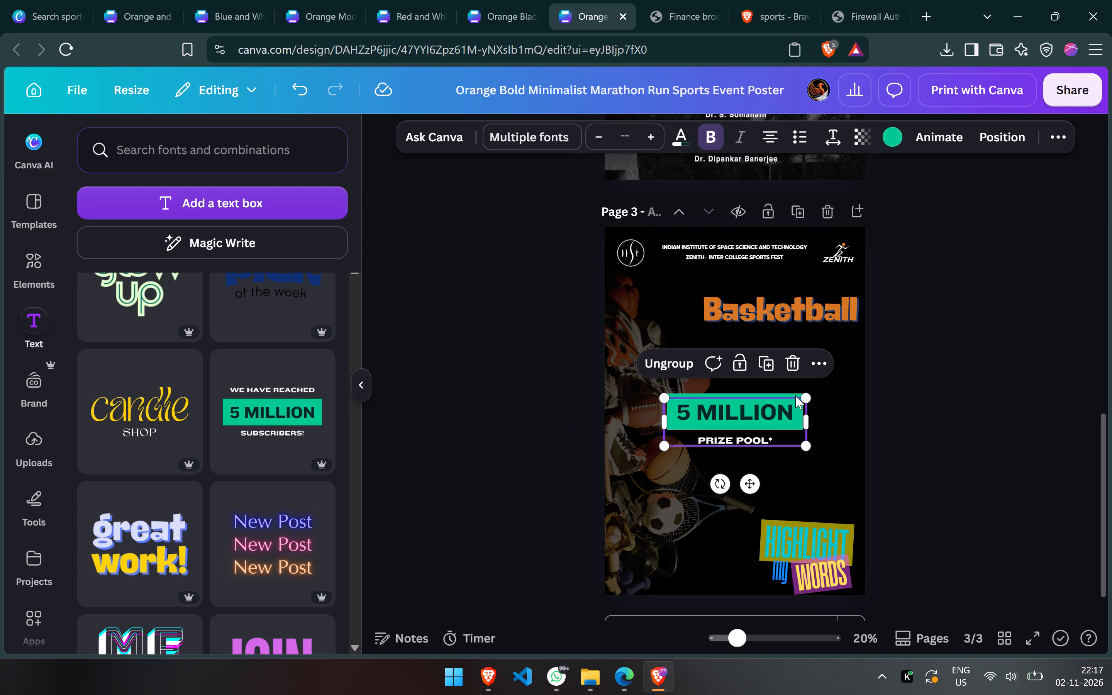
click(795, 395)
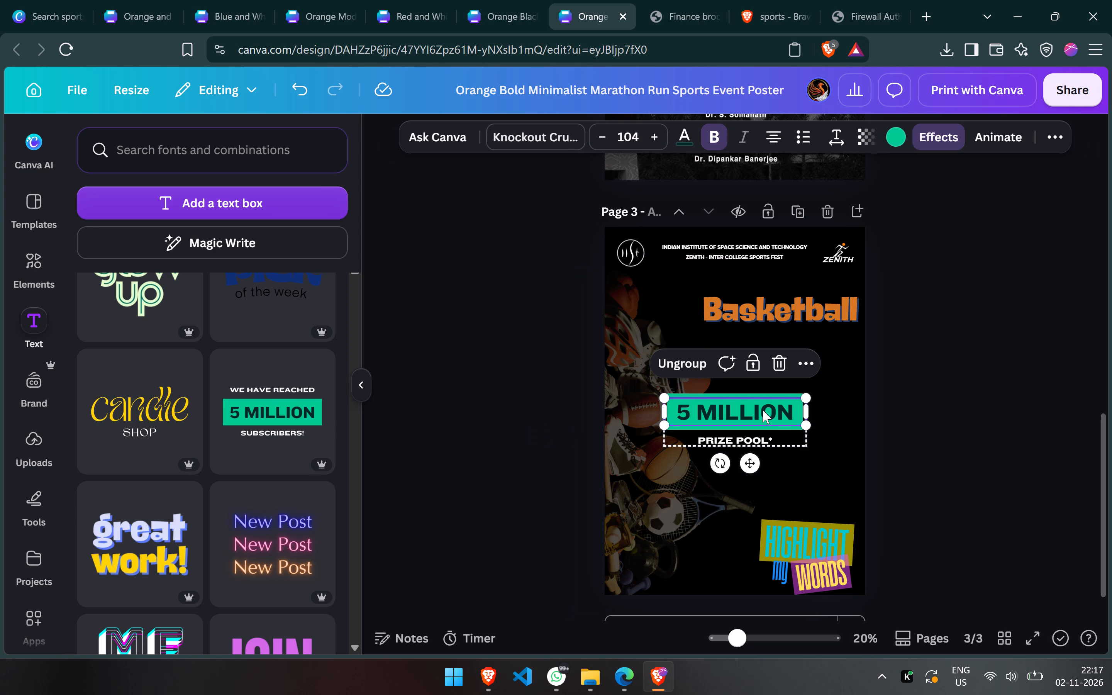
click(777, 424)
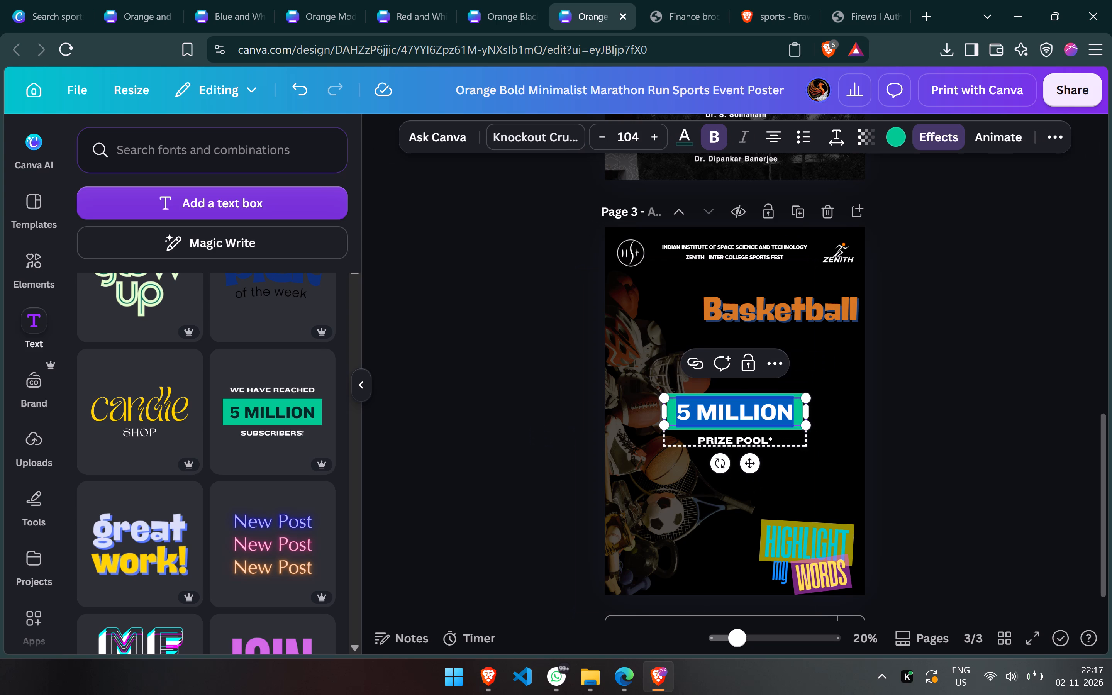
text(15k)
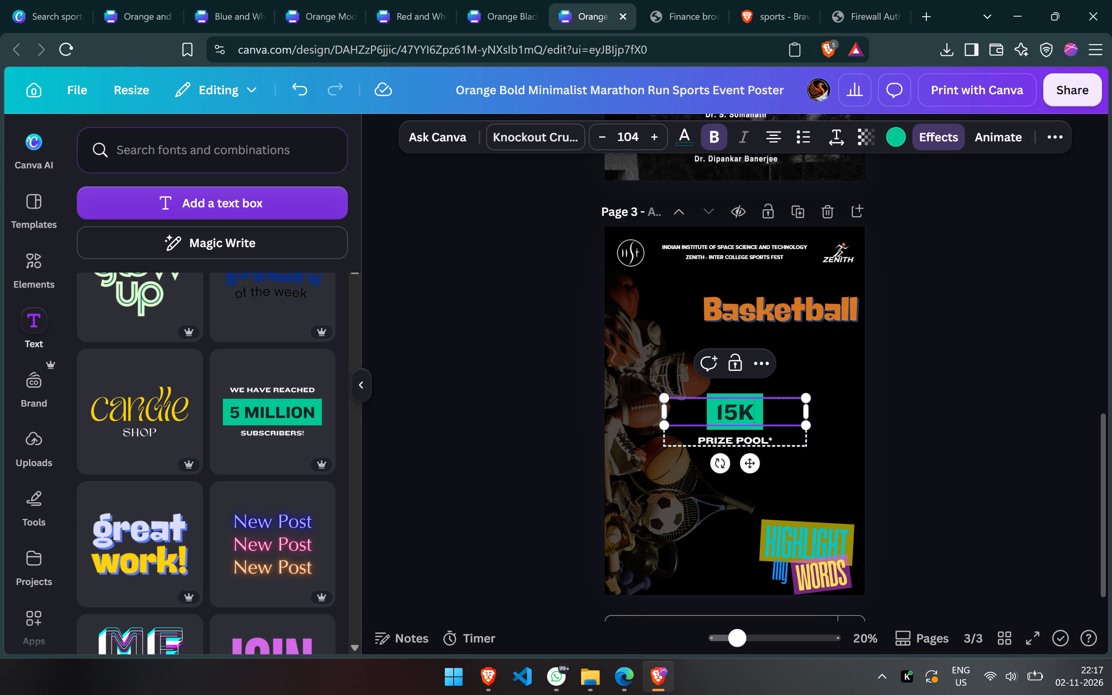
Try orange and blue on the 15K banner's background effect, settling on the off-white Lightyellow colour from the design's colours.
click(890, 139)
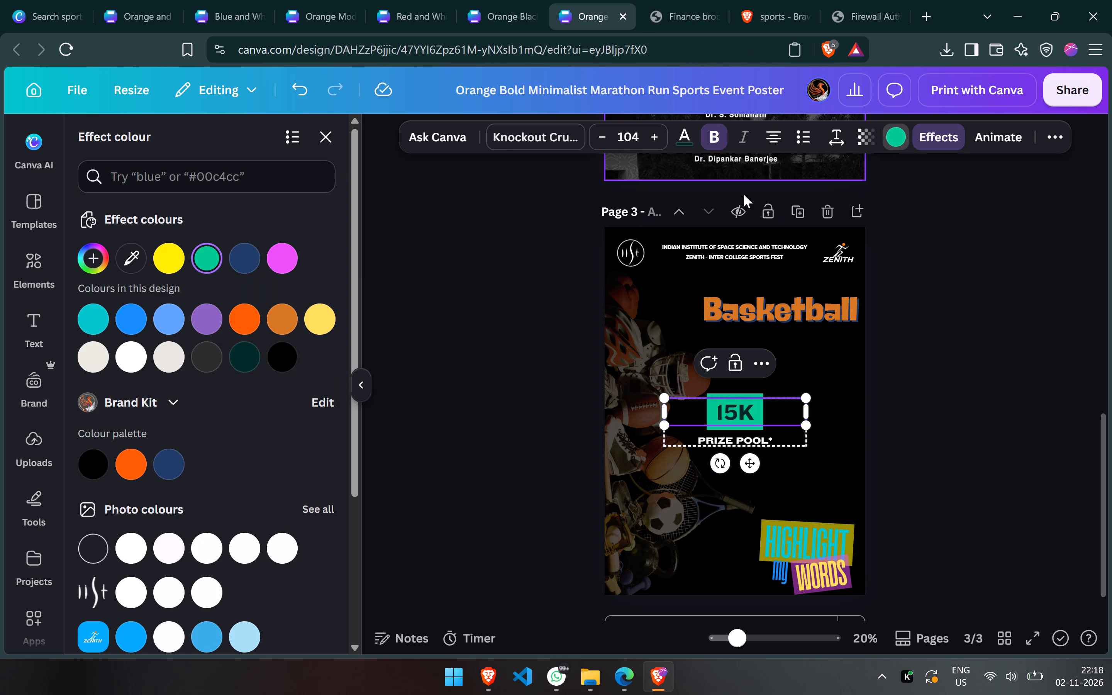
click(239, 315)
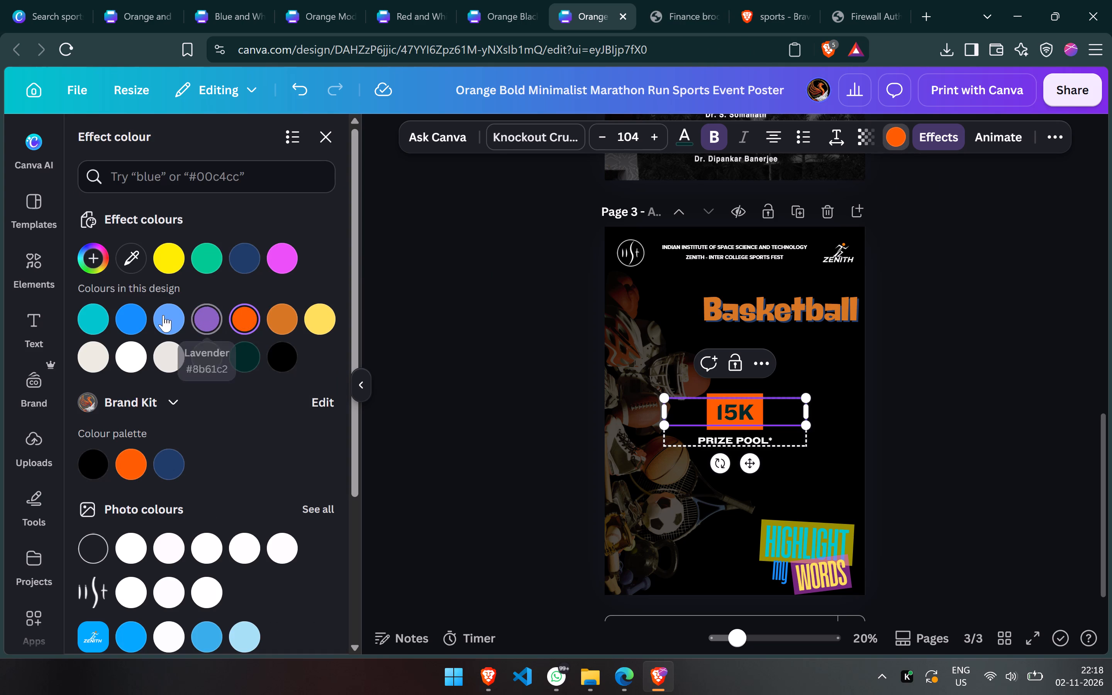
click(136, 316)
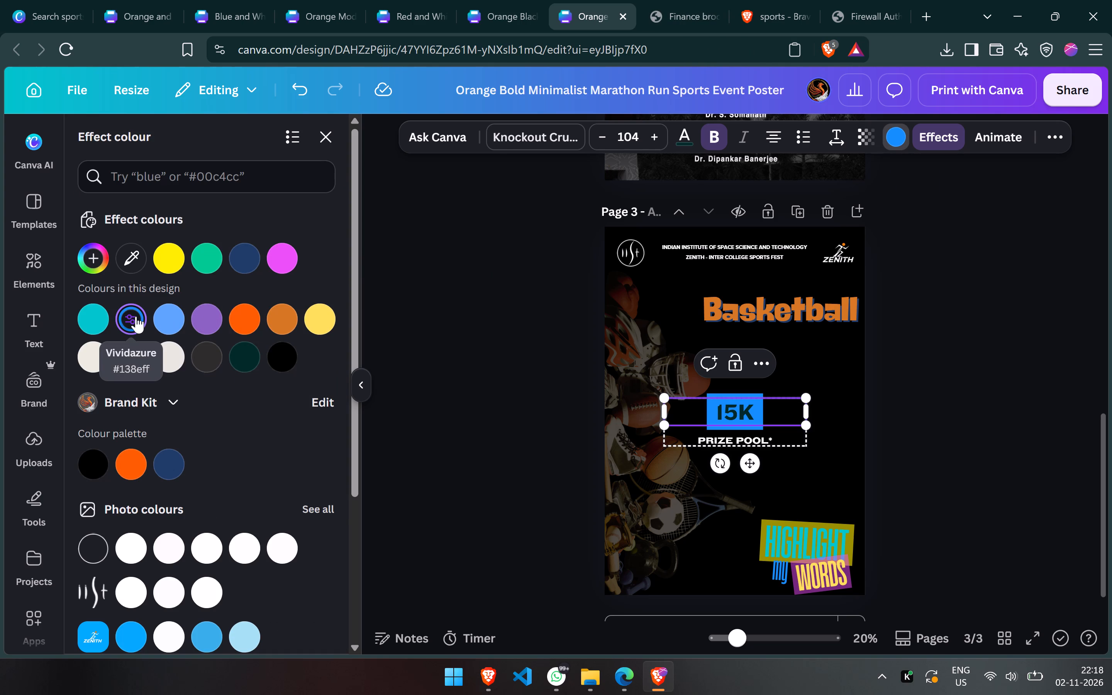
click(105, 353)
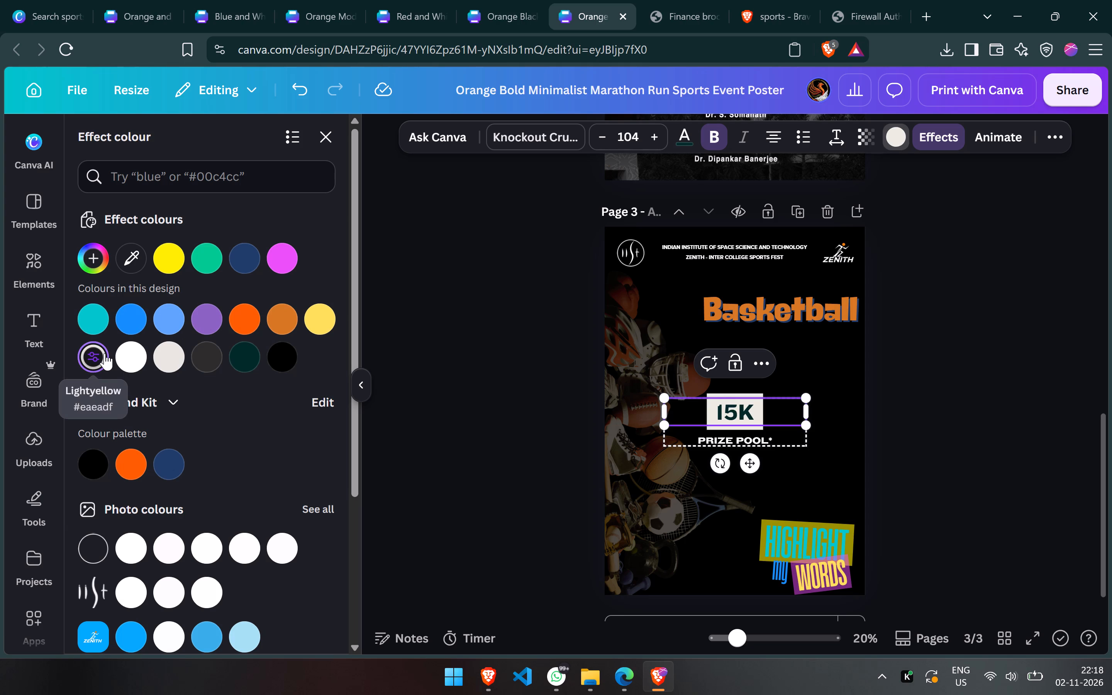
click(851, 380)
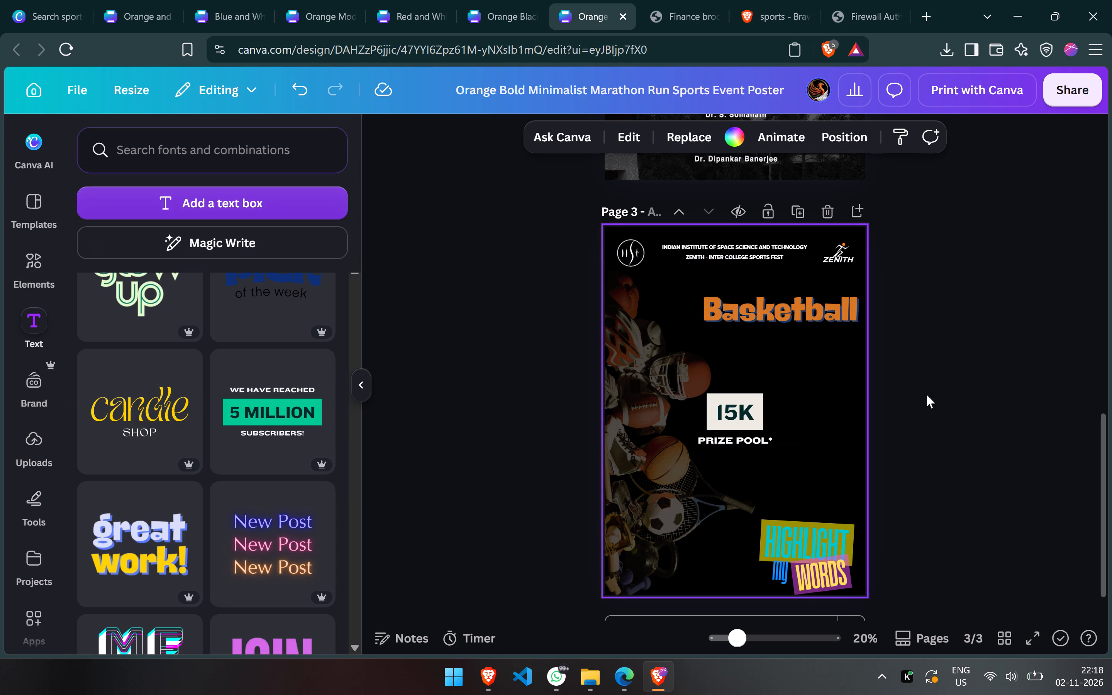
Move the 15K prize pool group toward page 3's right side, just above the "Highlight my words" design.
drag(757, 441, 842, 464)
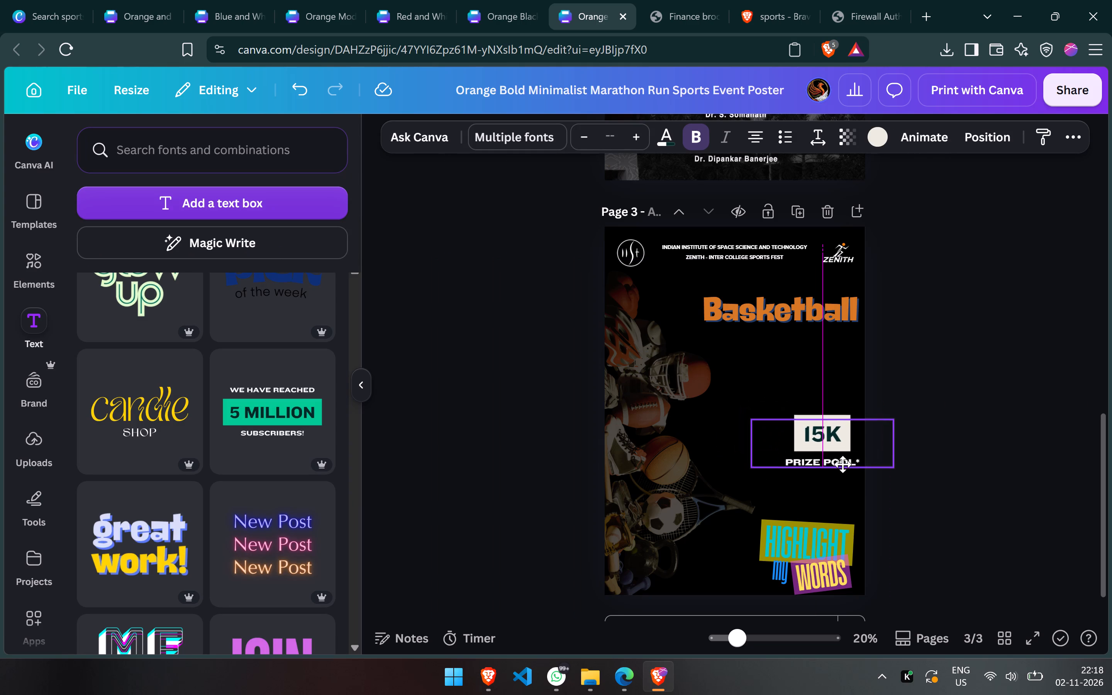
drag(842, 464, 841, 473)
Delete the "Highlight my words" design from page 3's bottom-right corner.
click(838, 553)
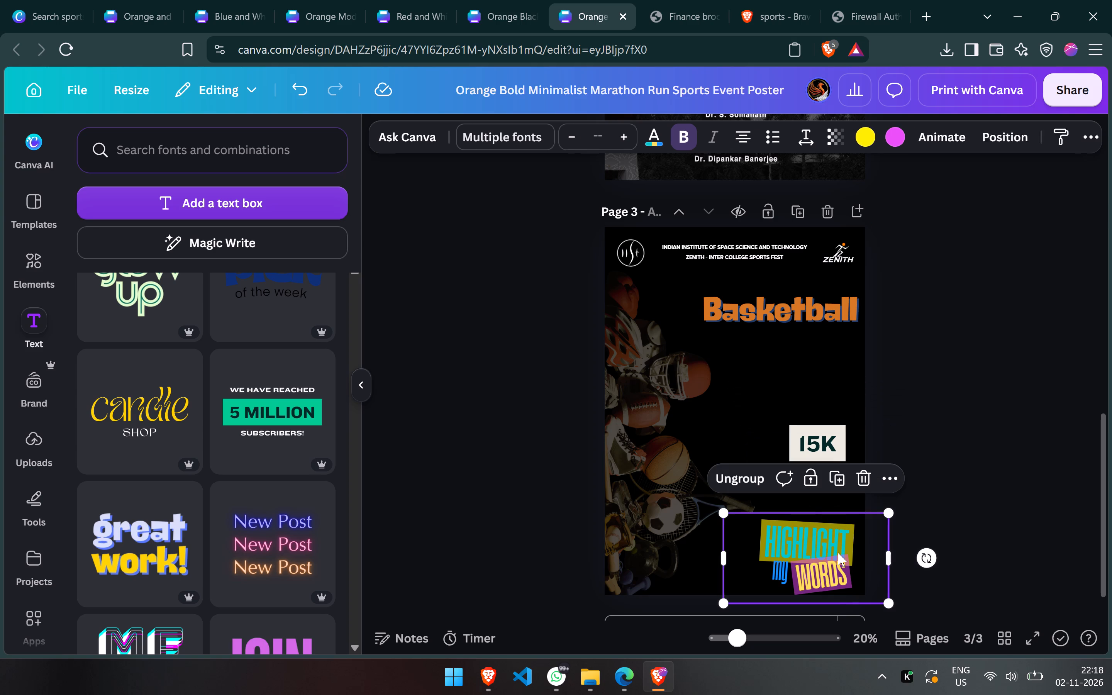
key(BackSpace)
Move the 15K prize pool group down into page 3's bottom-right corner and enlarge it slightly.
drag(812, 459, 813, 567)
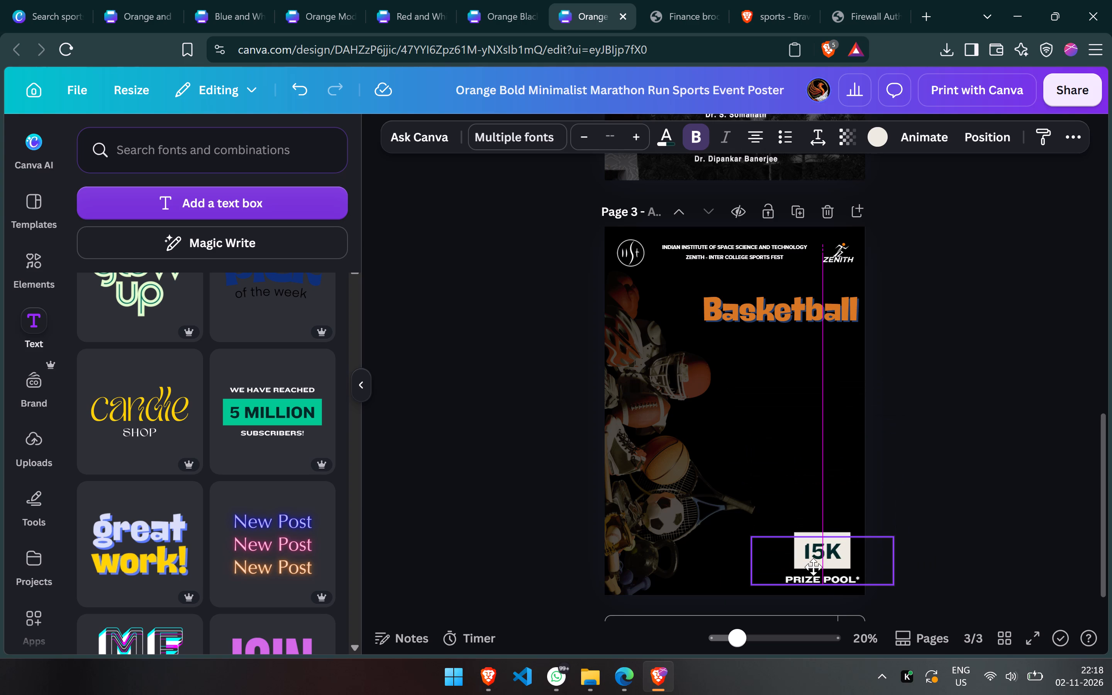
drag(813, 567, 813, 566)
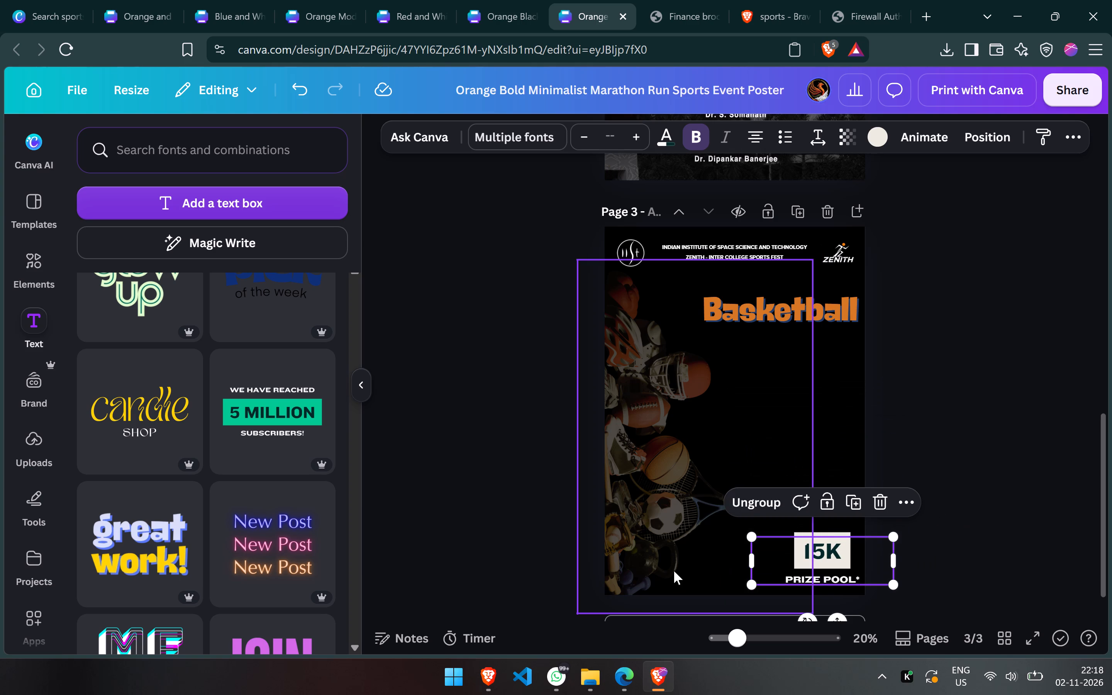
drag(748, 536, 710, 523)
click(710, 523)
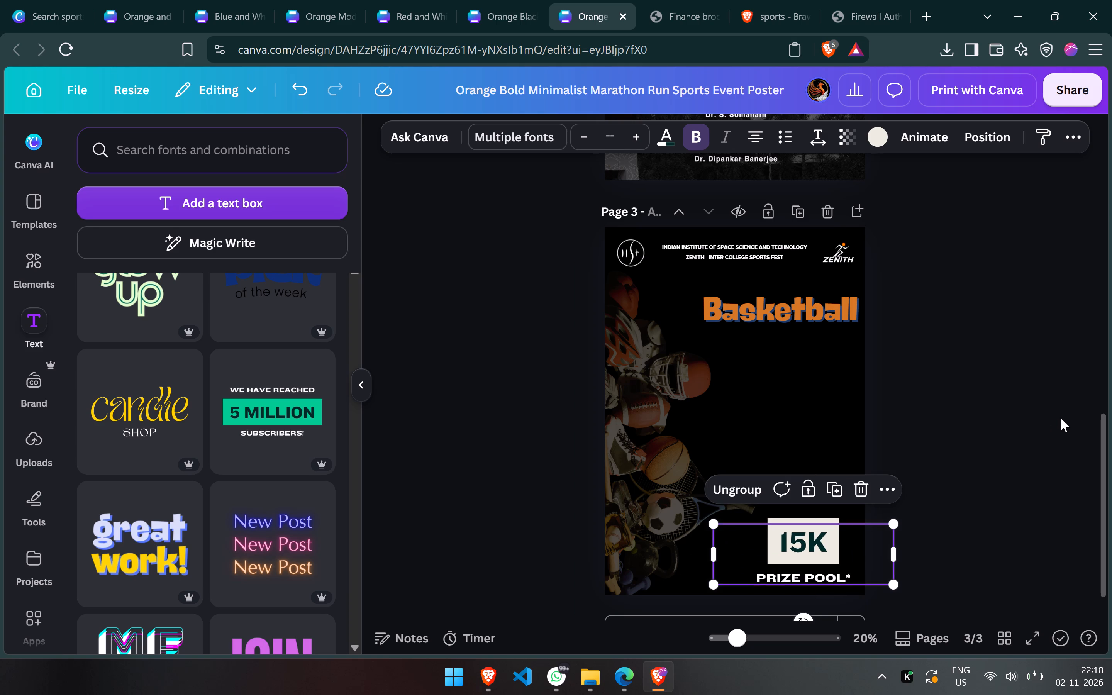
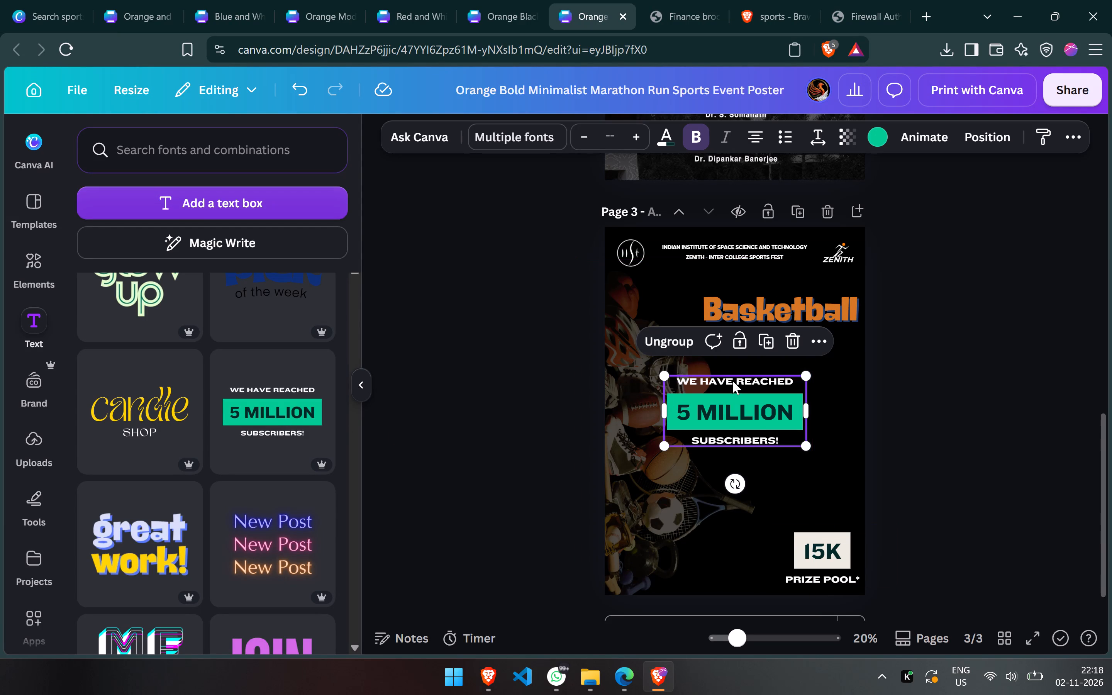
Replace the caption above the green 5 MILLION box on the Basketball page with "registration fee:".
text(registration fee)
key(shift+colon)
key(space)
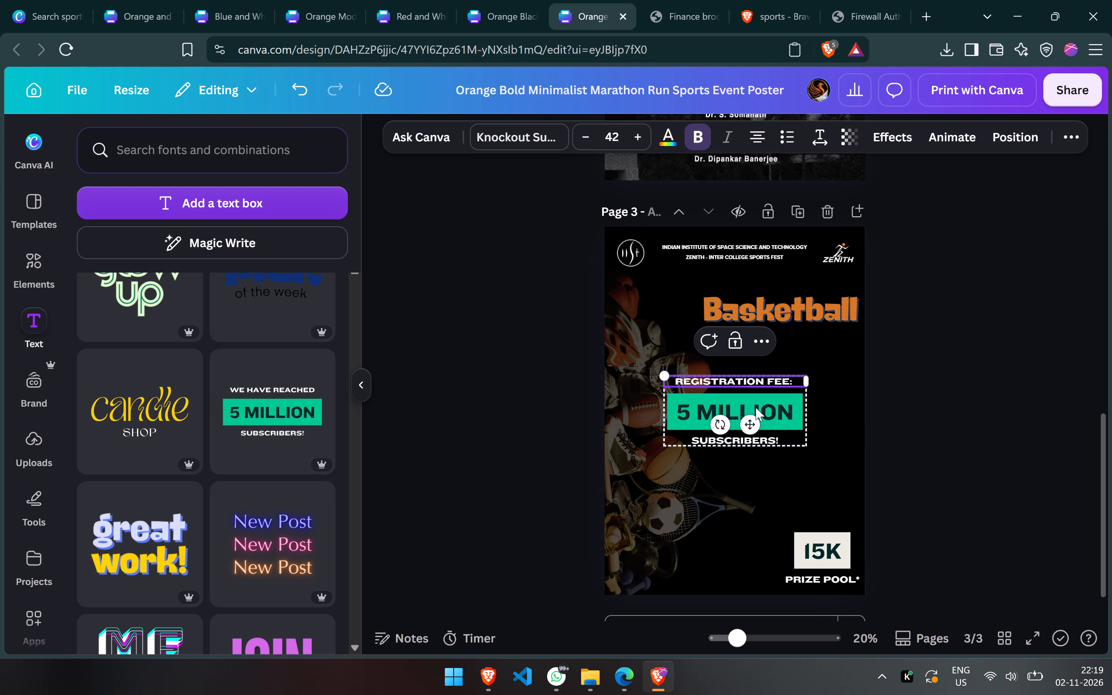
Select the green-highlighted 5 MILLION text below the registration fee caption on the Basketball page.
click(785, 400)
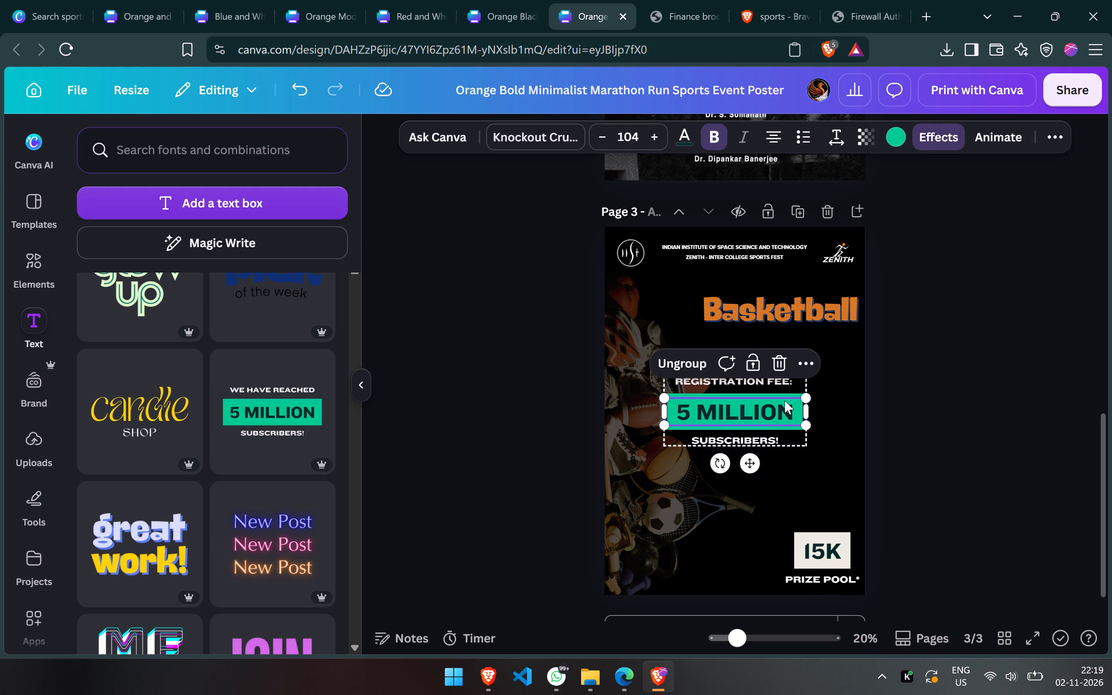
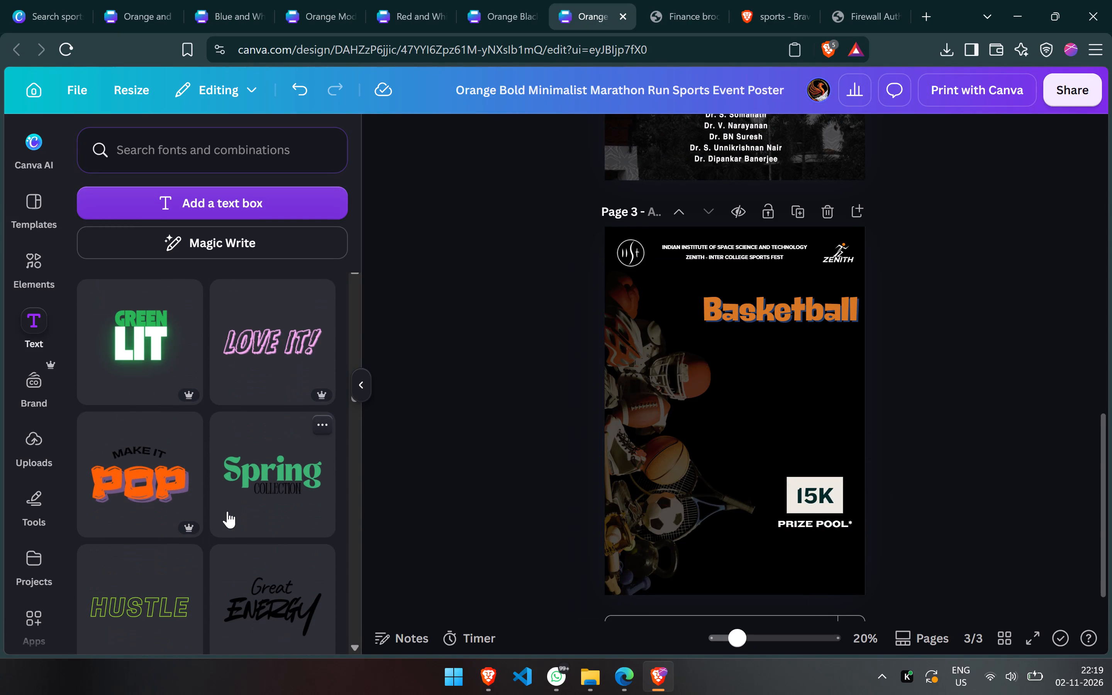
Search the font combinations for "long text" and add the BEST-SELLERS price list combination to the Basketball page.
scroll(227, 511, down, 8)
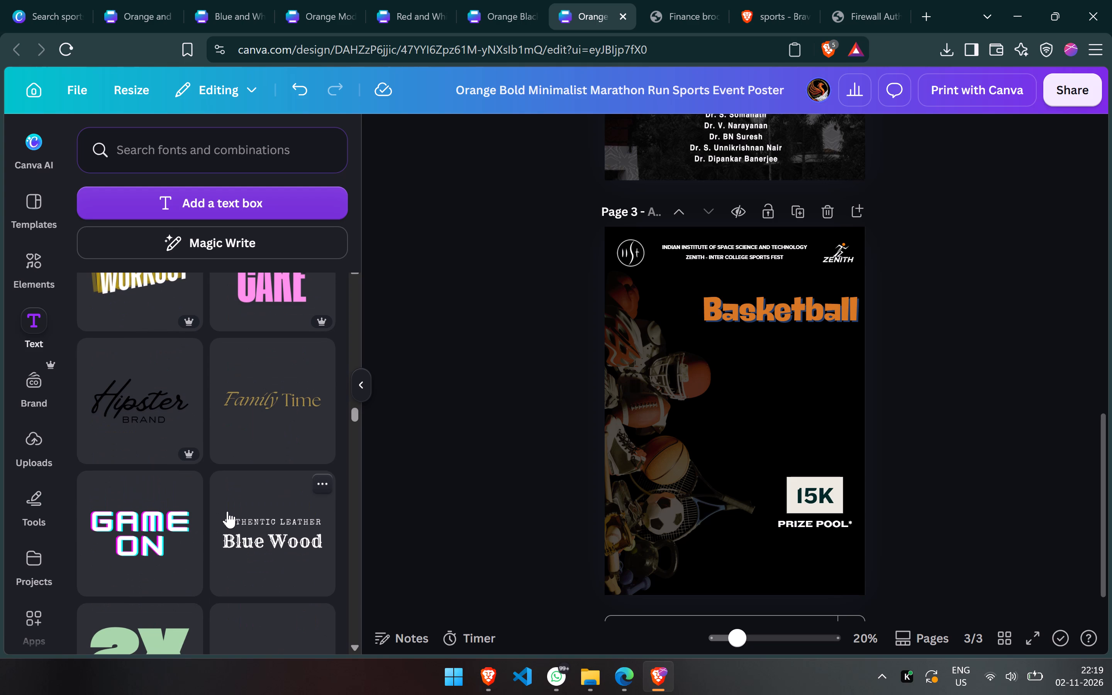
click(222, 142)
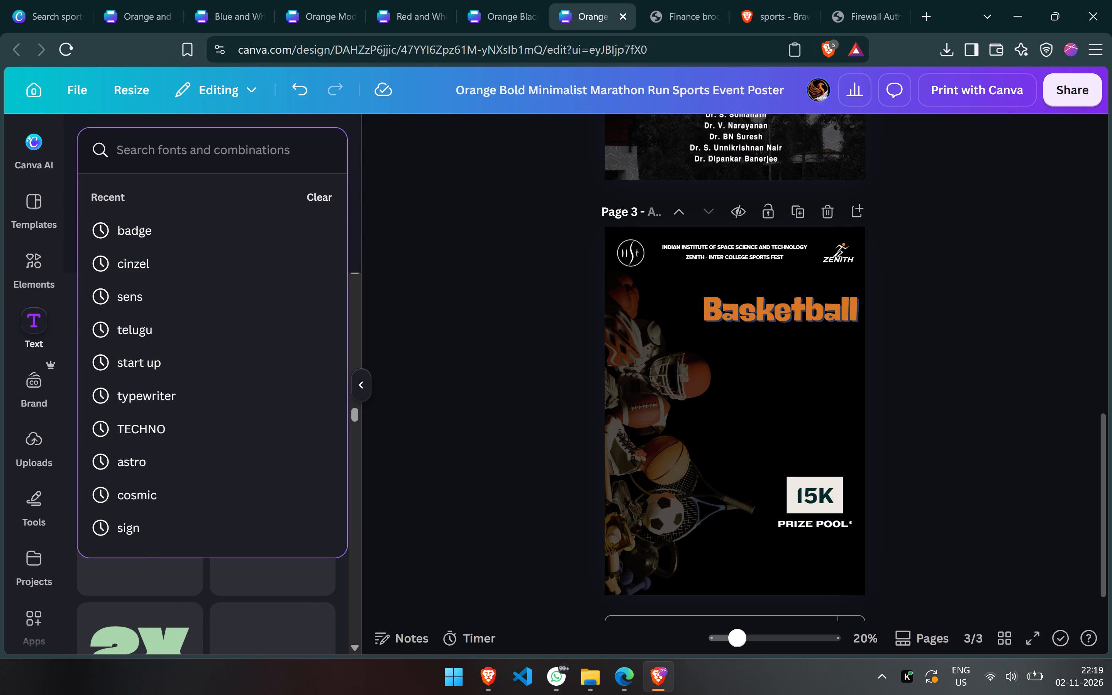
text(long tes)
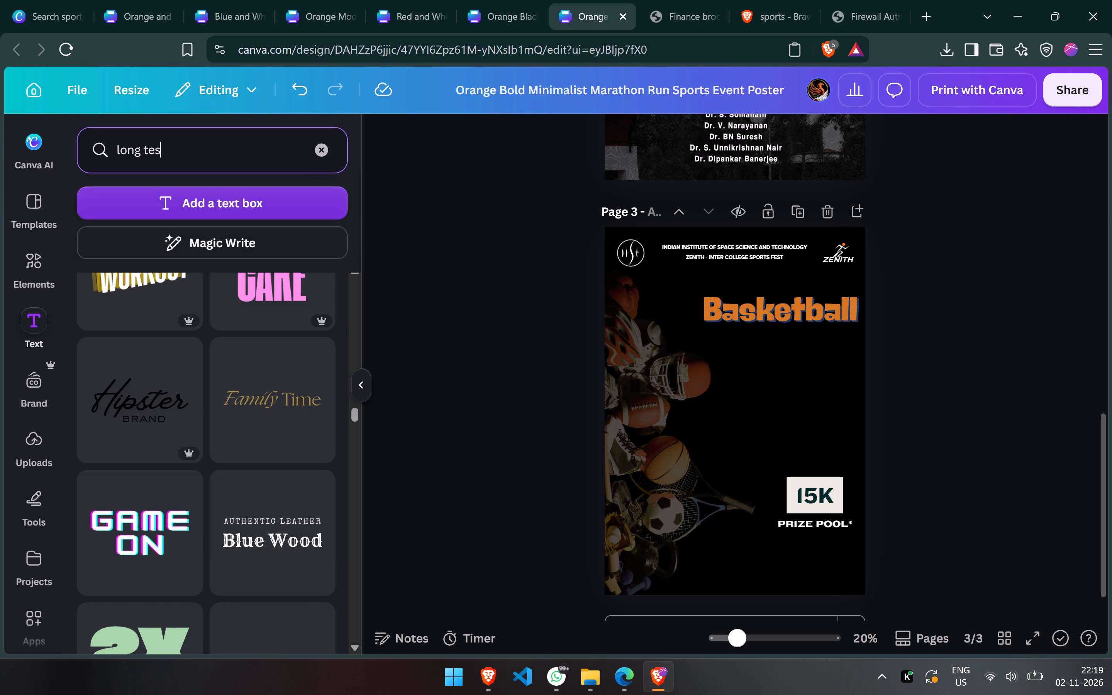
key(BackSpace)
text(xt)
key(Return)
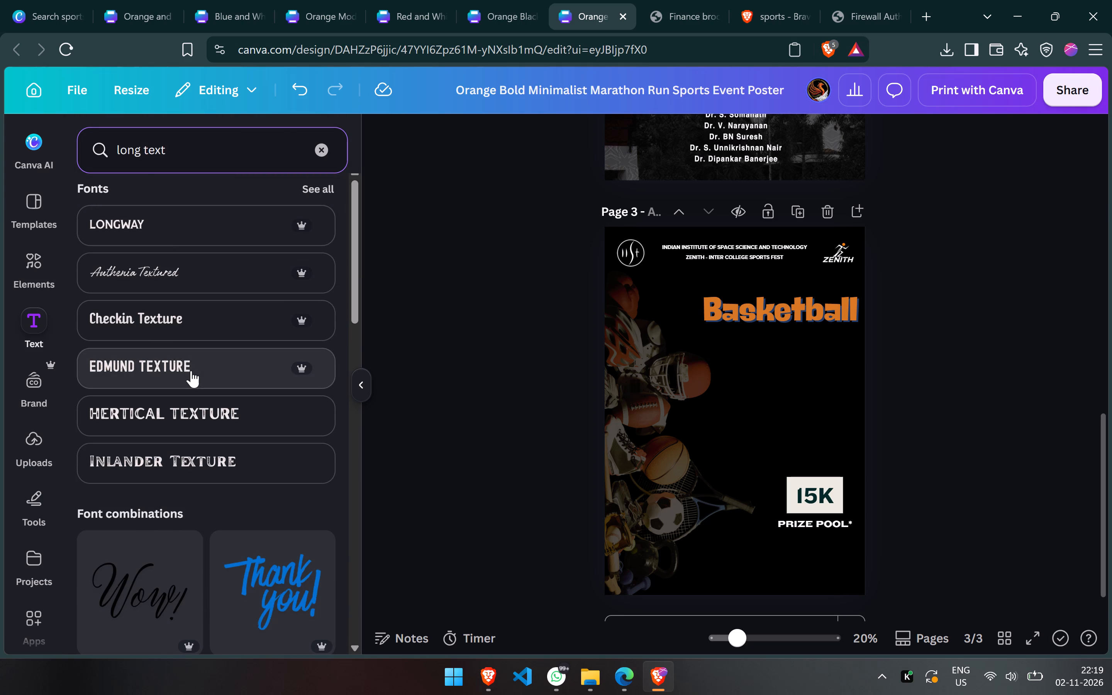
scroll(191, 371, down, 6)
scroll(191, 371, up, 2)
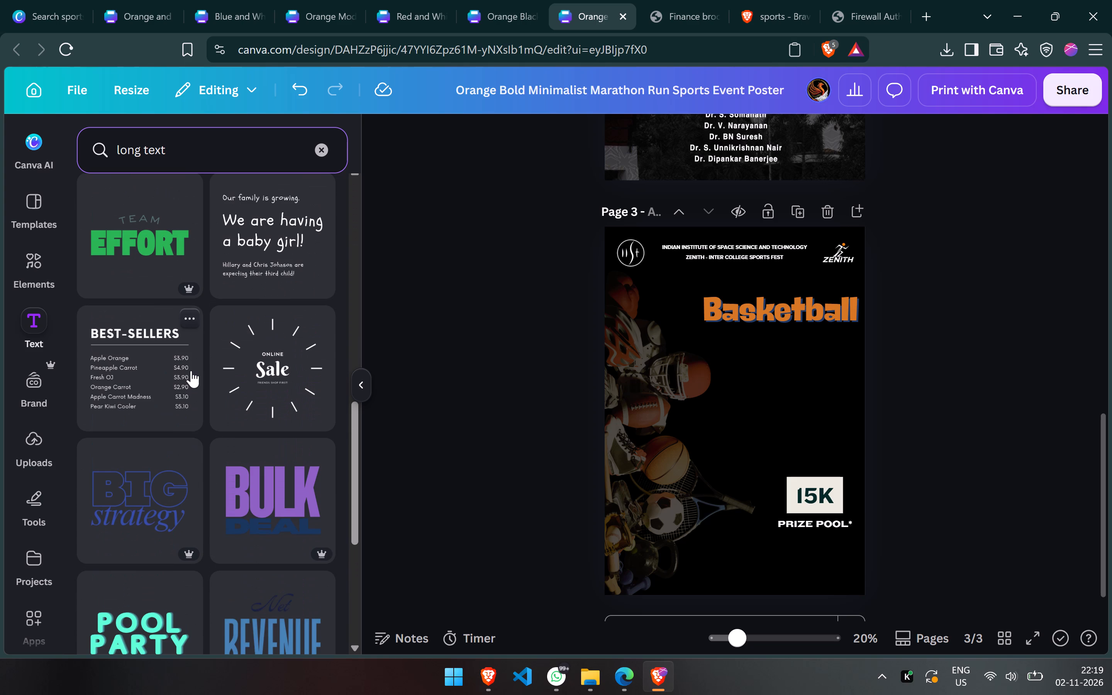
scroll(191, 371, up, 1)
click(160, 389)
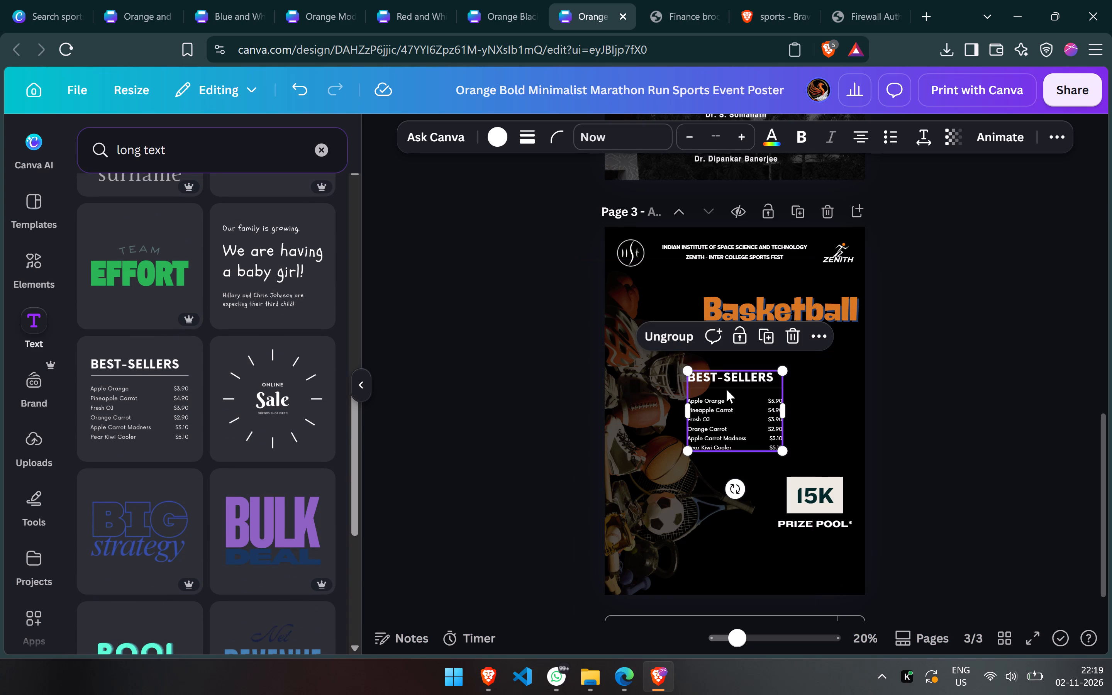
Move the BEST-SELLERS block to the bottom of the Basketball page and enlarge it to about 22.3 wide by 18.9 high.
drag(726, 389, 741, 534)
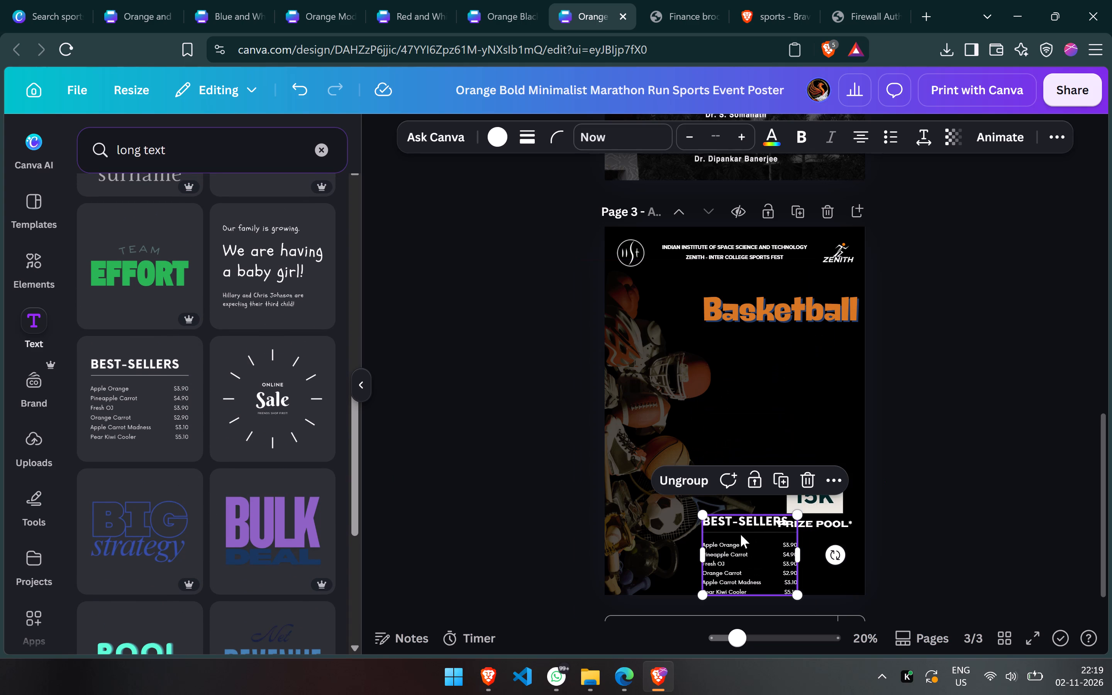
drag(799, 515, 851, 482)
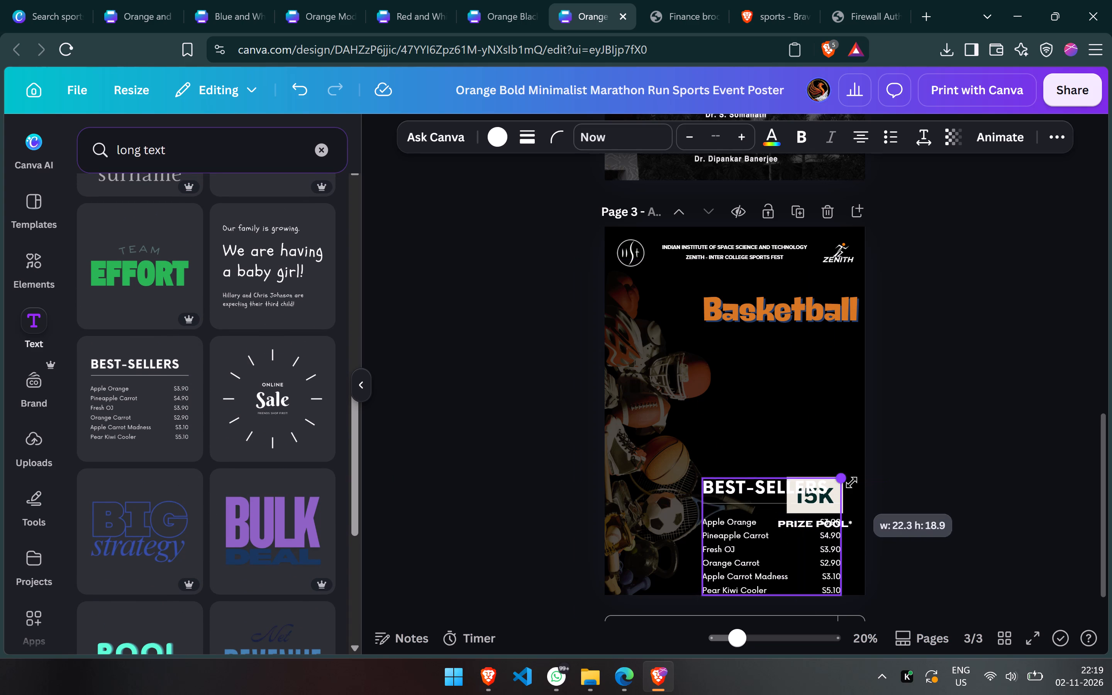
drag(766, 546, 764, 589)
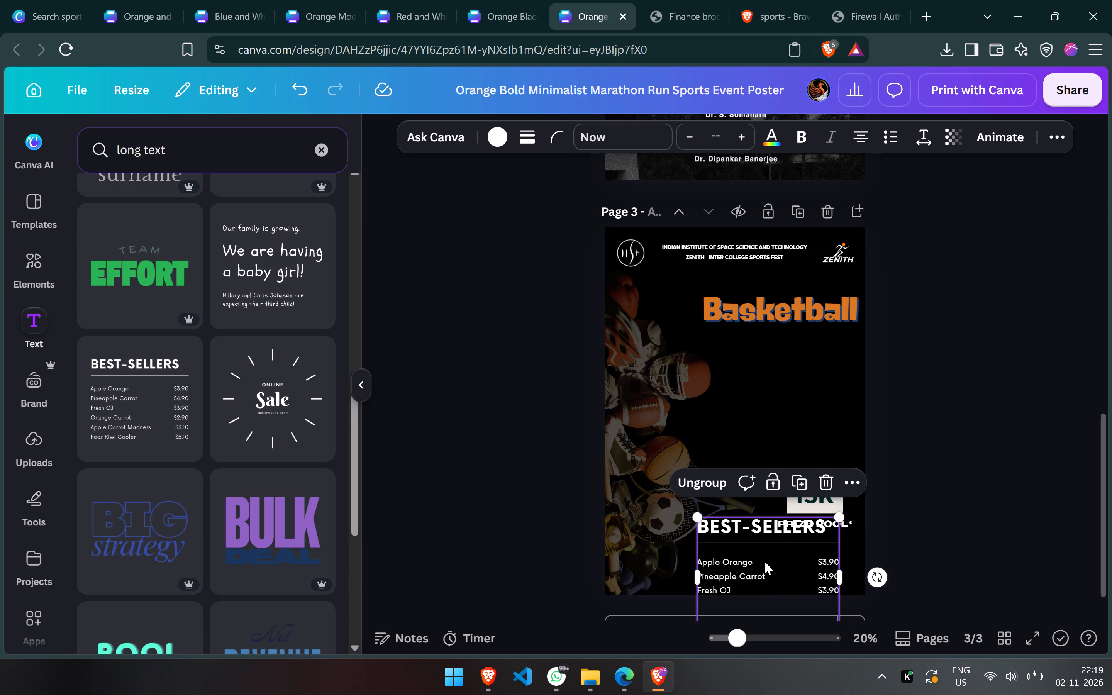
Delete the price column from the BEST-SELLERS block.
click(765, 547)
double_click(761, 568)
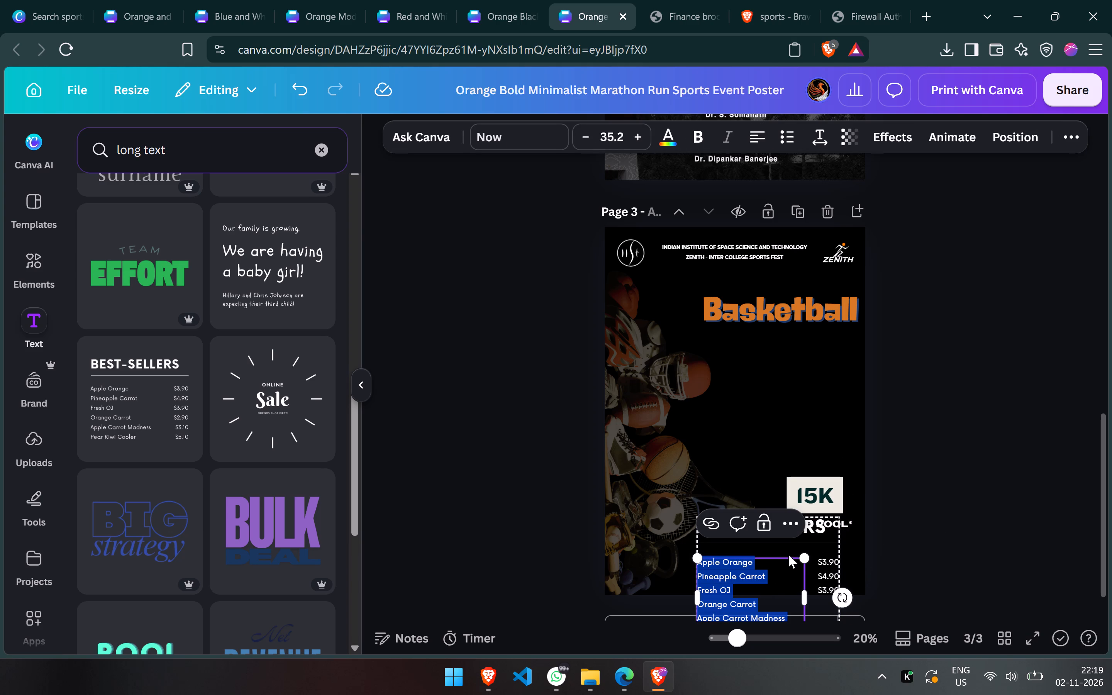
drag(796, 573, 796, 570)
drag(796, 570, 797, 564)
click(813, 570)
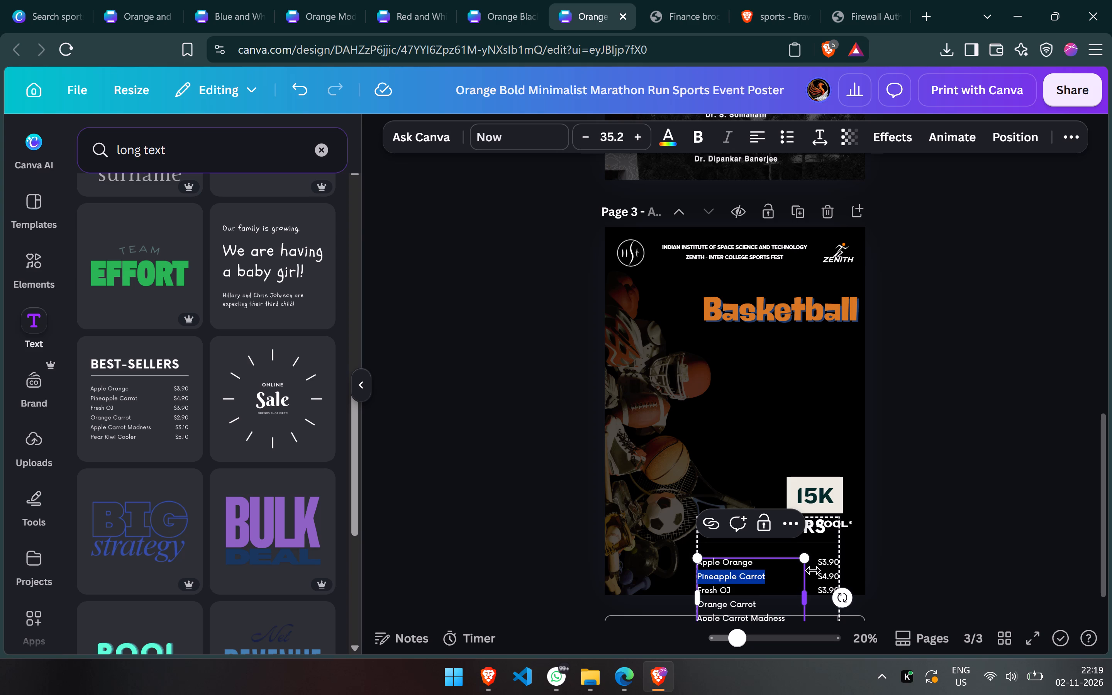
click(822, 566)
click(822, 566)
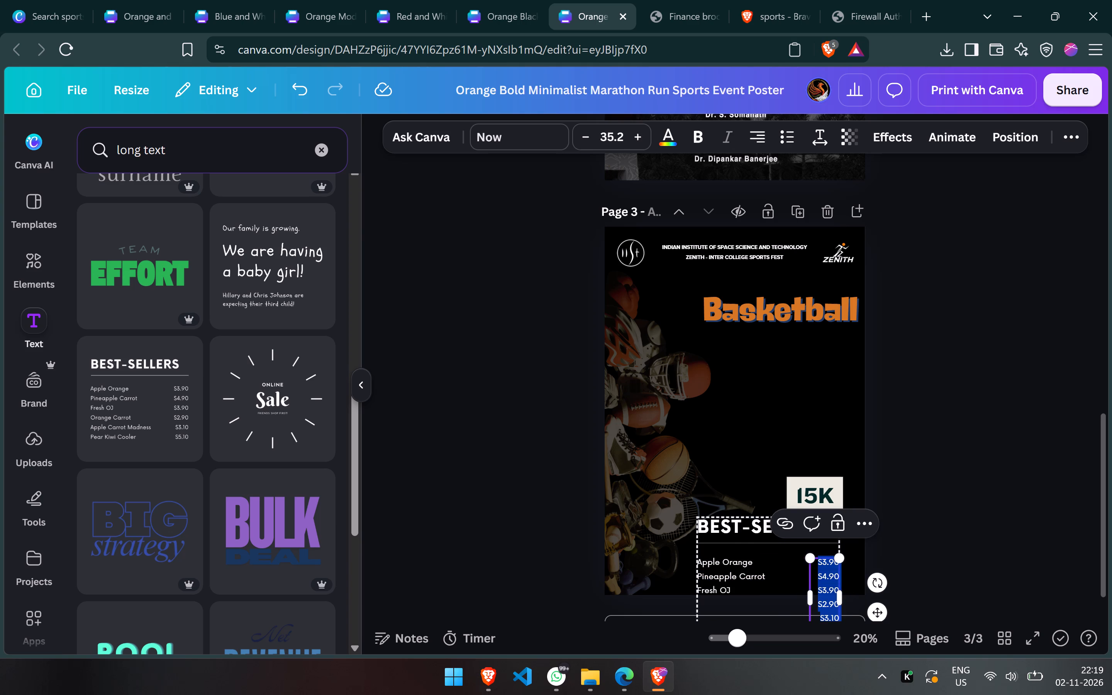
key(BackSpace)
Enlarge the item list's text to about size 39.8 and widen its box slightly past the heading's underline.
click(745, 571)
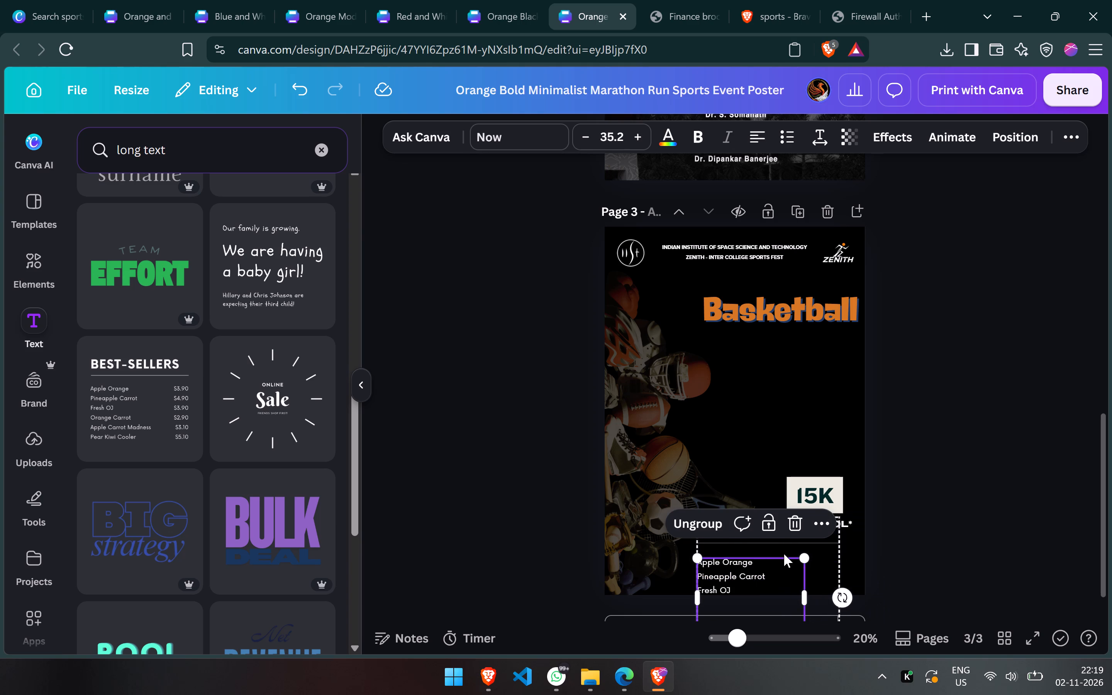
drag(803, 559, 844, 555)
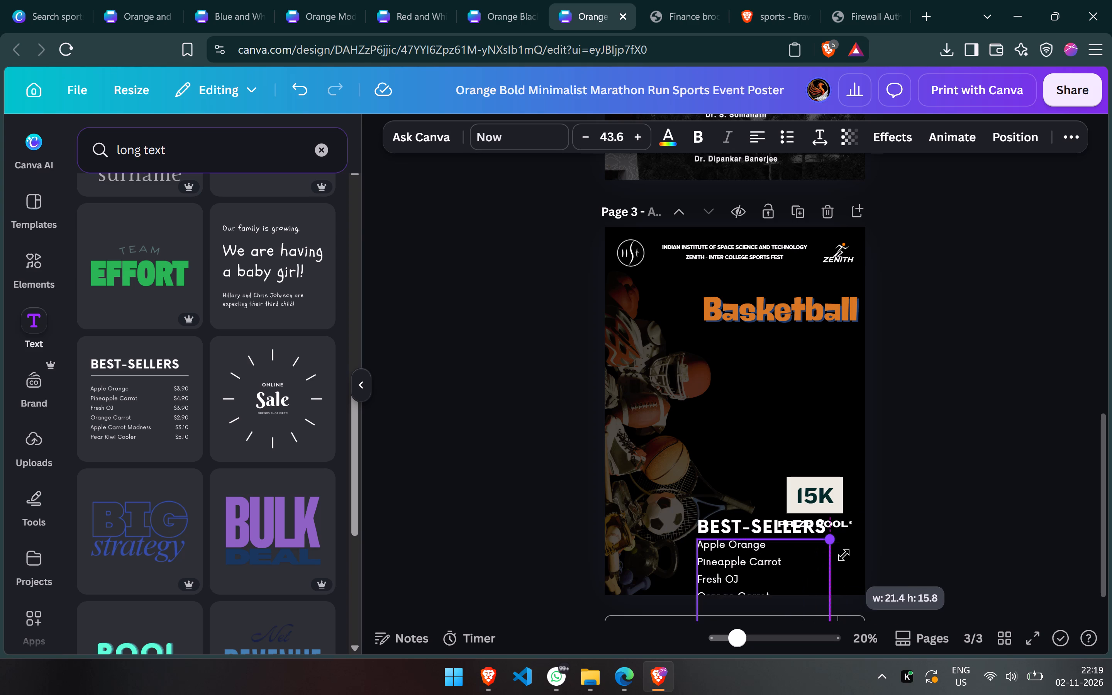
drag(844, 555, 827, 557)
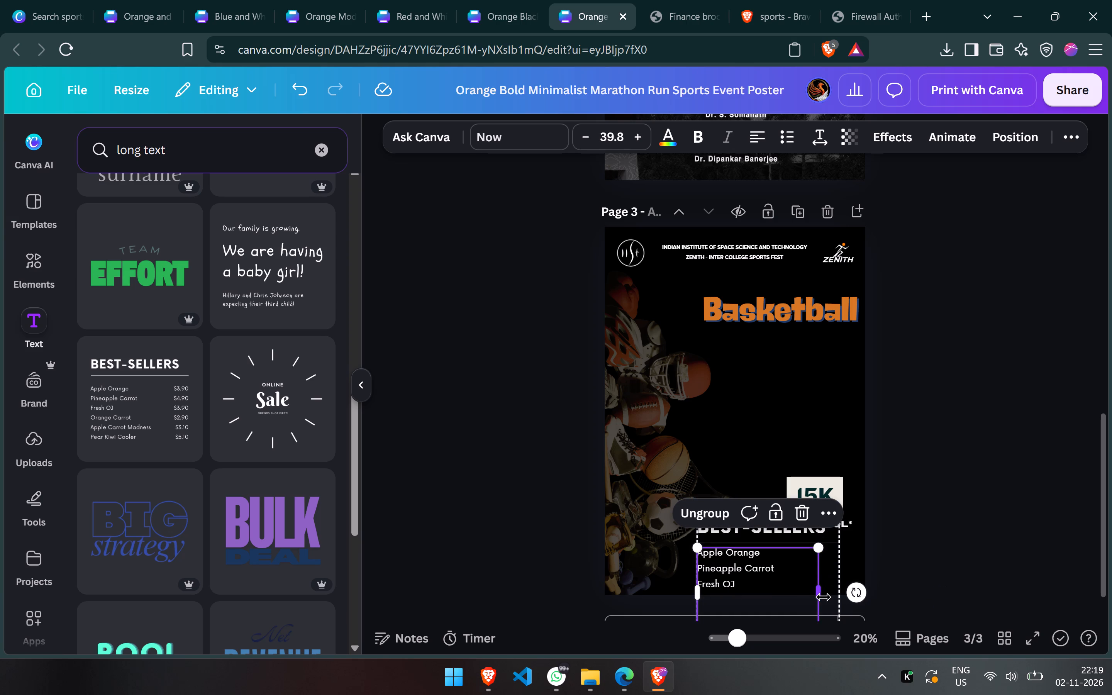
drag(823, 597, 851, 588)
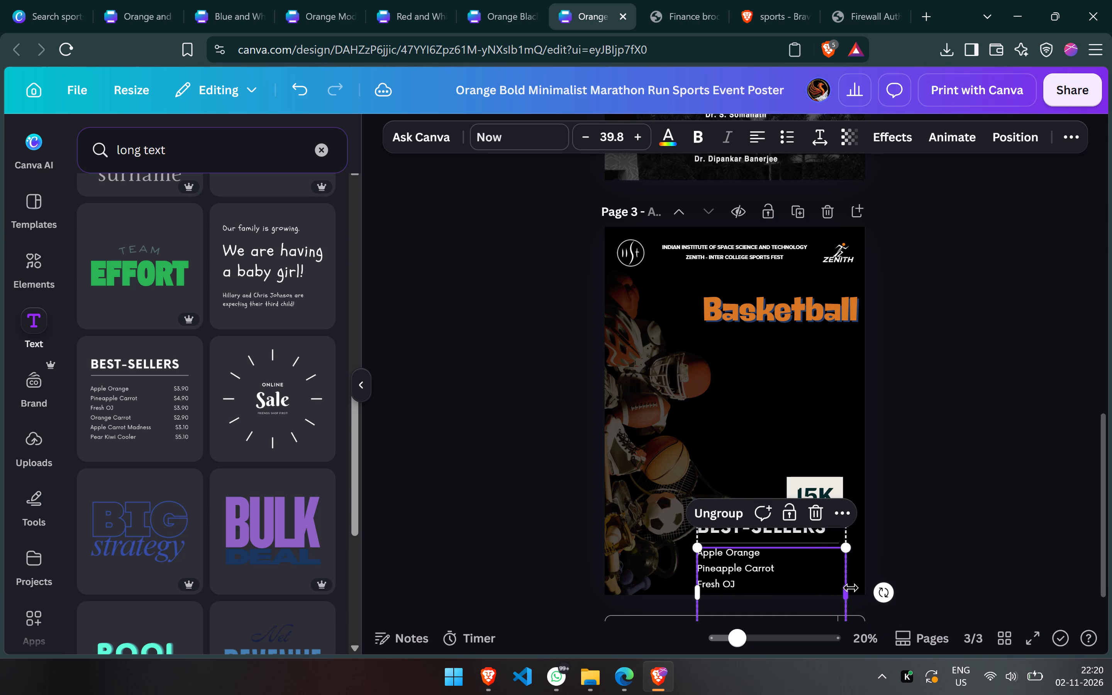
Replace the BEST-SELLERS heading with "organizers".
click(774, 563)
scroll(774, 563, down, 1)
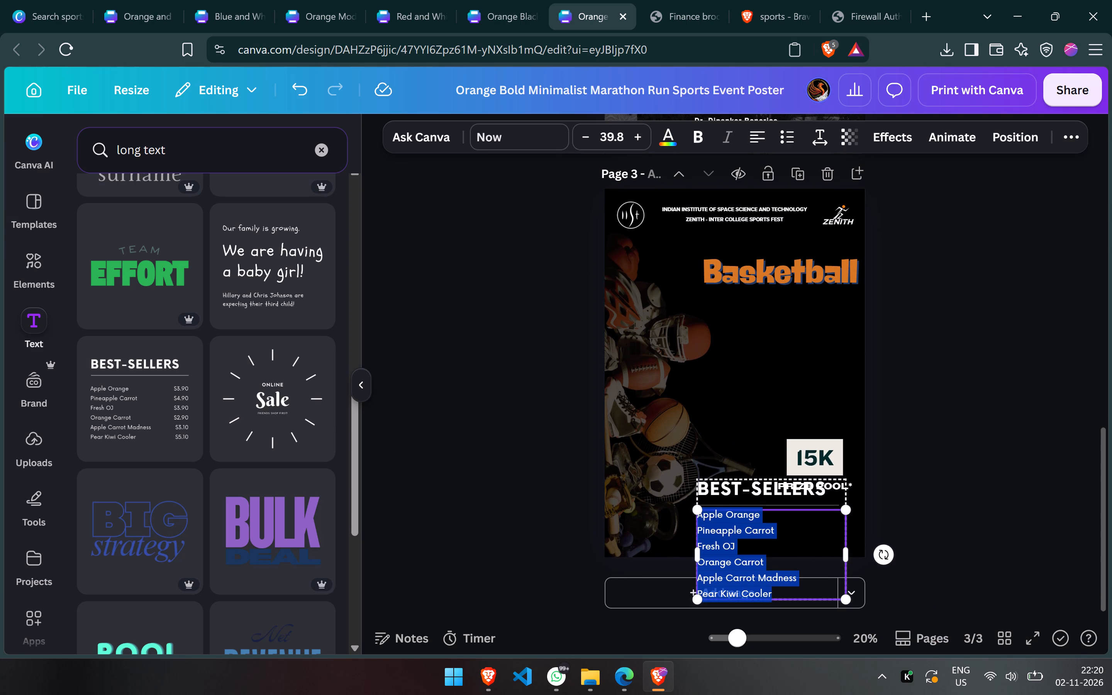
scroll(774, 563, down, 1)
double_click(823, 490)
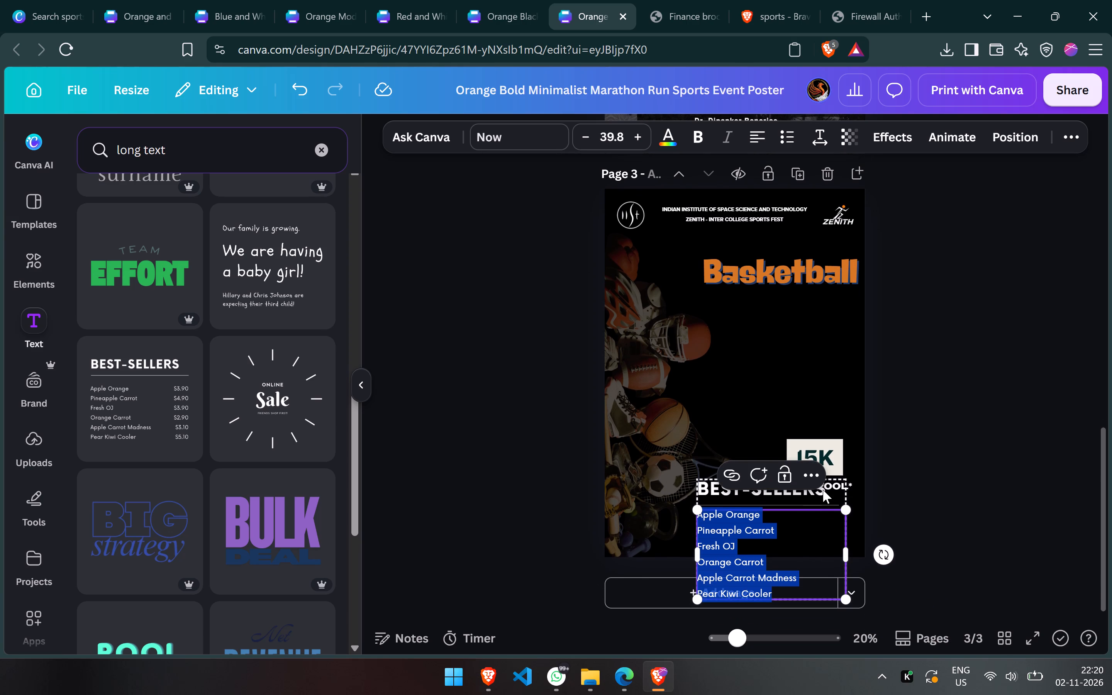
click(804, 491)
click(822, 490)
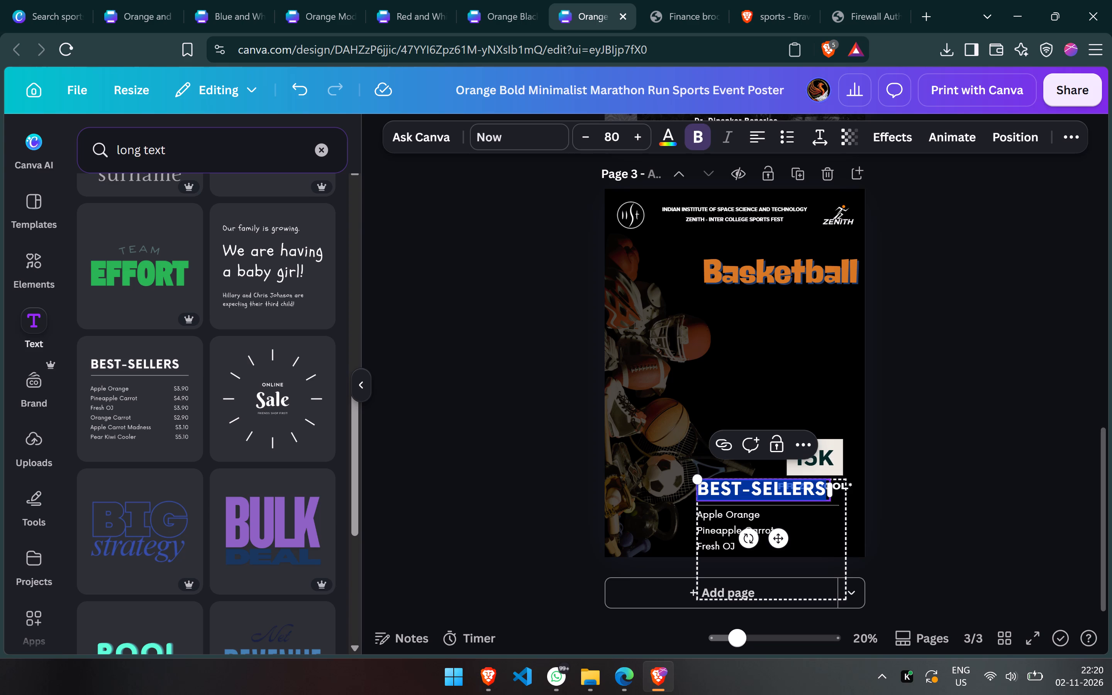
double_click(822, 490)
key(ctrl+a)
text(organizers)
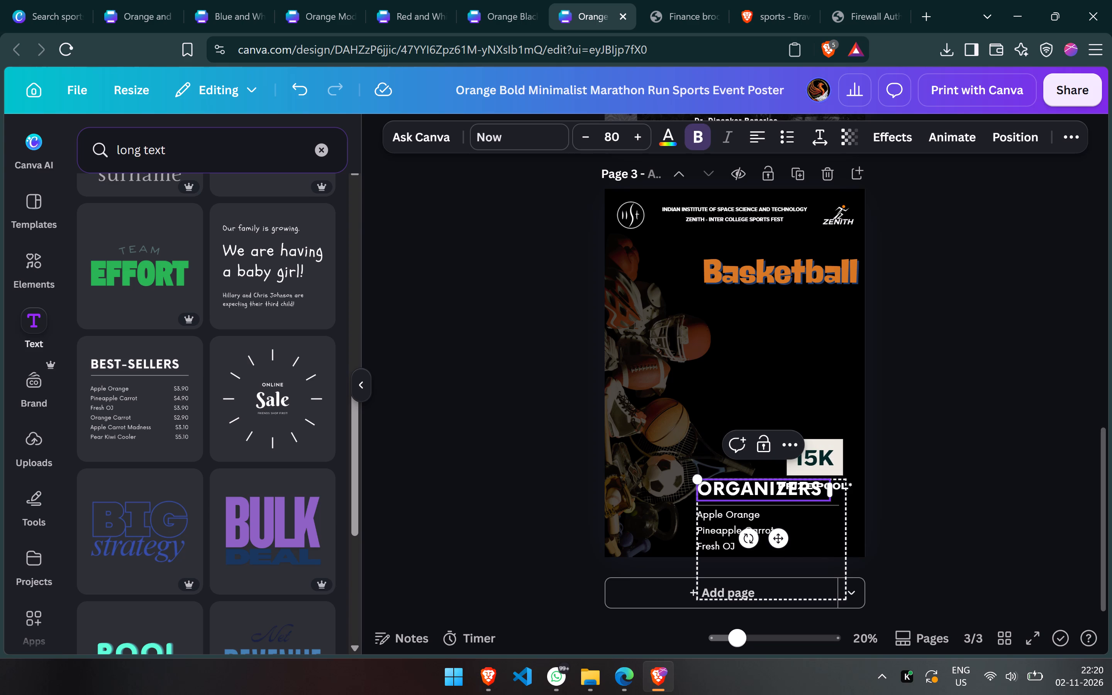
Replace the item list under the organizers heading with text beginning "organi".
double_click(783, 551)
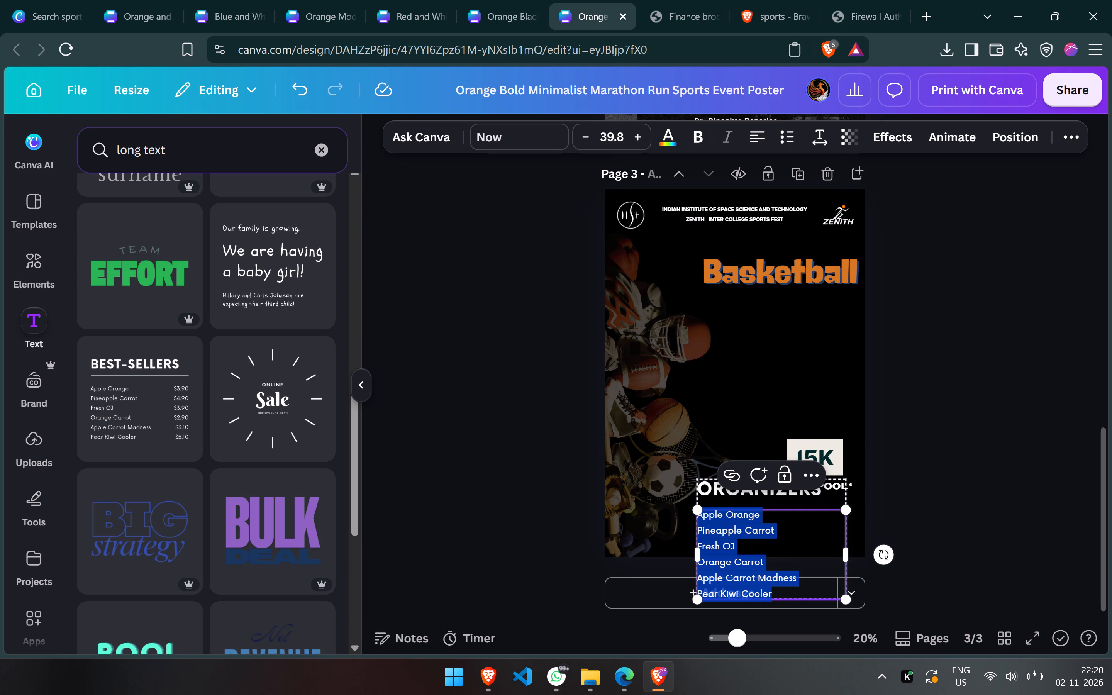
key(BackSpace)
key(m)
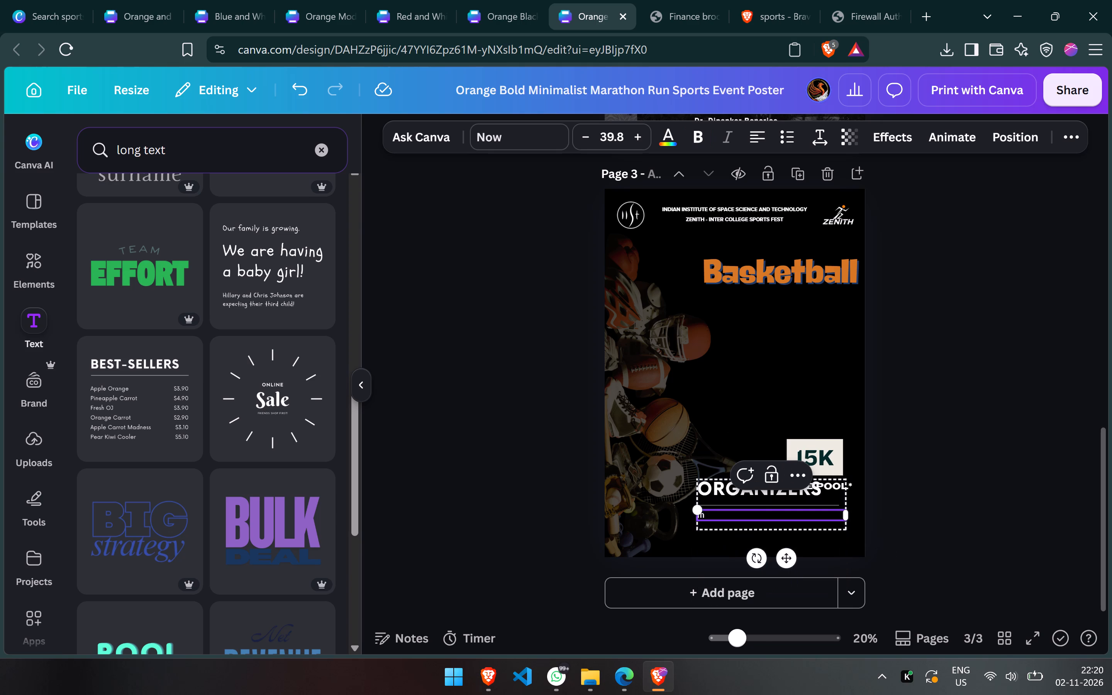
key(BackSpace)
text(organi)
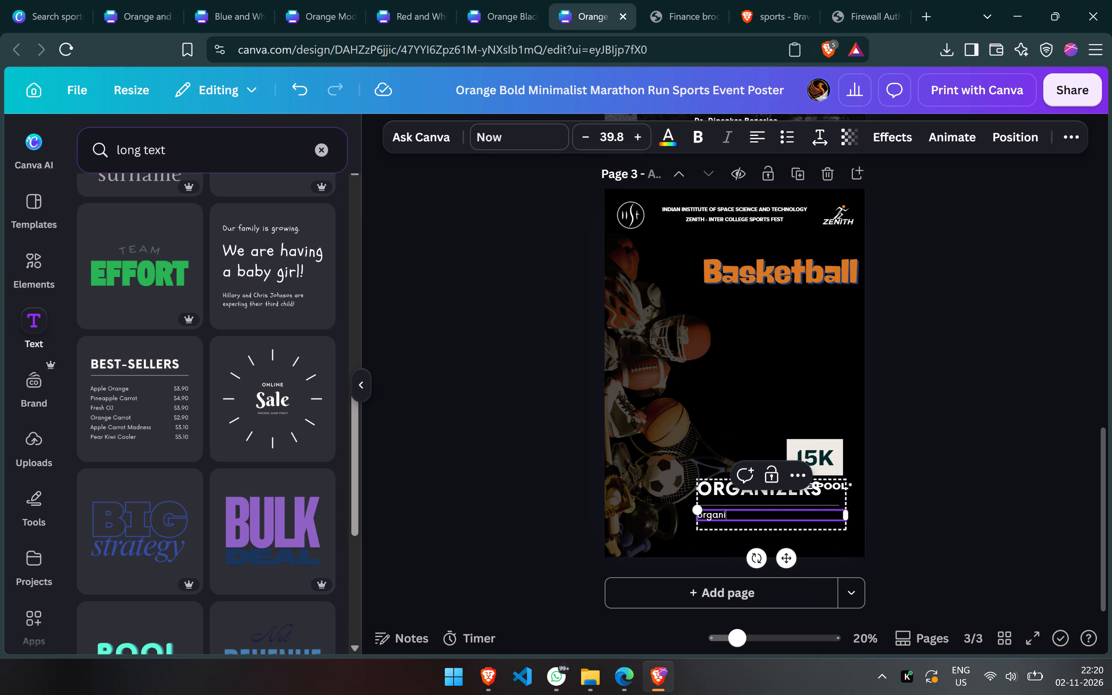
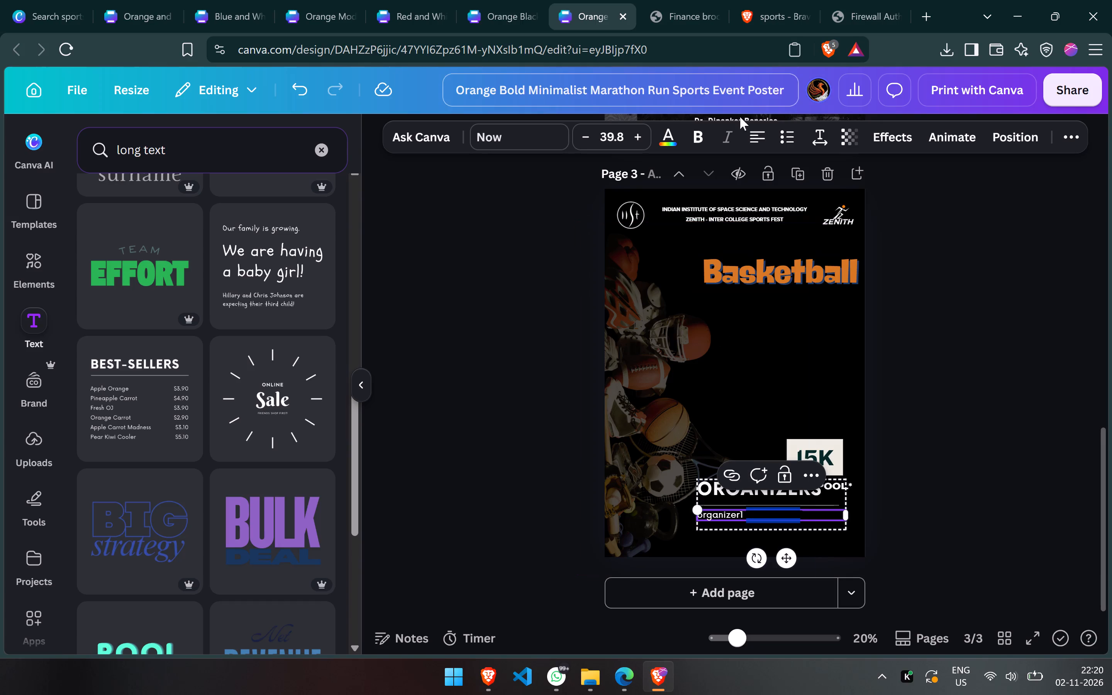
Center-align the organizer1 text under the organizers heading.
click(760, 139)
click(760, 139)
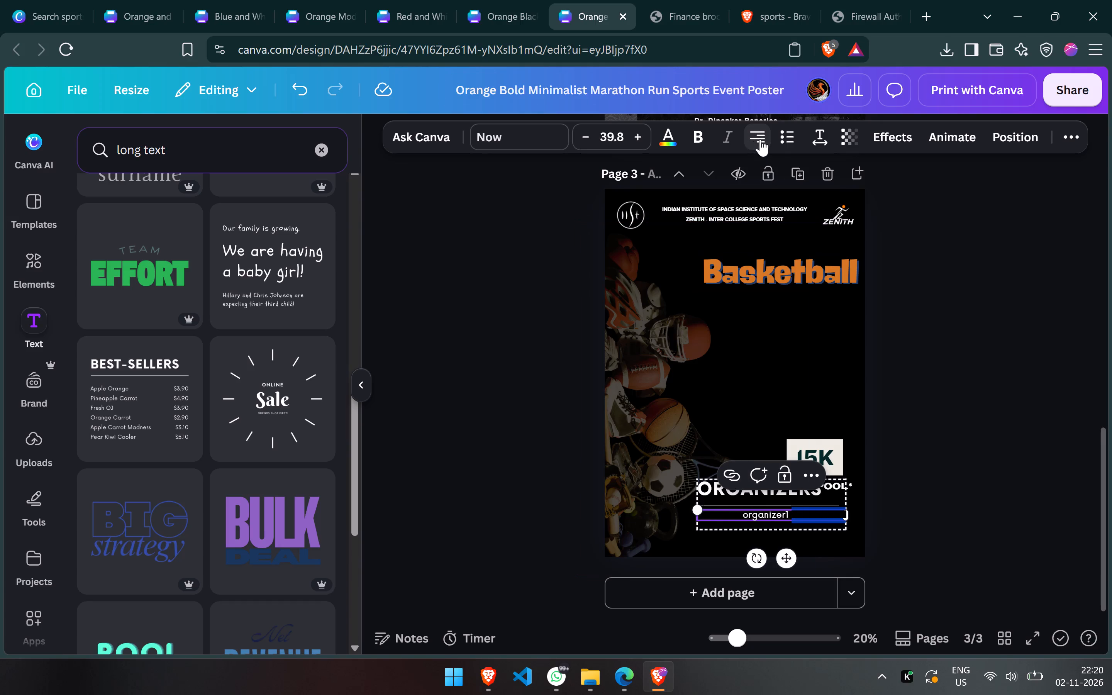
click(760, 139)
click(760, 139)
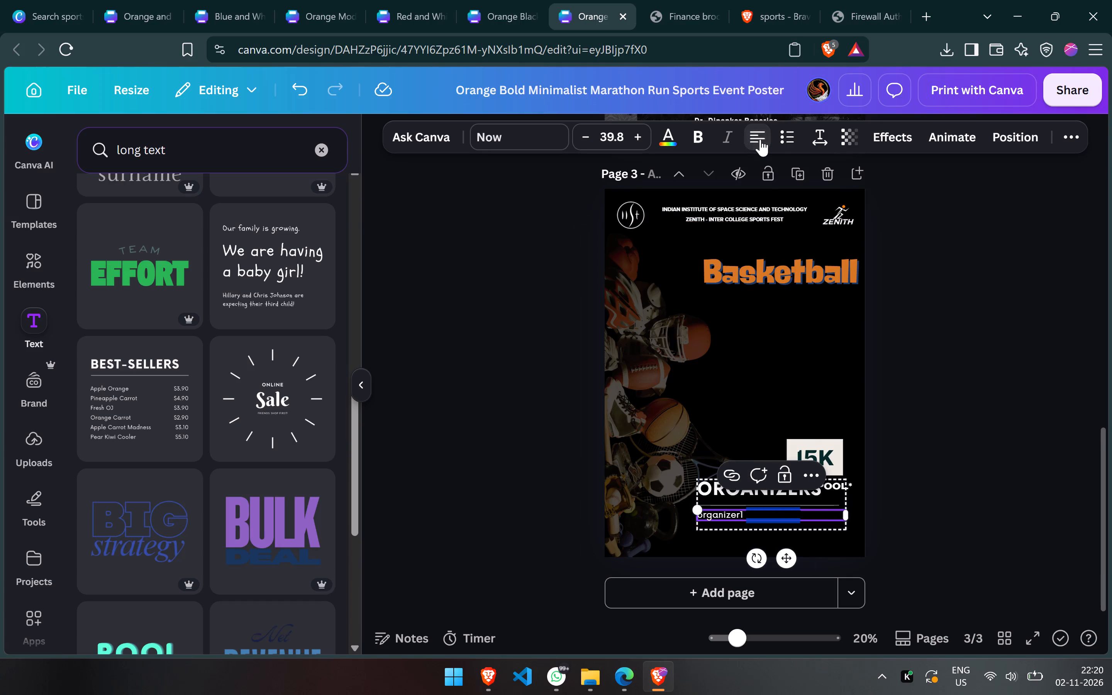
click(760, 139)
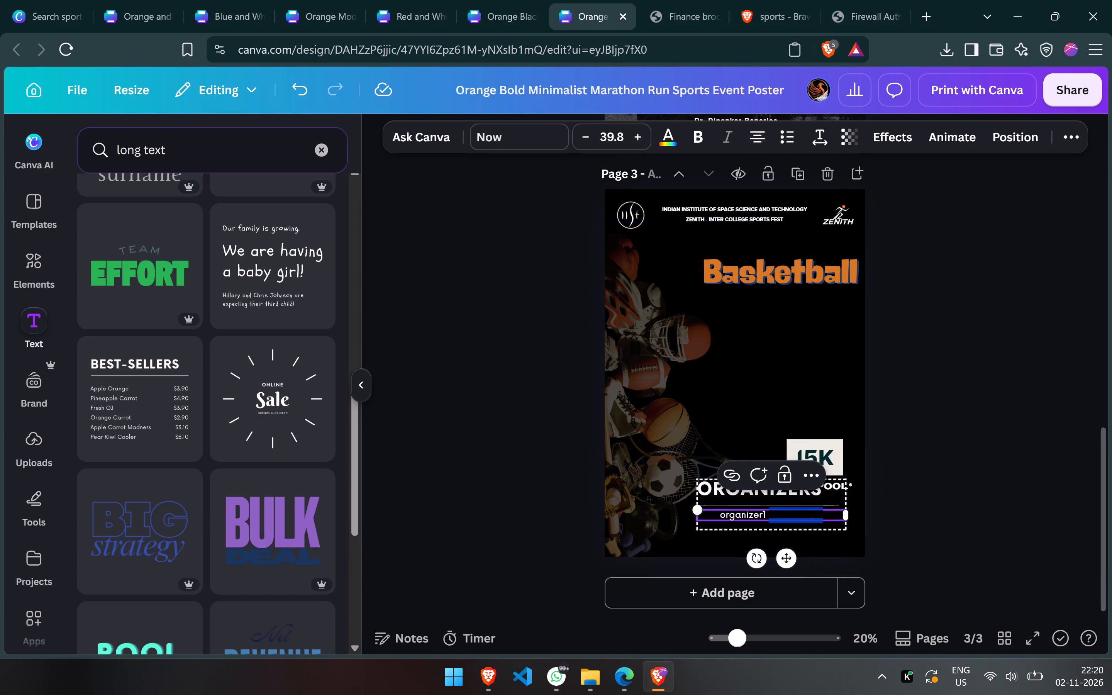
Append a dash after "organizer1" in the organizers list.
click(770, 515)
key(Left)
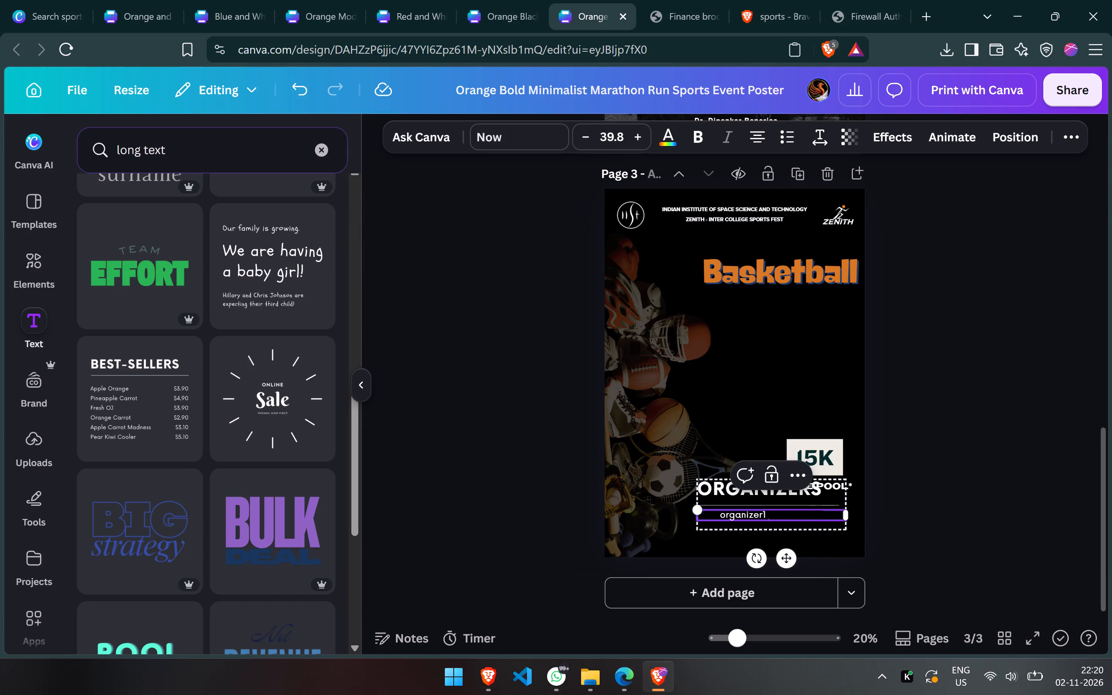
key(Right)
text(--)
key(space)
click(922, 493)
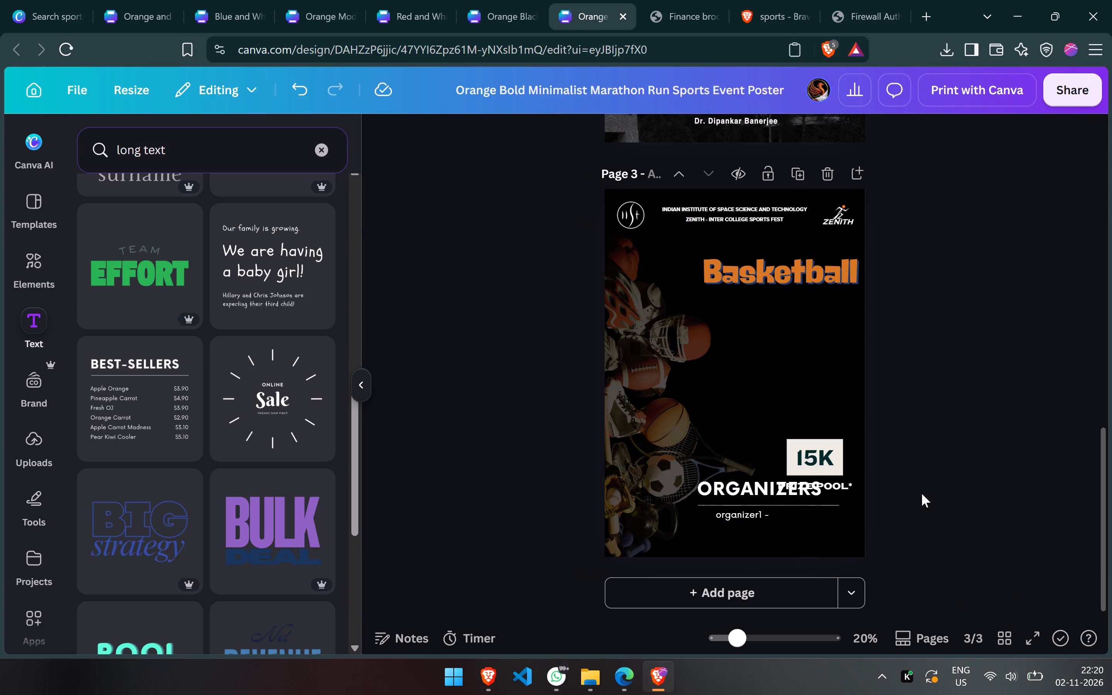
Move the organizers block down so it sits just below the PRIZE POOL label.
drag(780, 494, 776, 512)
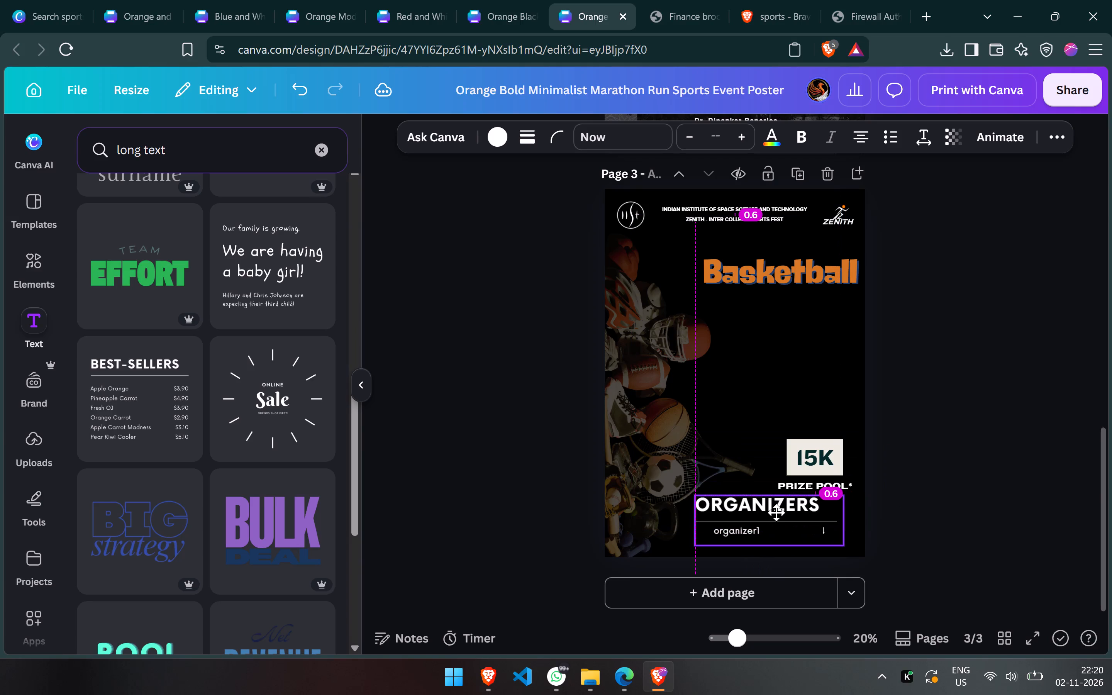
drag(776, 512, 775, 510)
click(1004, 454)
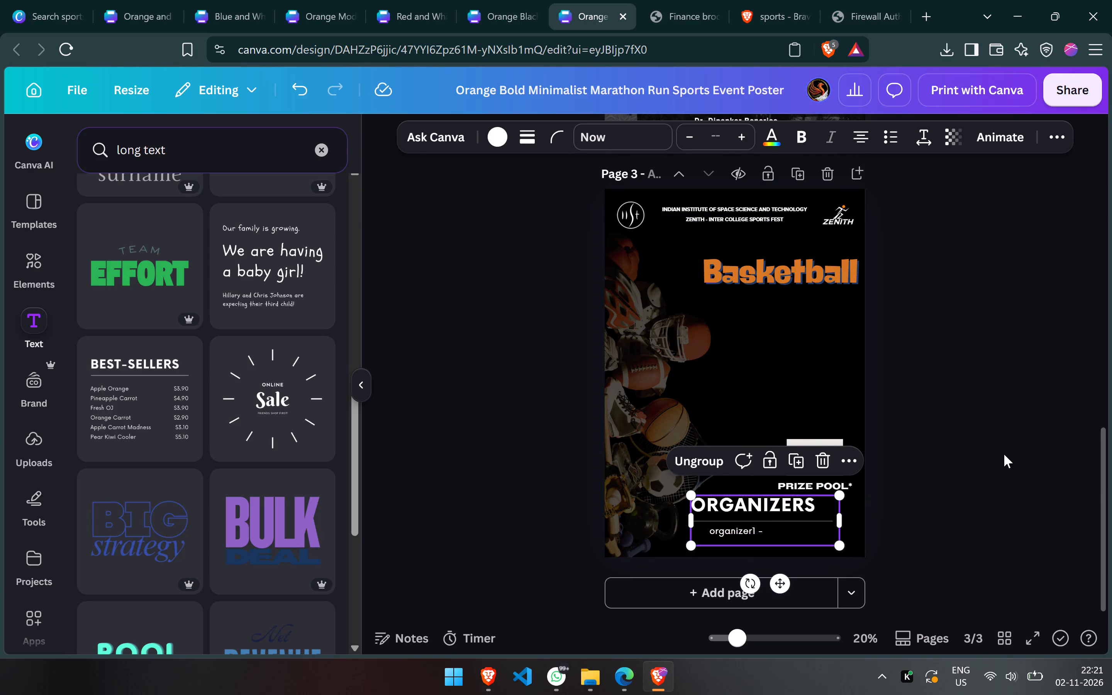
Center-align the ORGANIZERS heading within its text box.
scroll(341, 535, down, 1)
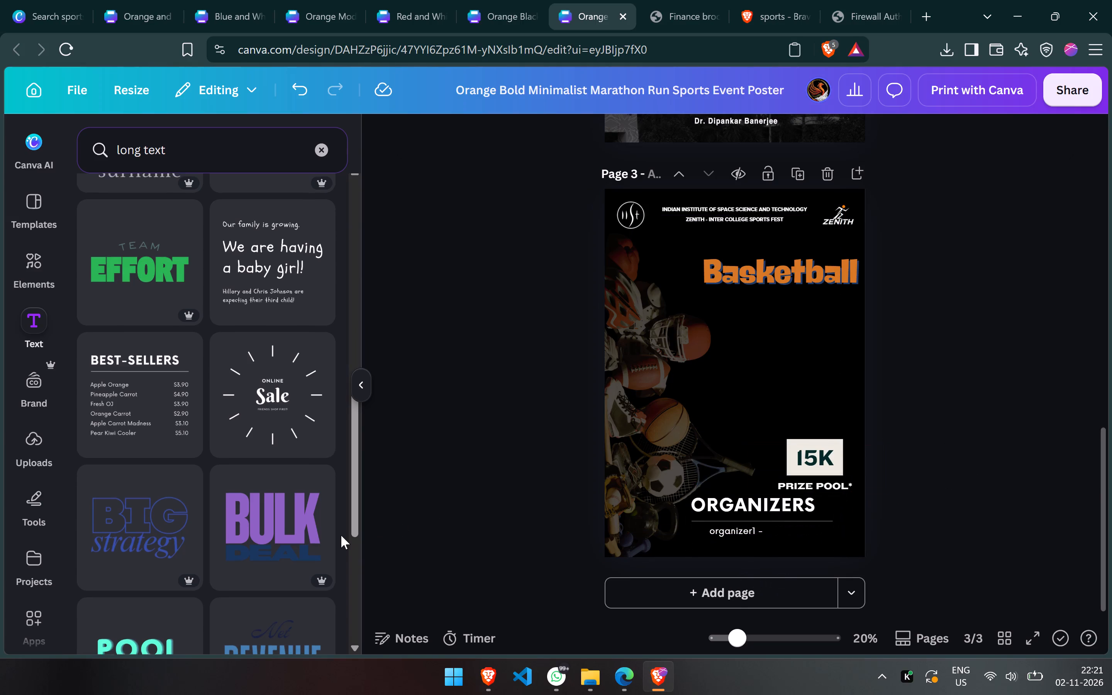
scroll(341, 535, down, 1)
click(764, 507)
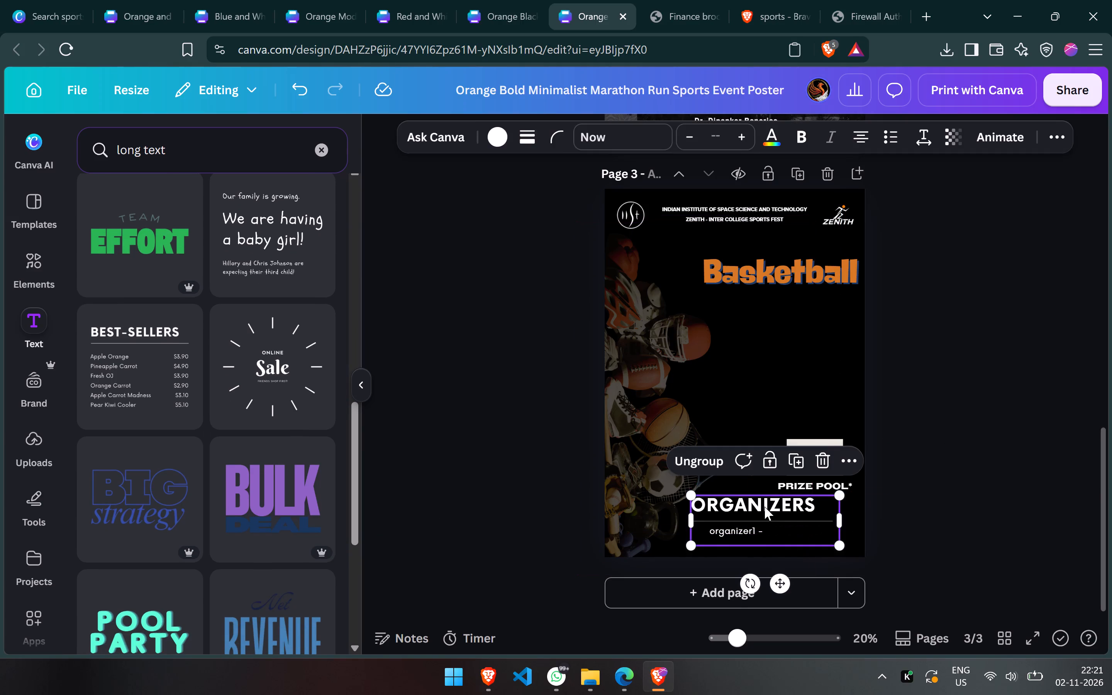
double_click(764, 507)
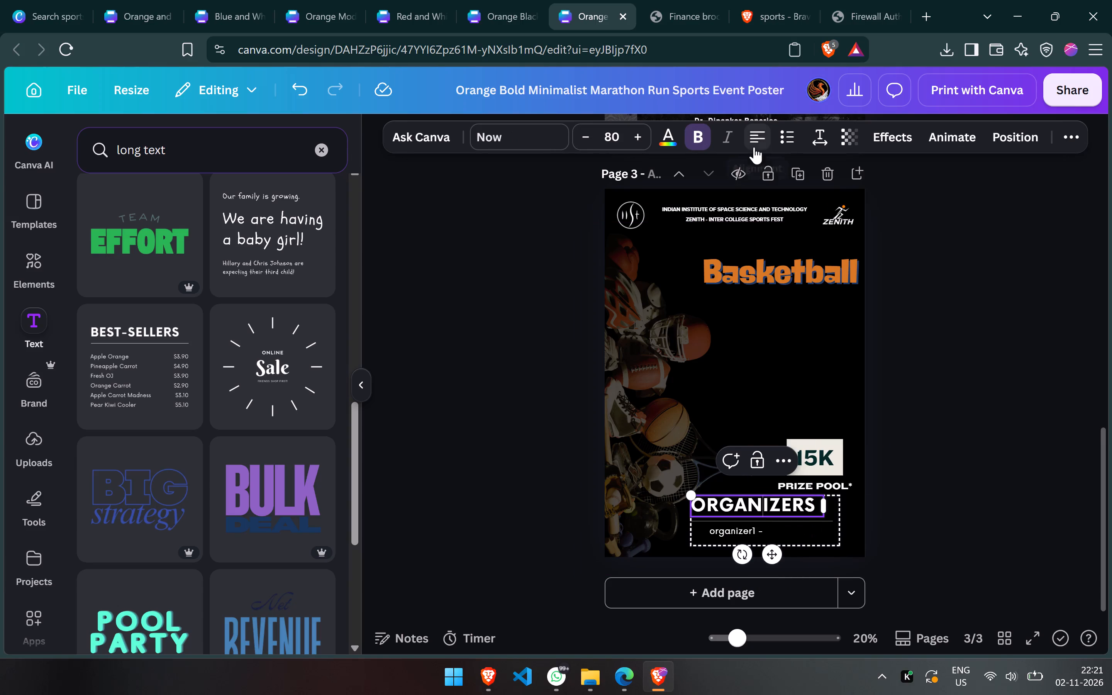
click(754, 147)
click(1014, 397)
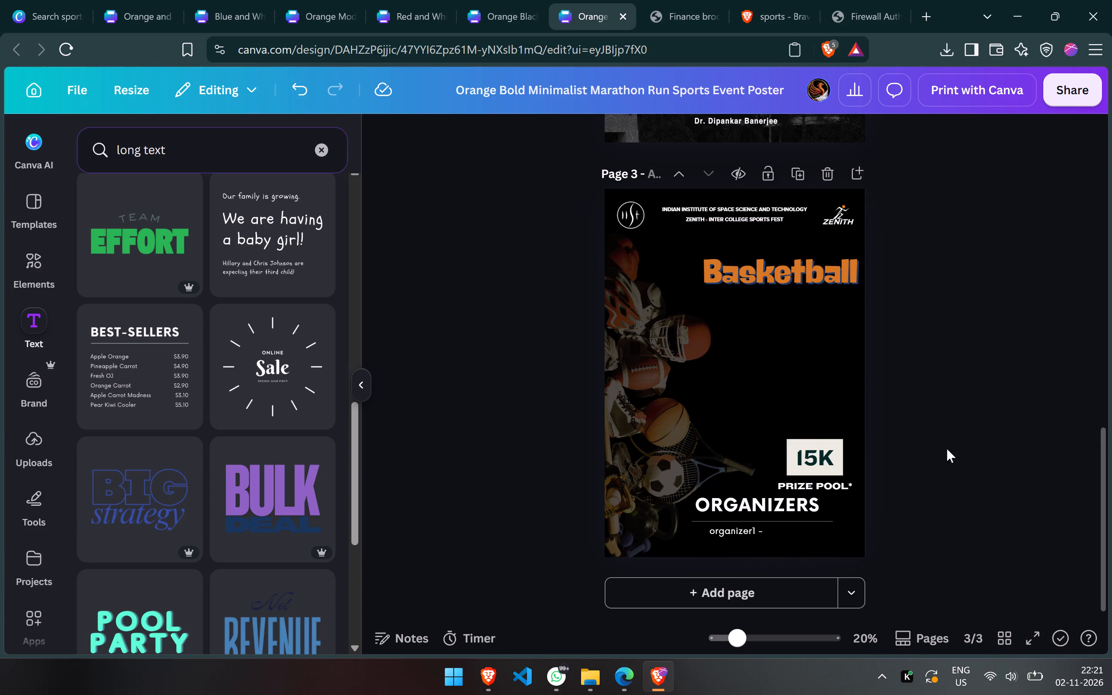
Lengthen the line under the ORGANIZERS heading slightly so it reaches the block's edge.
click(831, 521)
double_click(831, 521)
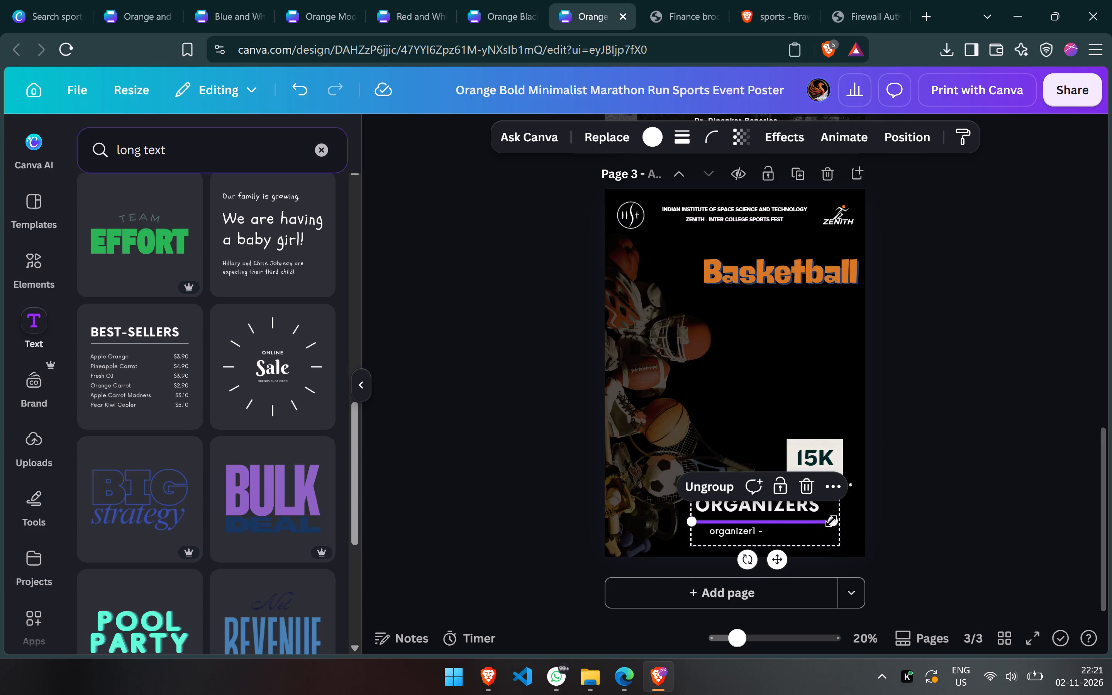
drag(833, 522, 841, 518)
click(955, 464)
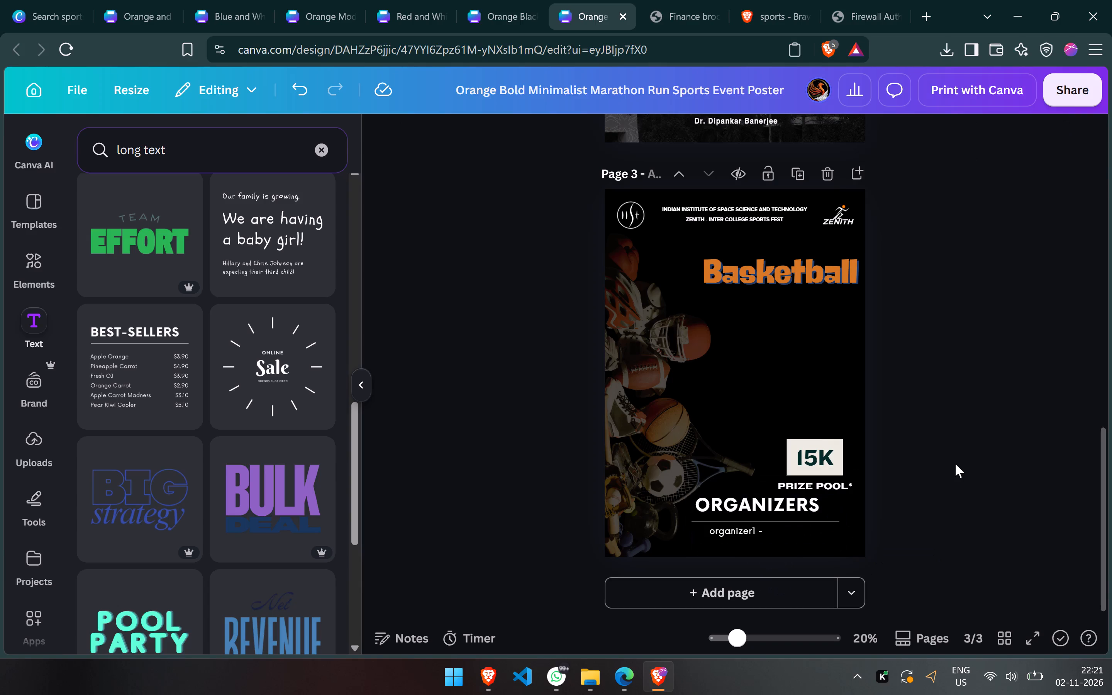
Add the framed SUMMER SALE text design to the Basketball page and shrink it slightly.
scroll(955, 464, down, 2)
scroll(163, 489, down, 7)
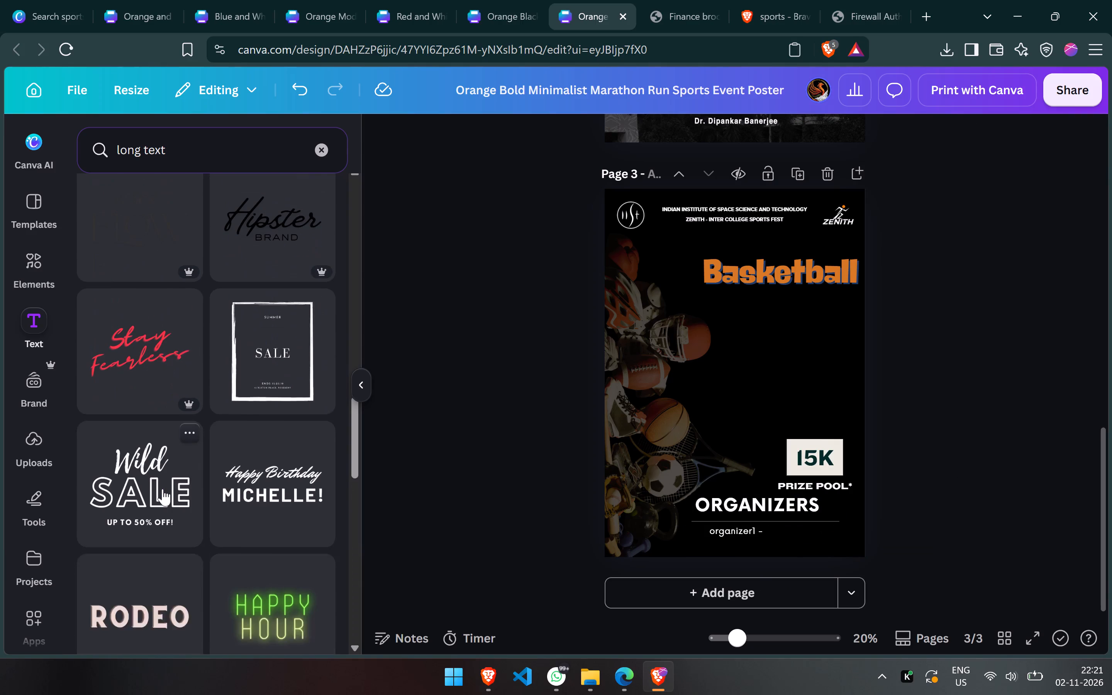
scroll(163, 489, down, 1)
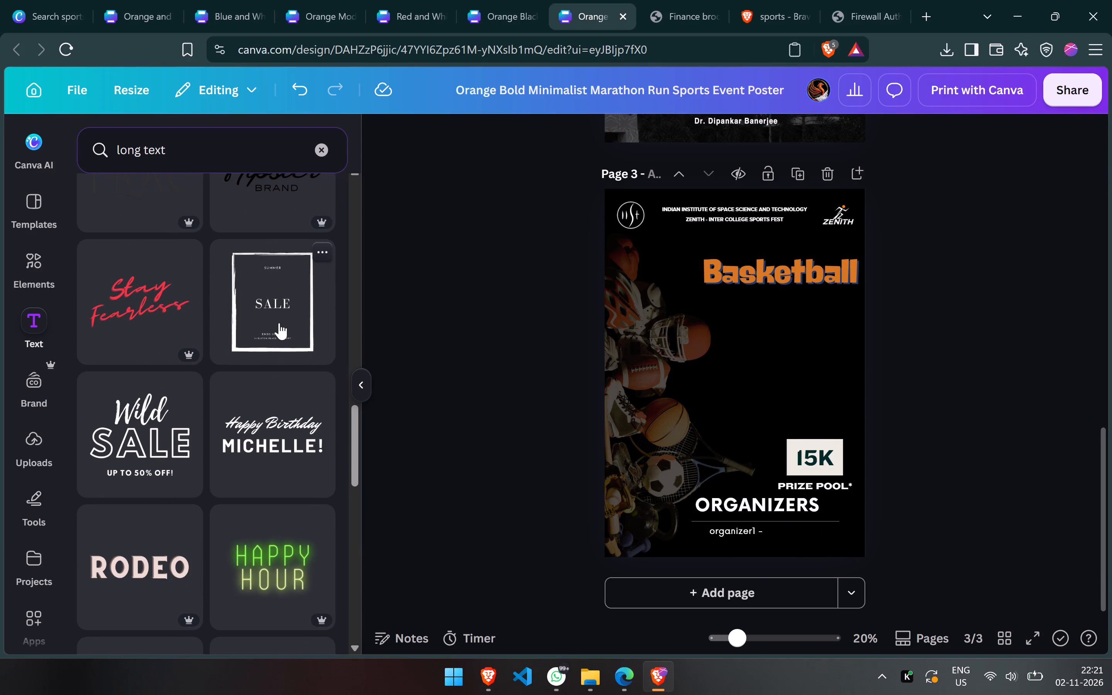
click(279, 323)
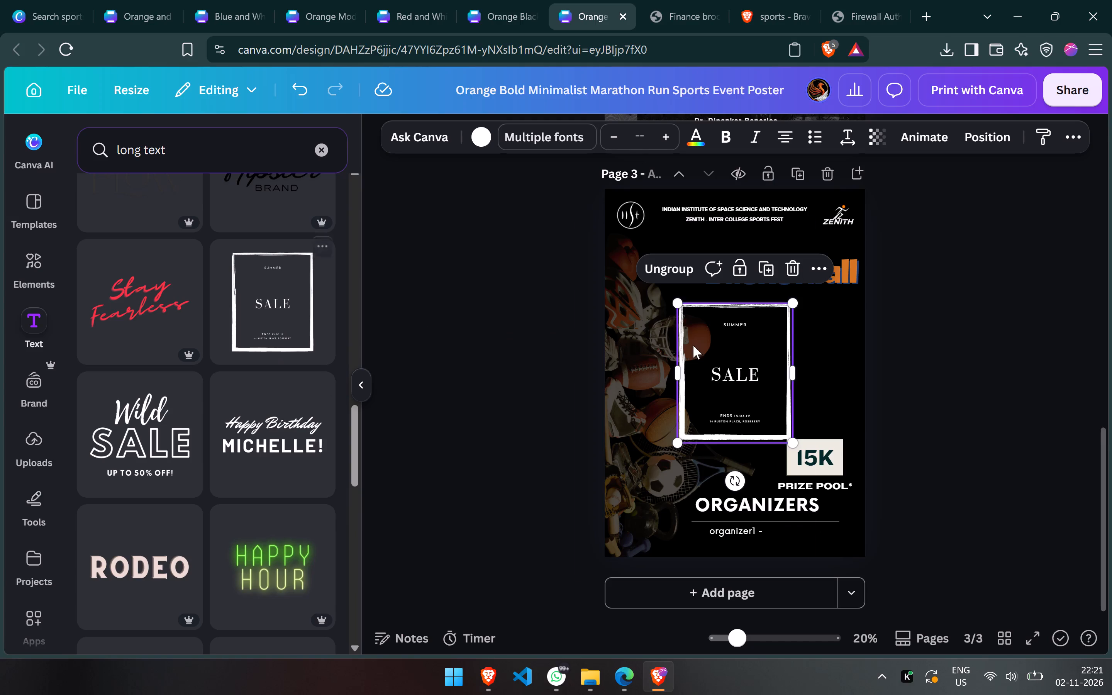
drag(797, 305, 798, 323)
Enlarge the framed design's SALE text to about size 168 and re-center it within the frame's upper half.
click(744, 378)
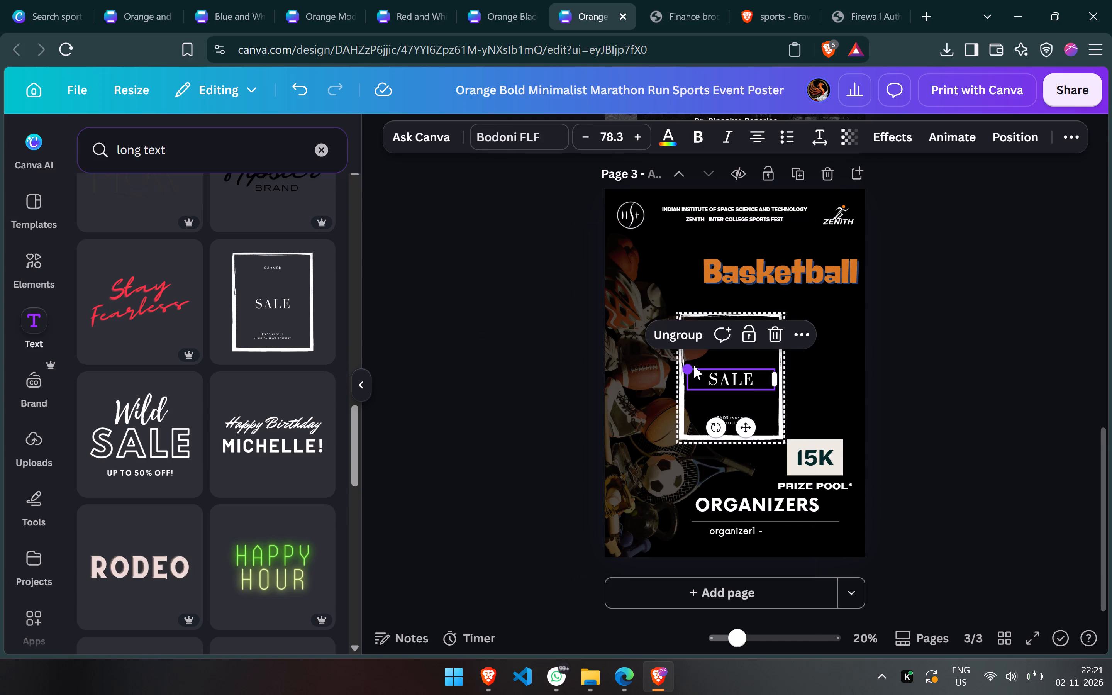
drag(689, 367, 620, 301)
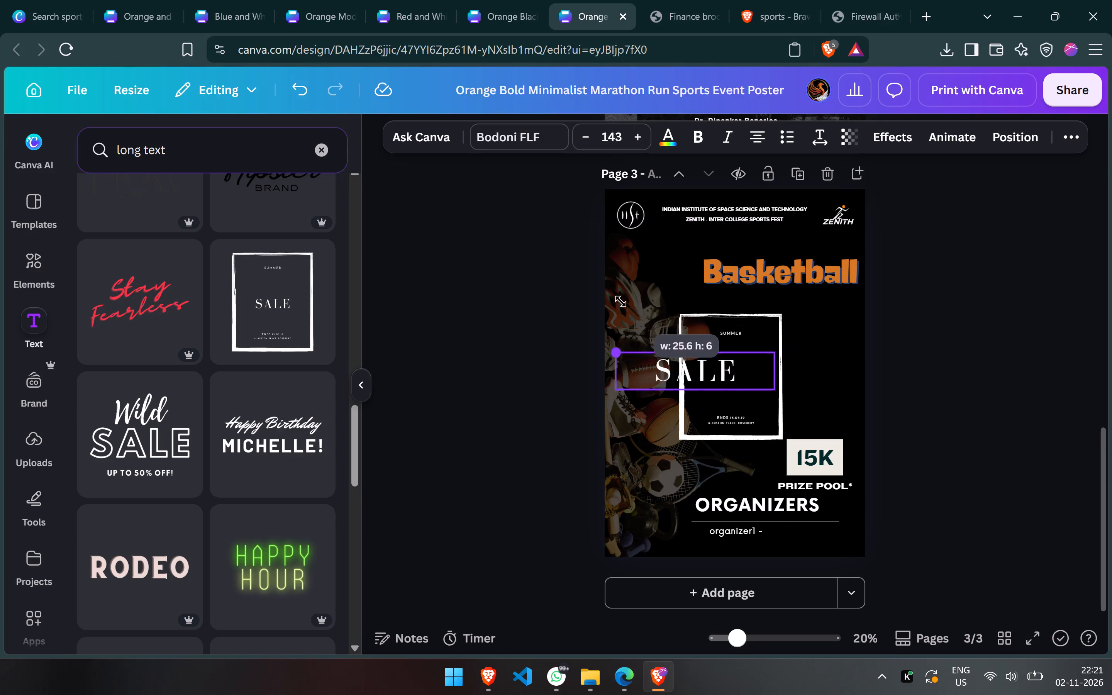
drag(620, 301, 599, 300)
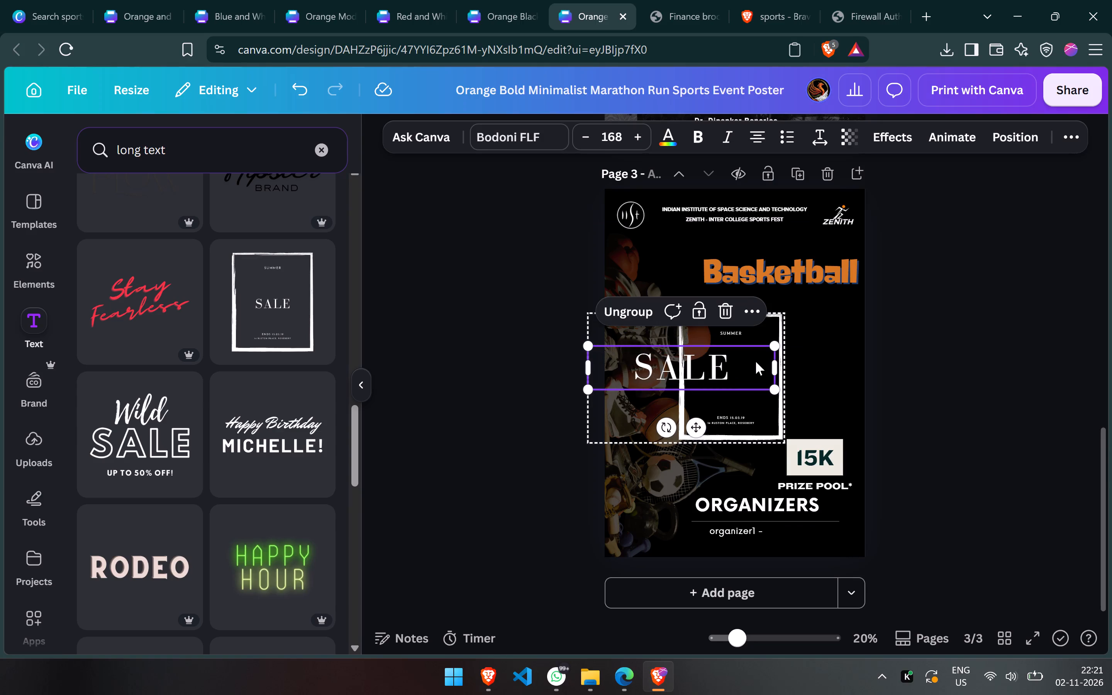
drag(756, 361, 804, 353)
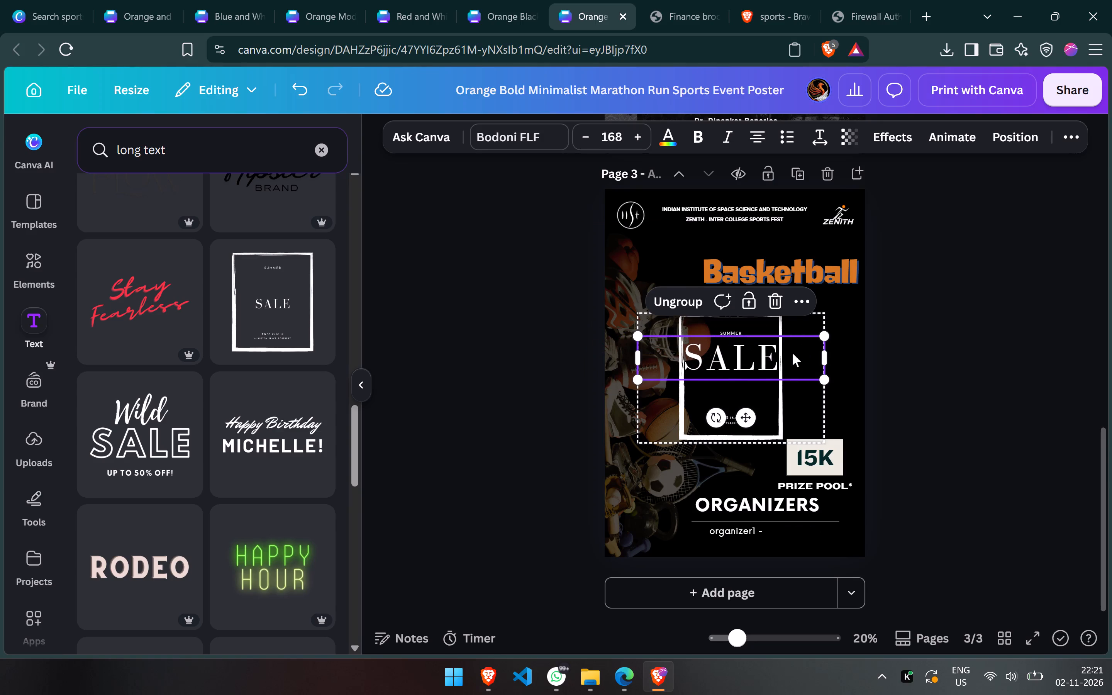
Replace the SALE text in the frame with "15k".
double_click(748, 358)
text(15k)
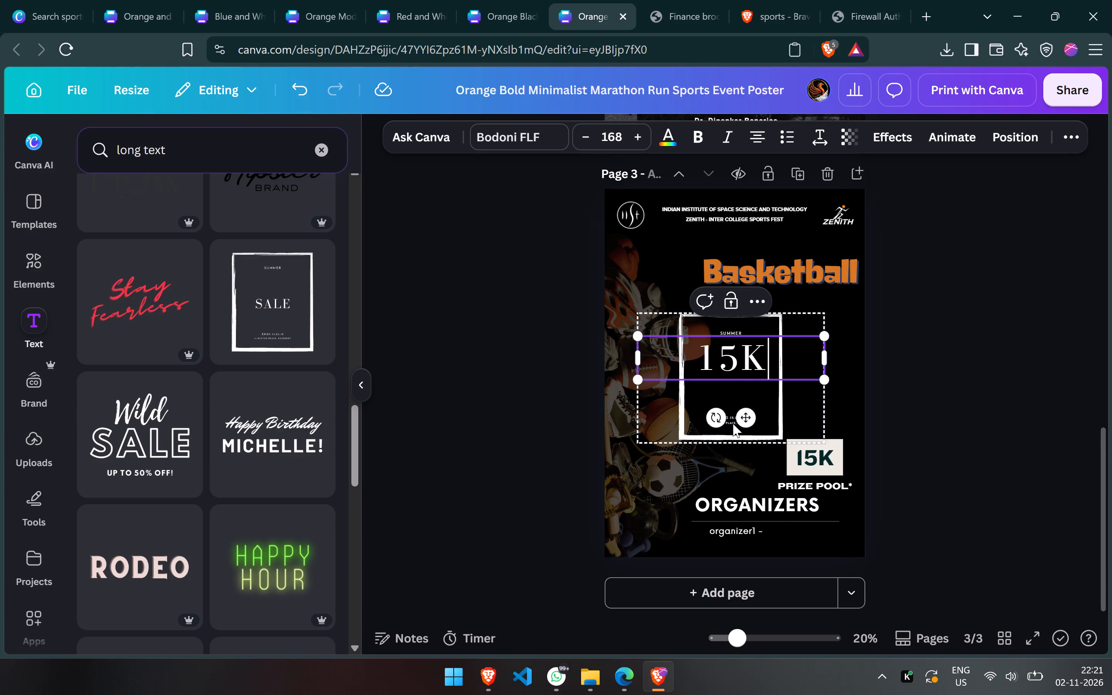
Delete the two small lines, the address and the end date, at the bottom of the framed design.
click(733, 424)
click(733, 416)
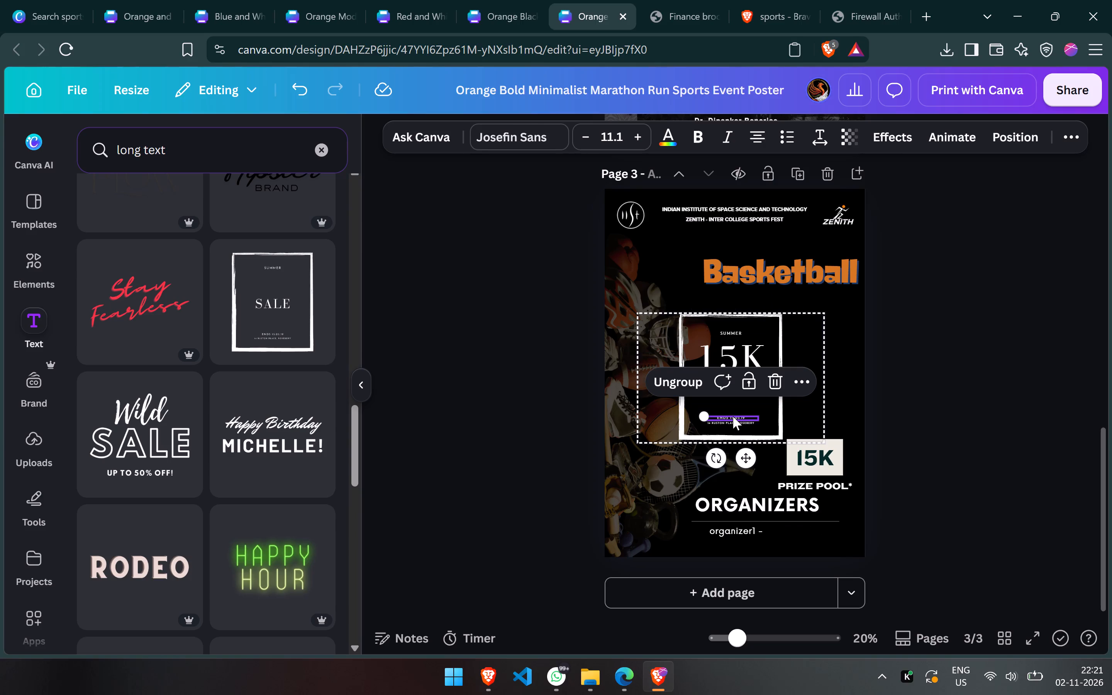
click(733, 421)
click(733, 421)
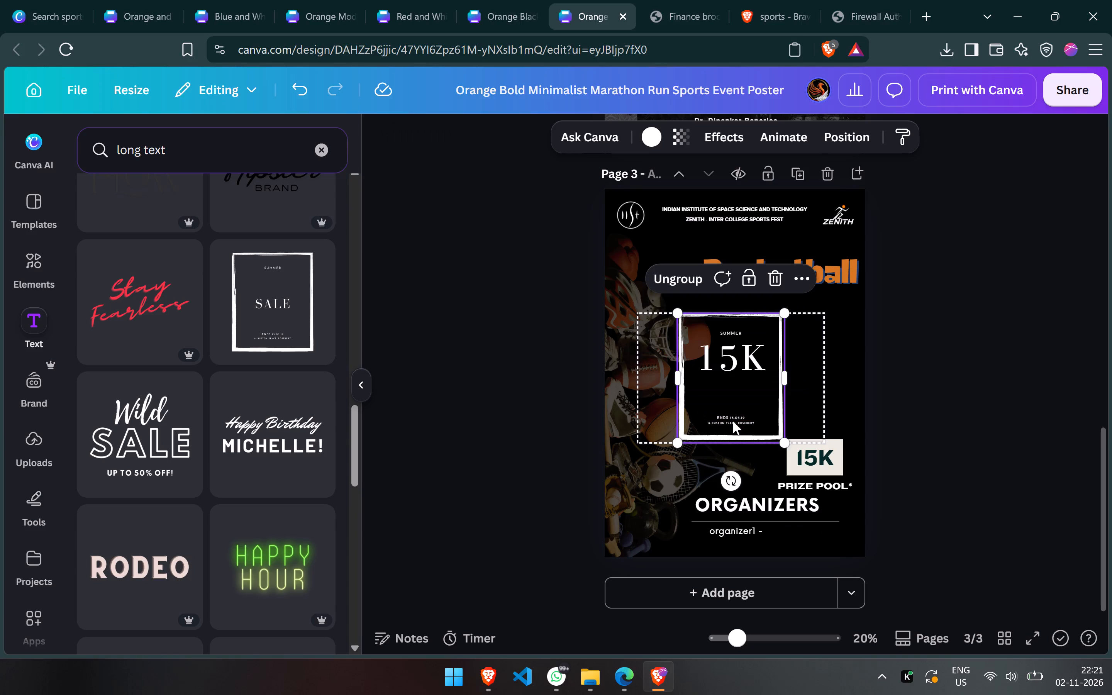
click(733, 421)
double_click(733, 421)
click(733, 422)
key(BackSpace)
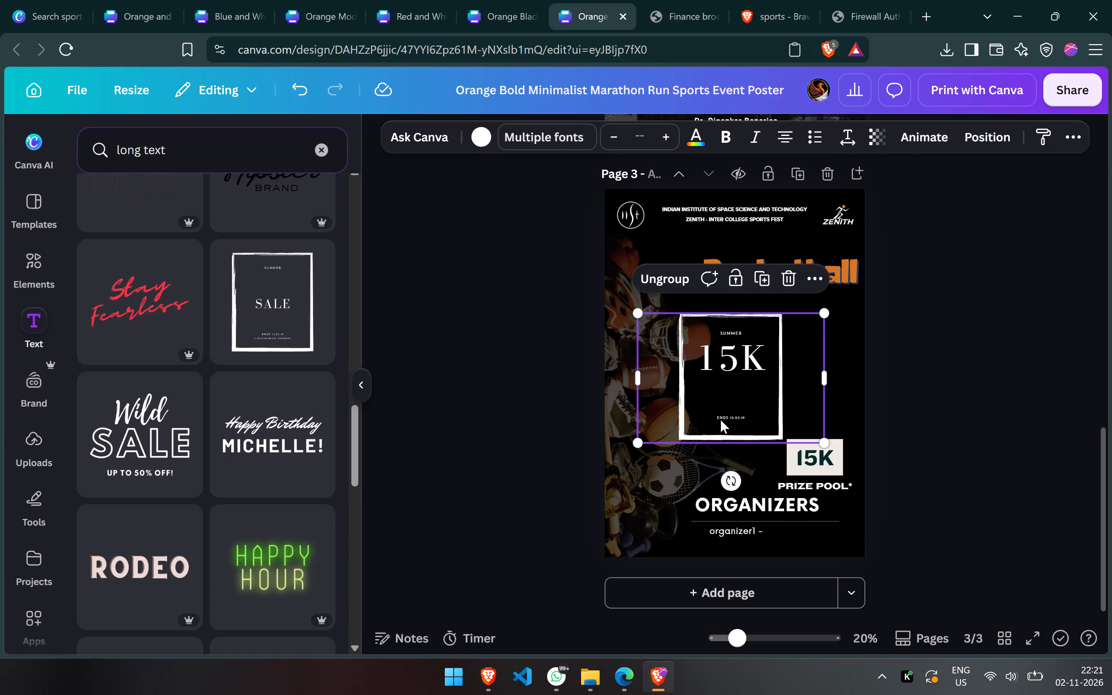
click(725, 412)
click(725, 419)
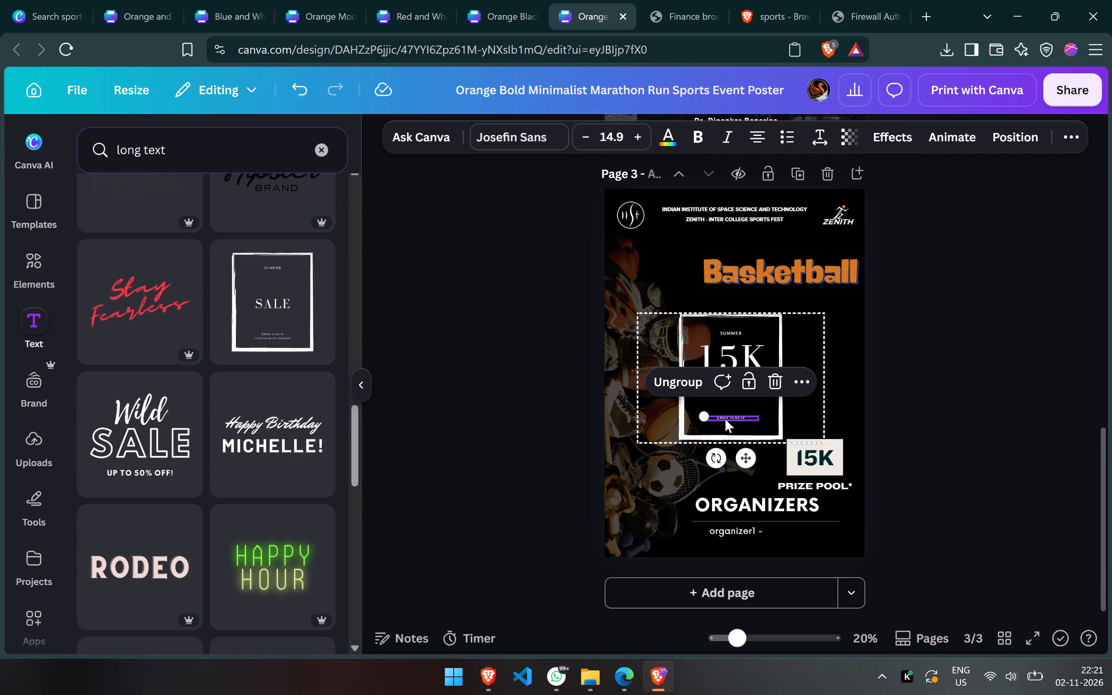
key(BackSpace)
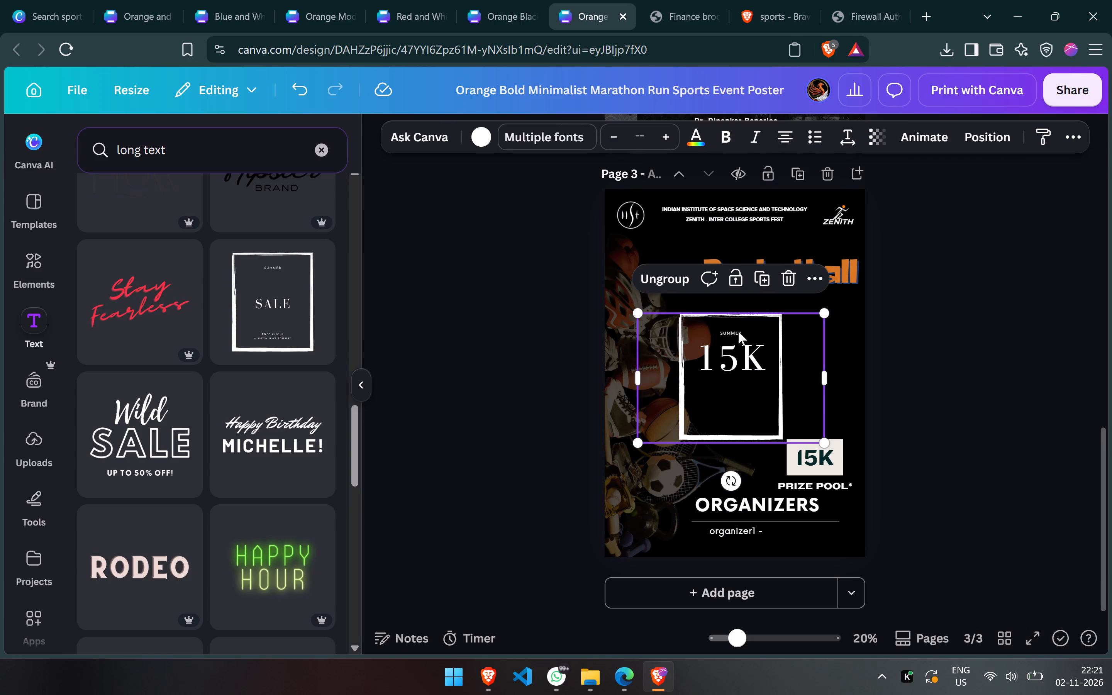
Move the framed 15K design lower on the page, closer to the organizers heading.
drag(737, 330, 735, 363)
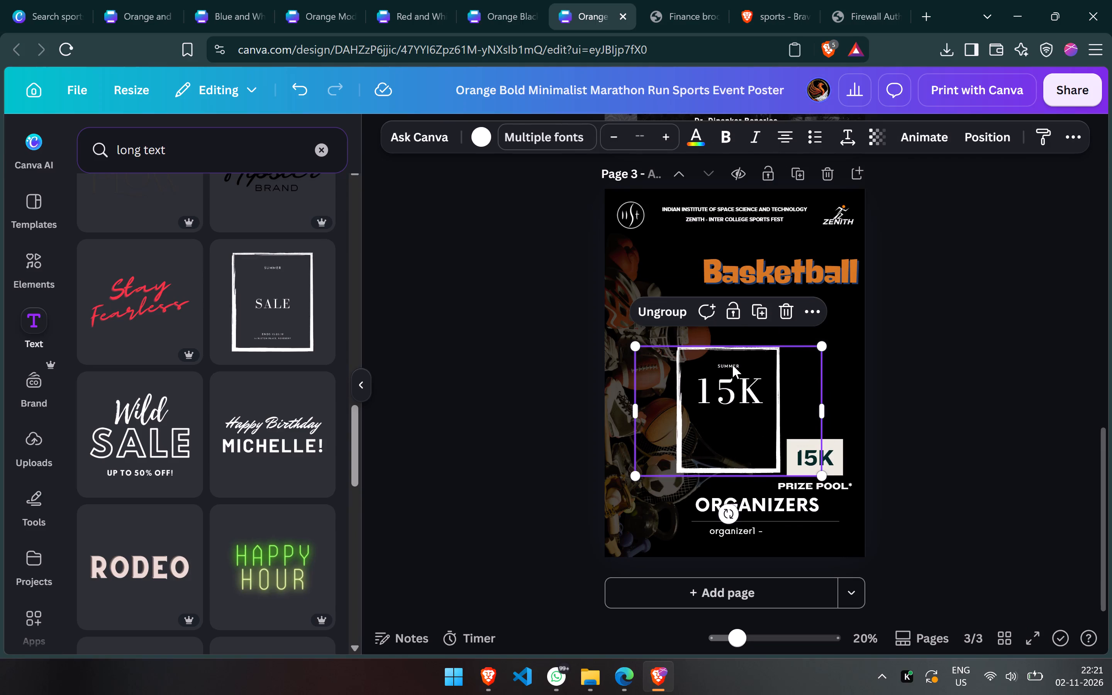
Enlarge the SUMMER caption in the framed design to about size 54.1.
double_click(732, 365)
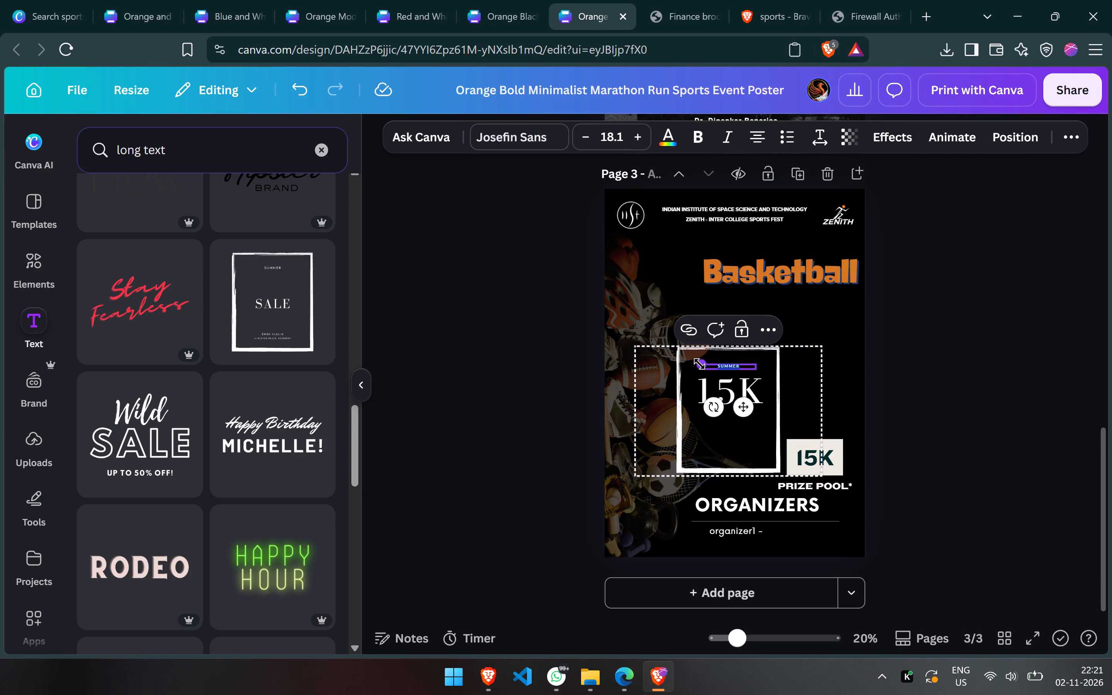
drag(699, 364, 597, 302)
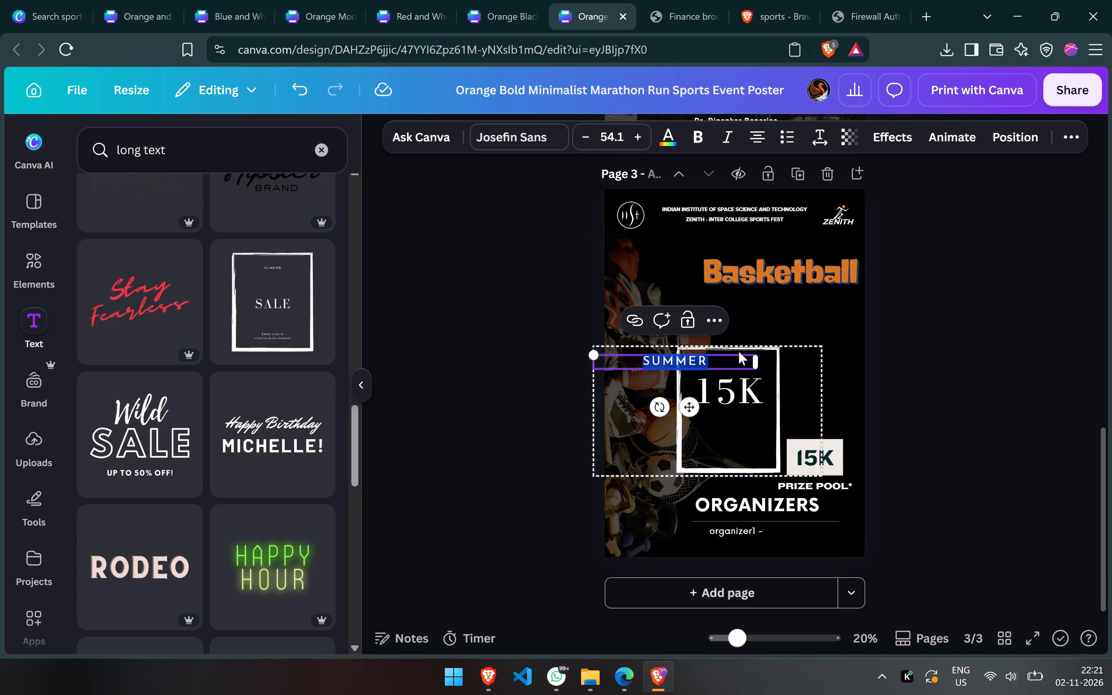
click(739, 380)
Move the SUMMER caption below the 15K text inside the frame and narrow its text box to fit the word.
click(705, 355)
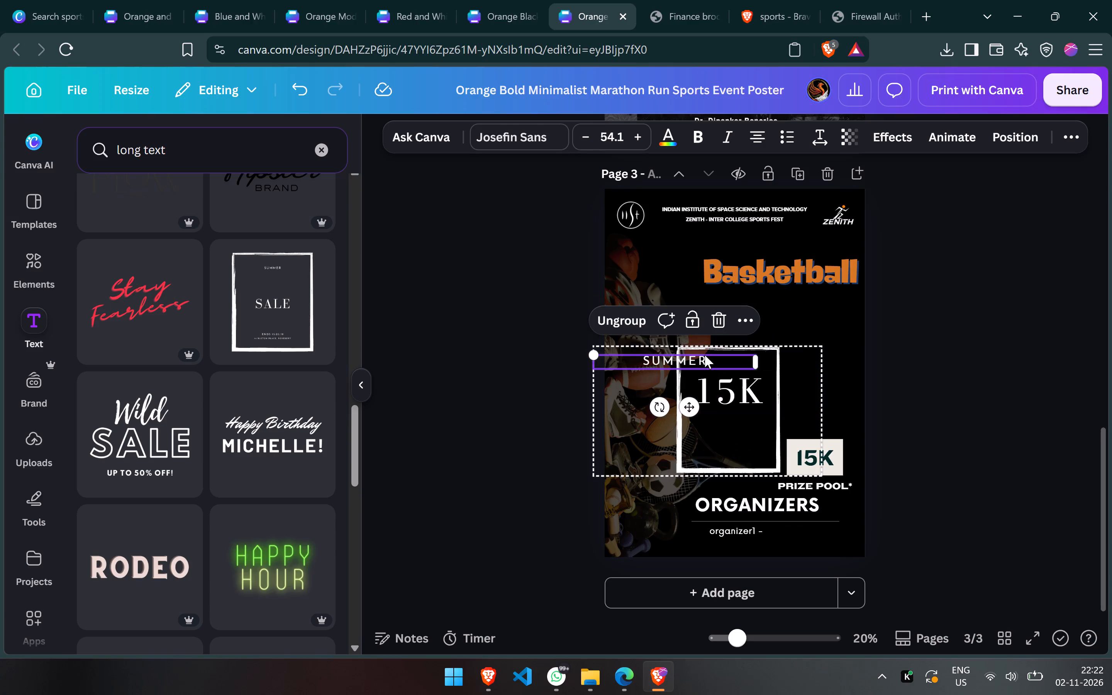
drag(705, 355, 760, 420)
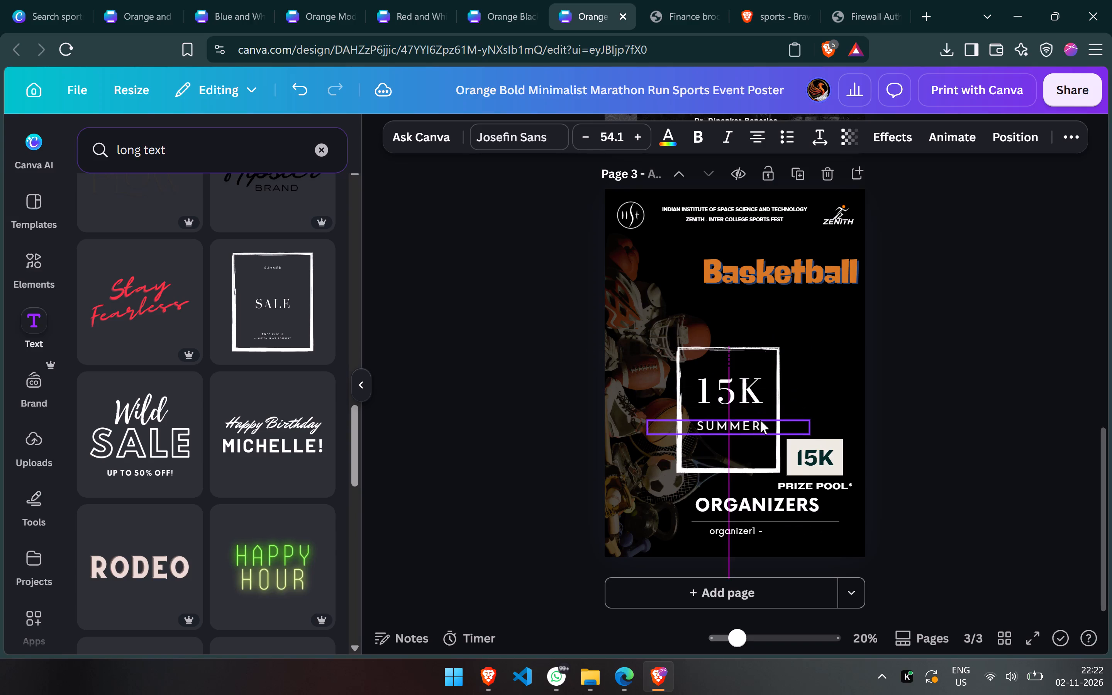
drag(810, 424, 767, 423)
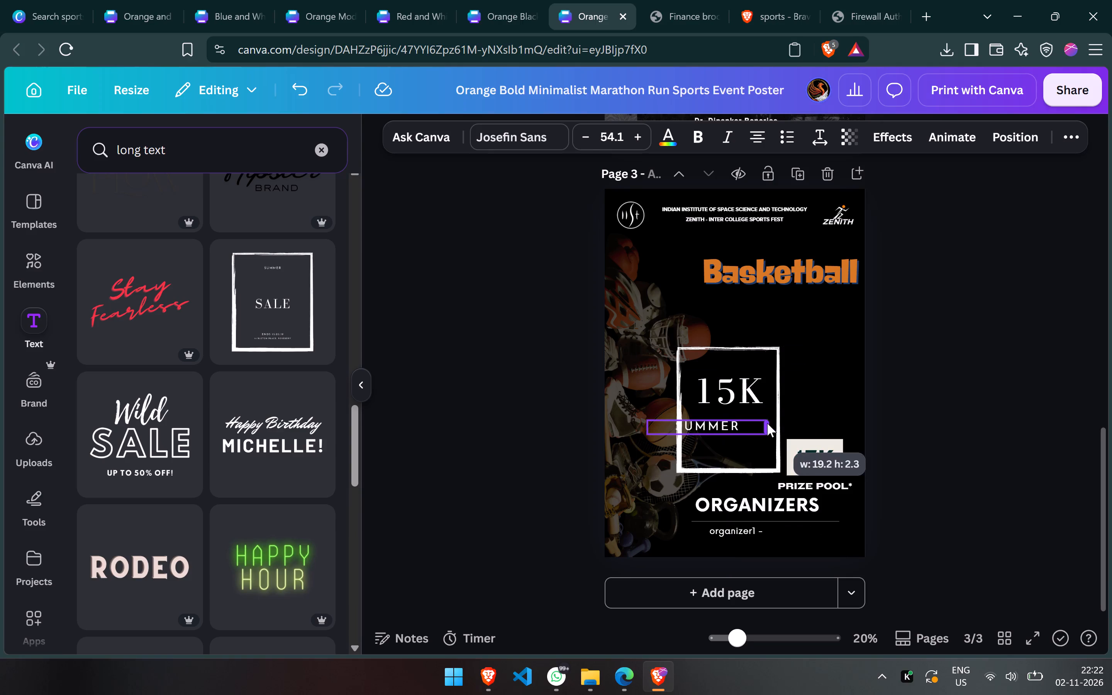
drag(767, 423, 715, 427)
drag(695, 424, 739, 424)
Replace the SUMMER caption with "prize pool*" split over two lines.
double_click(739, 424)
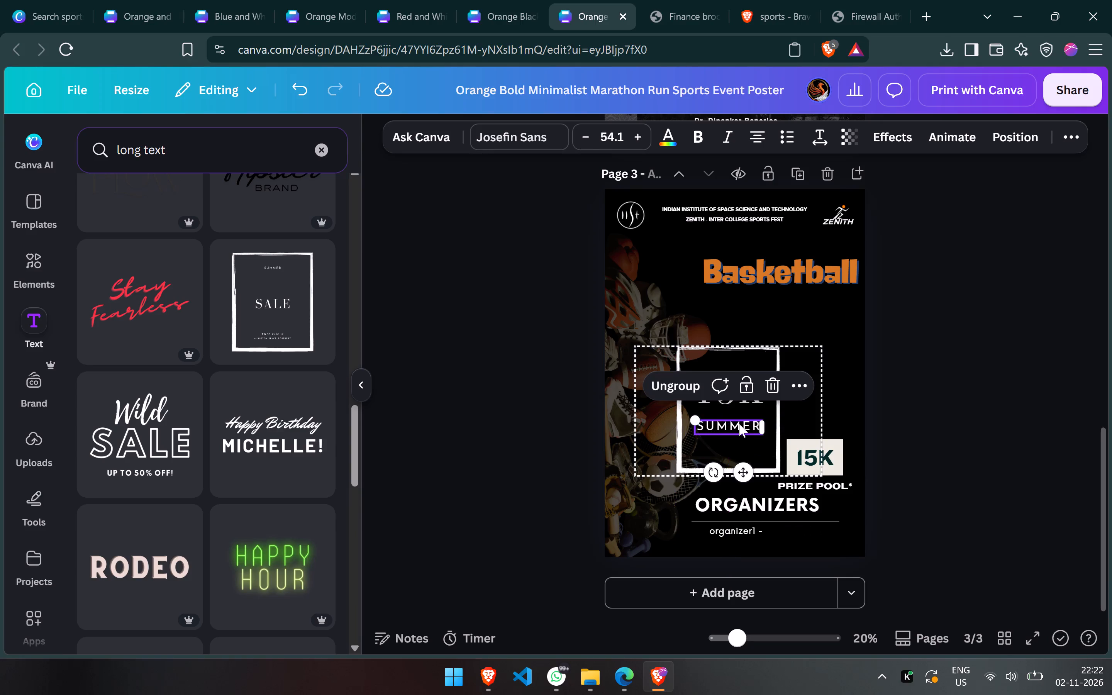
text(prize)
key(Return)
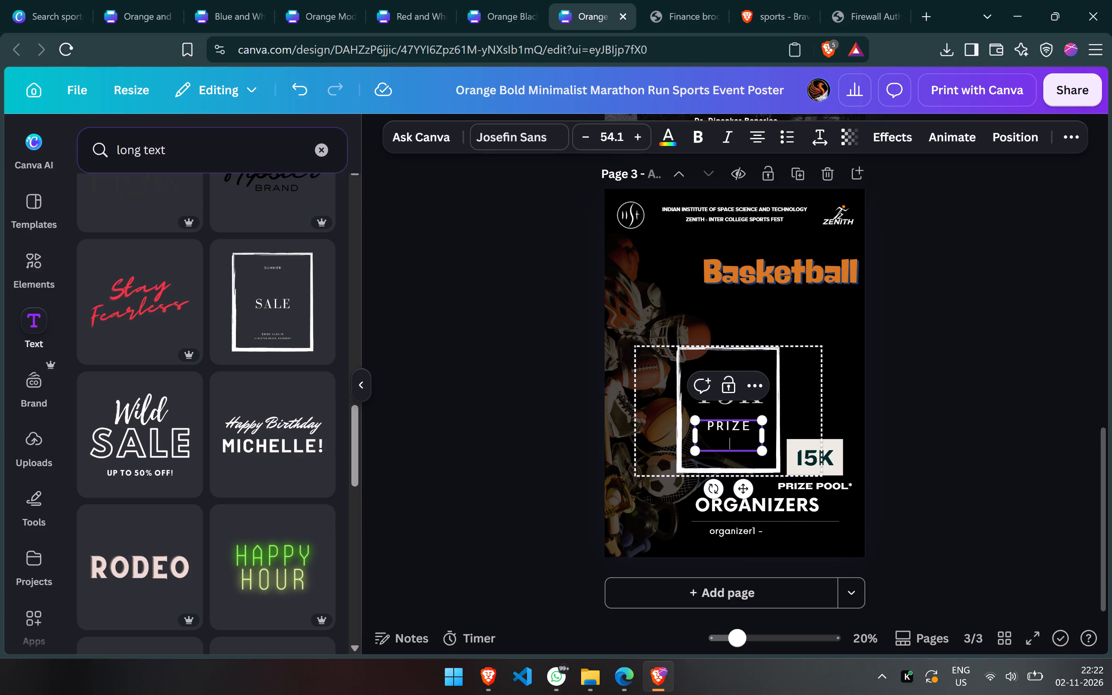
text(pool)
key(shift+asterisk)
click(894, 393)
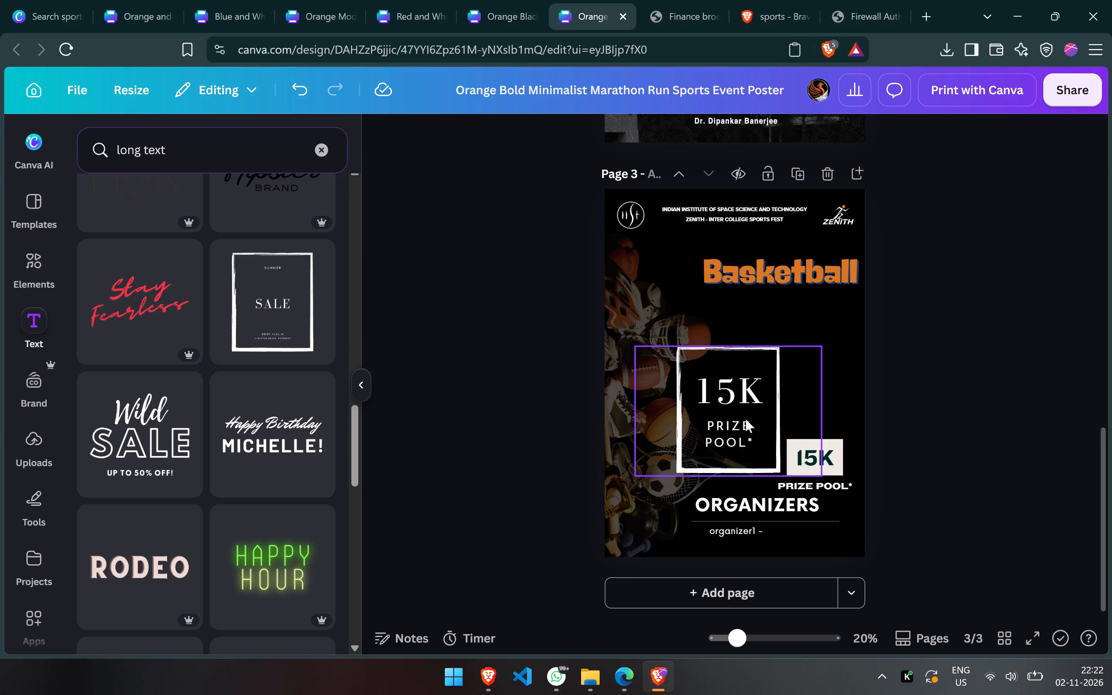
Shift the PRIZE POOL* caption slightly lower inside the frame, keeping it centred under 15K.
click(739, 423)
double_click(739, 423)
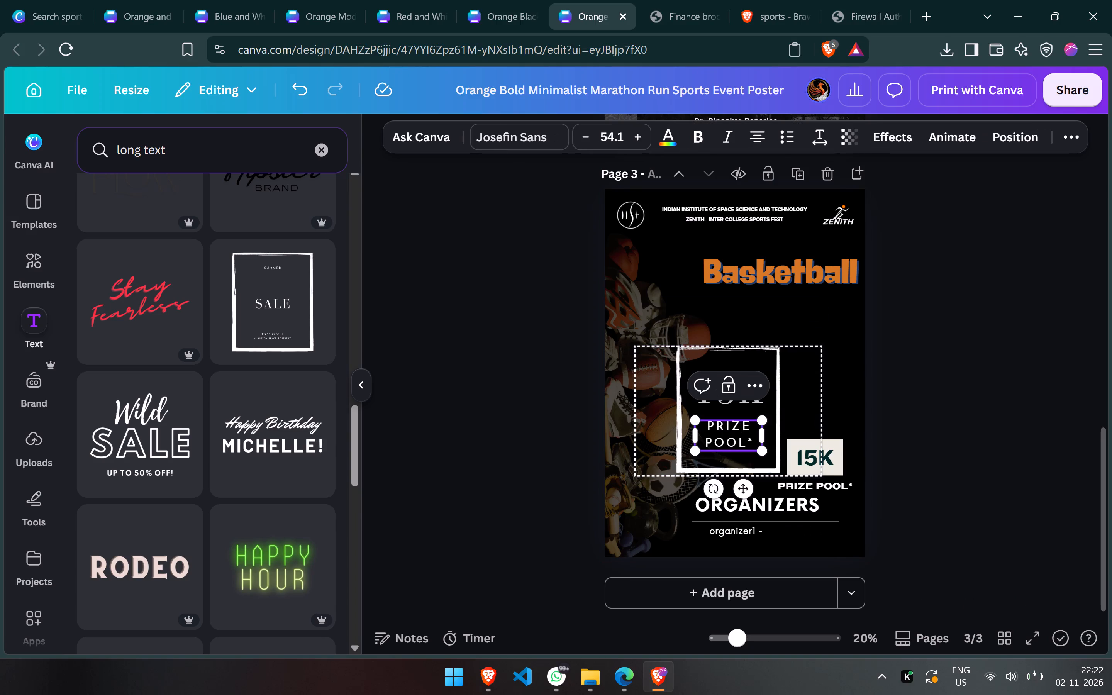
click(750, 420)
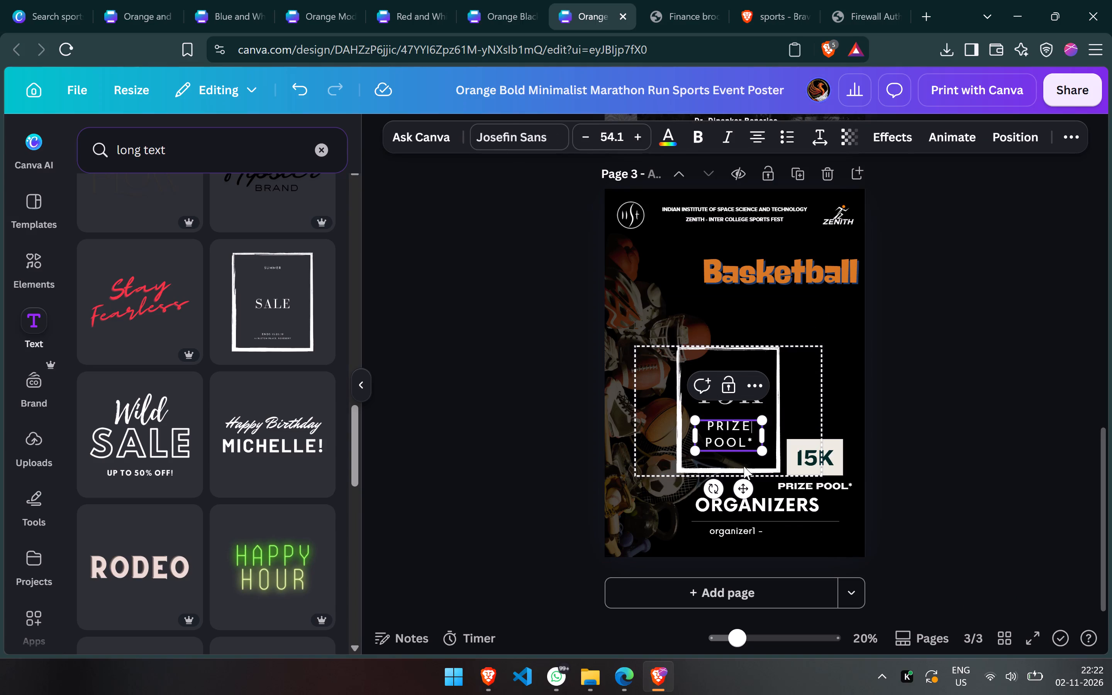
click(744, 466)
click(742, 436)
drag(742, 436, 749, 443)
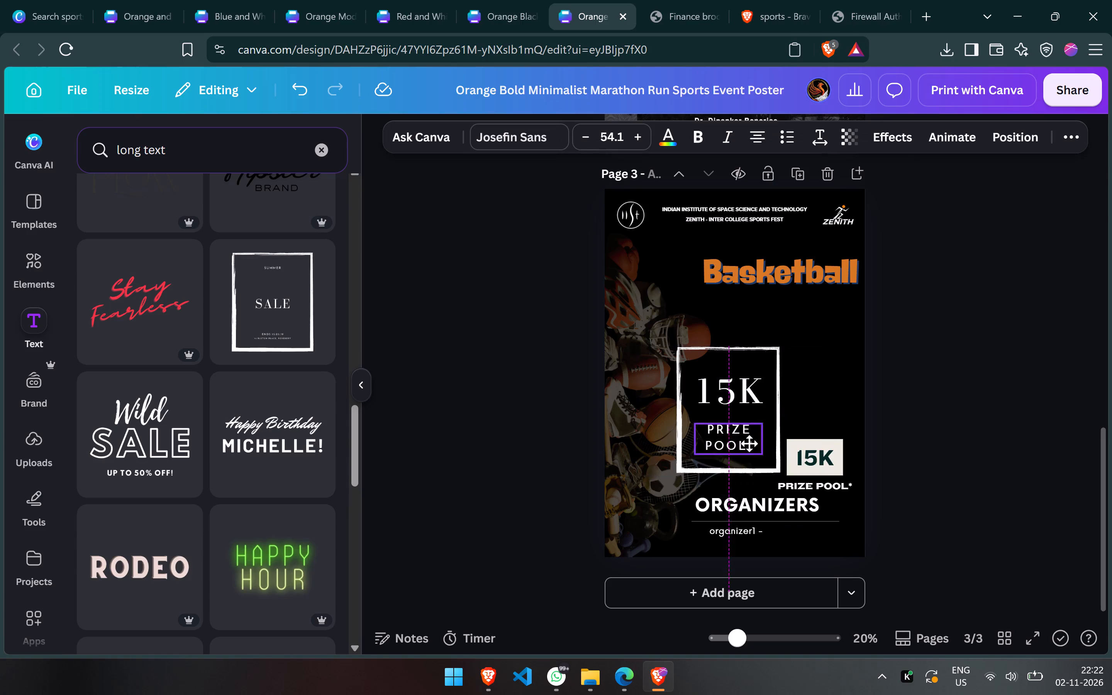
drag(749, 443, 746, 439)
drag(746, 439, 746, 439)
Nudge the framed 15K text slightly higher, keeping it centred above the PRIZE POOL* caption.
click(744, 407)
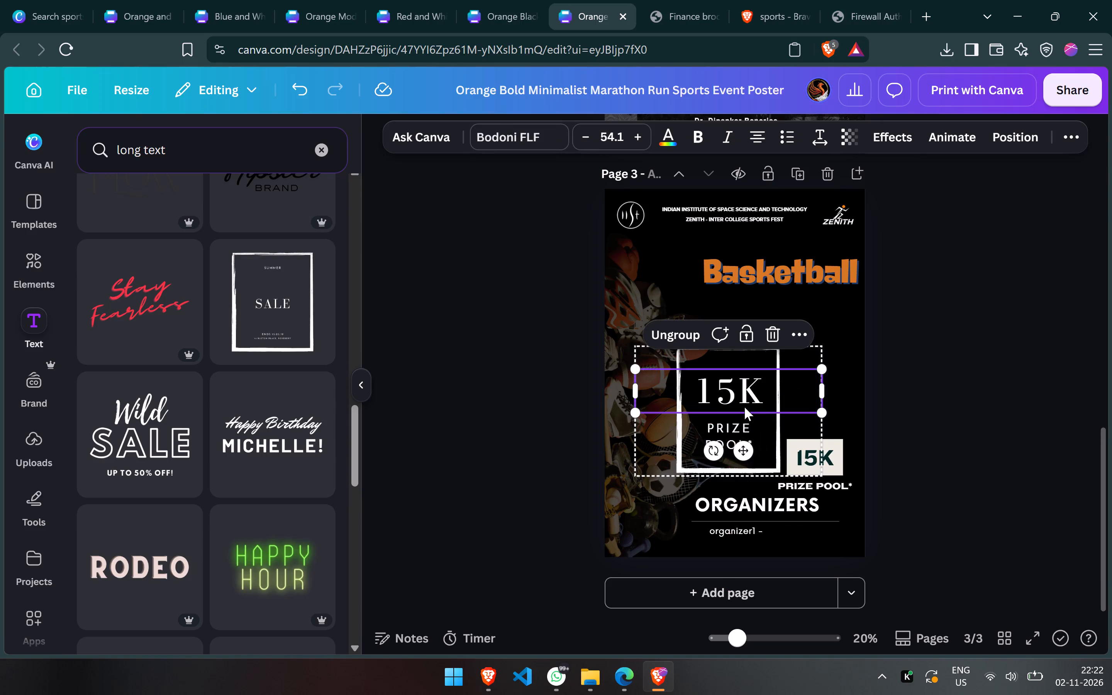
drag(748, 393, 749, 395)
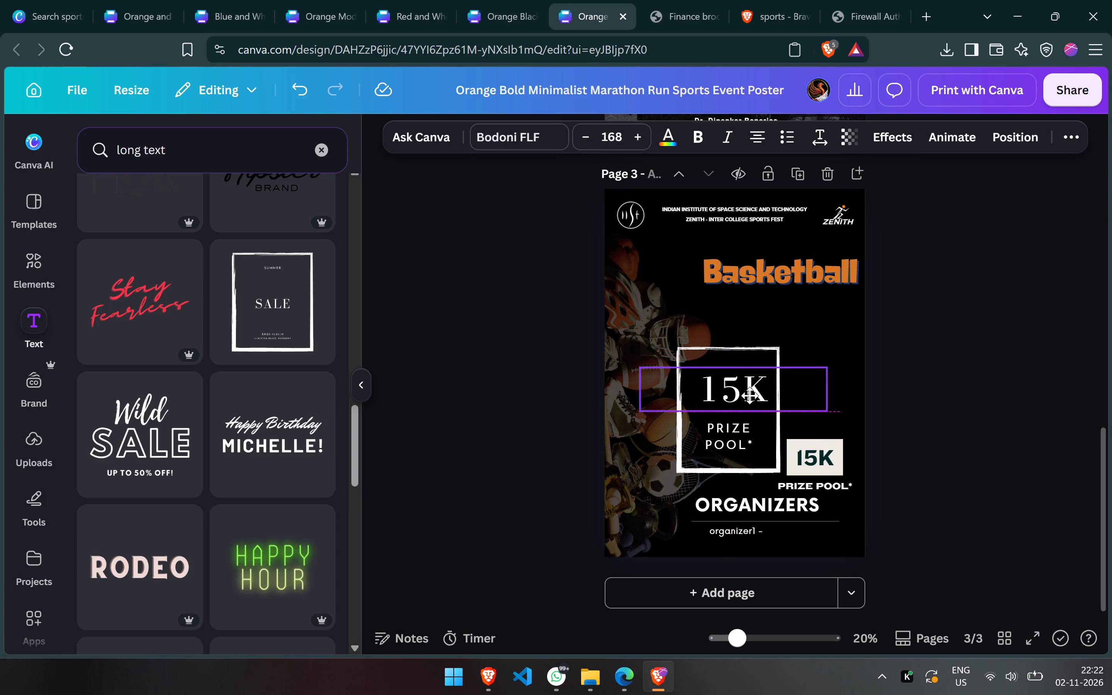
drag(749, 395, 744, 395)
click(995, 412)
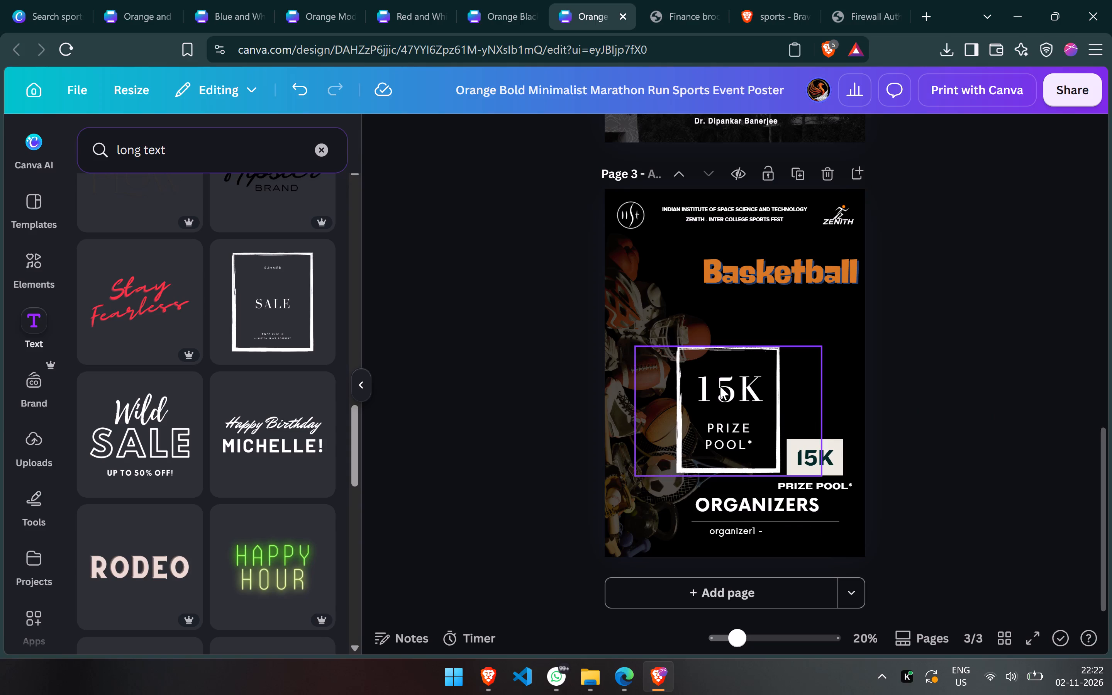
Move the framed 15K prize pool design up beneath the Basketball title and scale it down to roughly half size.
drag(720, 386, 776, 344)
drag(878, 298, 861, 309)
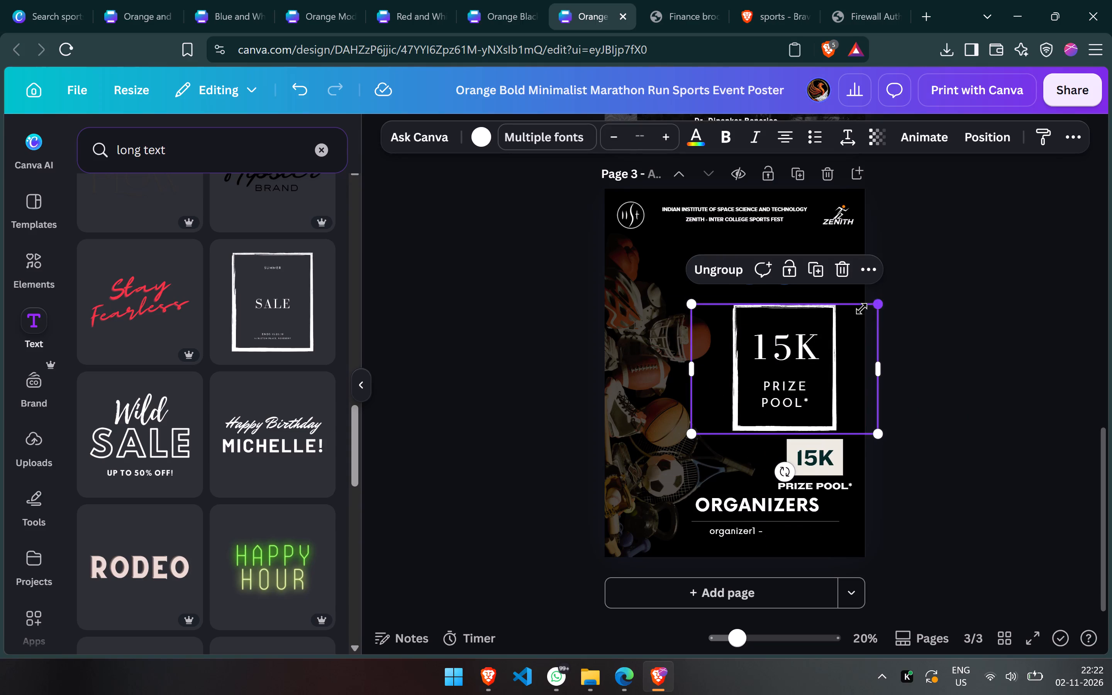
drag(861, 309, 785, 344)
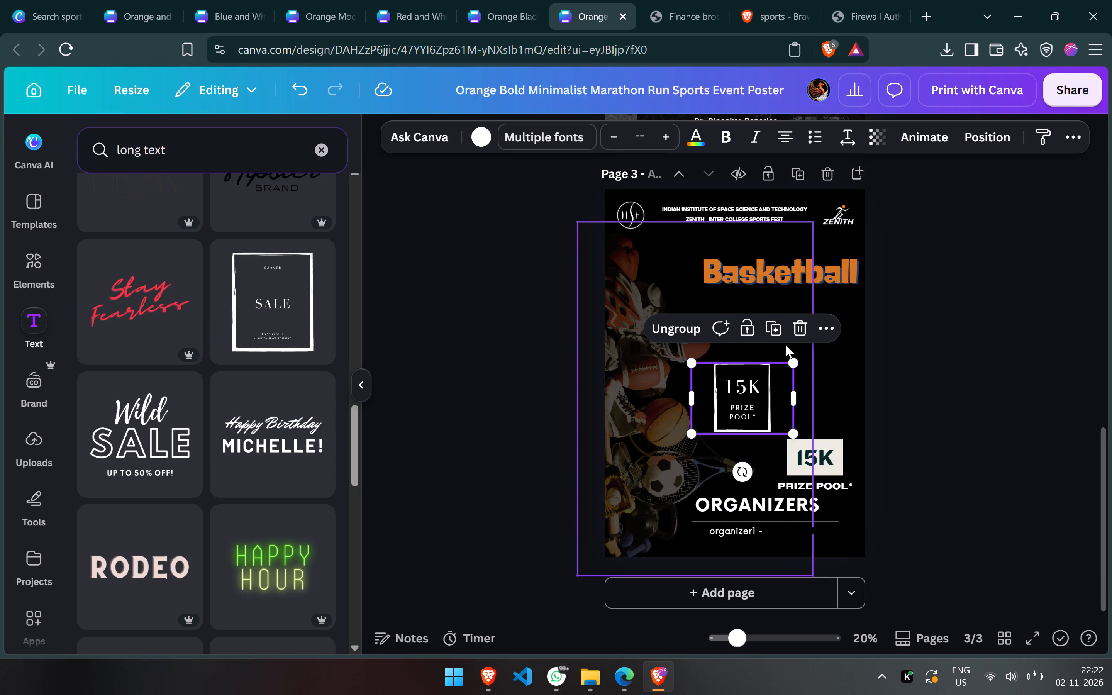
Delete the framed 15K prize pool design from the Basketball page.
key(BackSpace)
click(948, 466)
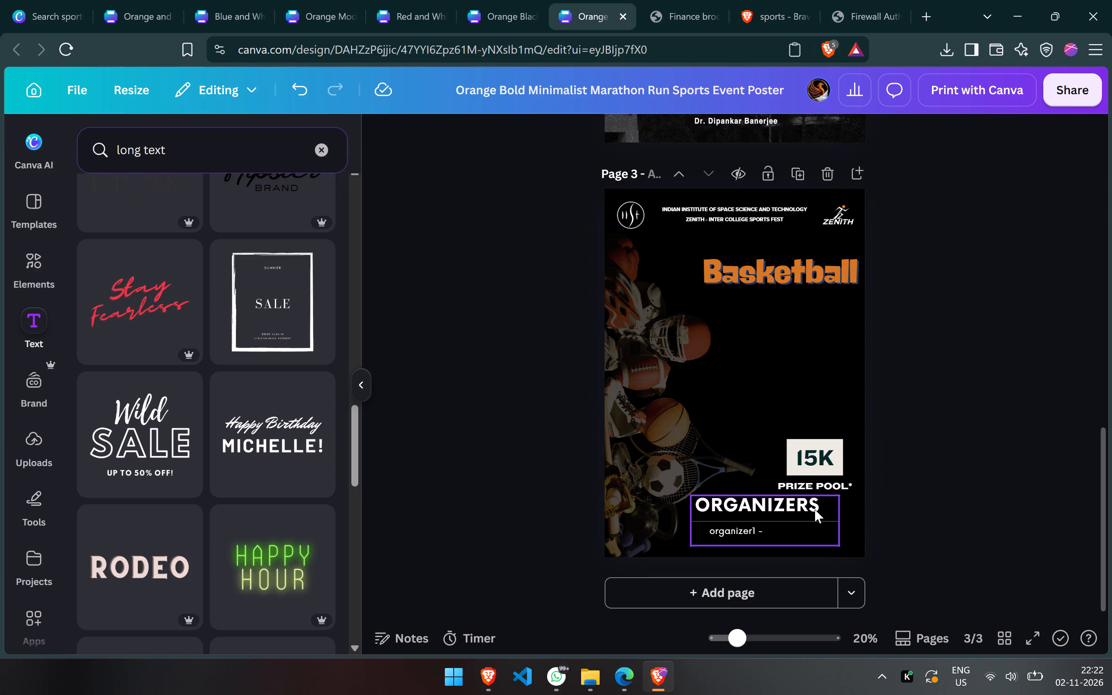
Delete the organizers block at the bottom of the Basketball page.
click(813, 511)
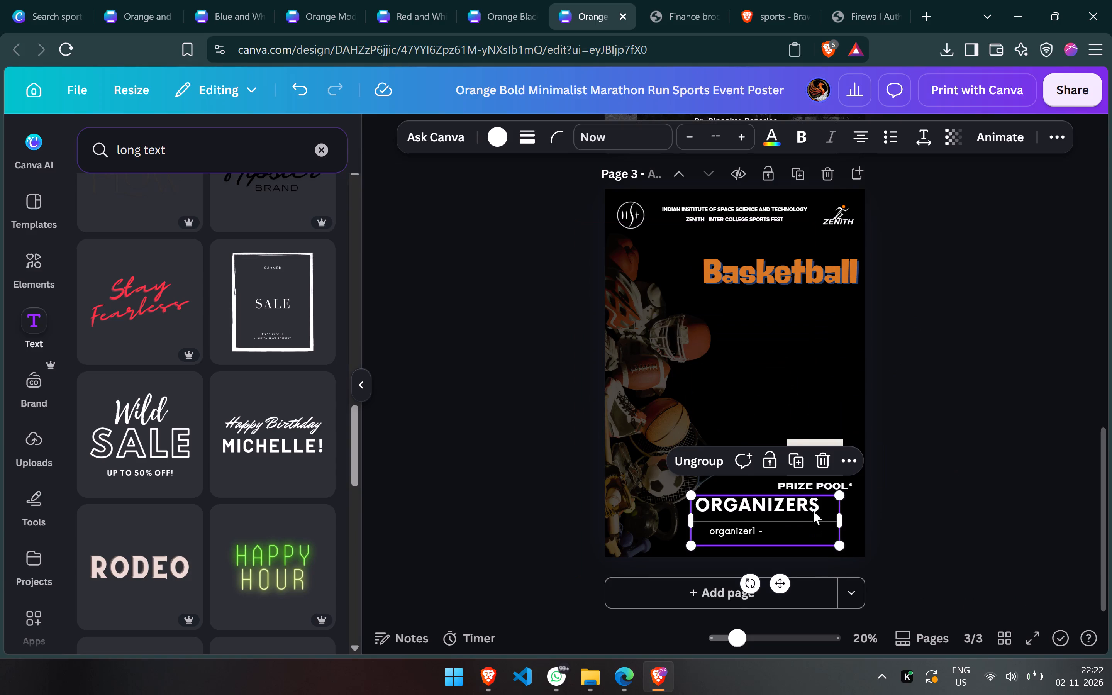
key(BackSpace)
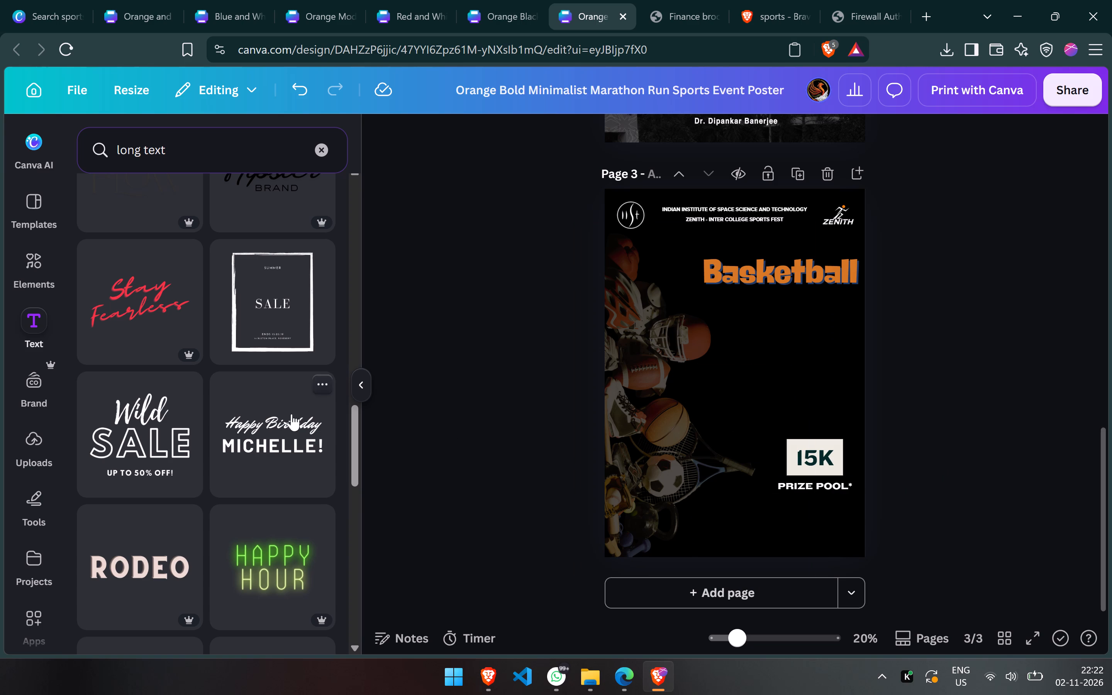
Add the Special Selections text layout to the page and enlarge it to fill the area beneath the Basketball title.
scroll(254, 535, down, 4)
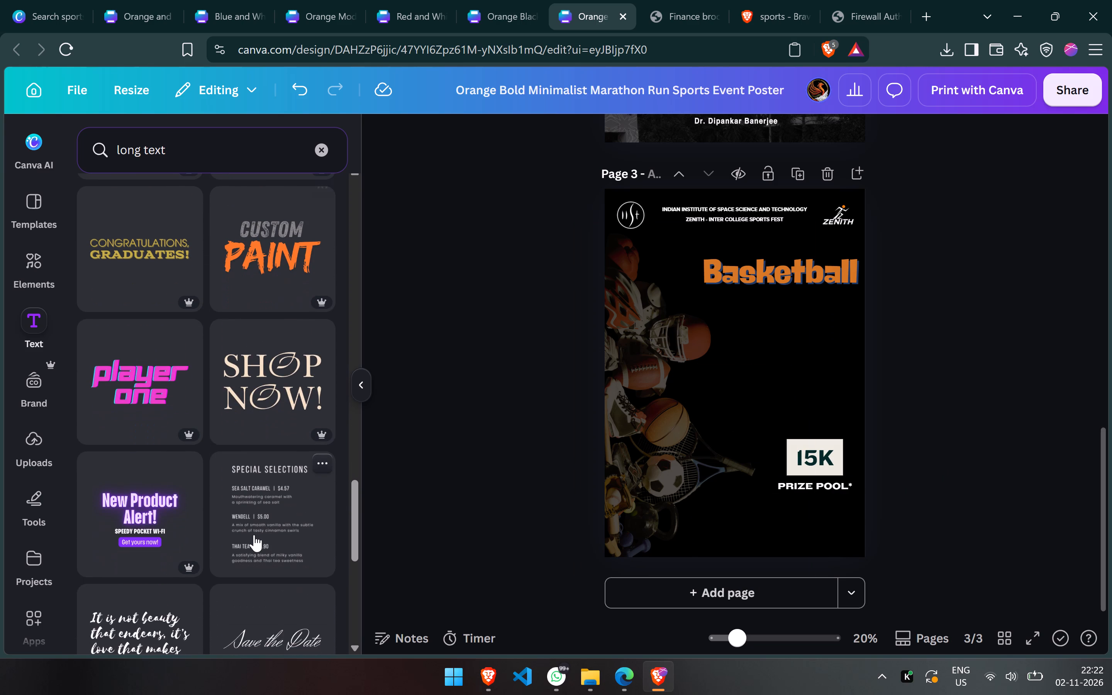
scroll(254, 535, down, 2)
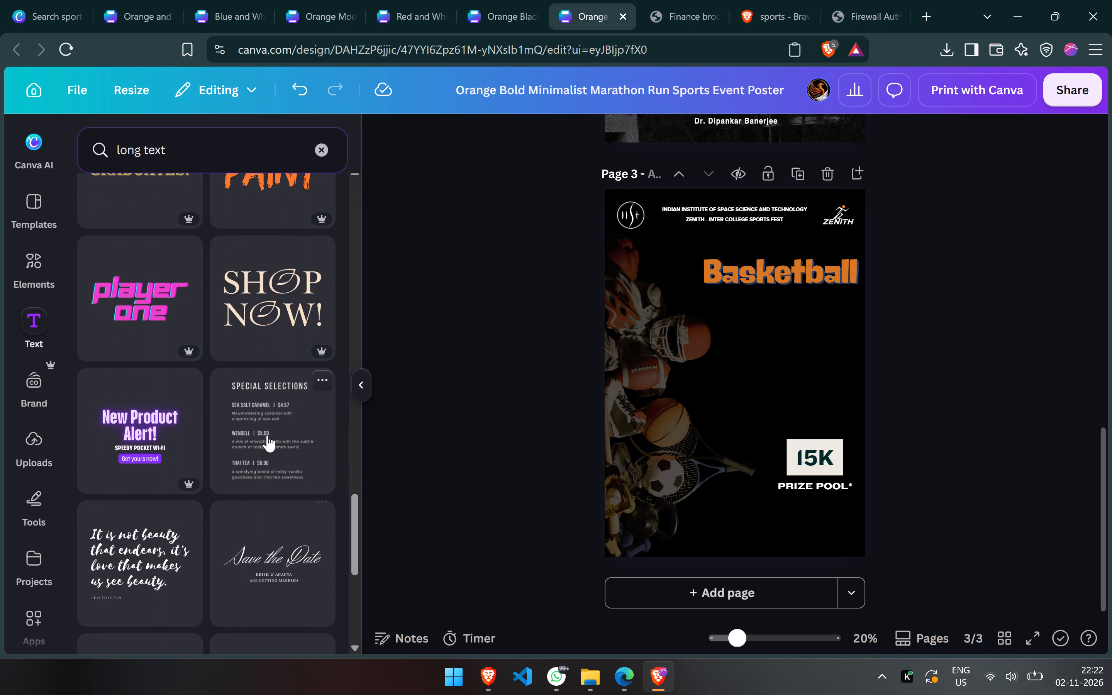
click(267, 435)
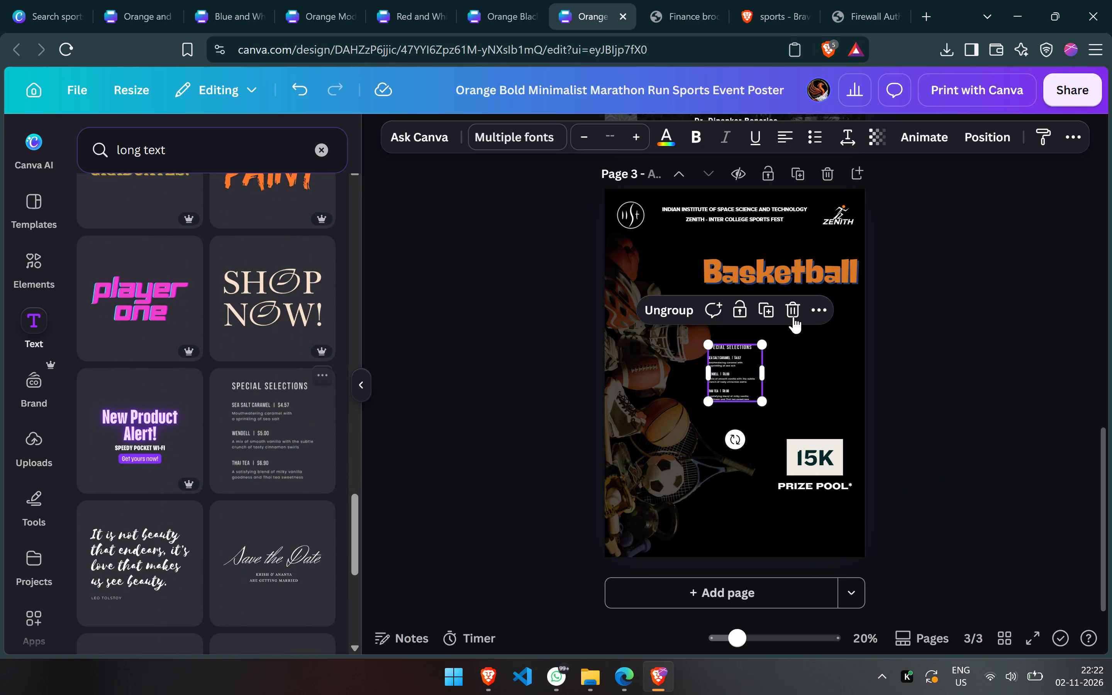
drag(756, 398, 890, 474)
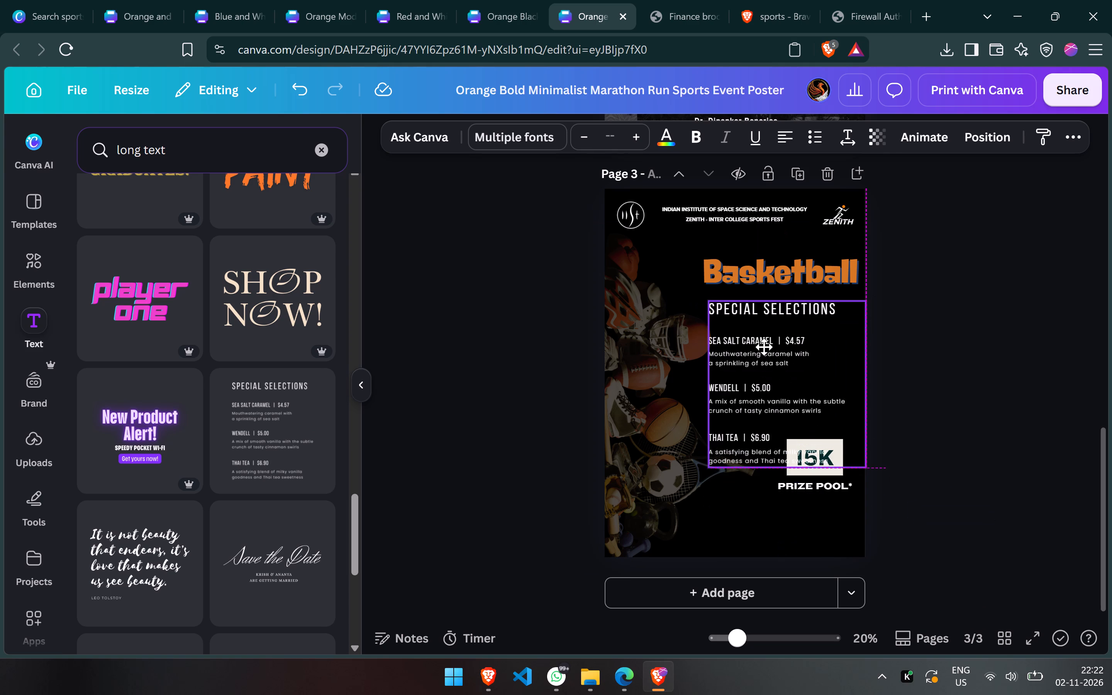
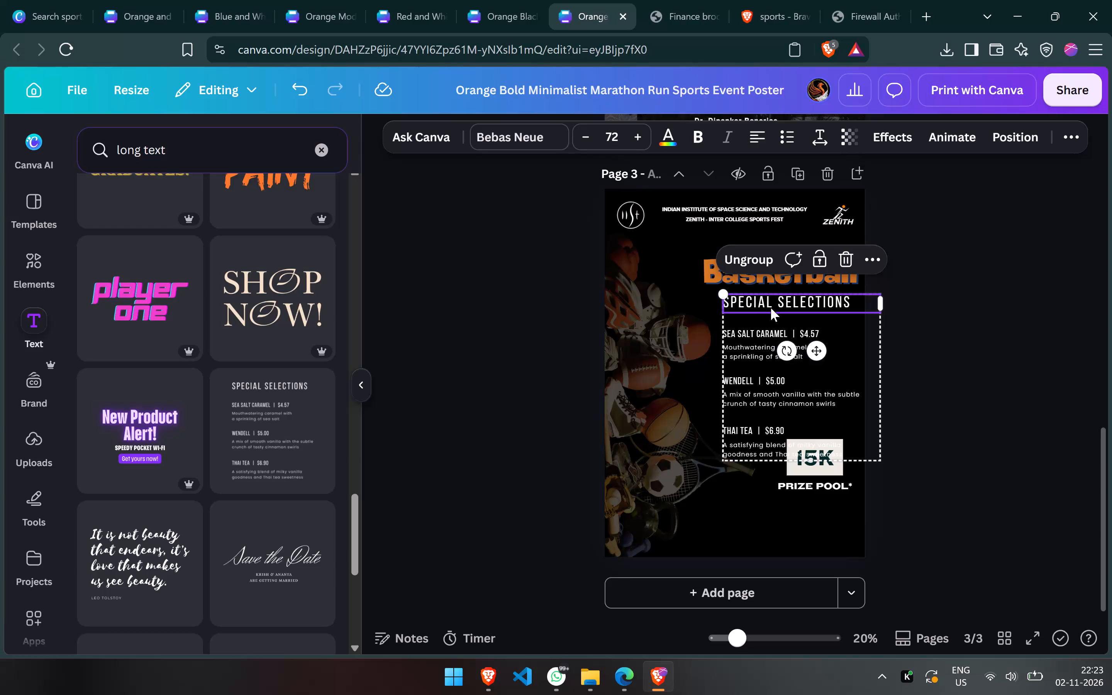
Replace the Special Selections heading of the text layout with a heading starting with "Eligibility".
text(eligibility)
key(space)
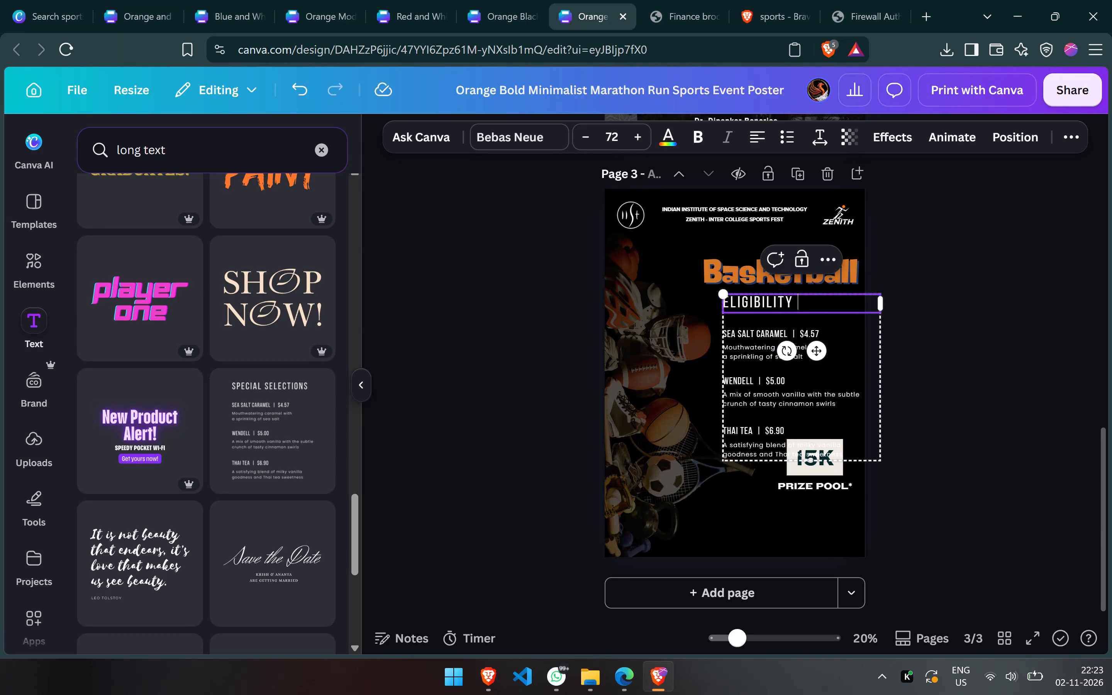
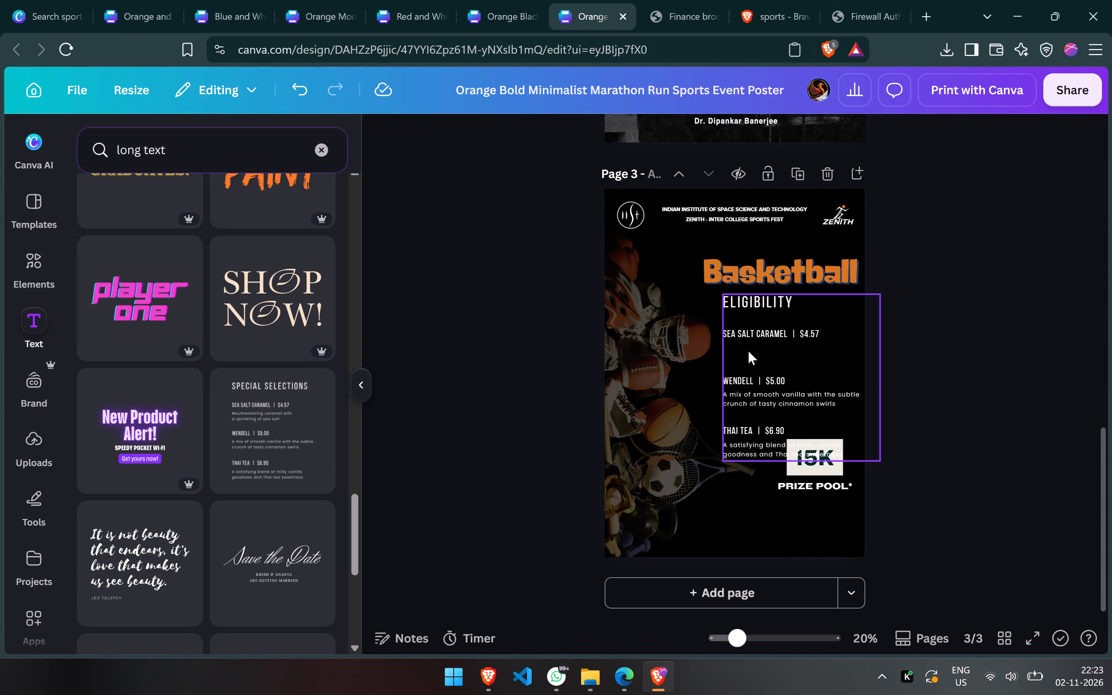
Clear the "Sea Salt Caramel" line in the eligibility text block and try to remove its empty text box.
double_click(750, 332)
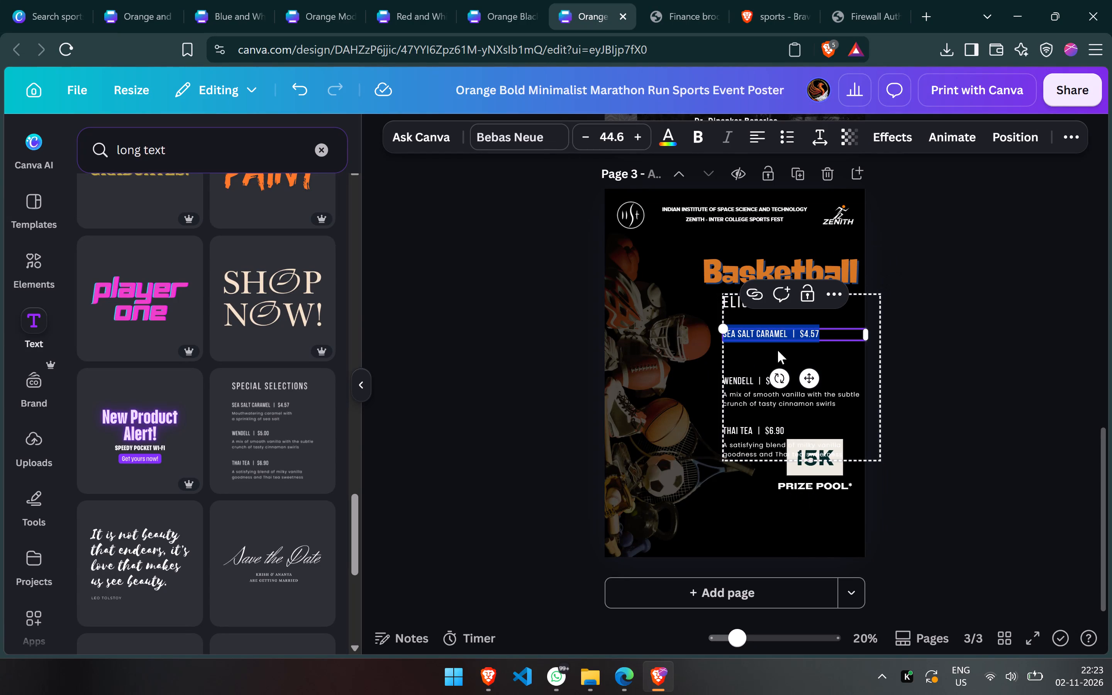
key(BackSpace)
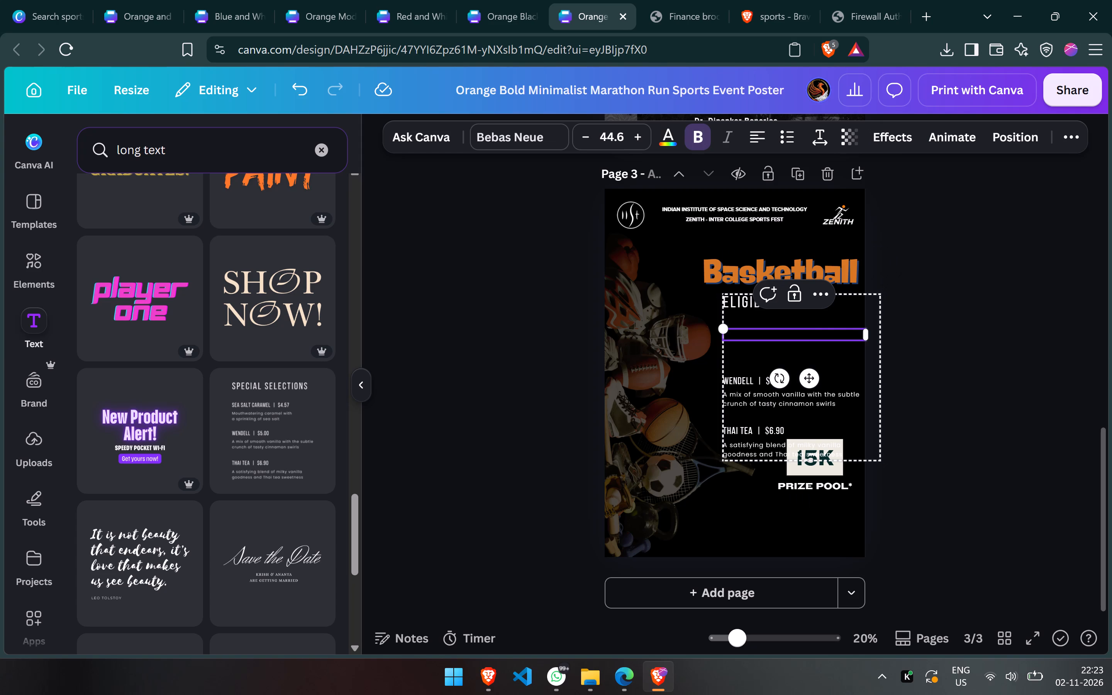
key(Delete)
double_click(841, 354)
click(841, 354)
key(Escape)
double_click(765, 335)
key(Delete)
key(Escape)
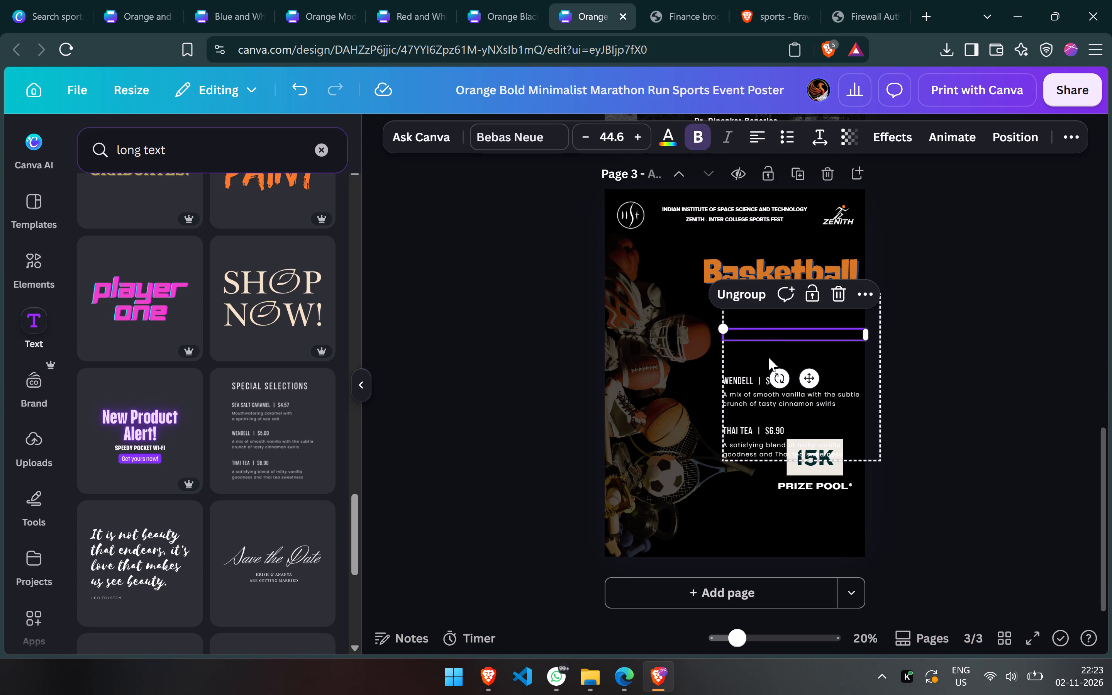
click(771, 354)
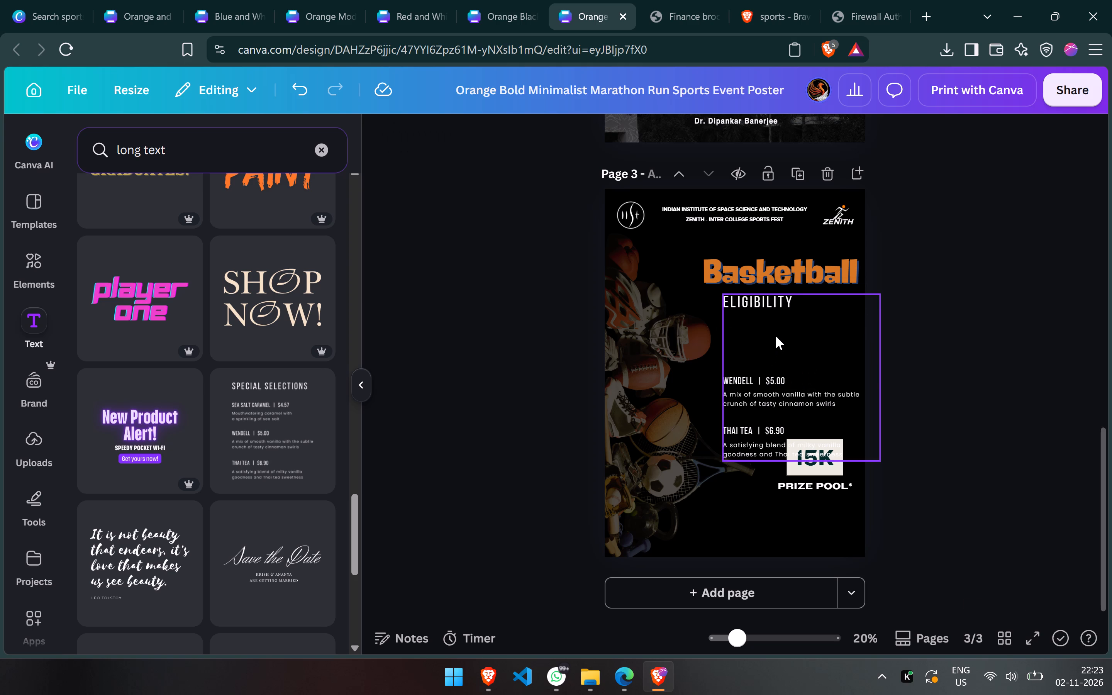
Delete the entire grouped eligibility text block from the Basketball page, keeping the title and 15K prize pool badge.
click(778, 332)
click(778, 332)
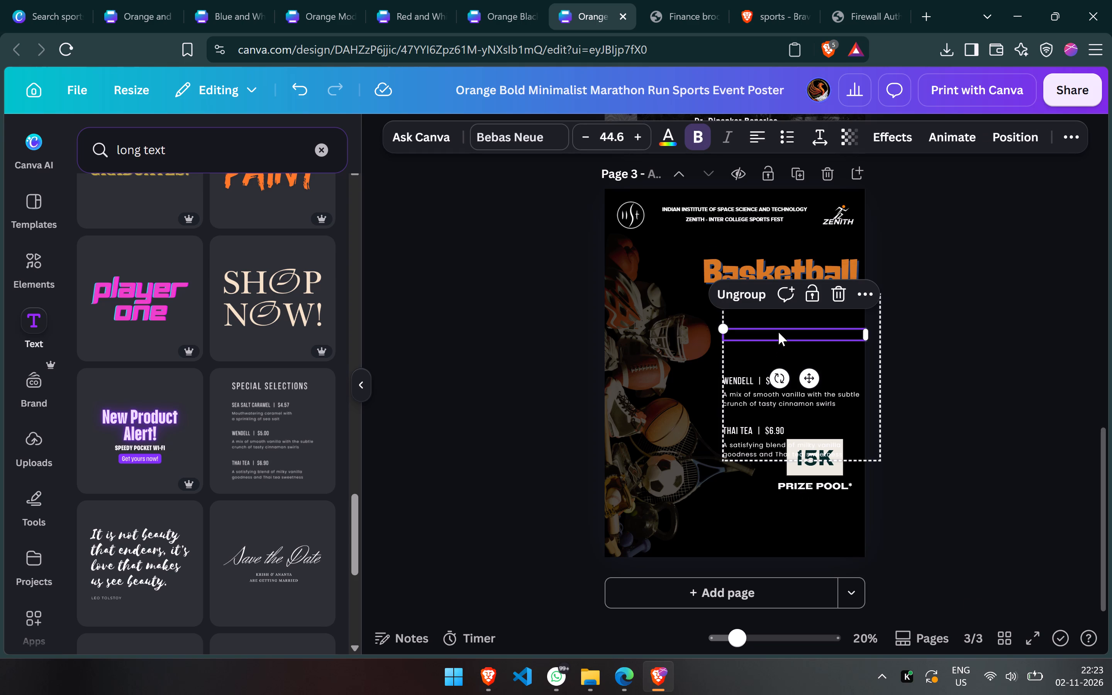
key(Delete)
key(BackSpace)
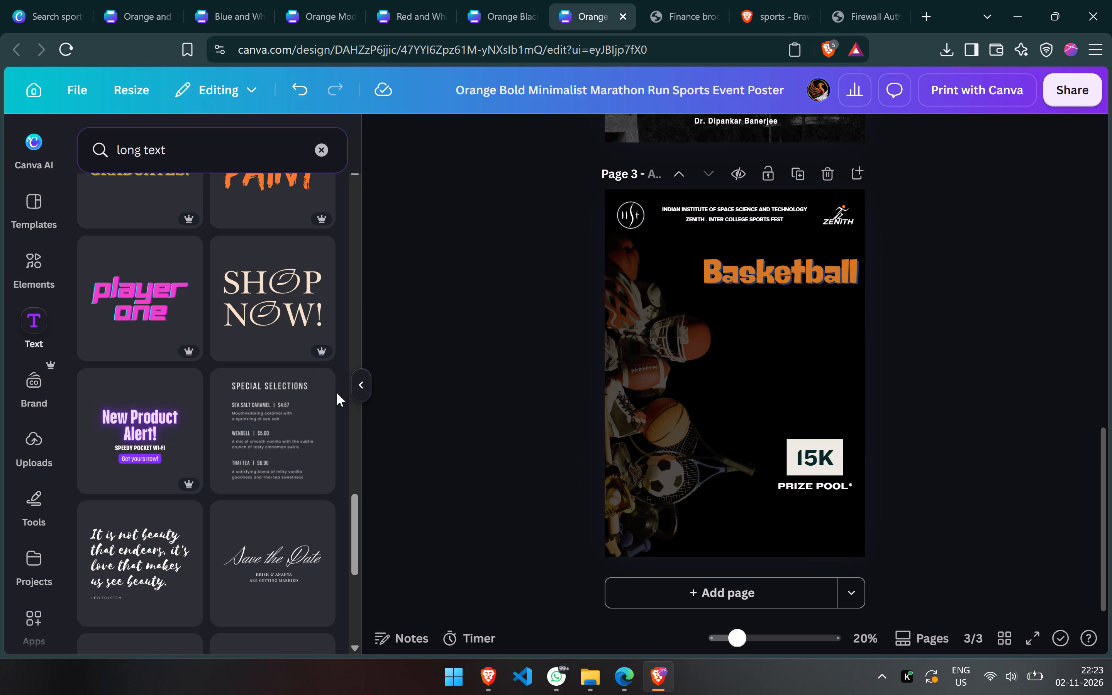
Browse further through the "long text" results for a different text layout to use on the Basketball page.
scroll(193, 470, down, 6)
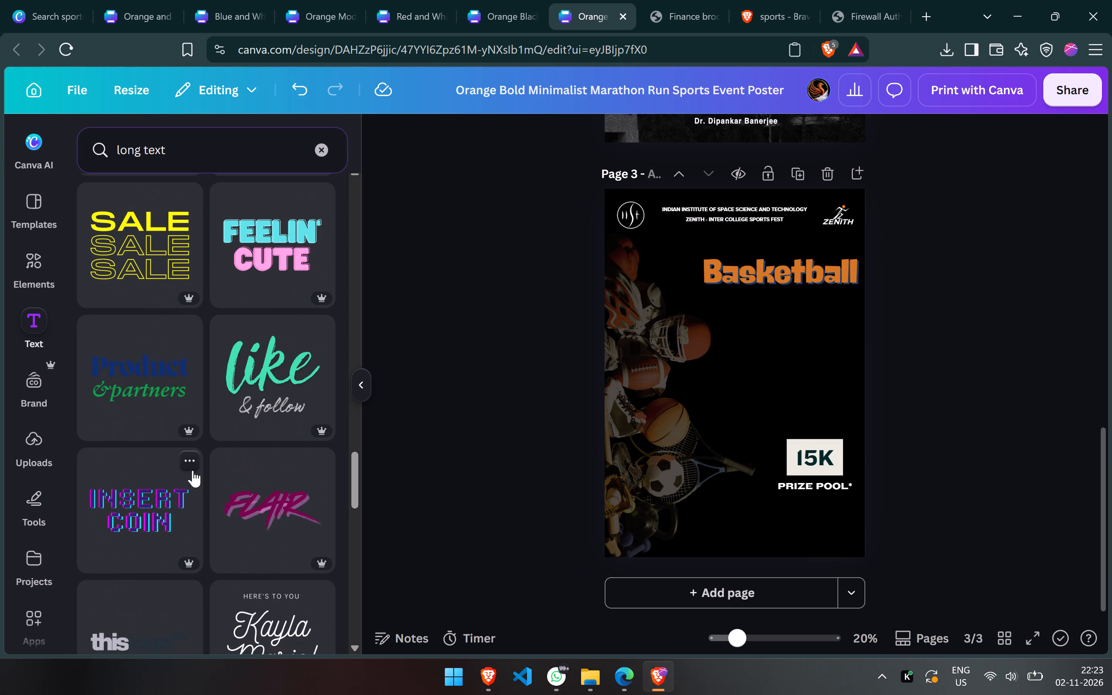
scroll(193, 470, down, 2)
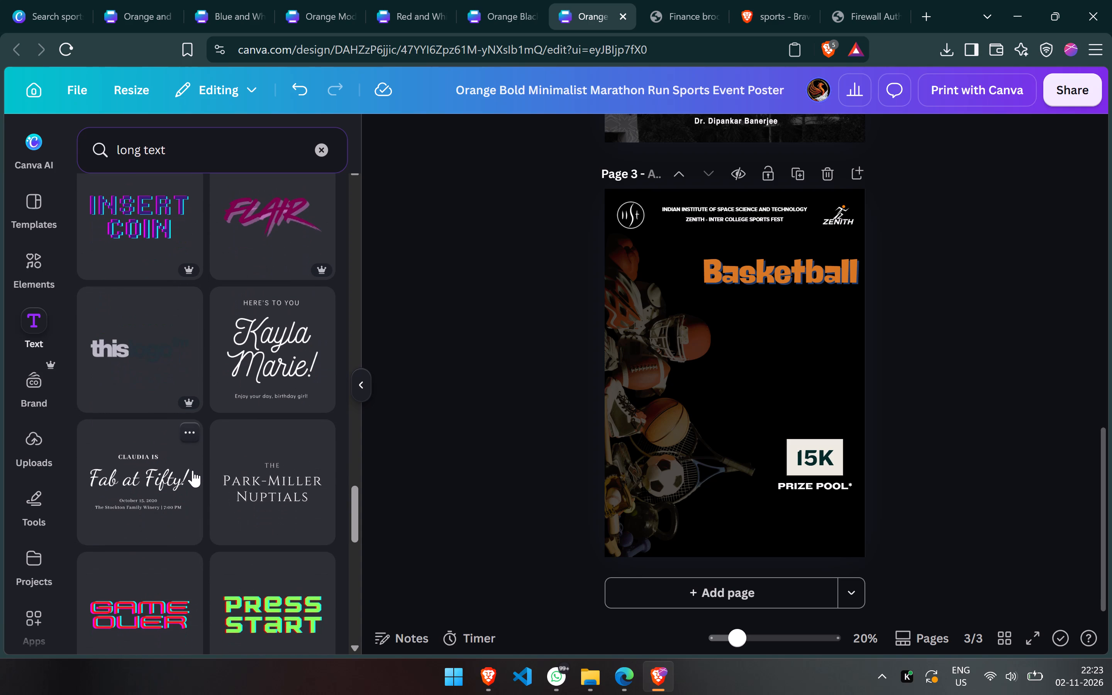
scroll(193, 470, down, 5)
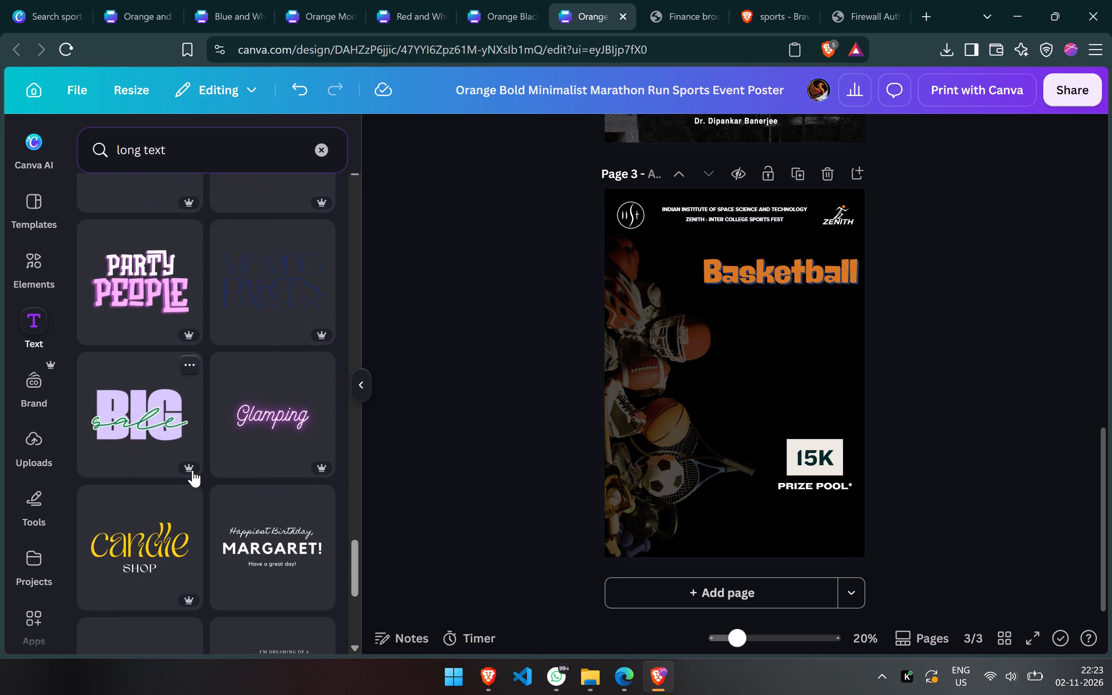
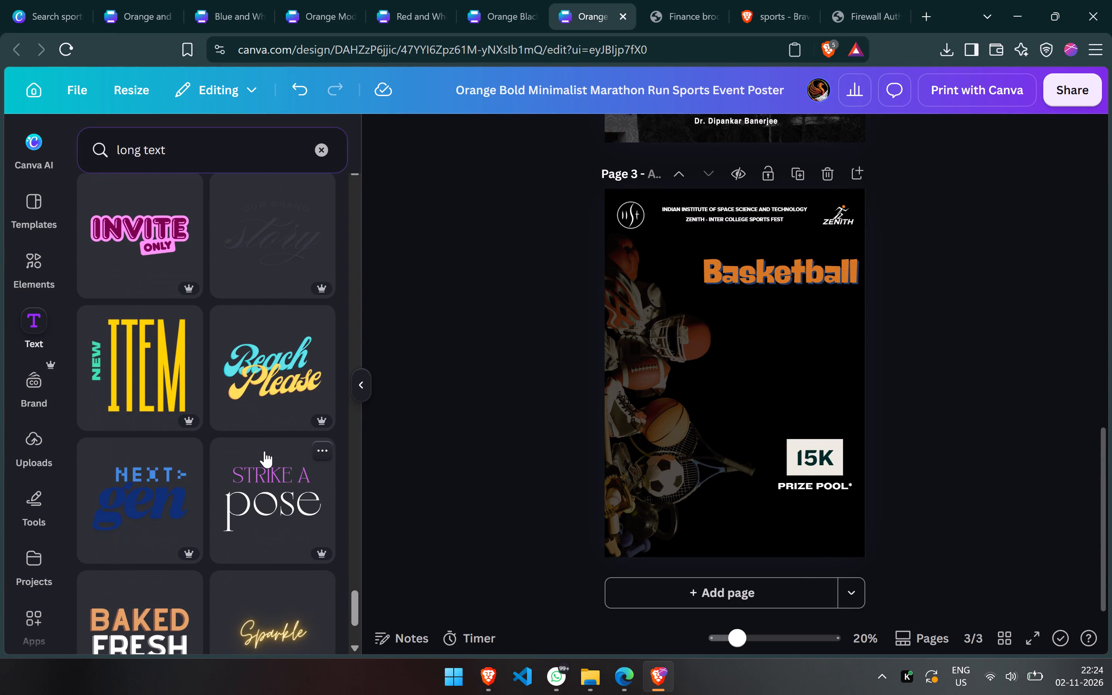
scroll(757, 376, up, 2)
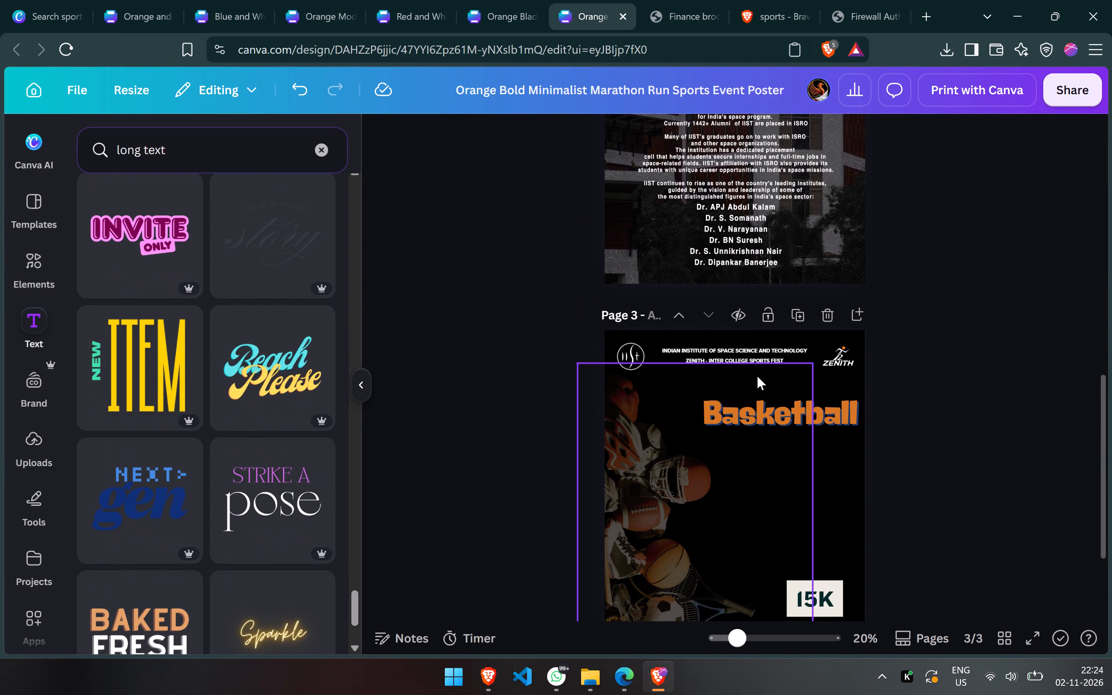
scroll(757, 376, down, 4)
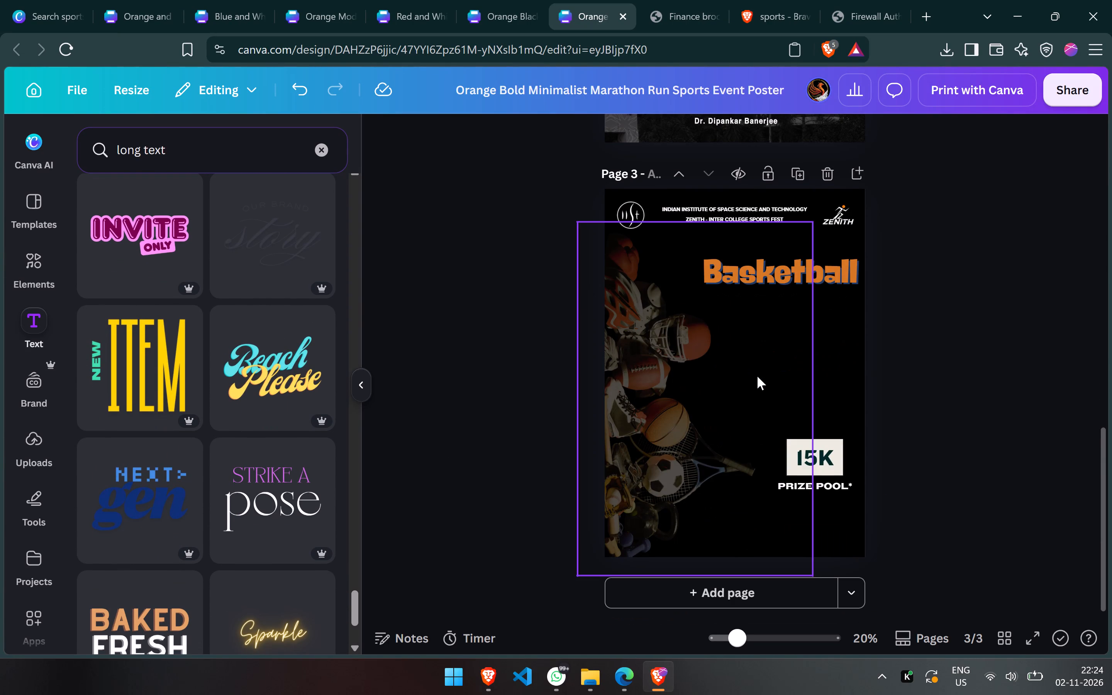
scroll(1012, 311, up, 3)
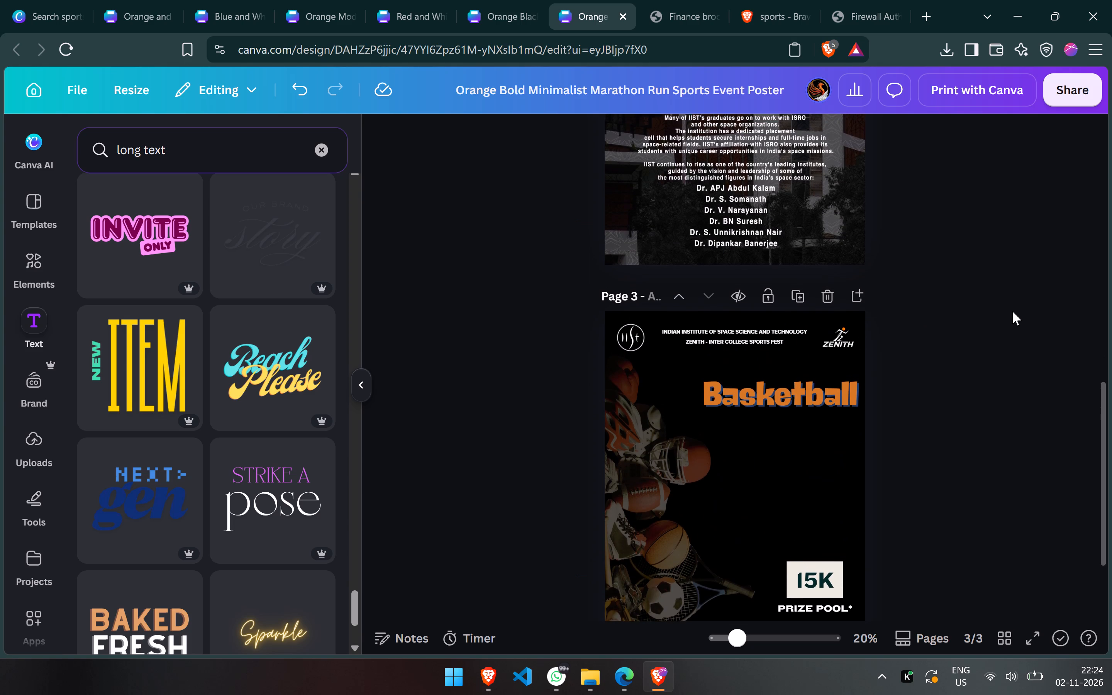
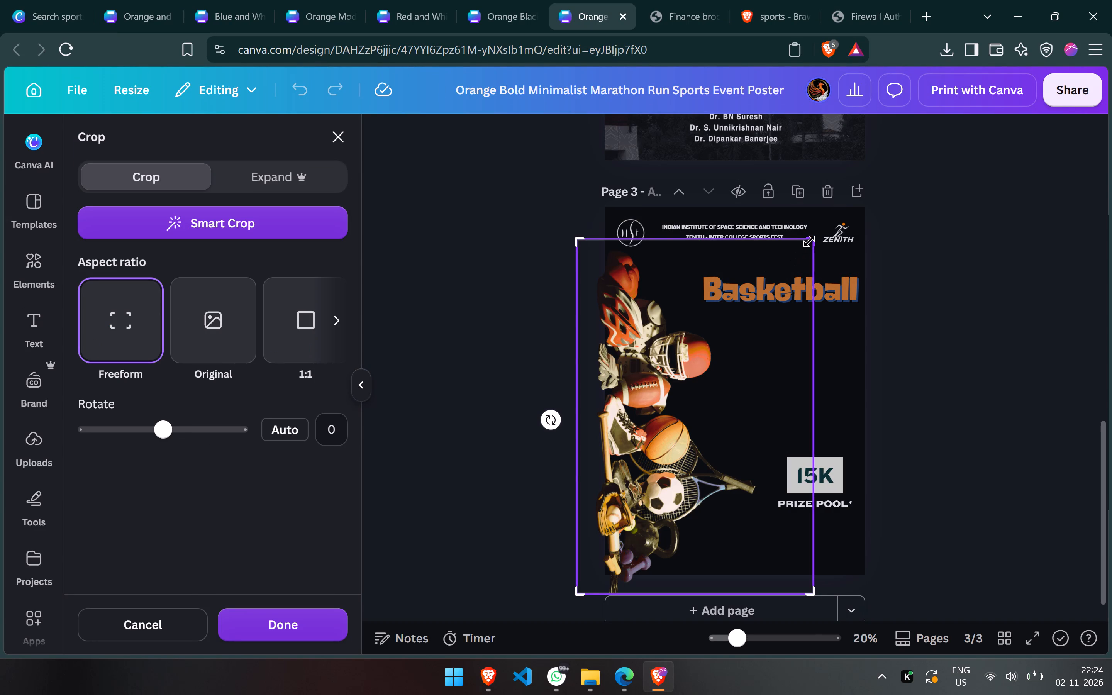
Crop the sports equipment image on page 3, trimming its empty right side and the left part overhanging the page.
drag(809, 241, 766, 211)
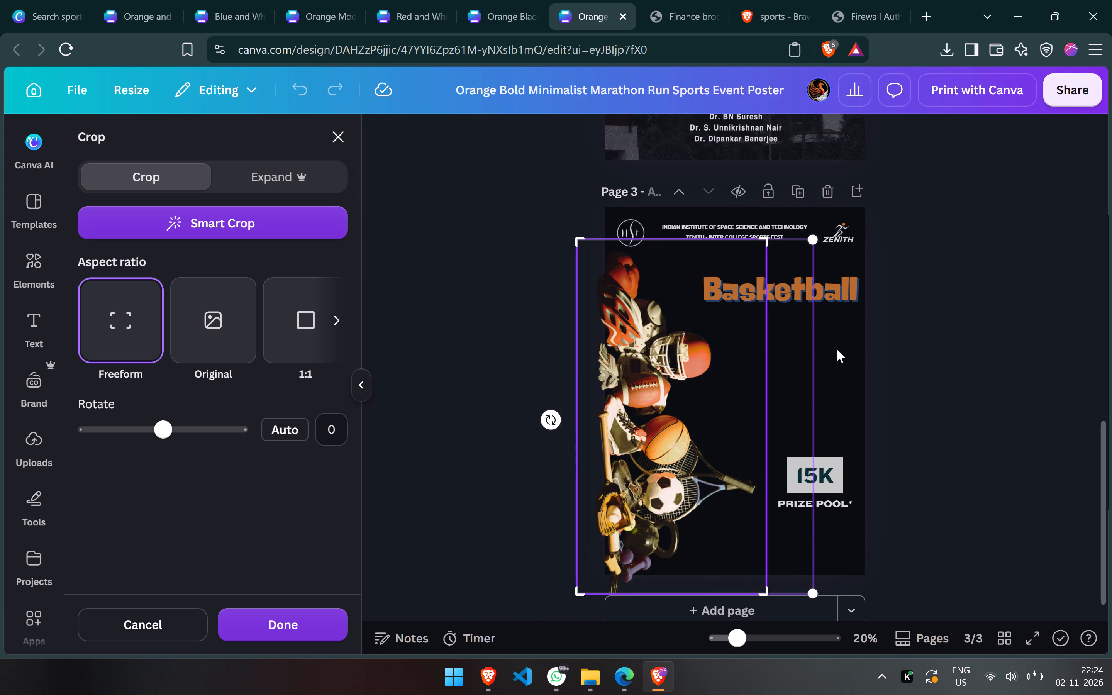
drag(579, 598, 598, 647)
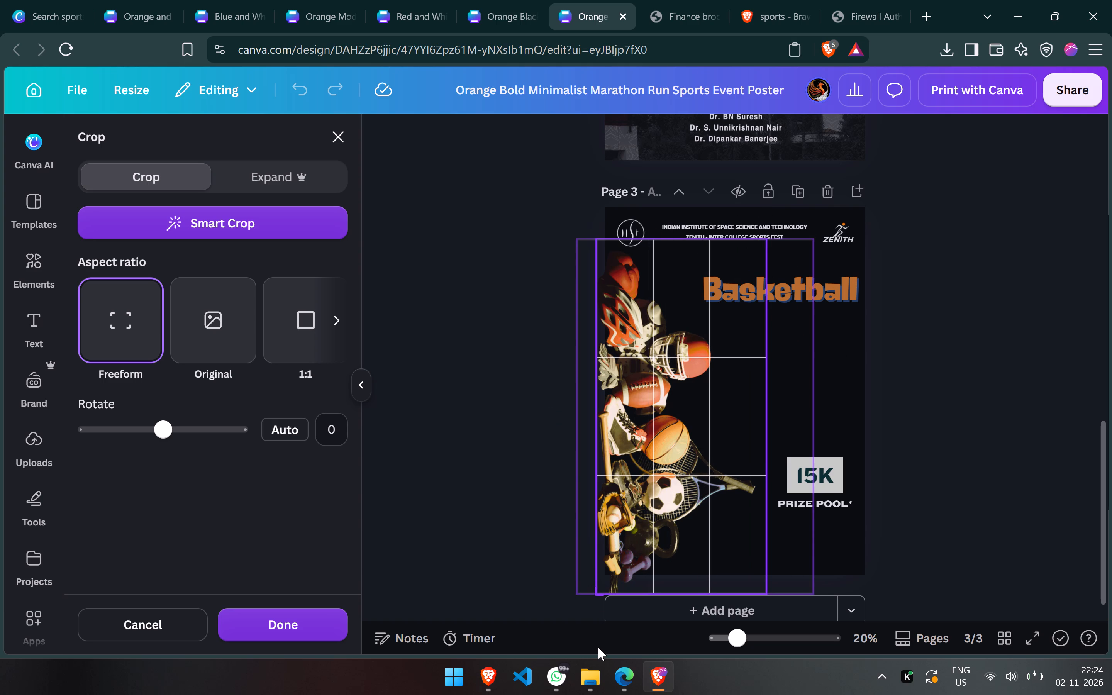
drag(598, 647, 596, 648)
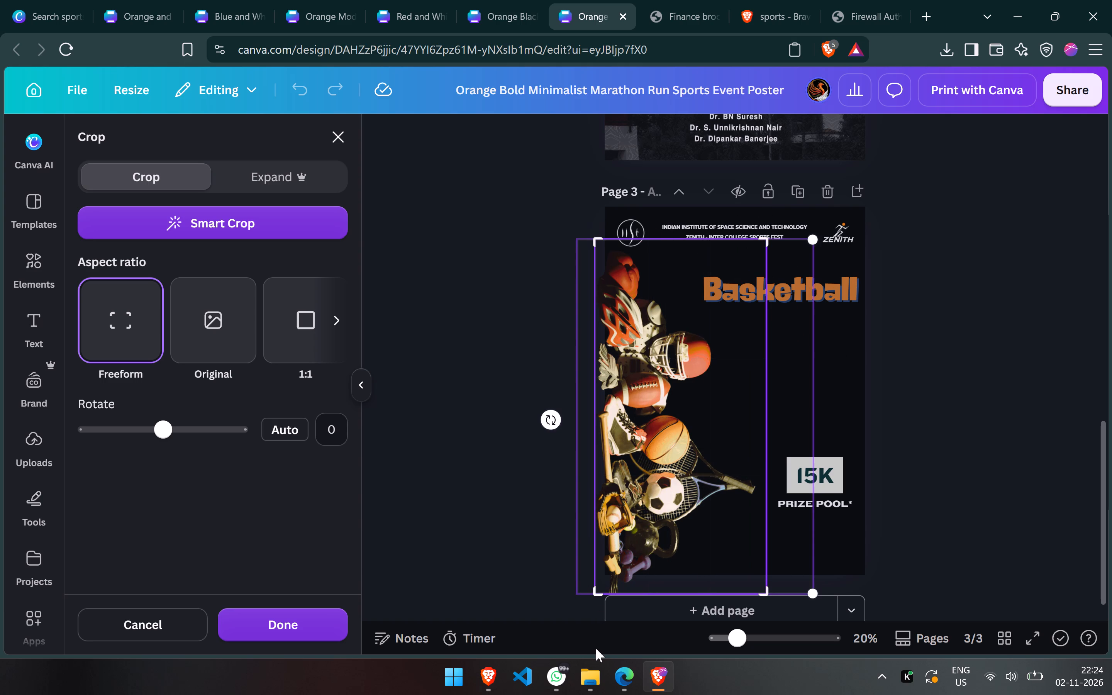
click(263, 624)
click(908, 376)
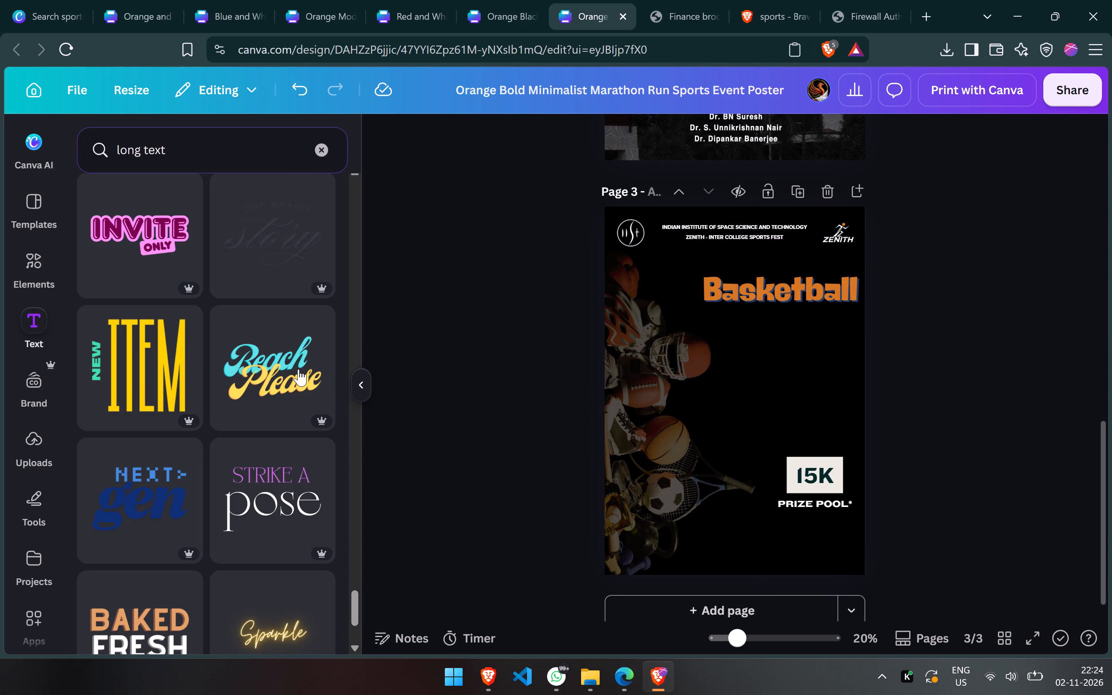
Look through the "long text" font combinations and review the text styling on the poster's other pages.
scroll(298, 369, down, 2)
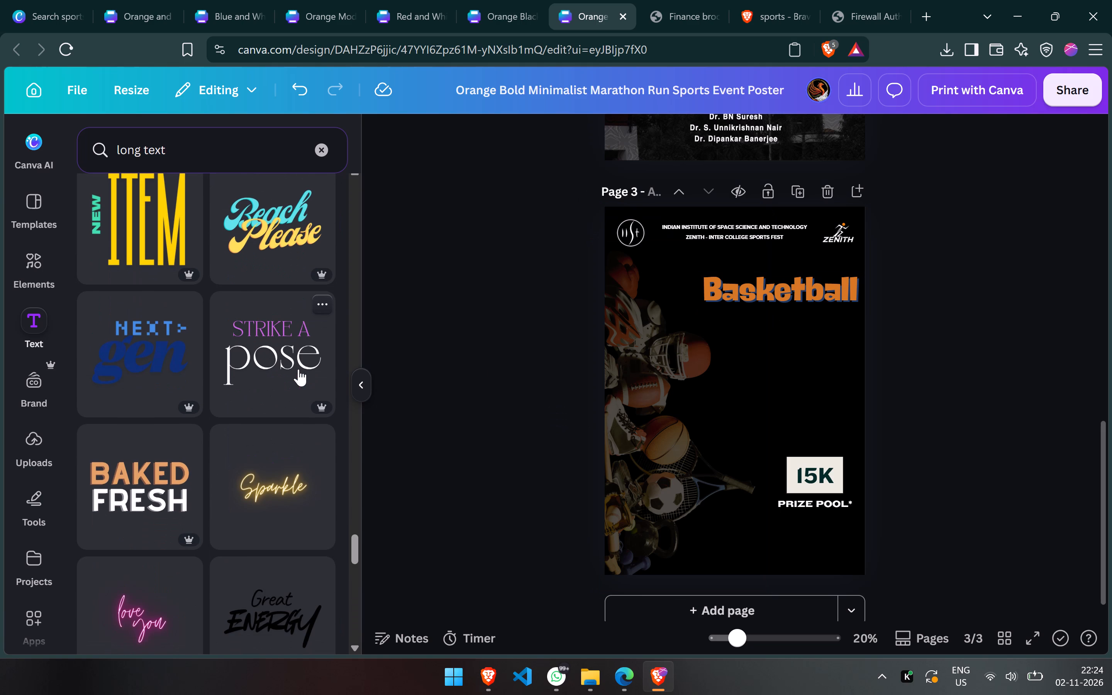
scroll(298, 369, down, 3)
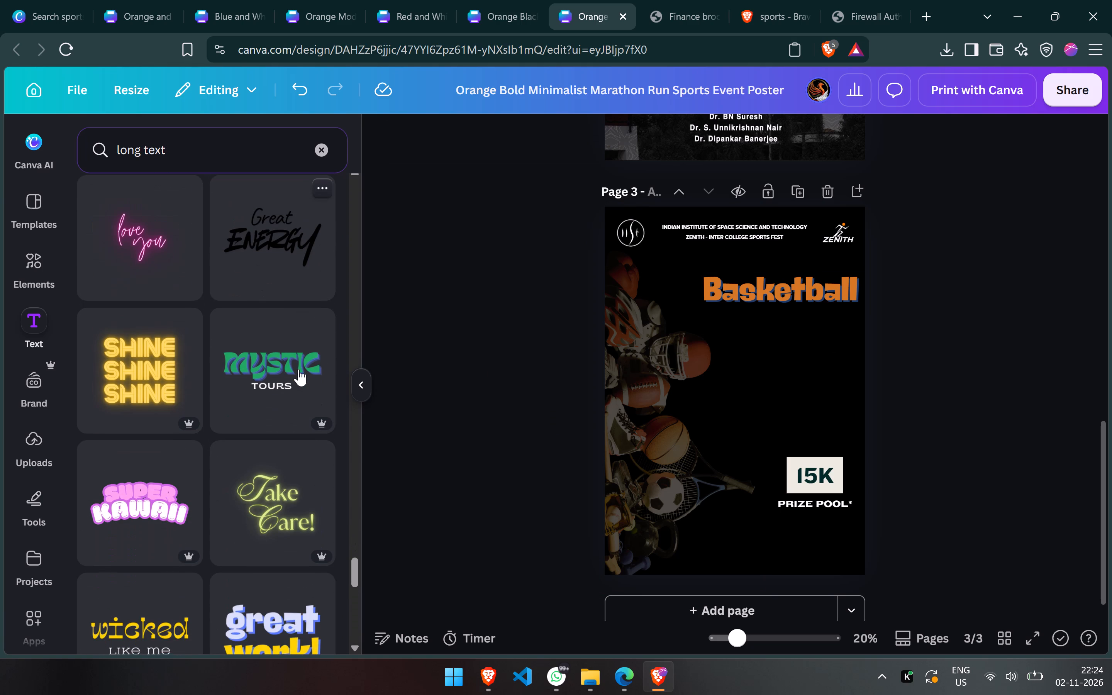
scroll(298, 369, down, 1)
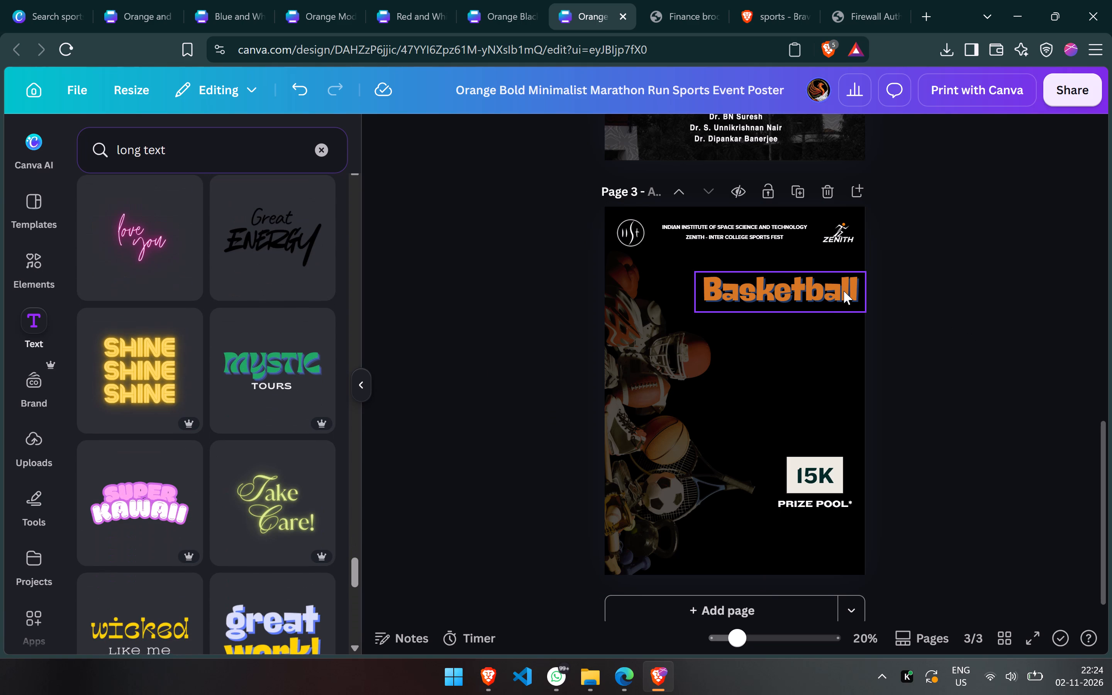
scroll(844, 291, up, 5)
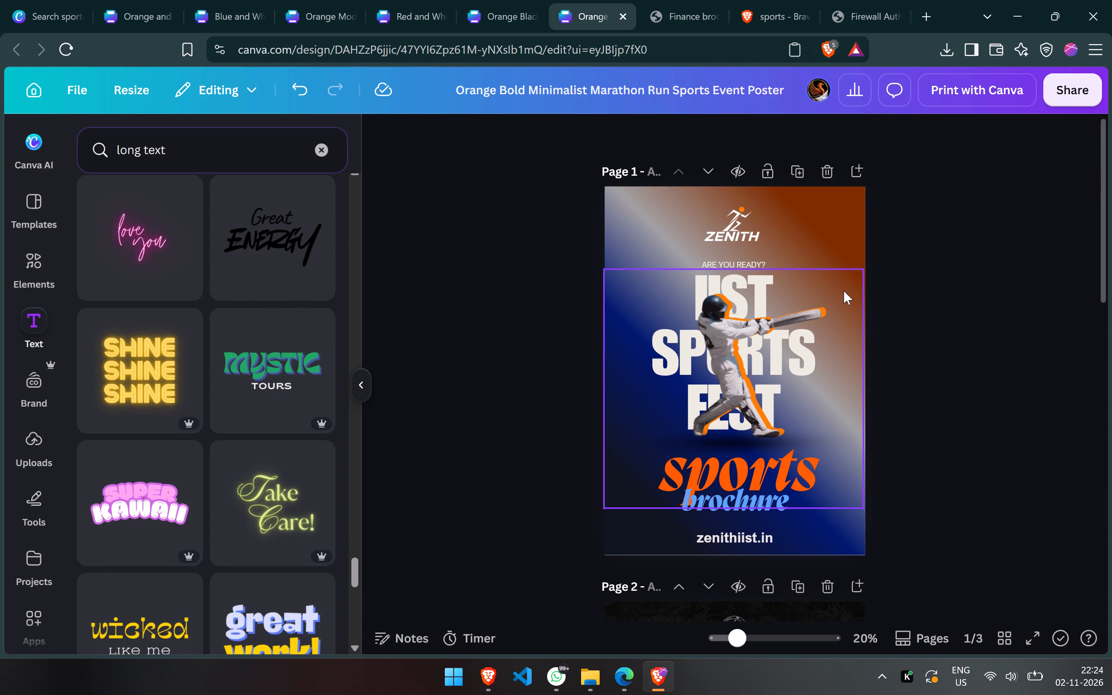
scroll(844, 291, up, 1)
scroll(844, 291, down, 3)
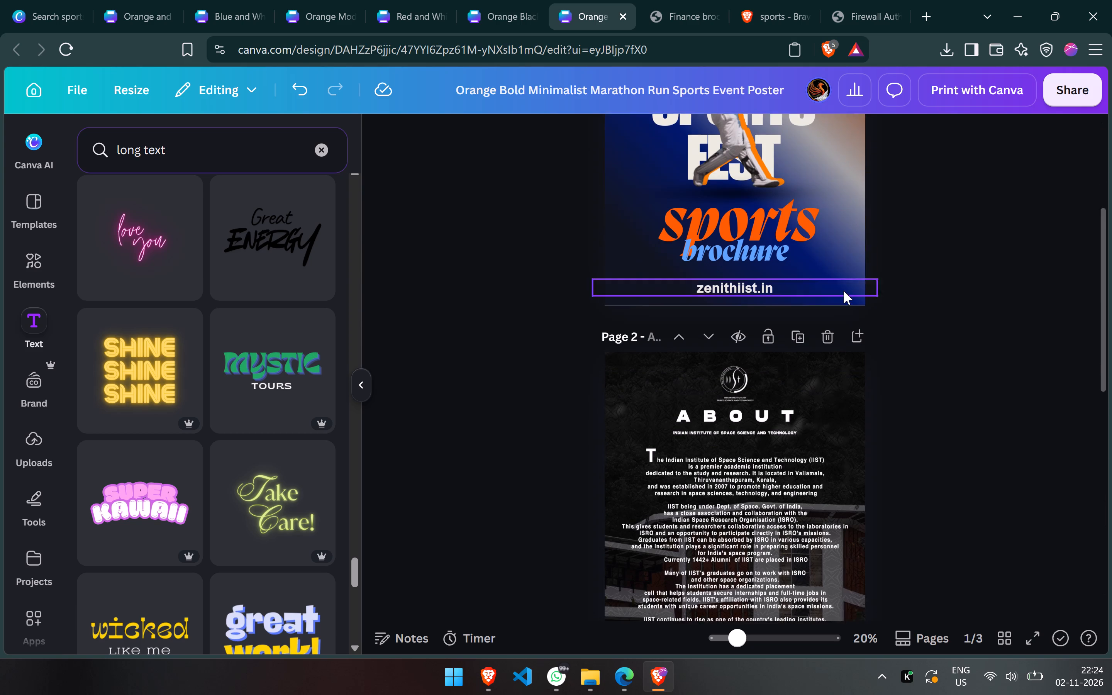
scroll(844, 291, down, 4)
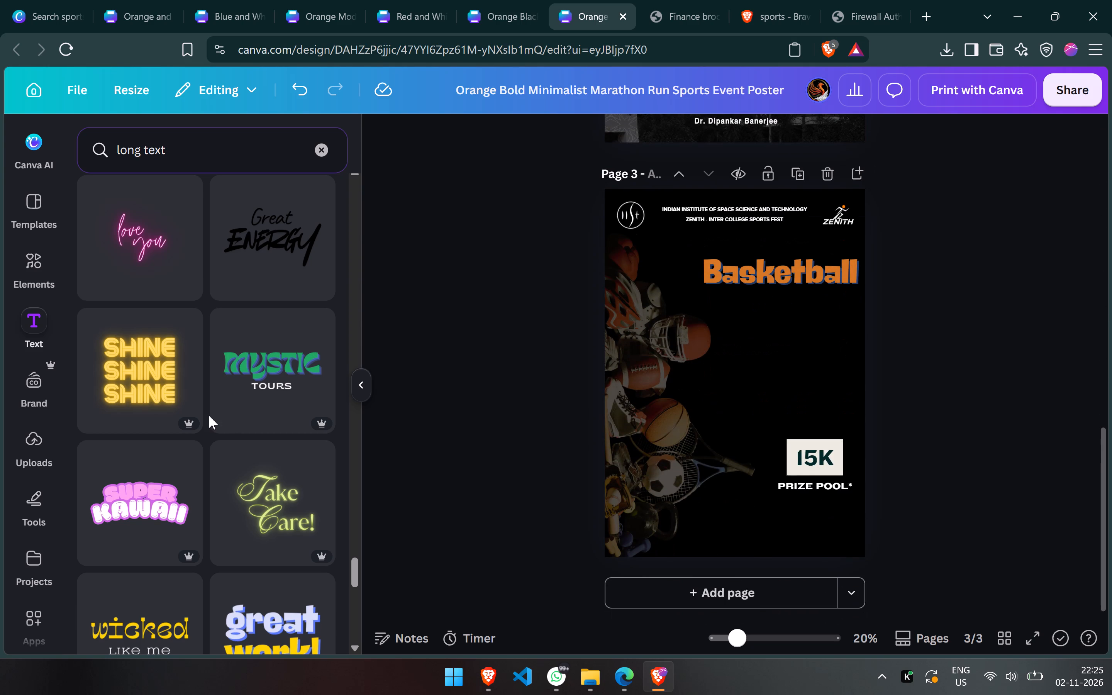
Add the "Strike a pose" font combination to the Basketball page and select its "pose" line.
scroll(273, 391, up, 3)
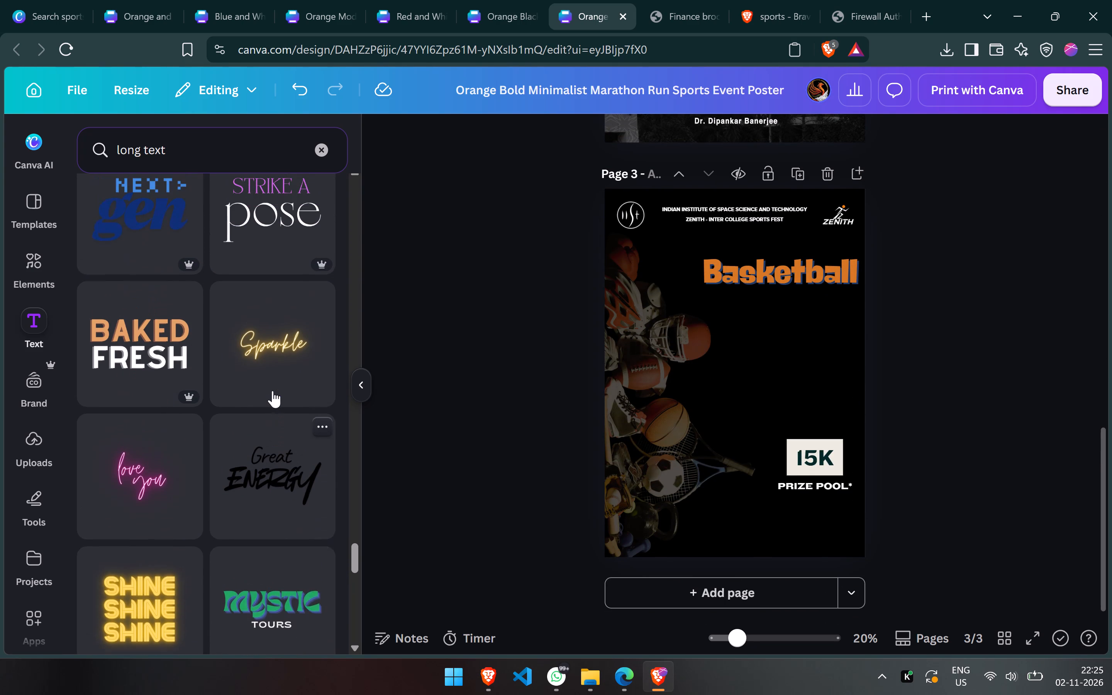
scroll(273, 391, up, 1)
click(247, 226)
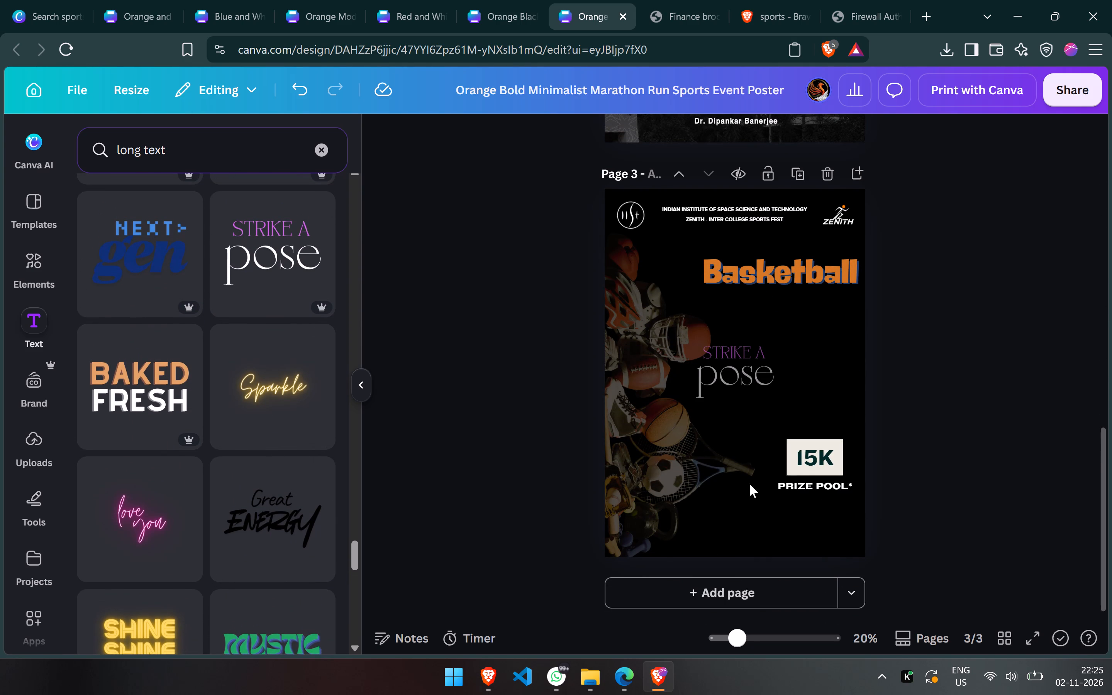
double_click(772, 351)
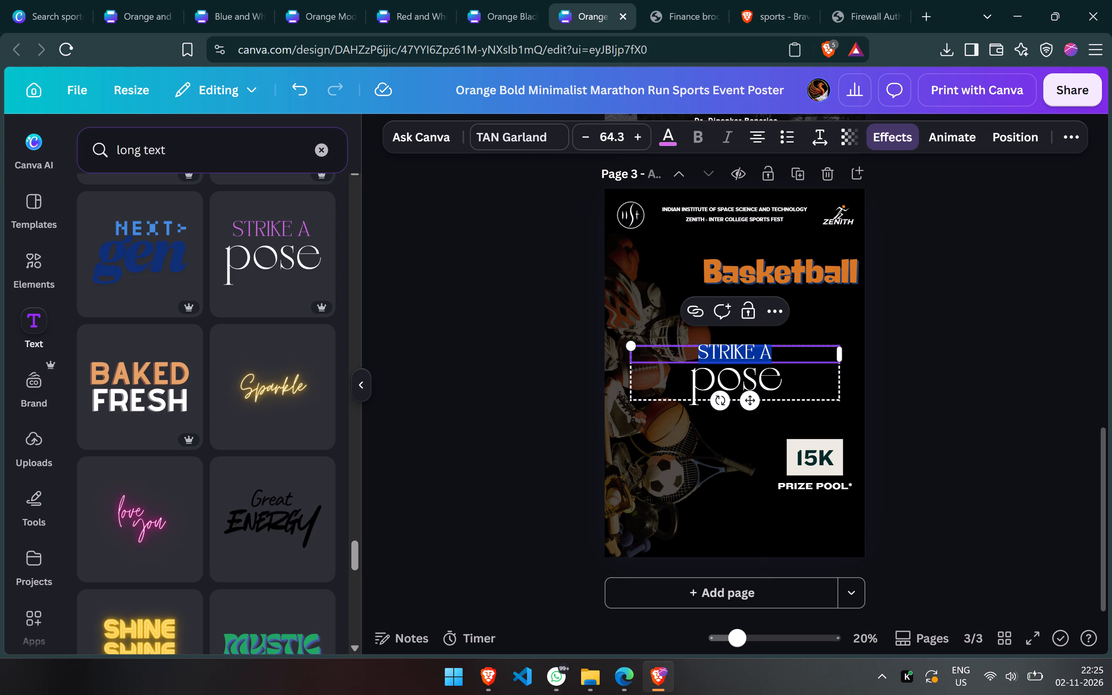
click(984, 352)
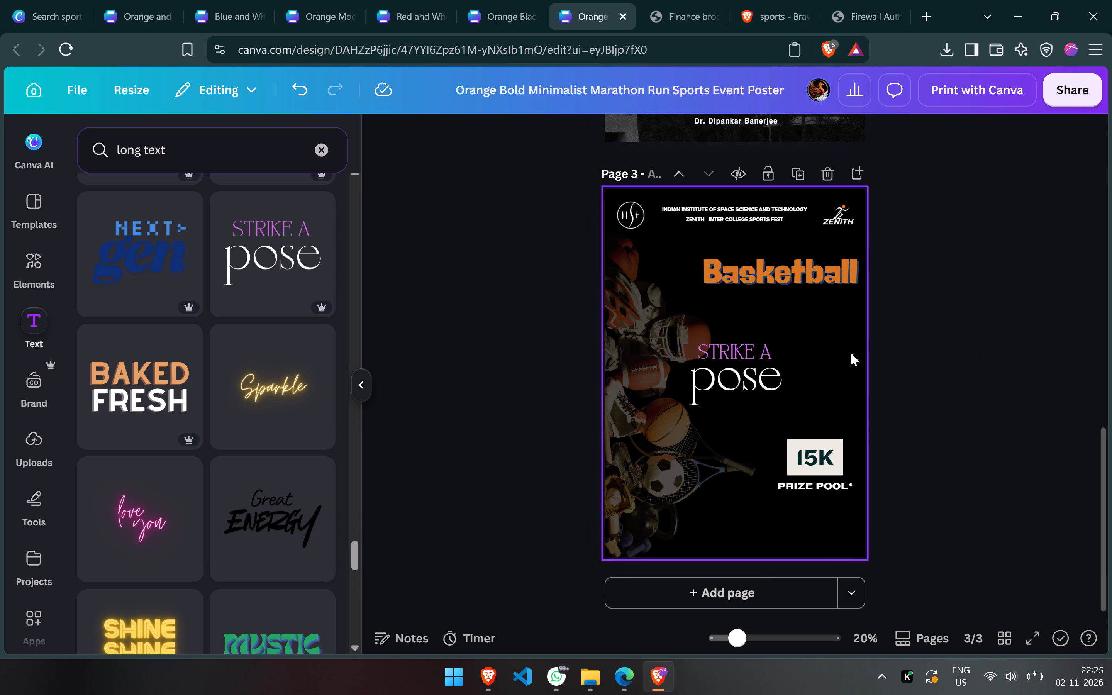
click(765, 364)
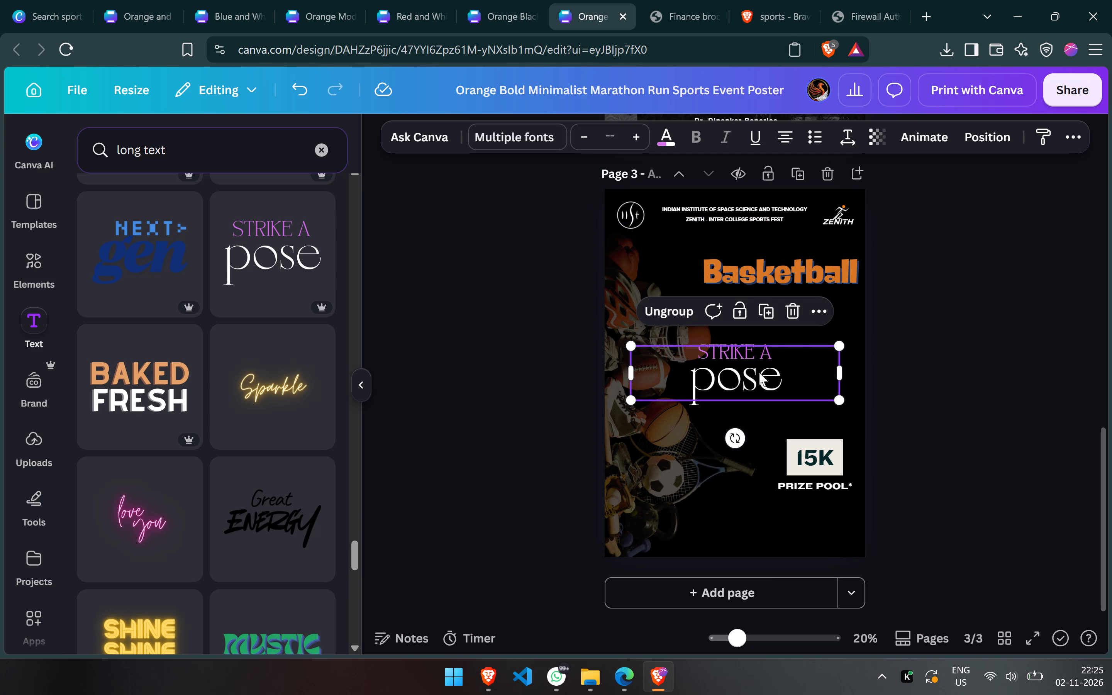
click(759, 372)
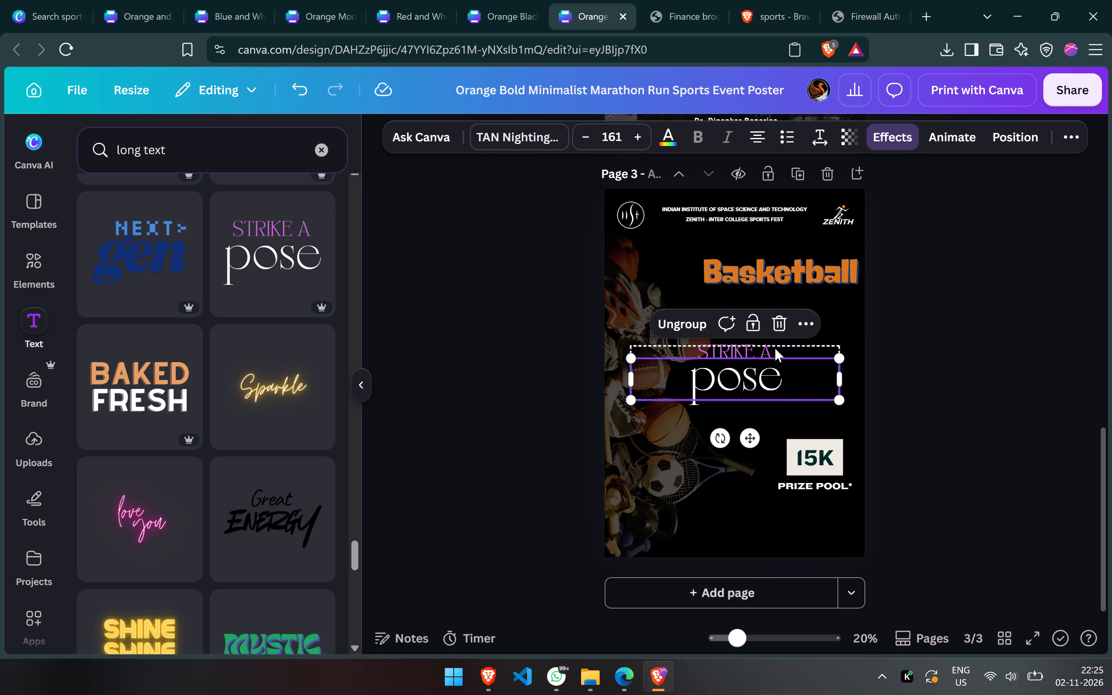
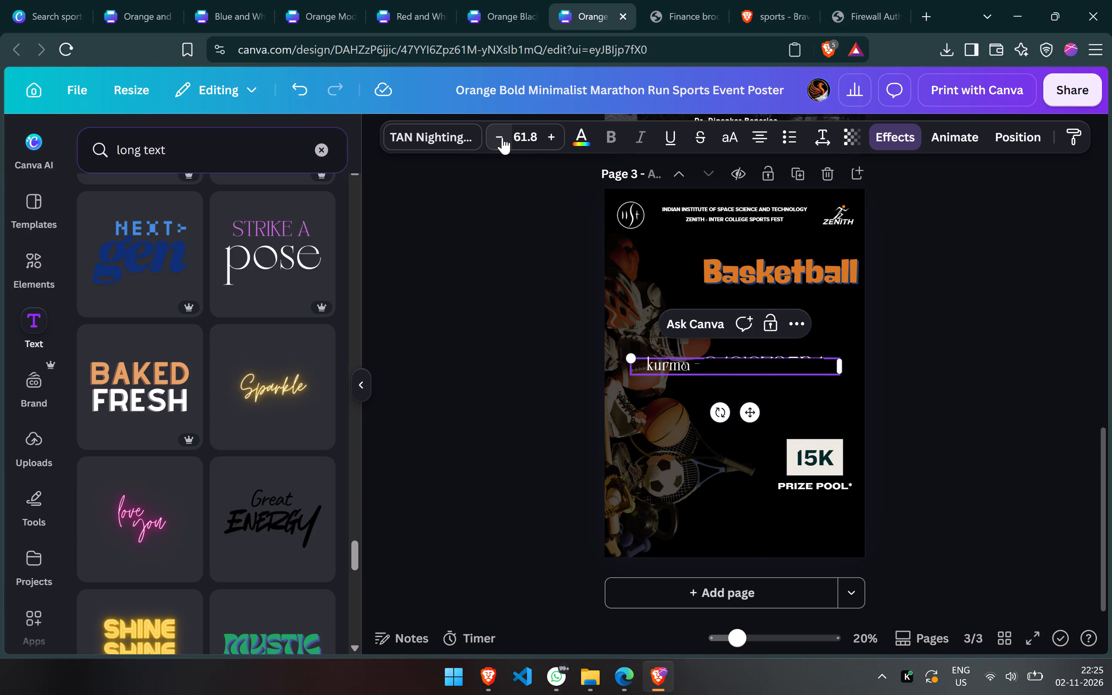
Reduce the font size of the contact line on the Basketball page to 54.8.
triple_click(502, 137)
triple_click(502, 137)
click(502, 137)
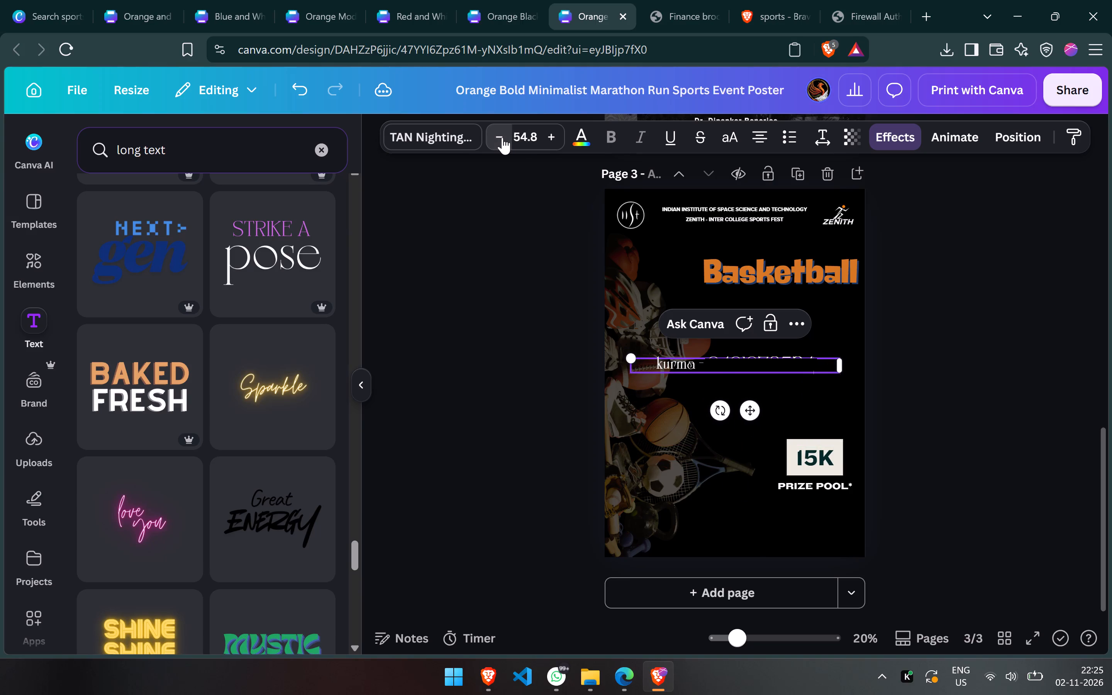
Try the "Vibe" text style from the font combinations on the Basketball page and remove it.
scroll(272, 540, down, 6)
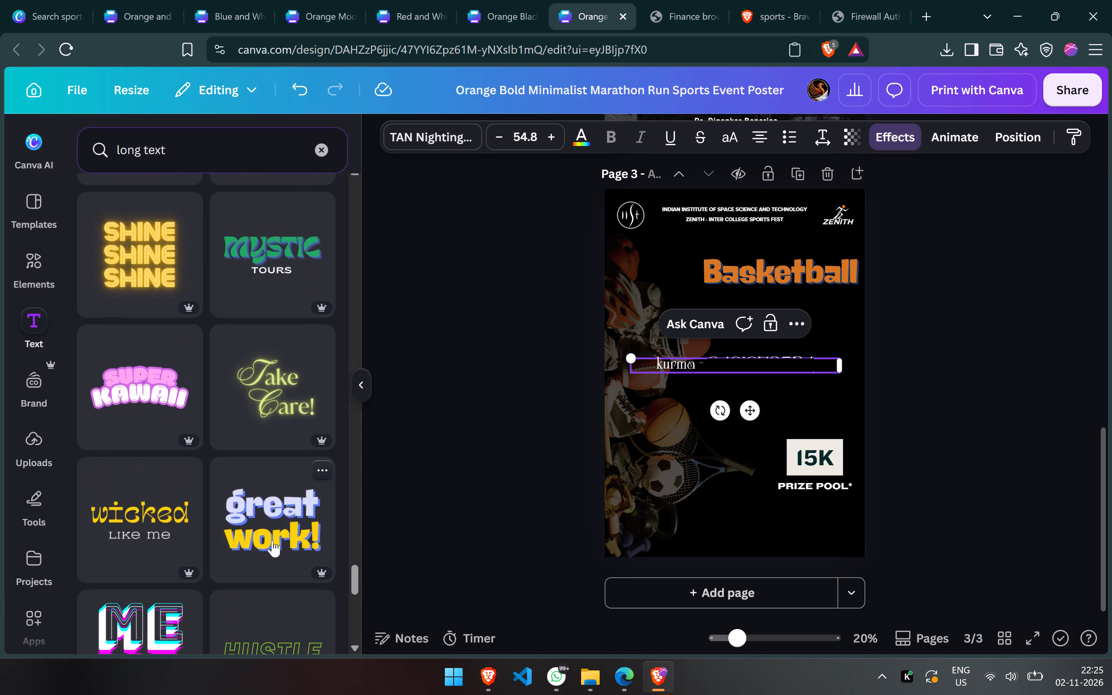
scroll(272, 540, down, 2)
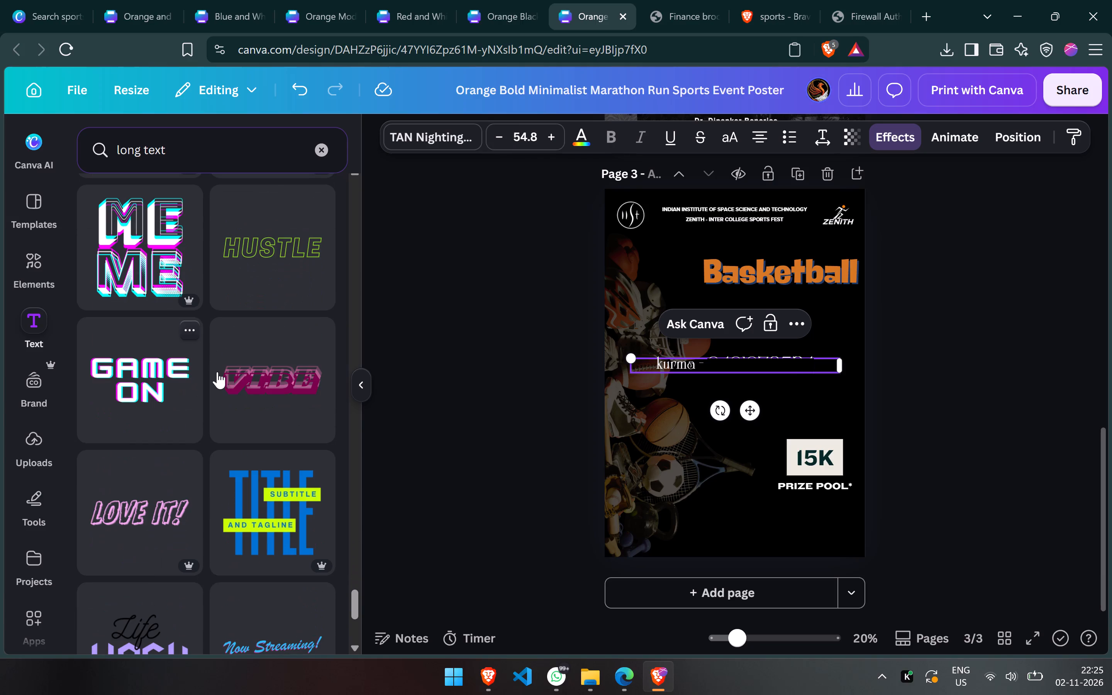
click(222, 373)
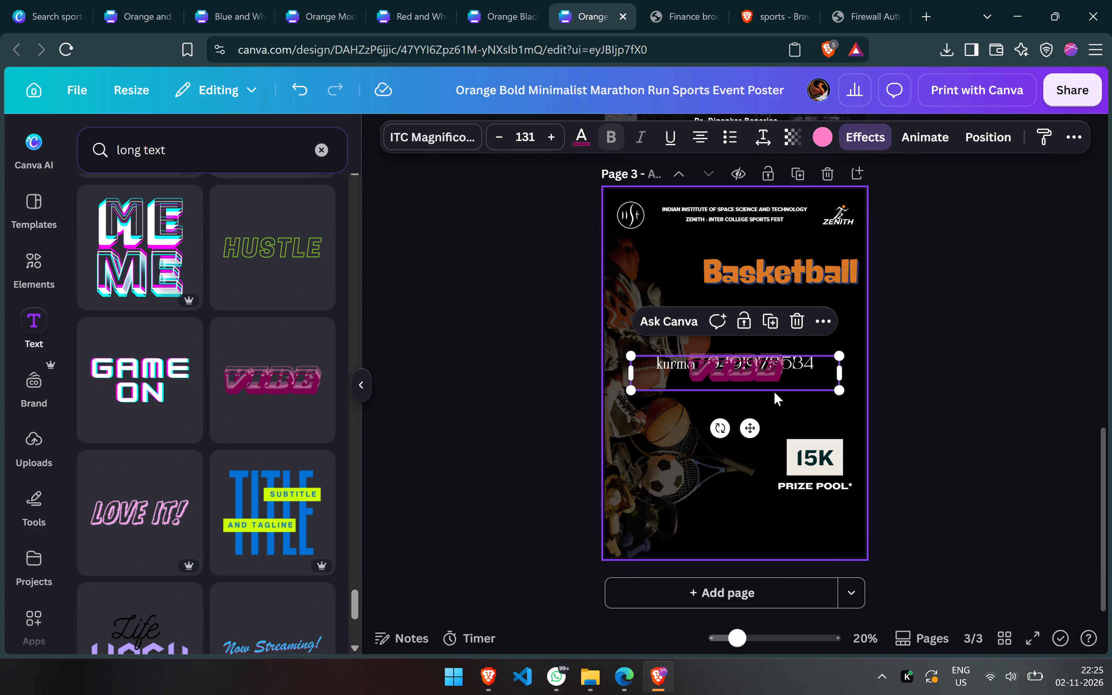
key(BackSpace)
Delete the contact line with the name and phone number from the Basketball page.
click(797, 356)
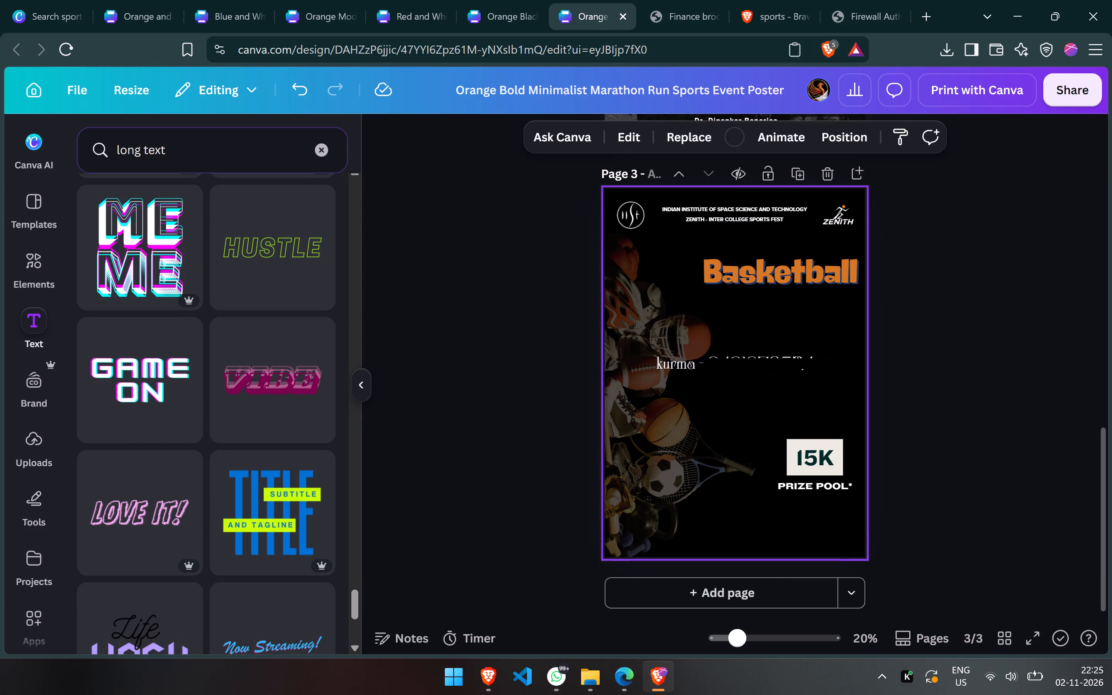
click(783, 369)
key(BackSpace)
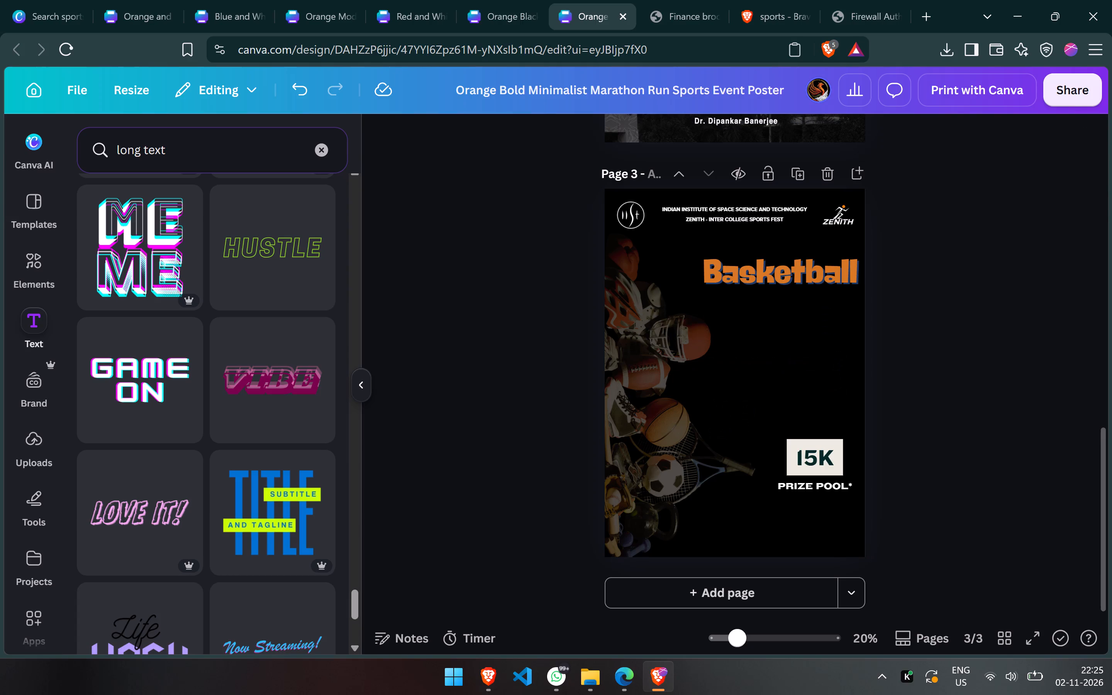
Duplicate the orange "Basketball" heading and place the copy just below the "PRIZE POOL*" text near the page's bottom.
click(732, 261)
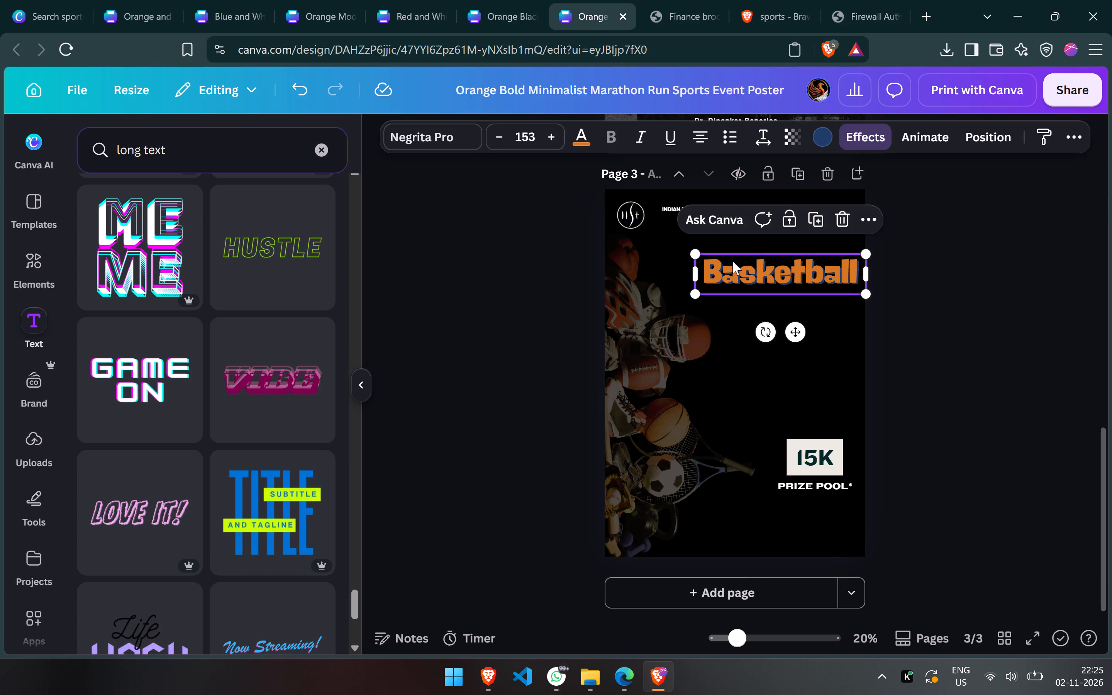
key(ctrl+c)
key(ctrl+v)
drag(738, 270, 729, 493)
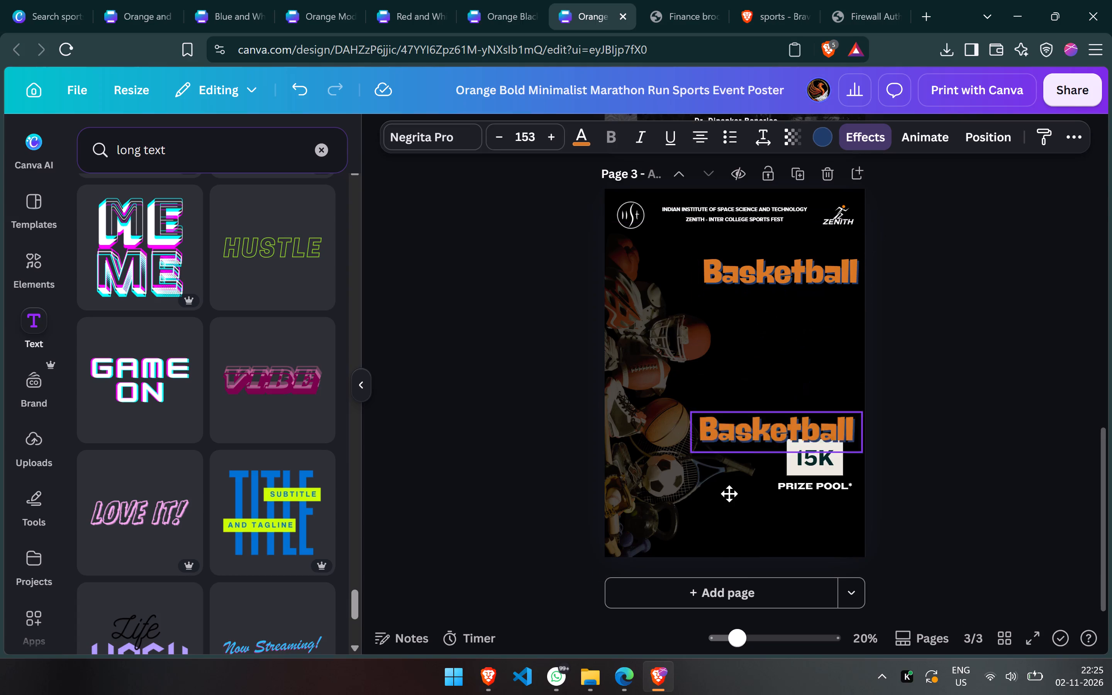
drag(729, 493, 726, 592)
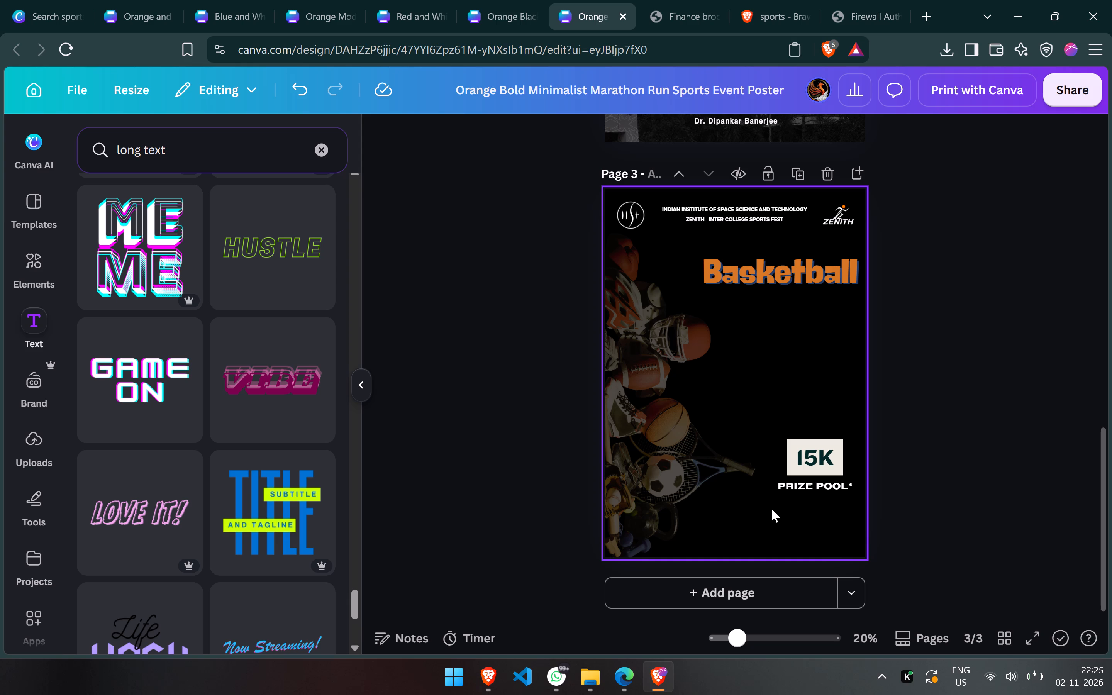
key(ctrl+z)
drag(770, 294, 756, 362)
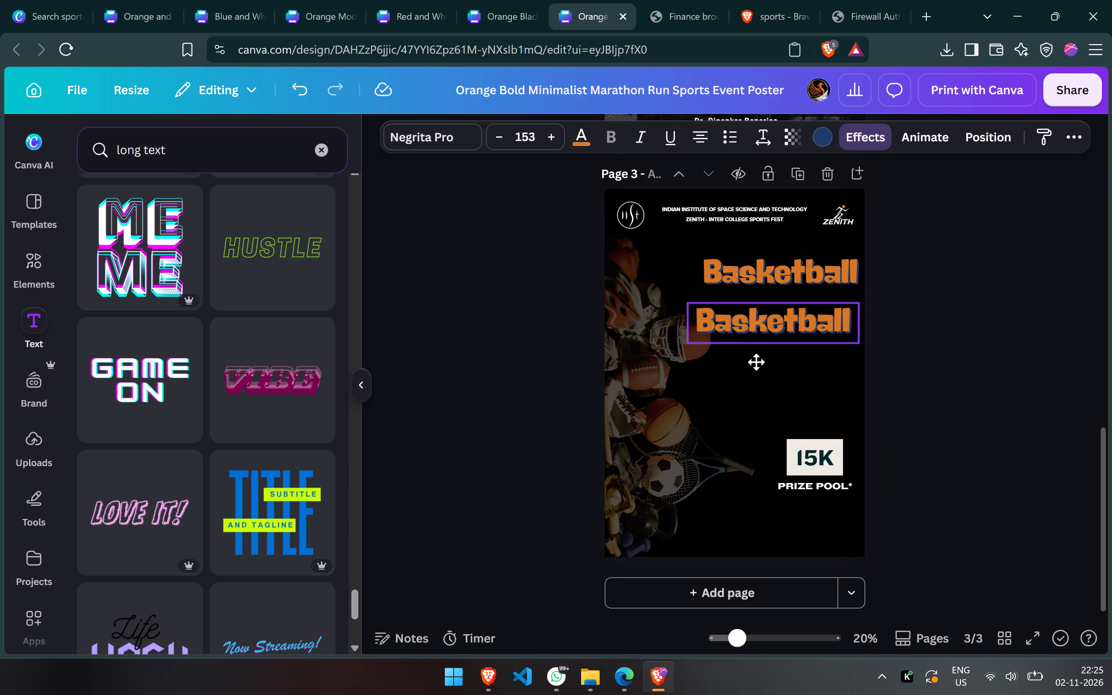
drag(756, 362, 751, 527)
Replace the copied heading's text with "kurma-" and reduce its font size.
double_click(758, 521)
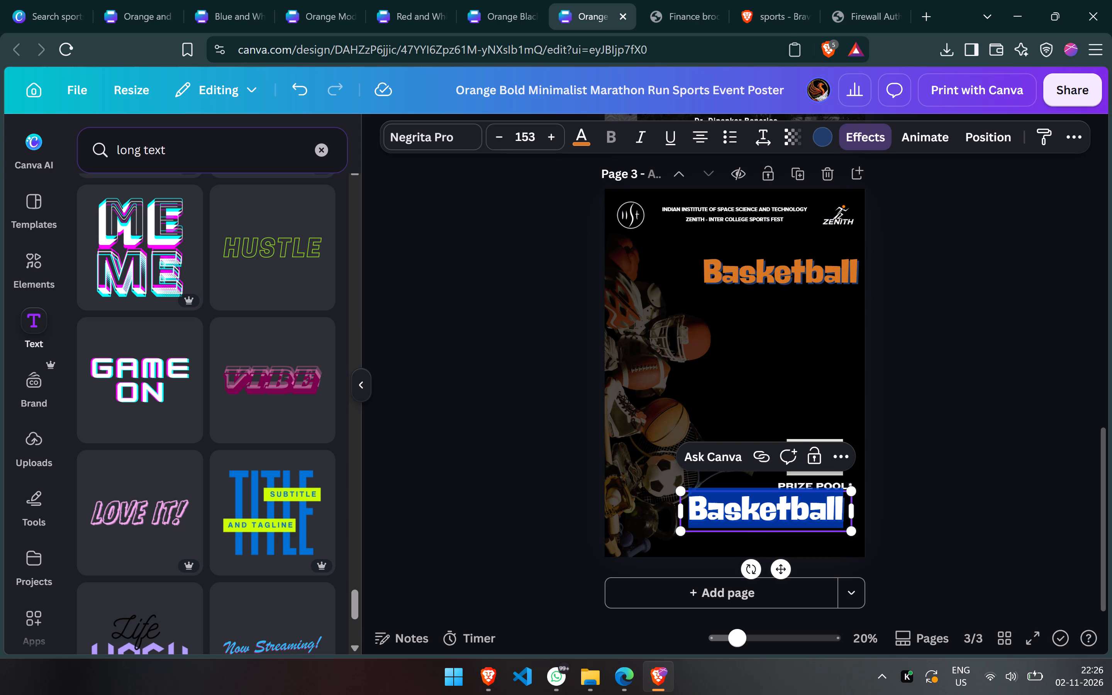
text(kurma-)
triple_click(506, 142)
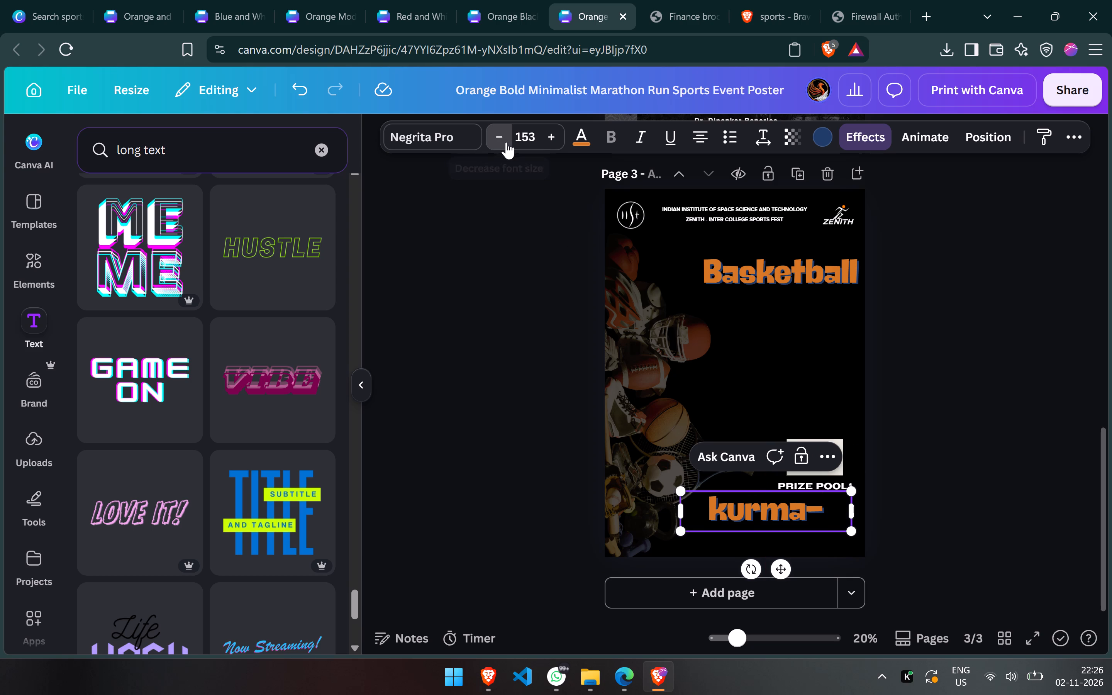
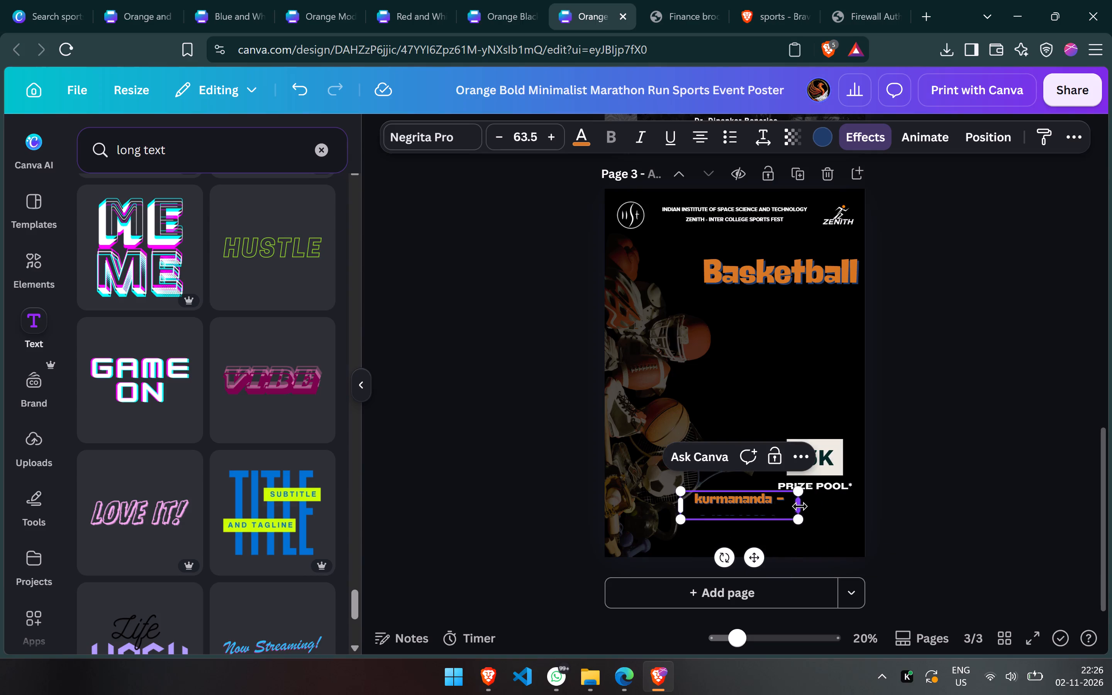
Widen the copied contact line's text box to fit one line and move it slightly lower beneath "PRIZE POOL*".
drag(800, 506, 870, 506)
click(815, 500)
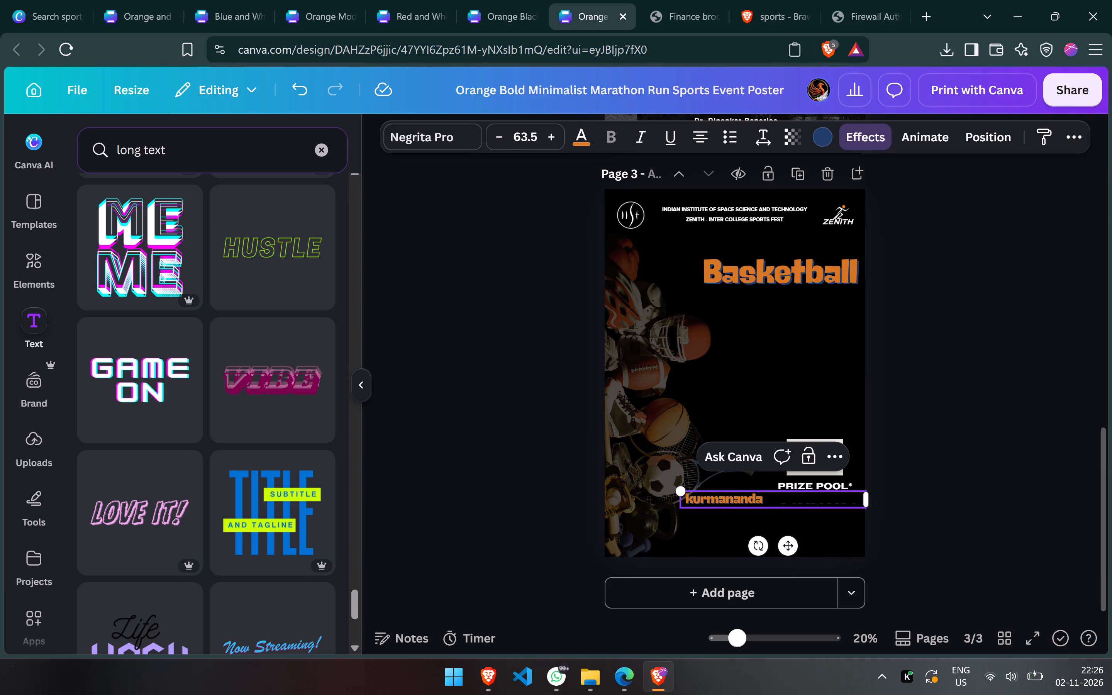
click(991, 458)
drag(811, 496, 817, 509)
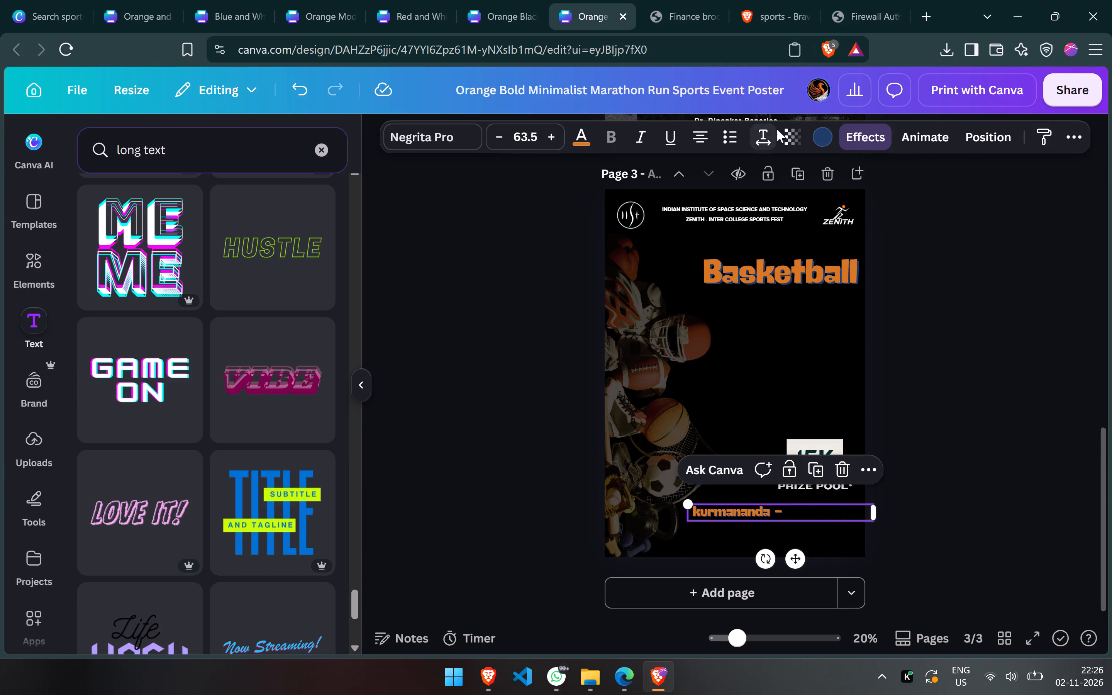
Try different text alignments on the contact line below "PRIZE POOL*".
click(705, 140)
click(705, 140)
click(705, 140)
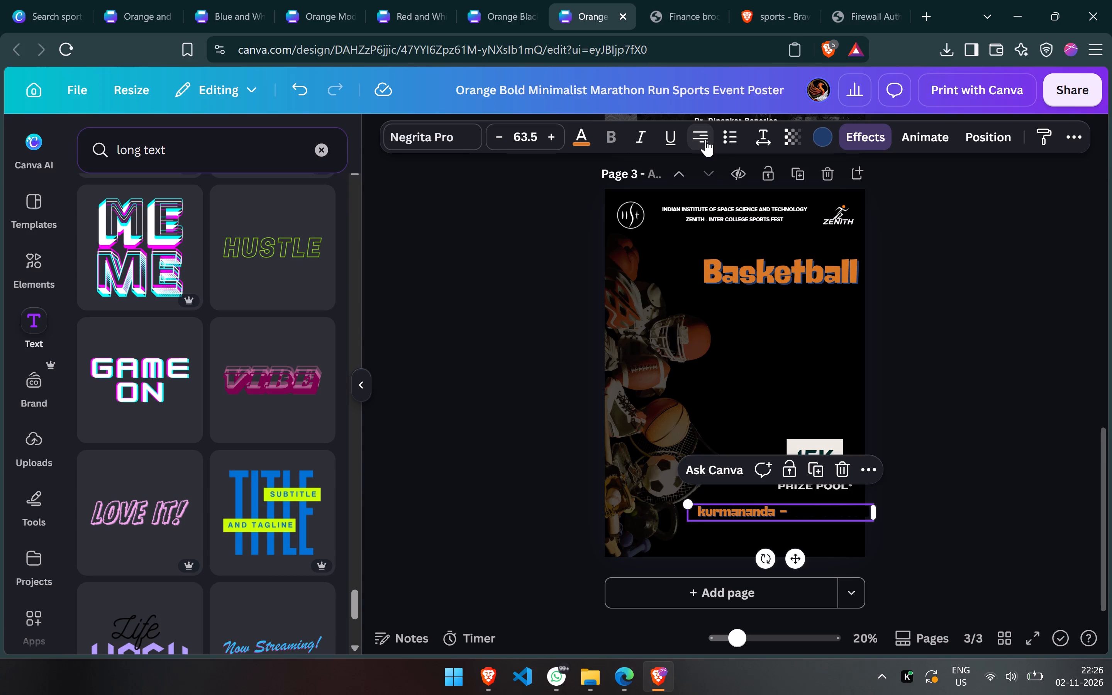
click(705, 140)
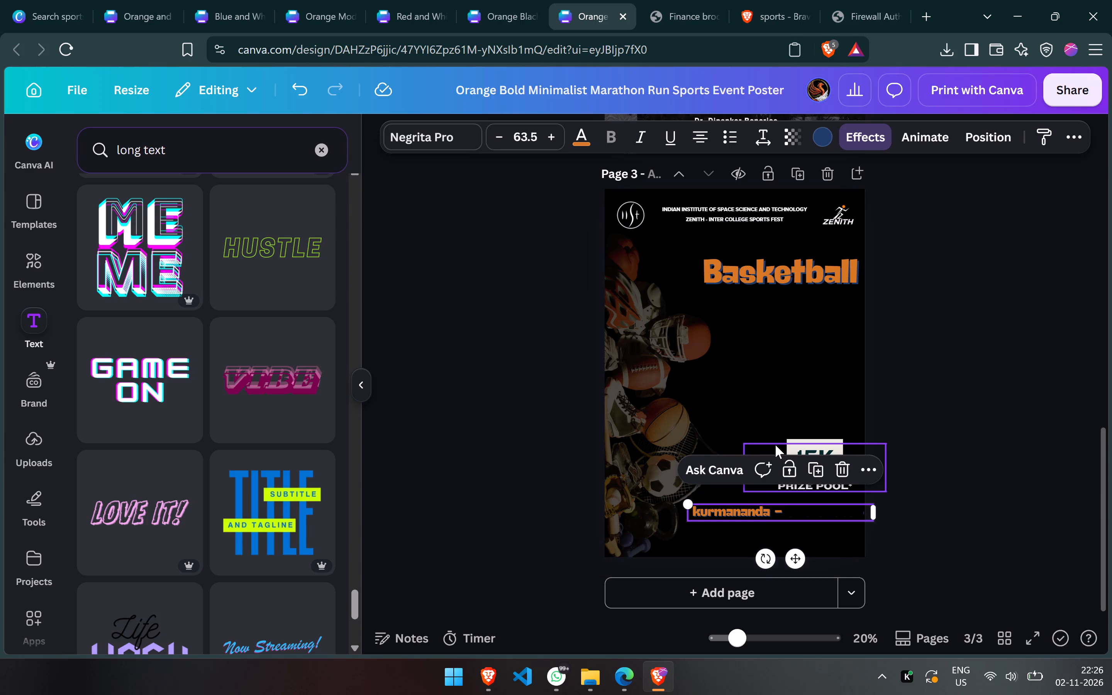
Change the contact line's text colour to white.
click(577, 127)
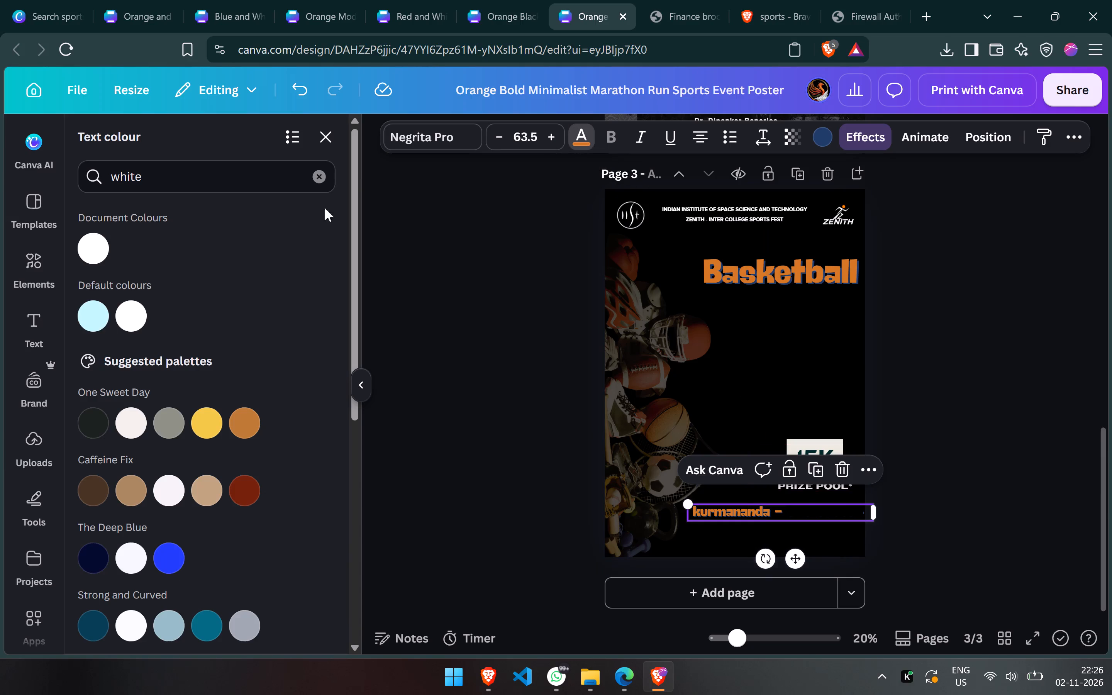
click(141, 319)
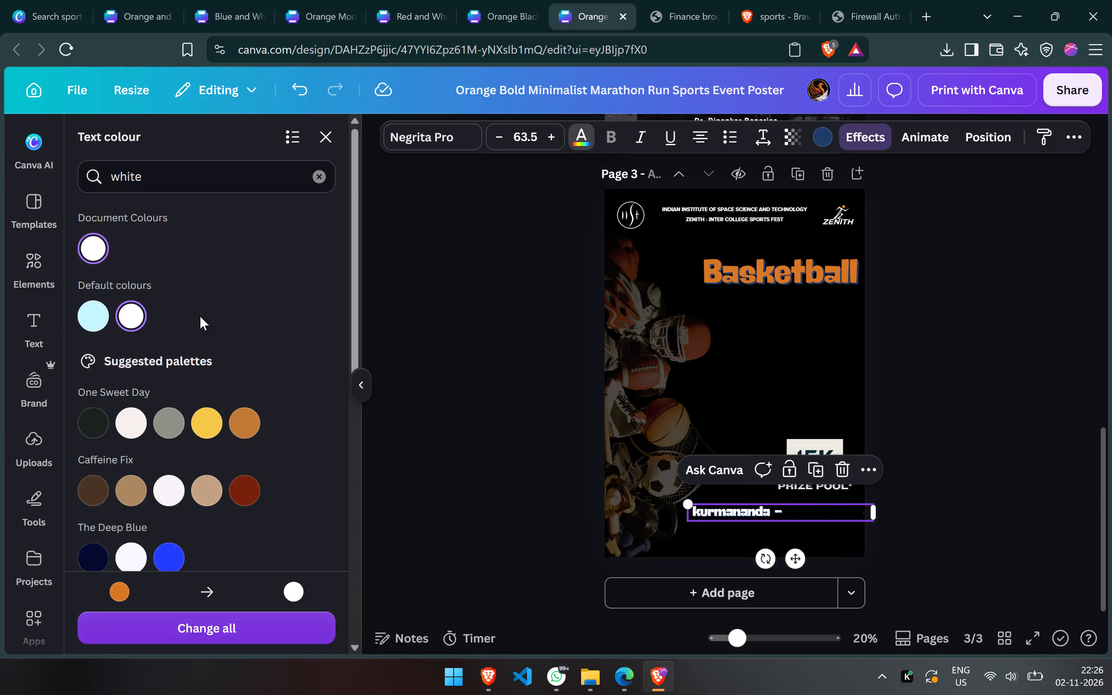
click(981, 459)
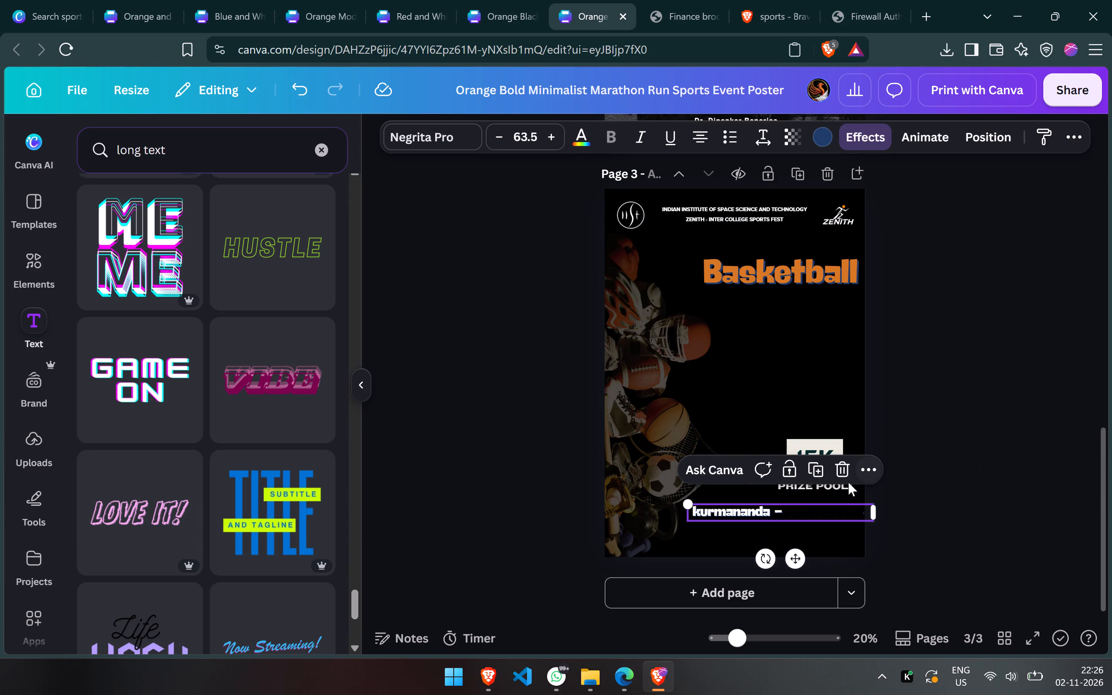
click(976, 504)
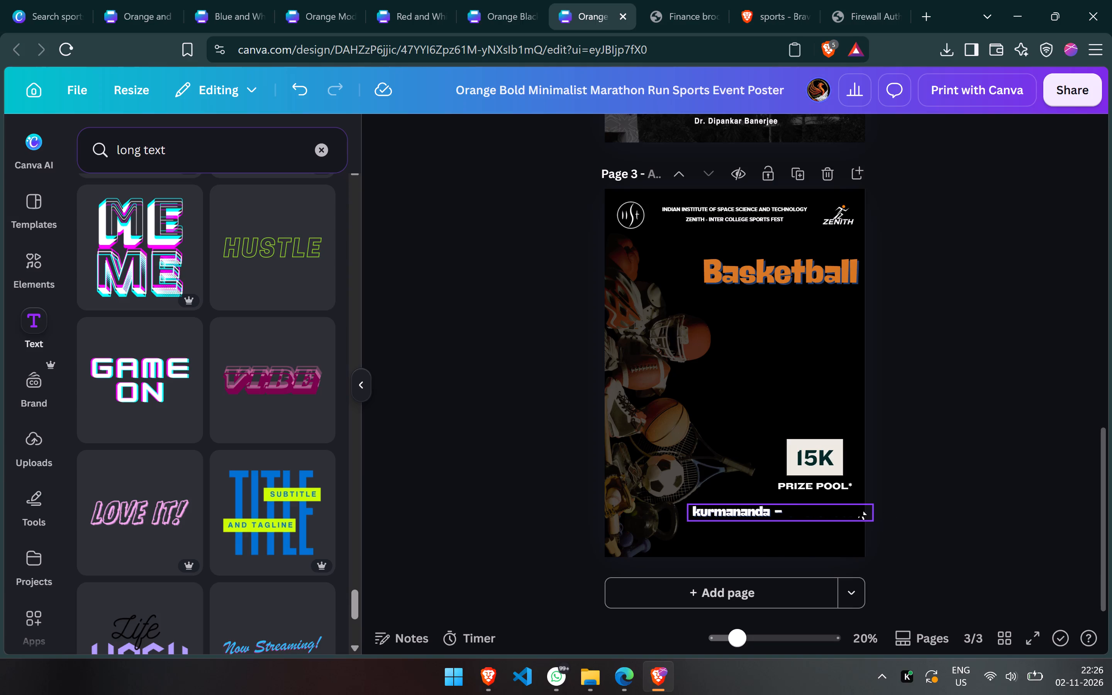
Delete the contact line below "PRIZE POOL*" on the Basketball page.
click(858, 506)
key(BackSpace)
Copy only the "PRIZE POOL*" text from the prize badge group and paste a separate duplicate onto the Basketball page.
click(833, 484)
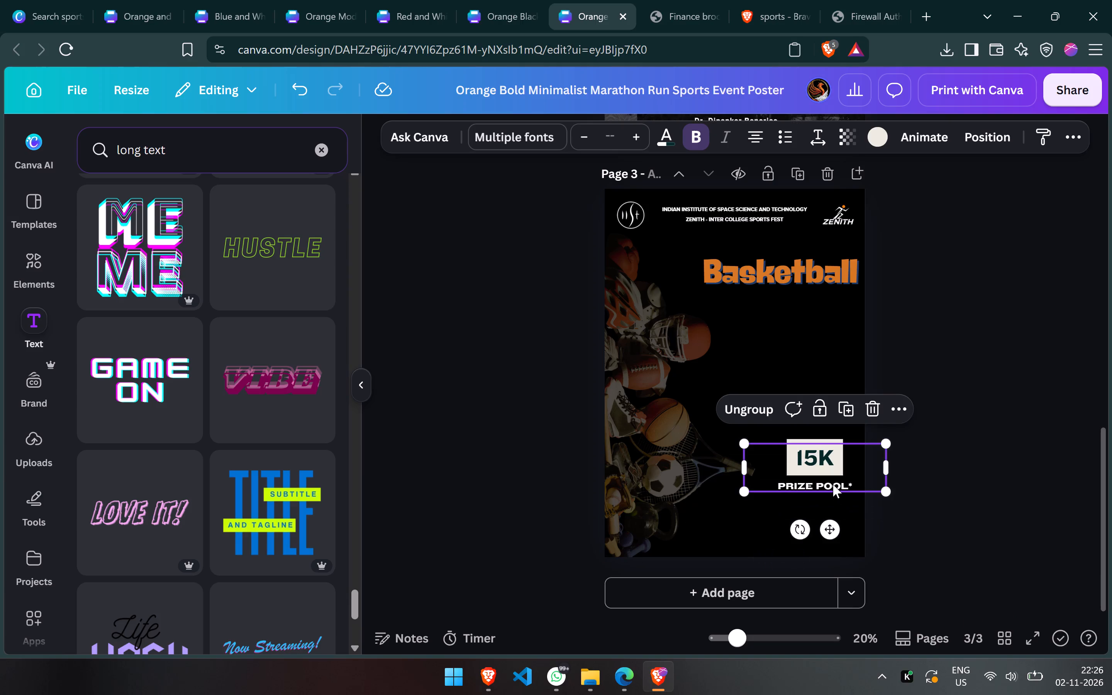
click(833, 484)
key(ctrl+c)
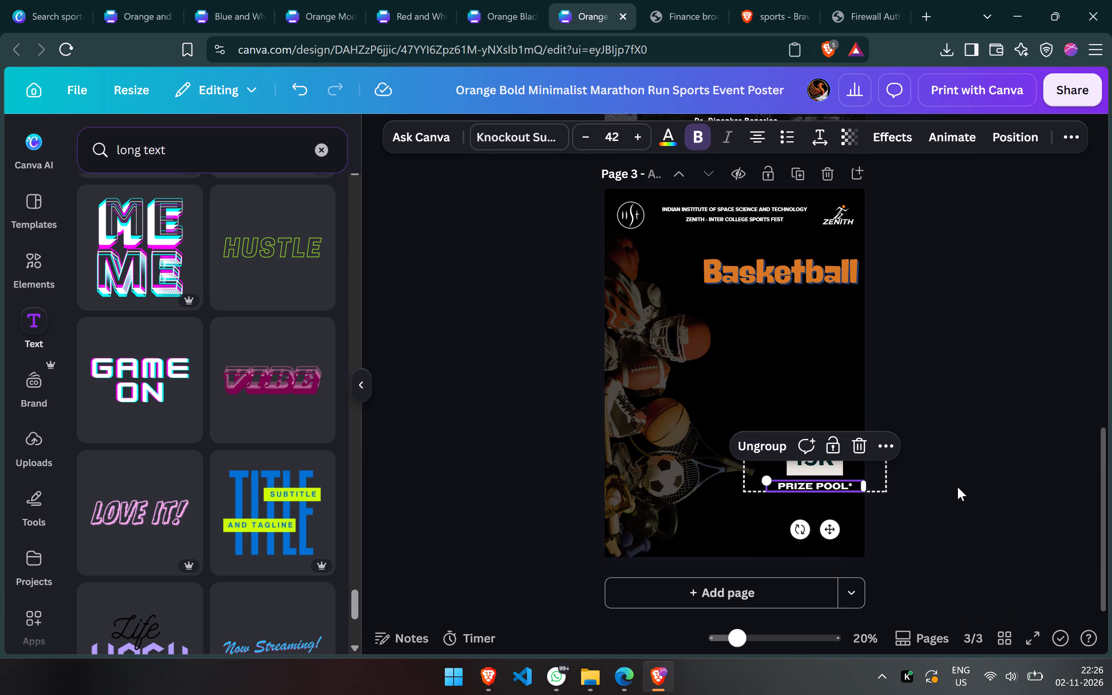
click(958, 487)
key(ctrl+v)
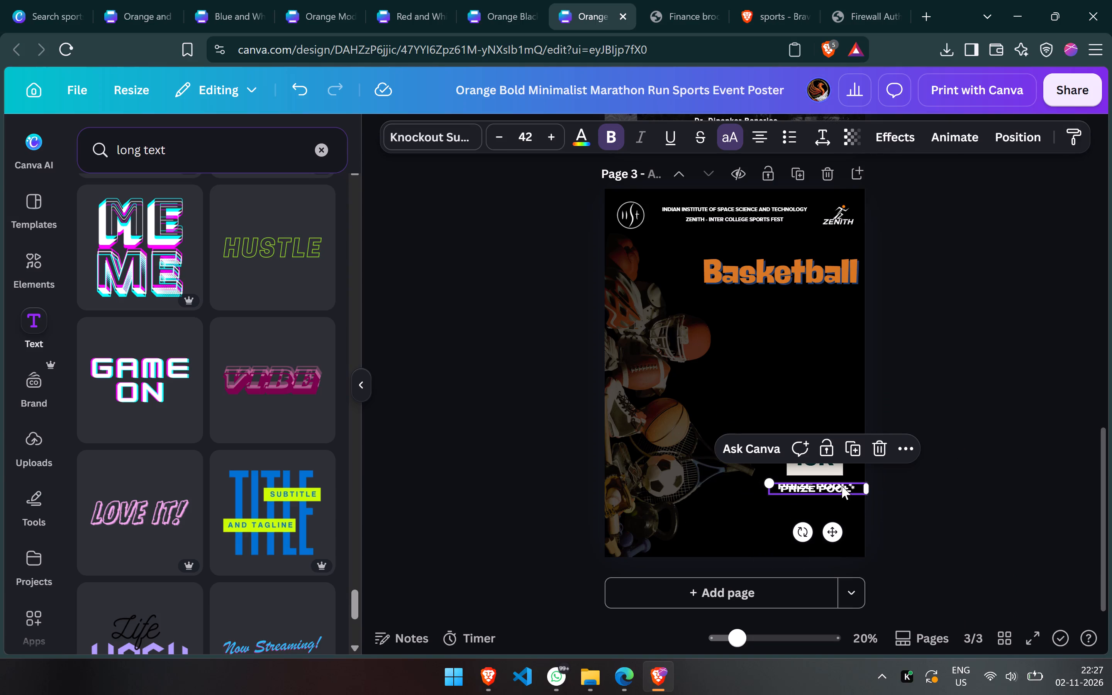
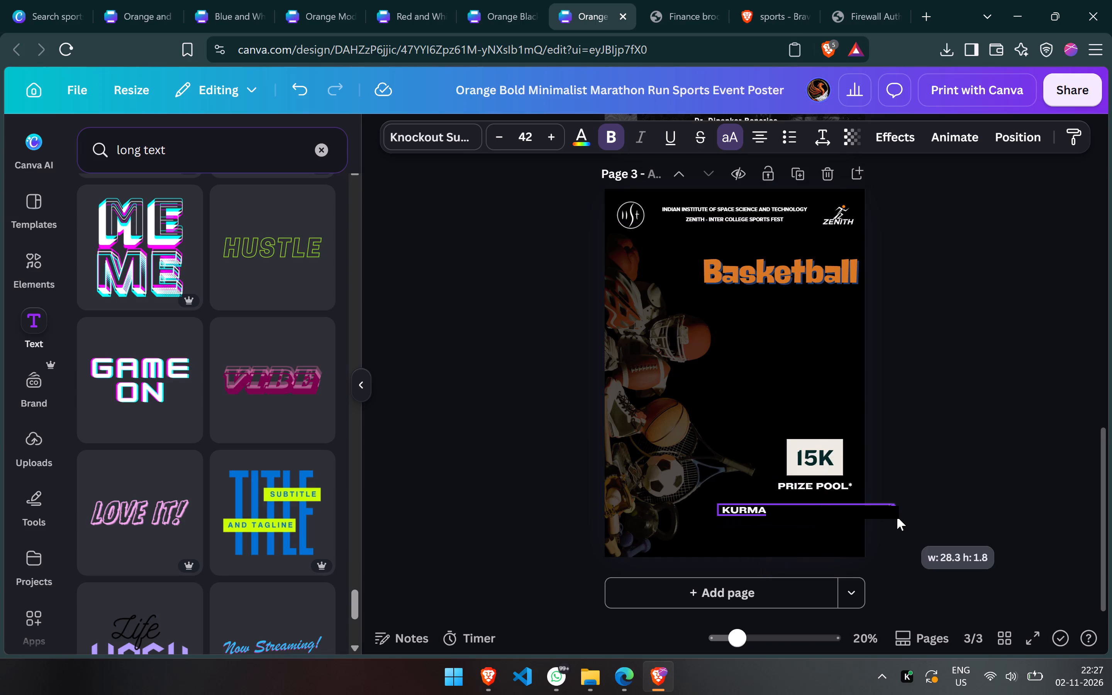
Widen the contact text box to about 28.3 and move it below "PRIZE POOL*", inside the Basketball page's right edge.
drag(897, 517, 898, 517)
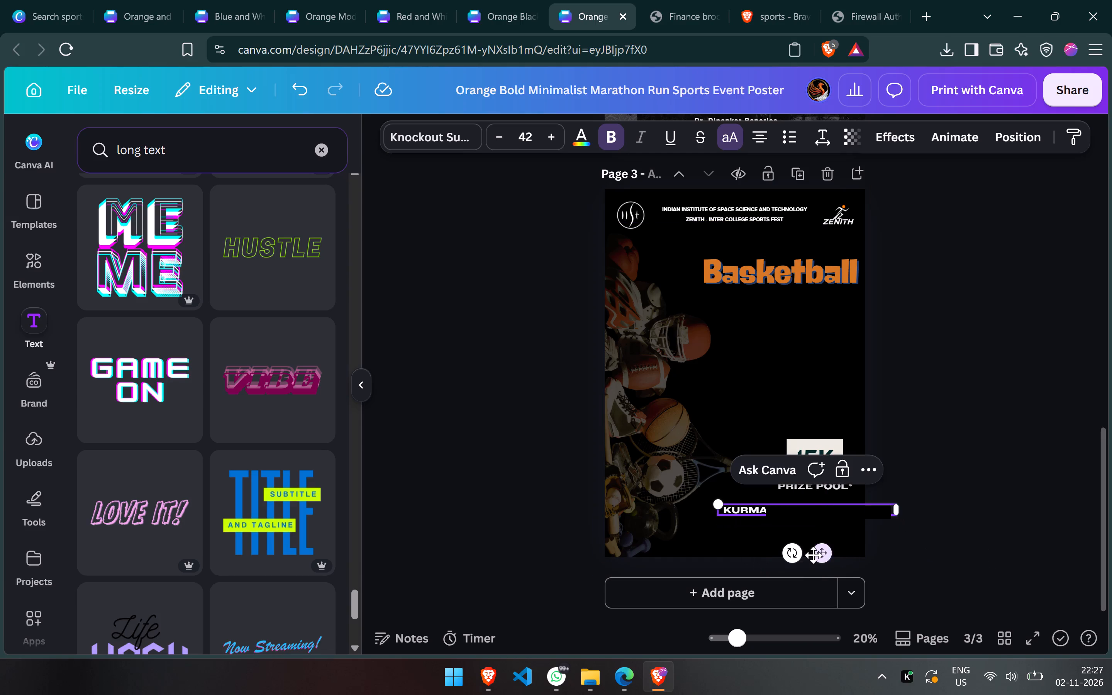
drag(820, 553, 782, 557)
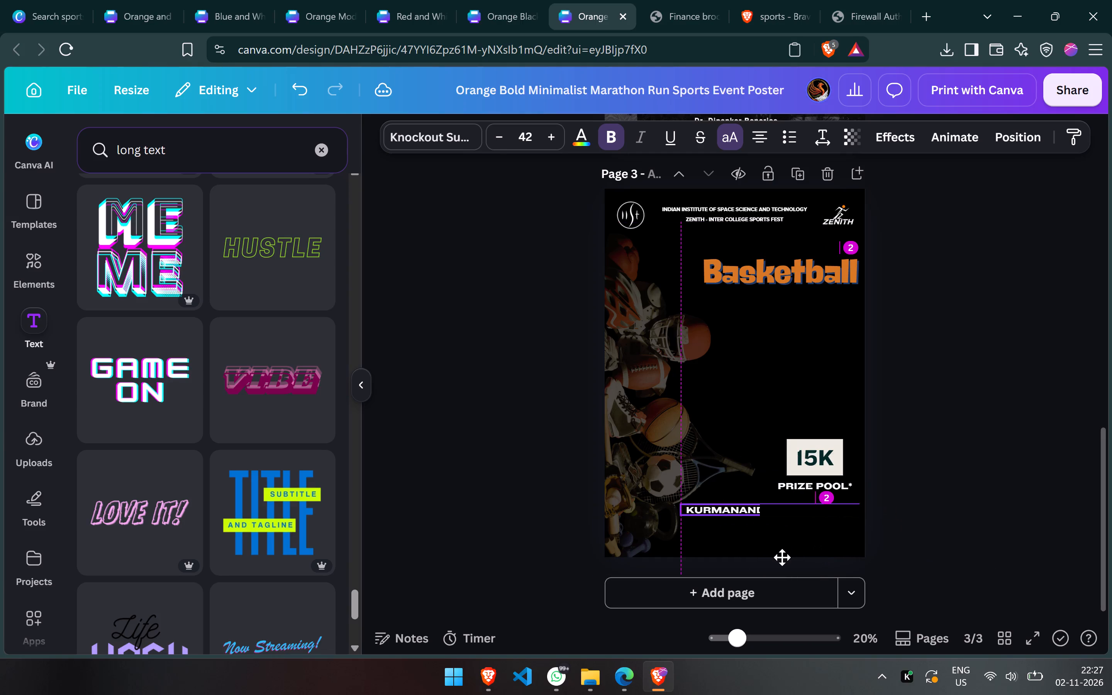
drag(782, 557, 782, 556)
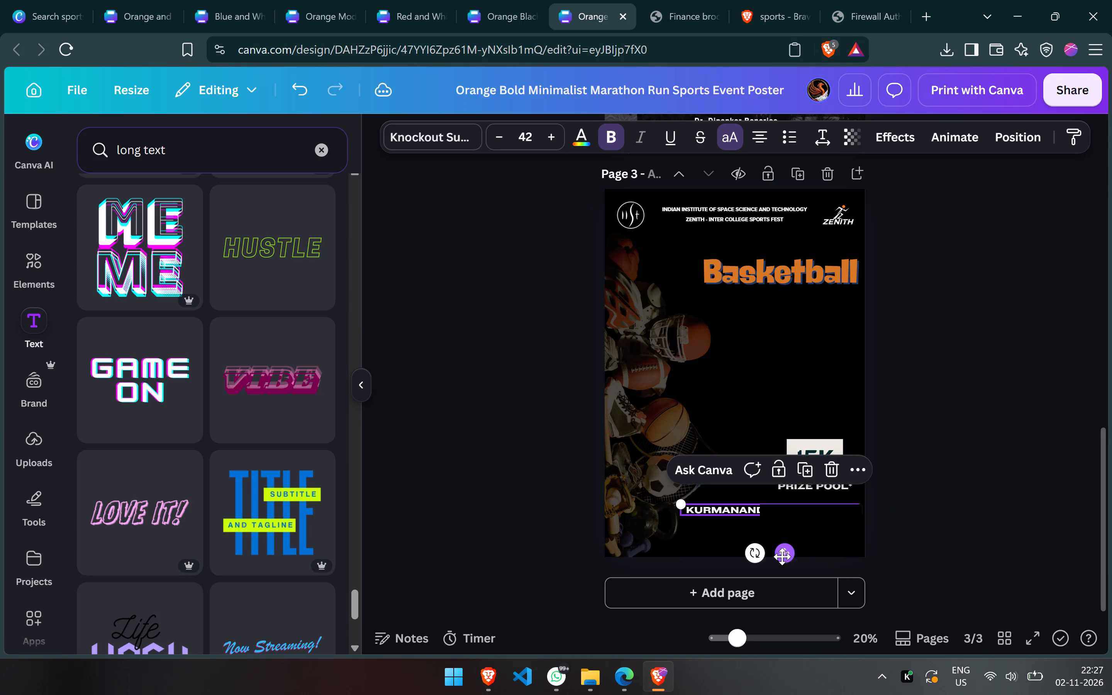
click(993, 444)
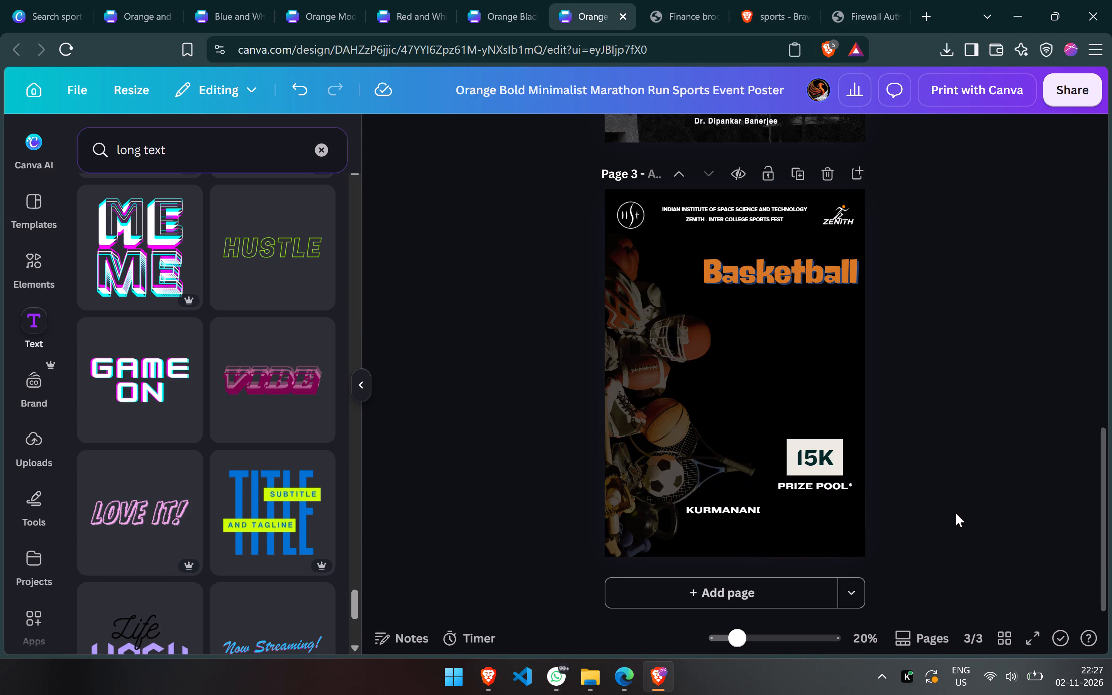
Duplicate the contact line onto a second line in the same text box and change its name to "Adithya".
click(843, 507)
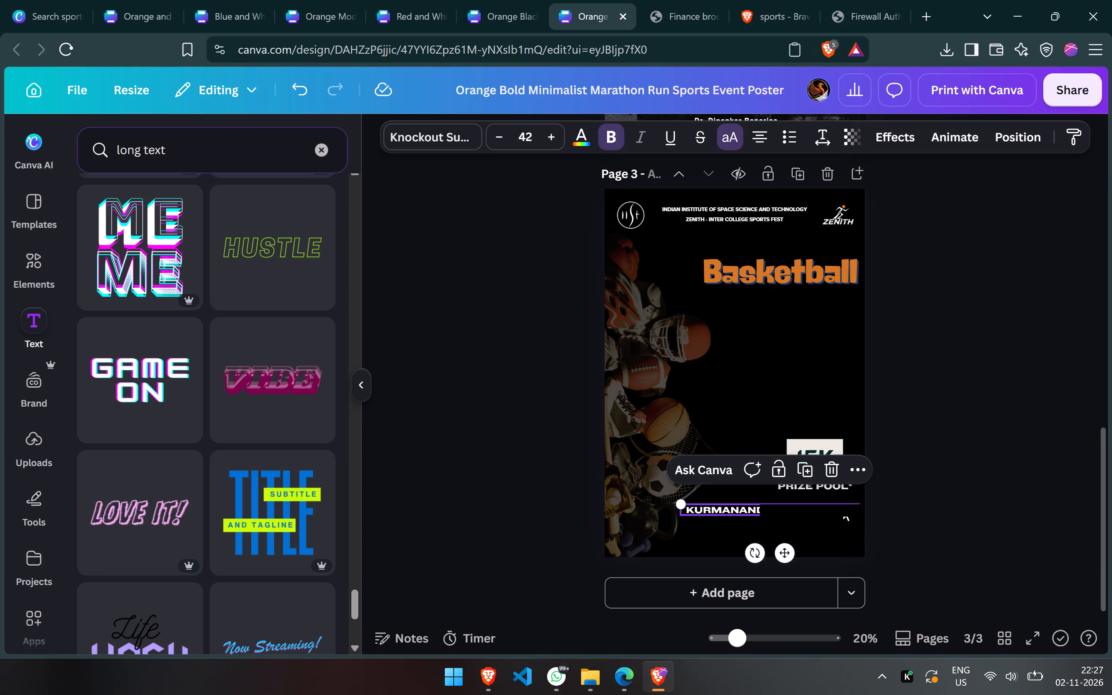
double_click(843, 507)
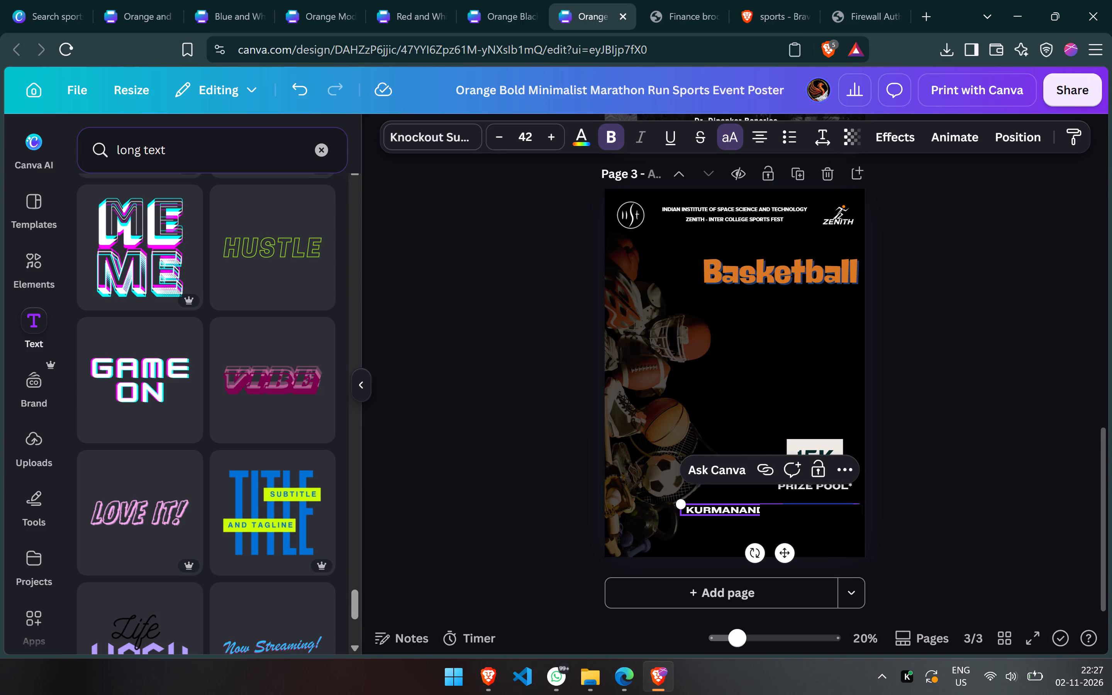
key(ctrl+a)
key(ctrl+c)
key(Right)
key(Return)
key(ctrl+v)
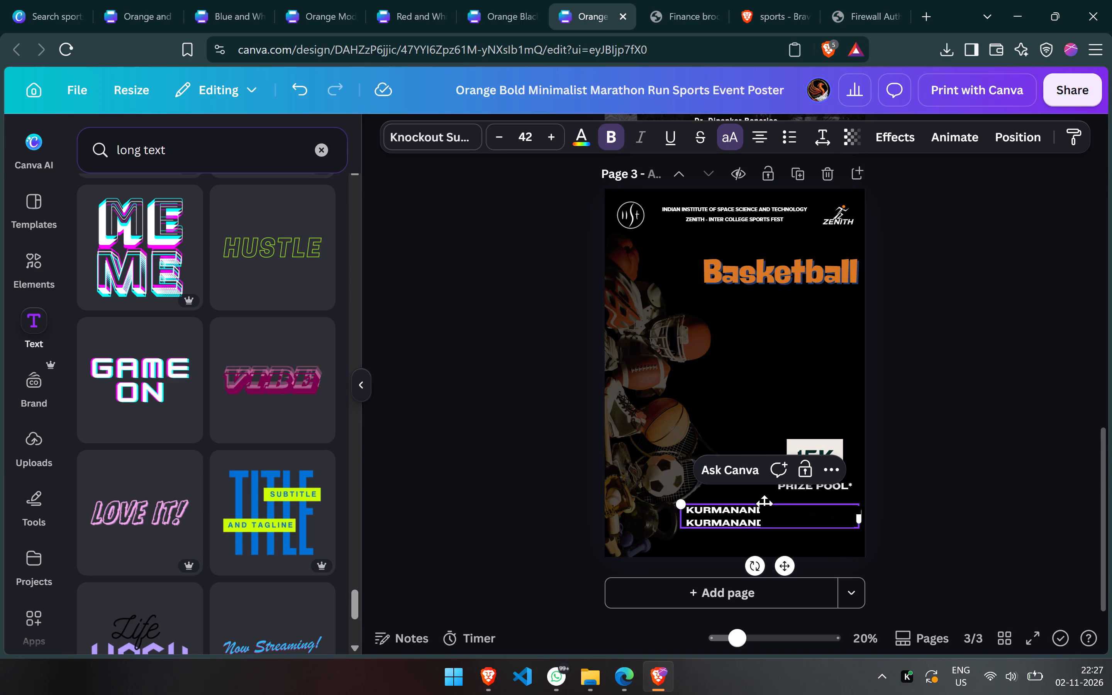
double_click(759, 521)
text(adith)
text(ya)
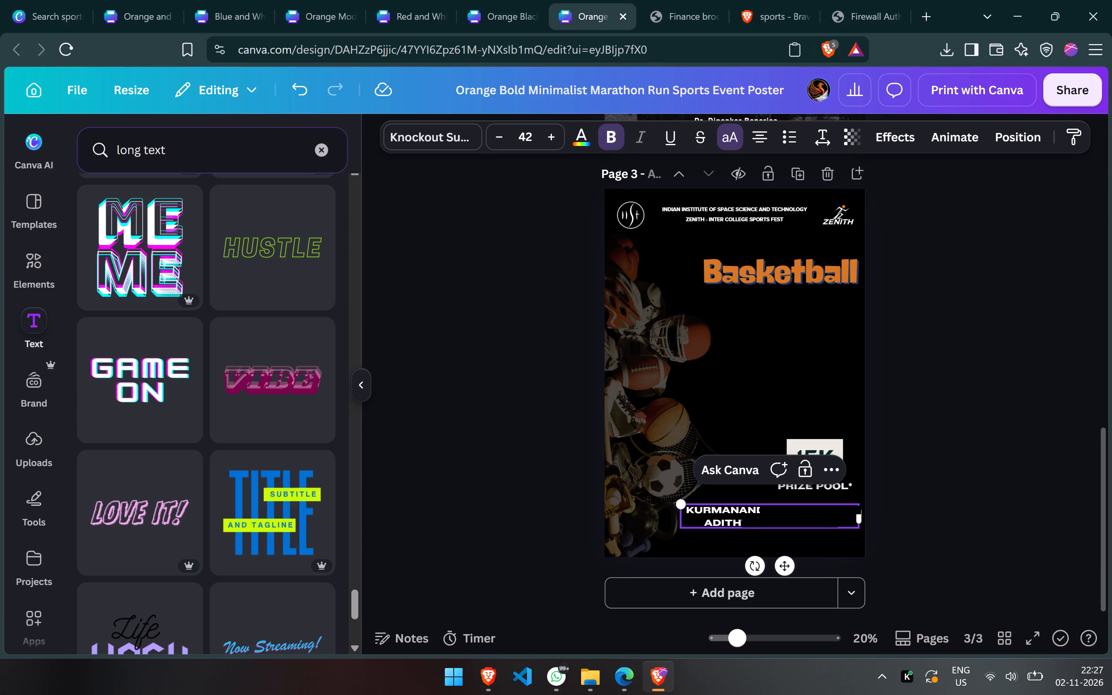
key(space)
Add a third copy of the contact line below the second and change its name to "Kushal".
click(836, 518)
key(Return)
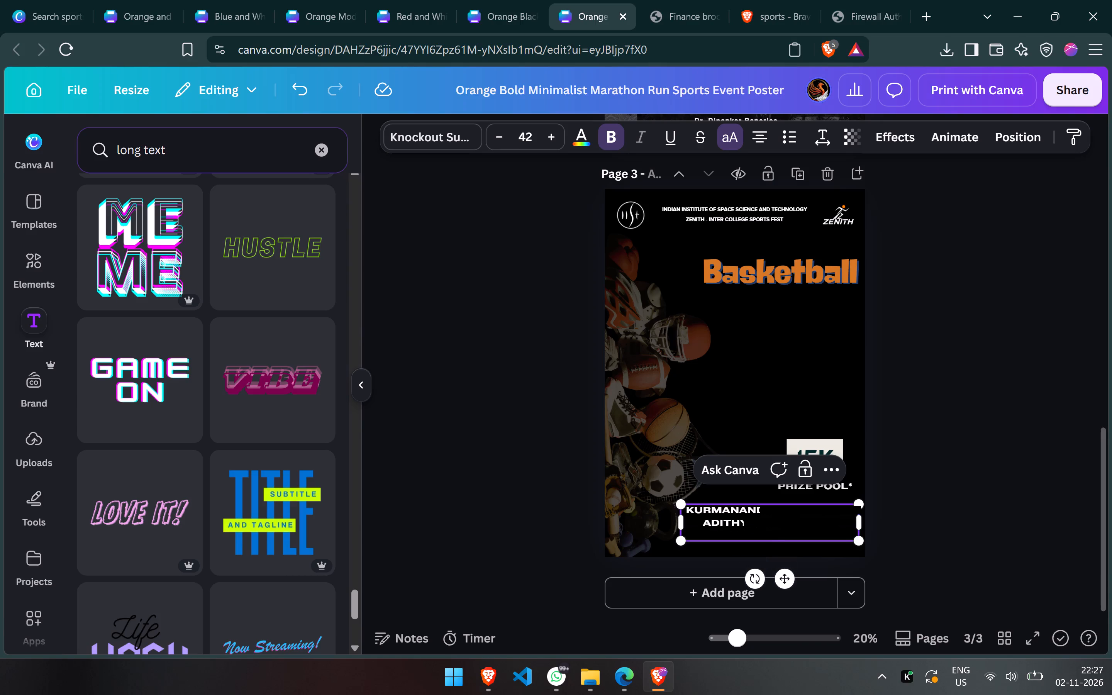
text(kusha)
key(ctrl+BackSpace)
key(ctrl+v)
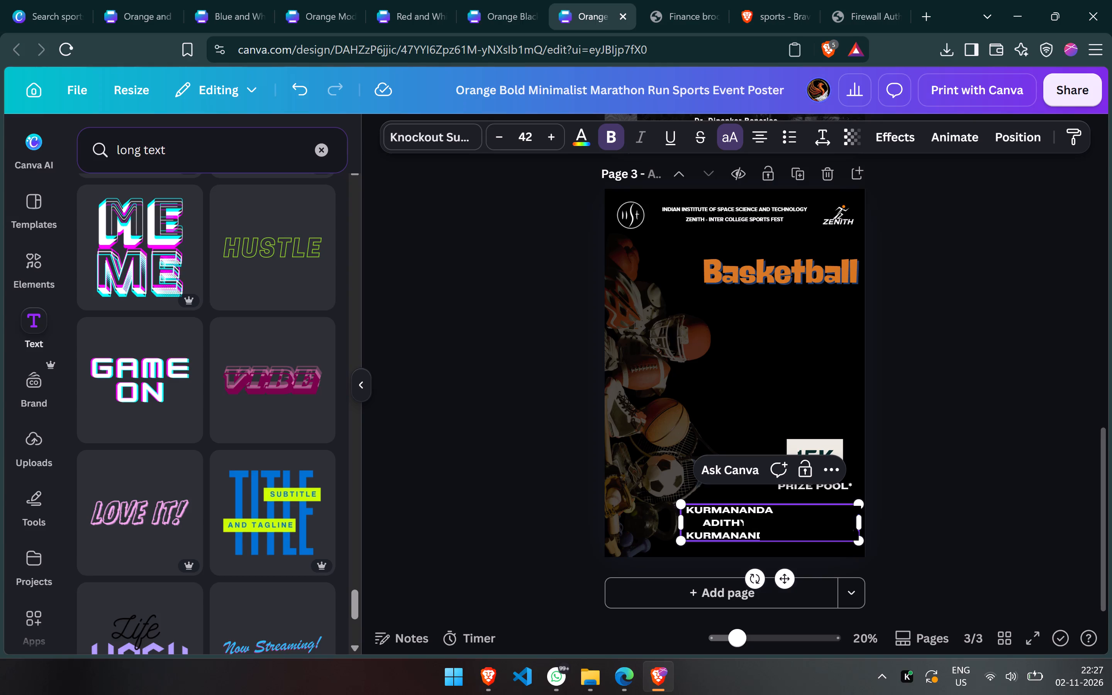
double_click(745, 539)
text(kushal)
key(space)
click(910, 536)
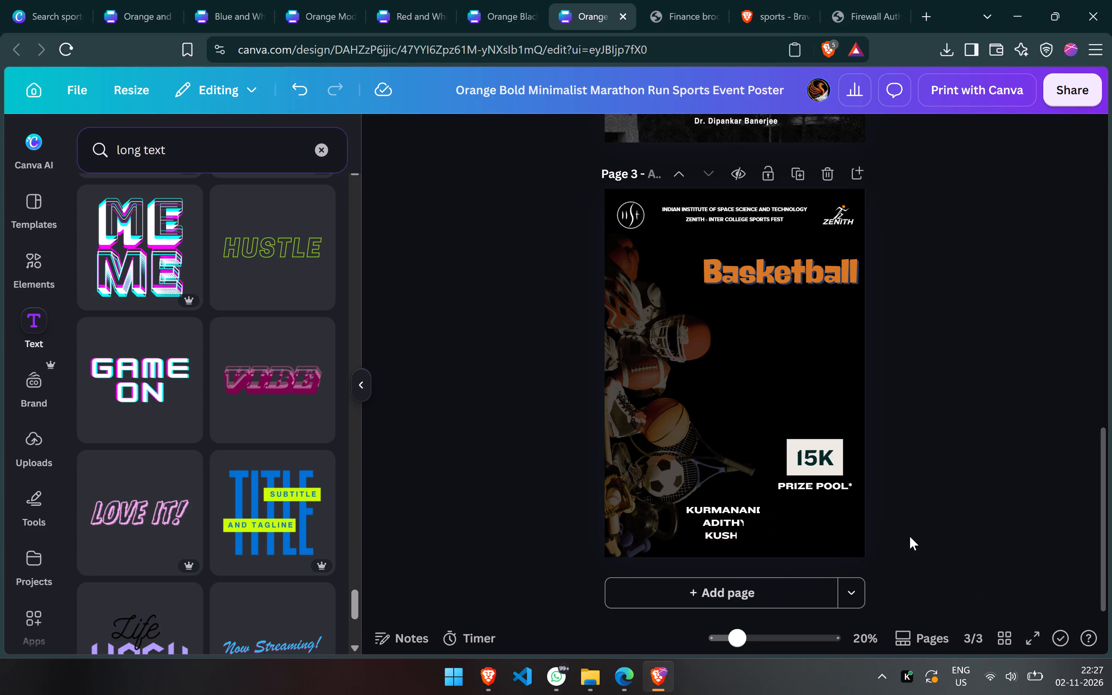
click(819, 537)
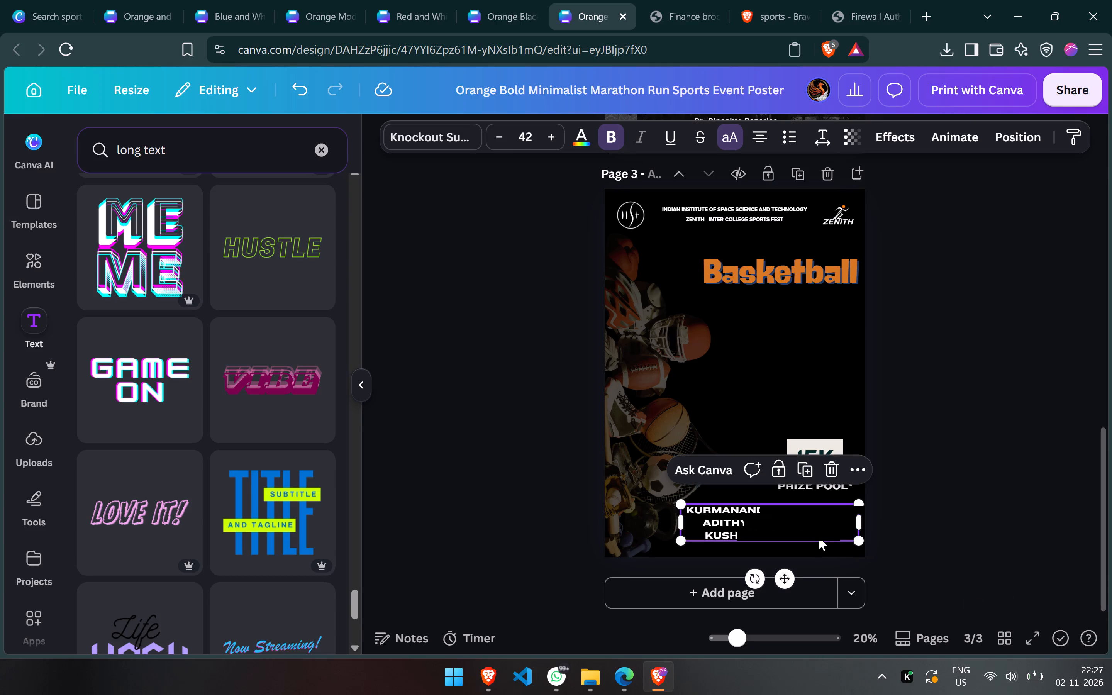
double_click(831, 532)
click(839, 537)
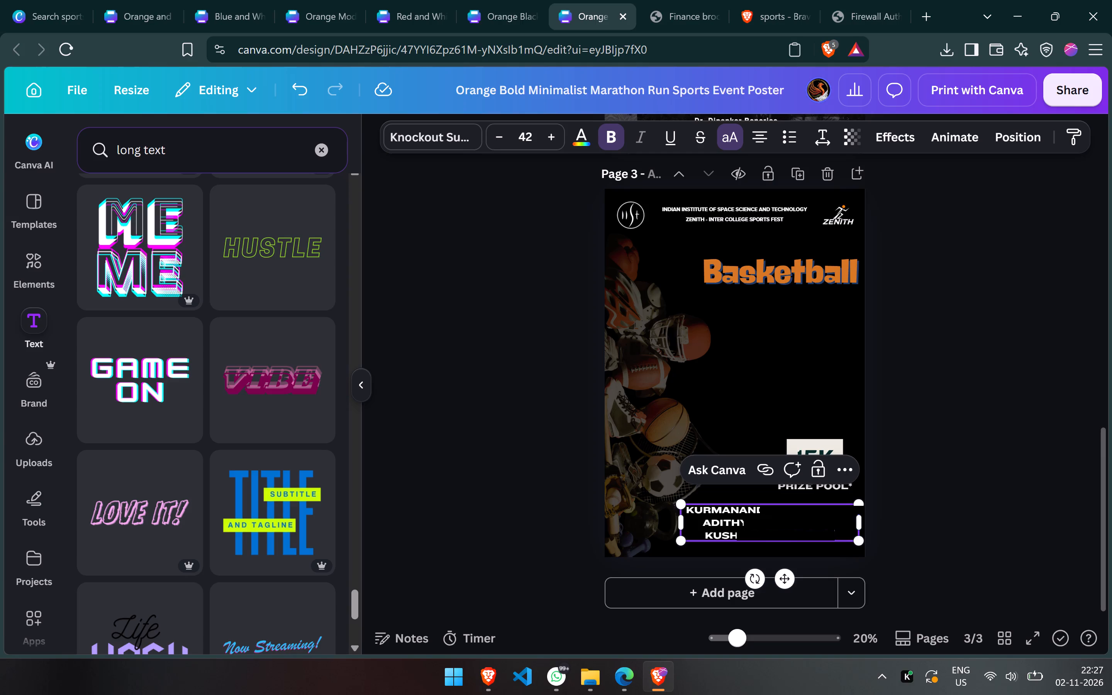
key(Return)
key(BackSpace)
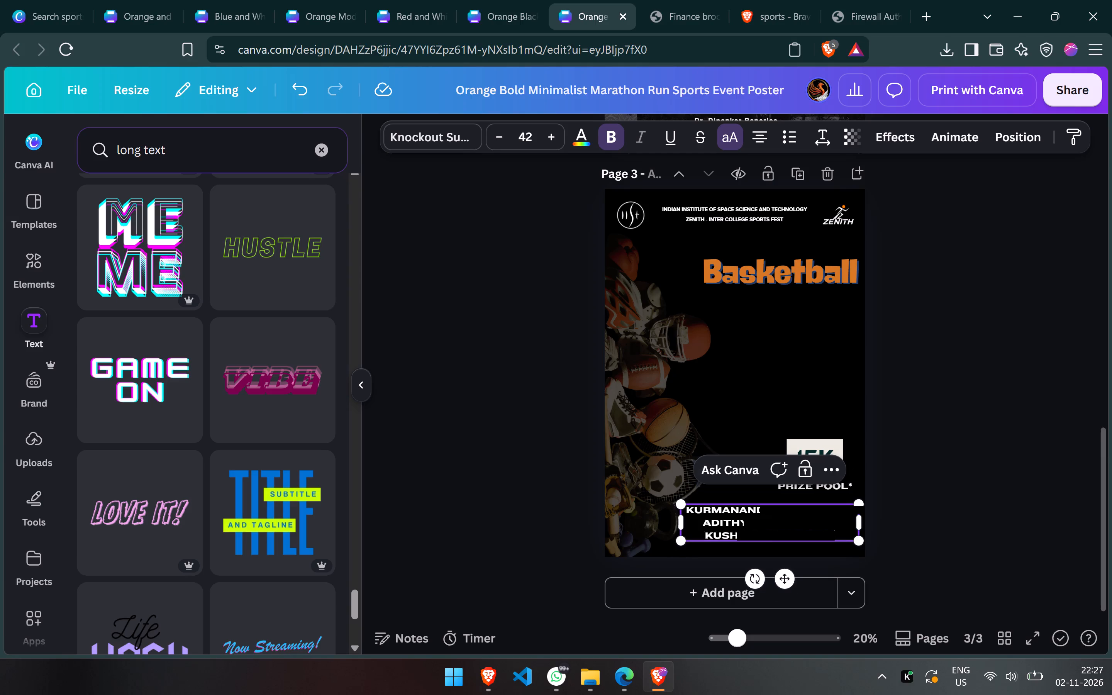
Enlarge the three-line contact text box slightly, to a font size of about 43.6.
drag(863, 541, 863, 549)
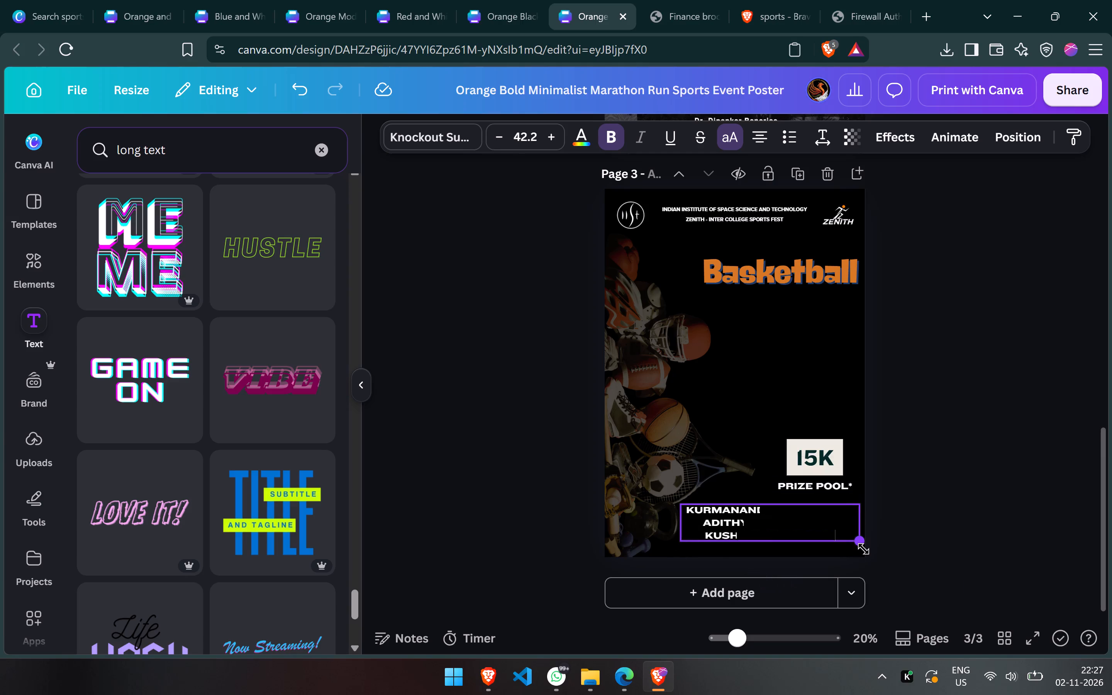
drag(863, 549, 865, 549)
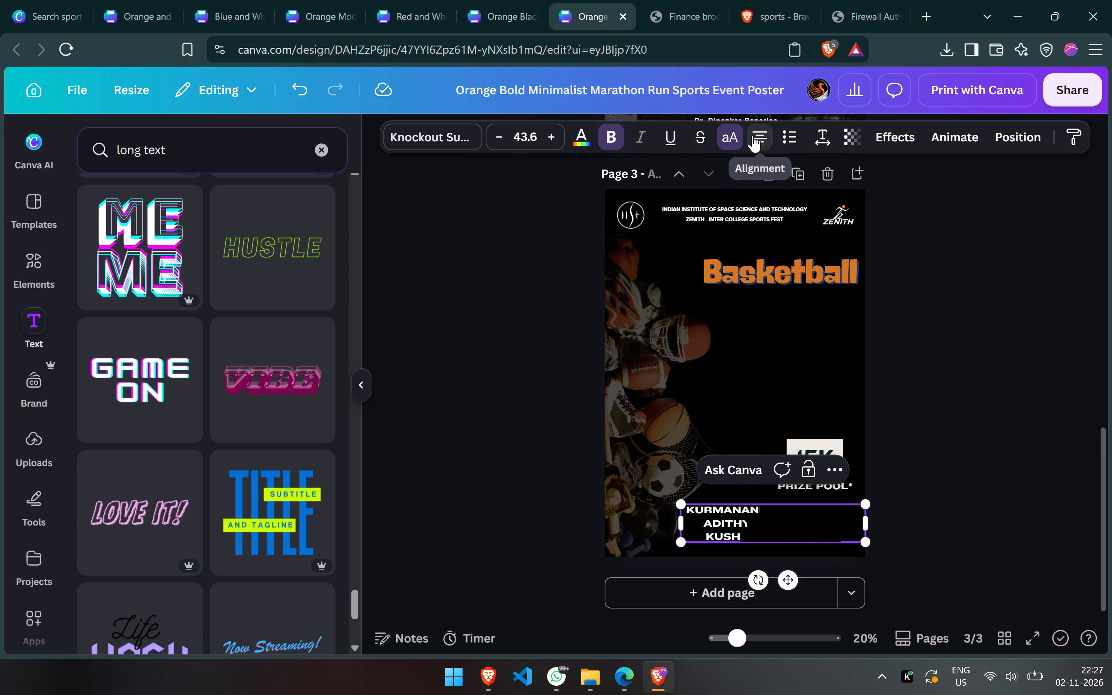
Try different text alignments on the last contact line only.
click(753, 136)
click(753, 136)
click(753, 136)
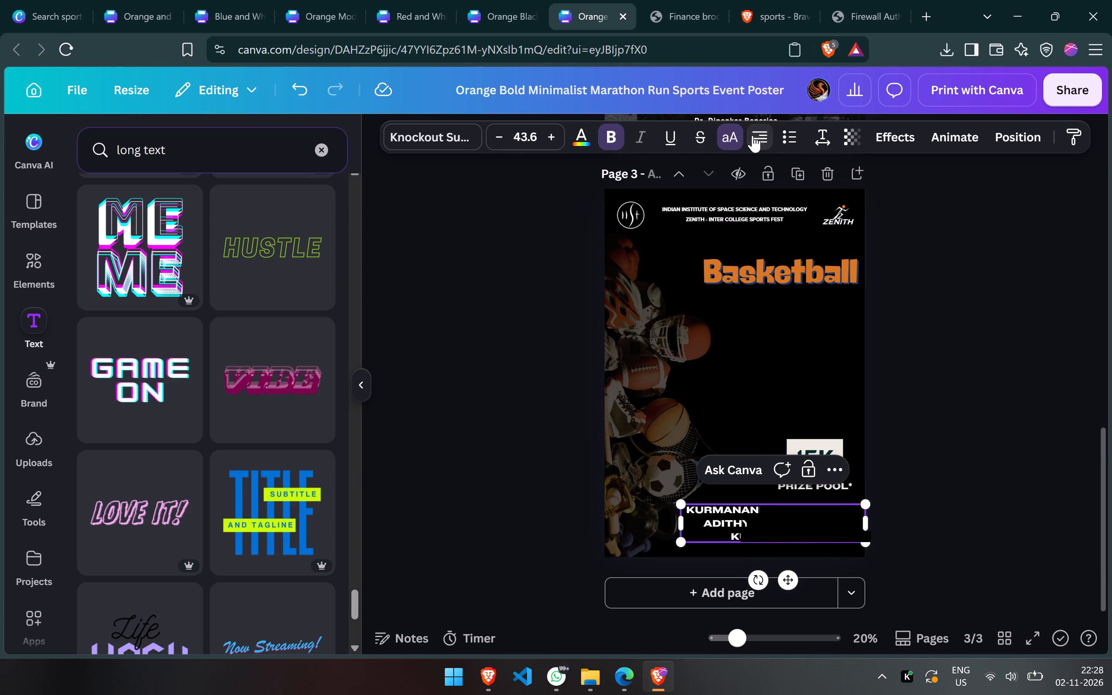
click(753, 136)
Right-align all three contact lines in the text box.
click(766, 532)
key(ctrl+a)
click(756, 128)
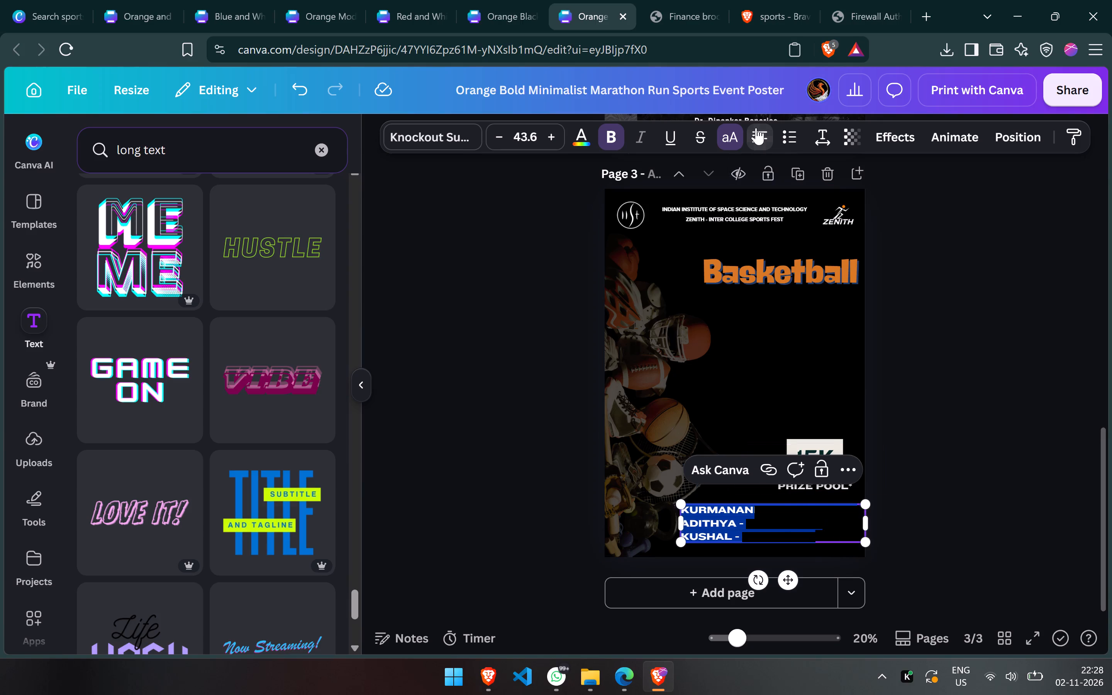
click(756, 128)
click(756, 128)
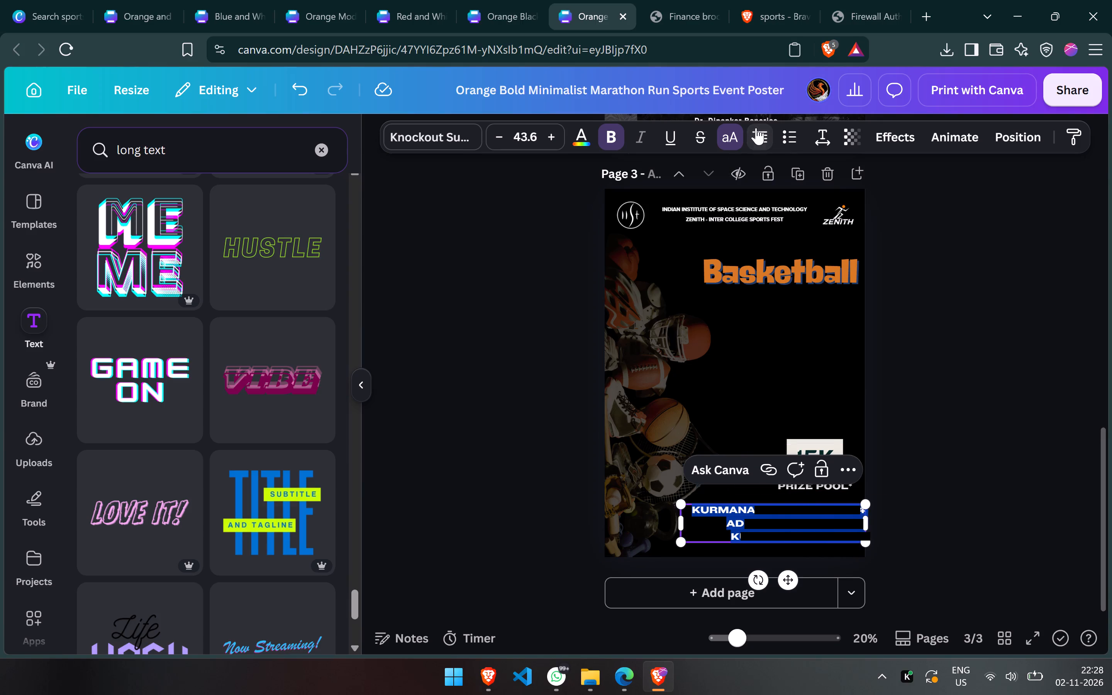
click(953, 486)
Move the contact block slightly left so its right edge lines up with the "Basketball" title's right edge.
drag(835, 530, 828, 533)
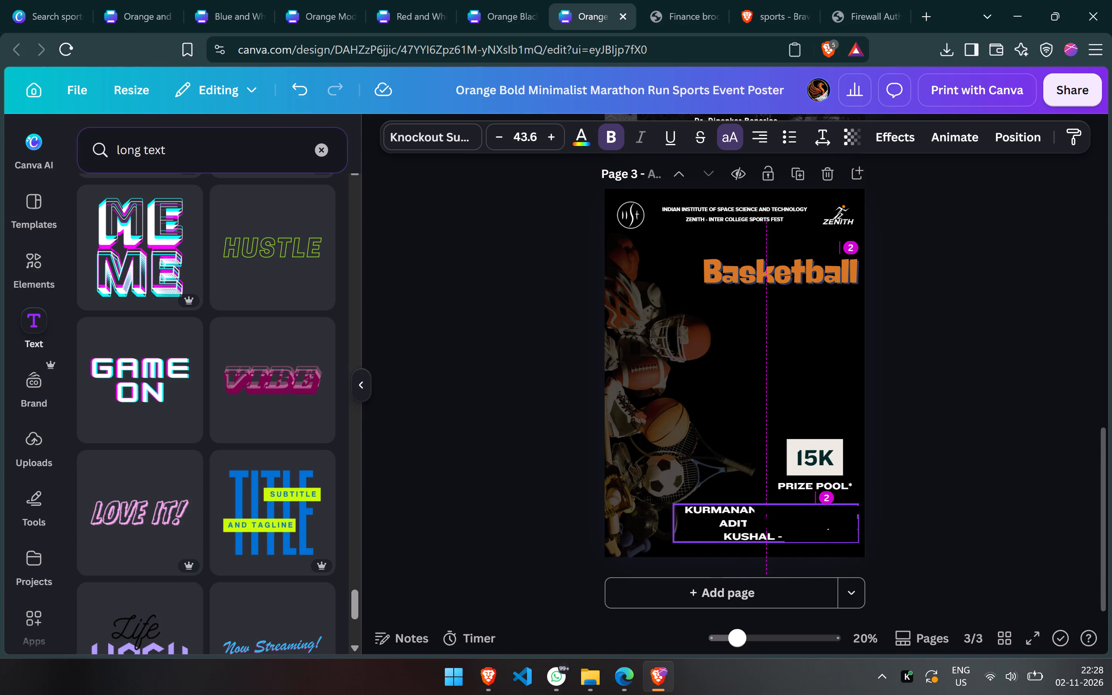
drag(828, 533, 826, 533)
click(1027, 463)
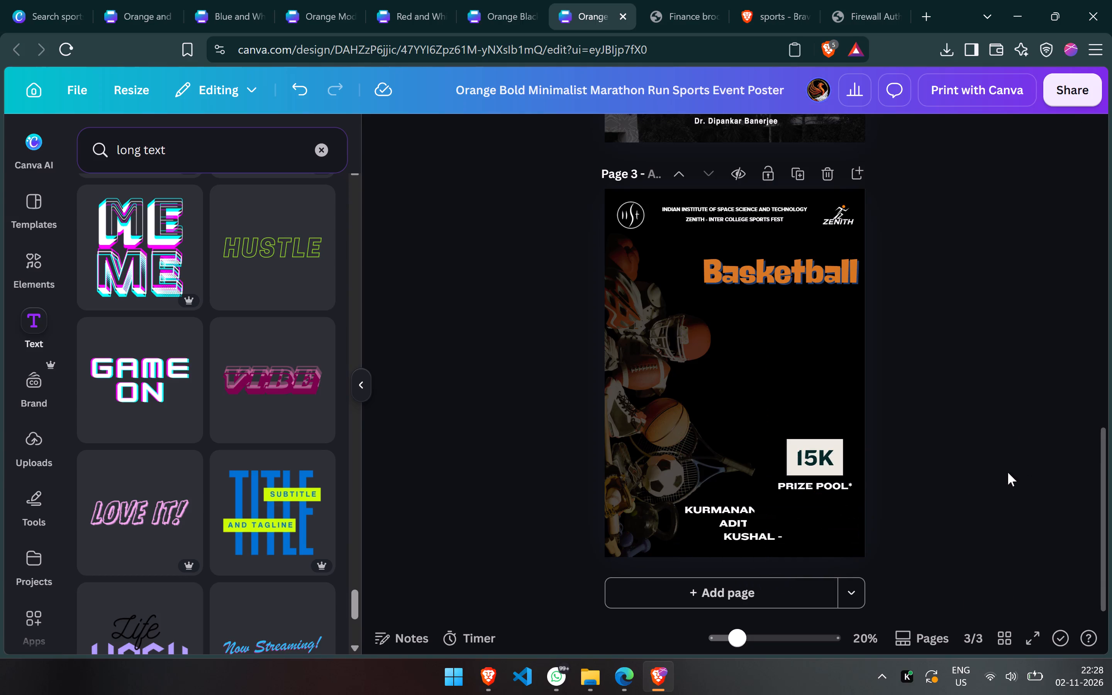
Shift the 15K "PRIZE POOL*" badge slightly right to line up with the right edge of the contact block.
drag(841, 457, 846, 457)
click(948, 399)
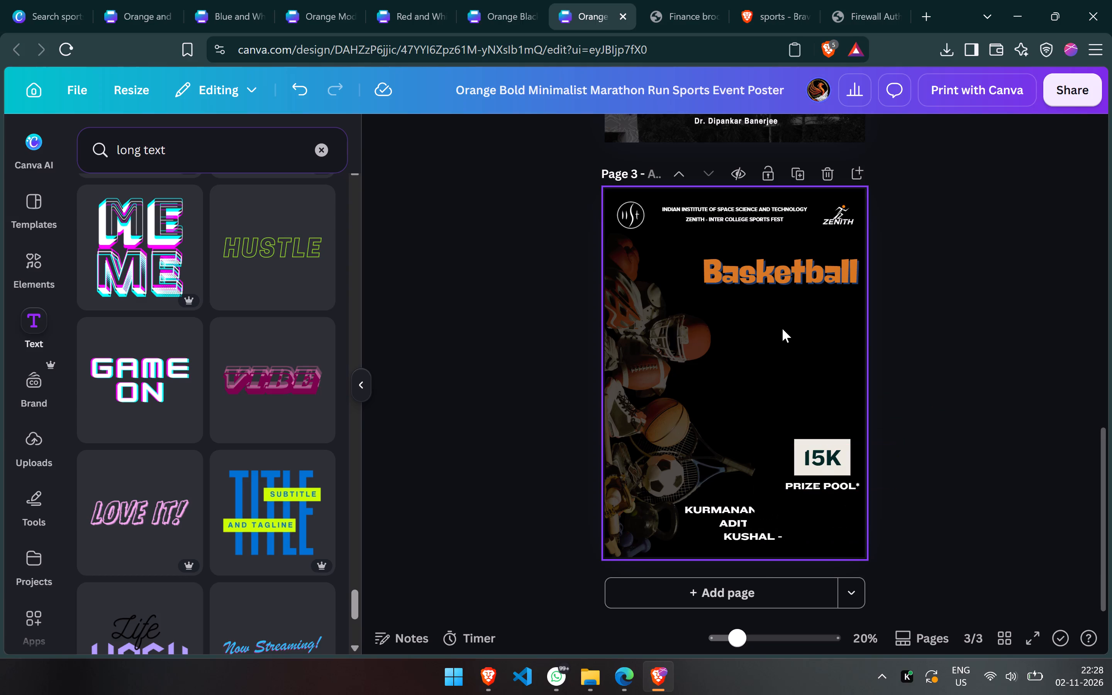
Compare the "long text" style samples with the "sports brochure" styled text on the cover page.
scroll(238, 396, down, 3)
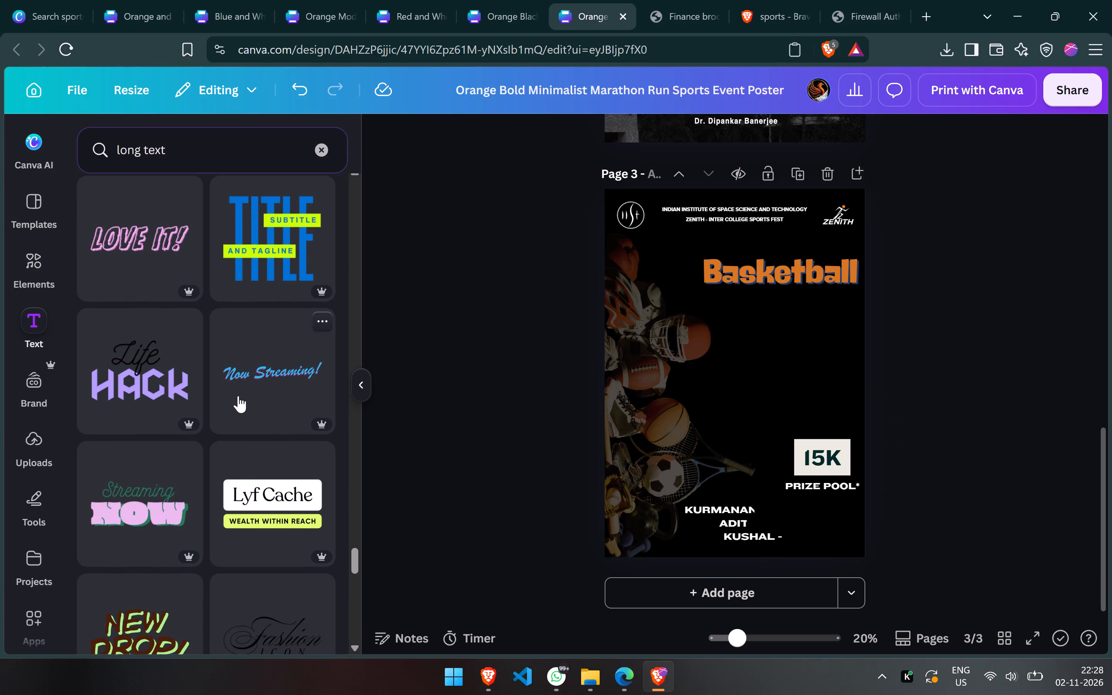
scroll(165, 385, down, 3)
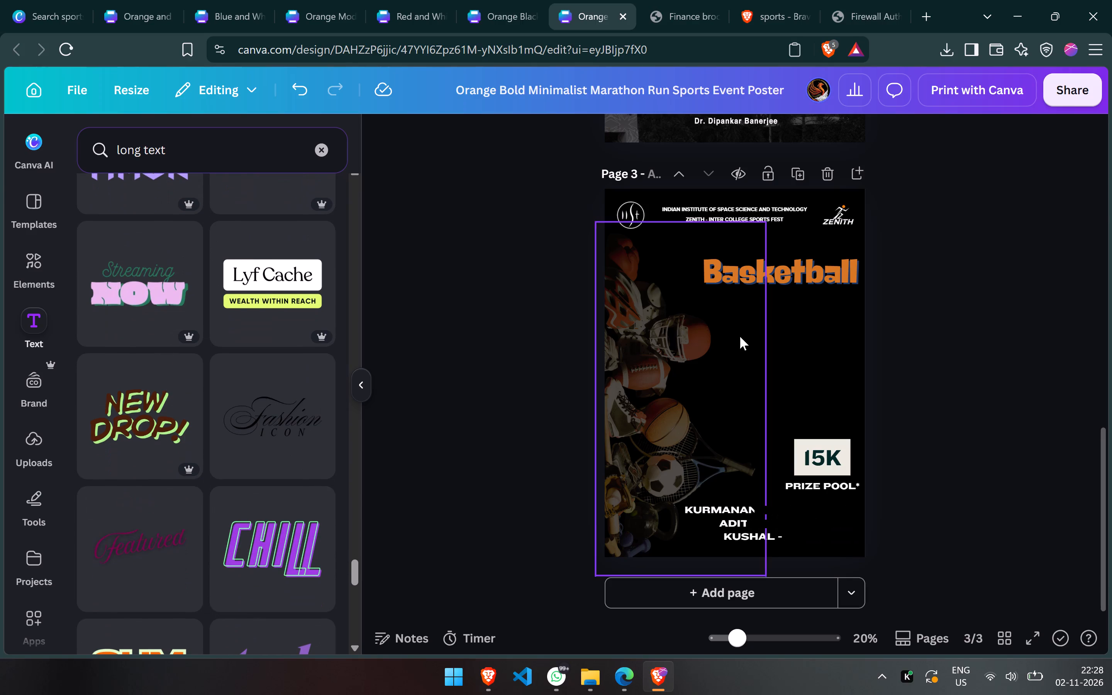
scroll(740, 336, up, 4)
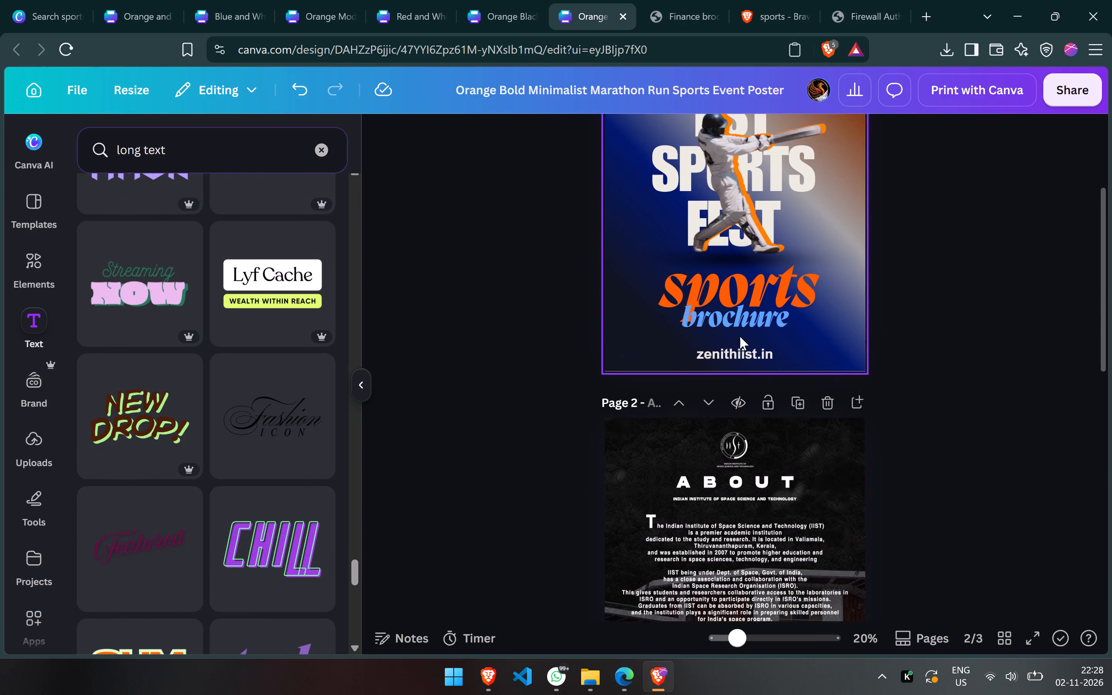
scroll(740, 336, up, 1)
click(749, 305)
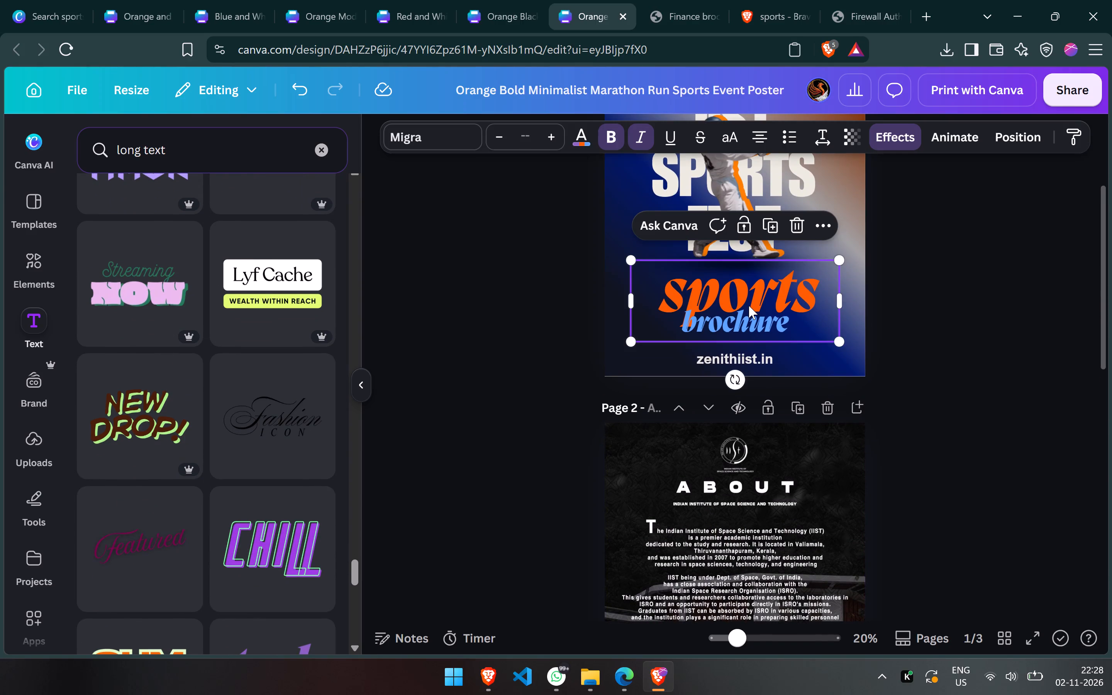
scroll(749, 305, down, 4)
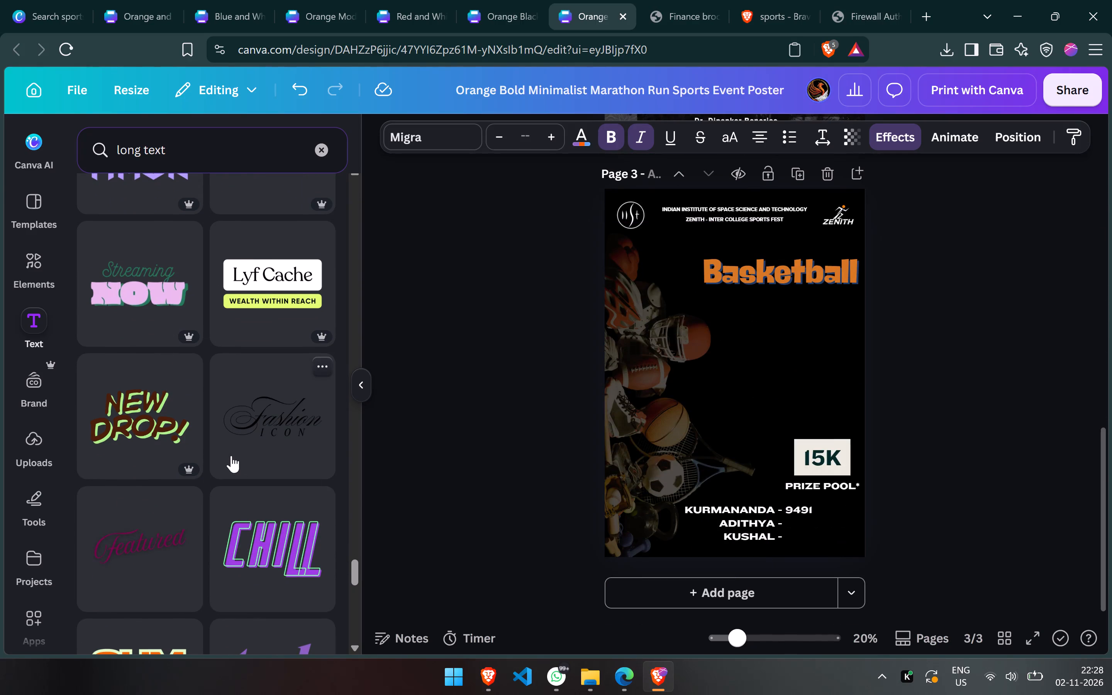
Add the "NEW PRODUCT ALERT!" text style from the "long text" results to the Basketball page.
scroll(229, 449, down, 8)
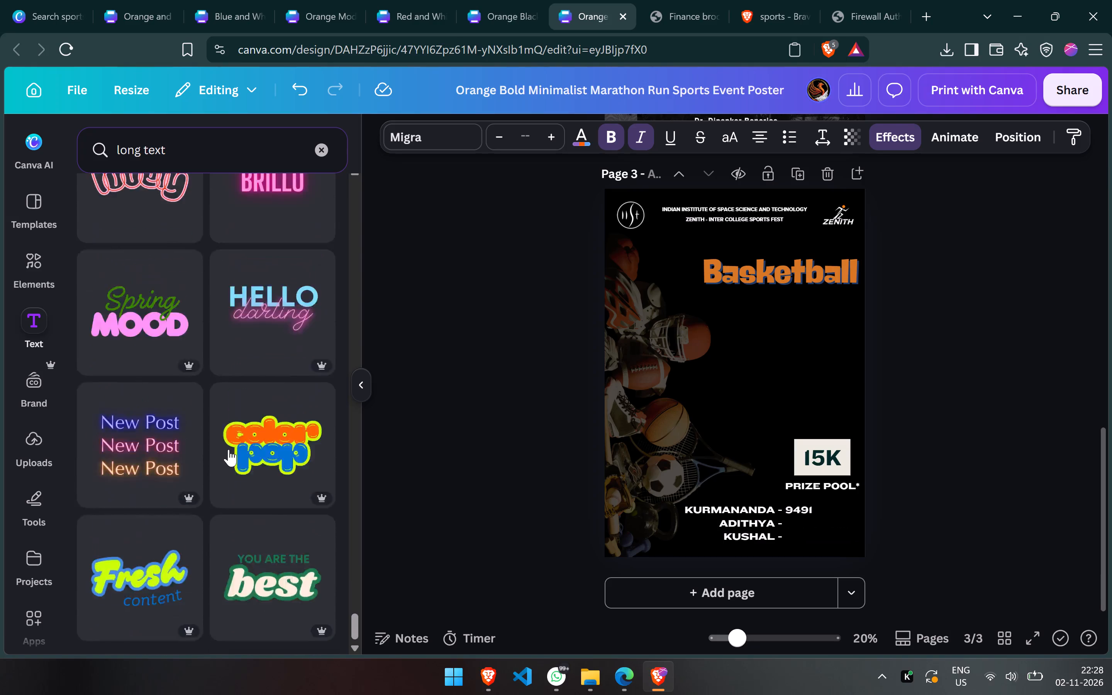
scroll(229, 449, down, 4)
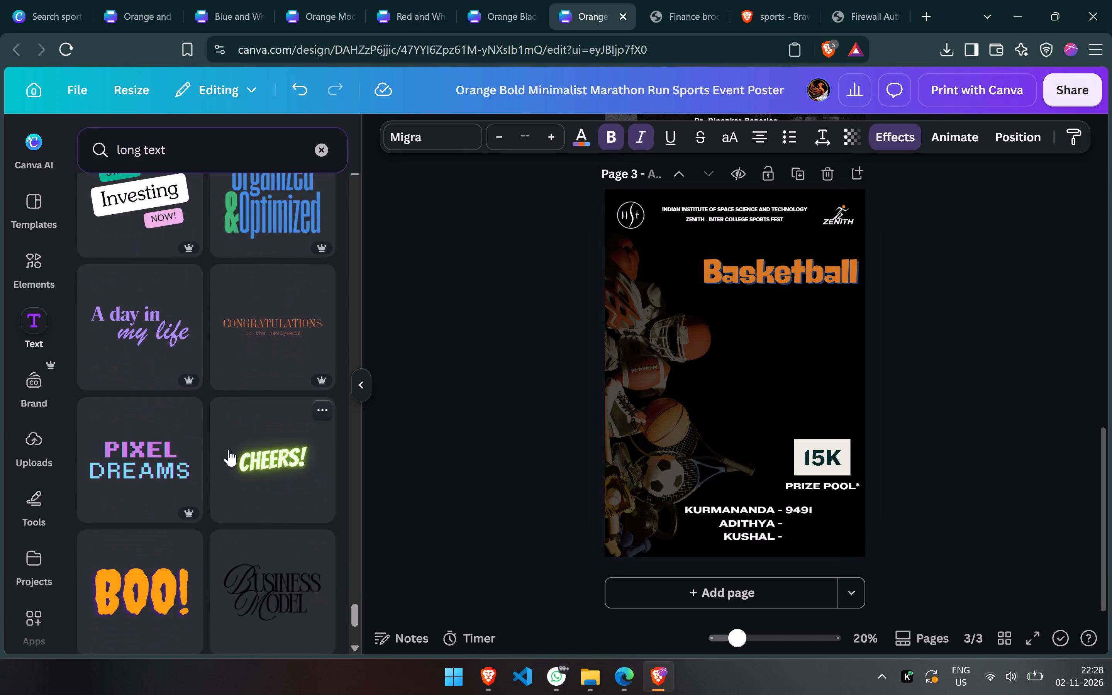
scroll(229, 449, down, 1)
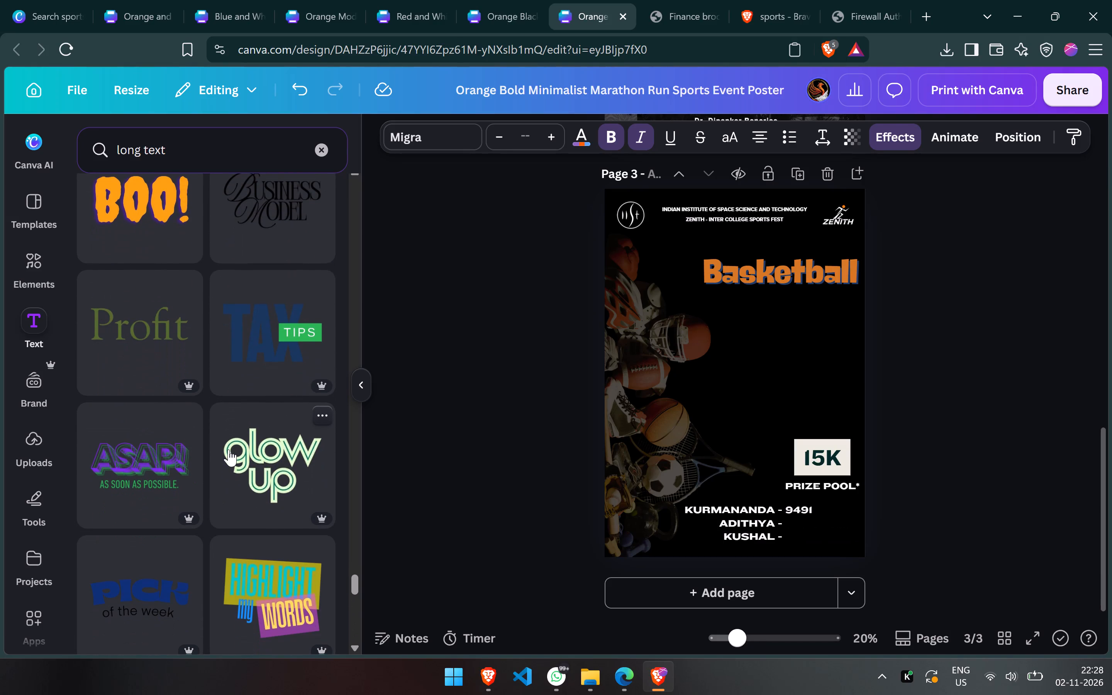
scroll(229, 449, down, 6)
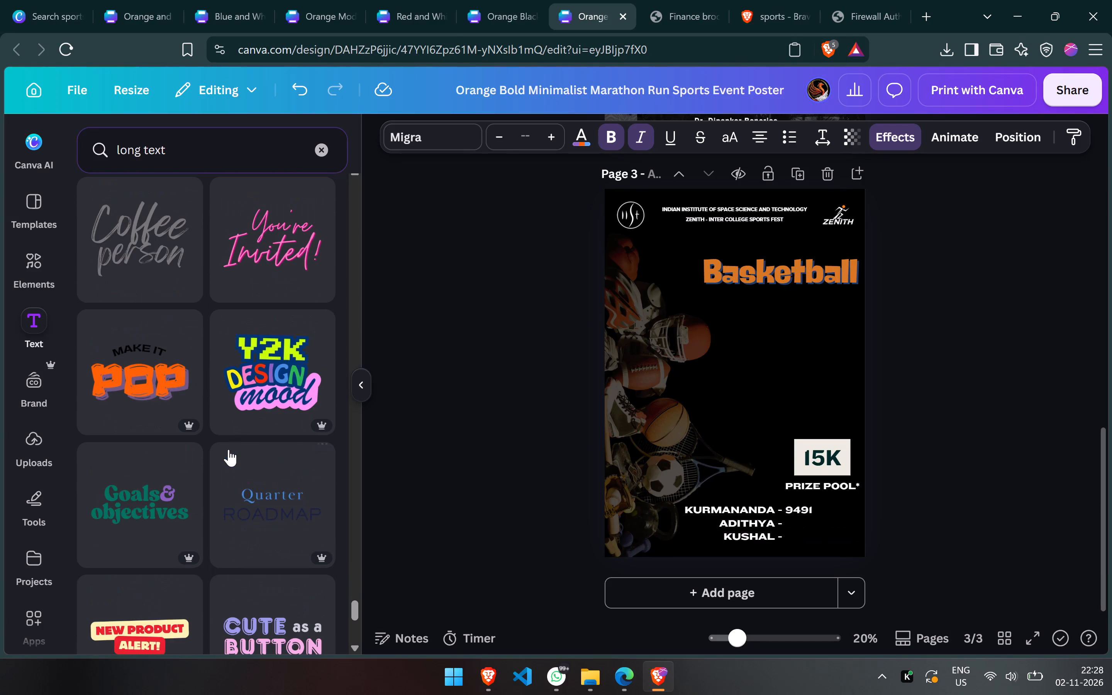
scroll(229, 449, down, 2)
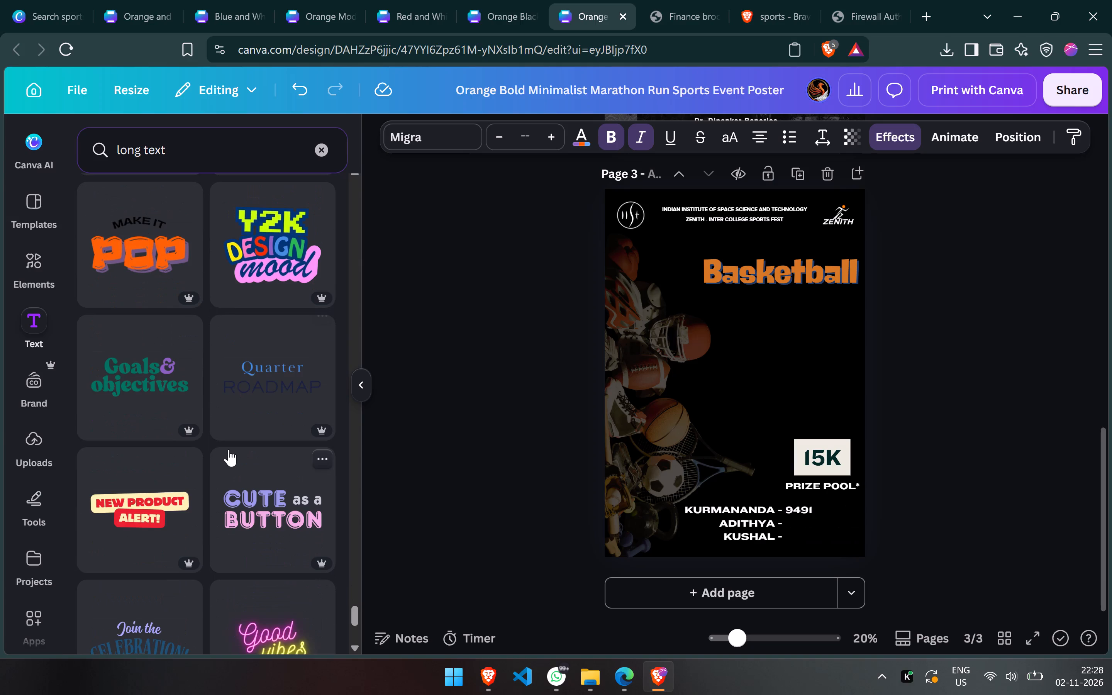
scroll(229, 449, down, 3)
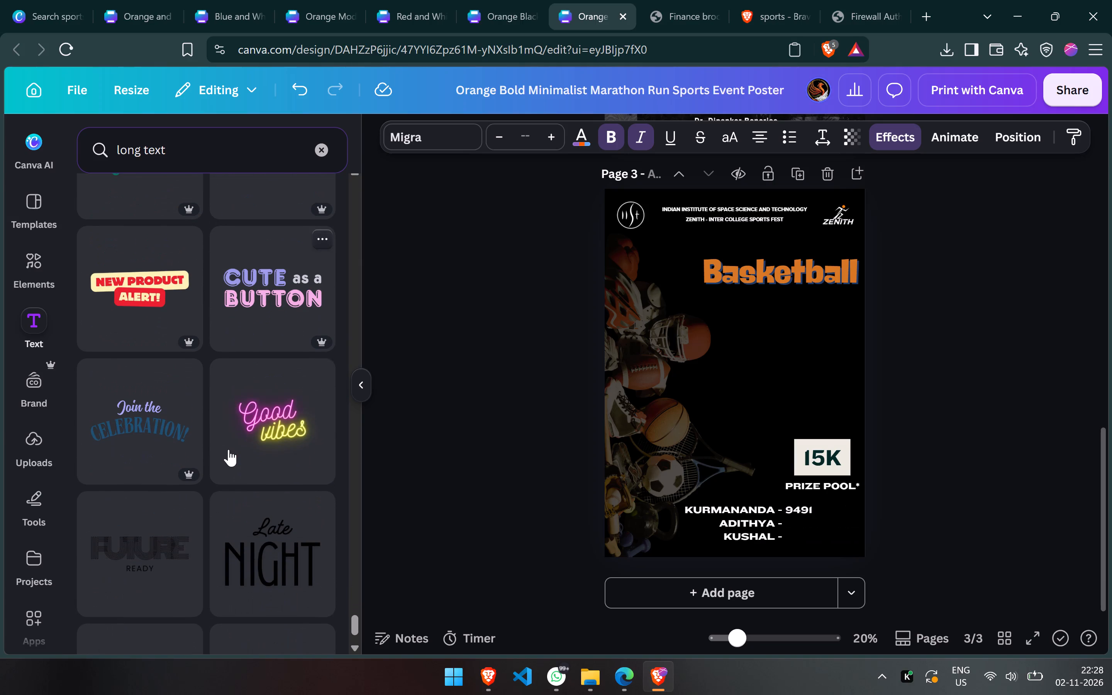
click(143, 283)
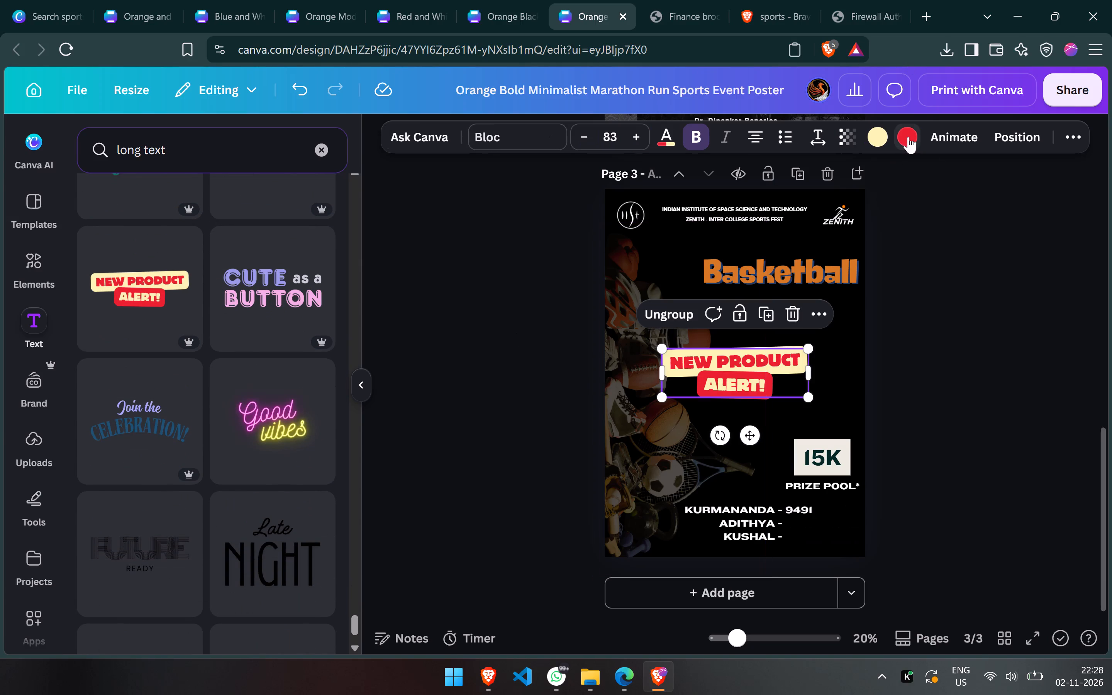
Recolour the text effect backgrounds: bright orange behind "ALERT!" and dark blue #1e3b69 behind "NEW PRODUCT".
click(908, 137)
click(170, 306)
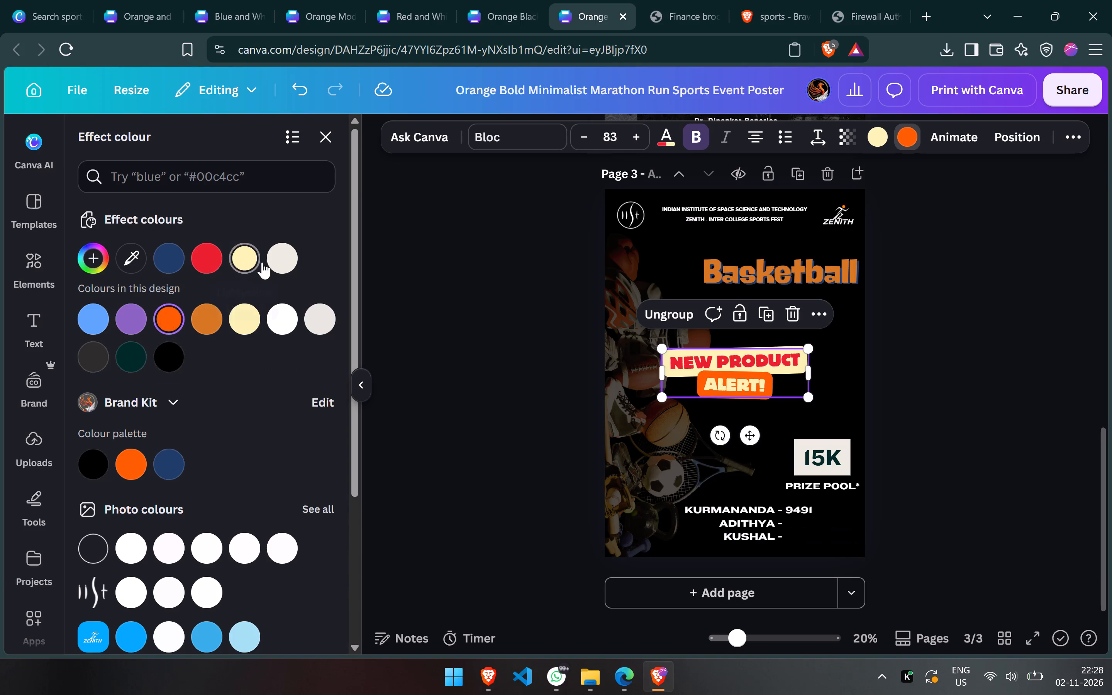
click(875, 137)
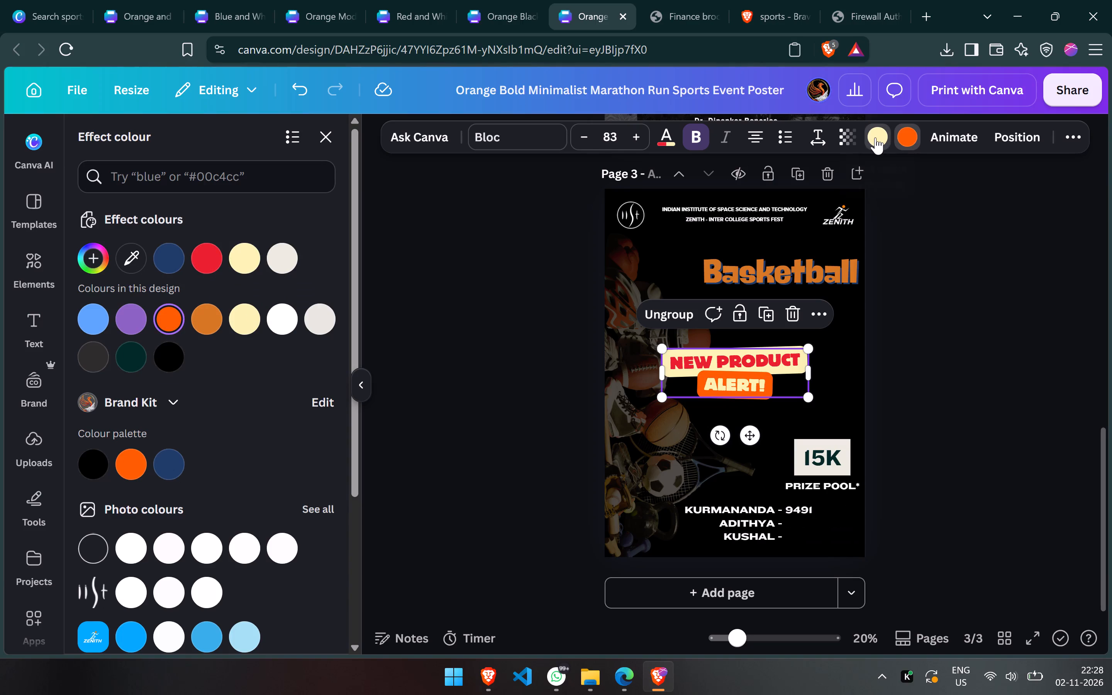
click(166, 268)
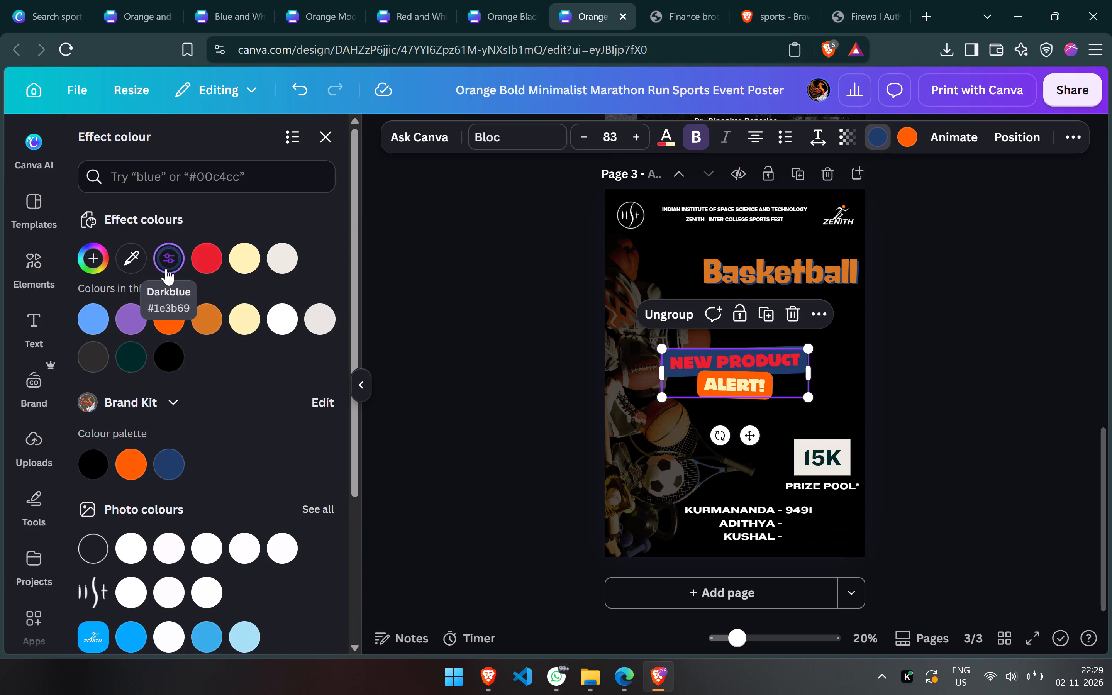
Try the Sliced Citrus orange on the "NEW PRODUCT ALERT!" text, settling on the lighter orange from the Hallow's Treats palette.
click(667, 131)
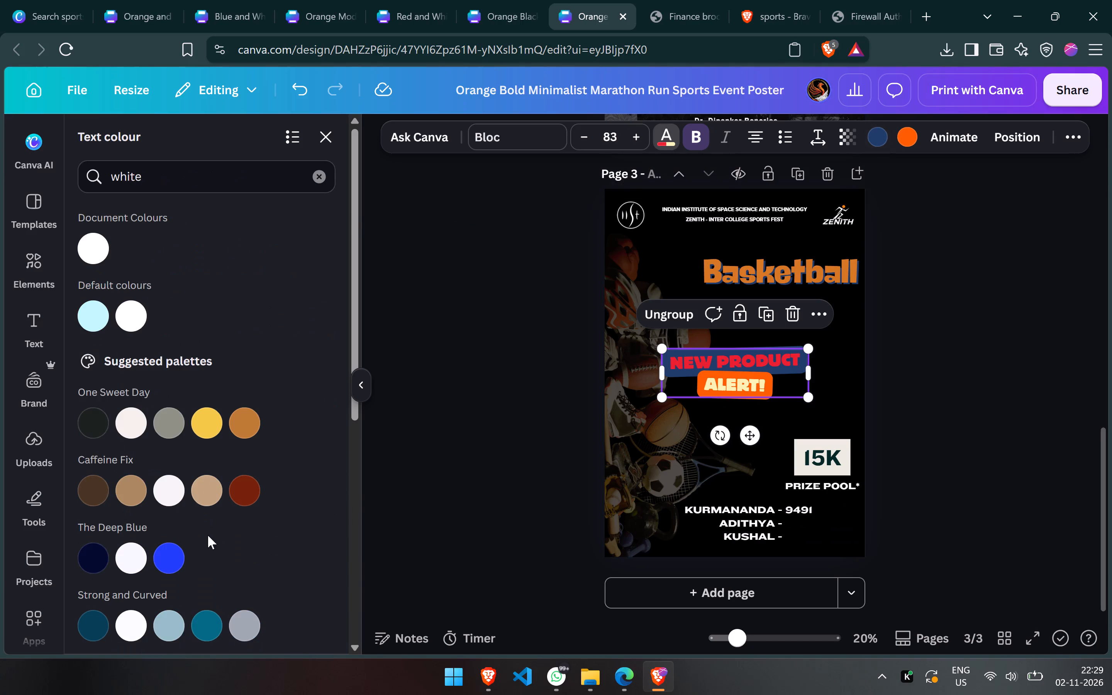
scroll(244, 421, down, 2)
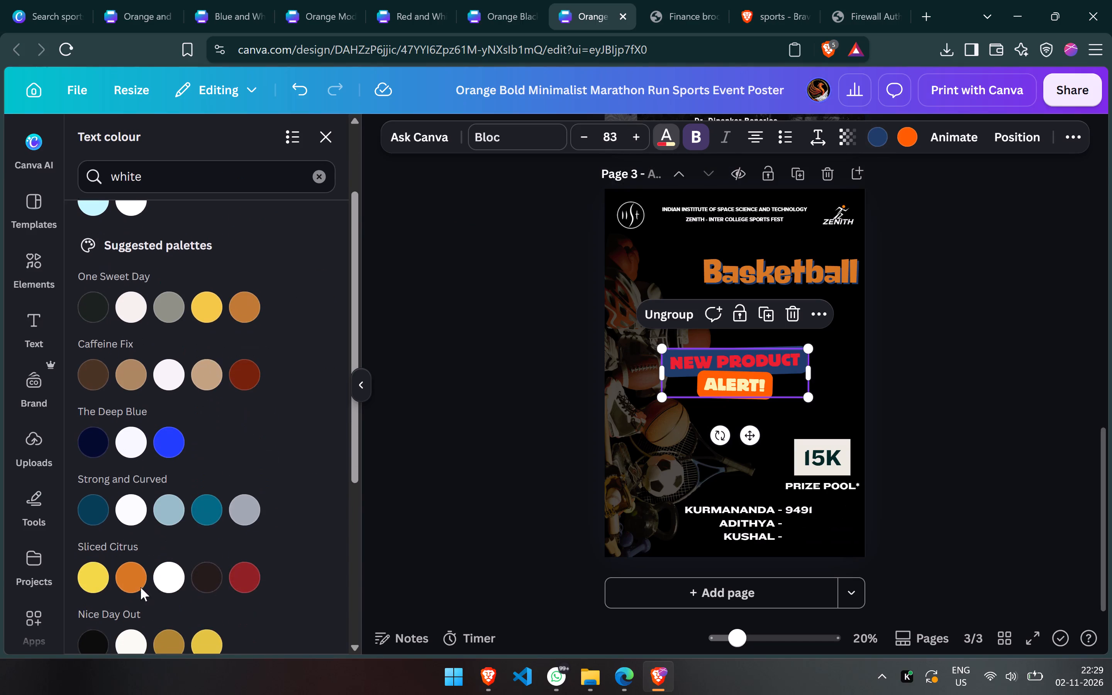
click(135, 579)
scroll(135, 579, down, 1)
scroll(164, 551, down, 1)
scroll(209, 309, down, 1)
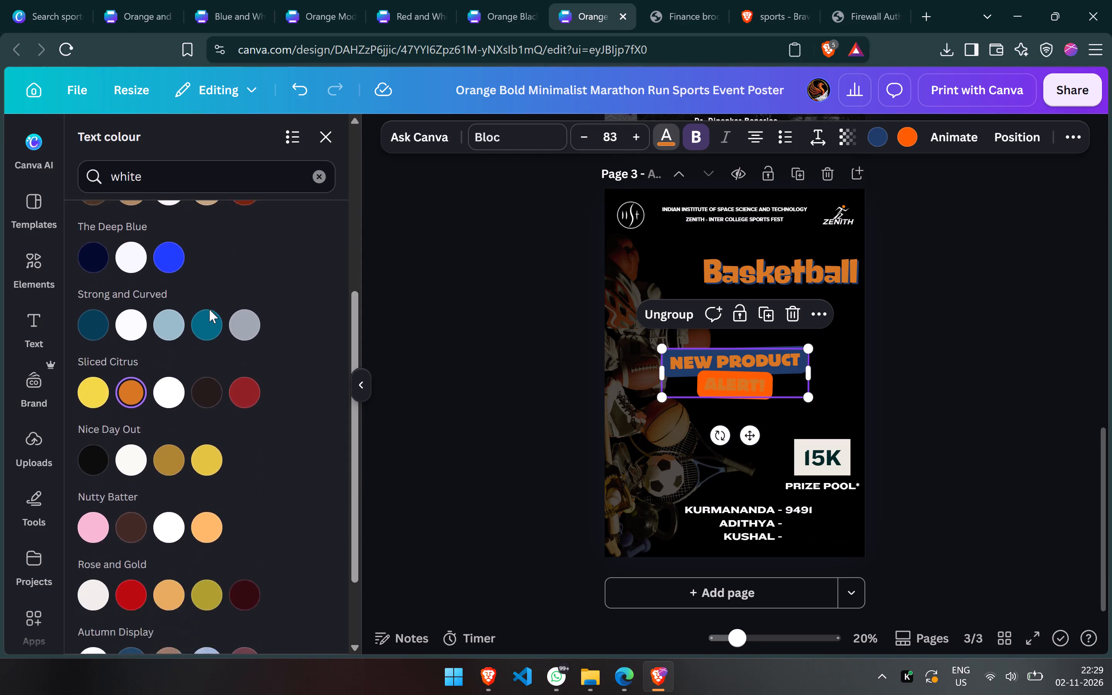
scroll(209, 309, down, 1)
scroll(199, 421, down, 1)
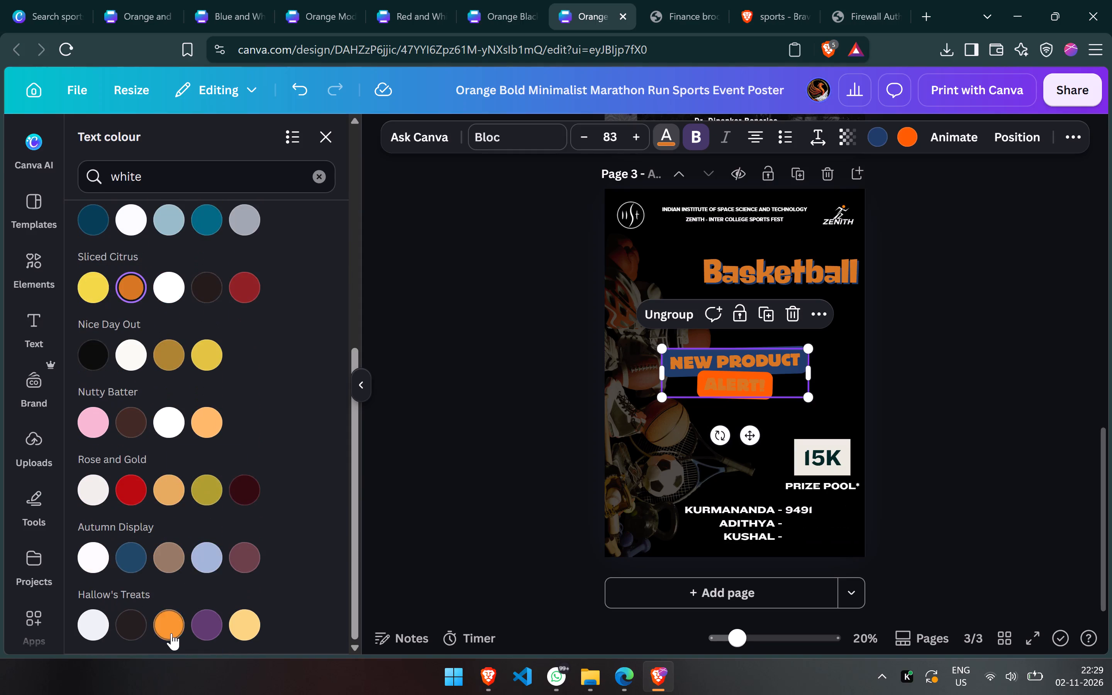
click(171, 633)
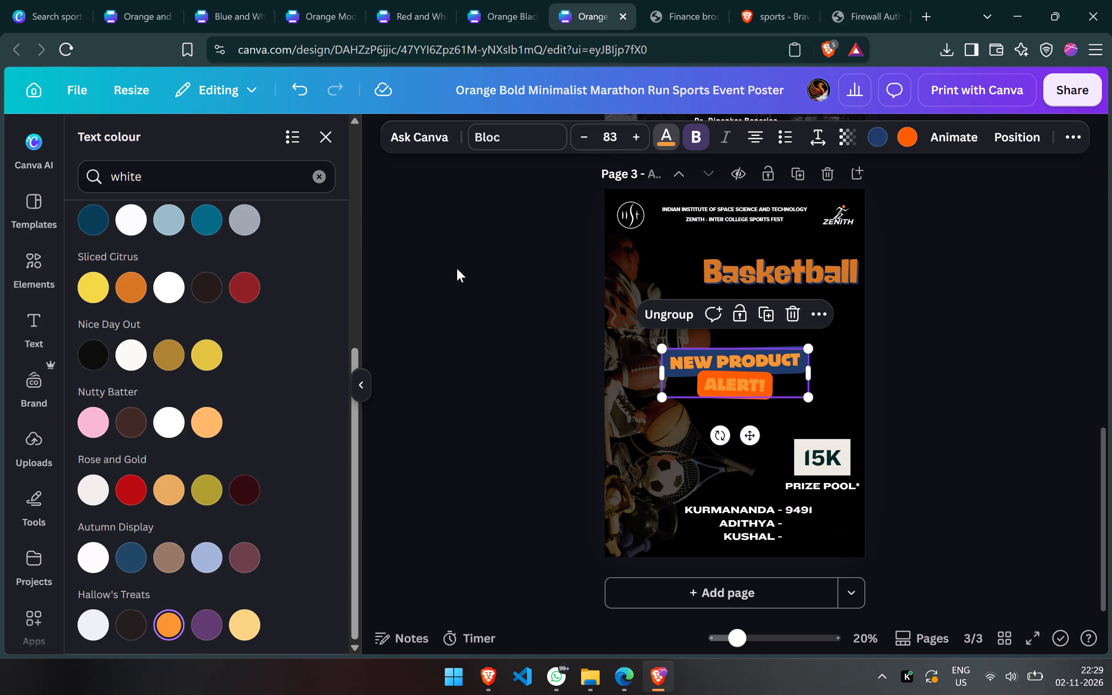
Reopen the text colour options for the "NEW PRODUCT ALERT!" group.
scroll(222, 349, up, 8)
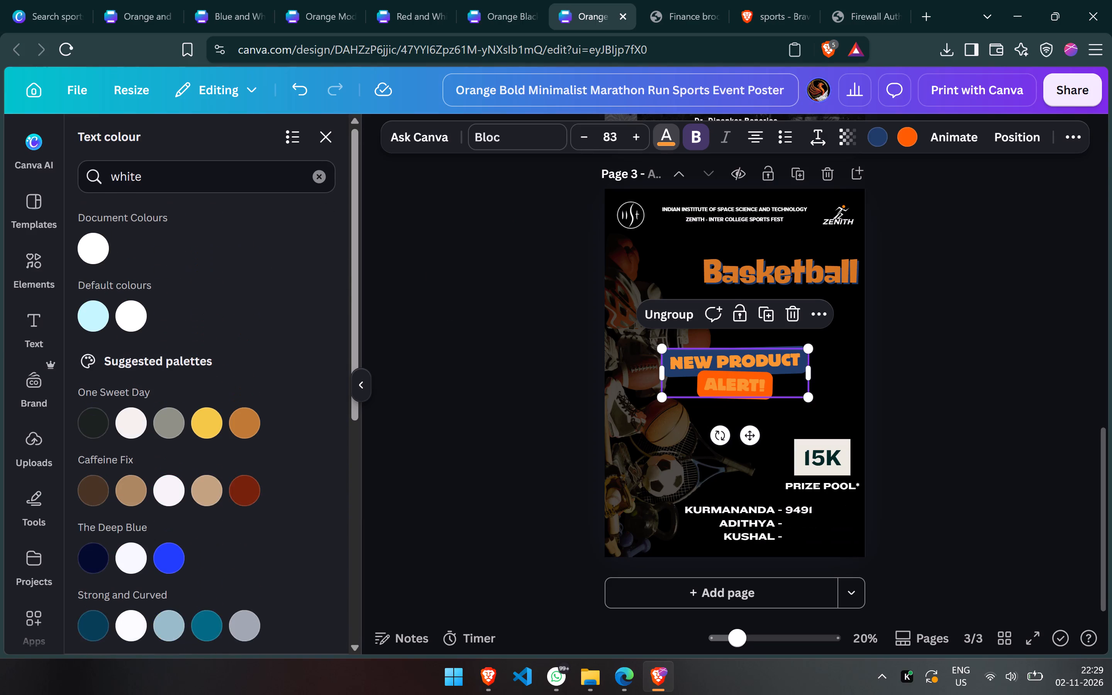
click(667, 135)
click(667, 135)
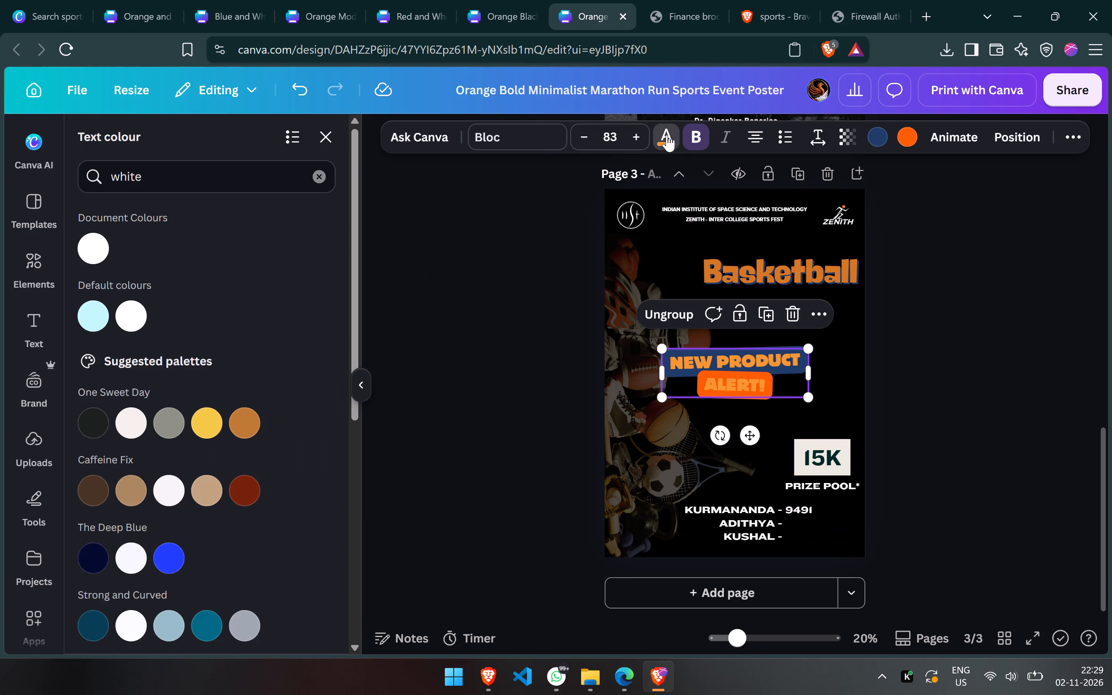